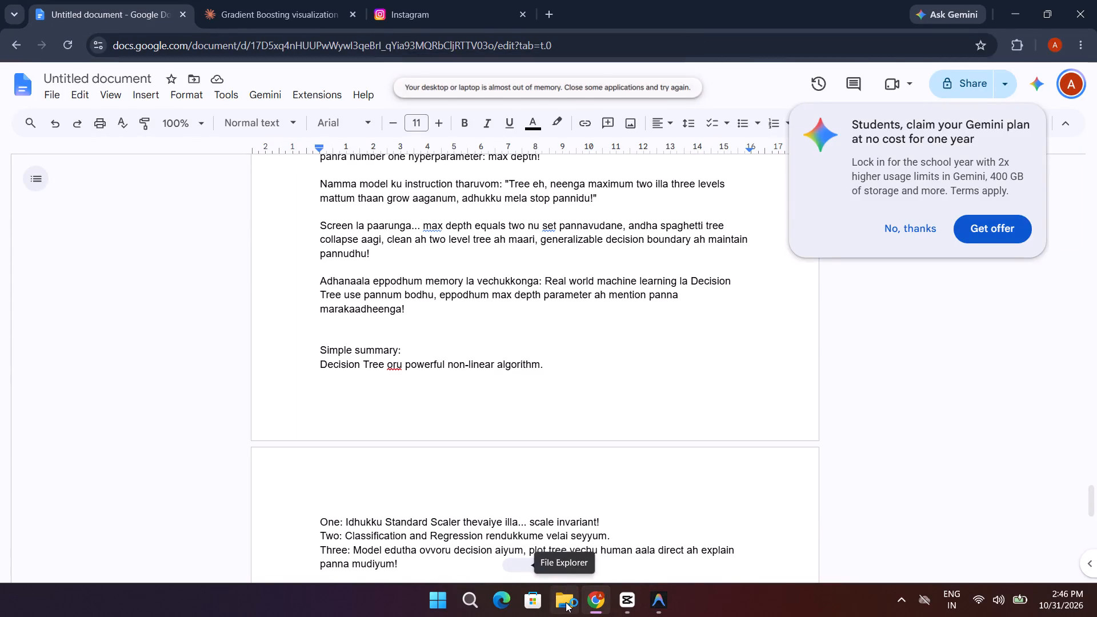
# Switch to the first of the other Chrome profiles, the one labelled simply Aathi.
pyautogui.click(1052, 48)
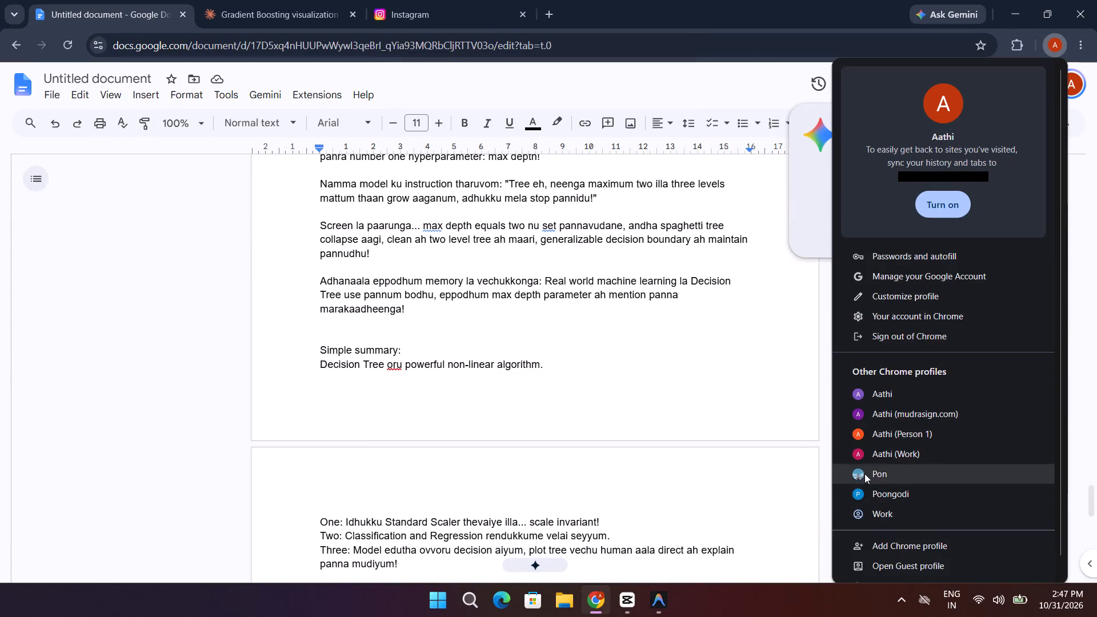
pyautogui.click(895, 394)
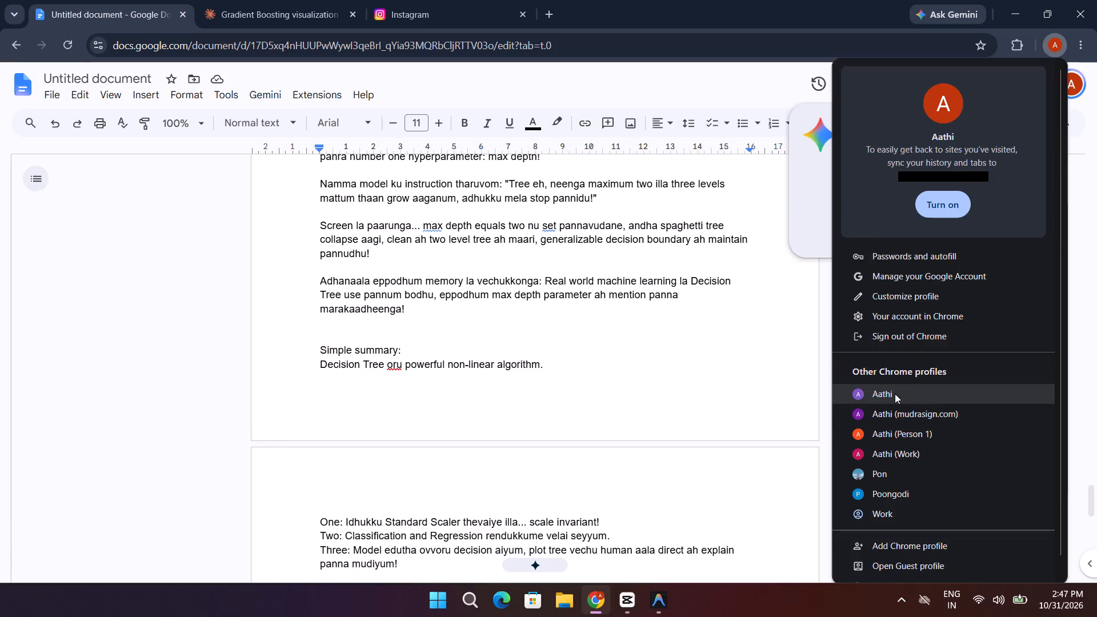
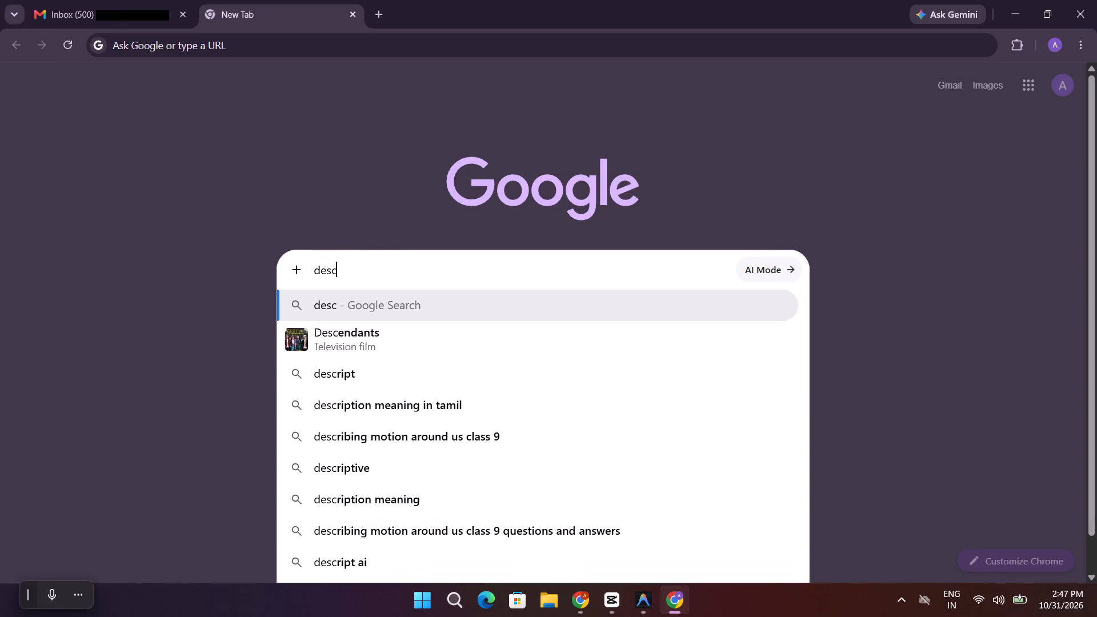
# Enter the partial query "descr" in the Google search box on the new tab.
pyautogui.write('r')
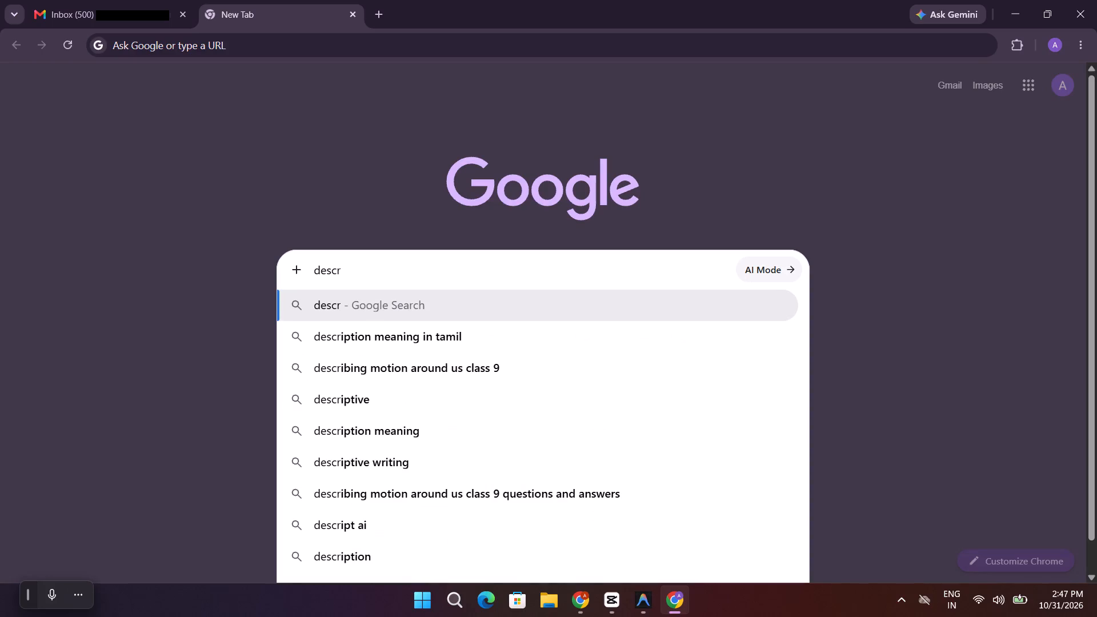
# Search Google for "descript", without the autocompleted ending "ion".
pyautogui.write('ipt')
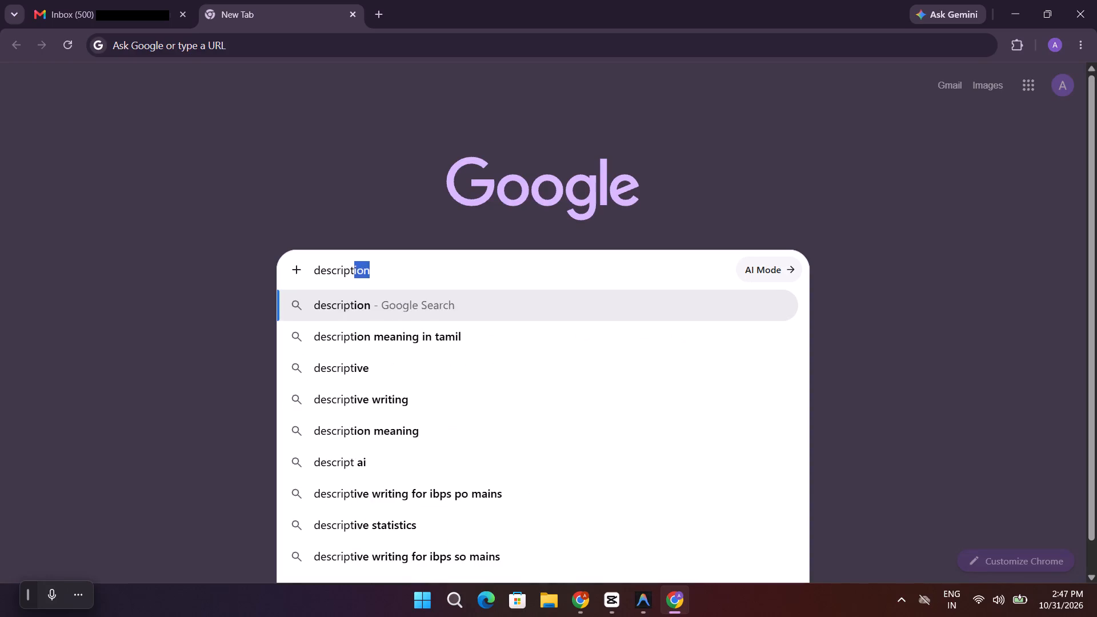
pyautogui.press('Return')
pyautogui.click(411, 273)
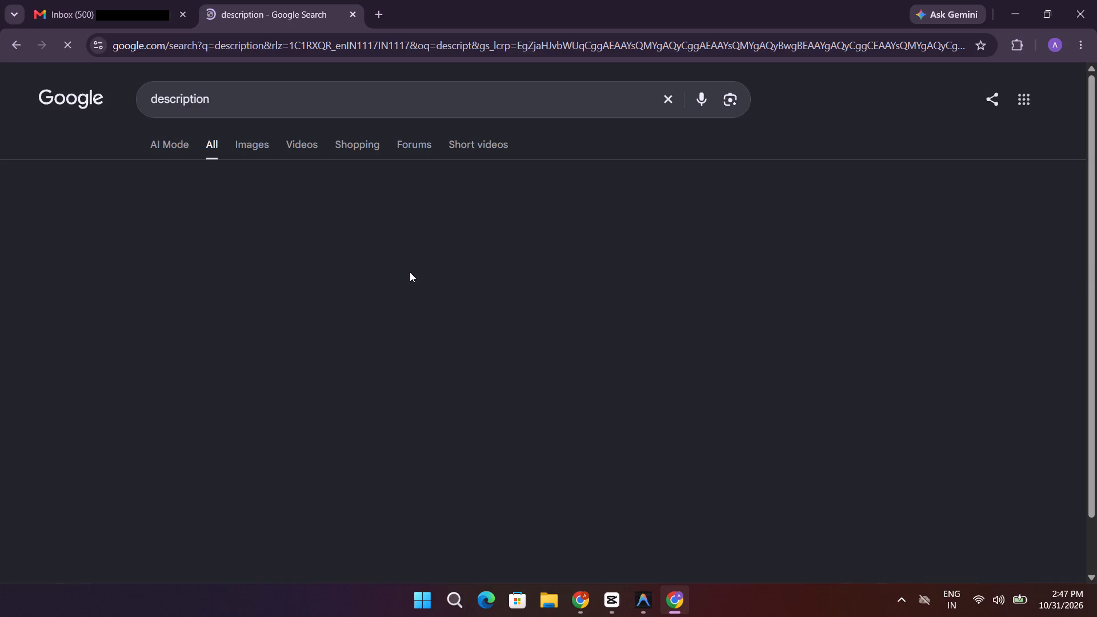
pyautogui.click(248, 95)
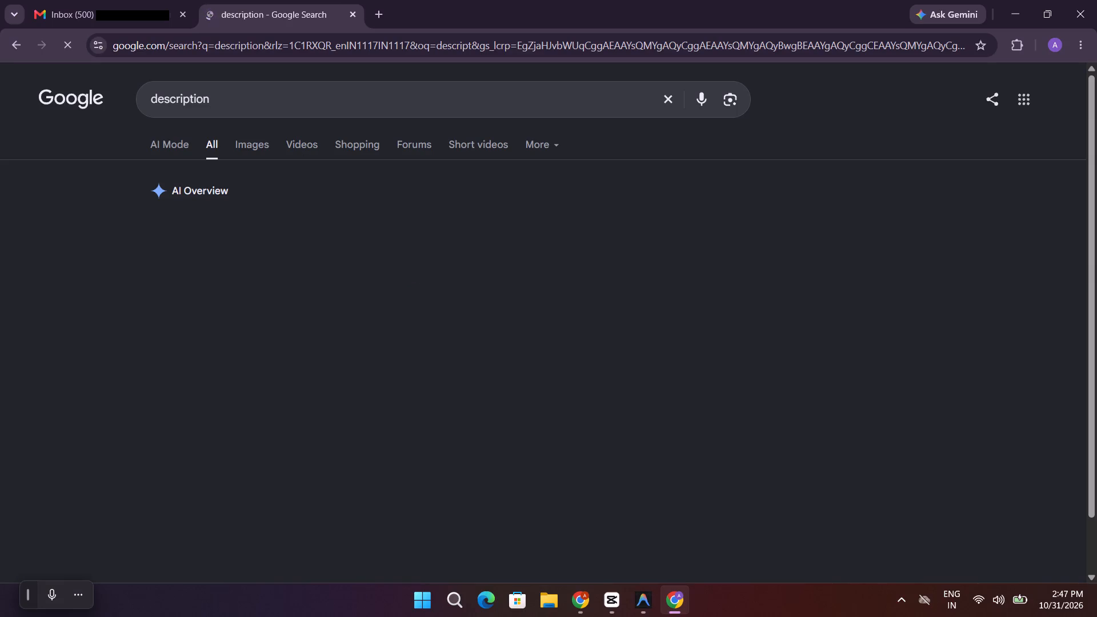
pyautogui.press('BackSpace')
pyautogui.press('BackSpace')
pyautogui.press('BackSpace')
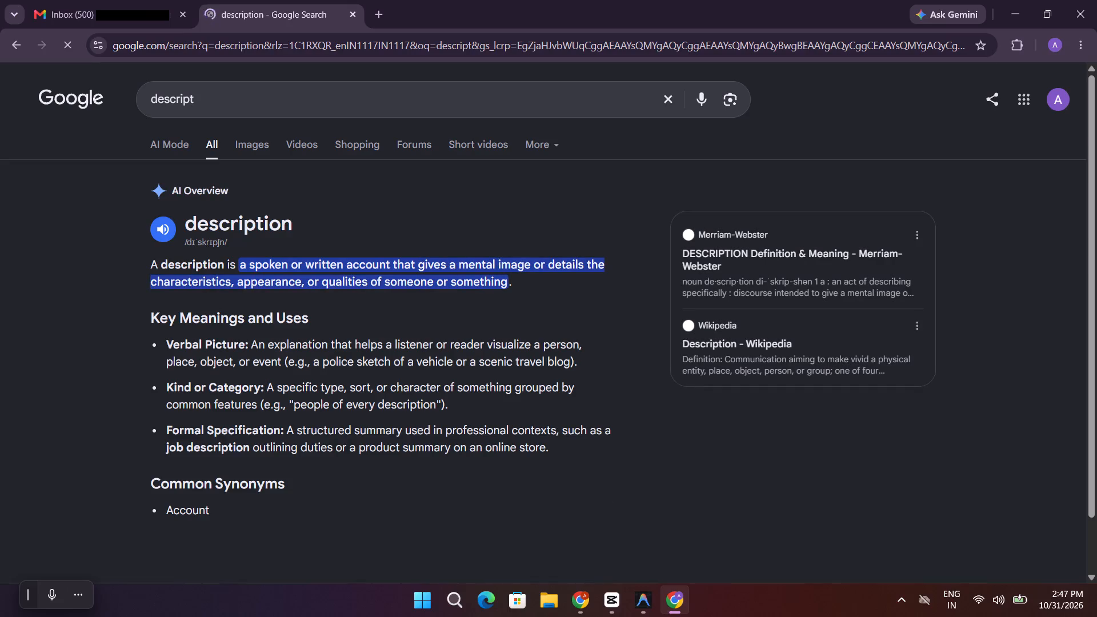
pyautogui.press('Return')
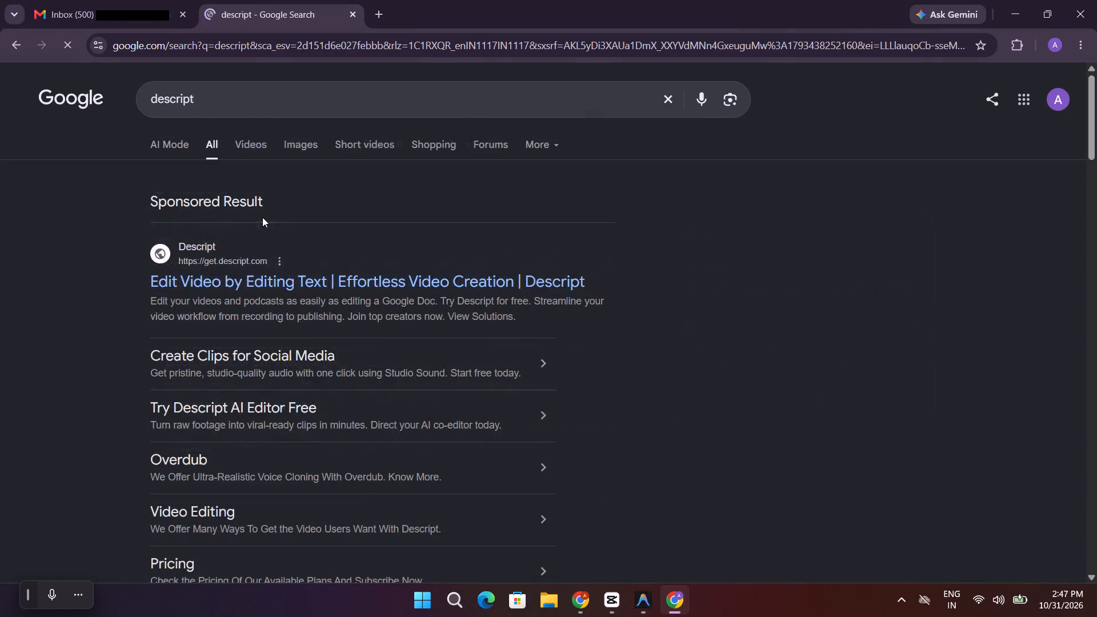
# Open the sponsored Descript result titled "Edit Video by Editing Text | Effortless Video Creation | Descript".
pyautogui.click(247, 280)
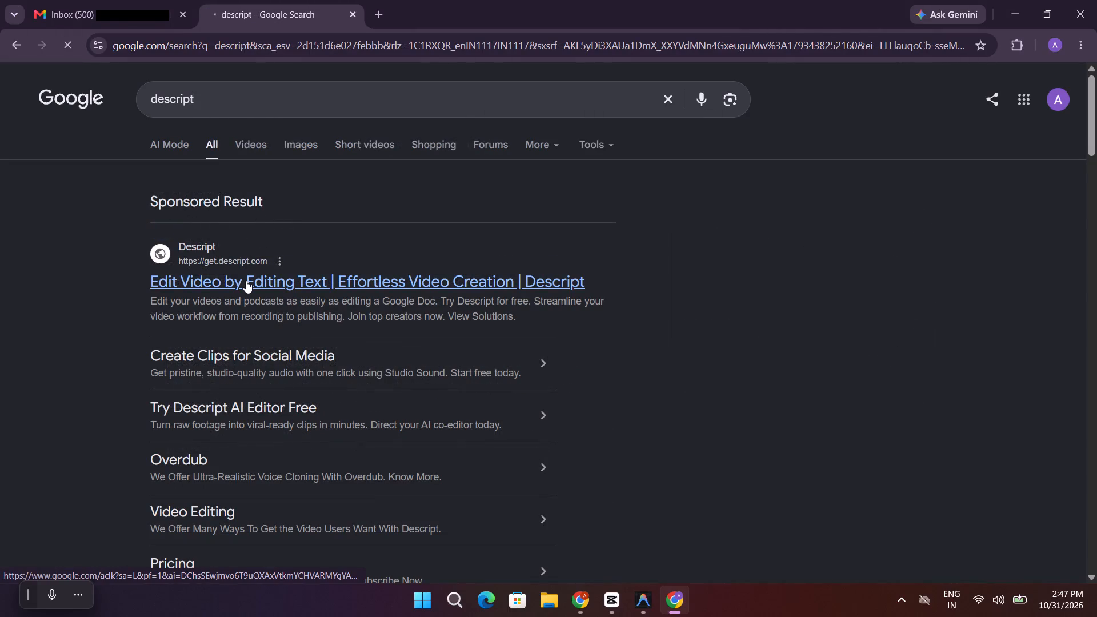
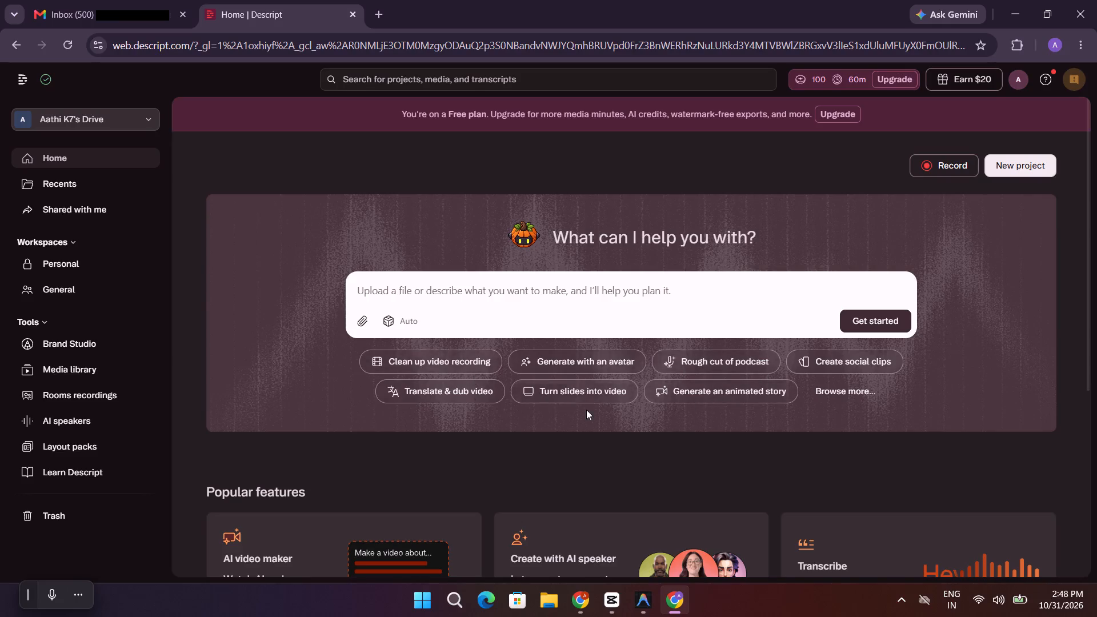
# Browse the list of available Underlord skills, including Descript's built-in ones, and close the settings.
pyautogui.click(843, 392)
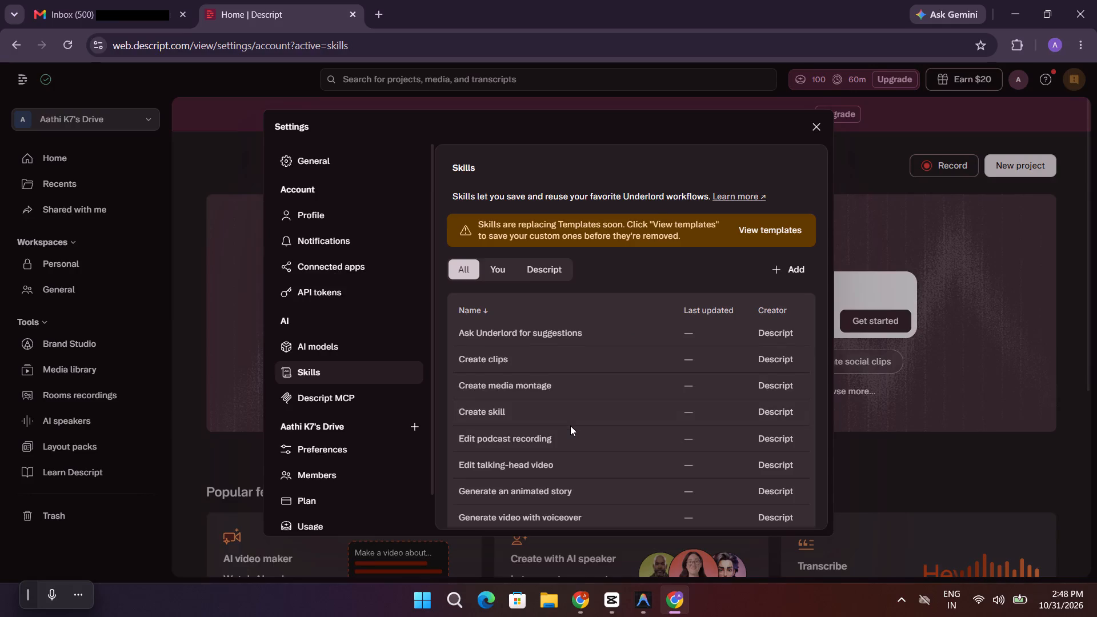
pyautogui.scroll(-7, 570, 430)
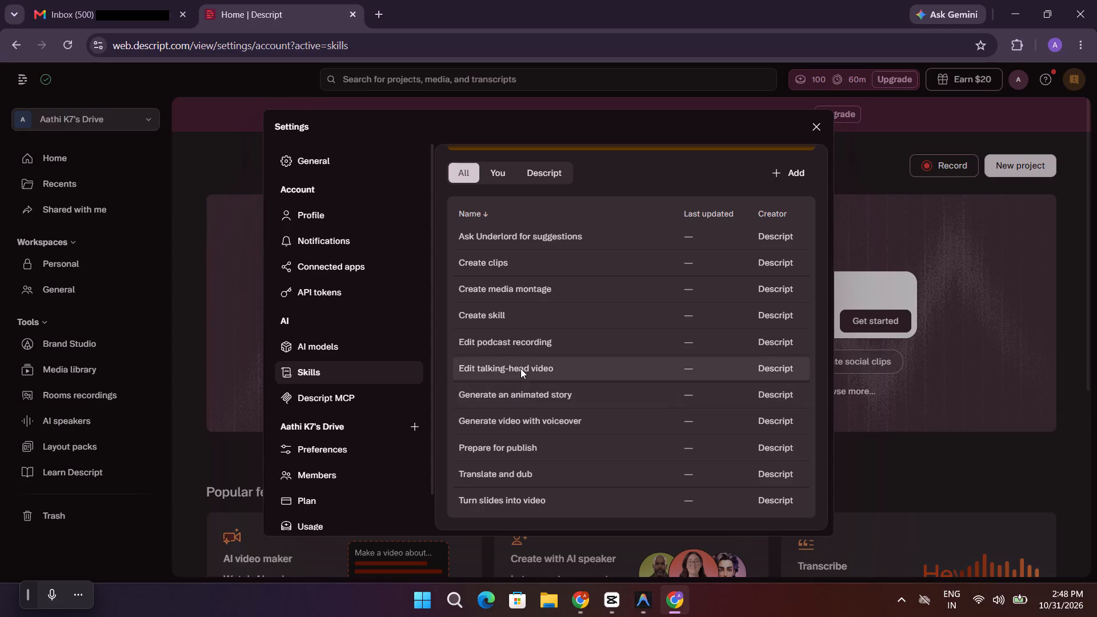
pyautogui.scroll(3, 526, 359)
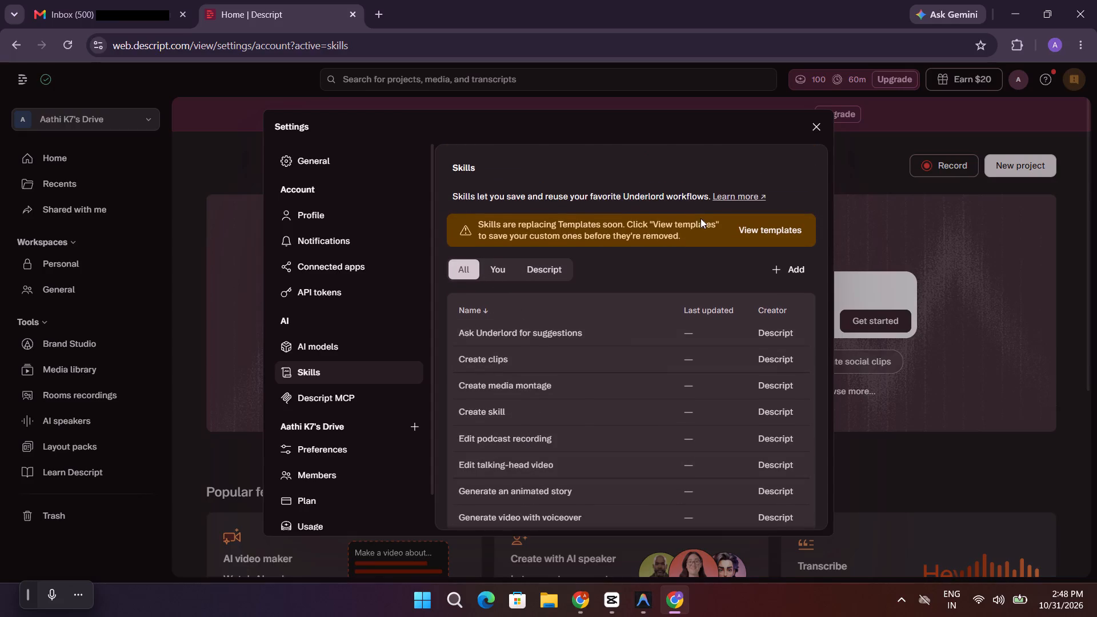
pyautogui.click(819, 127)
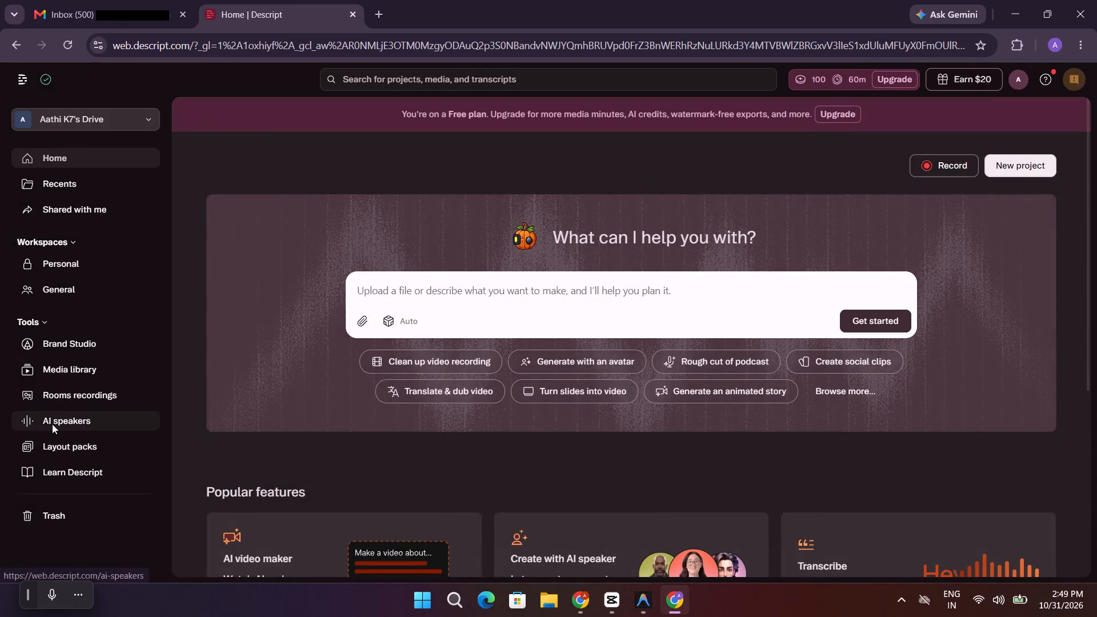
# Start attaching files to the prompt and browse to the Recordings folder in the Redmi K50i's internal storage.
pyautogui.scroll(-6, 68, 417)
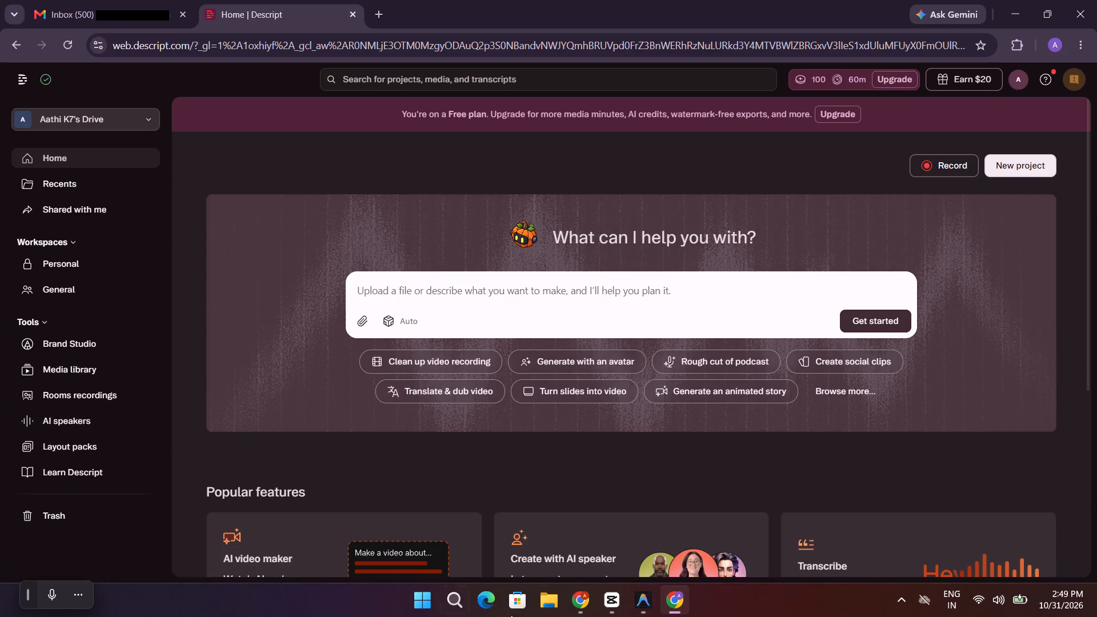
pyautogui.scroll(-5, 656, 400)
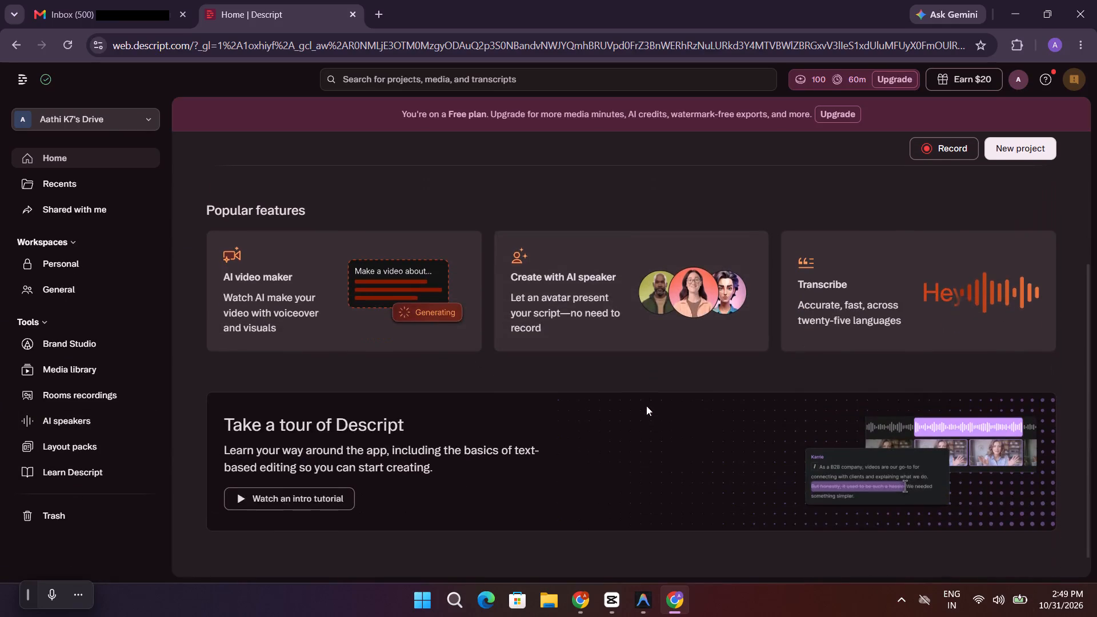
pyautogui.scroll(7, 557, 400)
pyautogui.click(361, 318)
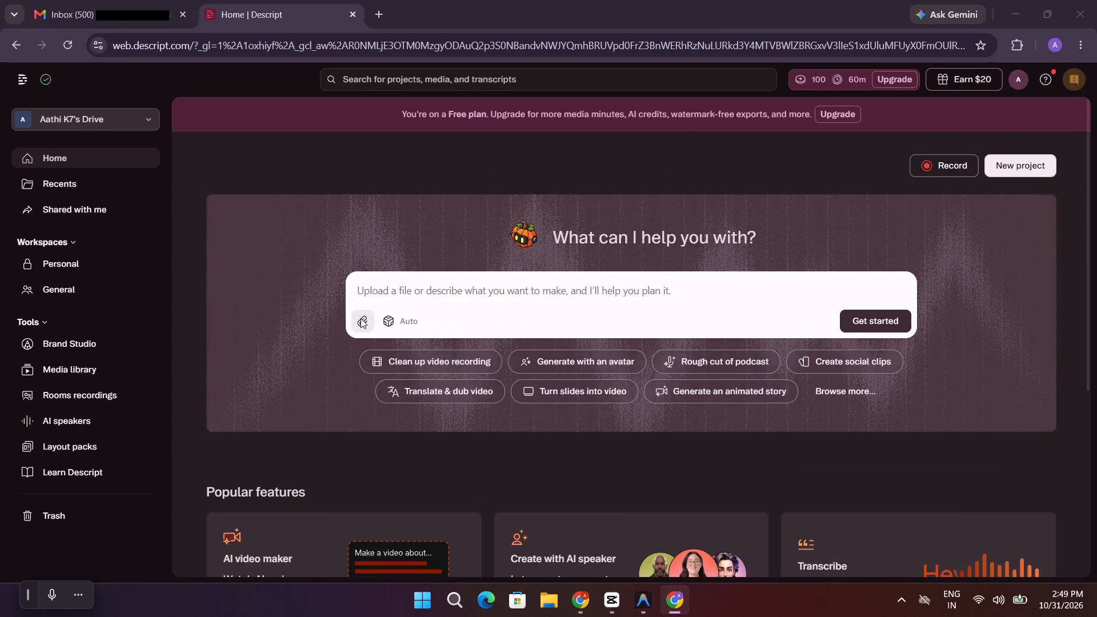
pyautogui.scroll(-4, 62, 179)
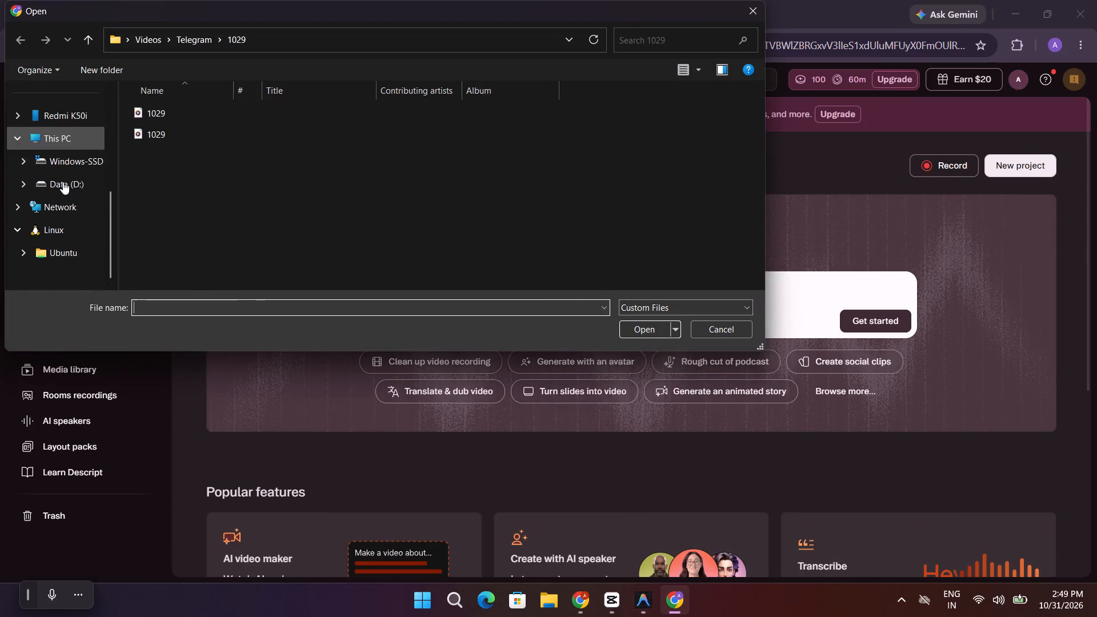
pyautogui.click(60, 120)
pyautogui.doubleClick(190, 143)
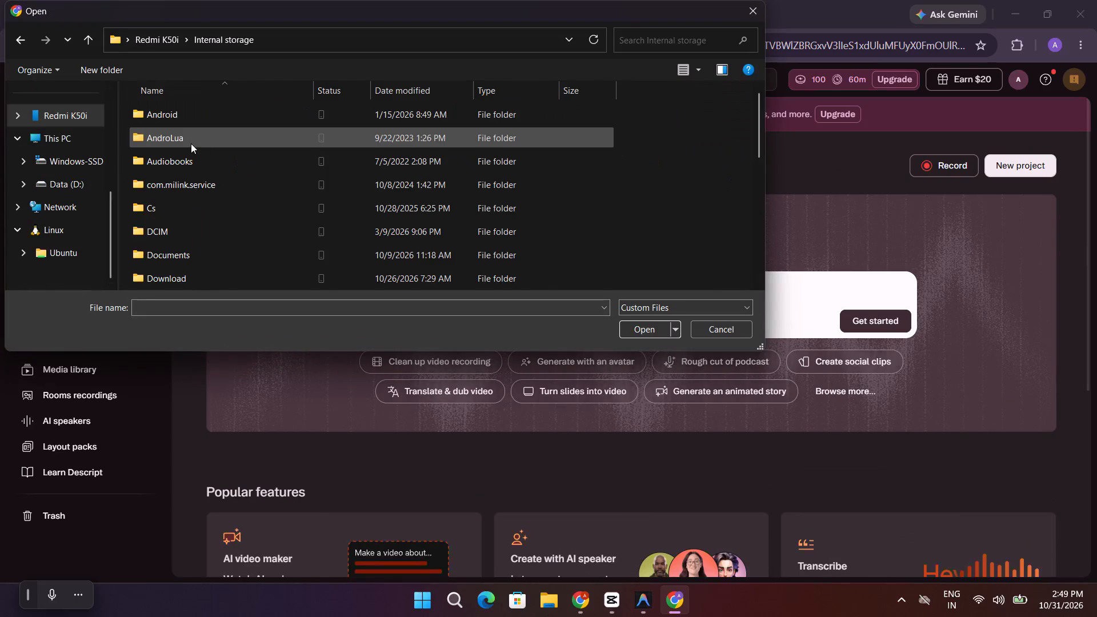
pyautogui.scroll(-4, 209, 311)
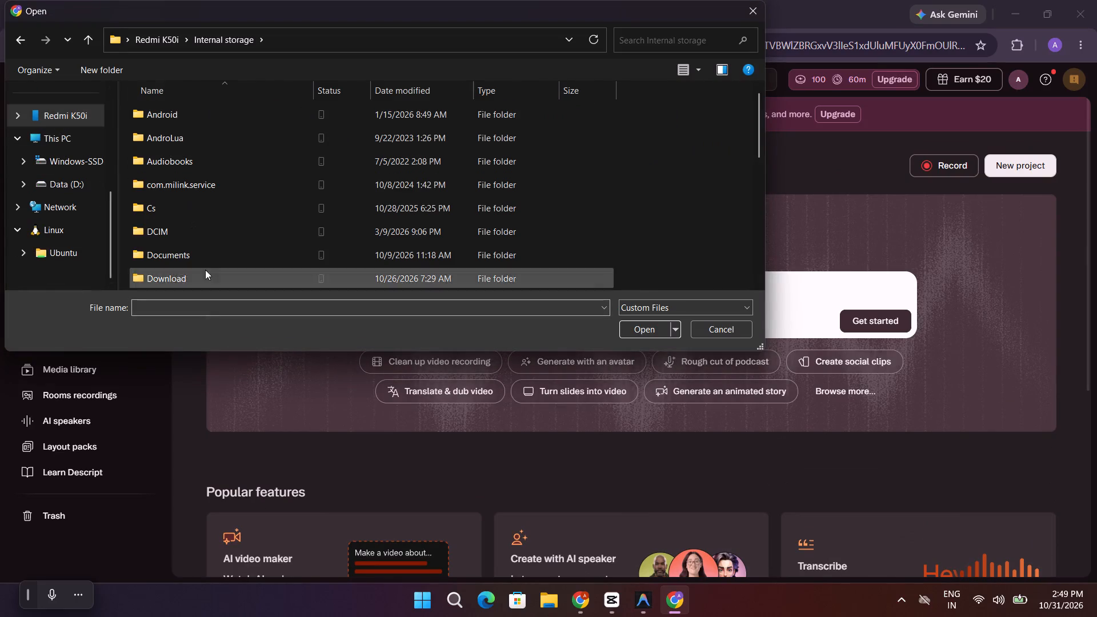
pyautogui.scroll(-4, 205, 270)
pyautogui.doubleClick(203, 251)
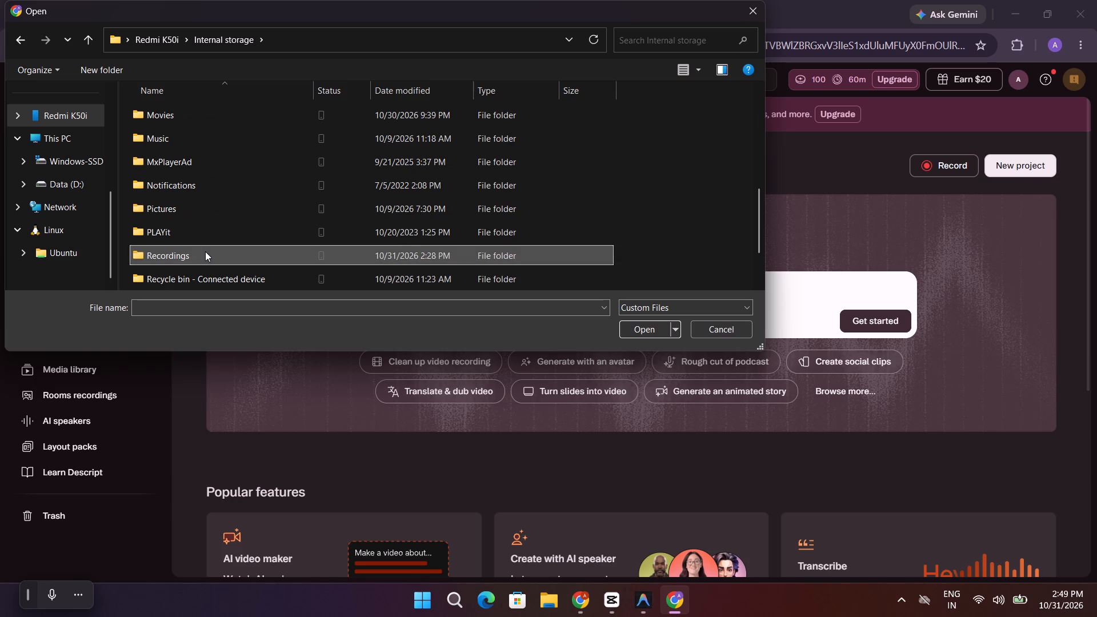
# Attach only the "after attendence" and "end" audio recordings to the prompt.
pyautogui.scroll(3, 215, 182)
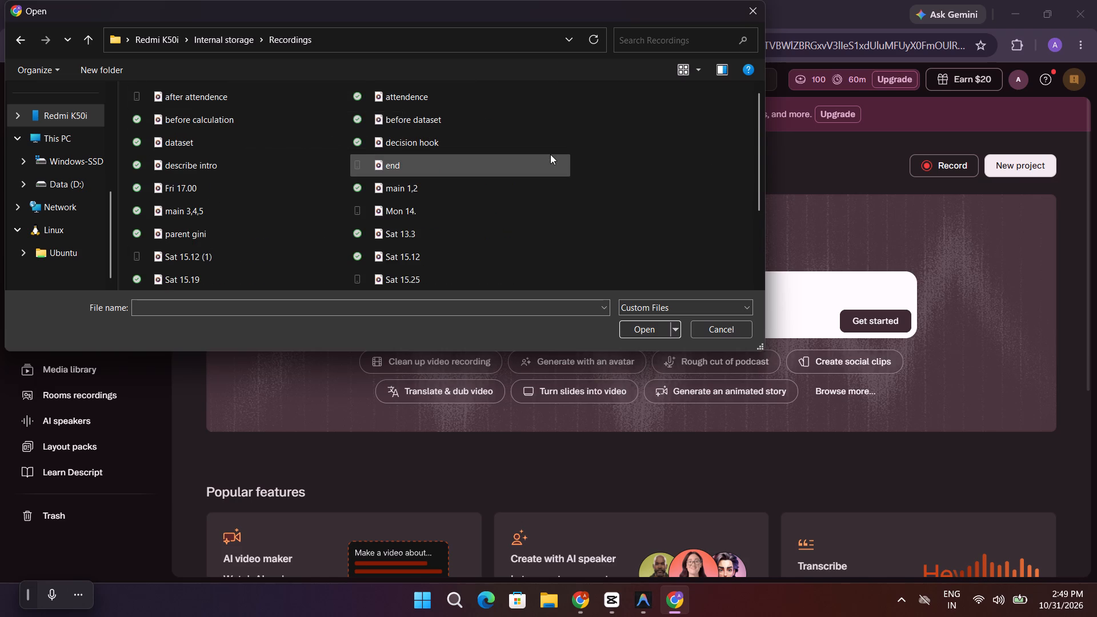
pyautogui.keyDown('shift'); pyautogui.click(237, 96); pyautogui.keyUp('shift')
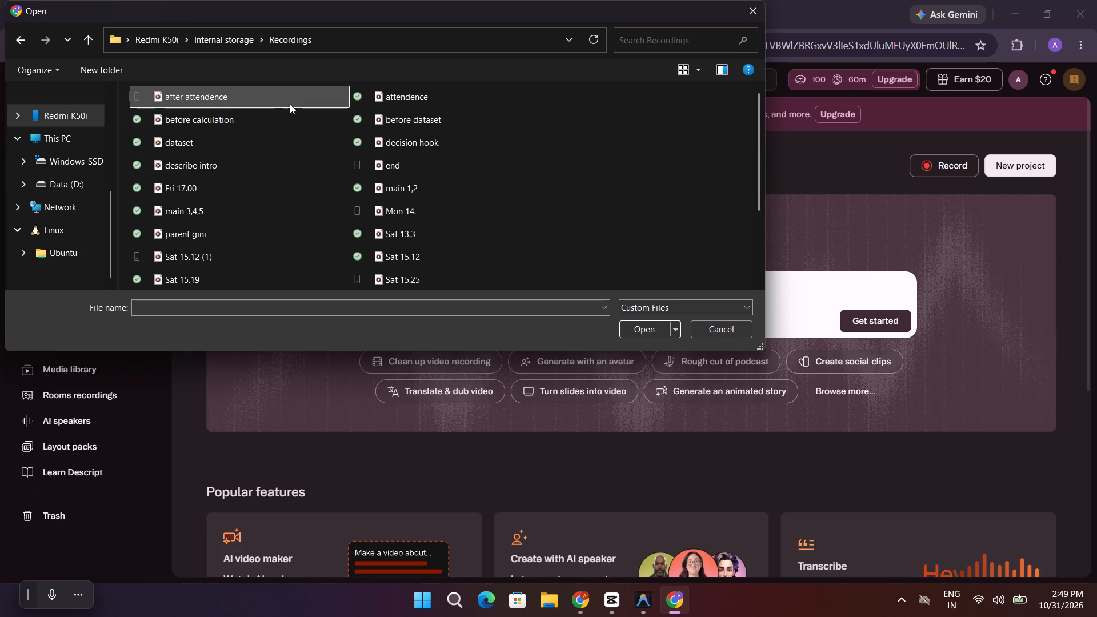
pyautogui.scroll(-5, 284, 231)
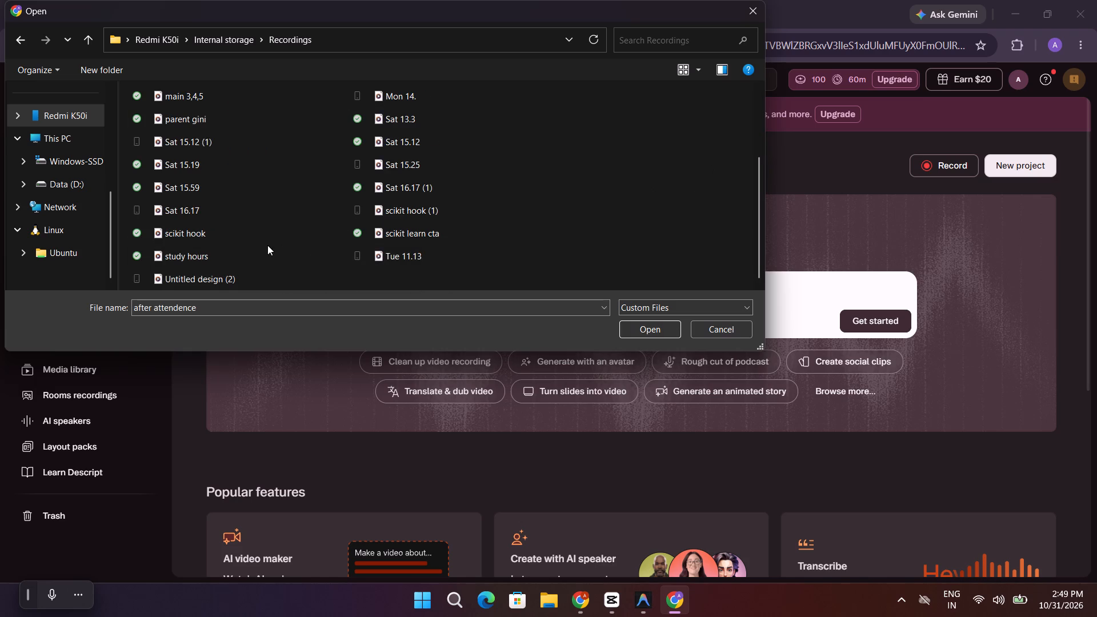
pyautogui.scroll(4, 254, 239)
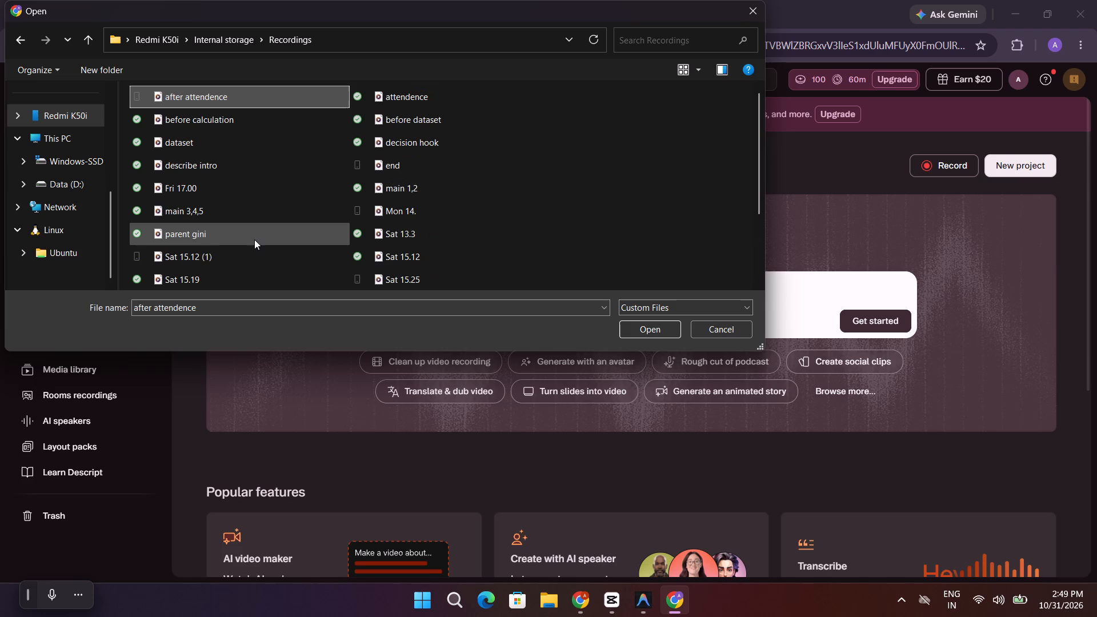
pyautogui.keyDown('shift'); pyautogui.click(391, 170); pyautogui.keyUp('shift')
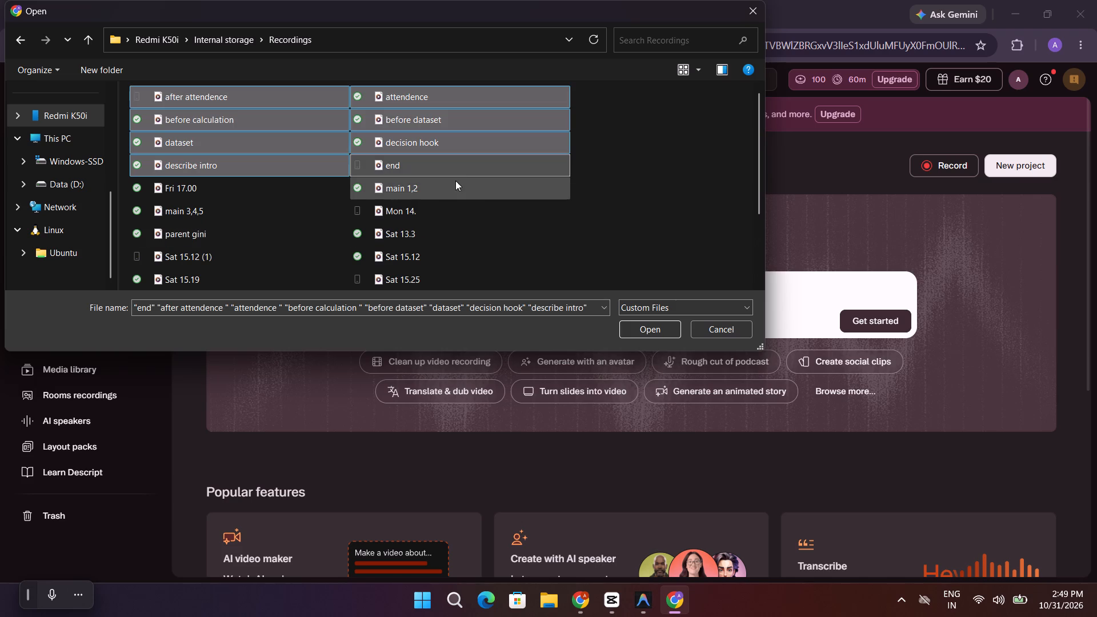
pyautogui.keyDown('shift'); pyautogui.click(458, 171); pyautogui.keyUp('shift')
pyautogui.click(439, 167)
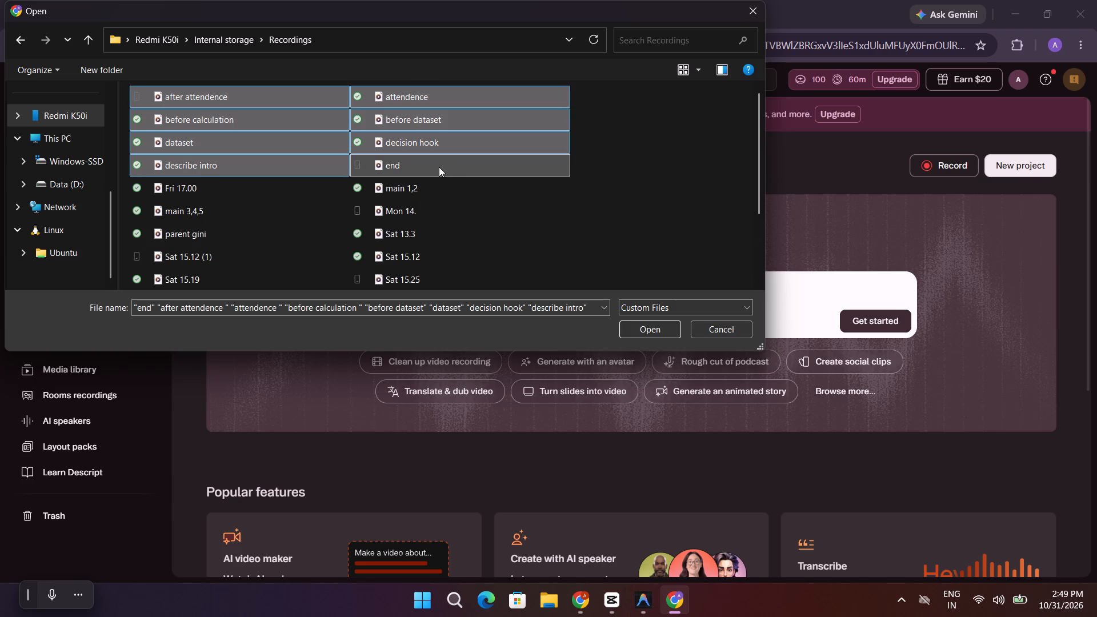
pyautogui.keyDown('shift'); pyautogui.click(439, 167); pyautogui.keyUp('shift')
pyautogui.keyDown('shift'); pyautogui.click(245, 105); pyautogui.keyUp('shift')
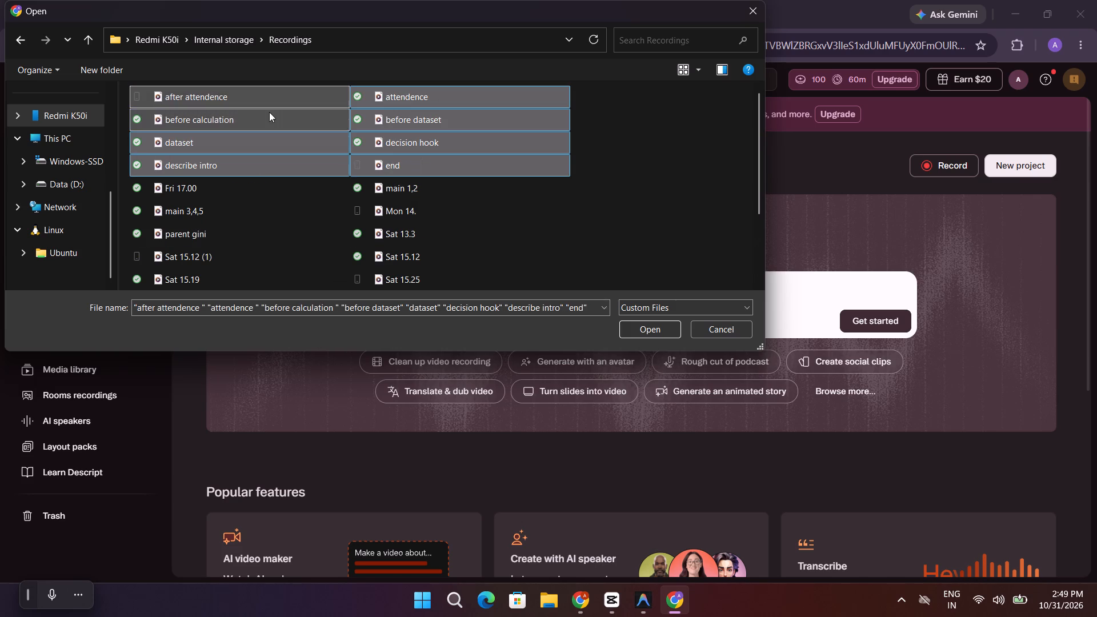
pyautogui.click(277, 100)
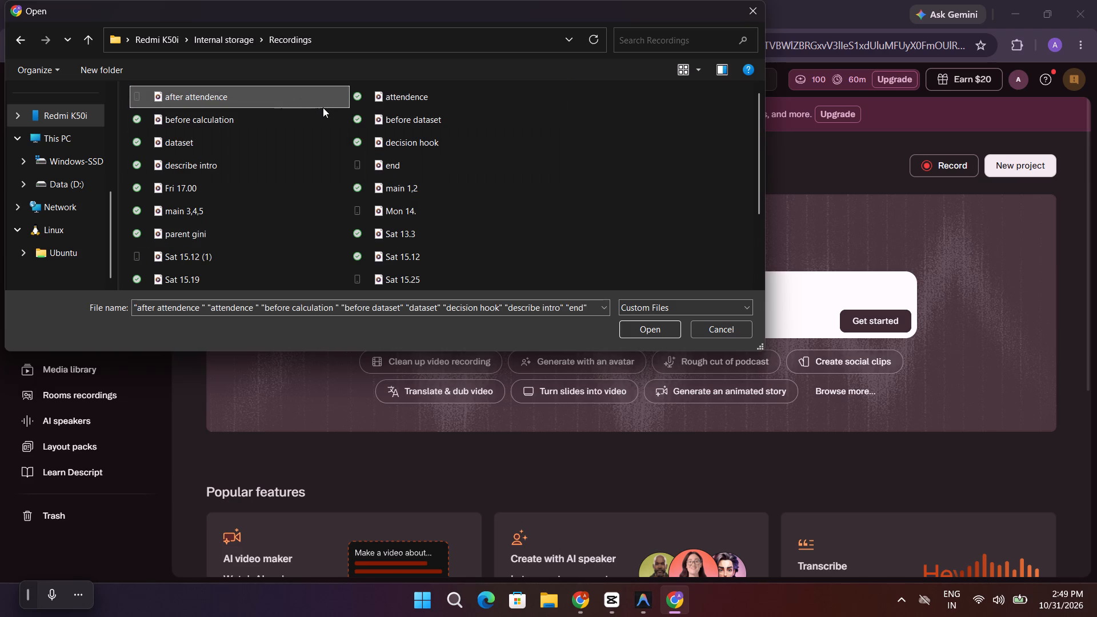
pyautogui.keyDown('ctrl'); pyautogui.click(323, 107); pyautogui.keyUp('ctrl')
pyautogui.keyDown('ctrl'); pyautogui.click(393, 162); pyautogui.keyUp('ctrl')
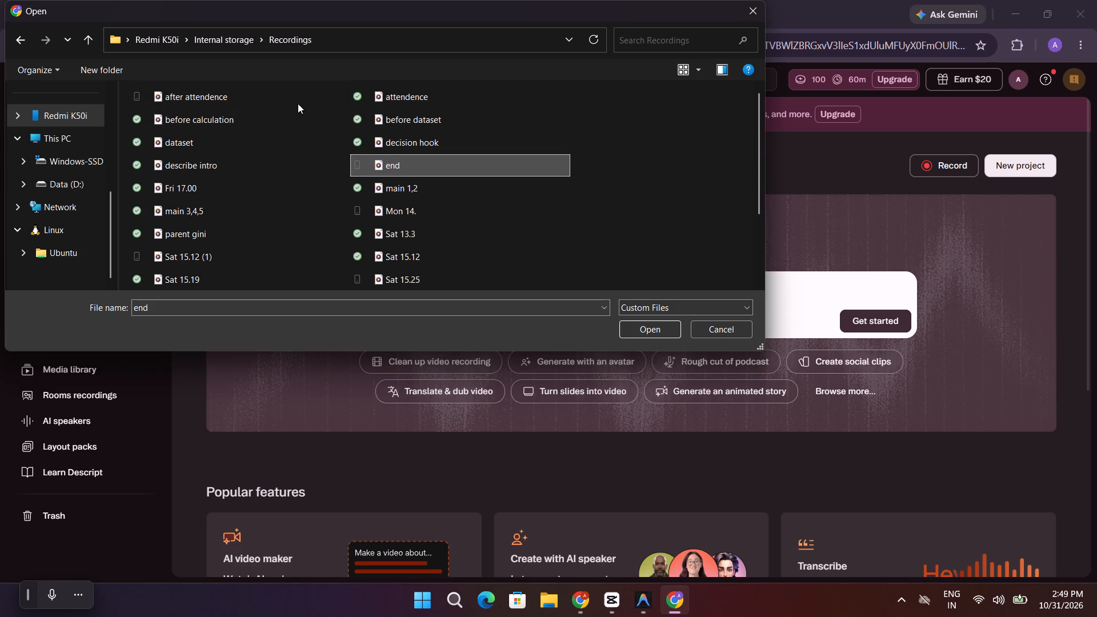
pyautogui.keyDown('ctrl'); pyautogui.click(295, 102); pyautogui.keyUp('ctrl')
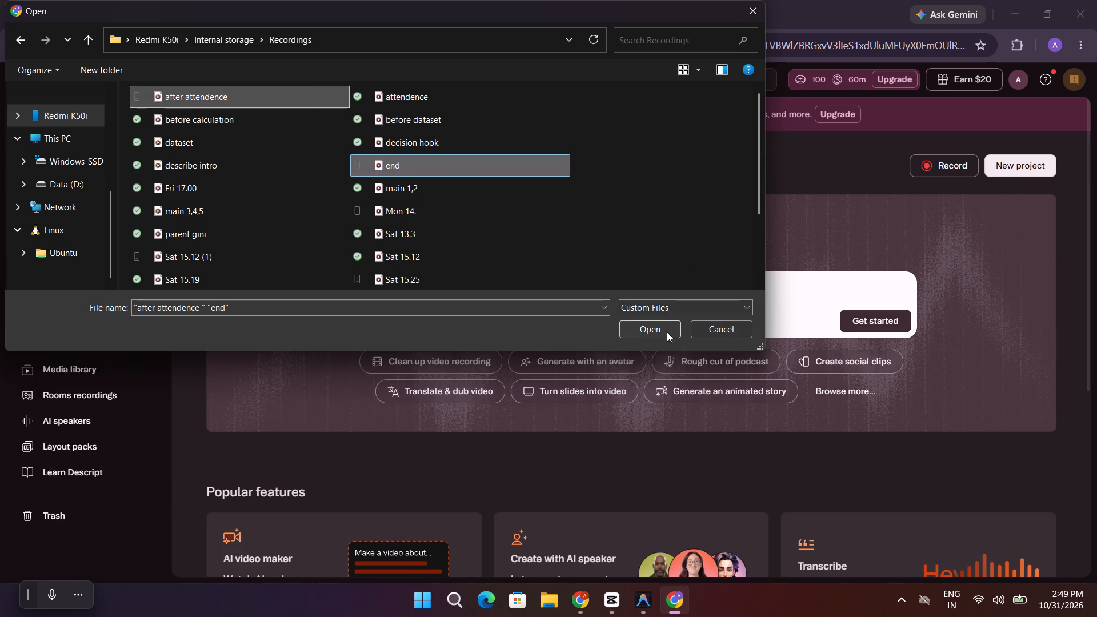
pyautogui.click(660, 330)
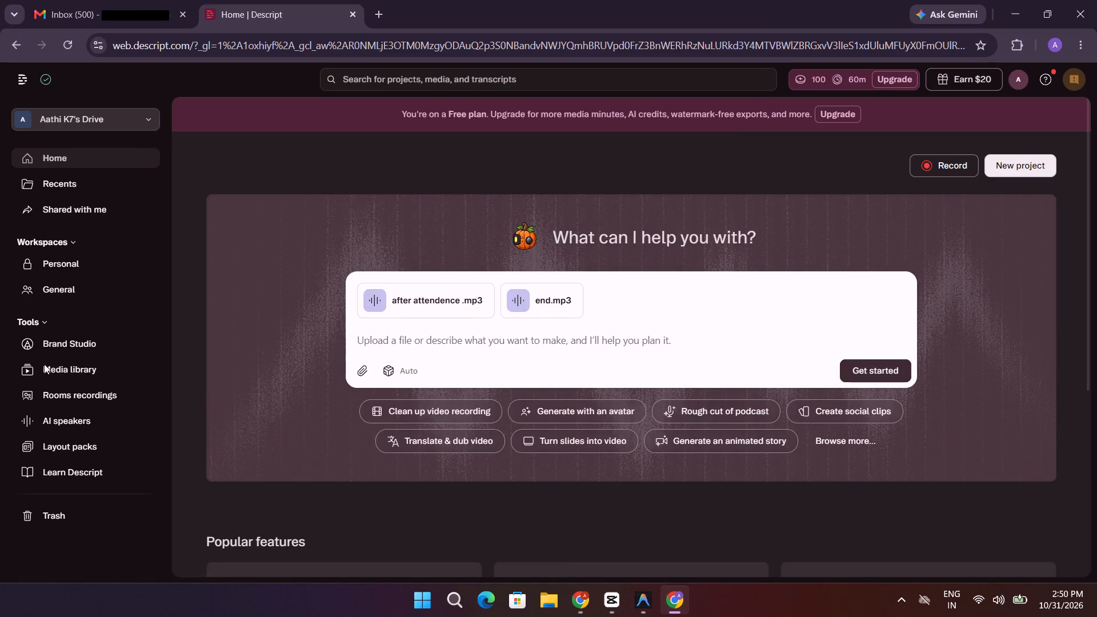
# Enter the prompt "remove noise and breath sound from those audio" for the attached recordings.
pyautogui.click(445, 345)
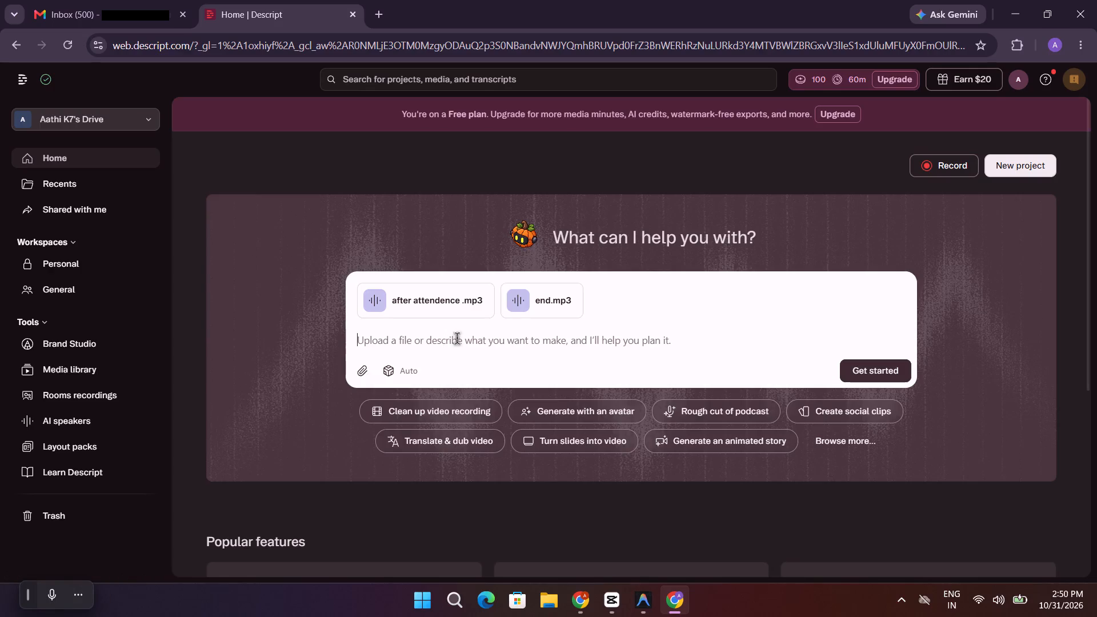
pyautogui.write('re')
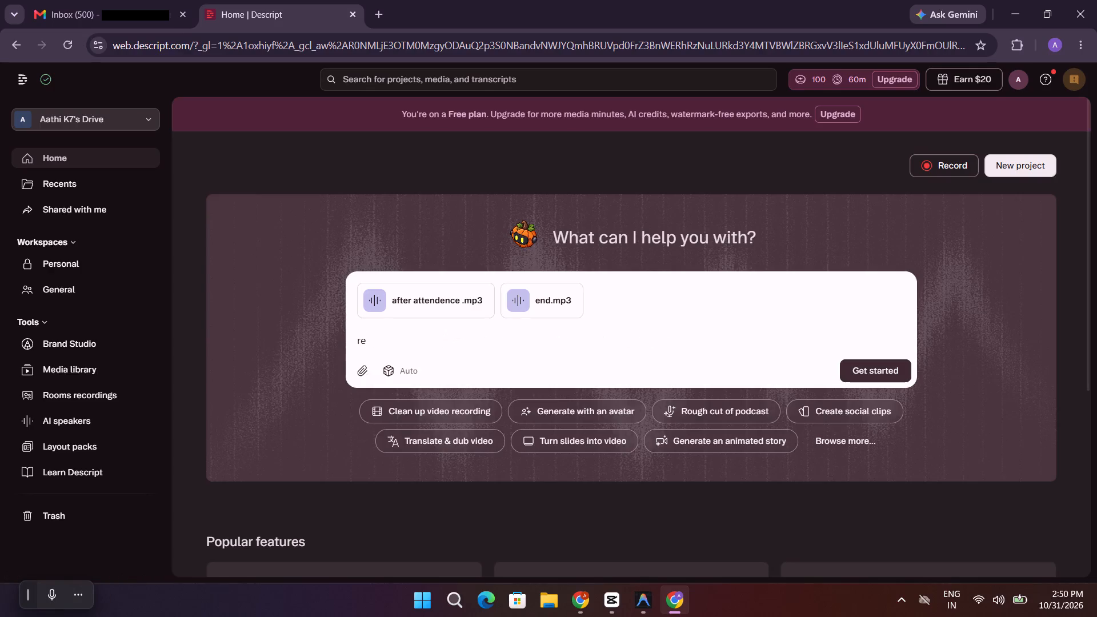
pyautogui.write('movw')
pyautogui.press('space')
pyautogui.press('BackSpace')
pyautogui.press('BackSpace')
pyautogui.press('BackSpace')
pyautogui.write('ve noise and')
pyautogui.press('space')
pyautogui.write('brea')
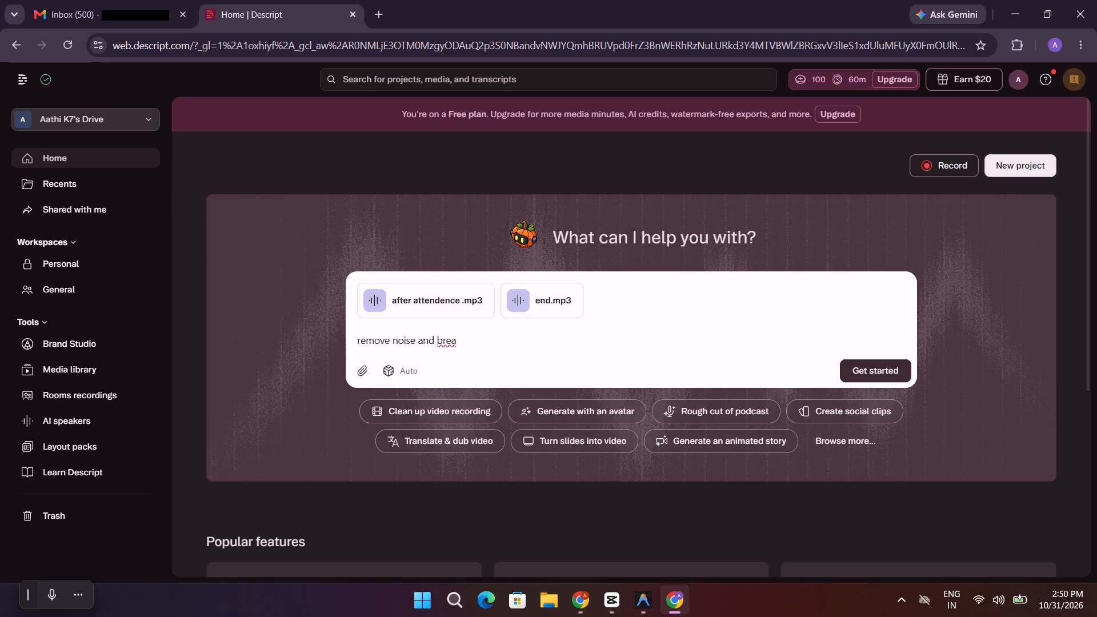
pyautogui.write('th')
pyautogui.press('space')
pyautogui.write('soun')
pyautogui.write('d')
pyautogui.press('space')
pyautogui.write('from thise audio')
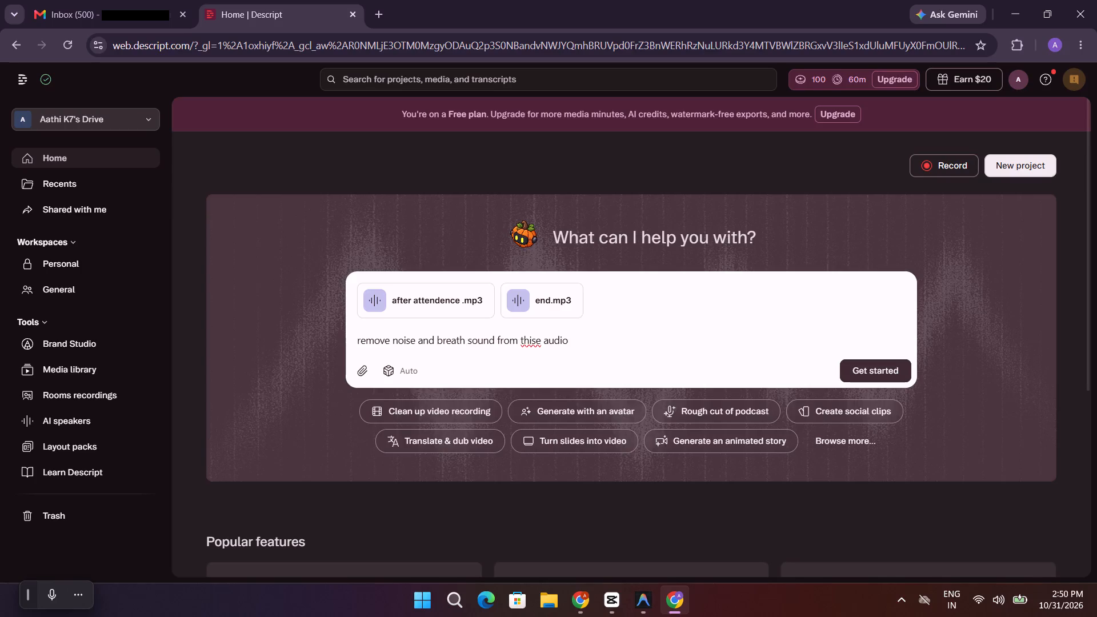
pyautogui.press('Left')
pyautogui.press('Left')
pyautogui.press('Left')
pyautogui.press('Left')
pyautogui.press('Left')
pyautogui.press('Left')
pyautogui.press('Left')
pyautogui.press('Left')
pyautogui.press('BackSpace')
pyautogui.press('o')
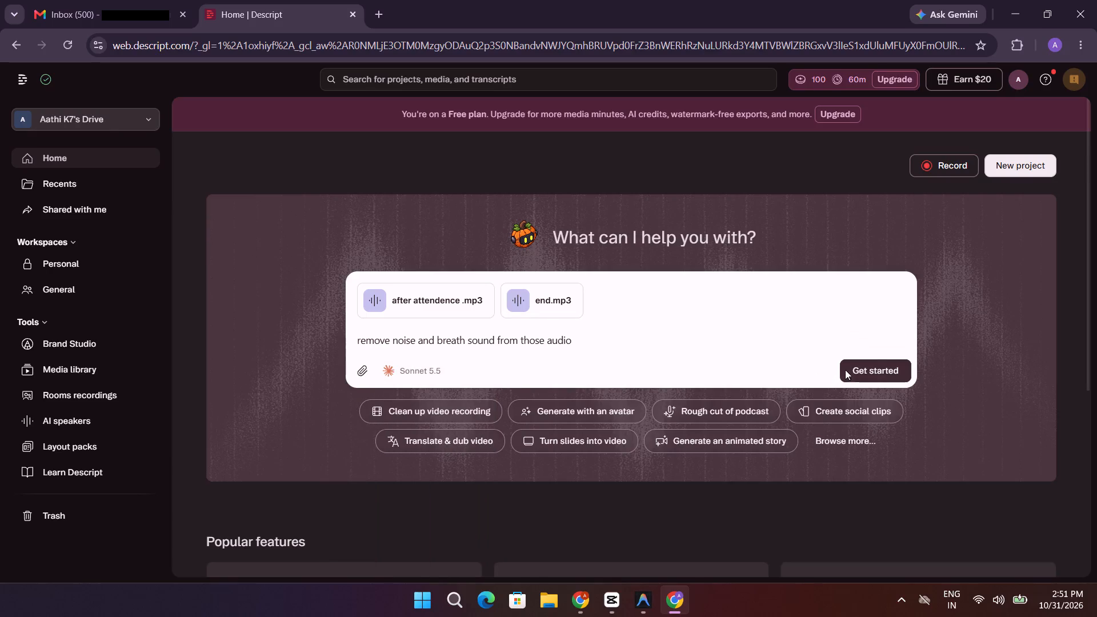
pyautogui.click(432, 364)
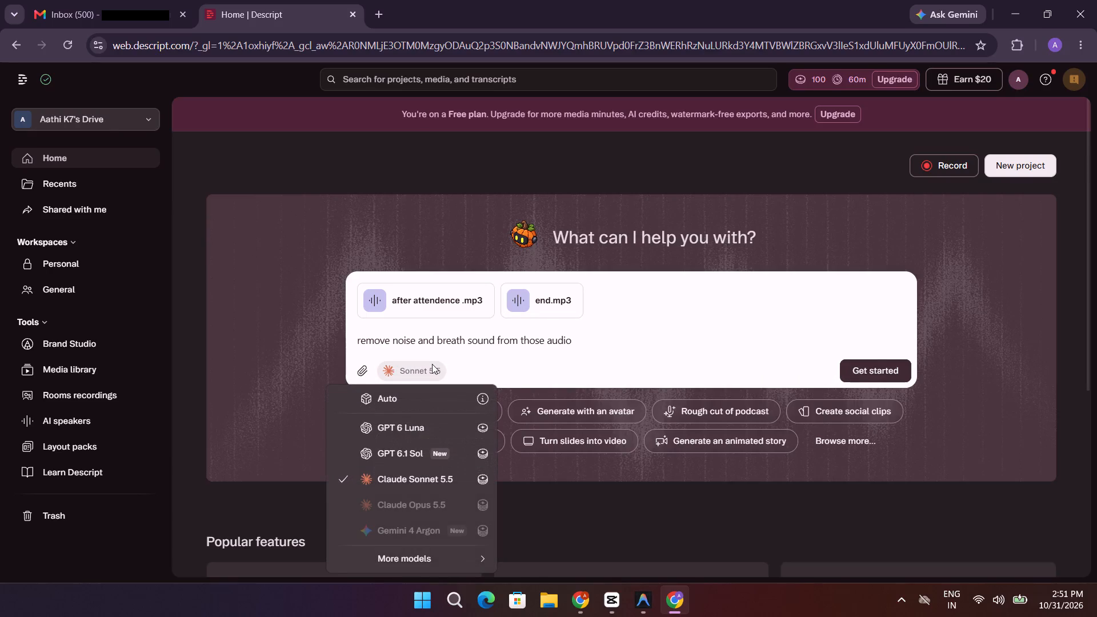
pyautogui.click(411, 399)
pyautogui.click(854, 371)
pyautogui.click(855, 371)
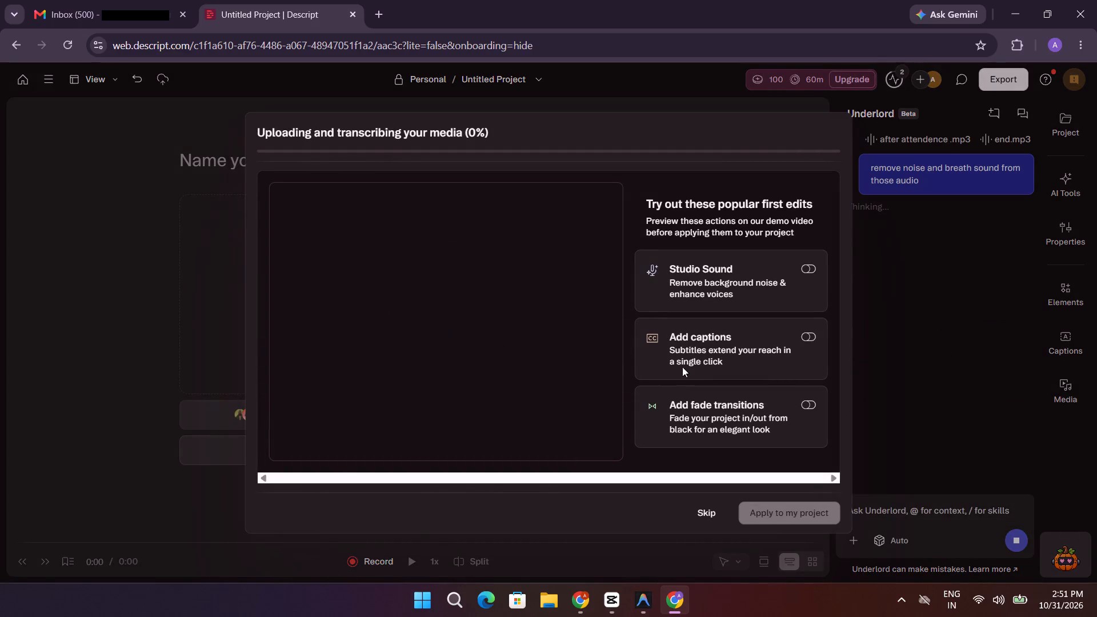
# Play the demo video preview in the suggested first edits dialog.
pyautogui.scroll(-4, 740, 376)
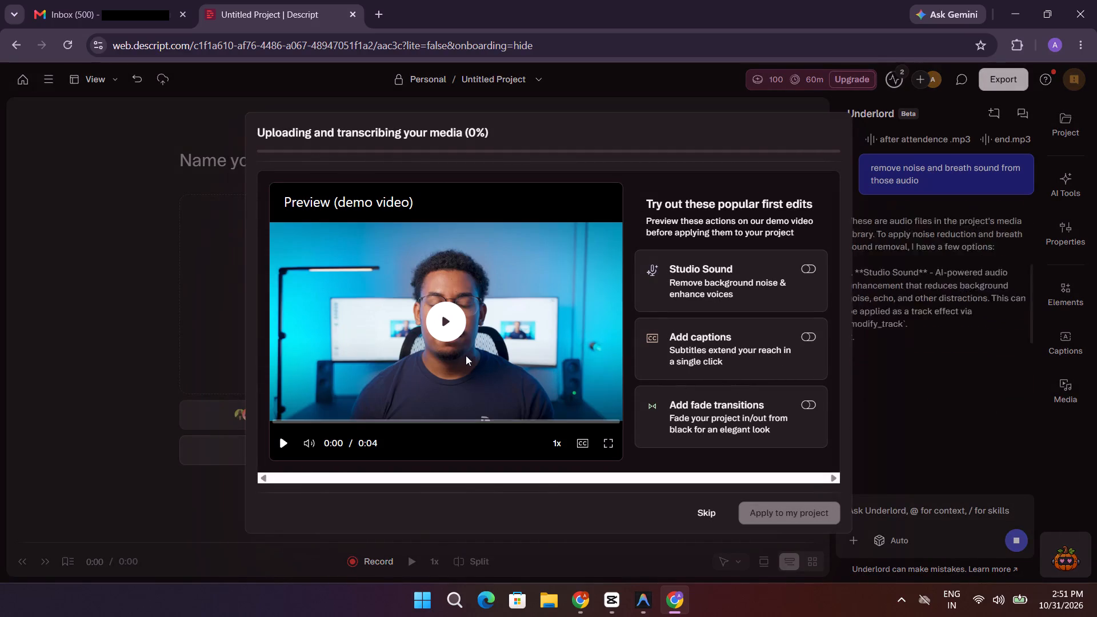
pyautogui.click(447, 328)
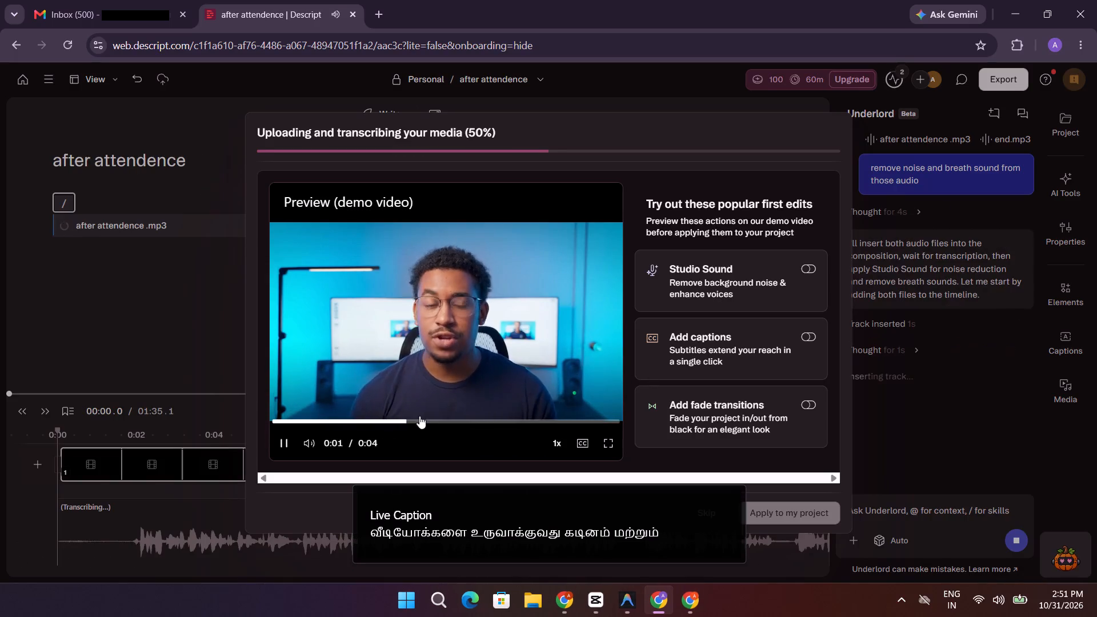
pyautogui.click(734, 496)
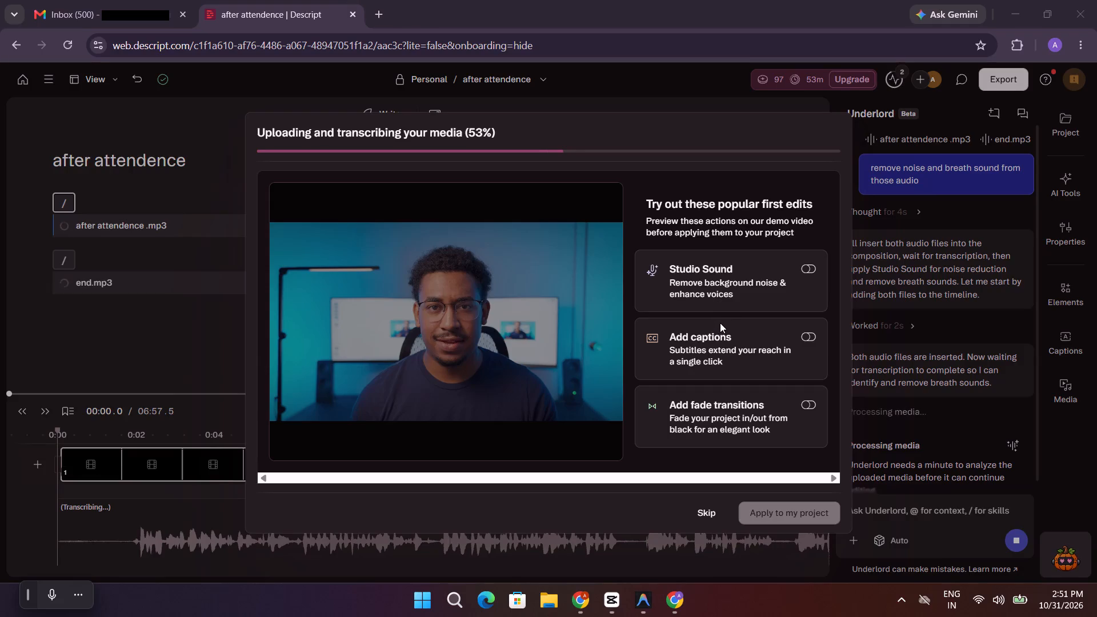
pyautogui.scroll(-6, 720, 375)
pyautogui.scroll(1, 720, 385)
pyautogui.click(746, 286)
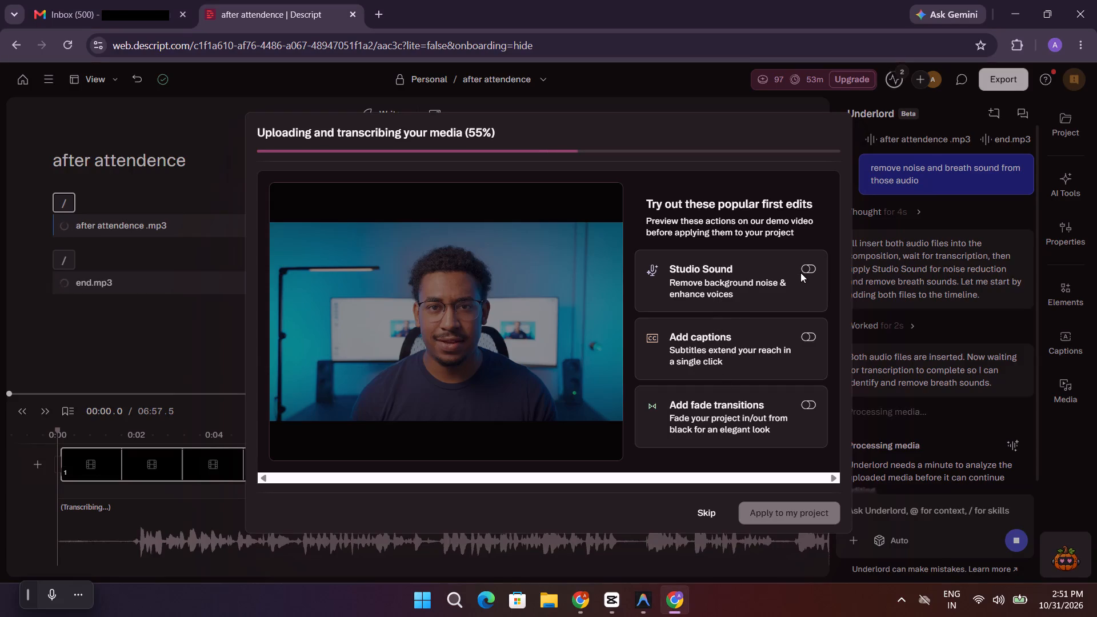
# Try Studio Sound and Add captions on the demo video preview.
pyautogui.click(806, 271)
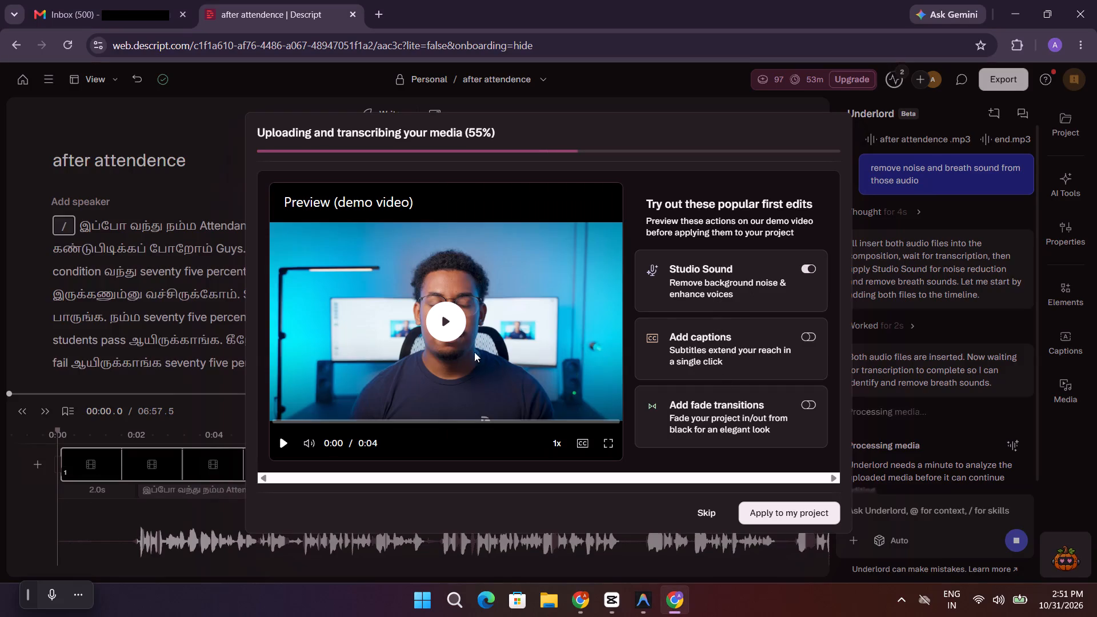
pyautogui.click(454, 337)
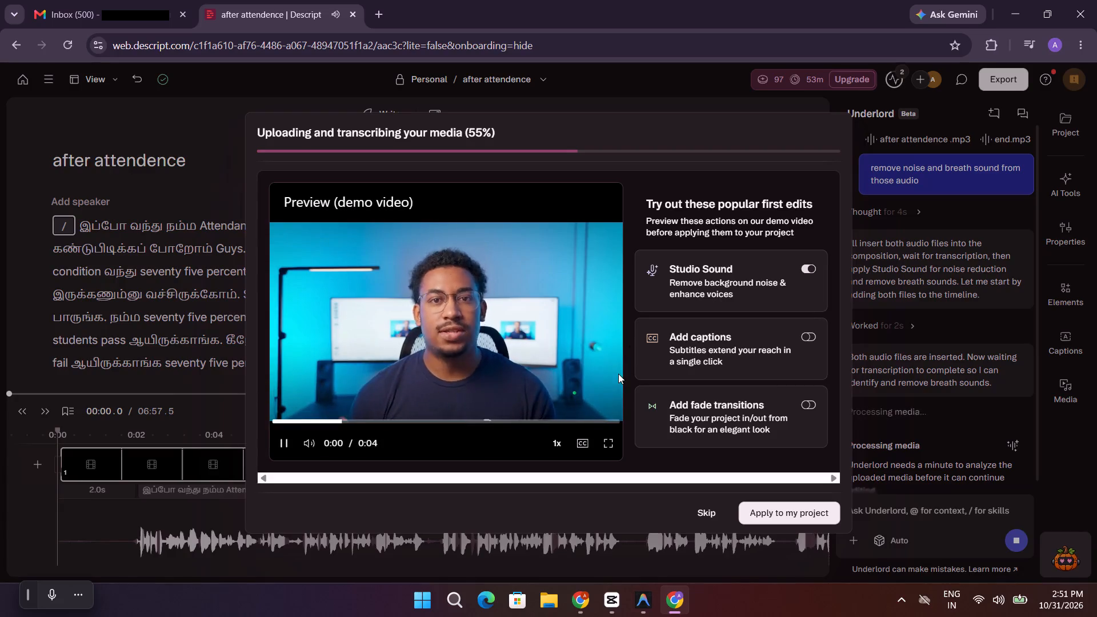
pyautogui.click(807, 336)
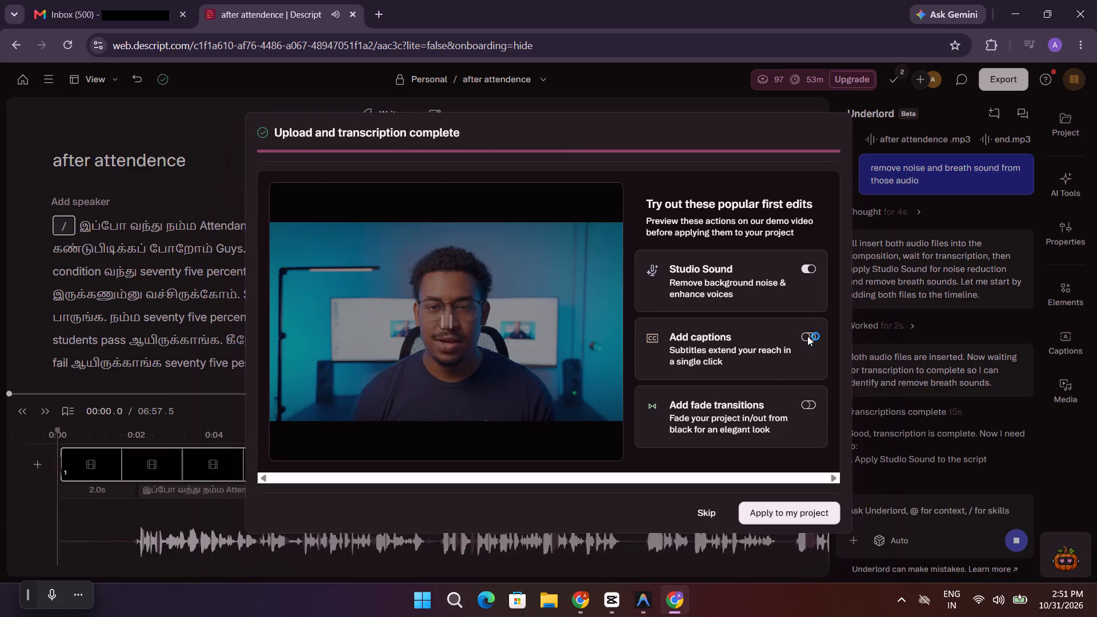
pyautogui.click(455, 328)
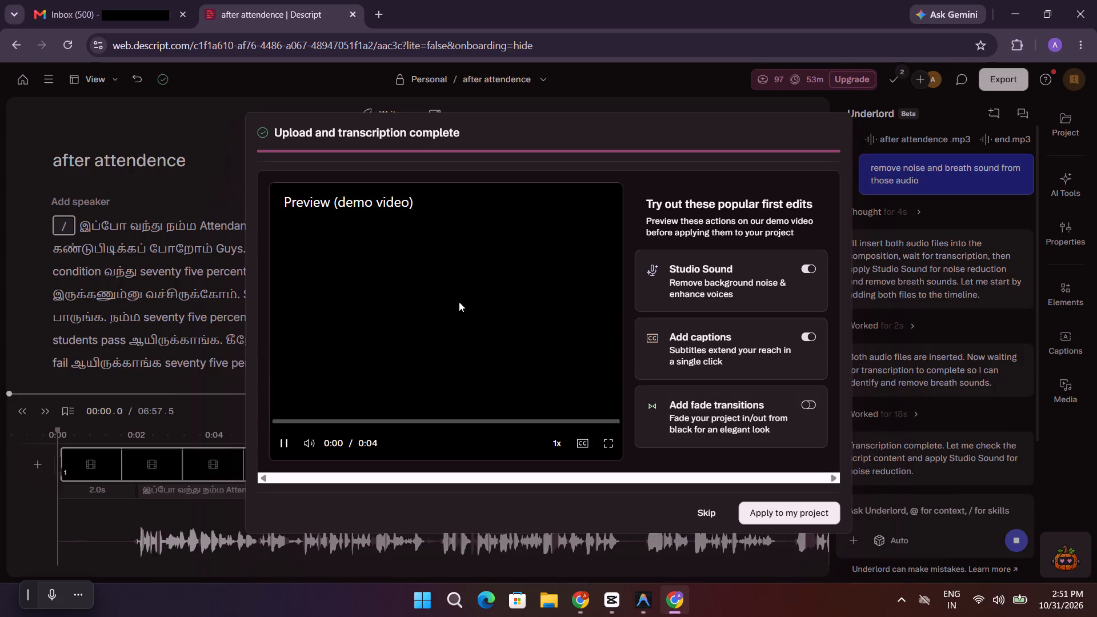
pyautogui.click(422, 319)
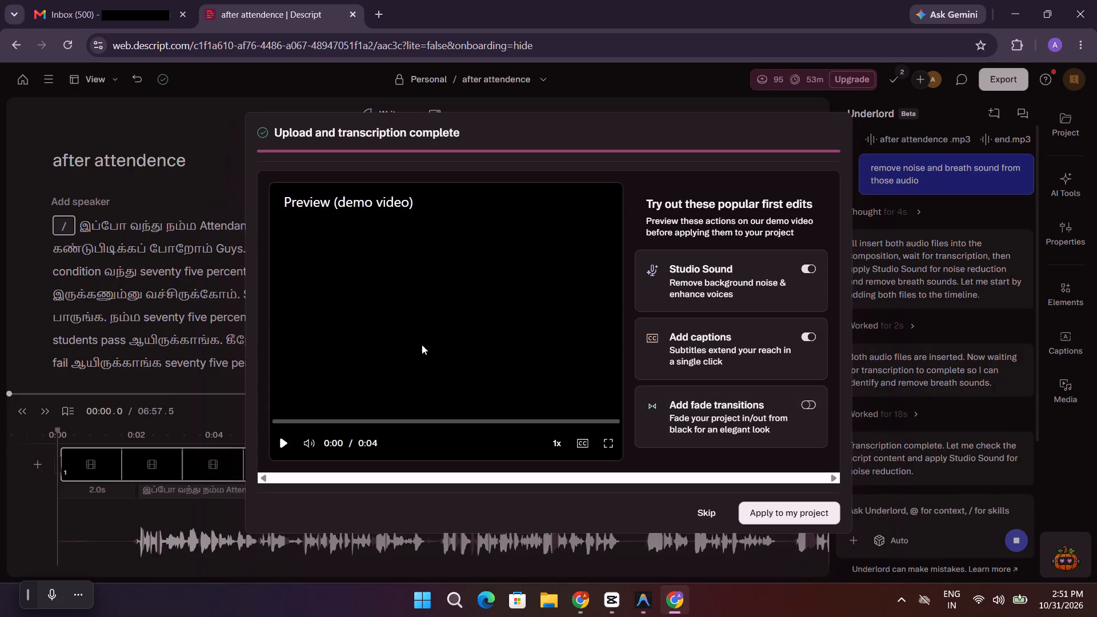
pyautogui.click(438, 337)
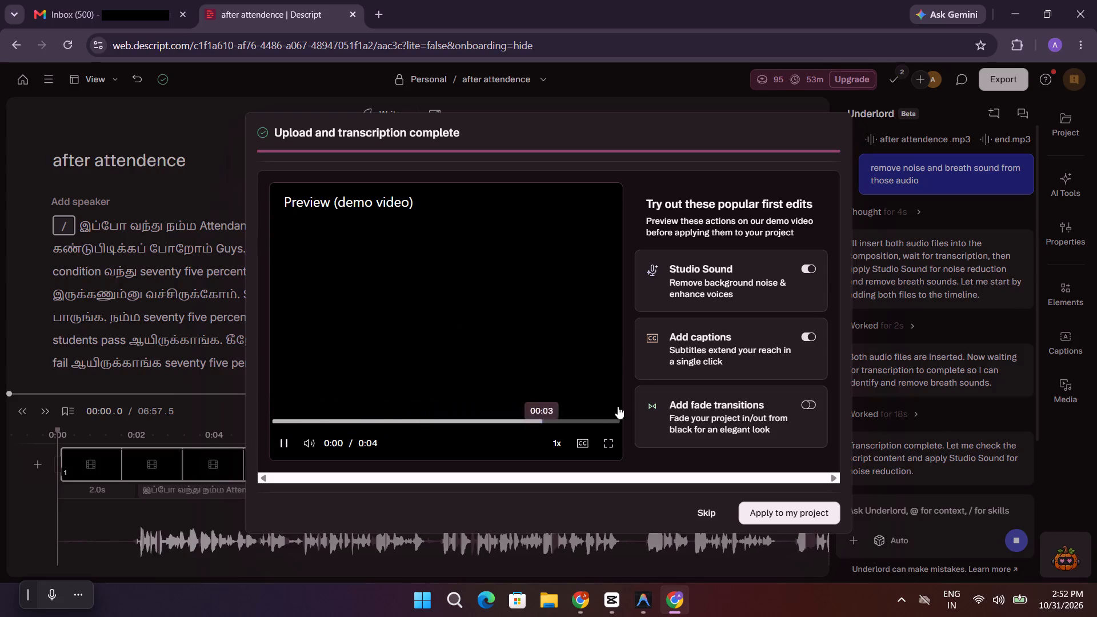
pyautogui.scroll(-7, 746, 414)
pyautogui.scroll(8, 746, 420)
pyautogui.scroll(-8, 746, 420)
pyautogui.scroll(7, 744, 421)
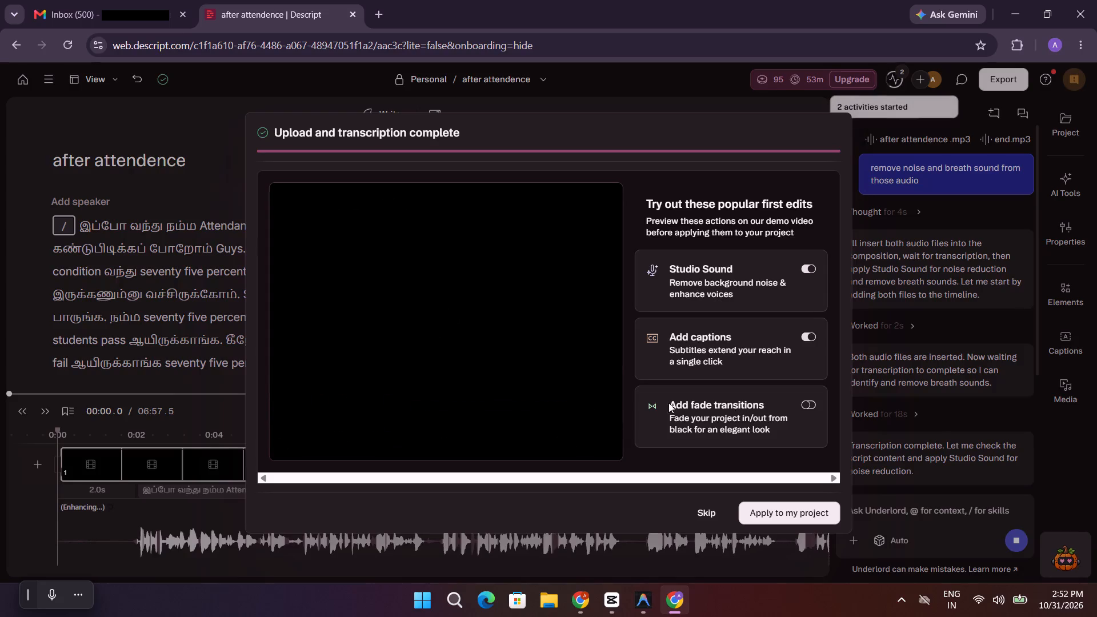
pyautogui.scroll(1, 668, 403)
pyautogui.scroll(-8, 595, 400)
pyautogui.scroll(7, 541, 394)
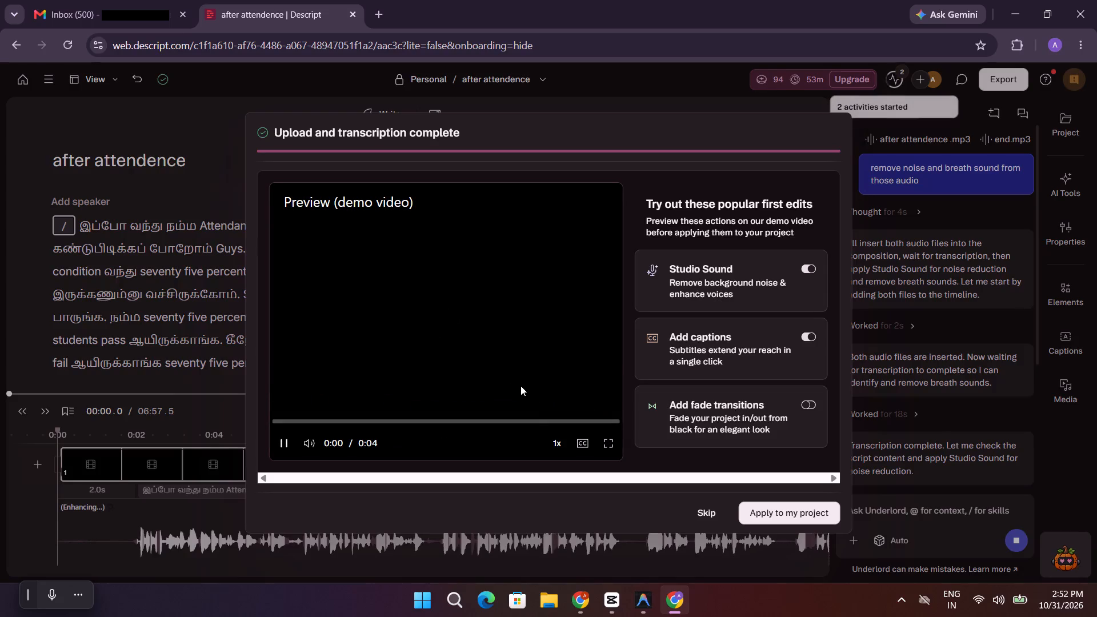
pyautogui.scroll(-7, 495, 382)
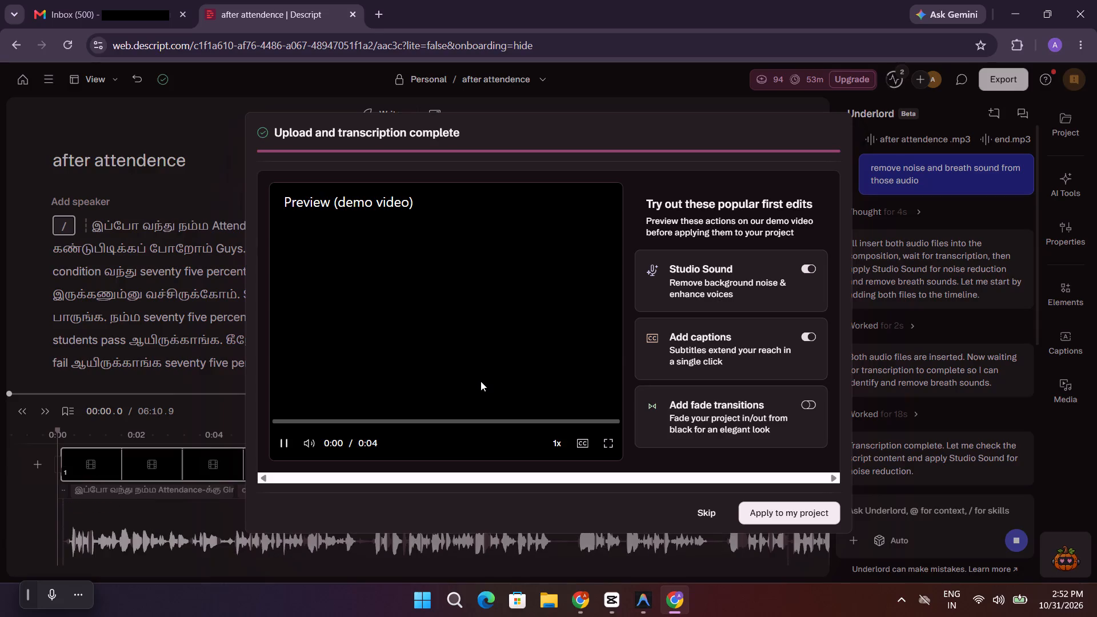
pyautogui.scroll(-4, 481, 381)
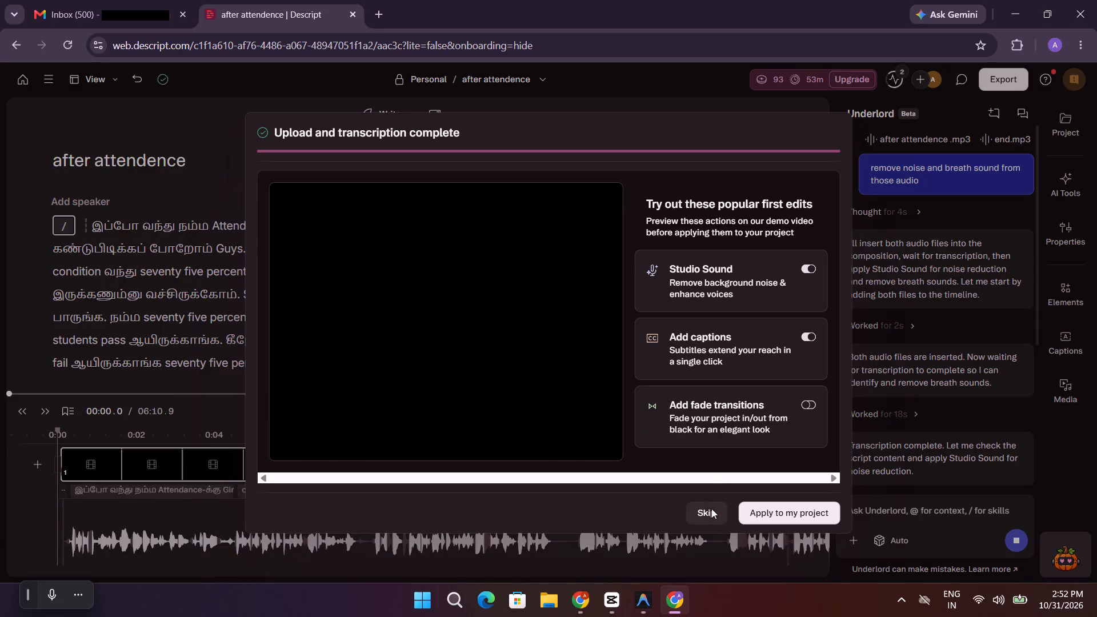
# Skip the suggested first edits instead of applying them to the project.
pyautogui.click(711, 508)
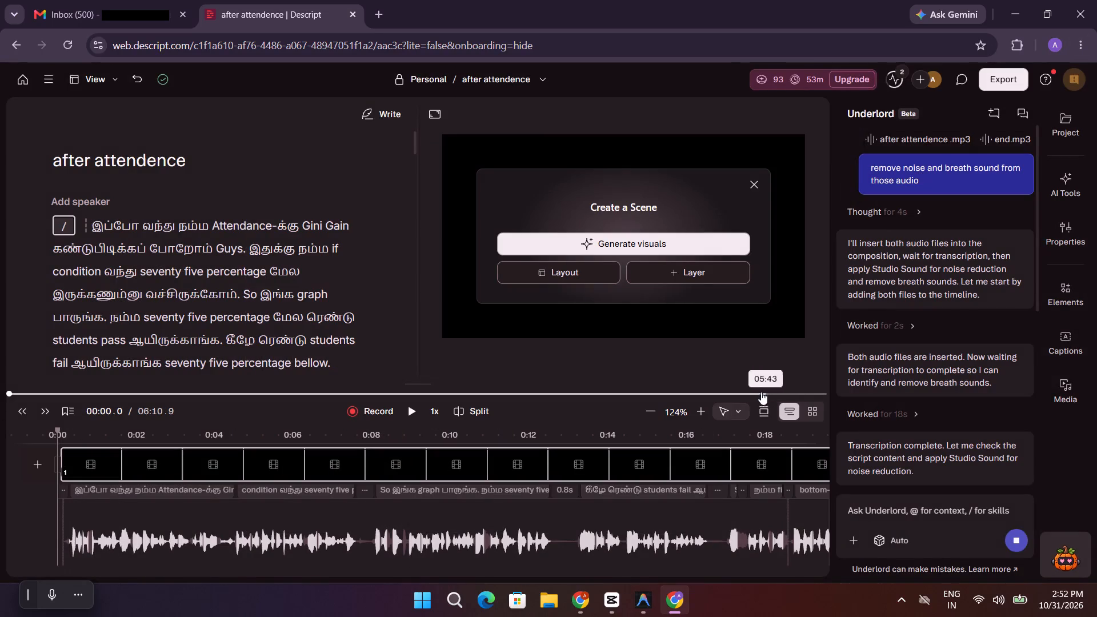
# Listen to about the first 12 seconds of the "after attendence" composition.
pyautogui.press('space')
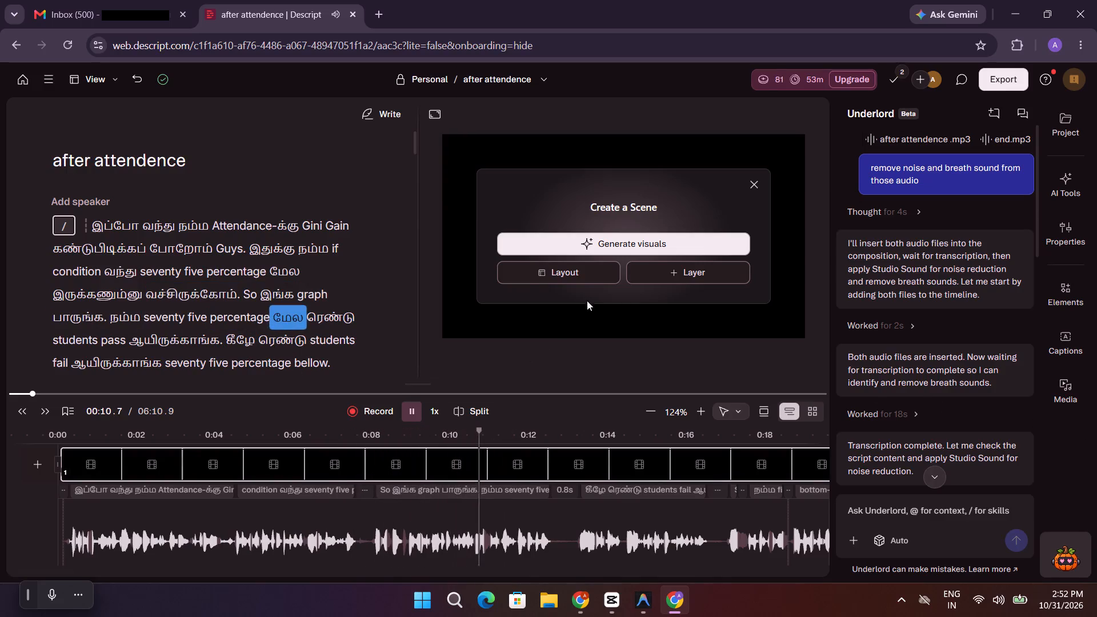
pyautogui.click(408, 409)
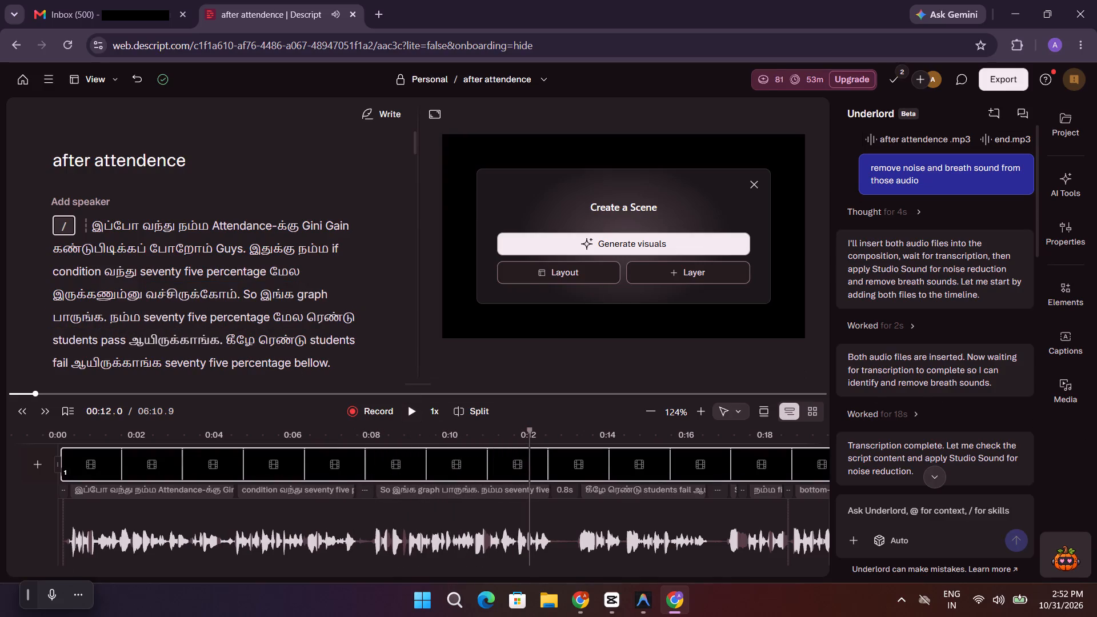
# Read through Underlord's report on the audio cleanup, listening briefly to a few more seconds of the composition.
pyautogui.scroll(-1, 903, 383)
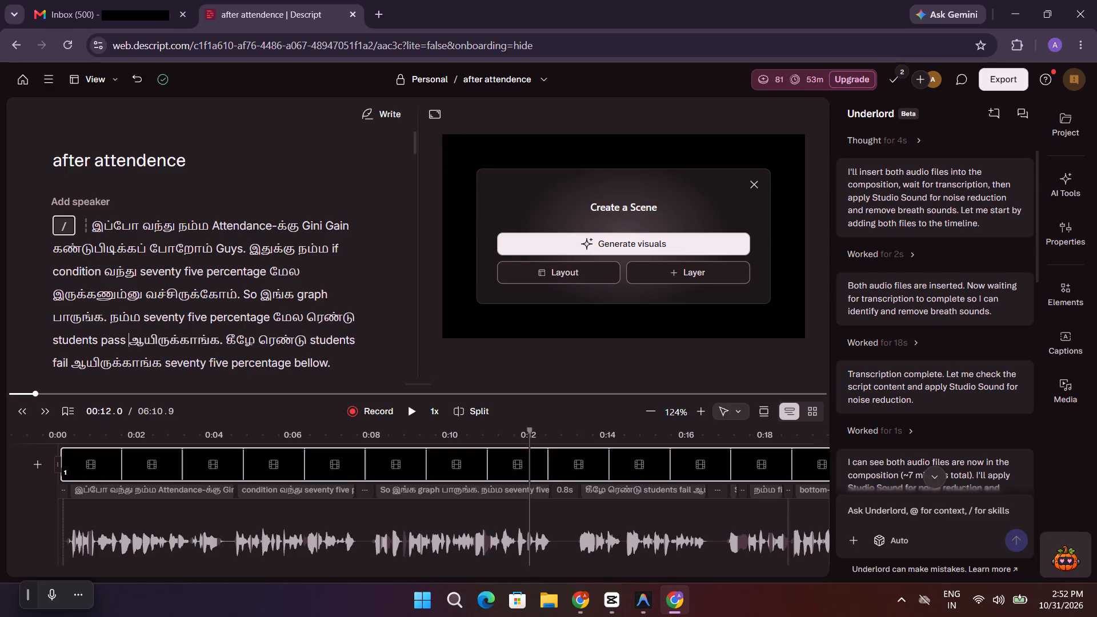
pyautogui.scroll(-3, 930, 374)
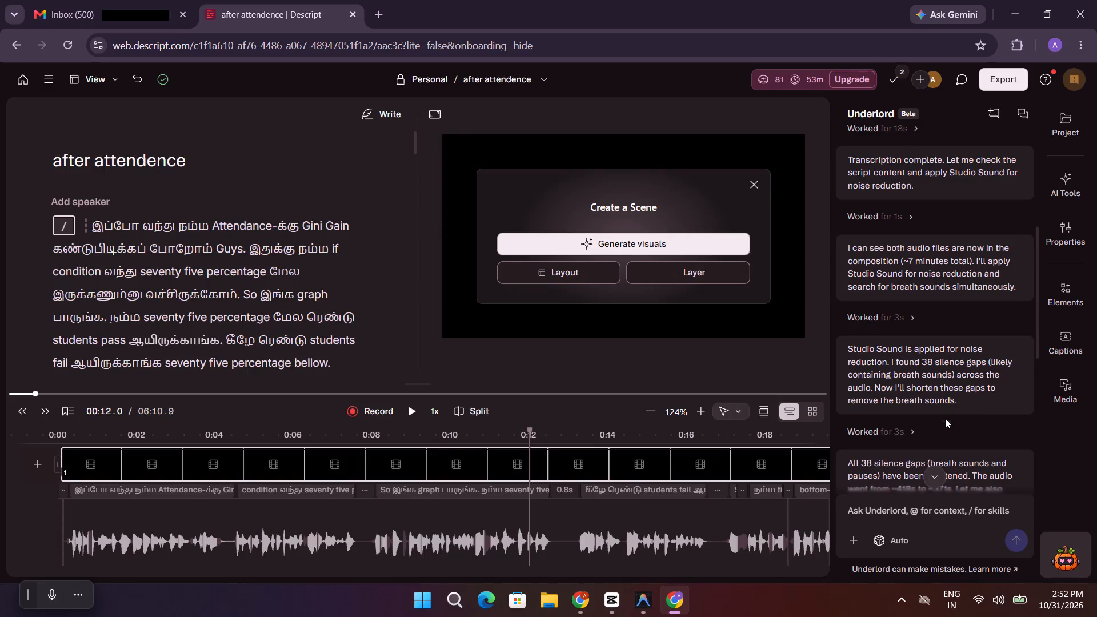
pyautogui.scroll(-1, 943, 423)
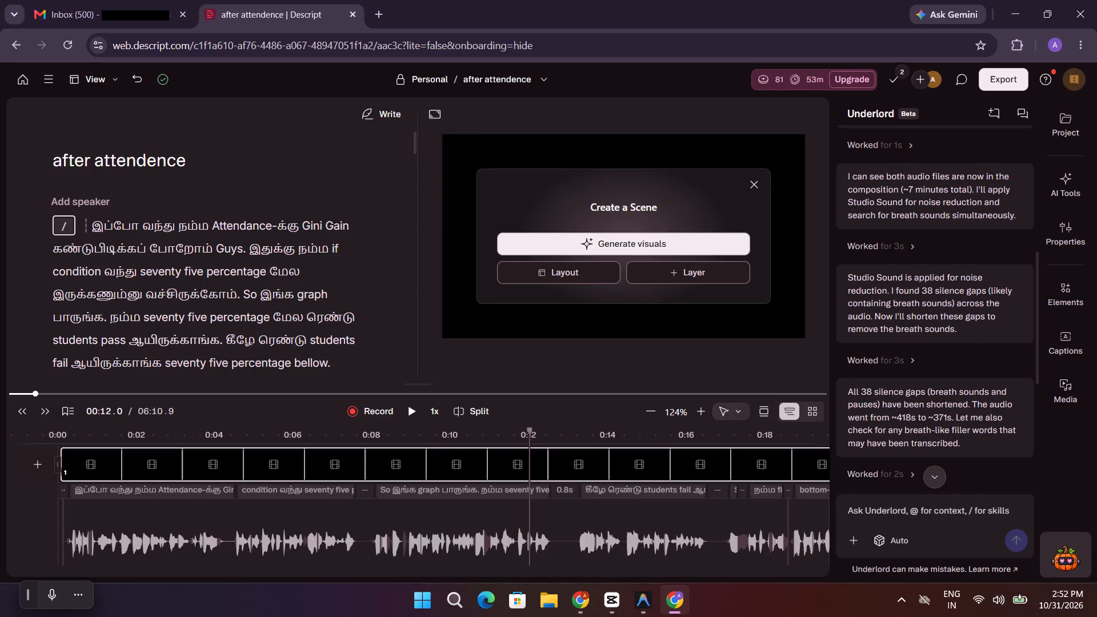
pyautogui.scroll(-2, 948, 415)
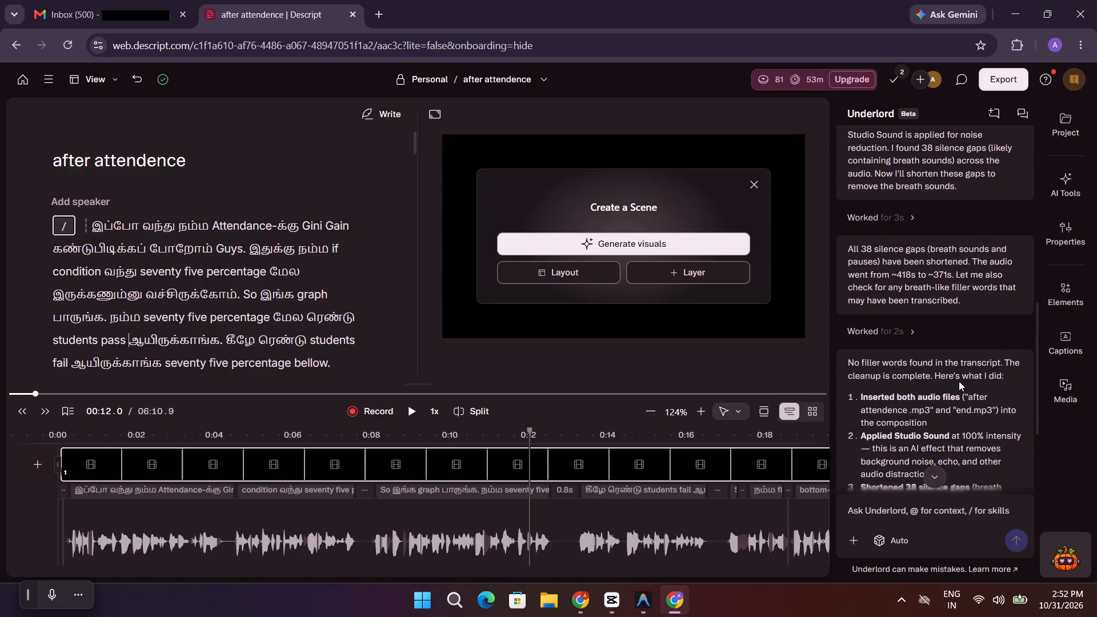
pyautogui.scroll(-5, 959, 381)
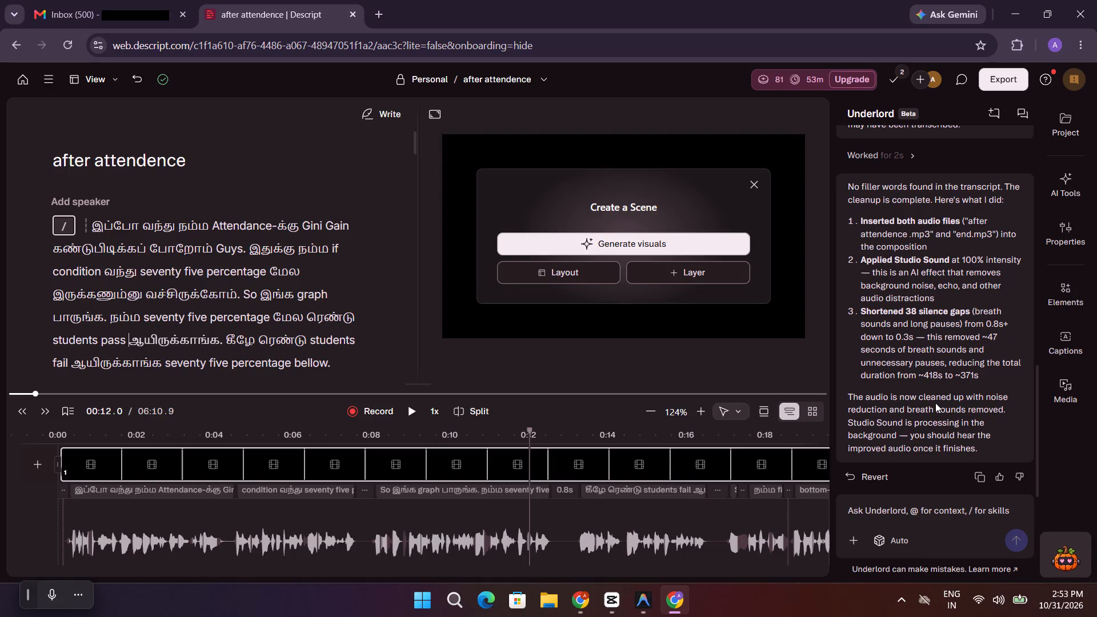
pyautogui.scroll(-5, 934, 403)
pyautogui.press('space')
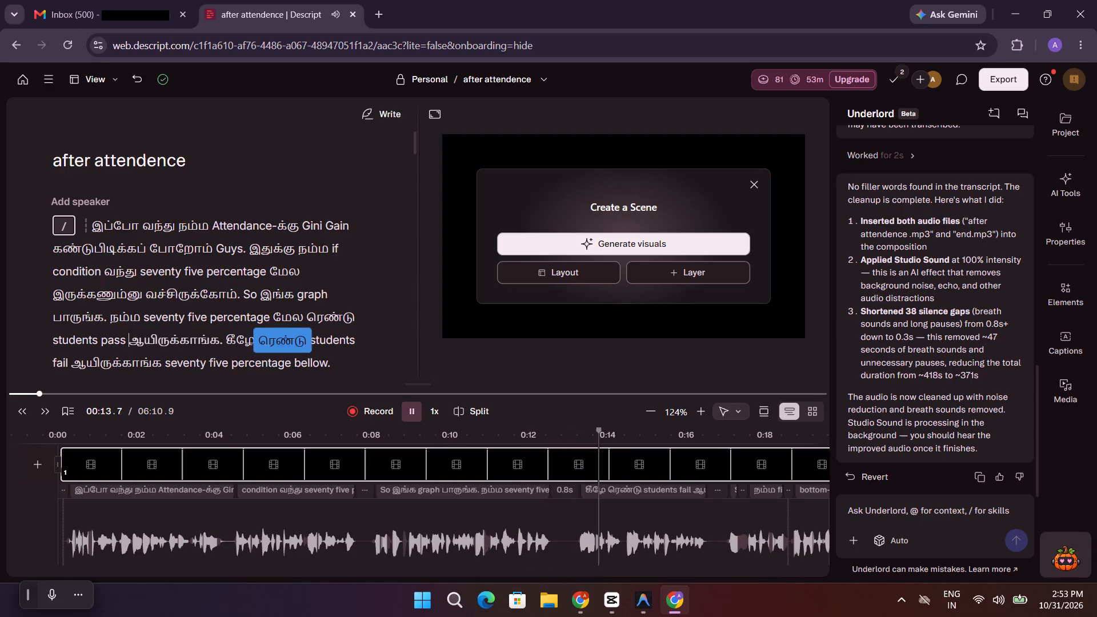
pyautogui.press('space')
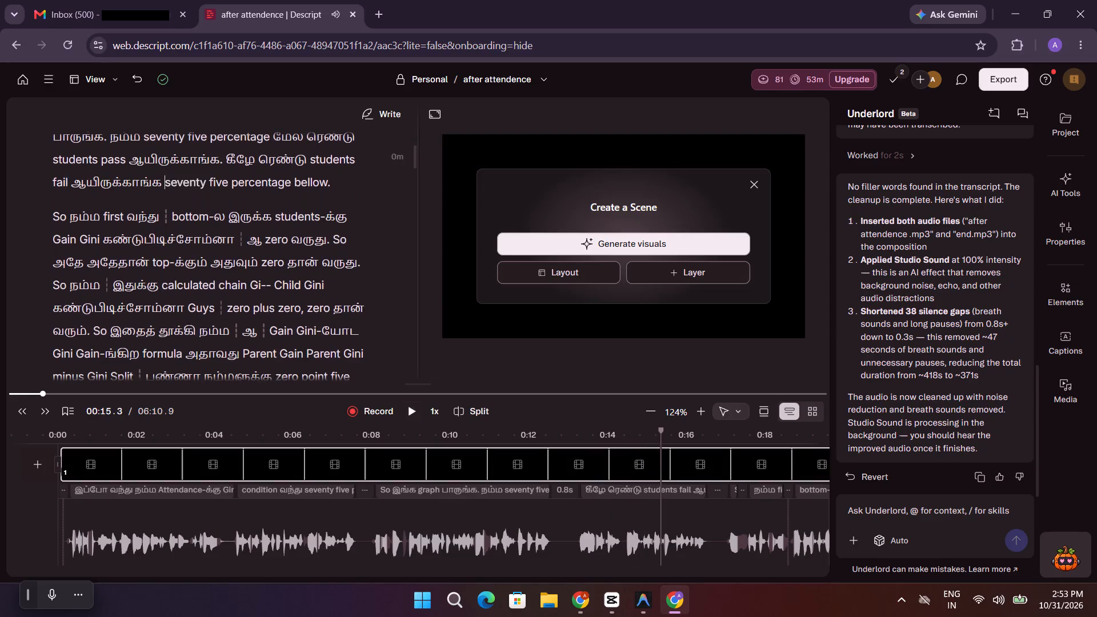
pyautogui.scroll(-4, 933, 406)
pyautogui.scroll(3, 933, 406)
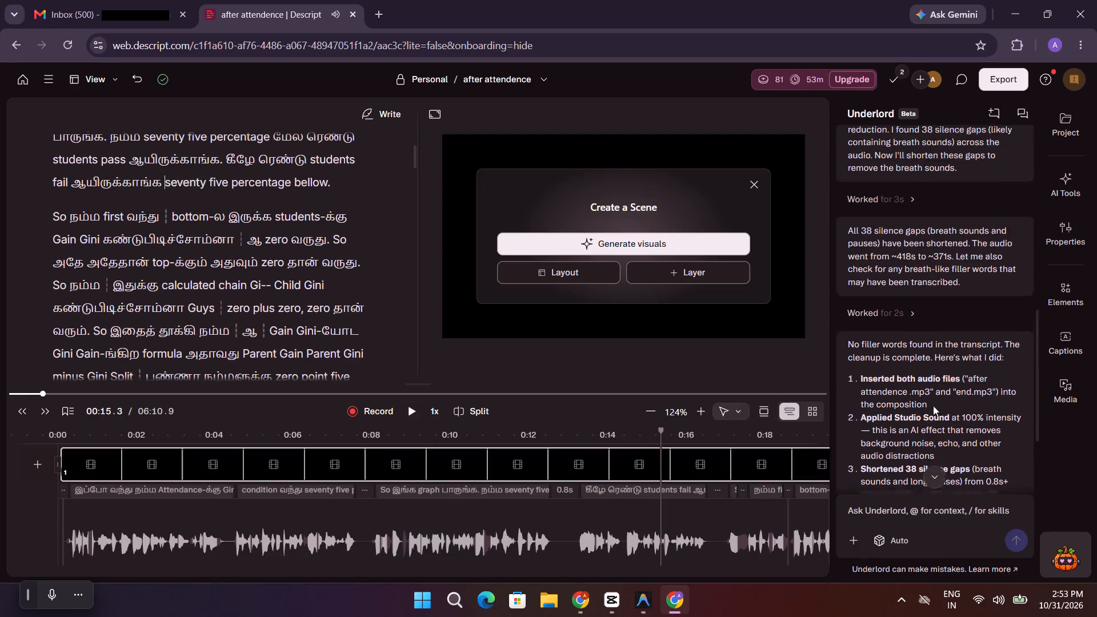
pyautogui.scroll(2, 933, 406)
pyautogui.scroll(-12, 933, 406)
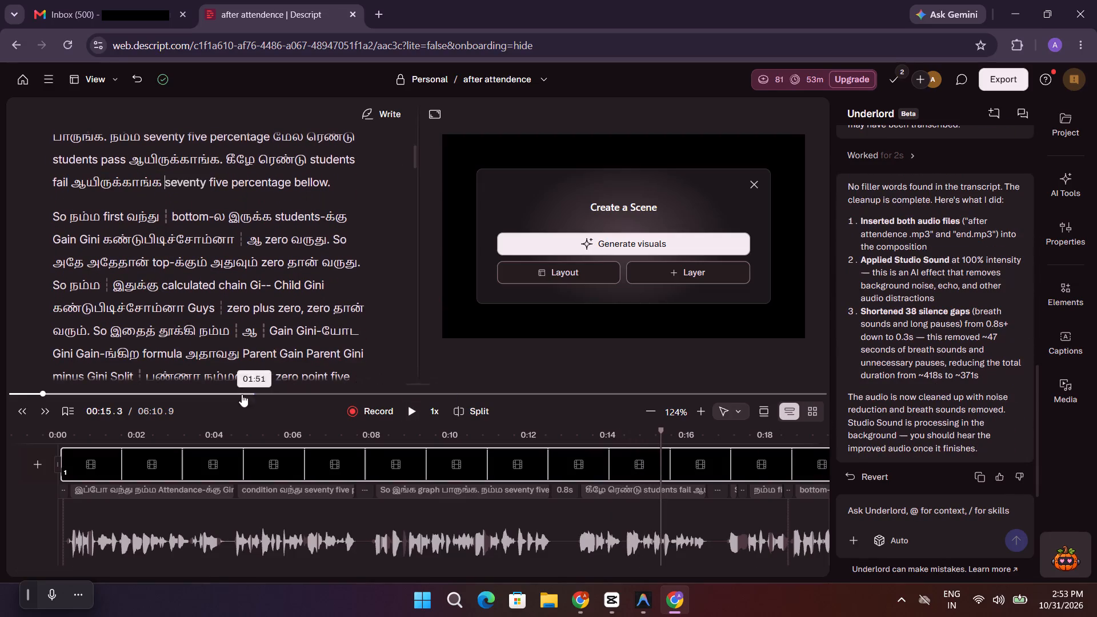
# Move the playhead to about 03:54 in the composition and play the audio from there.
pyautogui.click(527, 398)
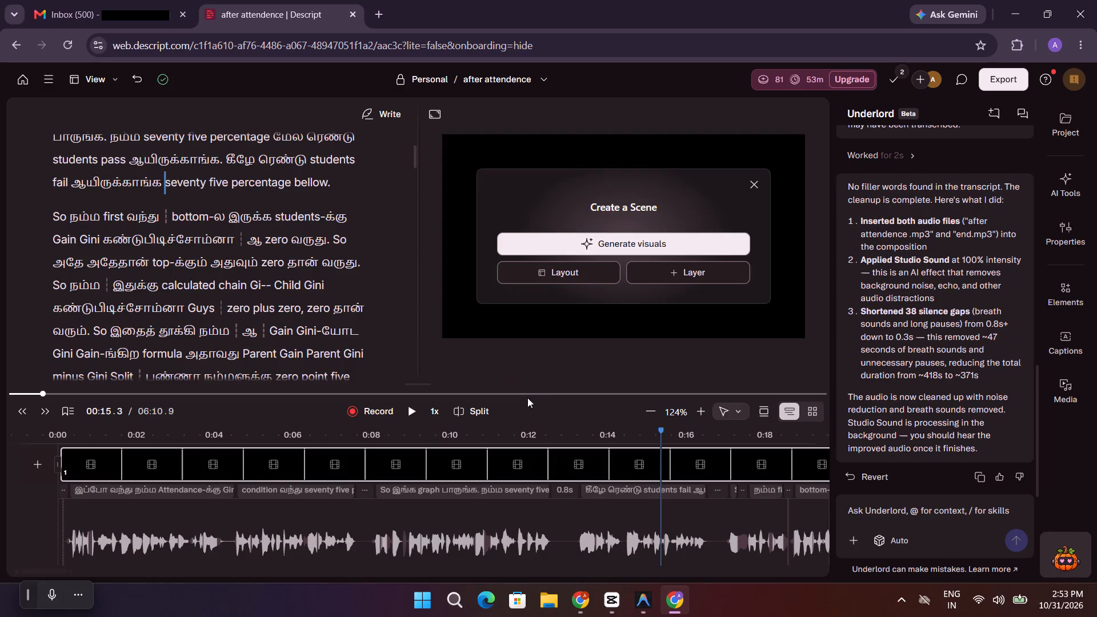
pyautogui.click(527, 395)
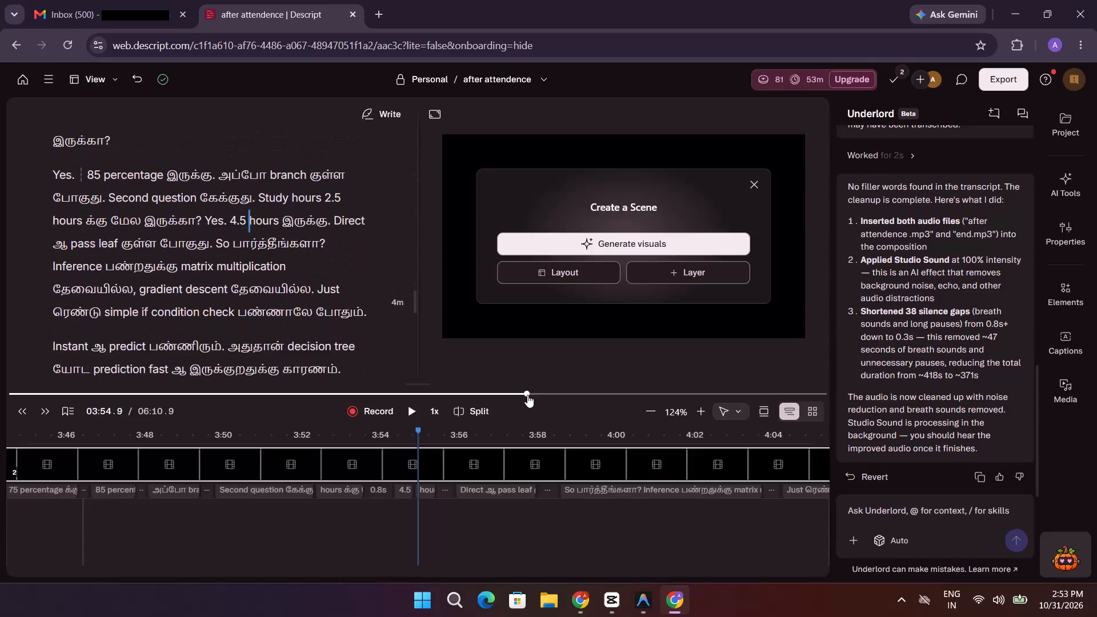
pyautogui.press('space')
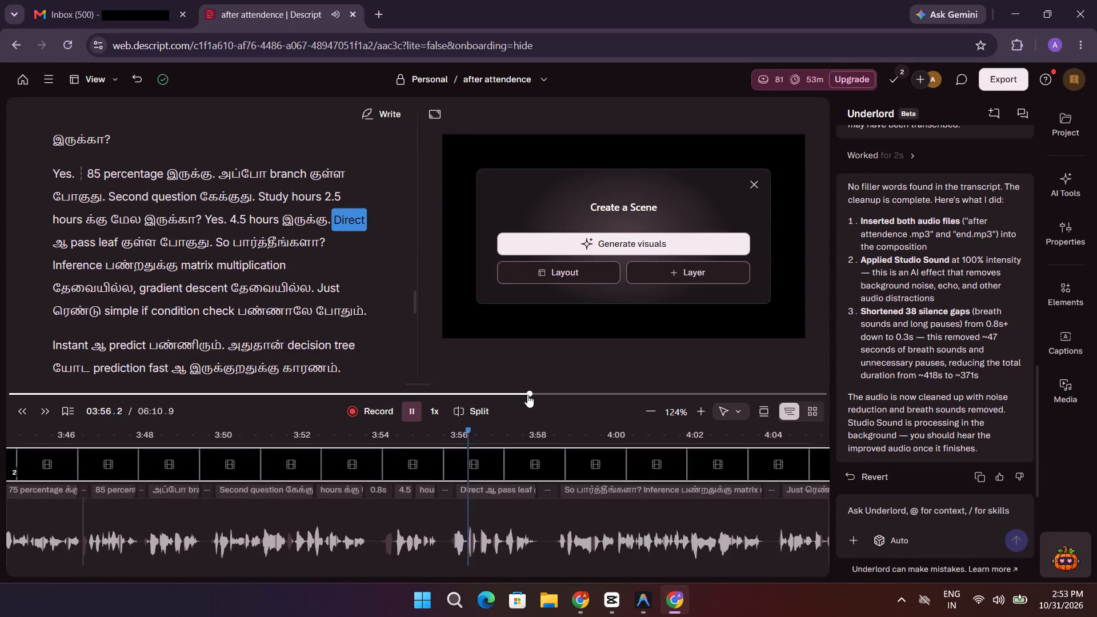
# Stop the playback and reread Underlord's messages and its summary of the audio cleanup.
pyautogui.click(409, 406)
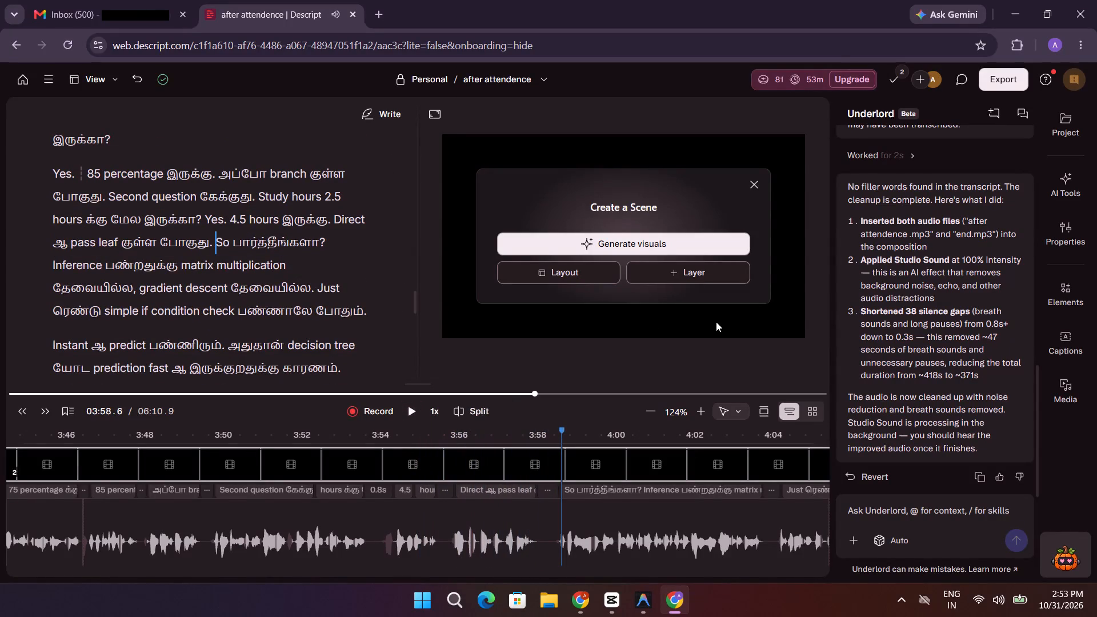
pyautogui.scroll(-8, 922, 352)
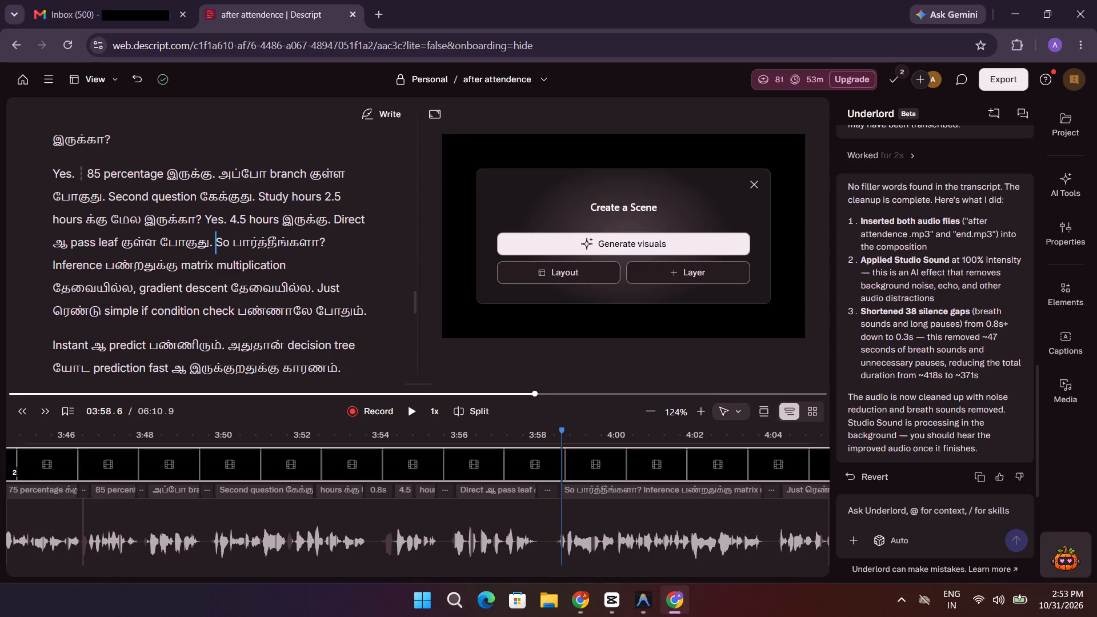
pyautogui.scroll(1, 924, 352)
pyautogui.scroll(-13, 924, 351)
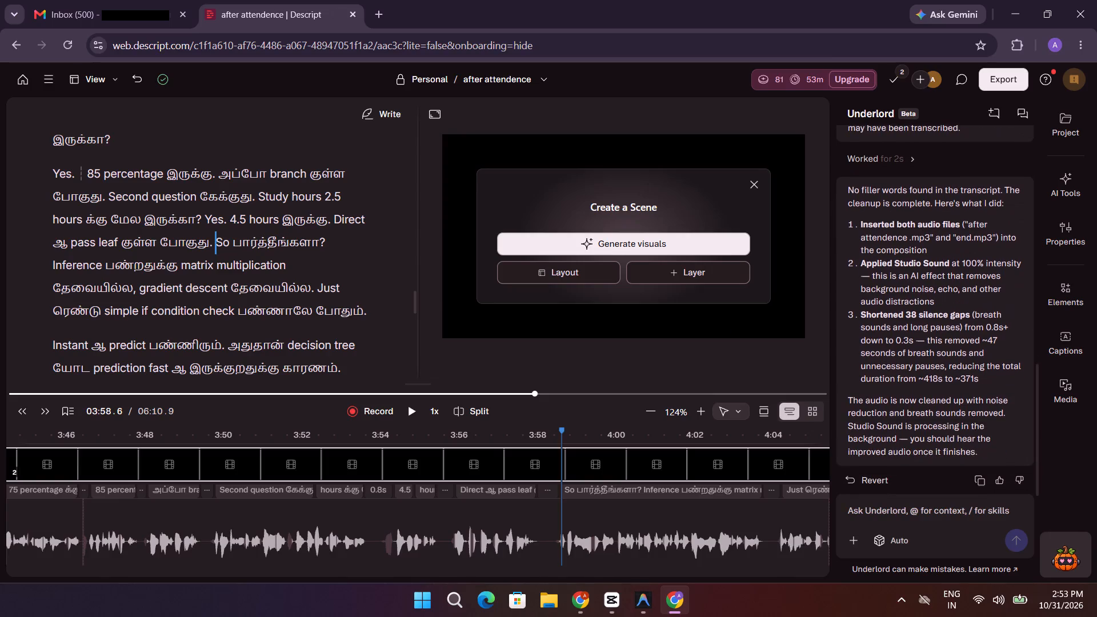
pyautogui.scroll(-4, 924, 351)
pyautogui.scroll(10, 907, 344)
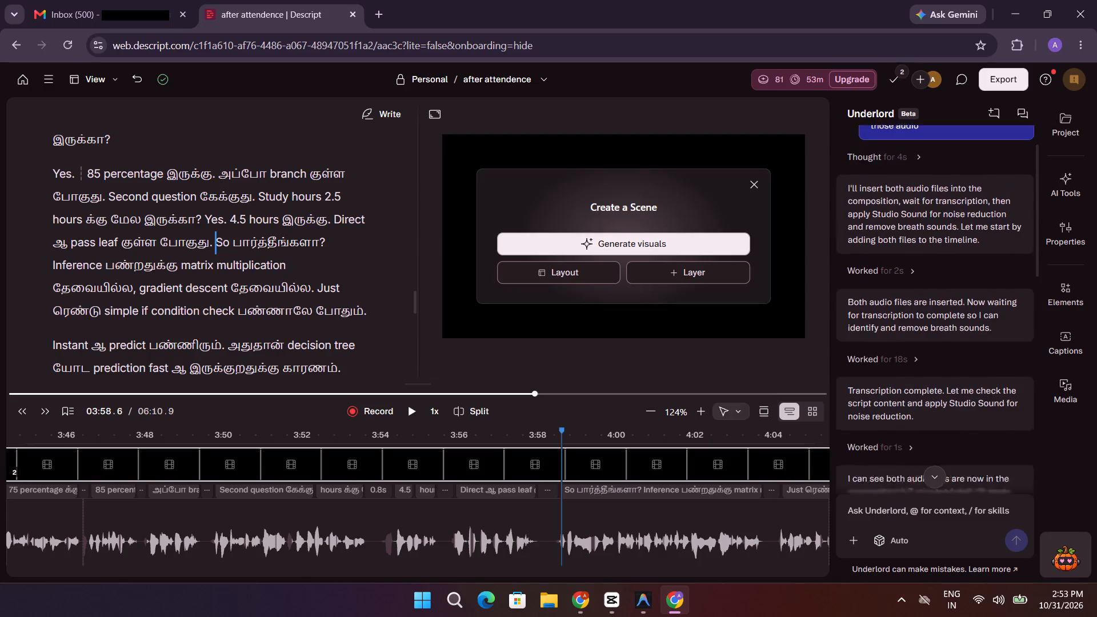
pyautogui.scroll(2, 900, 333)
pyautogui.scroll(-20, 900, 333)
pyautogui.scroll(-2, 898, 331)
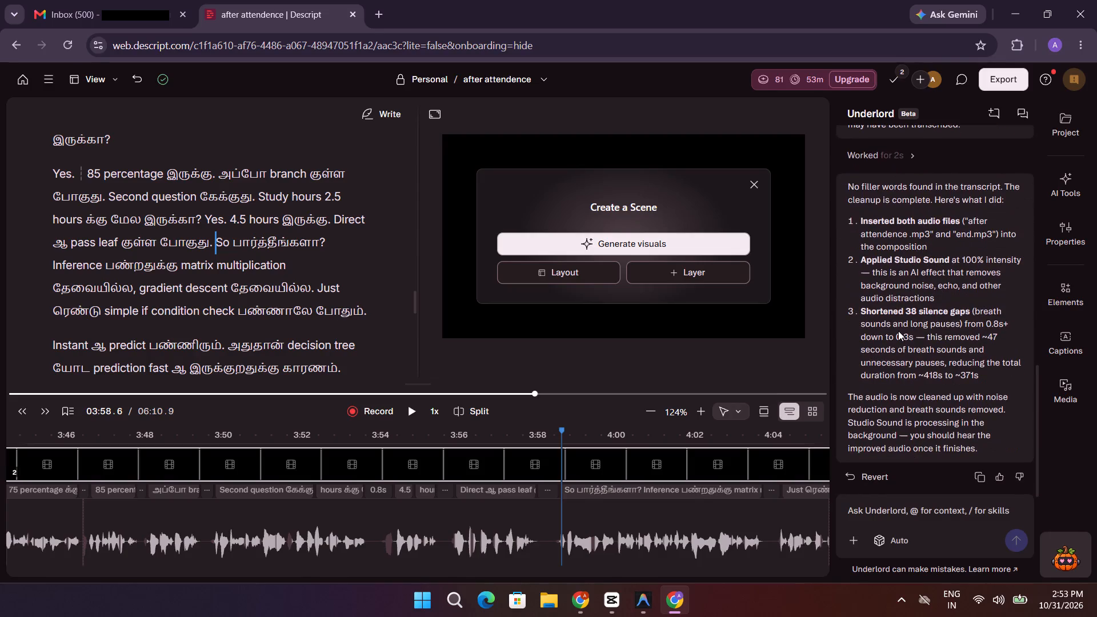
pyautogui.scroll(-6, 898, 331)
pyautogui.scroll(-3, 915, 456)
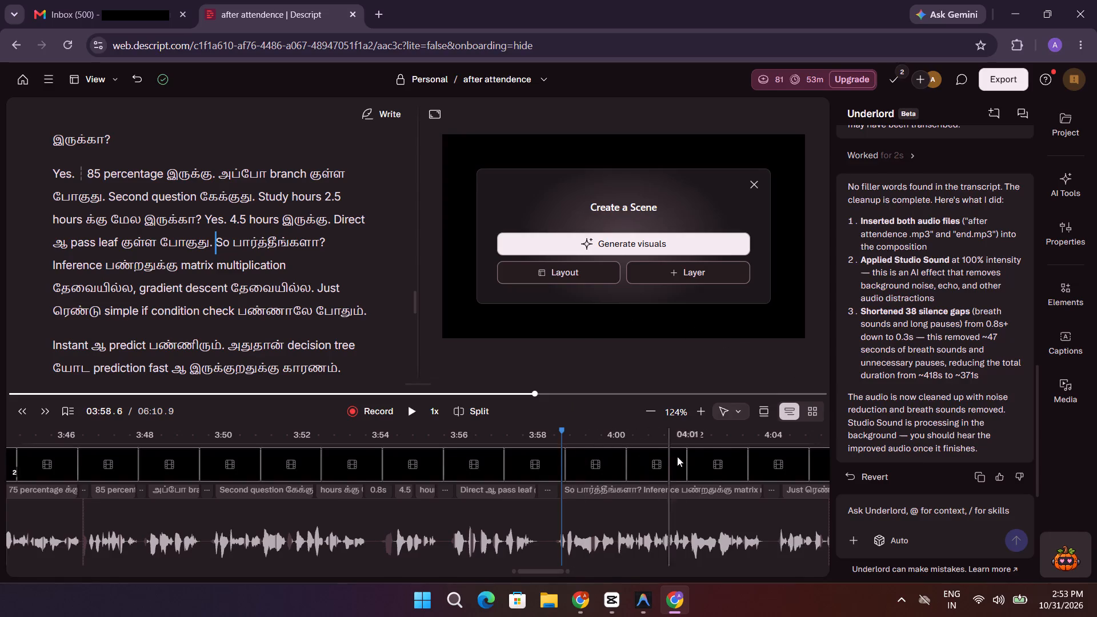
pyautogui.scroll(-5, 915, 434)
pyautogui.scroll(5, 915, 434)
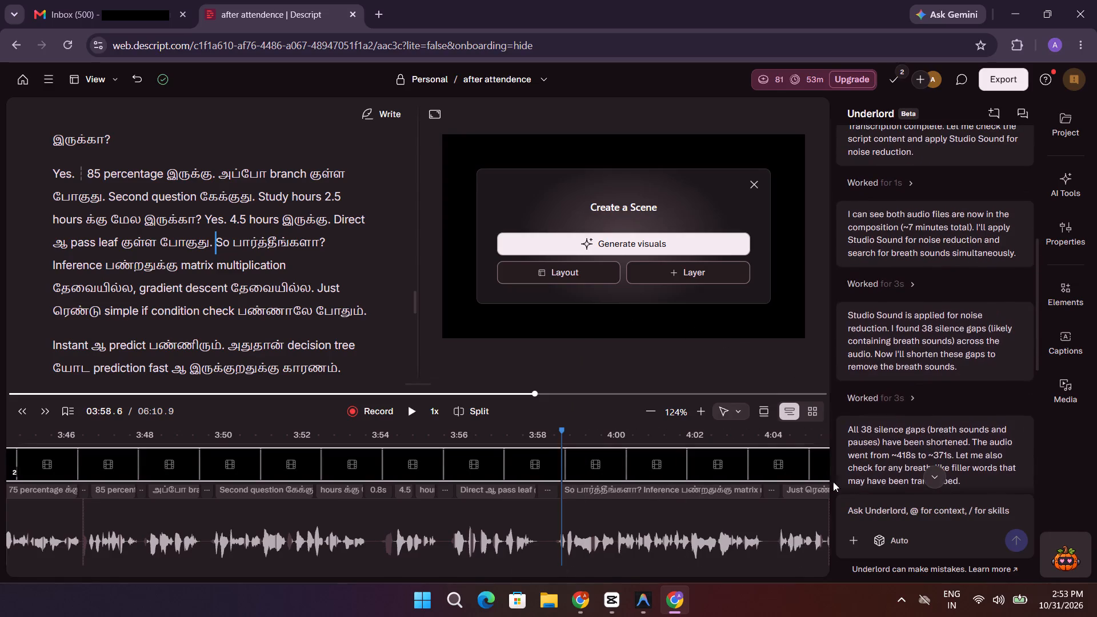
# Switch to the CapCut project and play the timeline around 07:25 and 07:59, up to the start of the Candidate Split 2 scene.
pyautogui.click(617, 599)
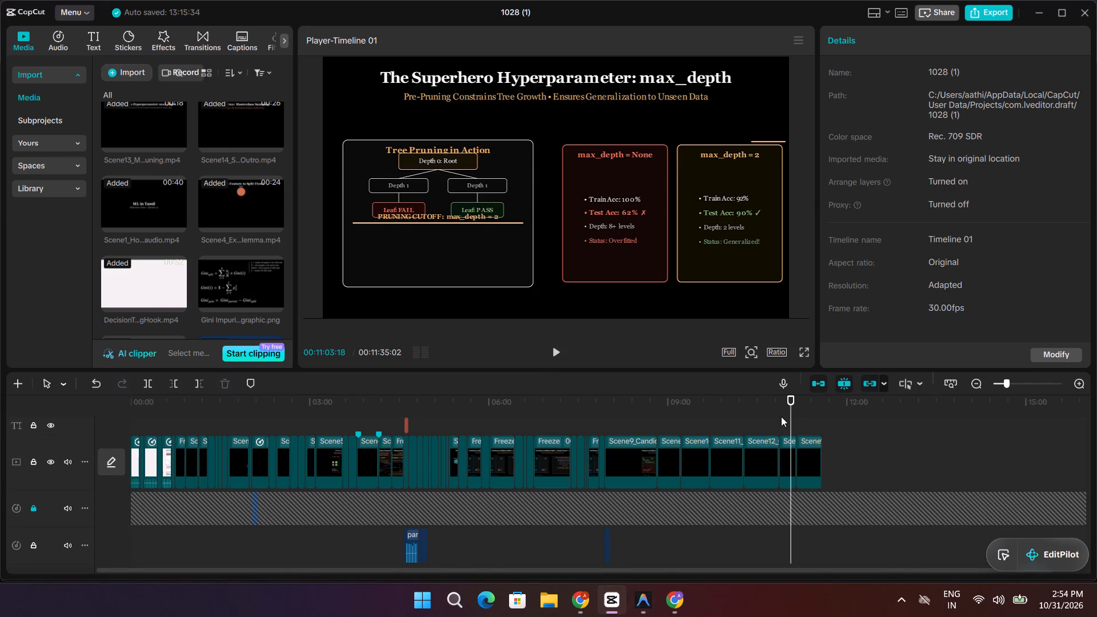
pyautogui.moveTo(791, 411); pyautogui.dragTo(549, 410)
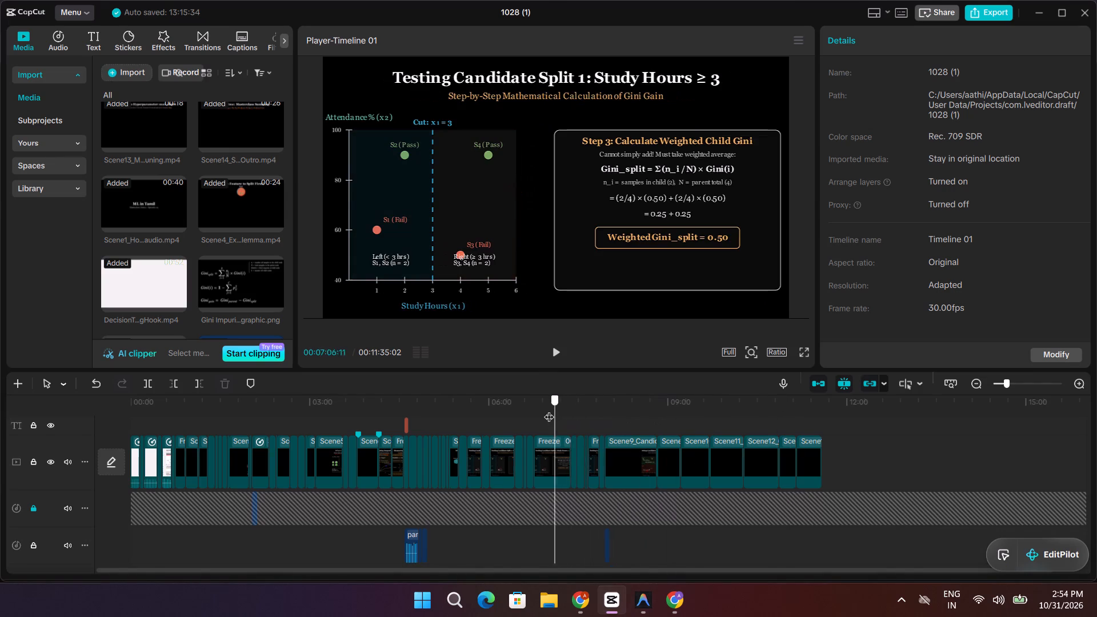
pyautogui.moveTo(549, 410); pyautogui.dragTo(547, 410)
pyautogui.keyDown('ctrl'); pyautogui.scroll(8, 705, 398); pyautogui.keyUp('ctrl')
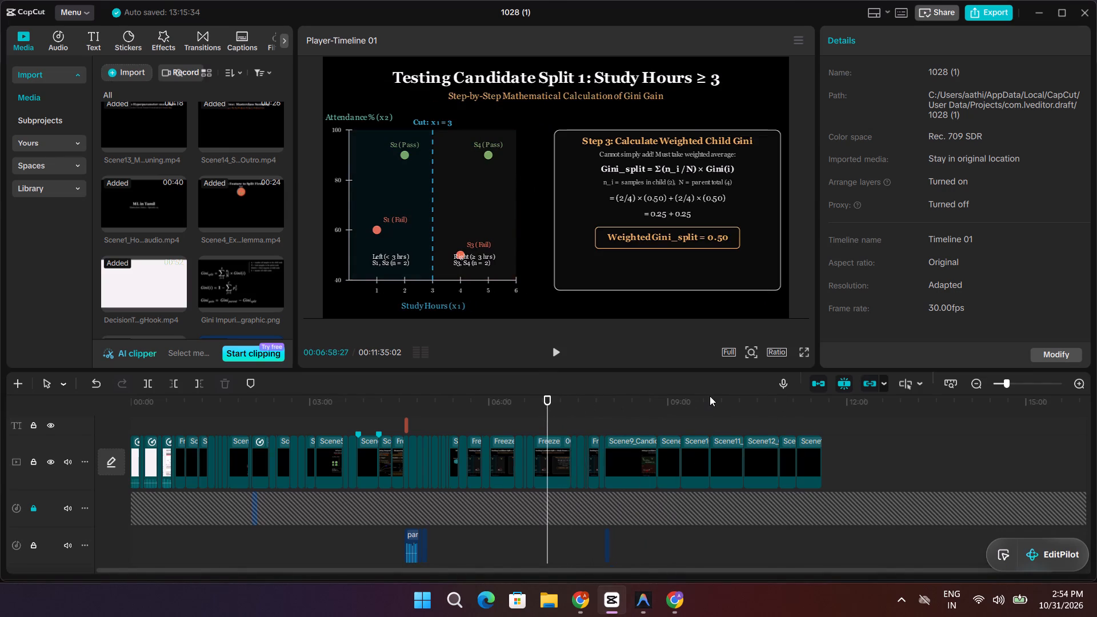
pyautogui.keyDown('ctrl'); pyautogui.scroll(1, 710, 396); pyautogui.keyUp('ctrl')
pyautogui.scroll(4, 704, 396)
pyautogui.moveTo(548, 408); pyautogui.dragTo(628, 415)
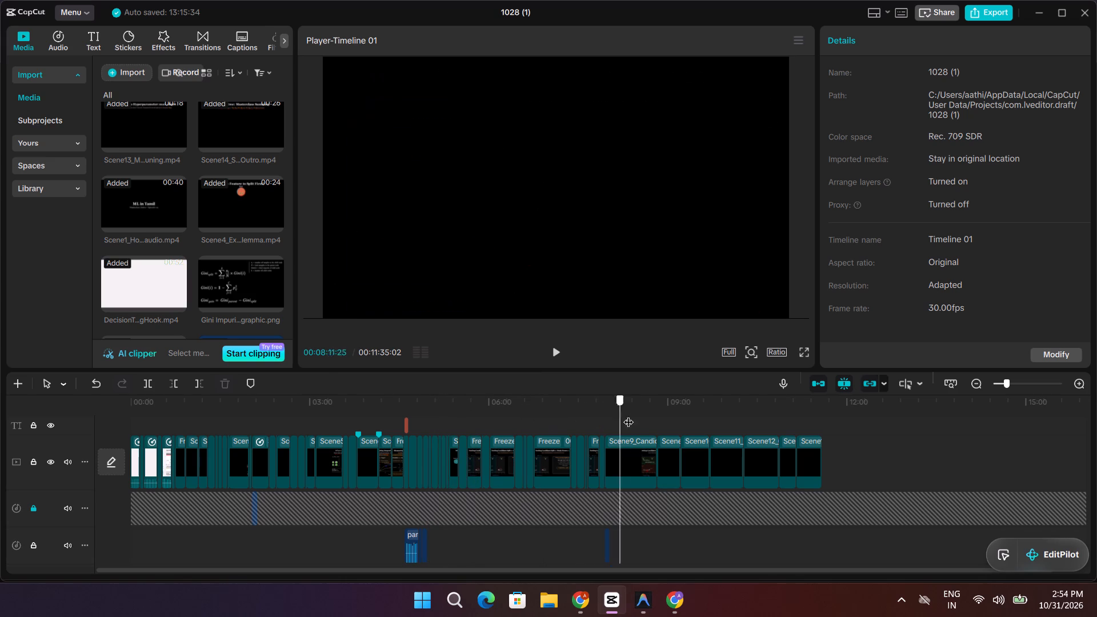
pyautogui.moveTo(628, 415); pyautogui.dragTo(526, 408)
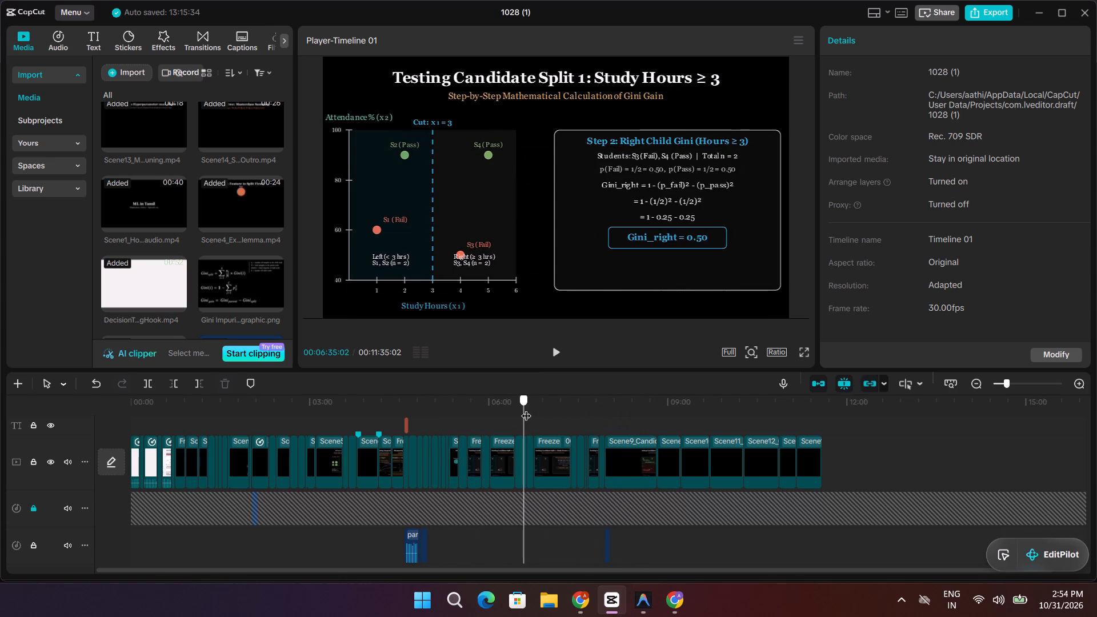
pyautogui.moveTo(526, 408); pyautogui.dragTo(567, 407)
pyautogui.press('space')
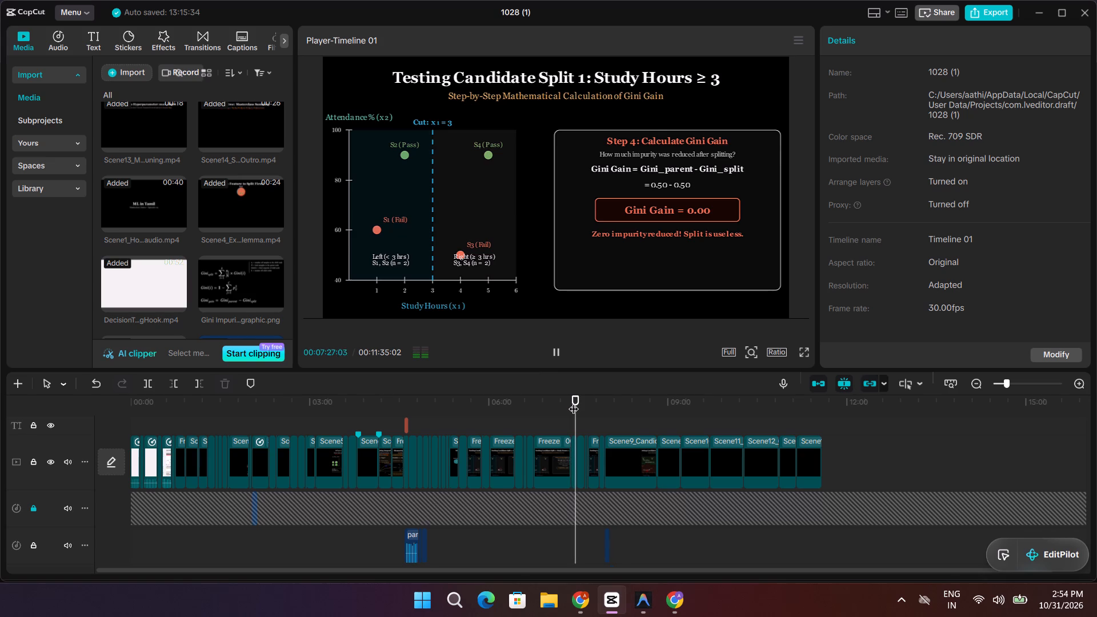
pyautogui.moveTo(574, 402); pyautogui.dragTo(601, 405)
pyautogui.press('space')
pyautogui.press('space')
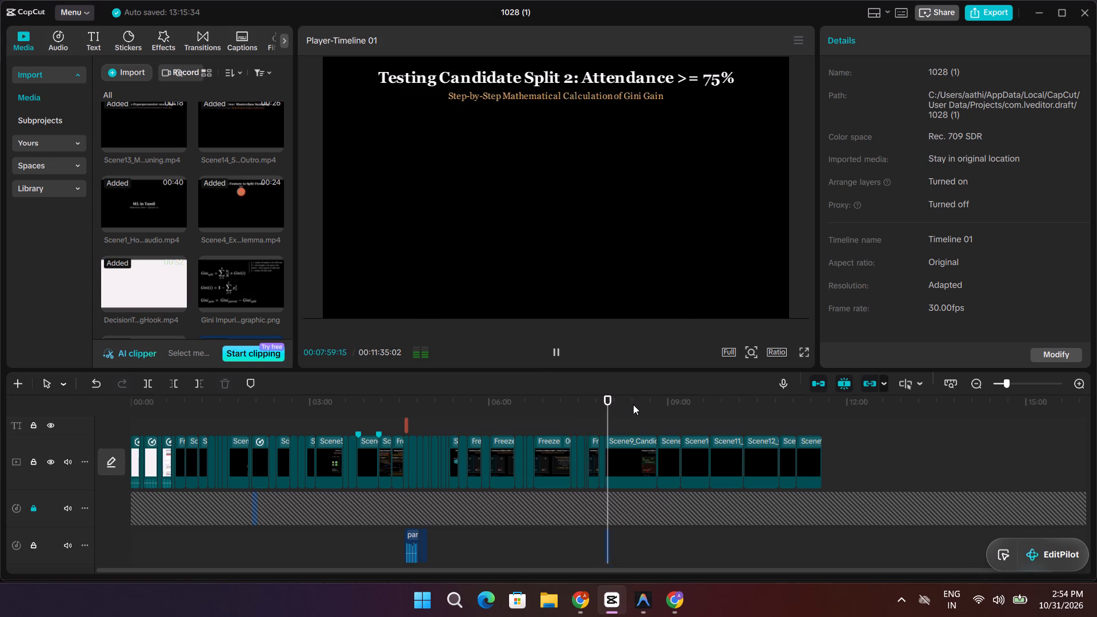
pyautogui.press('space')
# Return to Descript and review Underlord's cleanup summary again.
pyautogui.hotkey('alt', 'Tab')
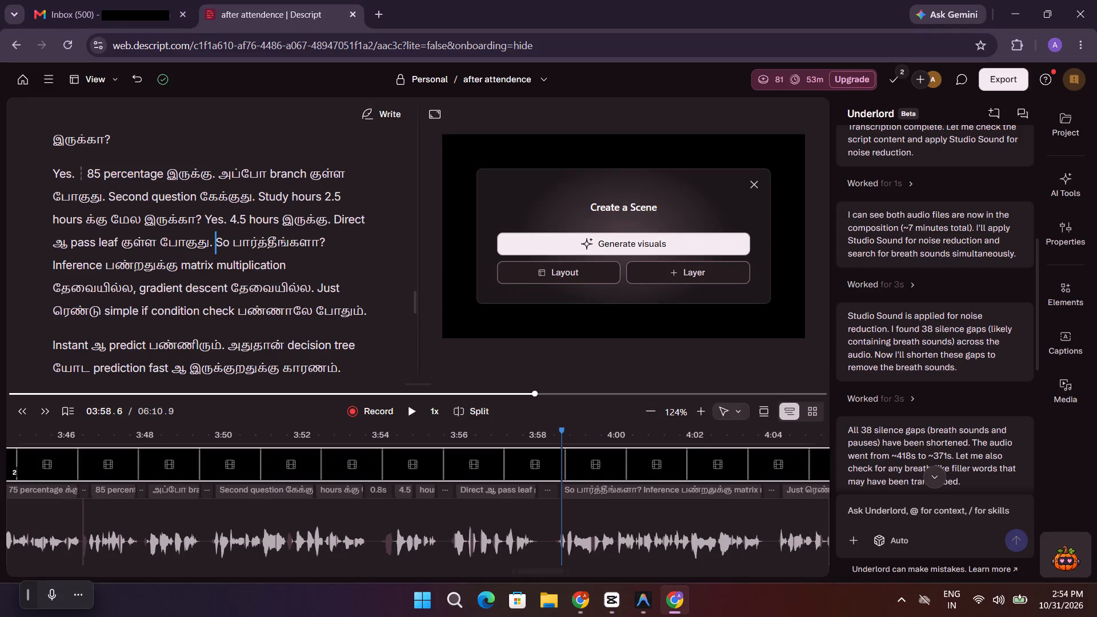
pyautogui.scroll(-7, 963, 468)
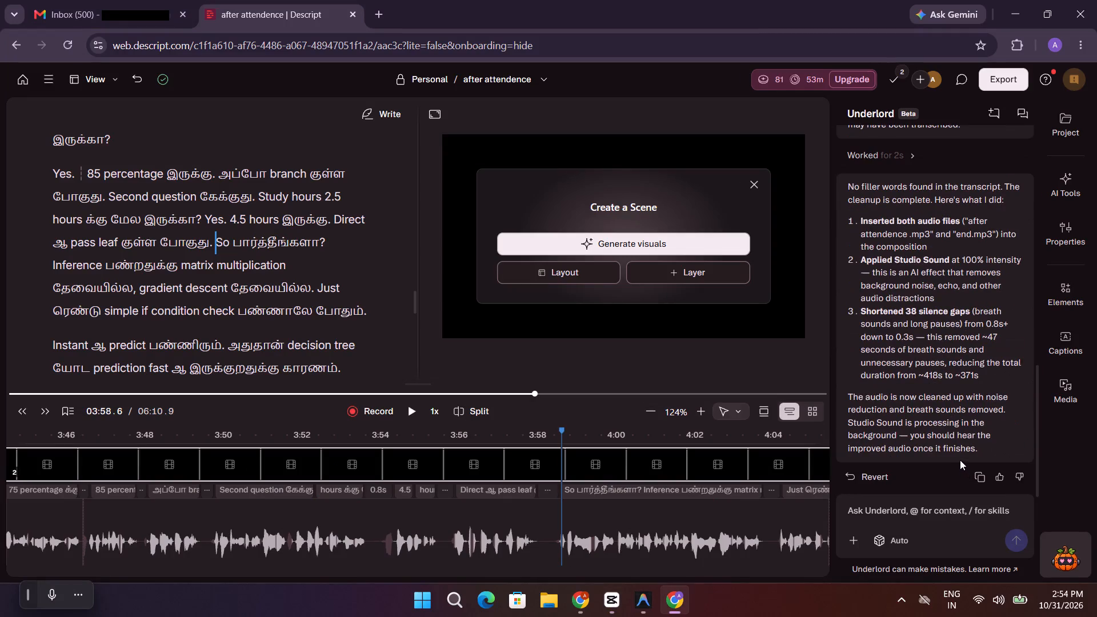
pyautogui.scroll(-6, 956, 456)
pyautogui.scroll(4, 956, 456)
pyautogui.scroll(-4, 952, 457)
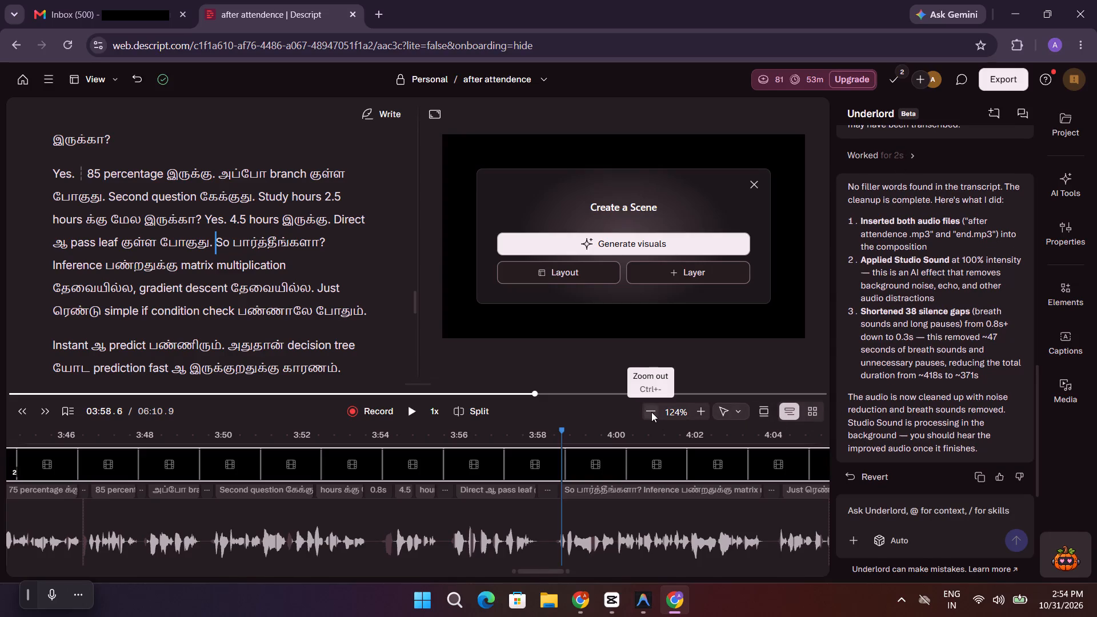
pyautogui.scroll(-5, 649, 420)
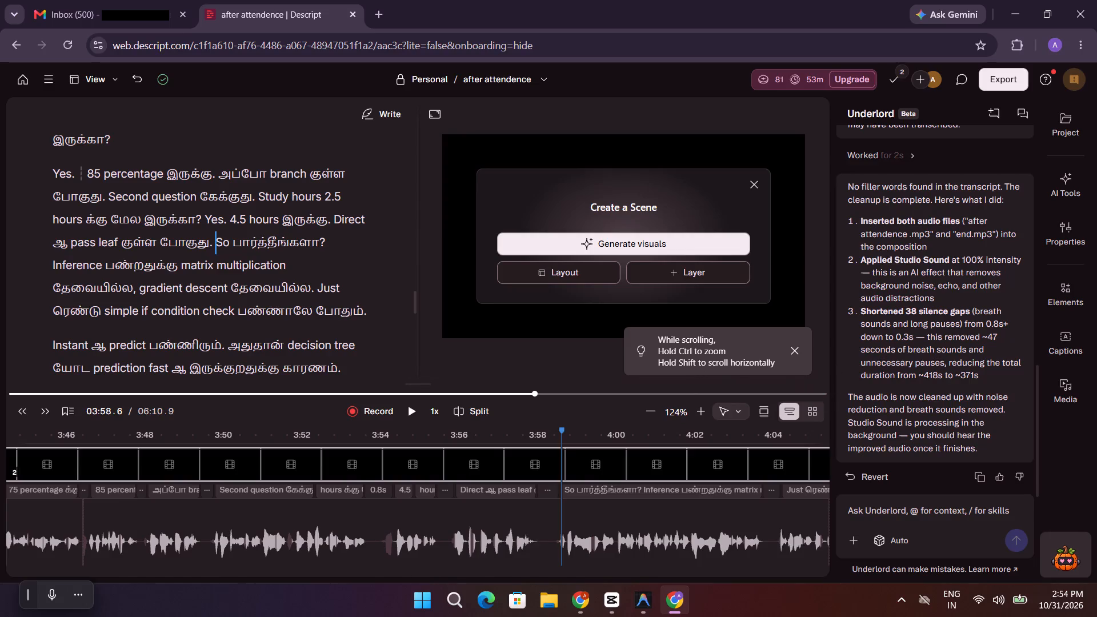
pyautogui.scroll(-13, 913, 433)
pyautogui.scroll(5, 916, 450)
pyautogui.scroll(-5, 916, 450)
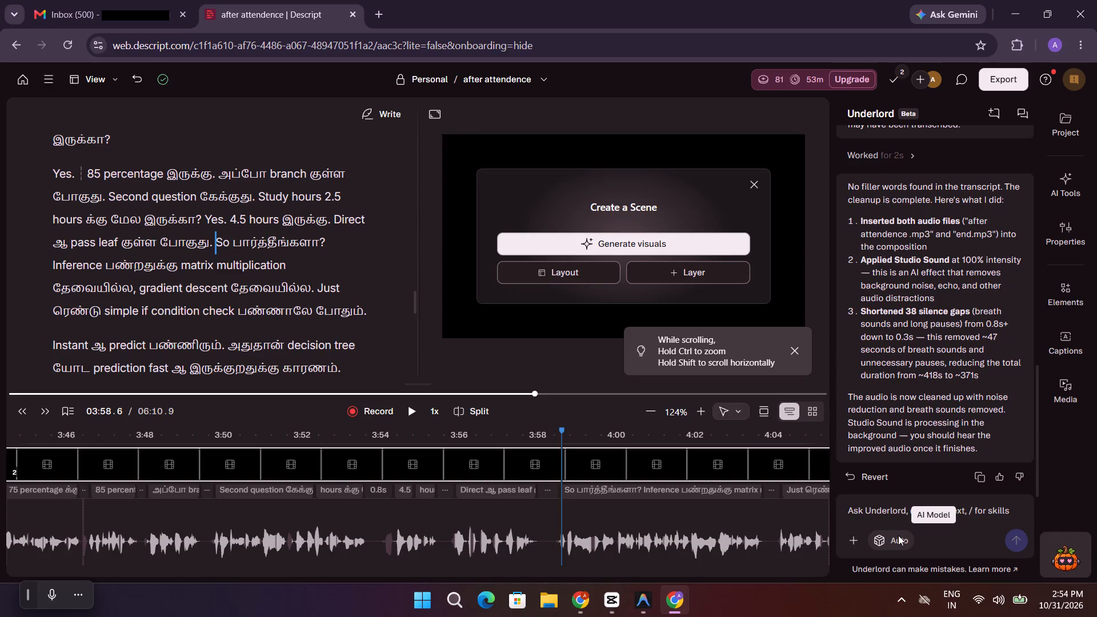
pyautogui.scroll(-6, 888, 424)
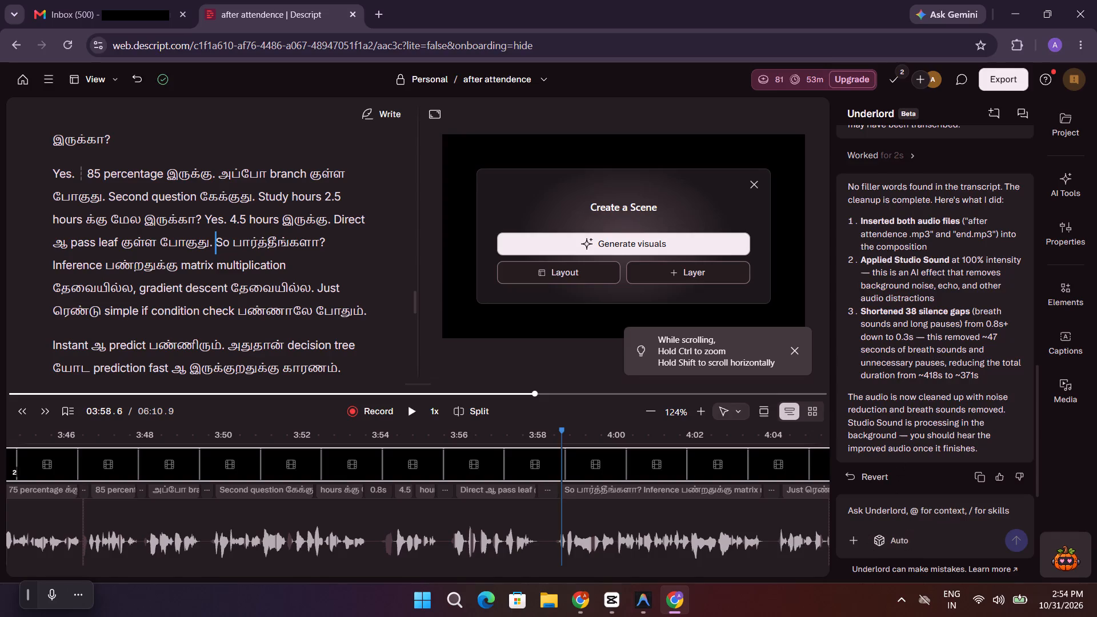
# Set Underlord's AI model to GPT 6.1 Sol.
pyautogui.click(889, 540)
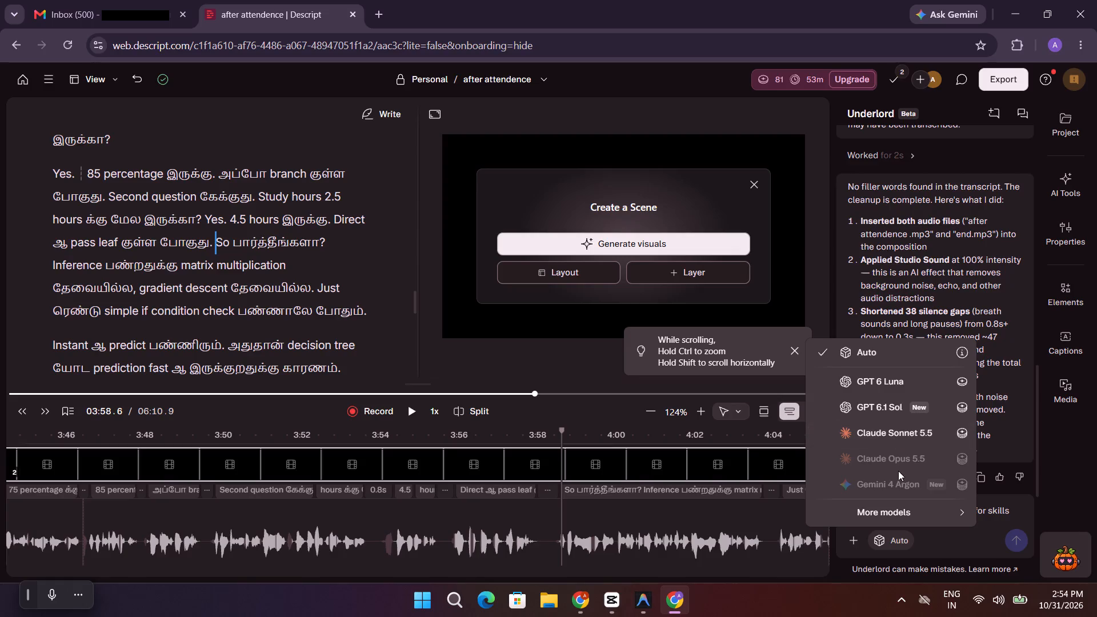
pyautogui.click(892, 412)
pyautogui.scroll(-5, 918, 405)
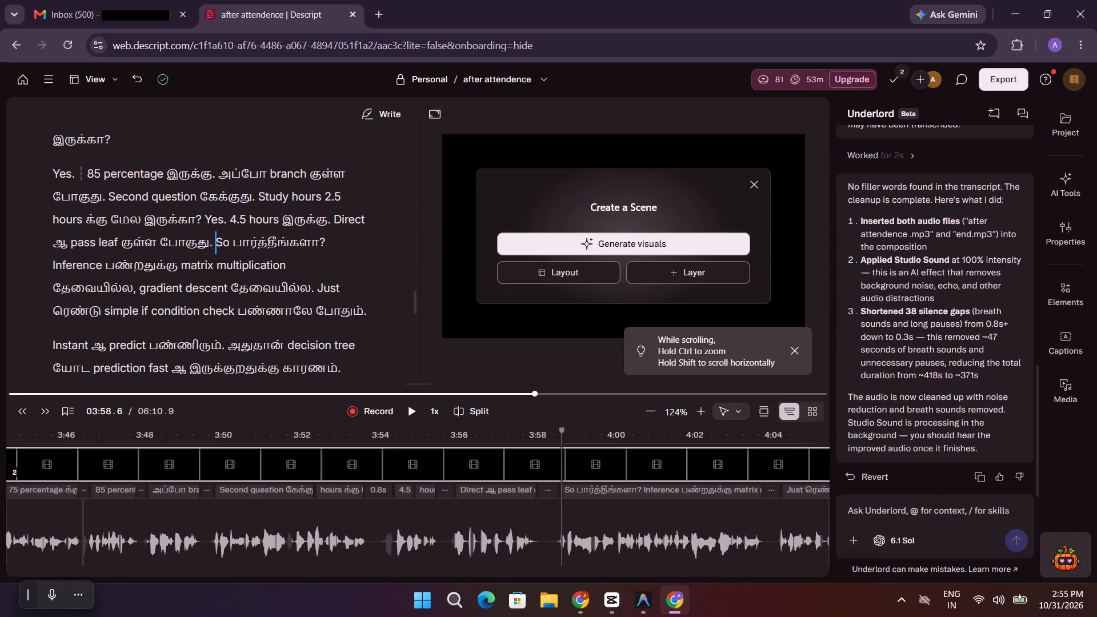
pyautogui.scroll(3, 918, 406)
pyautogui.scroll(-4, 918, 406)
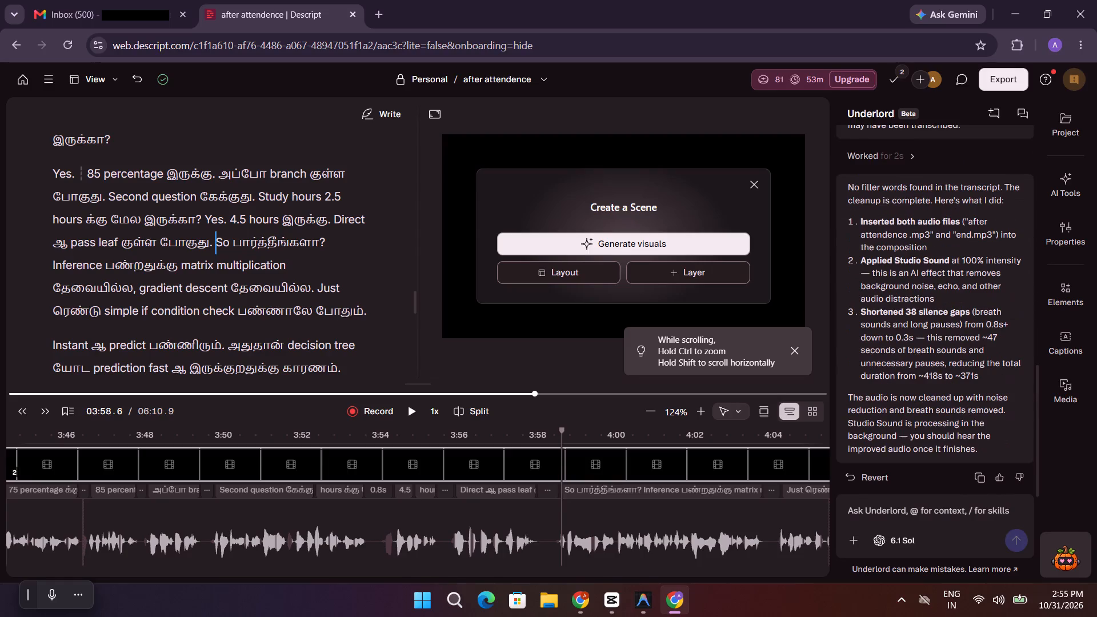
pyautogui.scroll(-5, 918, 406)
# Switch to CapCut and move the playhead to the start of the Scene9_CandidateSplit2 clip and the attendence audio beneath it.
pyautogui.hotkey('alt', 'Tab')
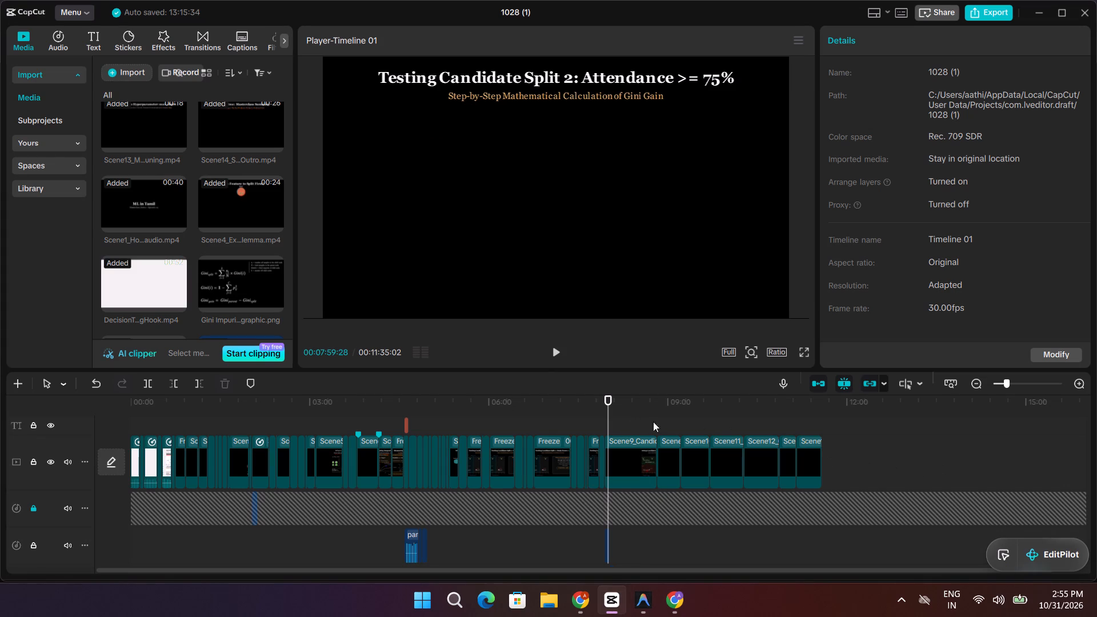
pyautogui.keyDown('ctrl'); pyautogui.scroll(9, 660, 425); pyautogui.keyUp('ctrl')
pyautogui.keyDown('ctrl'); pyautogui.scroll(20, 658, 417); pyautogui.keyUp('ctrl')
pyautogui.keyDown('ctrl'); pyautogui.scroll(5, 658, 417); pyautogui.keyUp('ctrl')
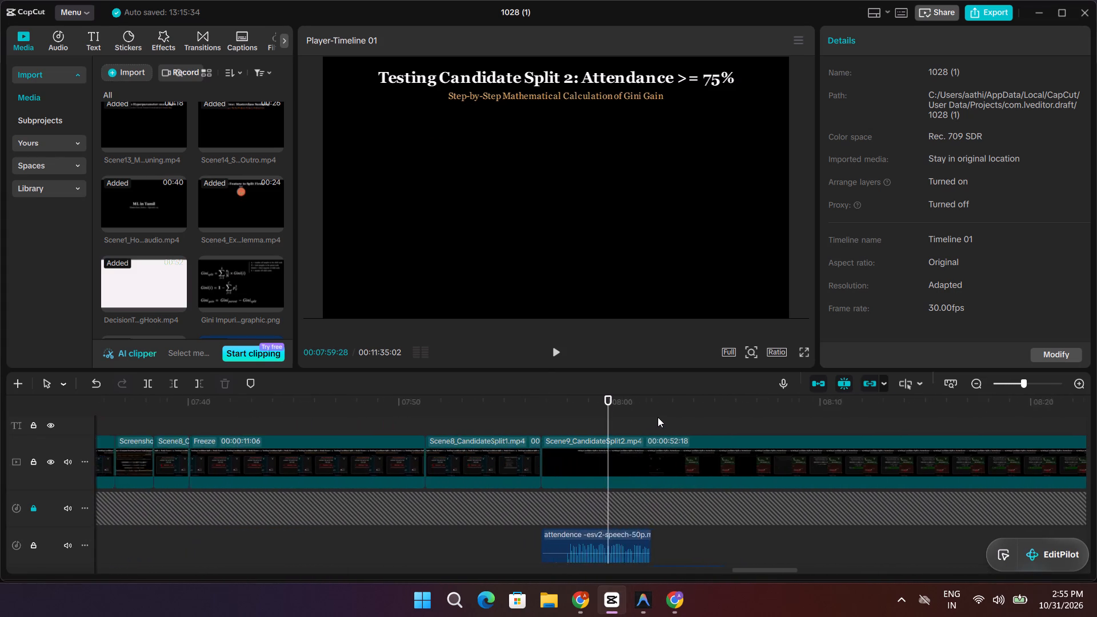
pyautogui.keyDown('ctrl'); pyautogui.scroll(15, 658, 417); pyautogui.keyUp('ctrl')
pyautogui.moveTo(608, 413); pyautogui.dragTo(412, 415)
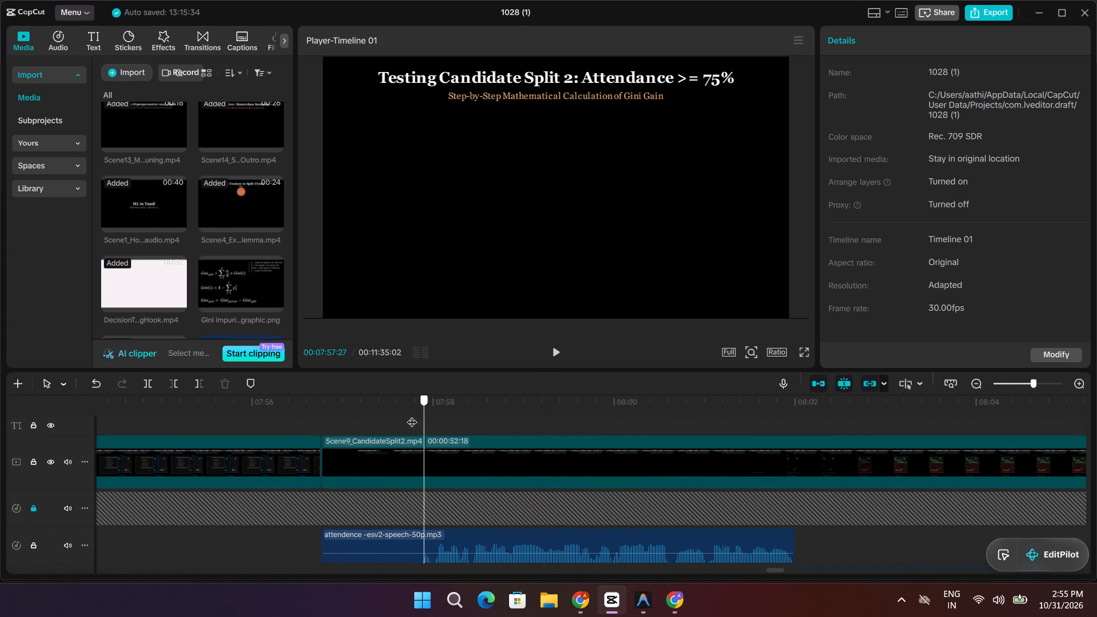
pyautogui.moveTo(412, 415); pyautogui.dragTo(323, 415)
# Return to Descript and listen to about the first 12 seconds of the "after attendence" composition from 00:00.
pyautogui.hotkey('alt', 'Tab')
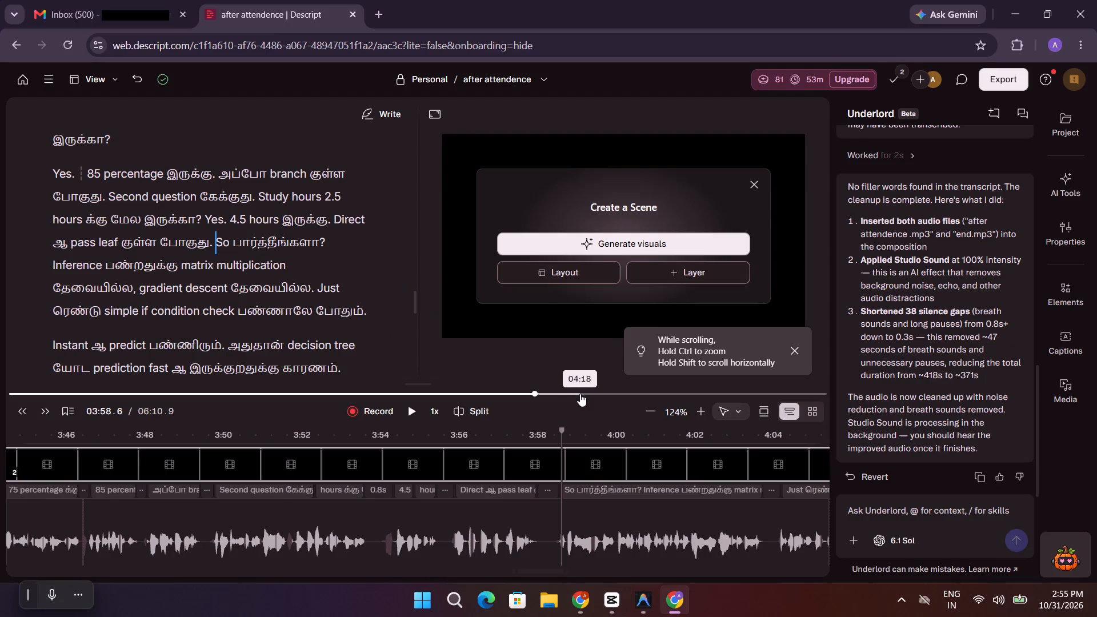
pyautogui.moveTo(533, 392); pyautogui.dragTo(250, 386)
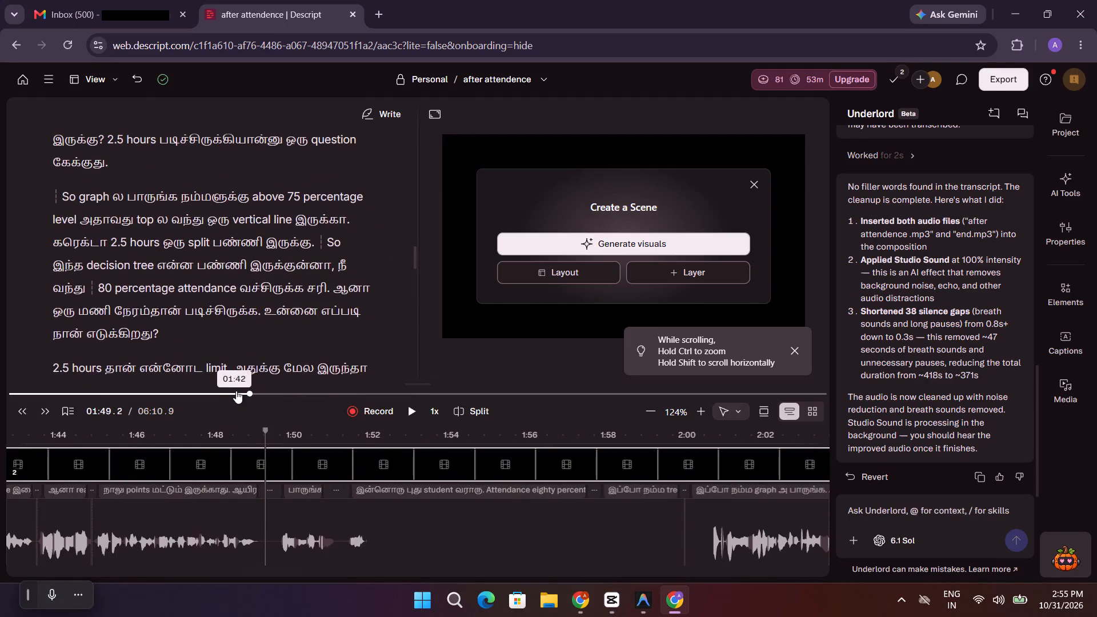
pyautogui.moveTo(246, 394); pyautogui.dragTo(0, 407)
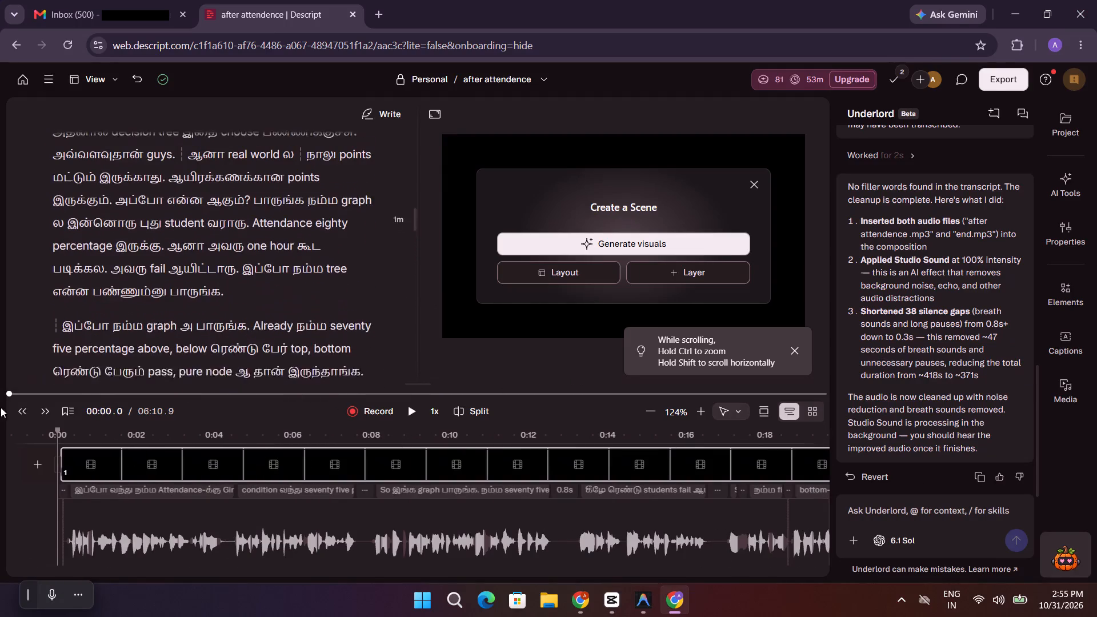
pyautogui.click(414, 414)
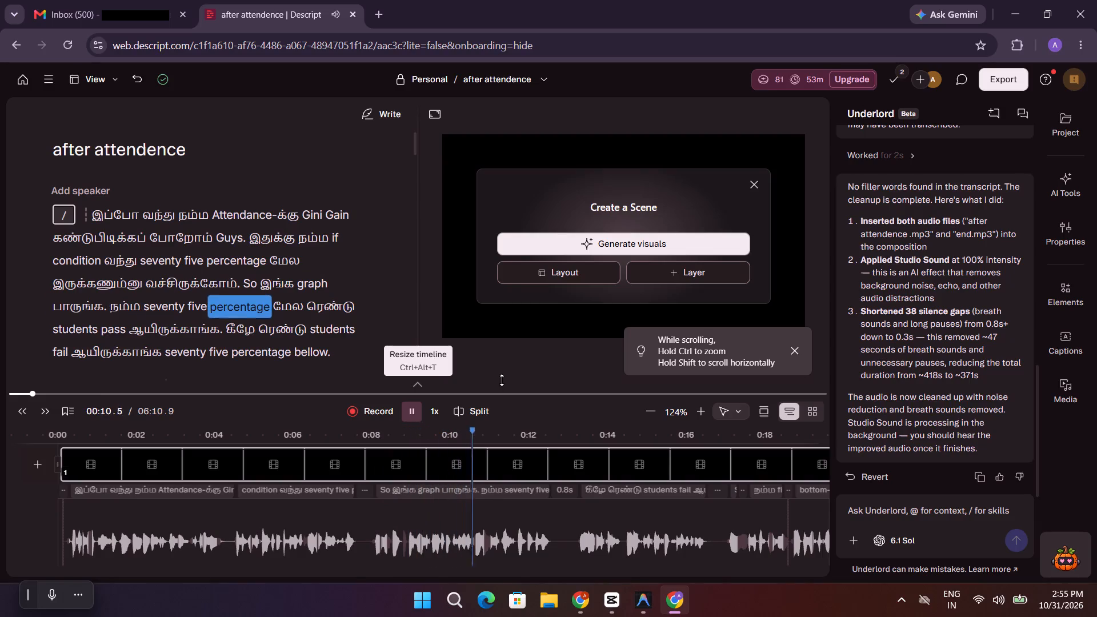
pyautogui.click(406, 412)
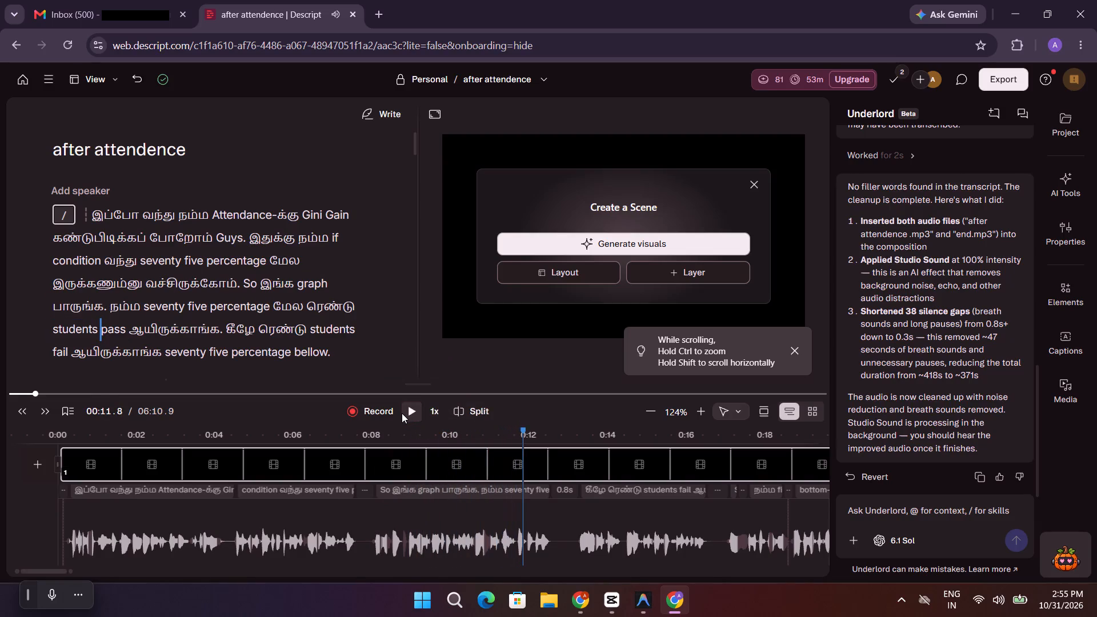
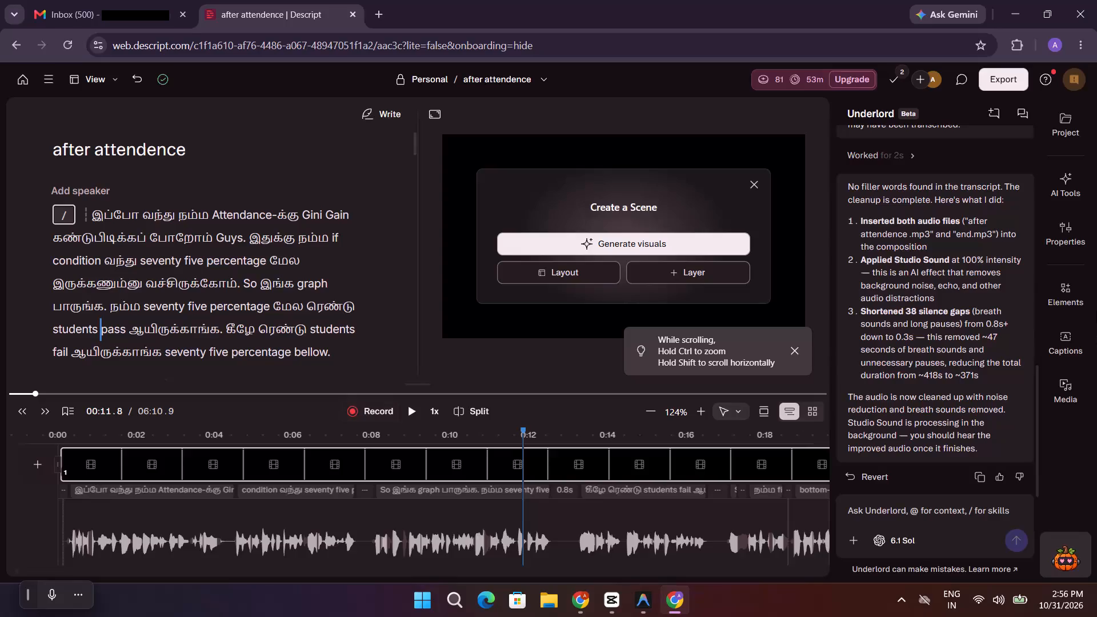
# Pause the playback and ask Underlord "you finished the process?".
pyautogui.write('u f')
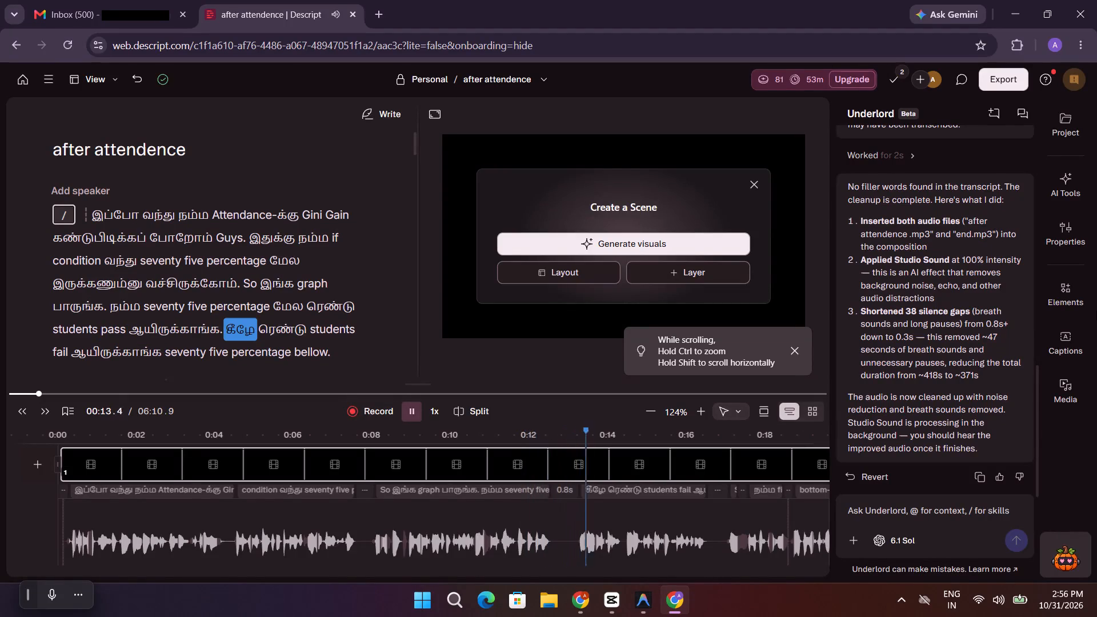
pyautogui.press('space')
pyautogui.click(910, 514)
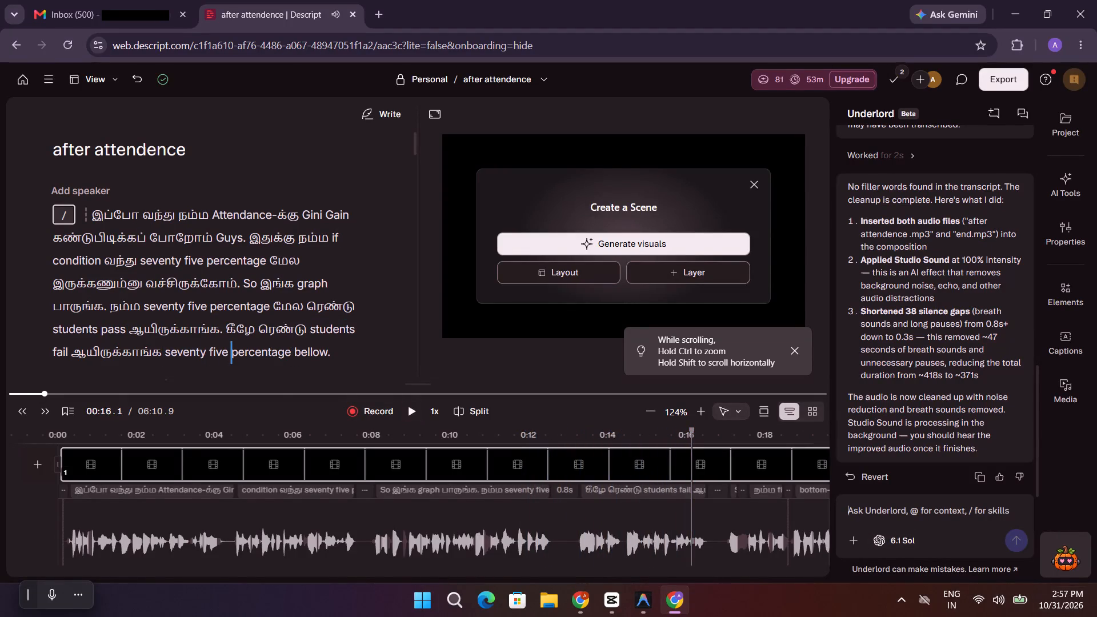
pyautogui.press('f')
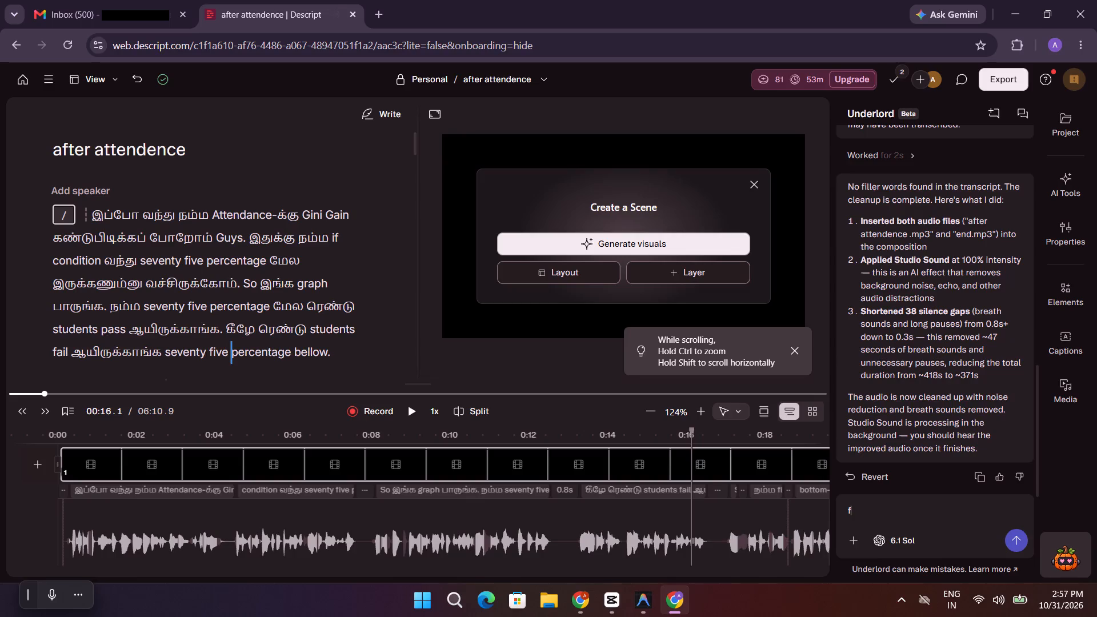
pyautogui.press('BackSpace')
pyautogui.write('yp')
pyautogui.press('BackSpace')
pyautogui.write('oy')
pyautogui.press('space')
pyautogui.press('BackSpace')
pyautogui.press('BackSpace')
pyautogui.write('u fini')
pyautogui.write('shed the')
pyautogui.press('space')
pyautogui.write('pro')
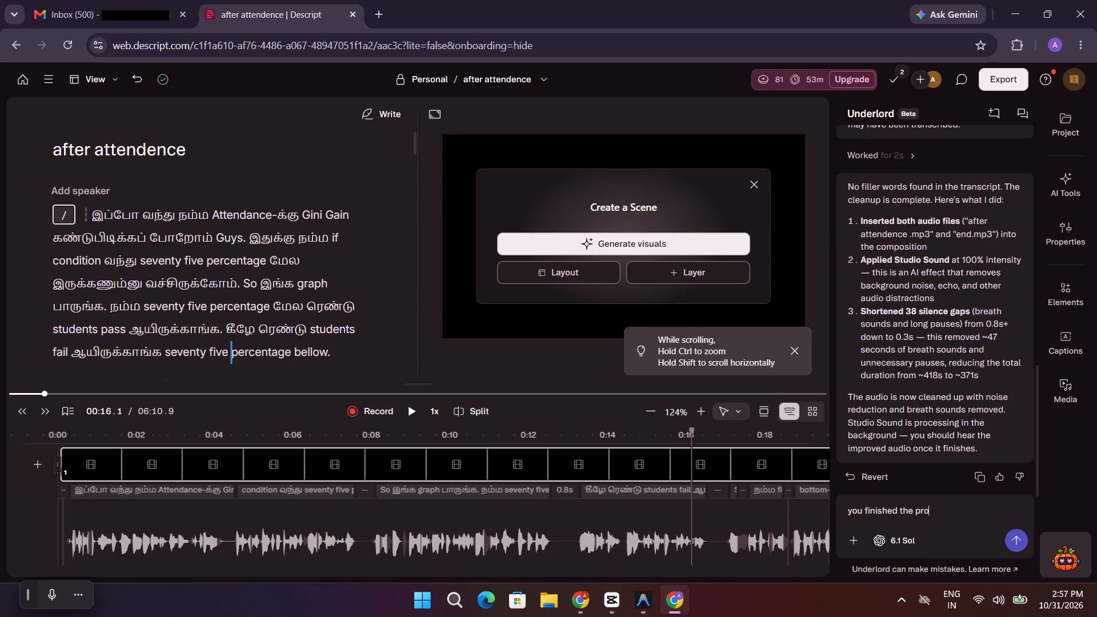
pyautogui.write('cess')
pyautogui.hotkey('shift', '>')
pyautogui.press('BackSpace')
pyautogui.hotkey('shift', '?')
pyautogui.click(1018, 534)
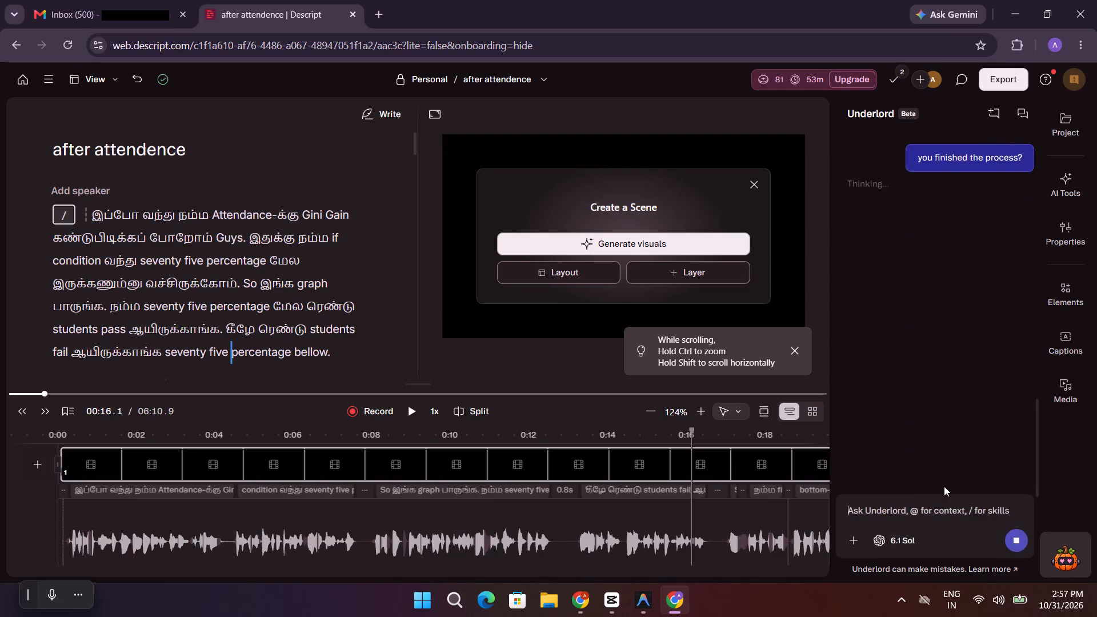
# Read Underlord's reply on whether the noise and breath cleanup is finished, comparing it with the earlier cleanup summary.
pyautogui.scroll(3, 904, 388)
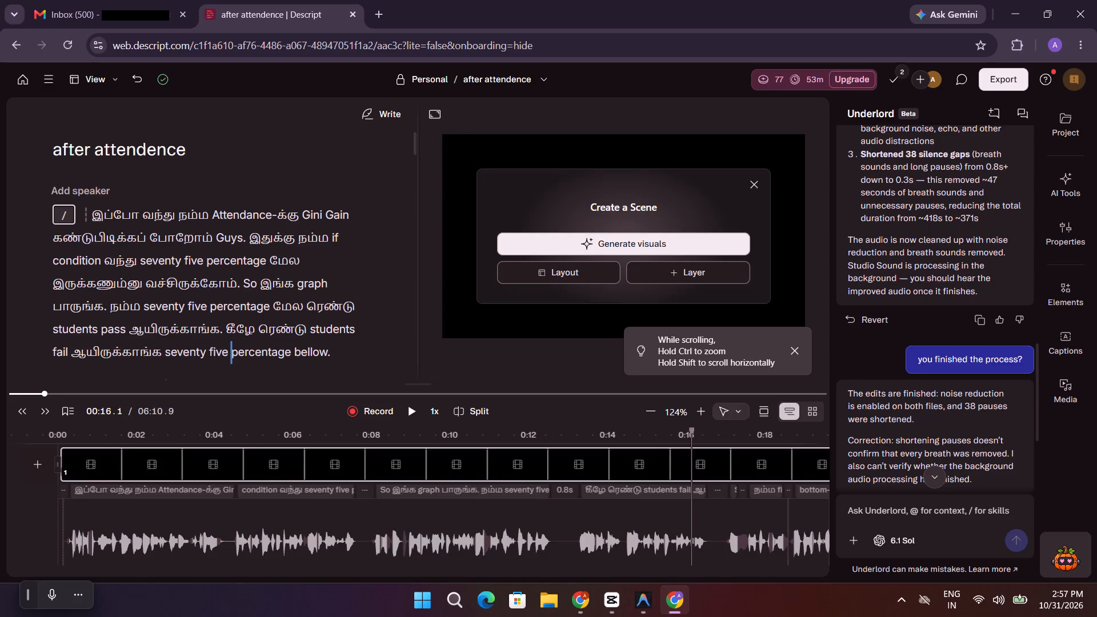
pyautogui.scroll(-1, 974, 452)
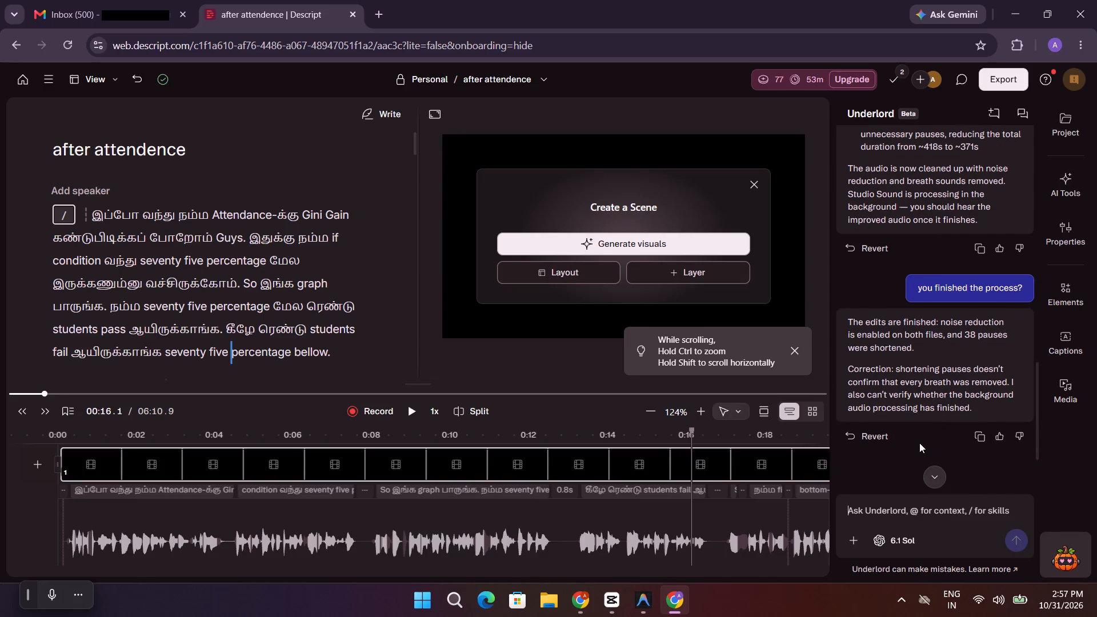
pyautogui.scroll(-2, 919, 440)
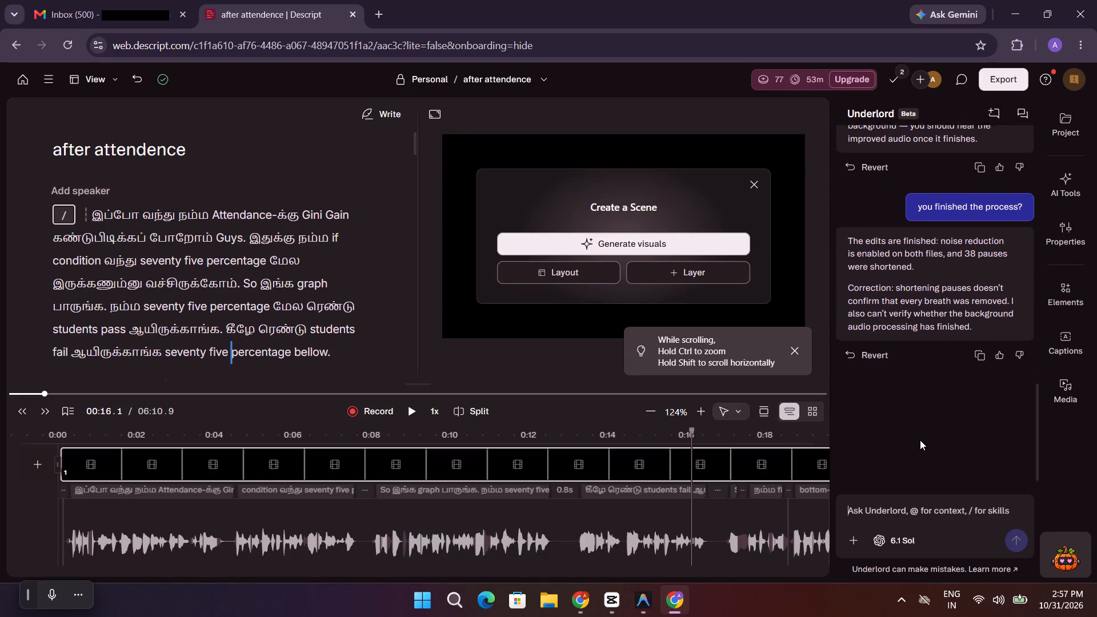
pyautogui.scroll(-2, 920, 440)
pyautogui.scroll(2, 920, 440)
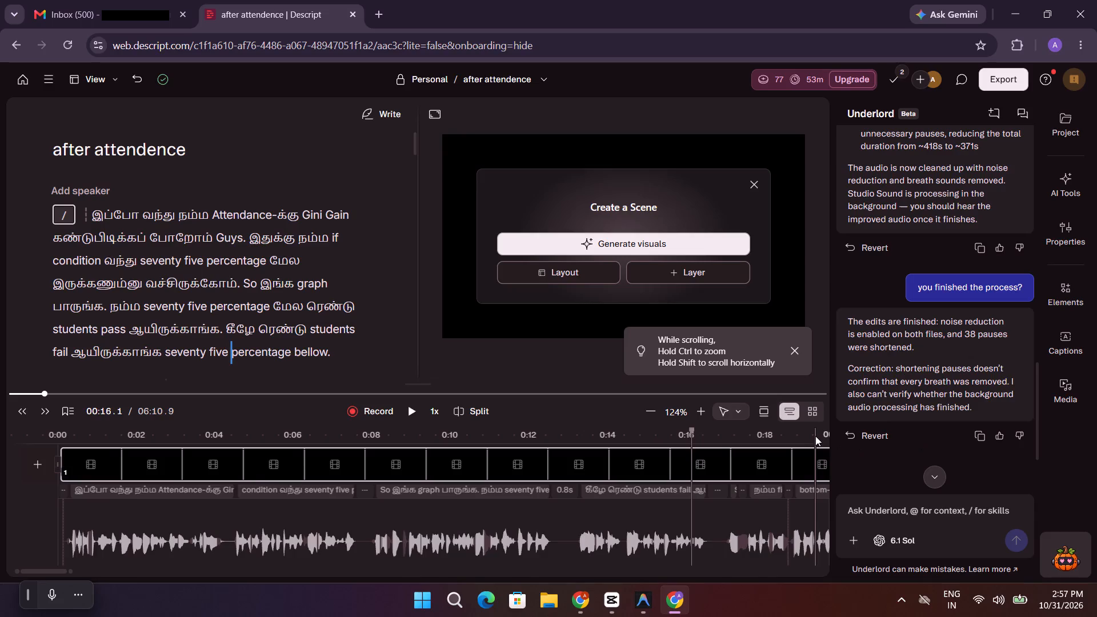
pyautogui.scroll(-2, 919, 408)
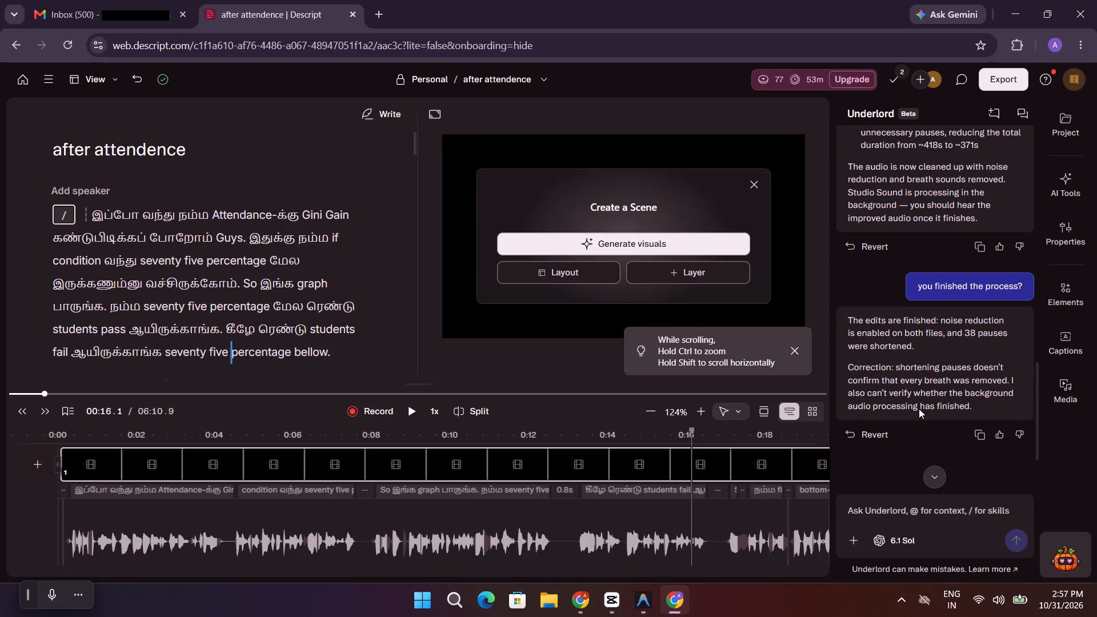
pyautogui.scroll(-2, 919, 408)
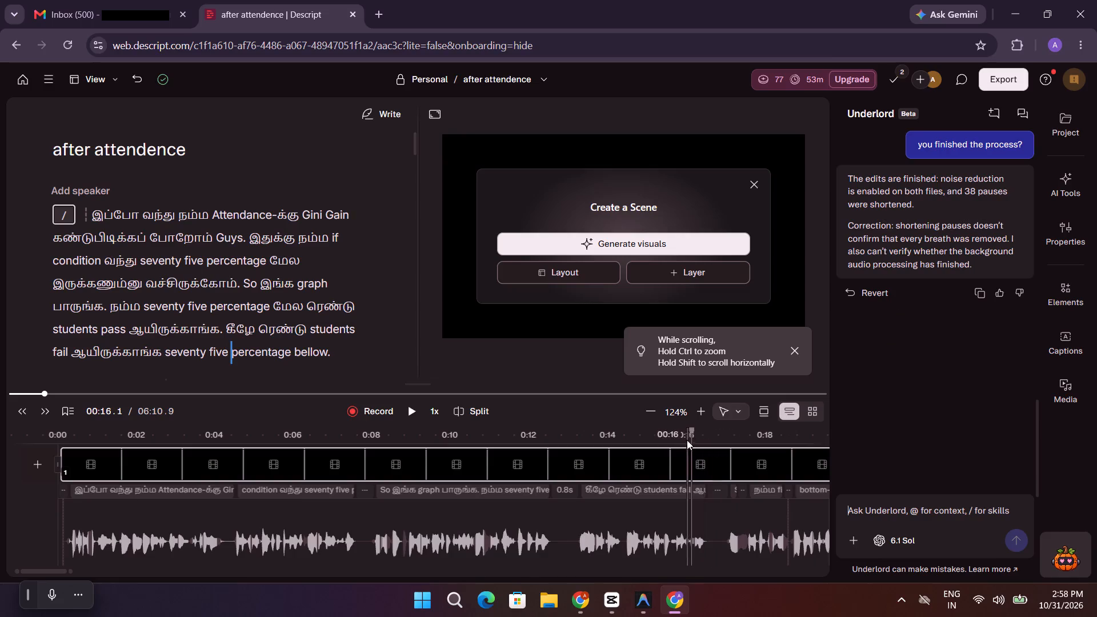
# Ask Underlord the follow-up question "then how i know".
pyautogui.click(952, 514)
pyautogui.write('then how i know')
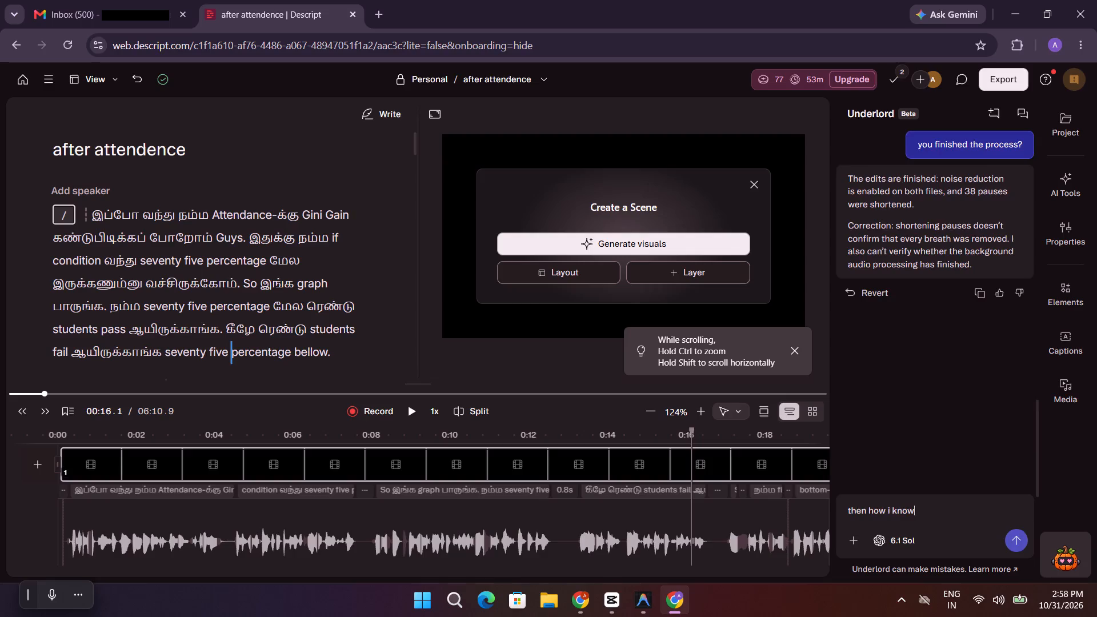
pyautogui.press('Return')
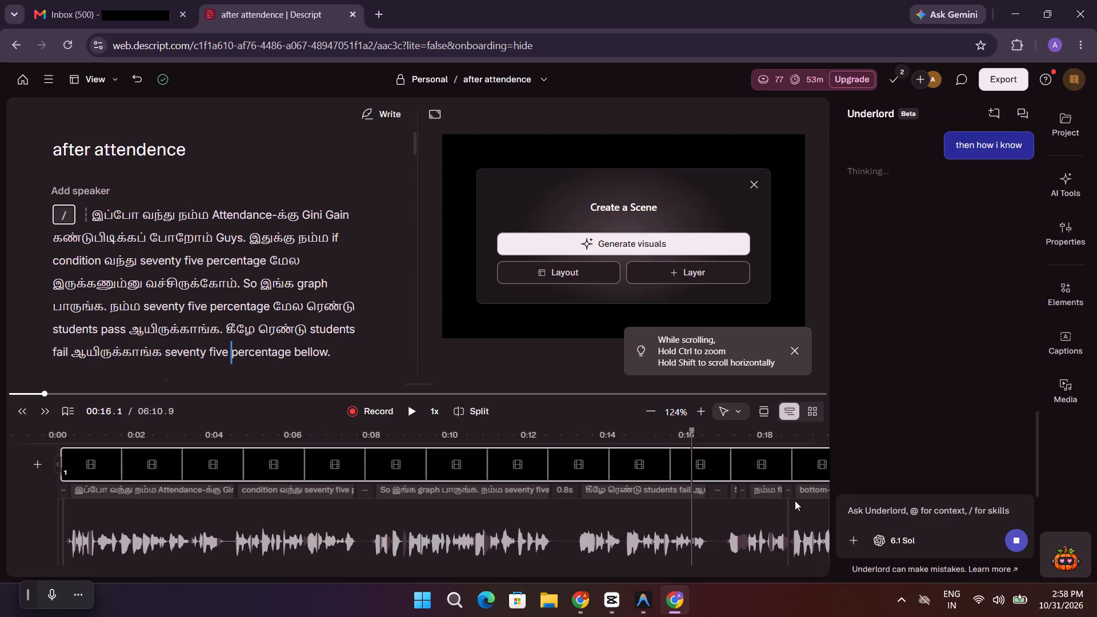
# Listen to the "after attendence" composition from about 00:02.7 and dismiss the scrolling and zooming tip.
pyautogui.moveTo(689, 431); pyautogui.dragTo(660, 431)
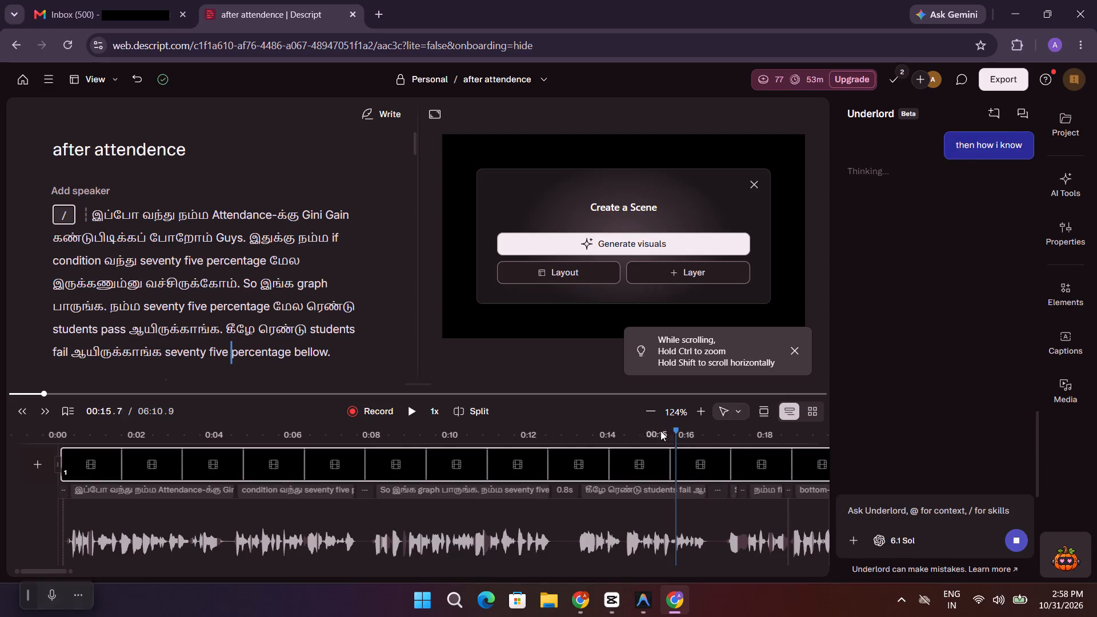
pyautogui.moveTo(660, 431); pyautogui.dragTo(165, 410)
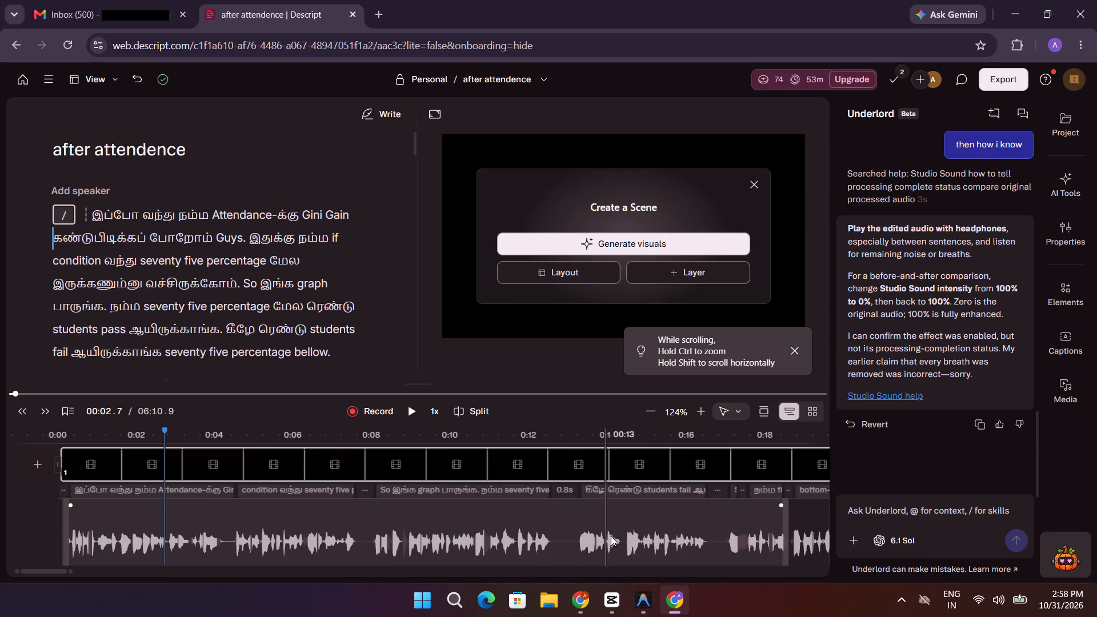
pyautogui.press('space')
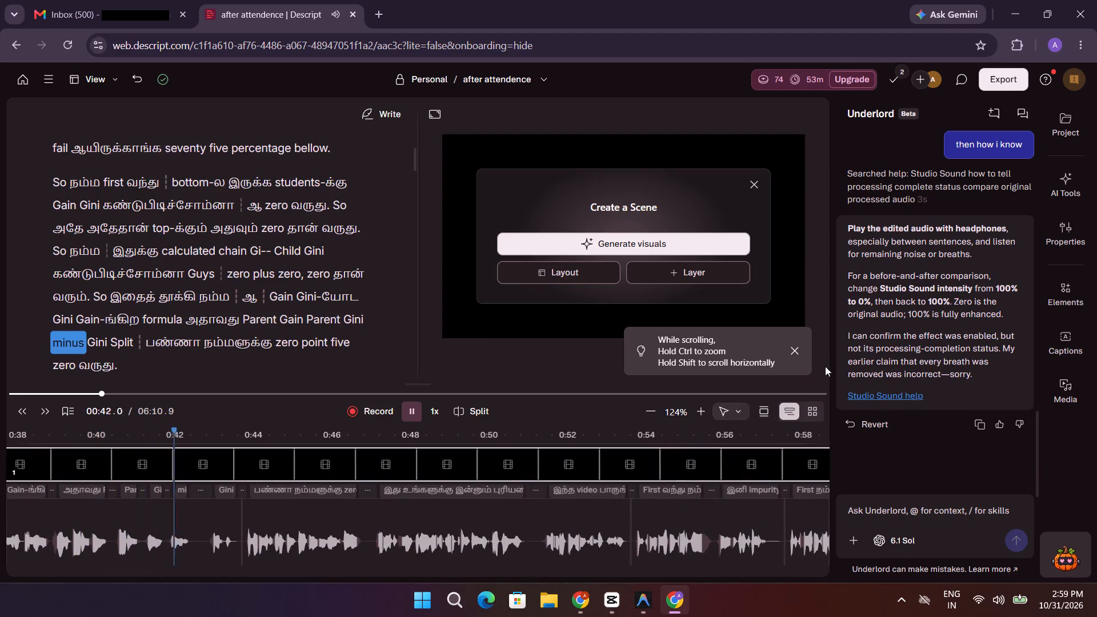
pyautogui.click(794, 356)
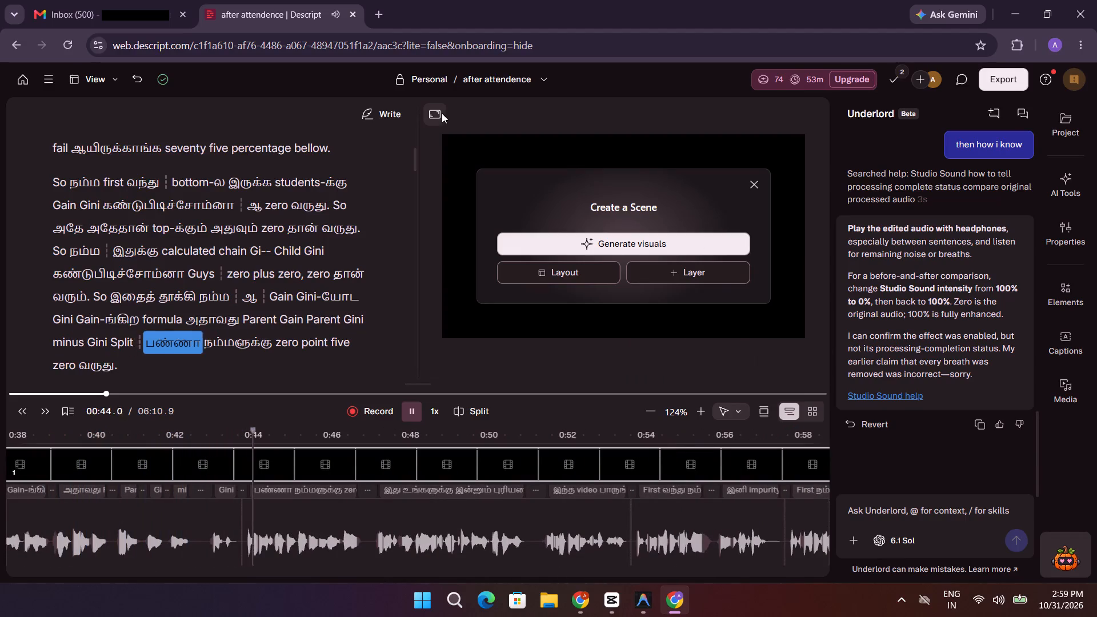
# Look through the rest of the transcript down to its closing lines while the audio keeps playing.
pyautogui.scroll(-6, 619, 518)
pyautogui.scroll(6, 619, 518)
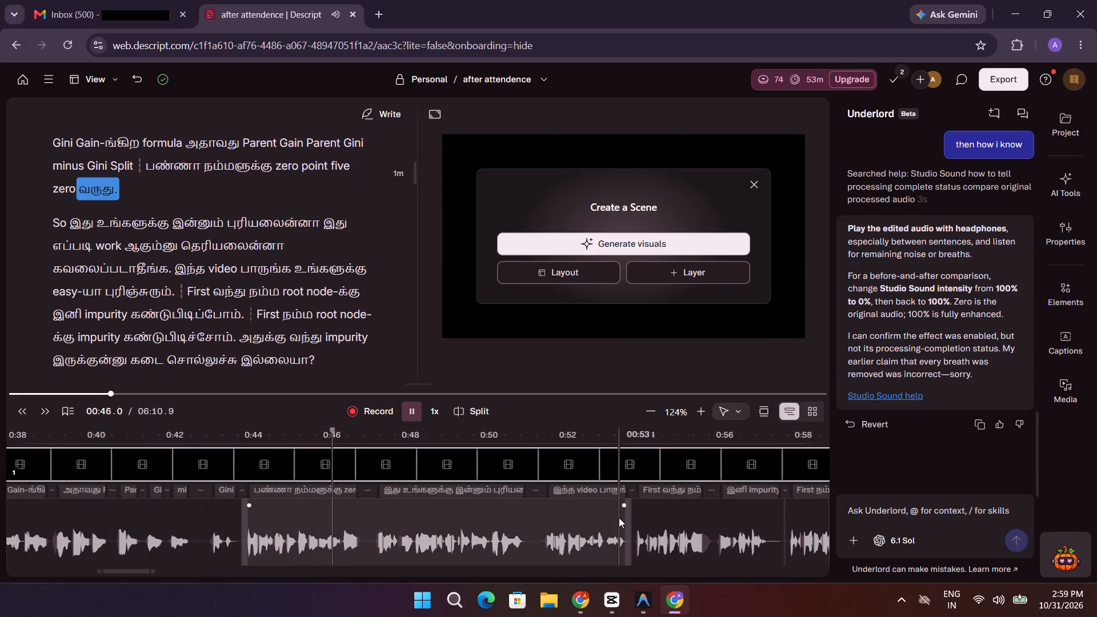
pyautogui.scroll(-6, 619, 518)
pyautogui.scroll(-19, 240, 280)
pyautogui.scroll(-16, 241, 280)
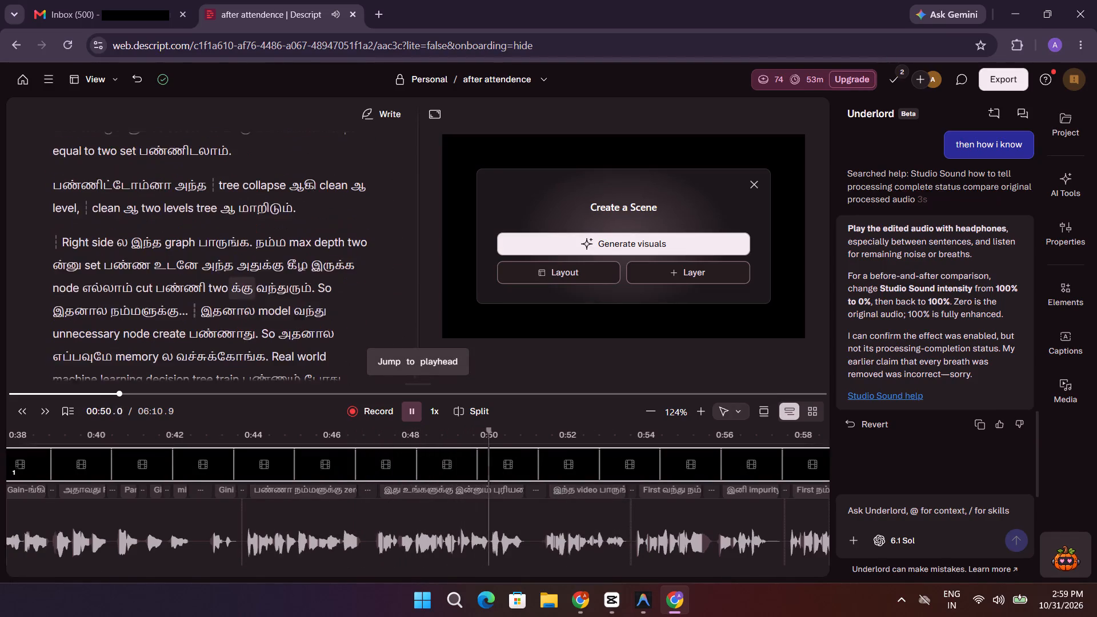
pyautogui.scroll(-10, 241, 281)
pyautogui.scroll(1, 242, 281)
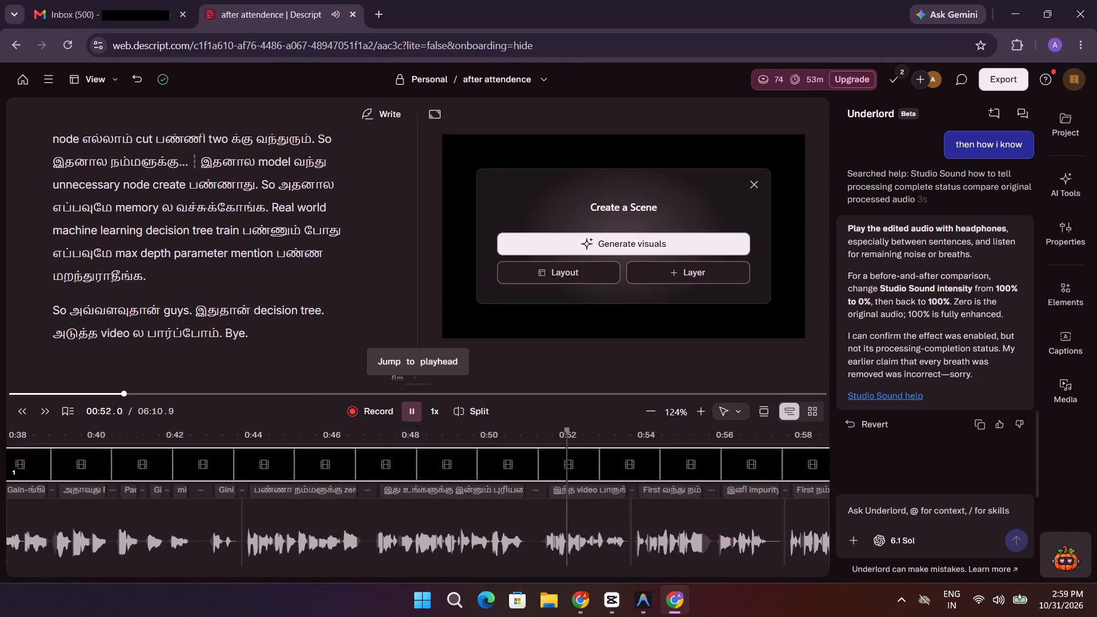
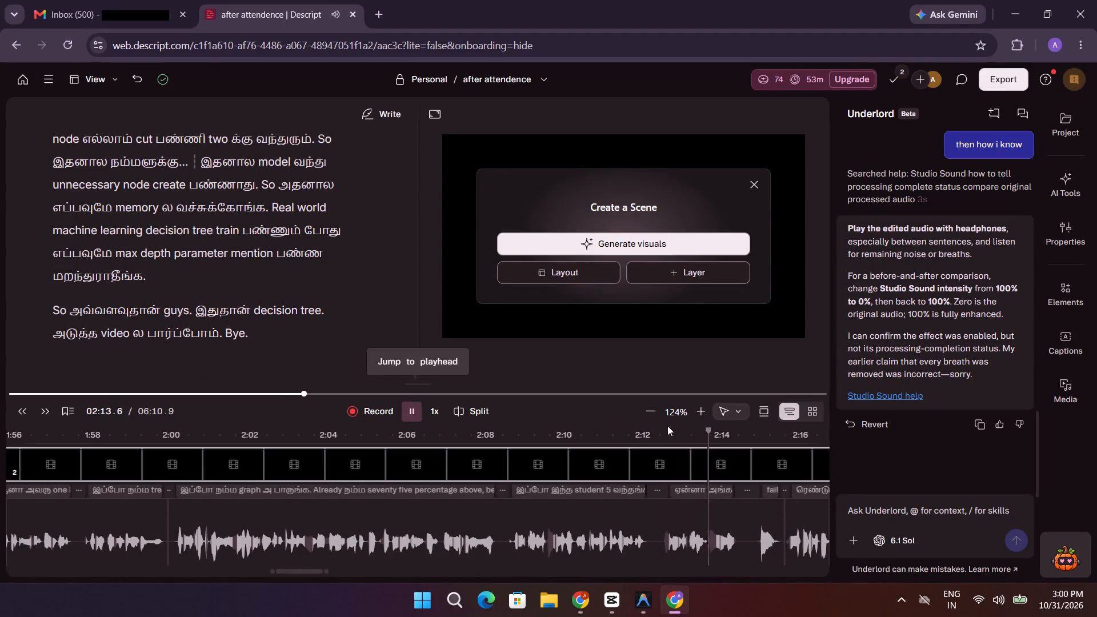
# Pause the playback and move the playhead to about 02:16.8 in the "after attendence" composition.
pyautogui.click(417, 417)
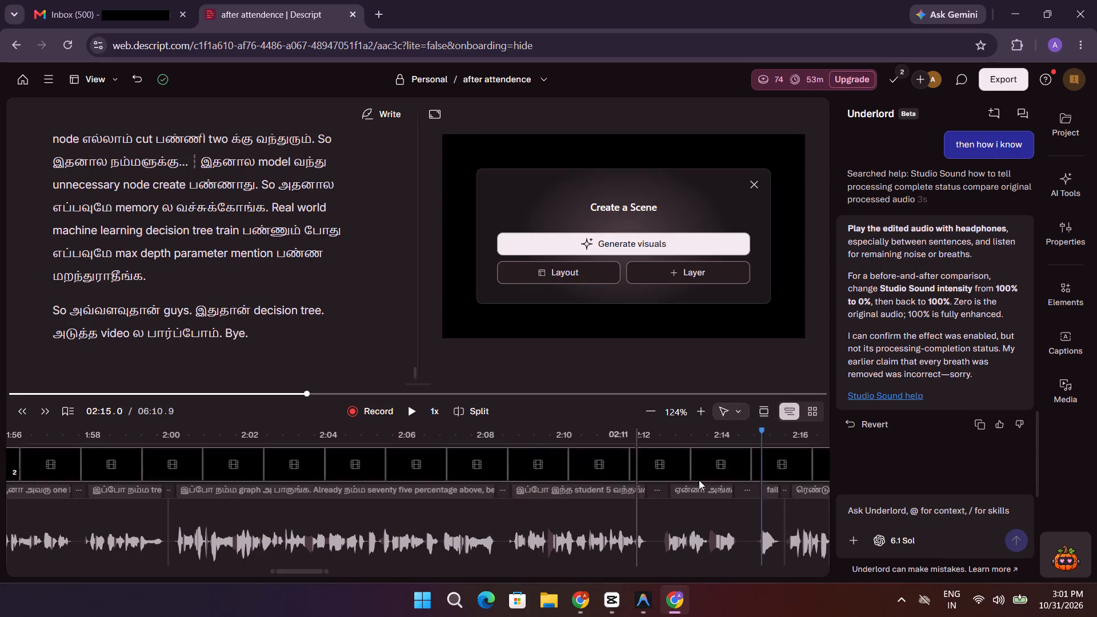
pyautogui.click(760, 433)
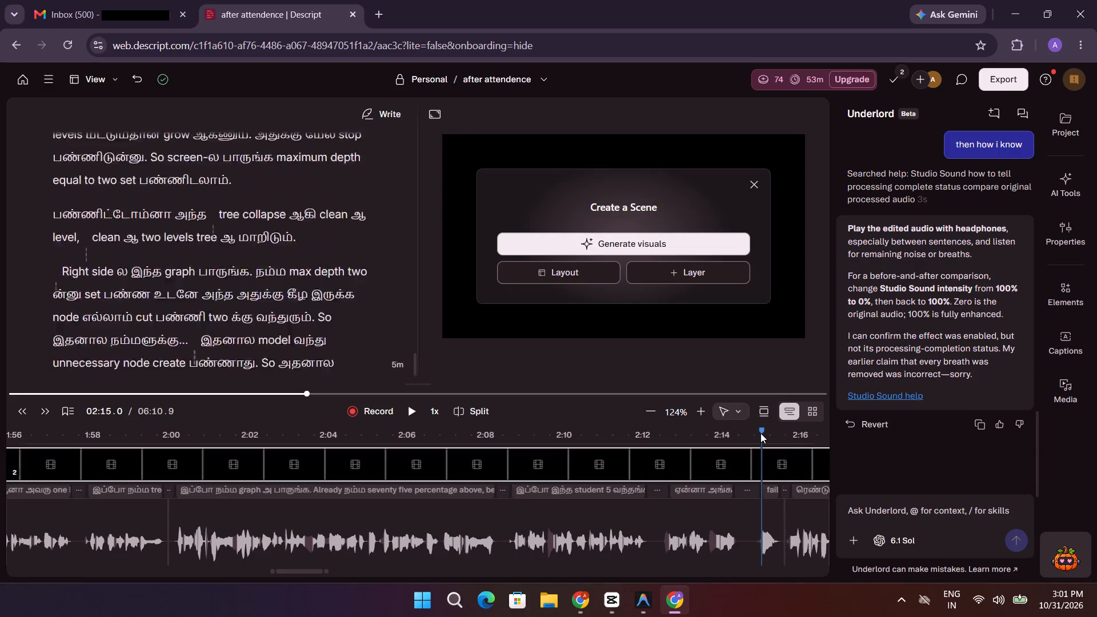
pyautogui.moveTo(760, 432); pyautogui.dragTo(785, 433)
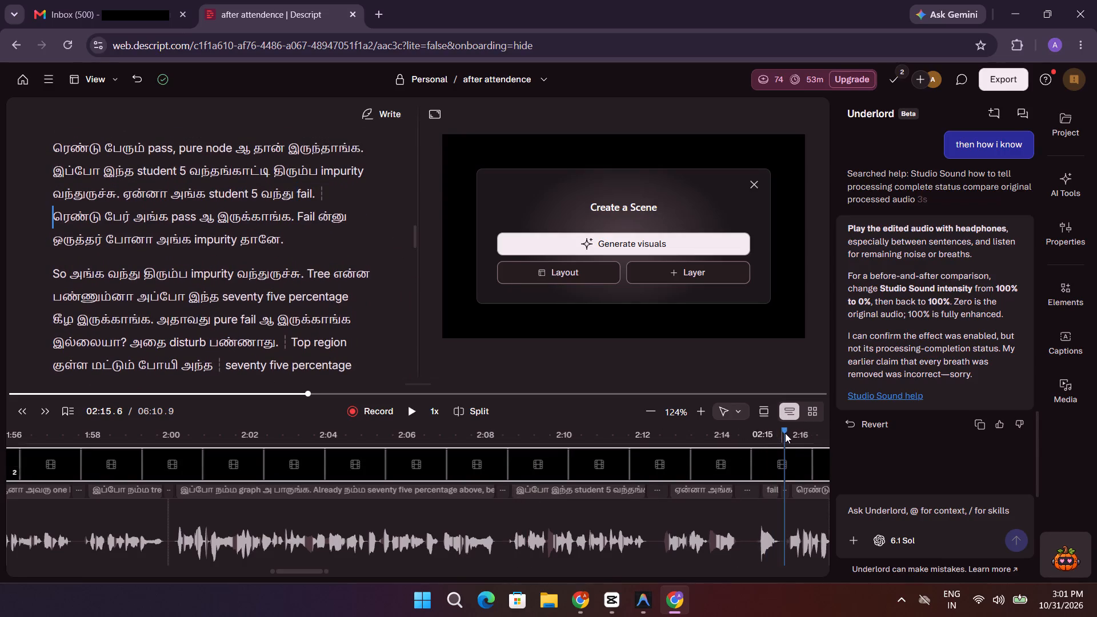
pyautogui.moveTo(785, 433); pyautogui.dragTo(838, 433)
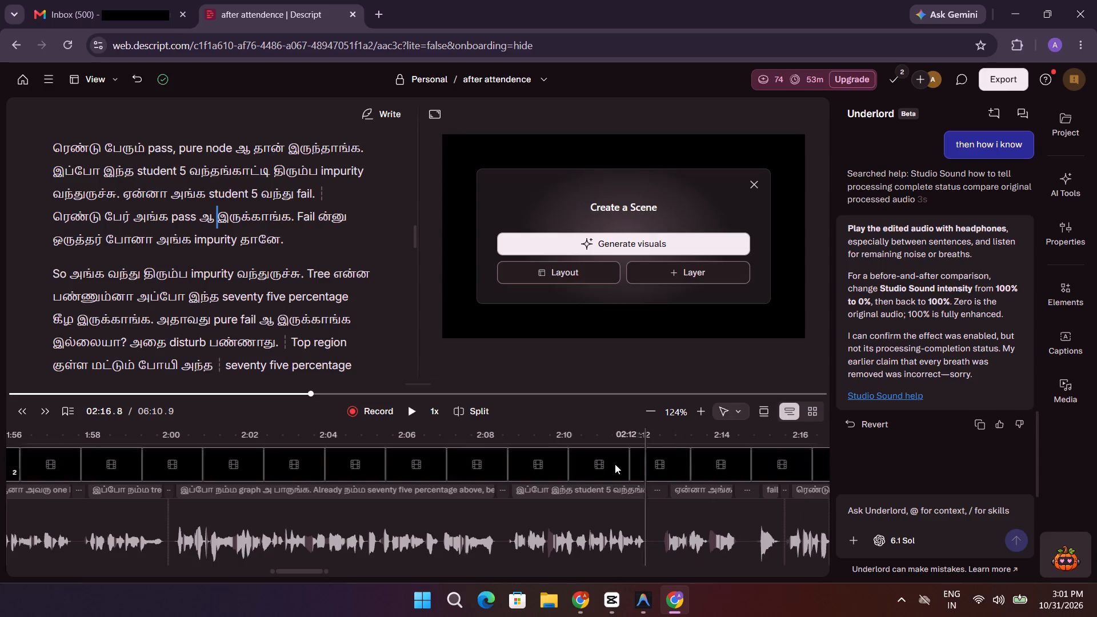
# Examine the cleaned audio's waveform along the timeline through to the end of the composition, and back to around 4:30.
pyautogui.scroll(-6, 531, 490)
pyautogui.scroll(6, 331, 520)
pyautogui.scroll(-8, 303, 518)
pyautogui.scroll(-7, 428, 536)
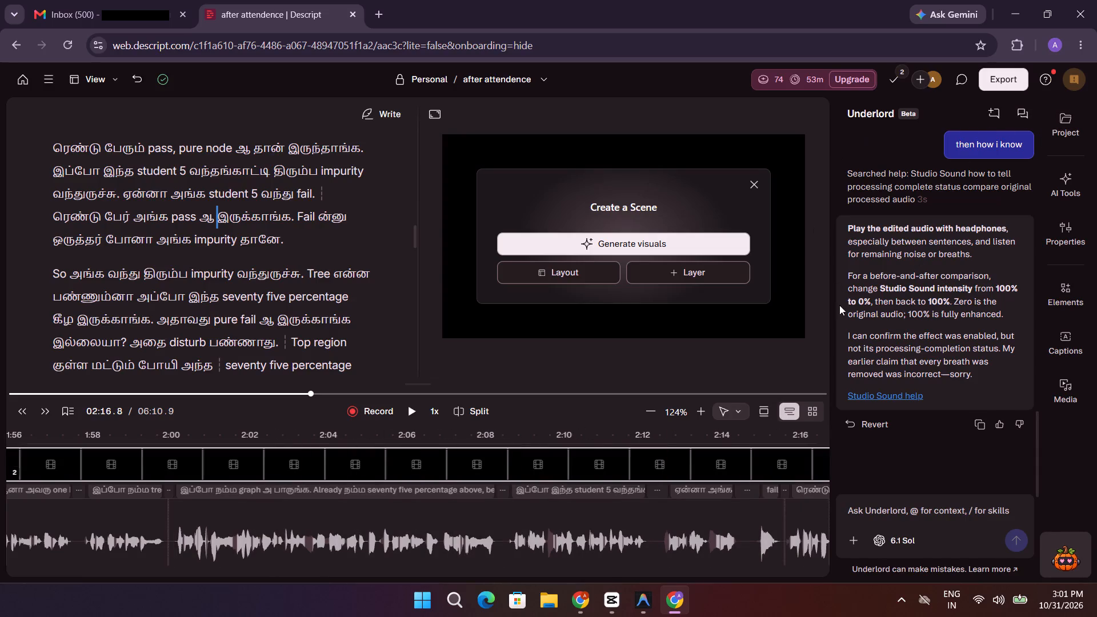
pyautogui.moveTo(831, 323); pyautogui.dragTo(863, 326)
pyautogui.click(845, 580)
pyautogui.moveTo(305, 571); pyautogui.dragTo(457, 580)
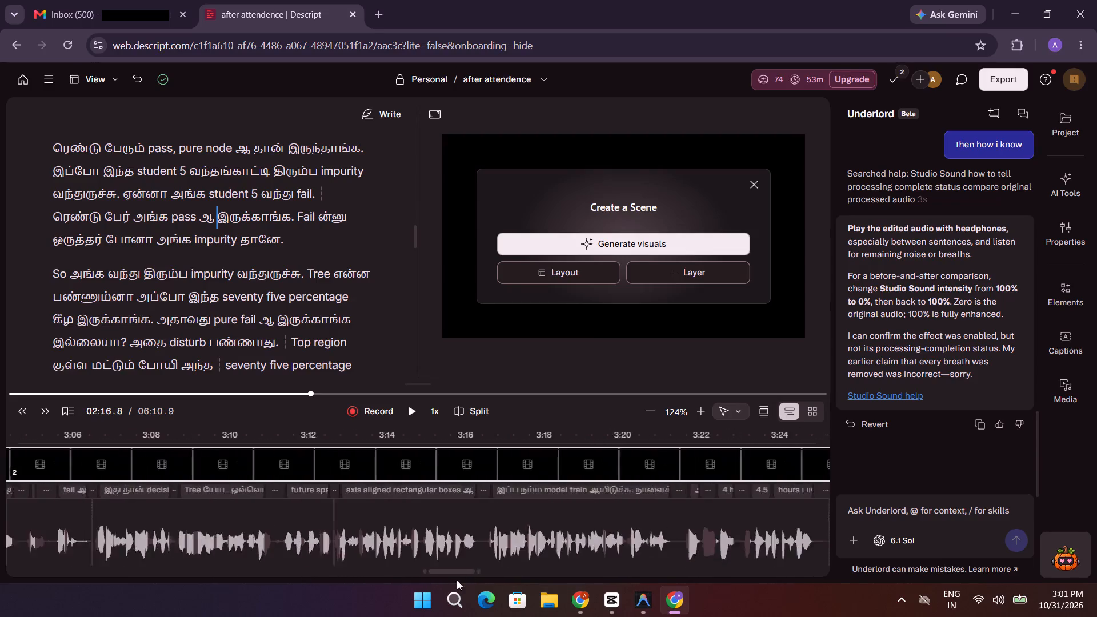
pyautogui.moveTo(457, 580); pyautogui.dragTo(811, 571)
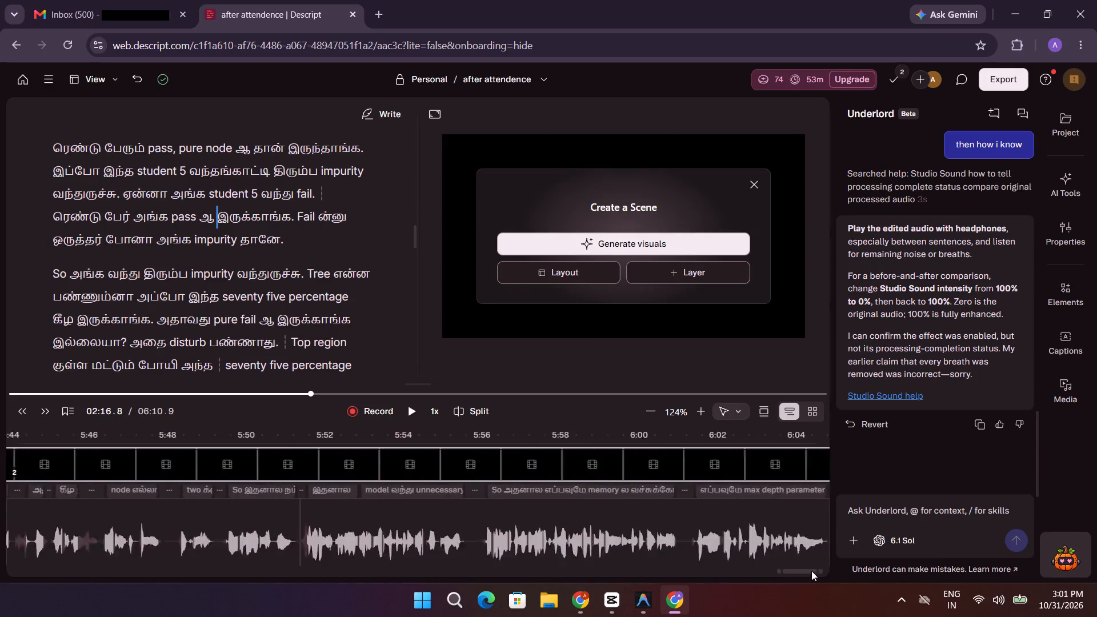
pyautogui.moveTo(811, 571); pyautogui.dragTo(831, 570)
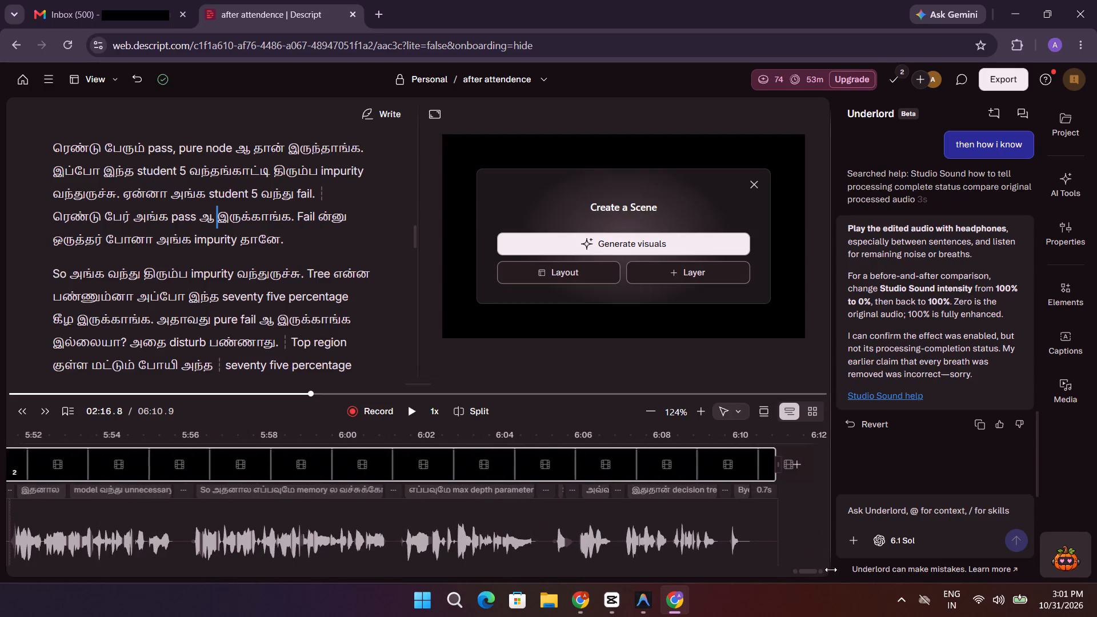
pyautogui.moveTo(831, 570); pyautogui.dragTo(759, 578)
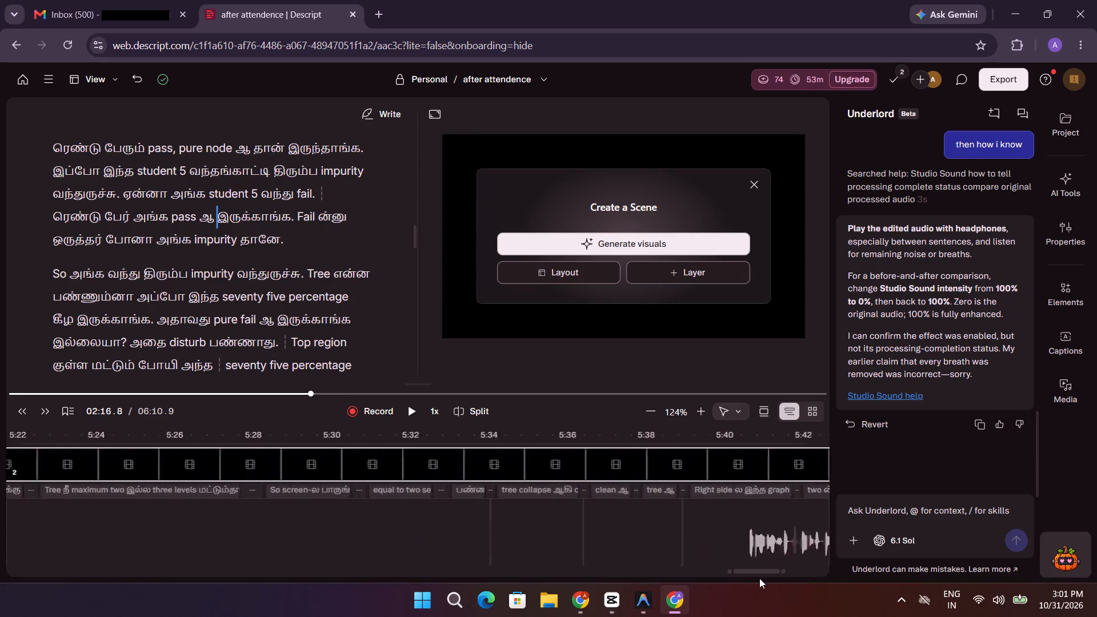
pyautogui.moveTo(759, 578); pyautogui.dragTo(646, 578)
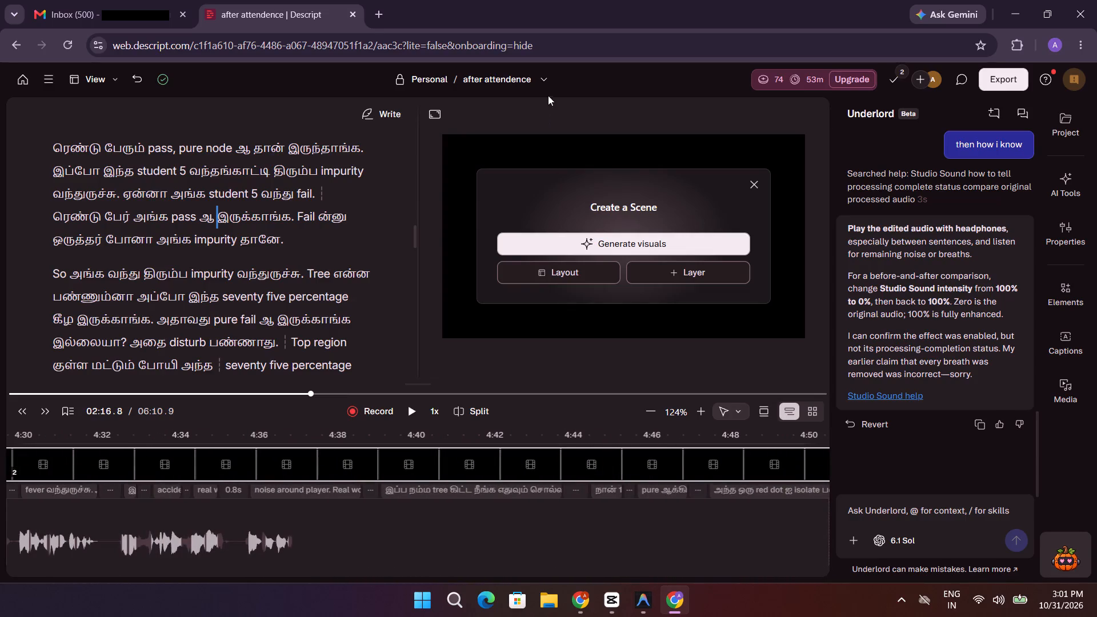
# Check which compositions the project contains.
pyautogui.click(542, 78)
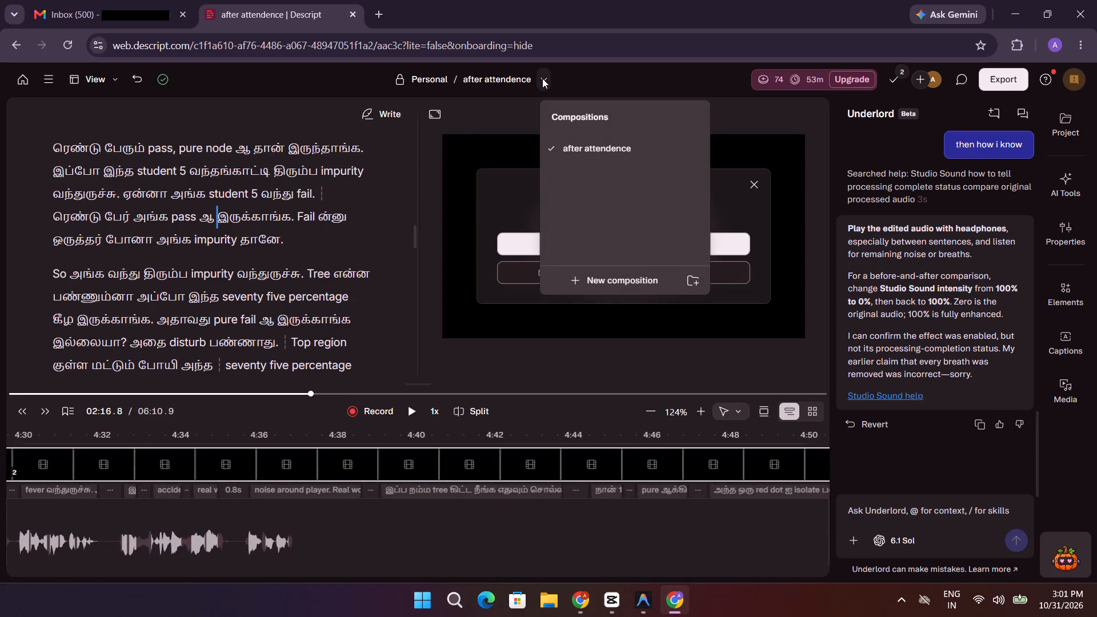
pyautogui.click(542, 78)
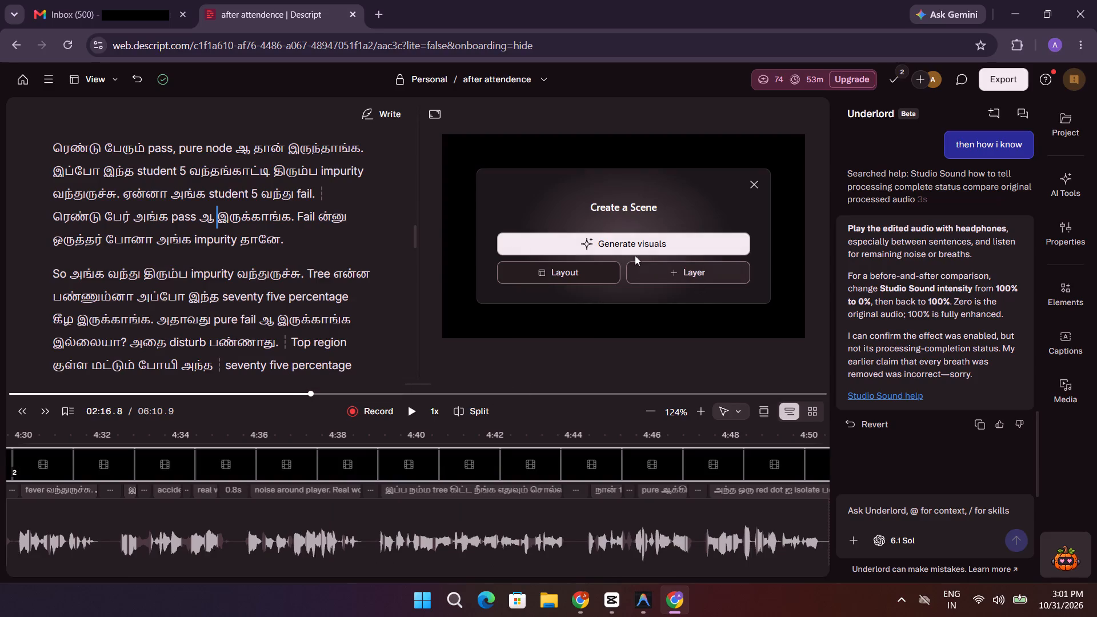
# Dismiss the Create a Scene prompt from the canvas.
pyautogui.click(757, 184)
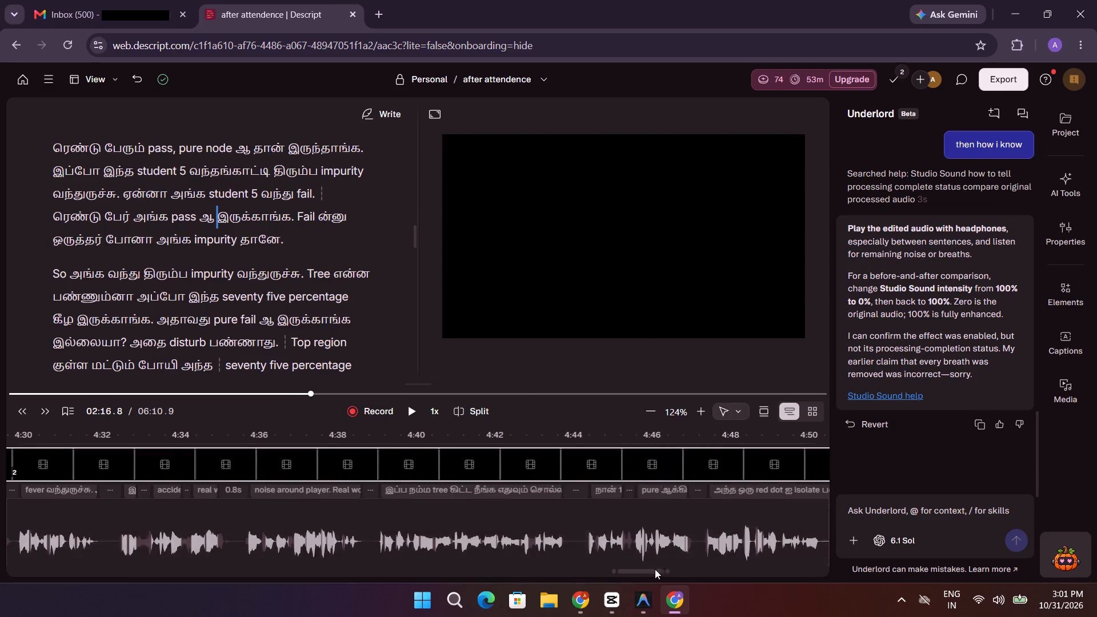
# Listen to the closing section of the composition from about 06:04.2 to its end.
pyautogui.moveTo(655, 569); pyautogui.dragTo(924, 572)
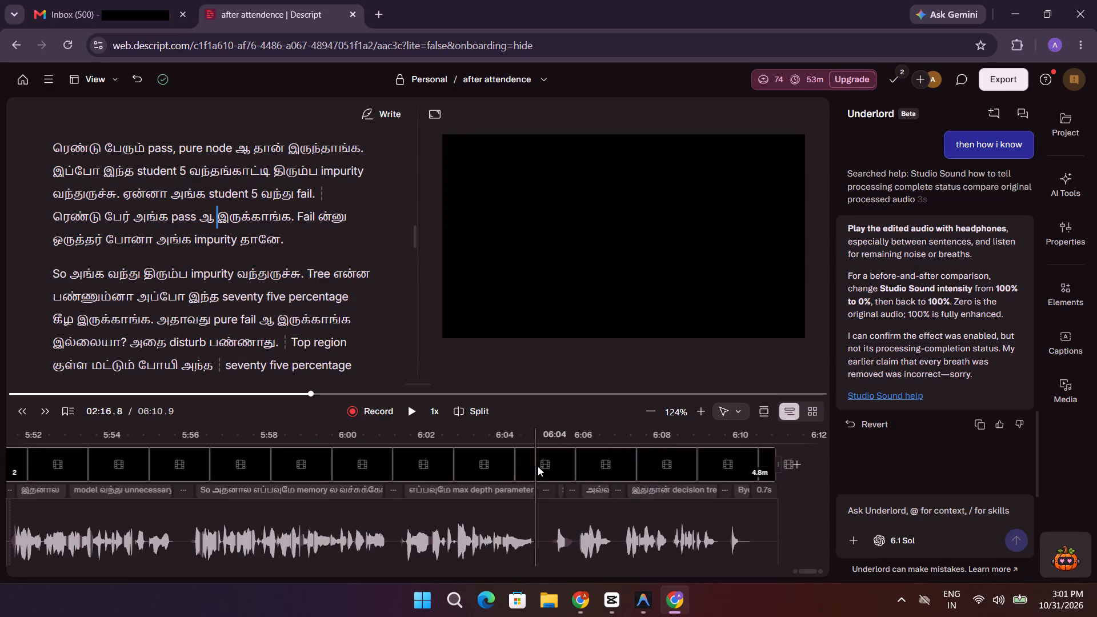
pyautogui.click(513, 468)
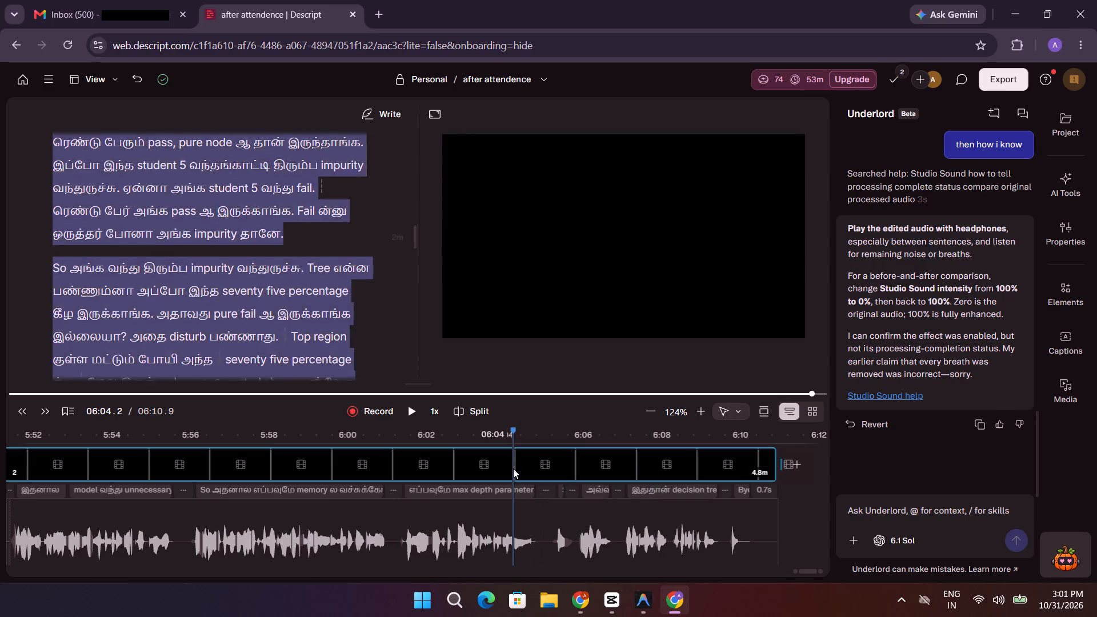
pyautogui.press('space')
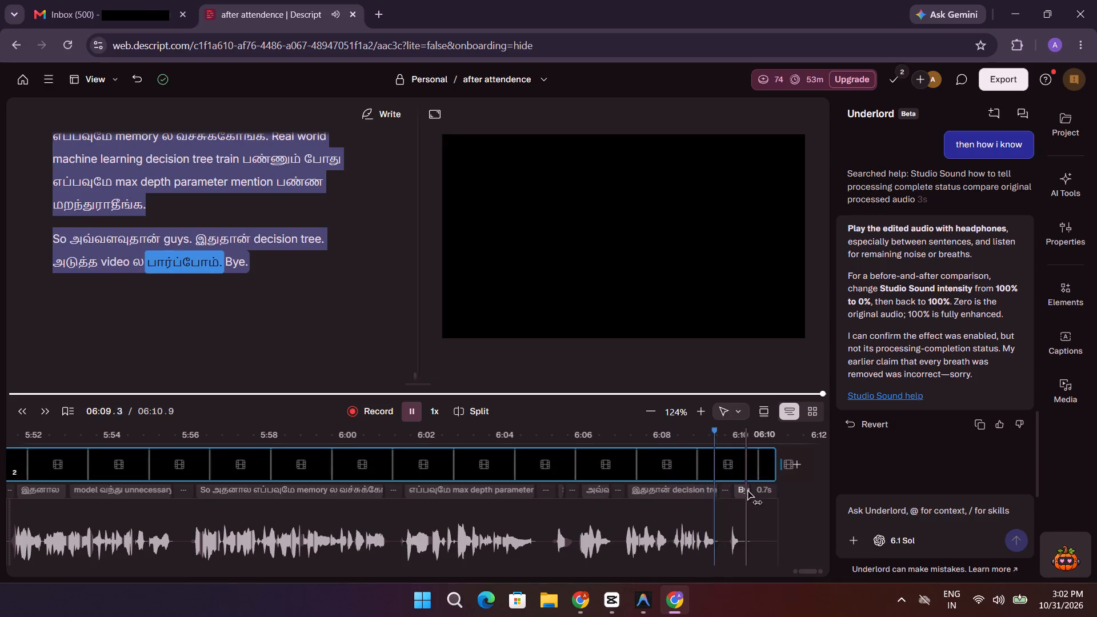
pyautogui.press('space')
pyautogui.press('space')
pyautogui.press('space')
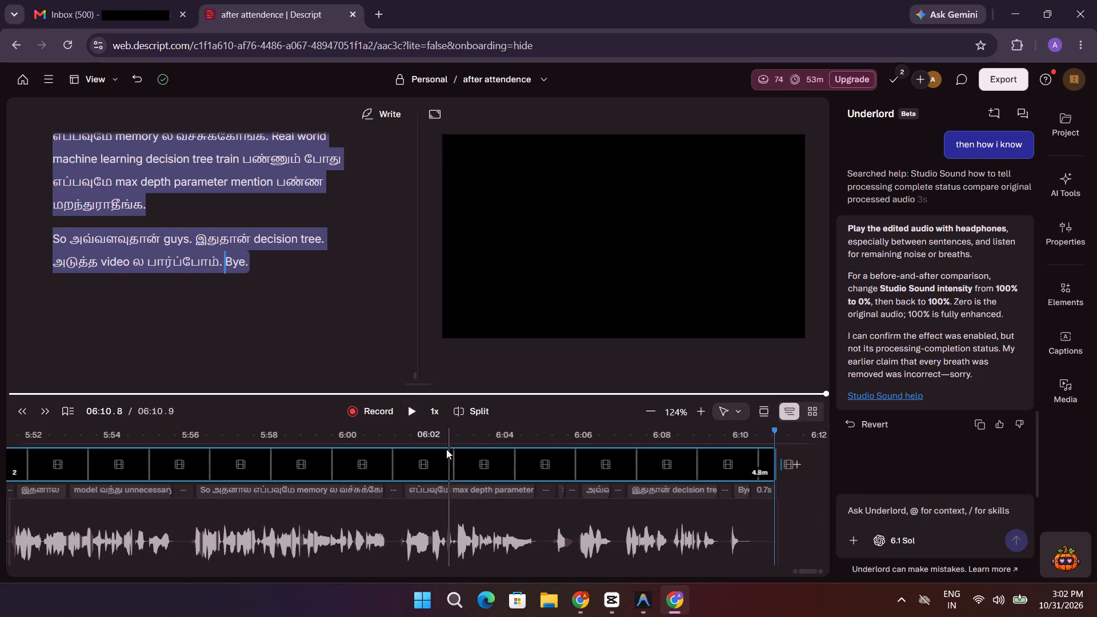
# Look back through the Underlord conversation to the original noise and breath removal request.
pyautogui.scroll(-5, 953, 464)
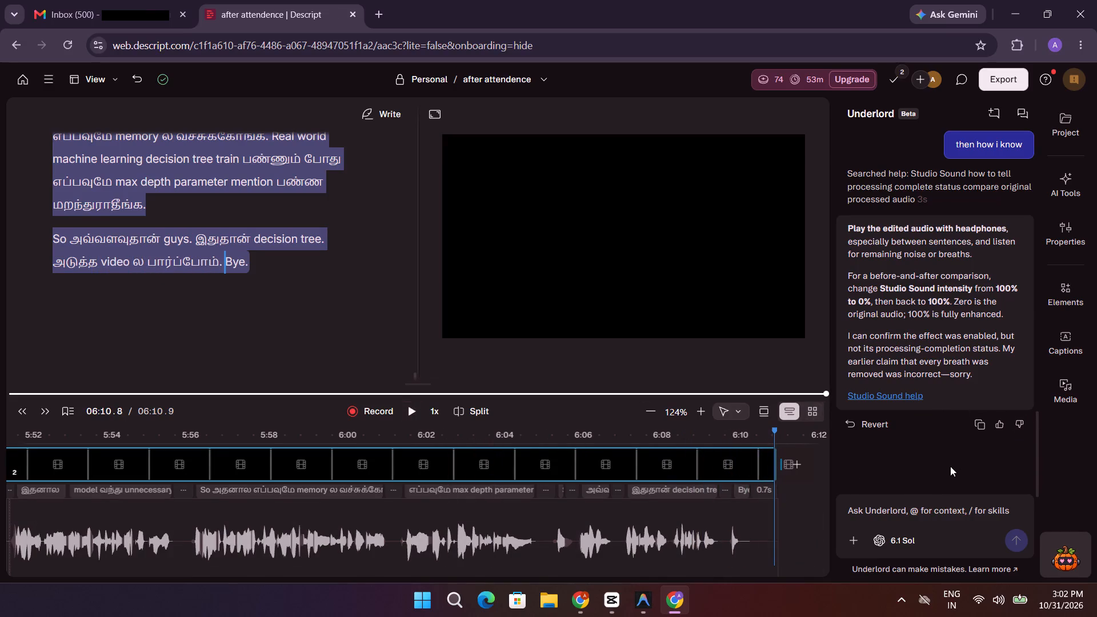
pyautogui.scroll(5, 950, 466)
pyautogui.scroll(20, 948, 466)
pyautogui.scroll(6, 948, 466)
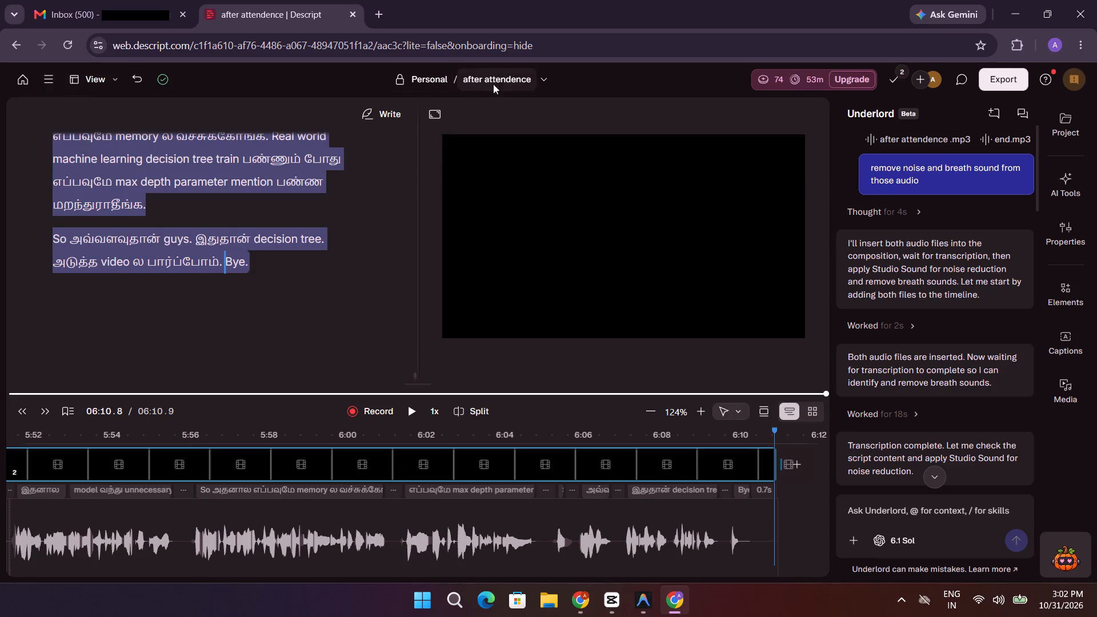
# Export the current composition locally as lossless WAV audio, saving it as "after attendence" in the Downloads folder.
pyautogui.click(1000, 77)
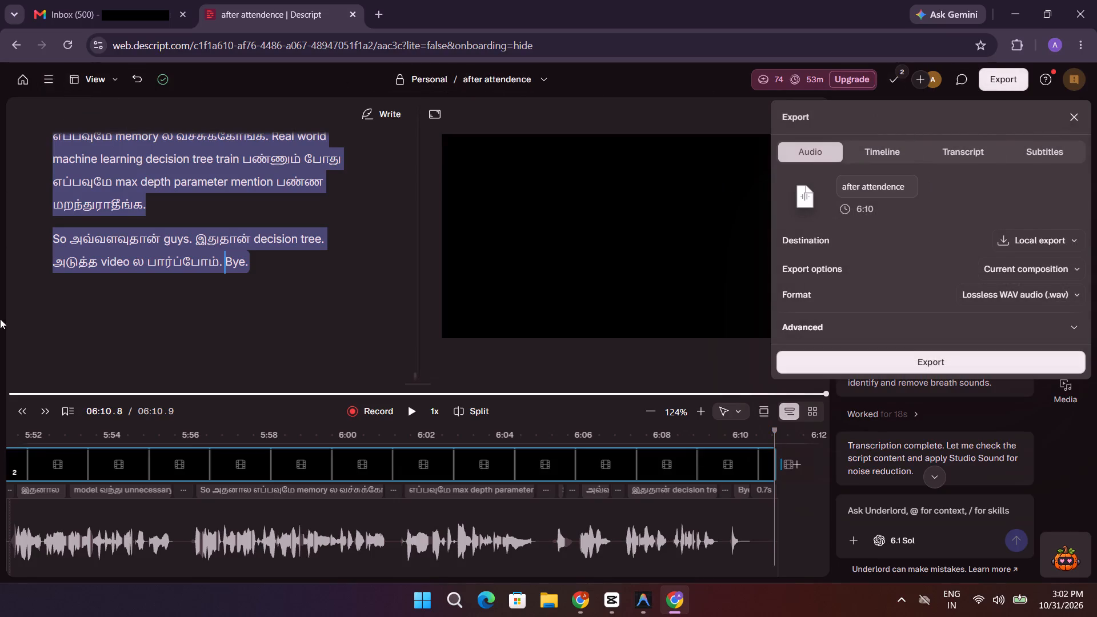
pyautogui.click(885, 190)
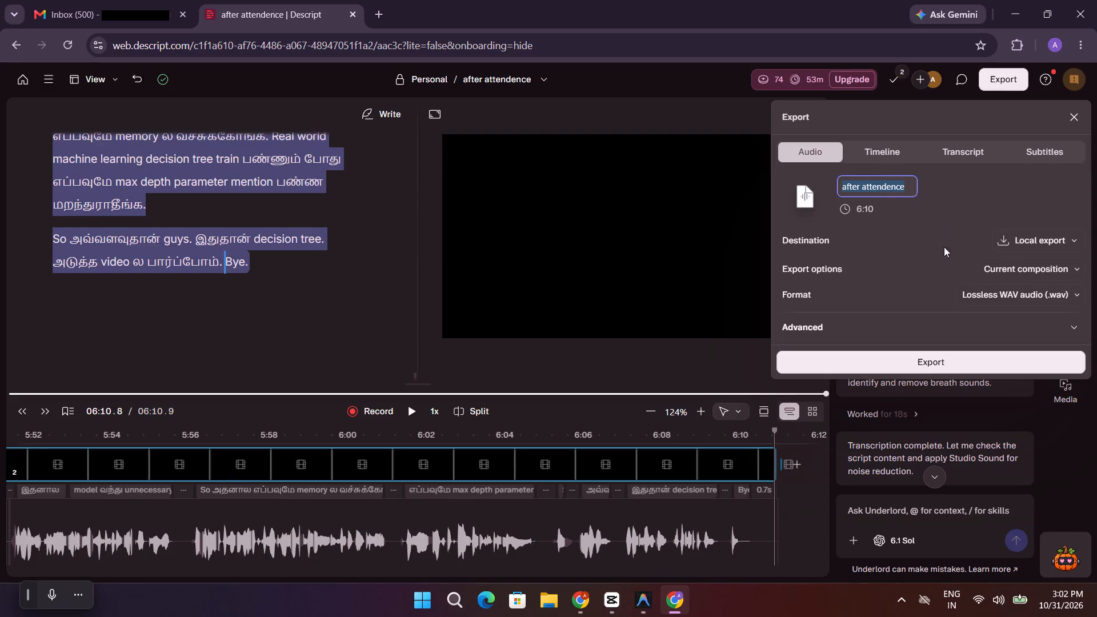
pyautogui.click(957, 321)
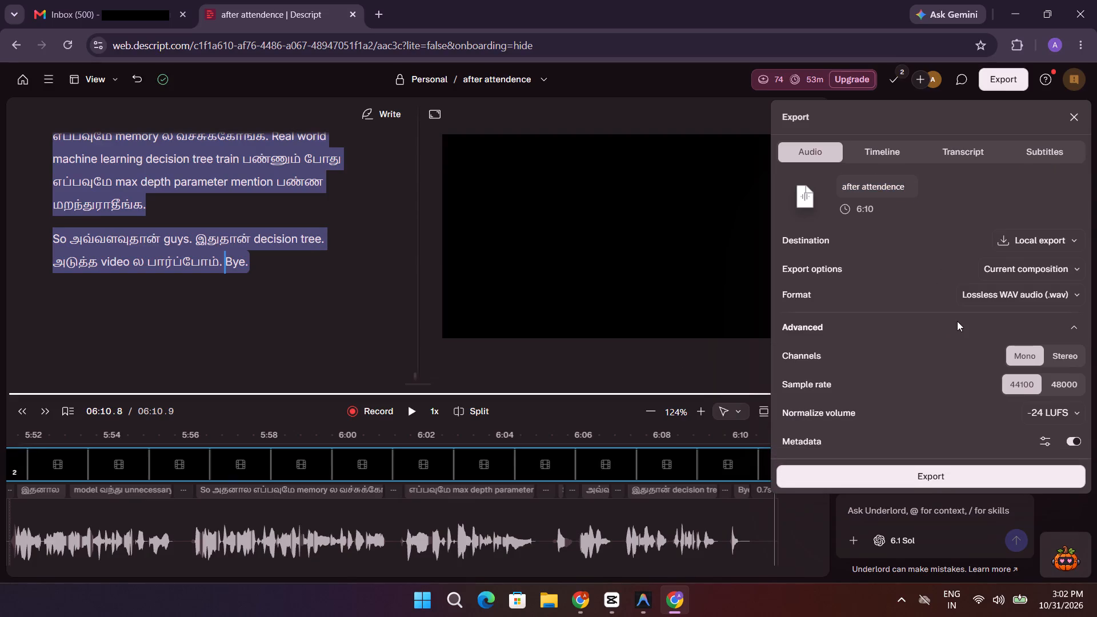
pyautogui.click(957, 321)
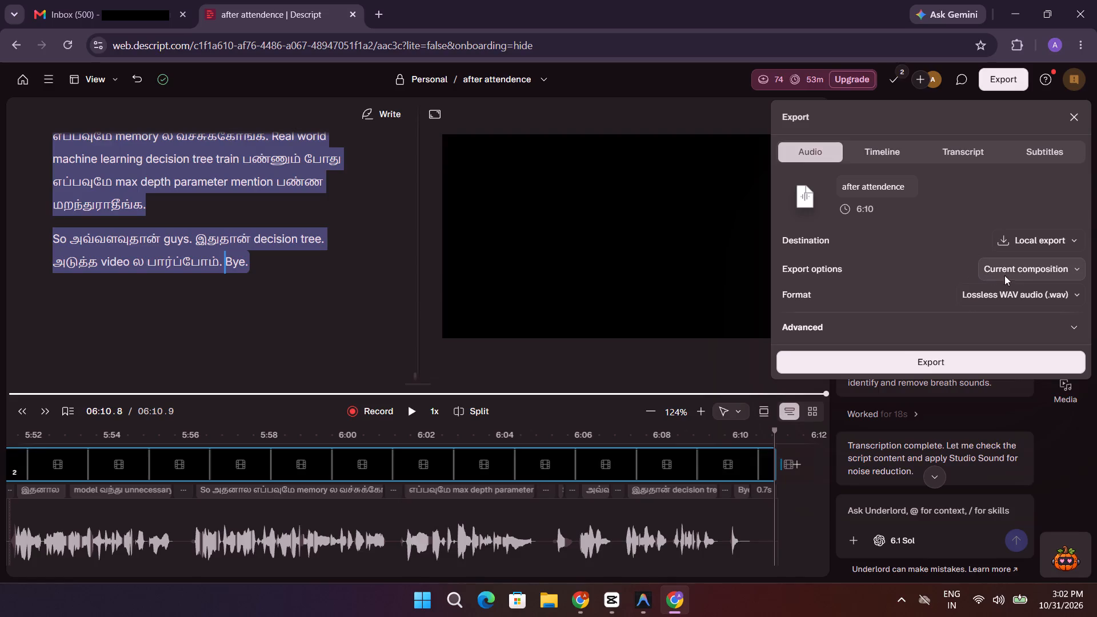
pyautogui.click(1023, 275)
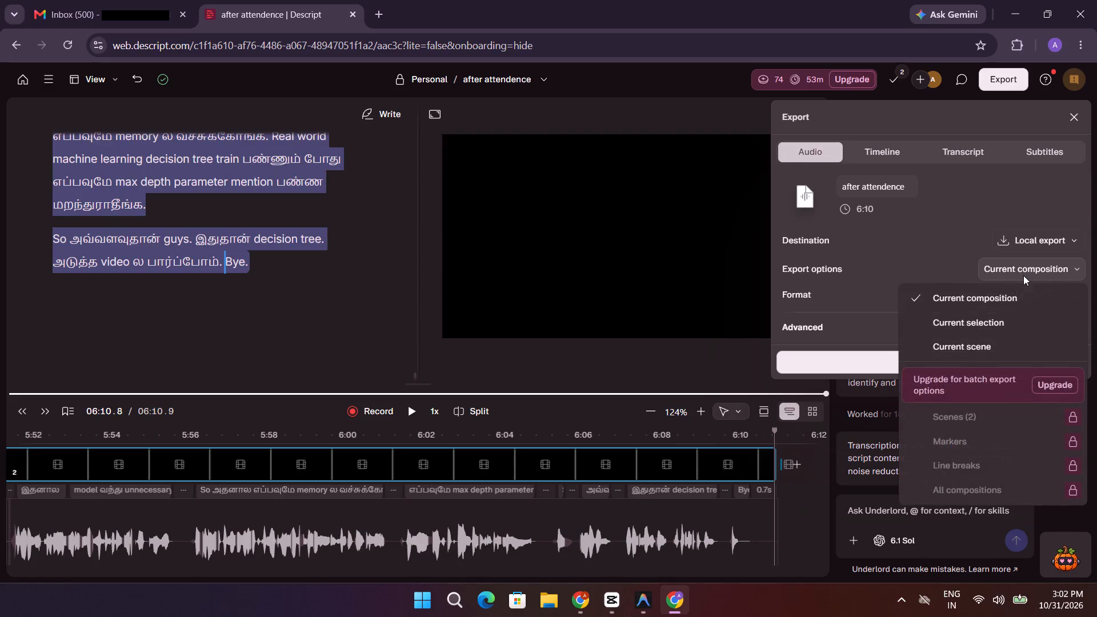
pyautogui.click(1023, 275)
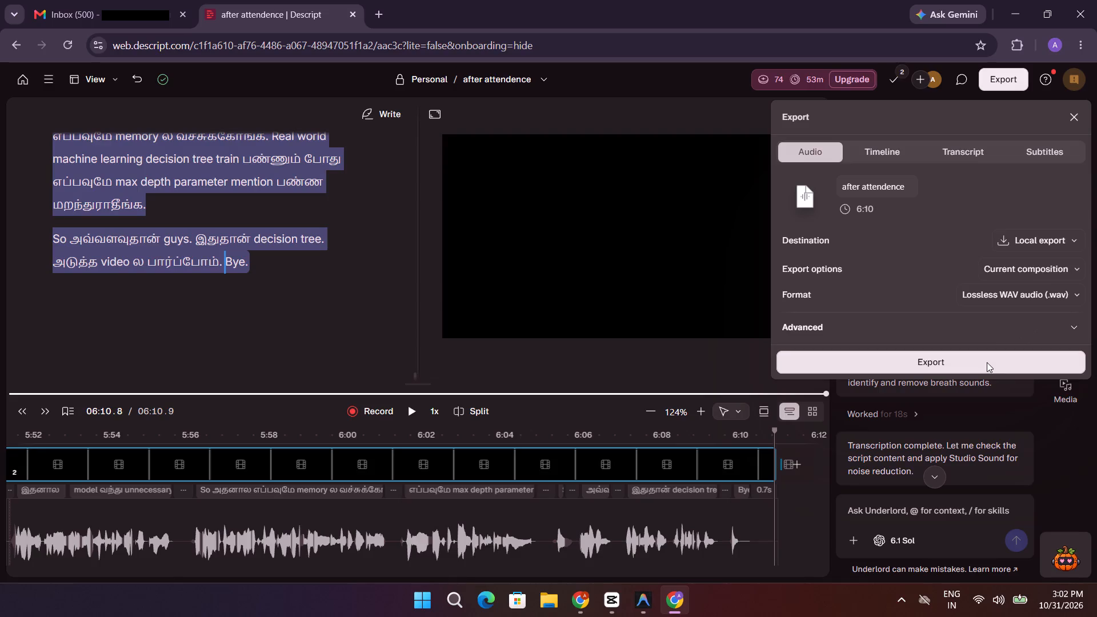
pyautogui.click(957, 154)
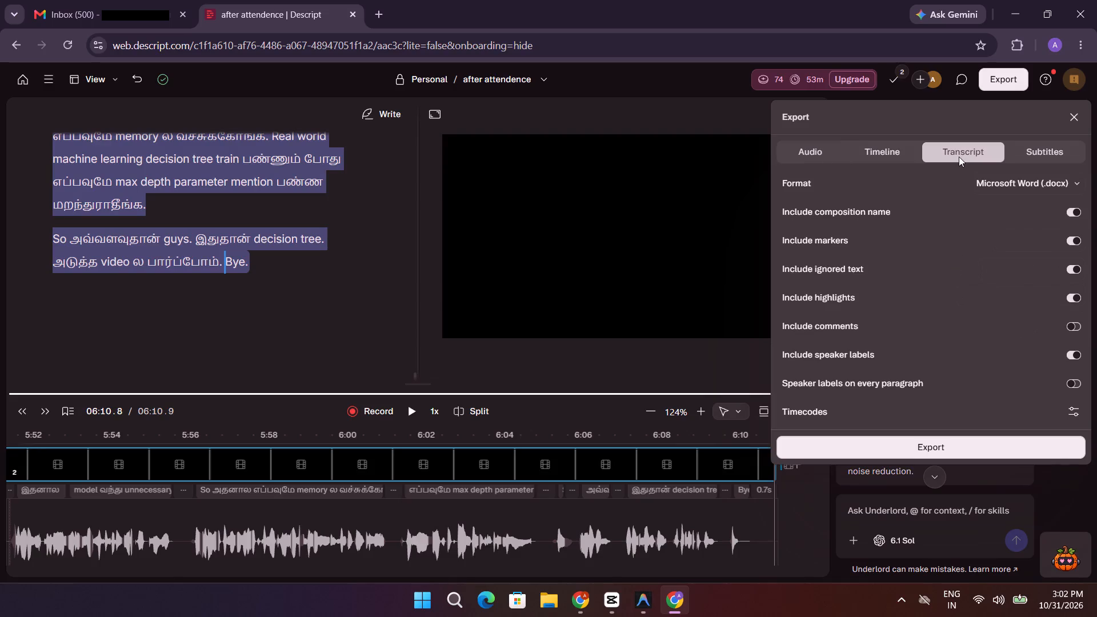
pyautogui.click(801, 157)
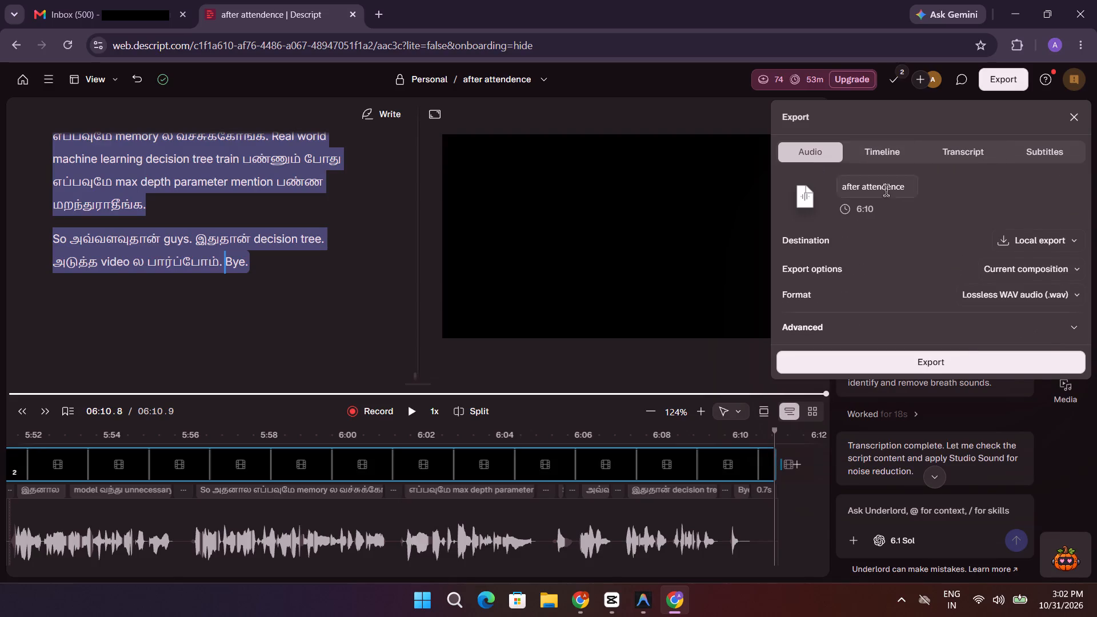
pyautogui.click(1021, 363)
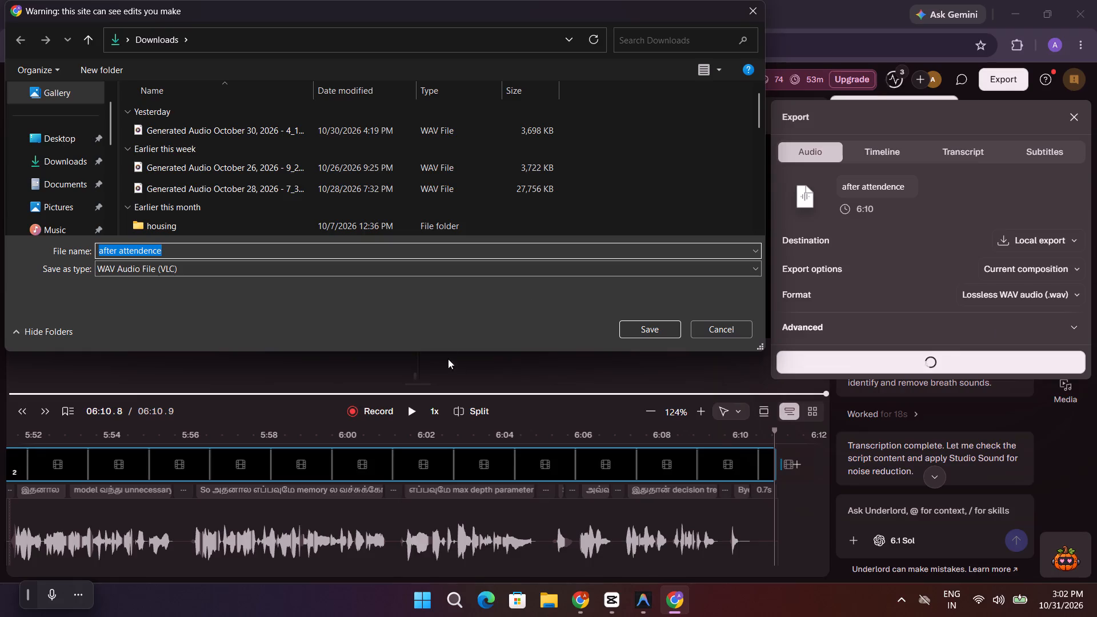
pyautogui.click(646, 326)
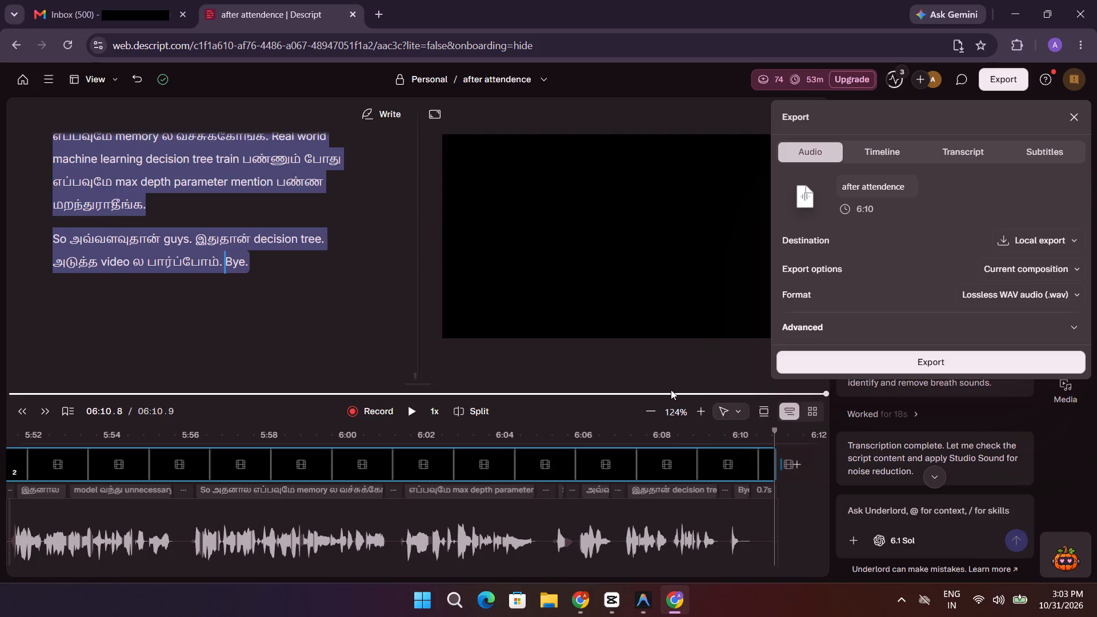
# Switch to Spotify and start playing KALYANI.
pyautogui.hotkey('alt', 'Tab')
pyautogui.click(462, 601)
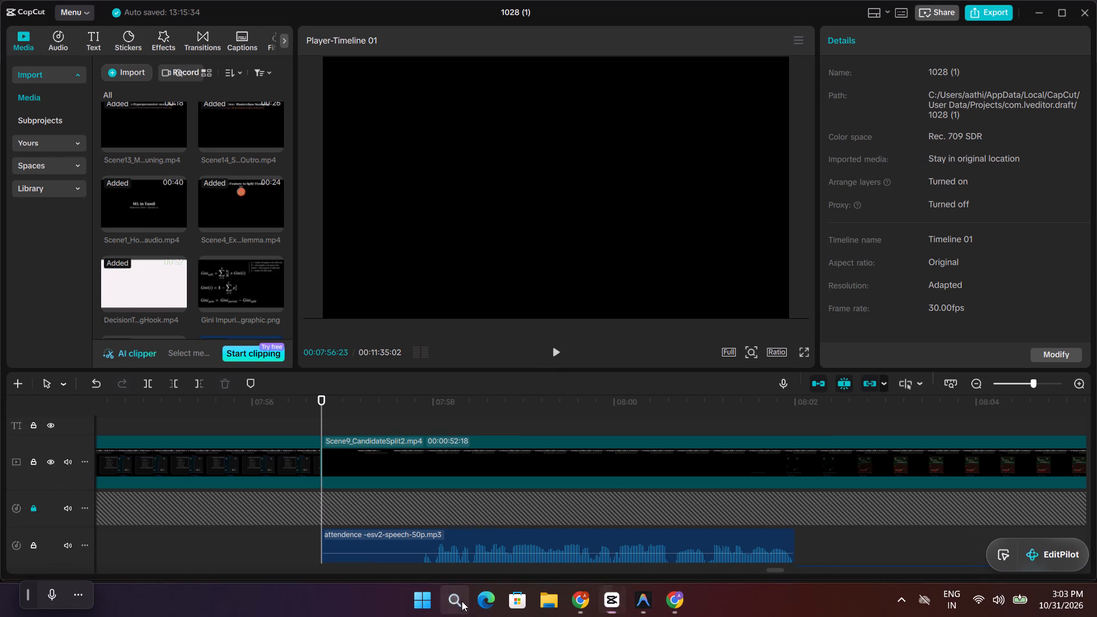
pyautogui.click(372, 530)
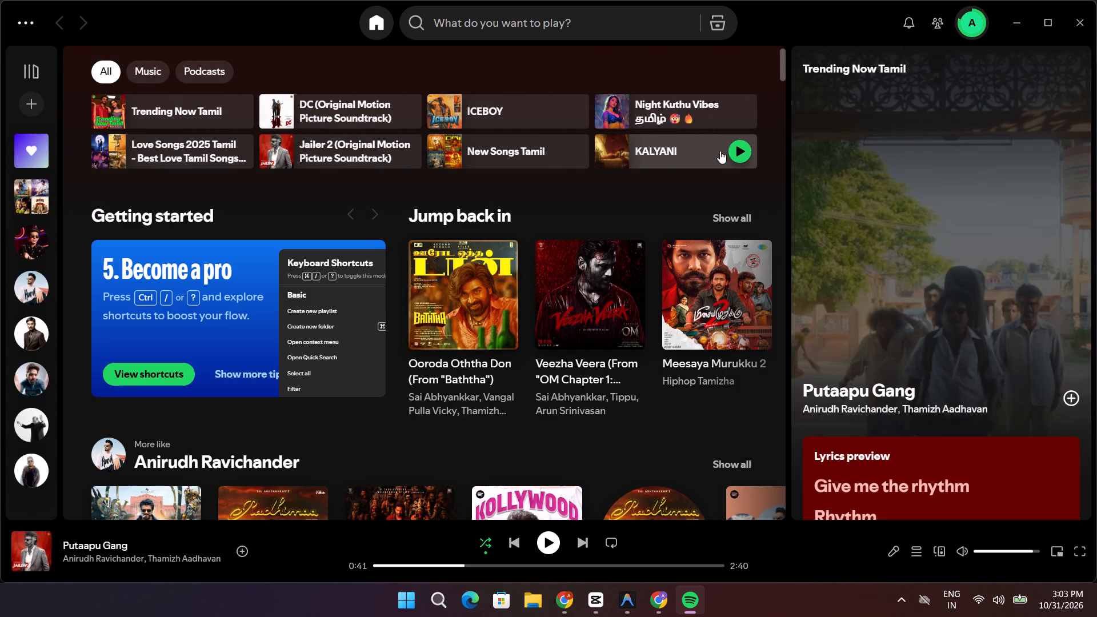
pyautogui.click(736, 147)
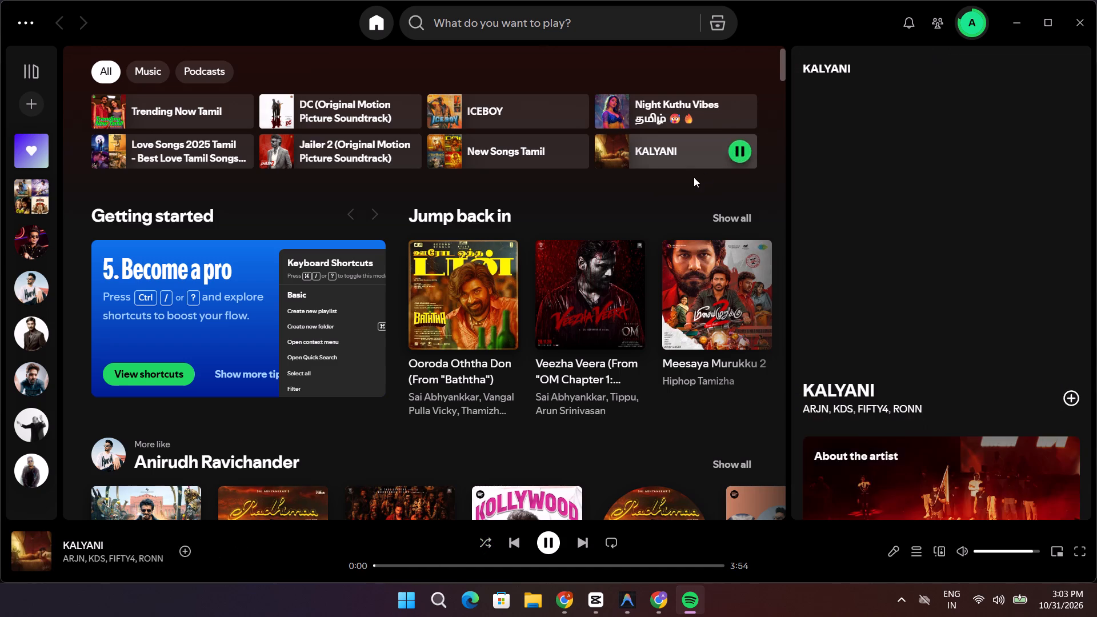
# Switch to CapCut and import the "after attendence" WAV file from the Downloads folder into the project media.
pyautogui.hotkey('alt', 'Tab')
pyautogui.hotkey('alt', 'Tab')
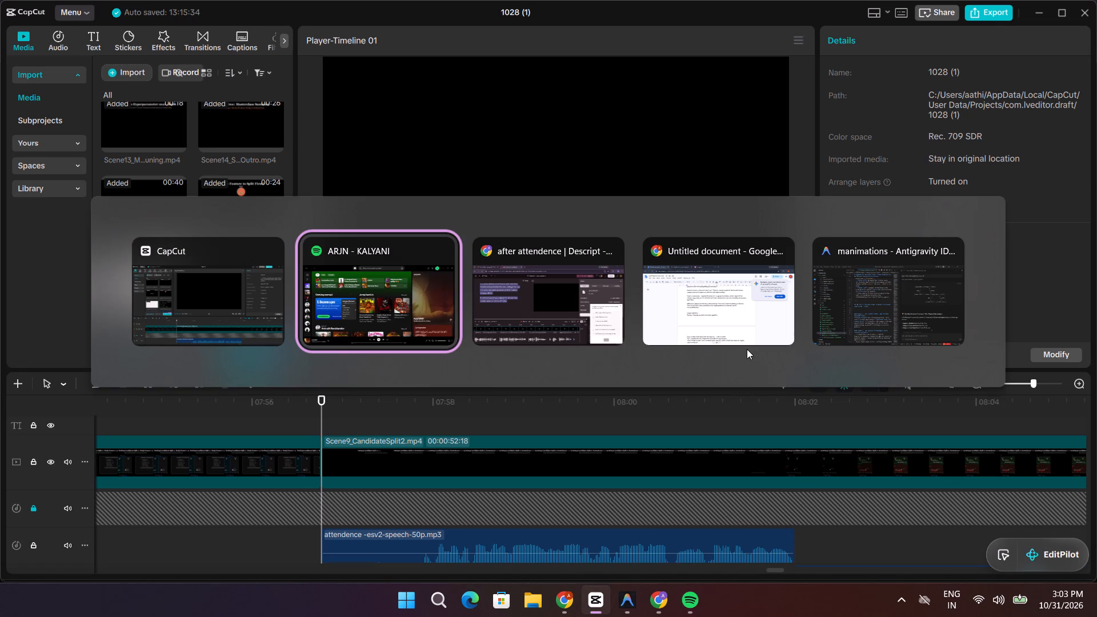
pyautogui.hotkey('alt', 'Tab')
pyautogui.hotkey('alt', 'Tab')
pyautogui.hotkey('alt', 'Tab')
pyautogui.hotkey('alt', 'Tab')
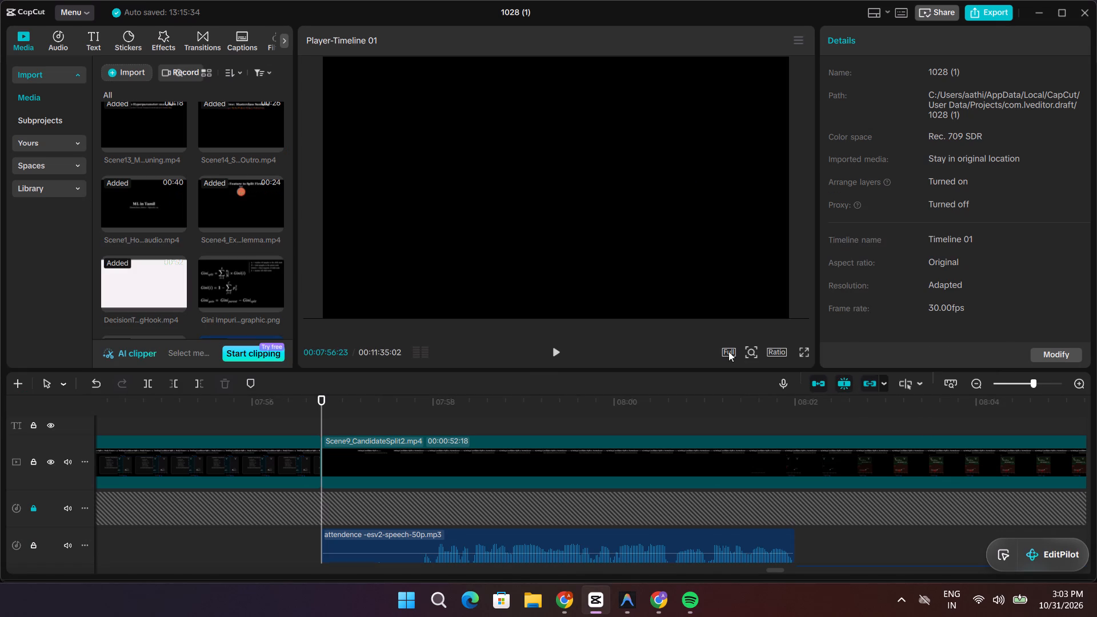
pyautogui.click(121, 70)
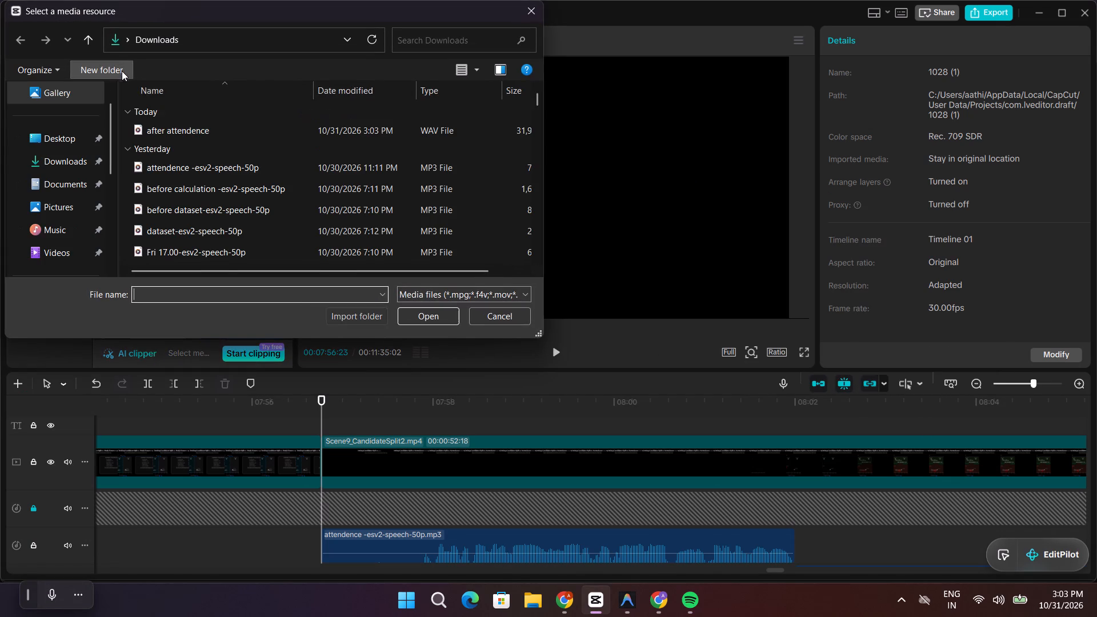
pyautogui.click(174, 134)
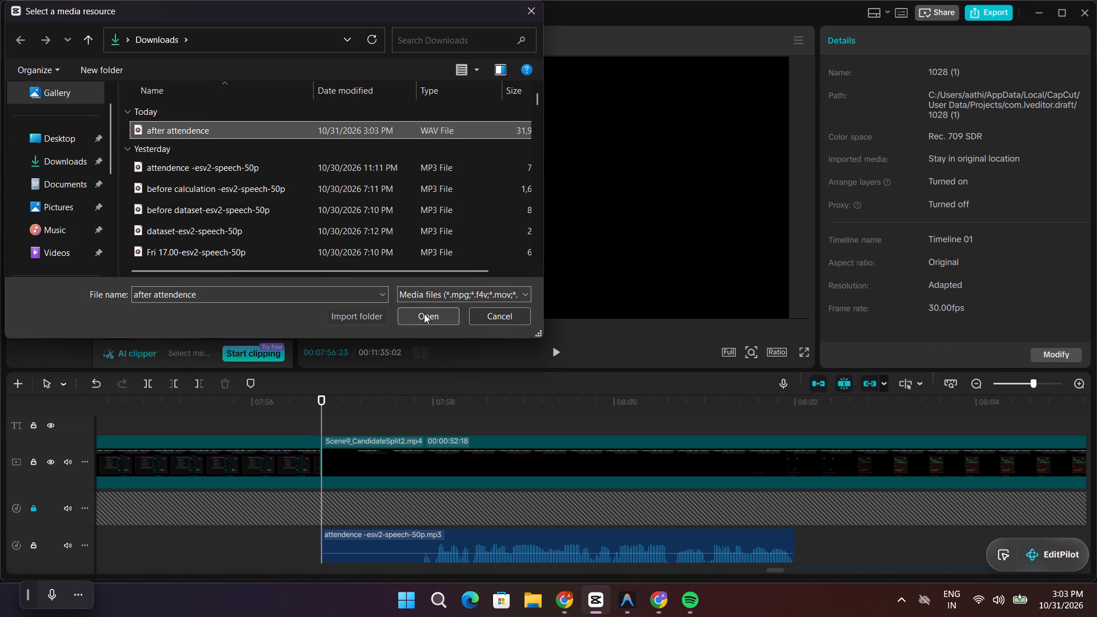
pyautogui.click(424, 314)
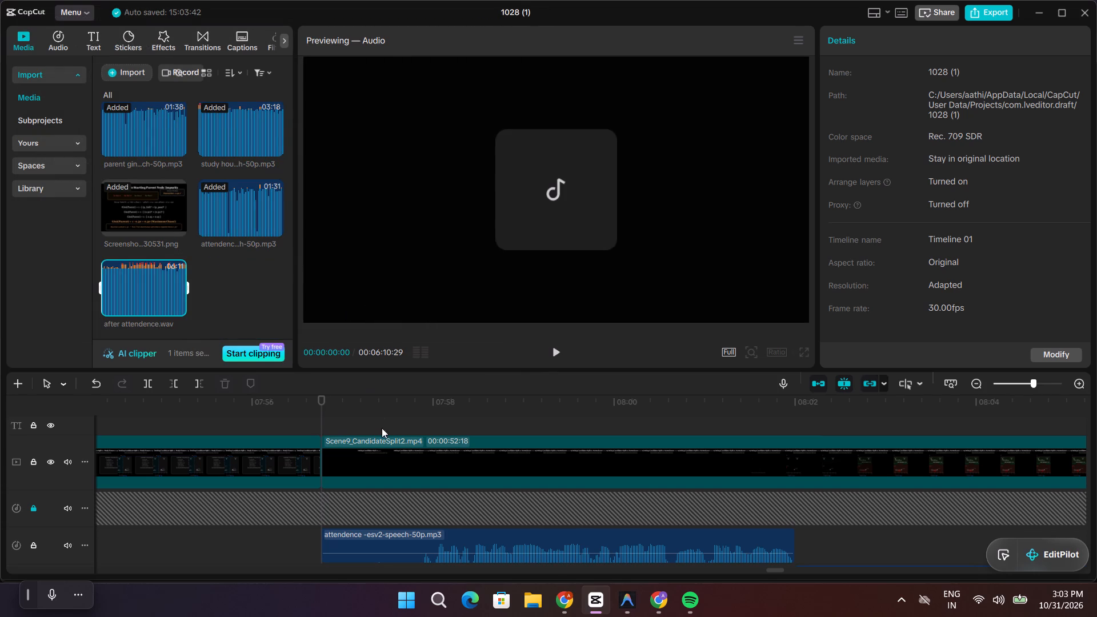
# Play the timeline across the start of Scene9_CandidateSplit2.mp4, and return the playhead to that clip's start at 00:07:56:23.
pyautogui.moveTo(319, 413); pyautogui.dragTo(283, 413)
pyautogui.moveTo(320, 400); pyautogui.dragTo(301, 398)
pyautogui.click(390, 444)
pyautogui.scroll(-5, 498, 447)
pyautogui.scroll(4, 501, 462)
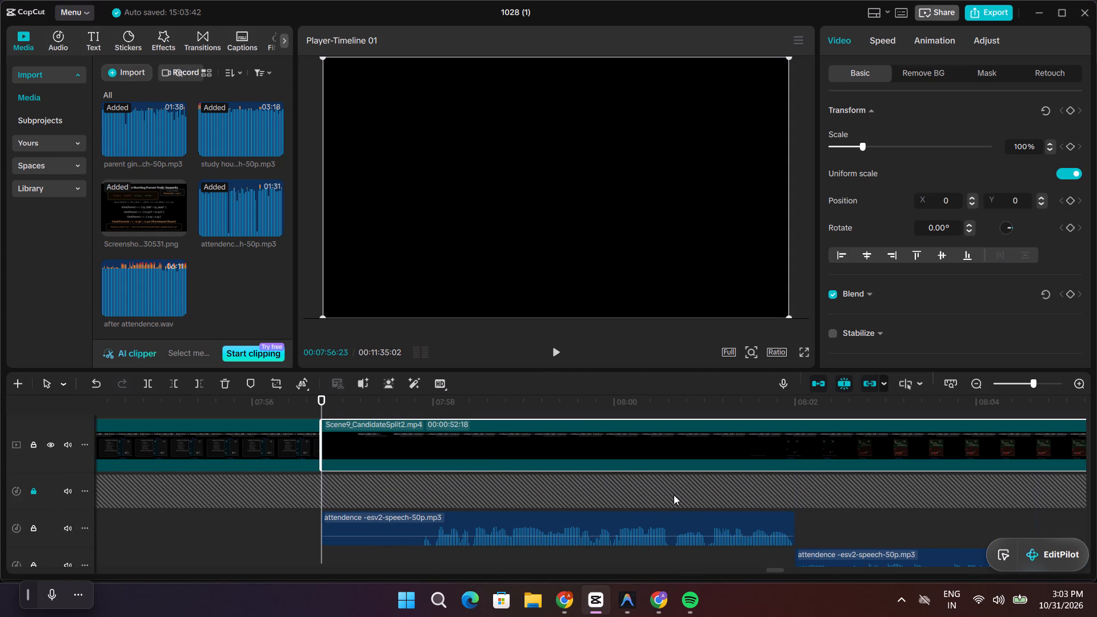
pyautogui.scroll(2, 674, 495)
pyautogui.moveTo(322, 420); pyautogui.dragTo(273, 420)
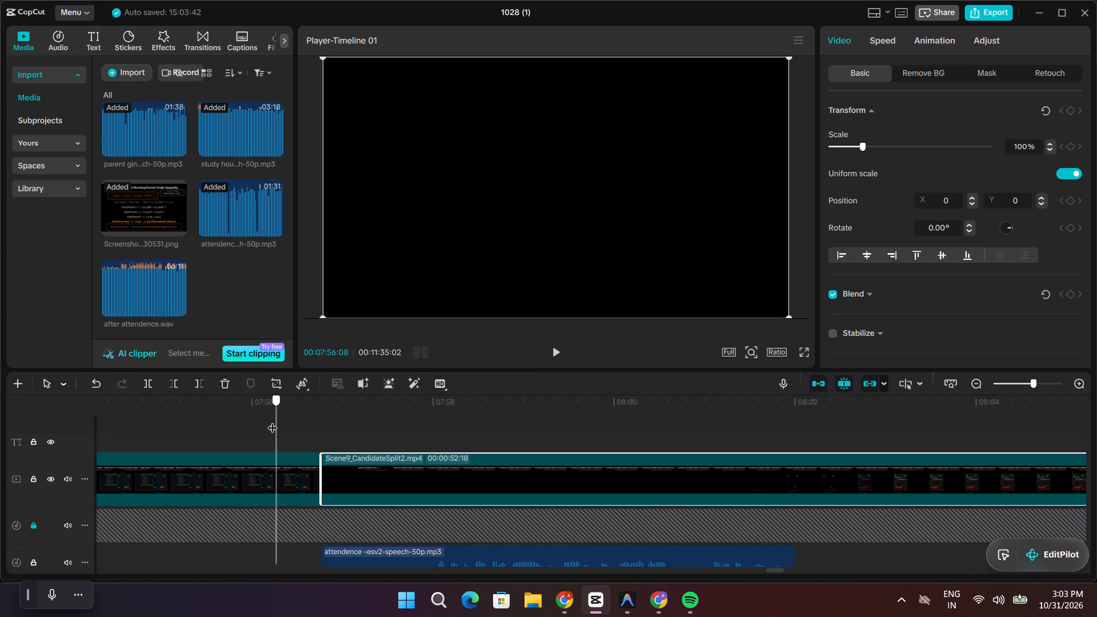
pyautogui.moveTo(273, 420); pyautogui.dragTo(250, 417)
pyautogui.press('space')
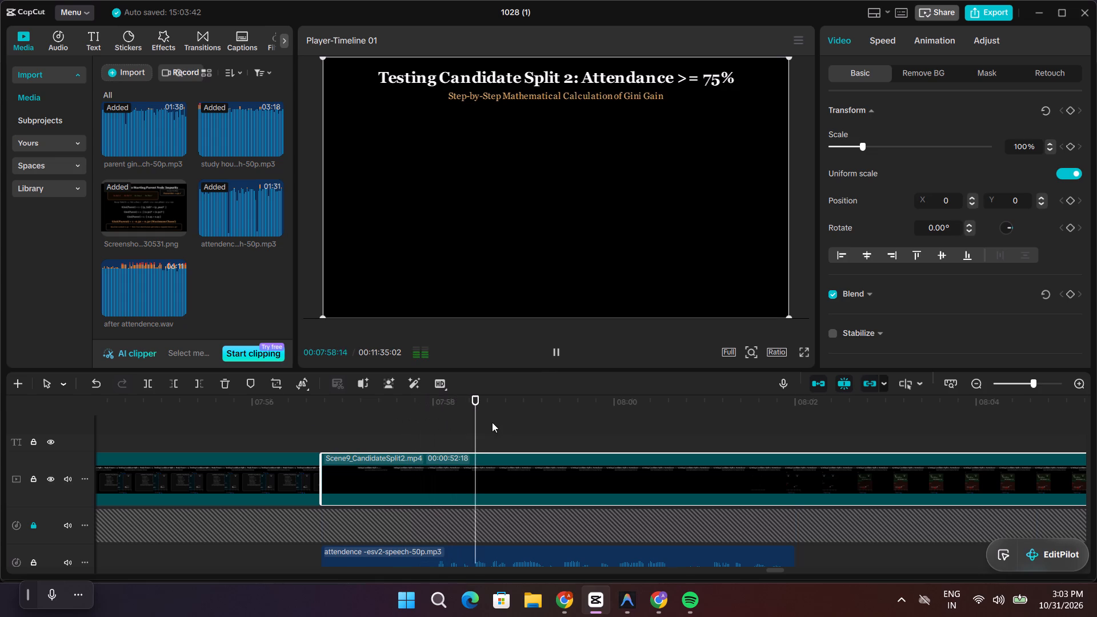
pyautogui.press('space')
pyautogui.moveTo(545, 421); pyautogui.dragTo(324, 418)
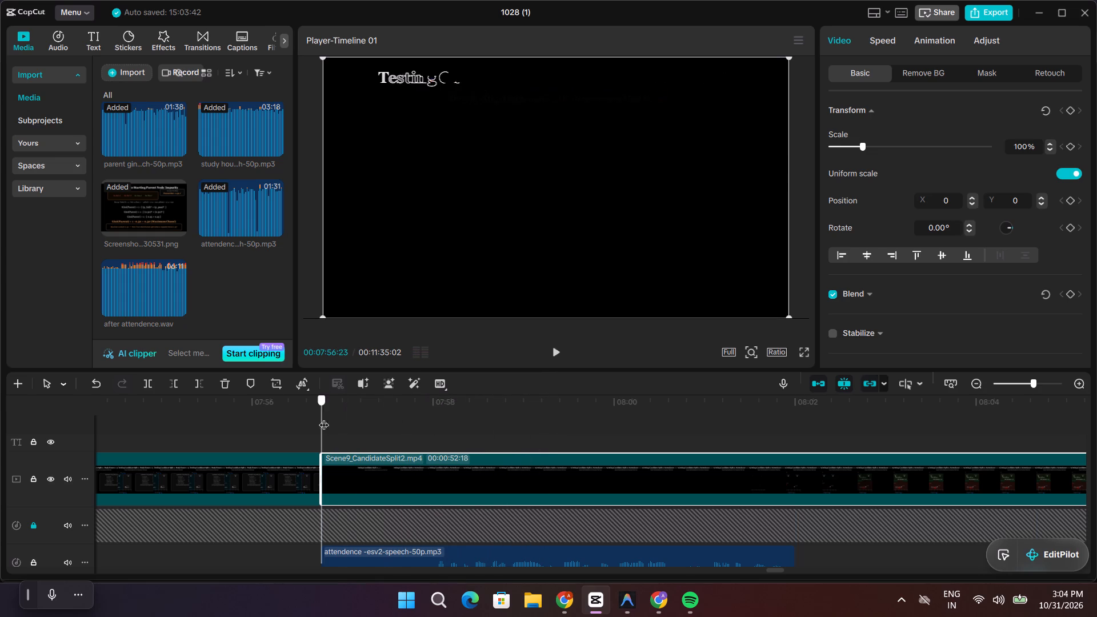
pyautogui.moveTo(324, 418); pyautogui.dragTo(318, 419)
# Delete the three consecutive "attendence -esv2-speech-50p.mp3" audio clips that follow the start of Scene9_CandidateSplit2.mp4.
pyautogui.scroll(-4, 469, 436)
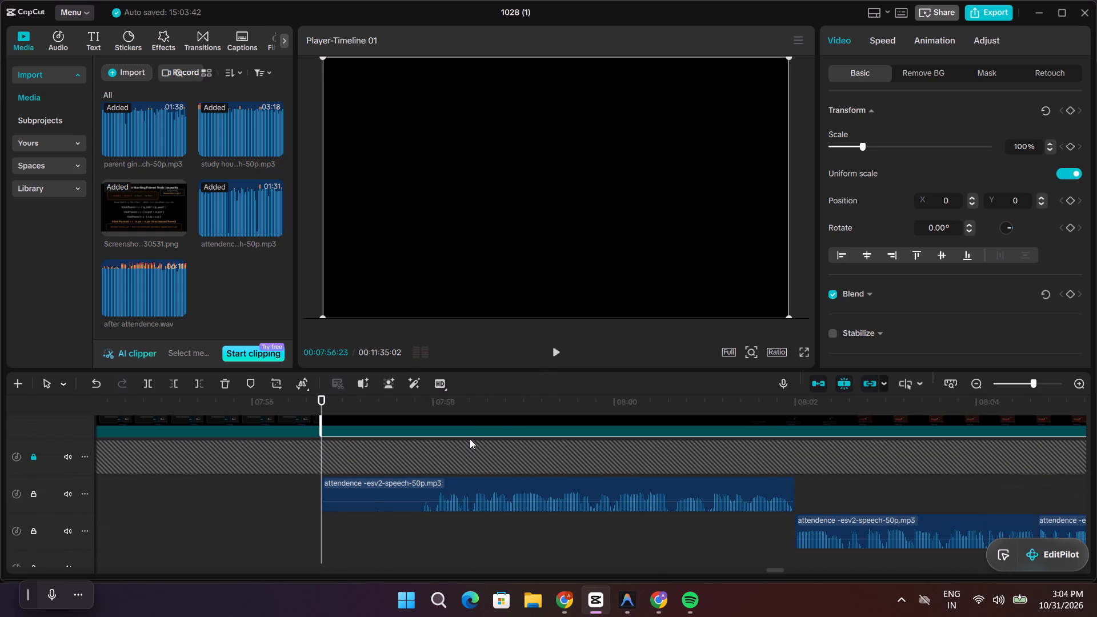
pyautogui.click(509, 486)
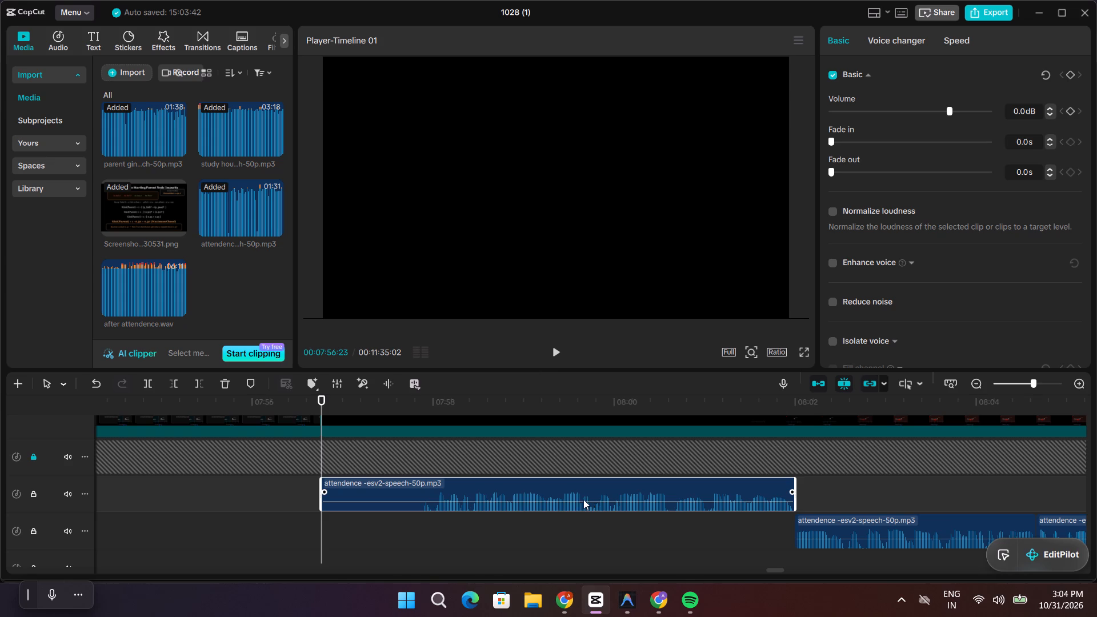
pyautogui.scroll(-5, 548, 500)
pyautogui.scroll(-19, 548, 500)
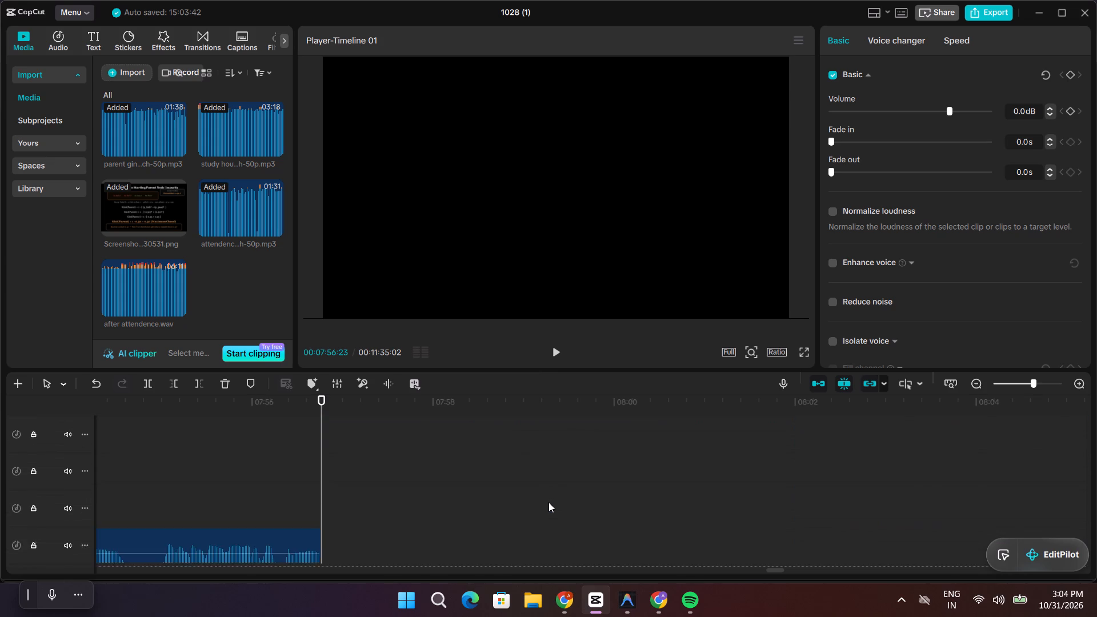
pyautogui.scroll(16, 548, 502)
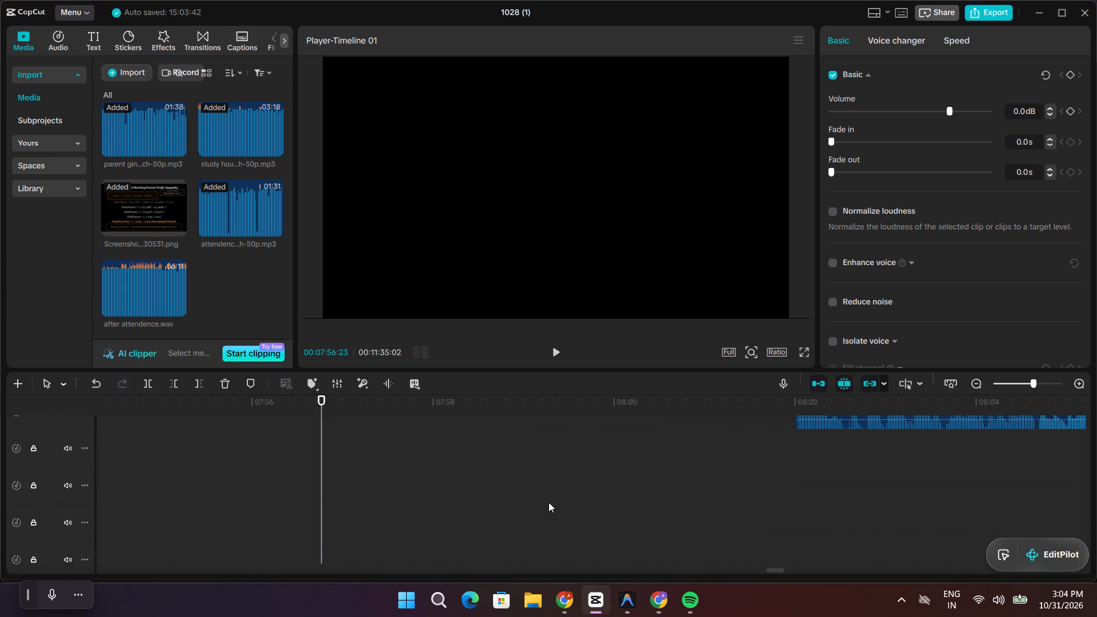
pyautogui.scroll(7, 548, 502)
pyautogui.click(553, 476)
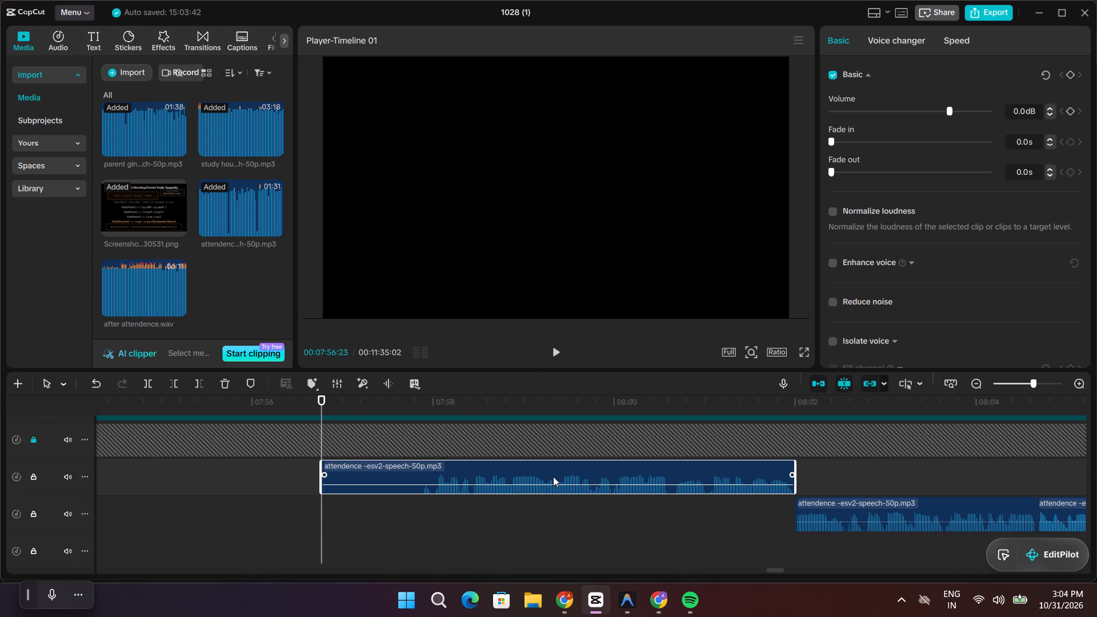
pyautogui.press('BackSpace')
pyautogui.click(814, 519)
pyautogui.press('BackSpace')
pyautogui.click(1058, 511)
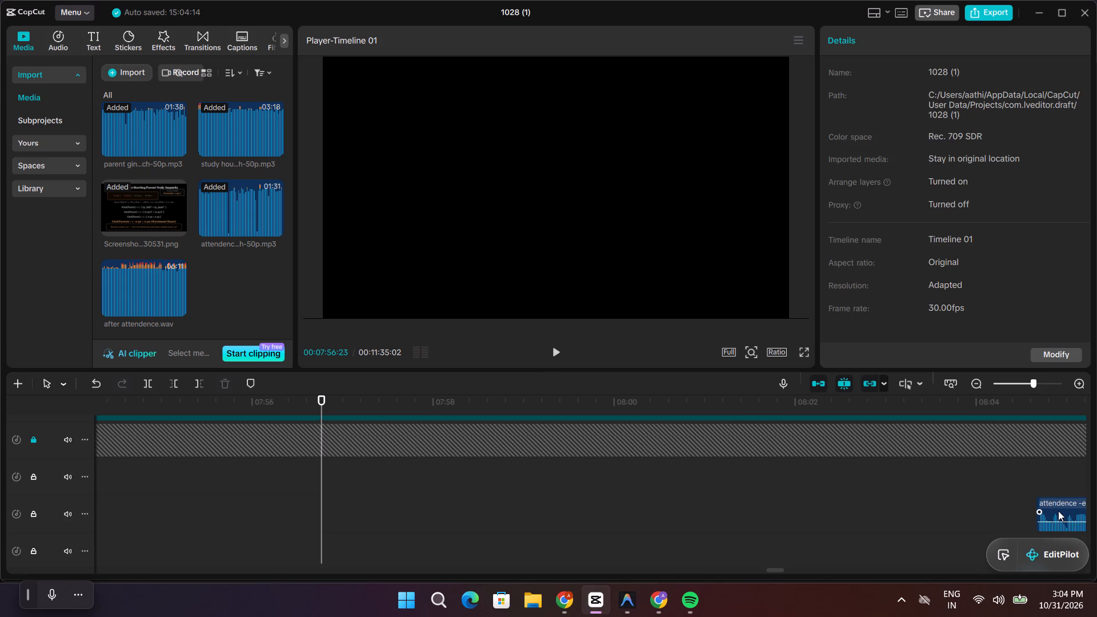
pyautogui.press('BackSpace')
# Place after attendence.wav on the audio track below the locked one, starting at 00:07:56:23 in line with Scene9_CandidateSplit2.mp4.
pyautogui.scroll(-12, 557, 529)
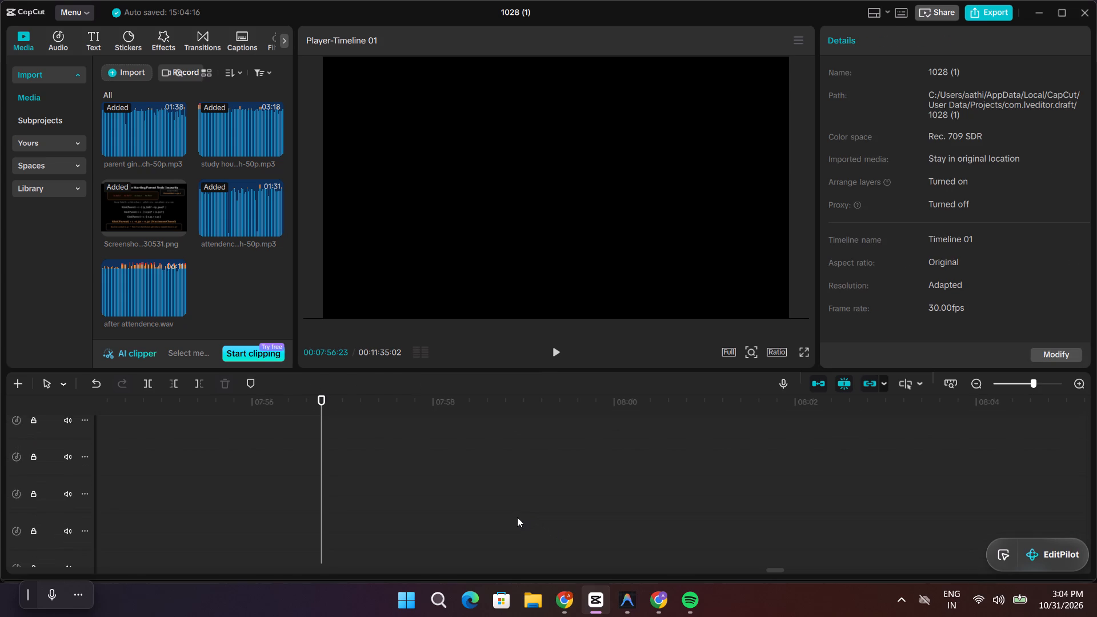
pyautogui.scroll(-11, 513, 516)
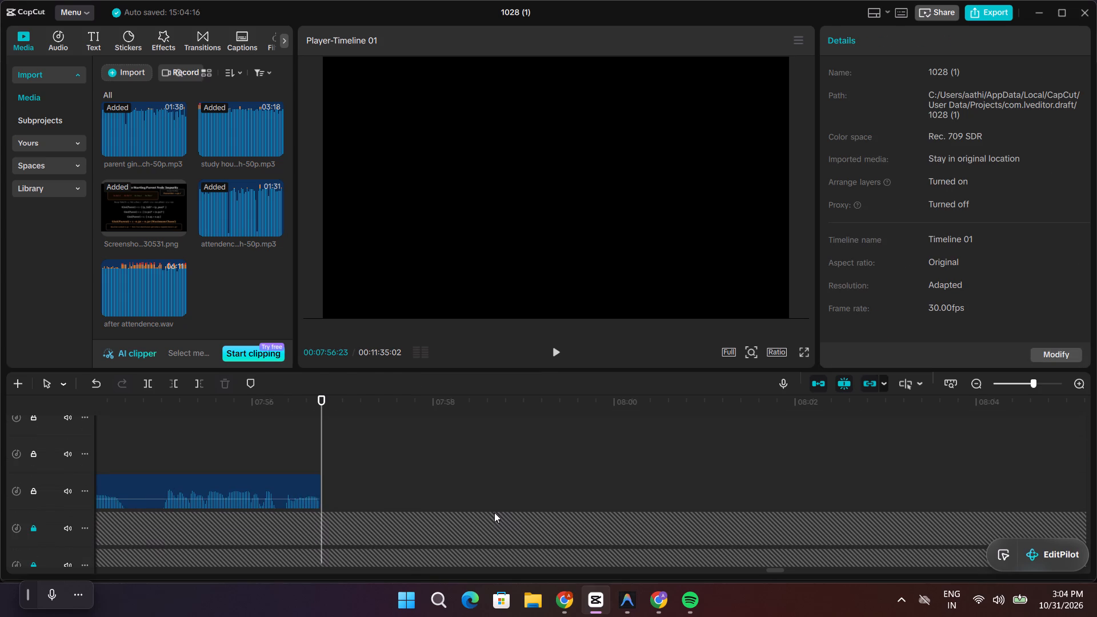
pyautogui.scroll(-13, 494, 512)
pyautogui.scroll(10, 494, 515)
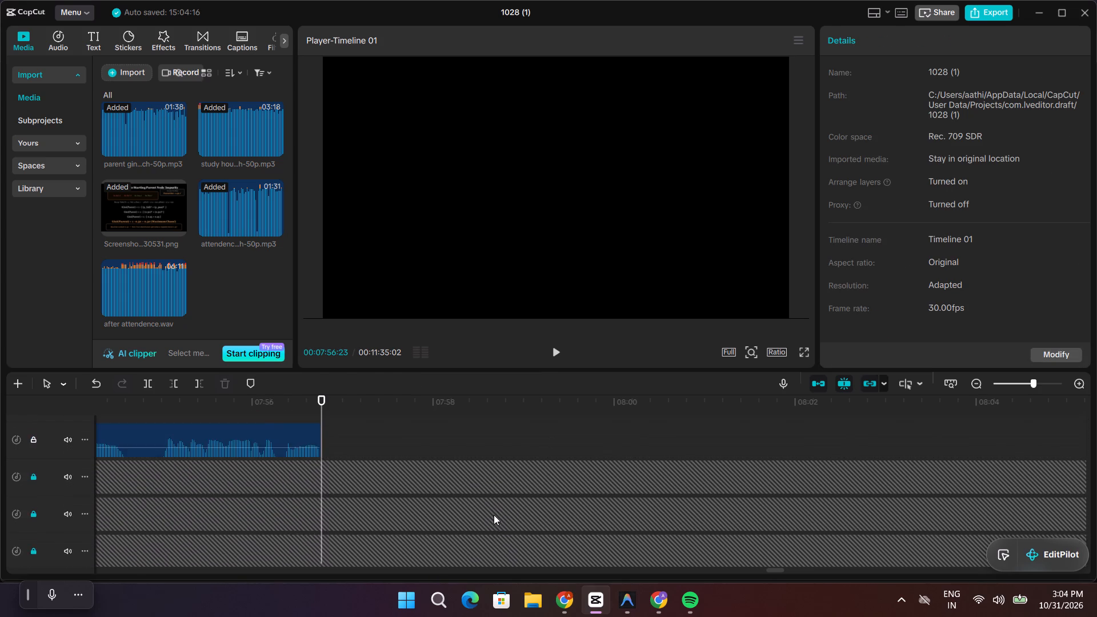
pyautogui.scroll(19, 494, 515)
pyautogui.scroll(5, 470, 510)
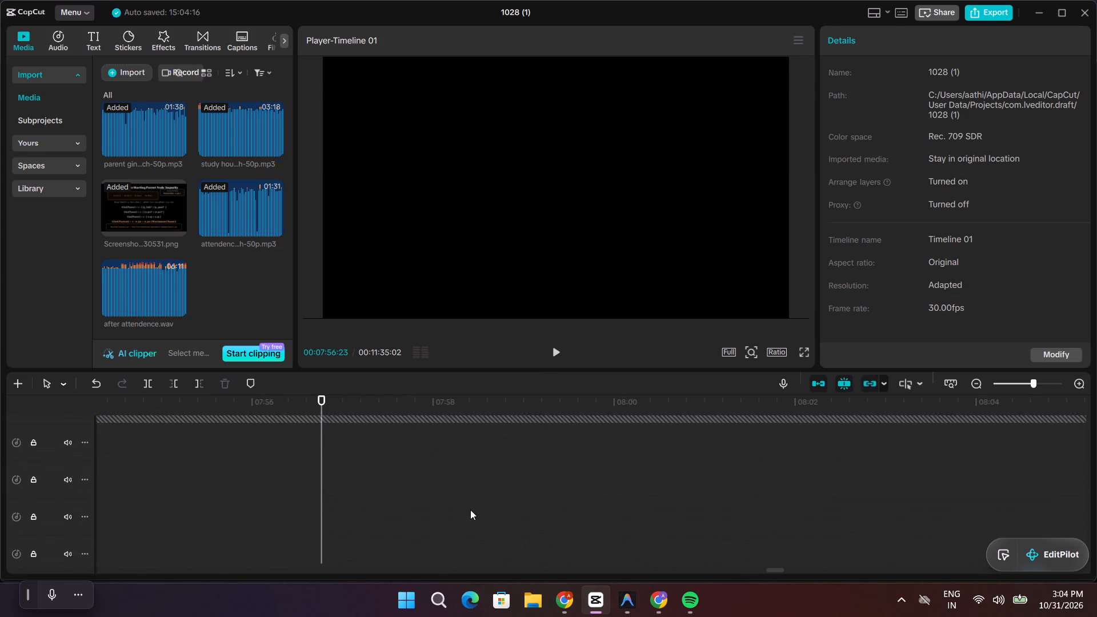
pyautogui.scroll(3, 470, 510)
pyautogui.scroll(-3, 470, 510)
pyautogui.scroll(8, 470, 510)
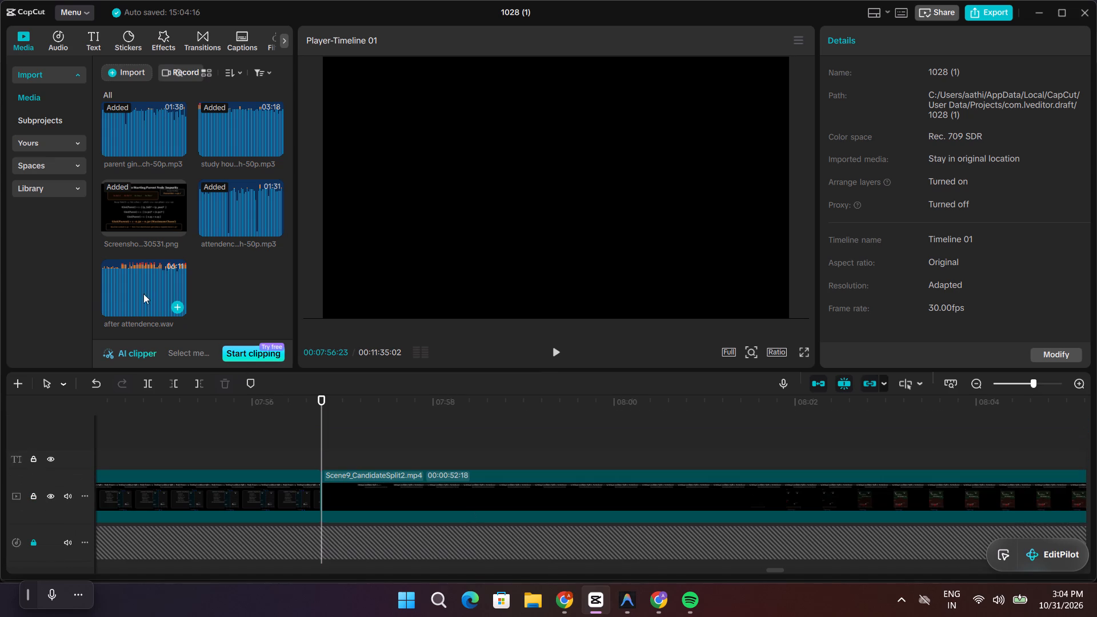
pyautogui.moveTo(143, 294); pyautogui.dragTo(318, 536)
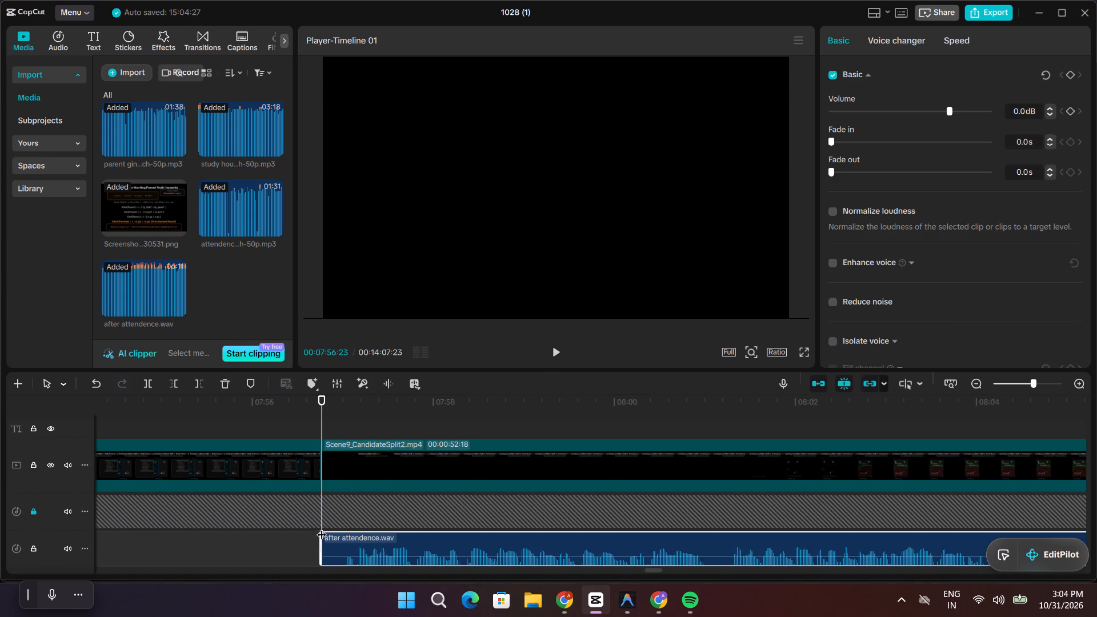
# Play the opening seconds of after attendence.wav against the Scene9_CandidateSplit2.mp4 video and scrub back through them to check the timing.
pyautogui.press('space')
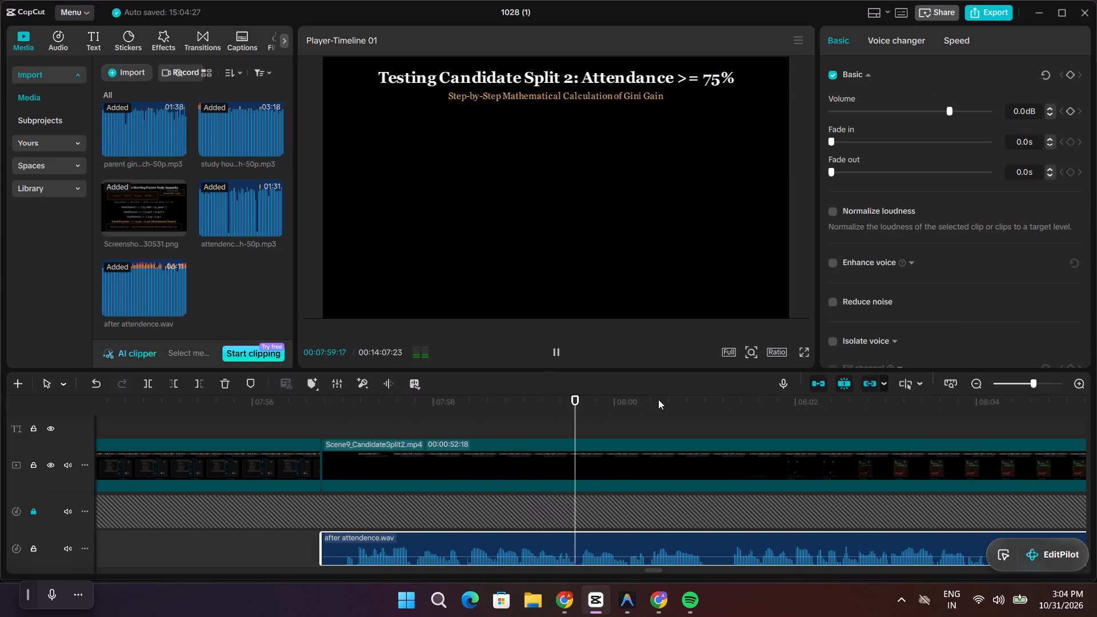
pyautogui.press('space')
pyautogui.press('space')
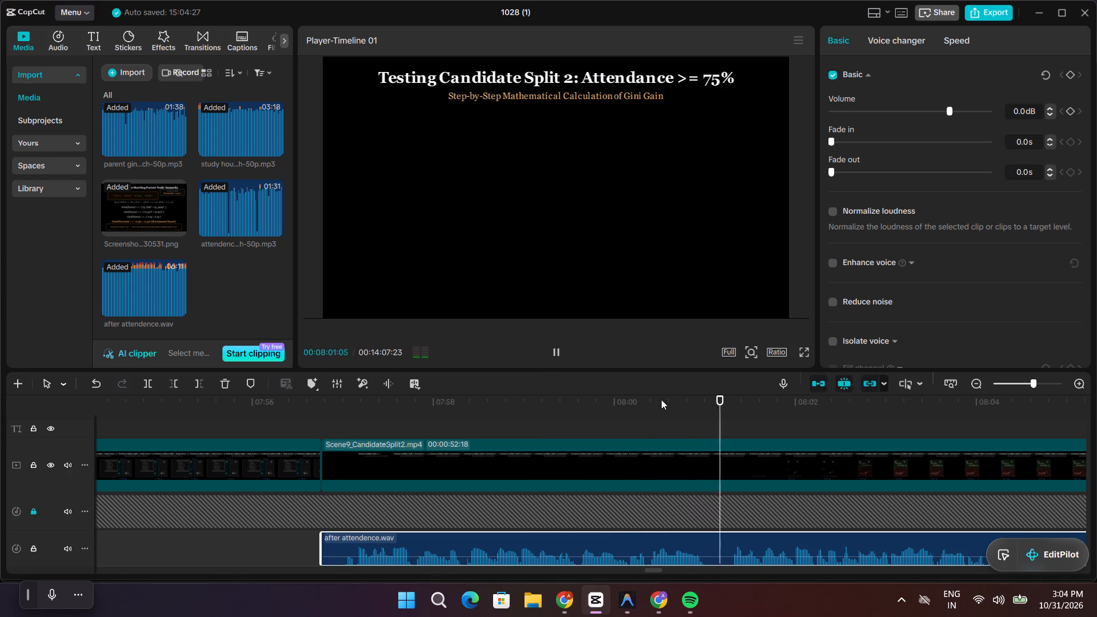
pyautogui.press('space')
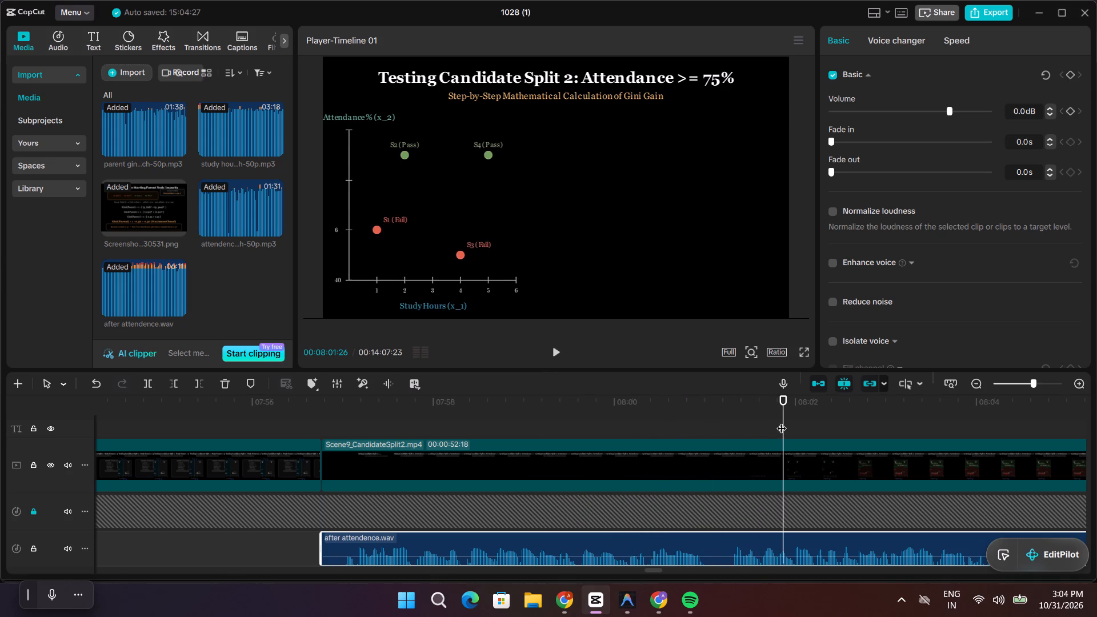
pyautogui.moveTo(782, 421); pyautogui.dragTo(344, 440)
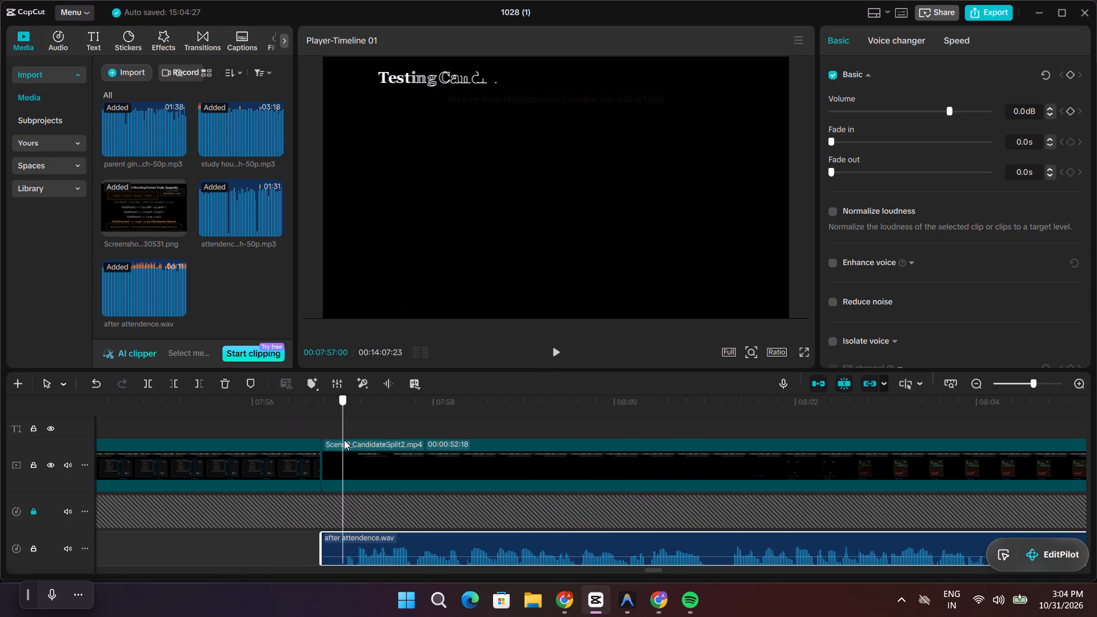
pyautogui.moveTo(344, 440); pyautogui.dragTo(382, 436)
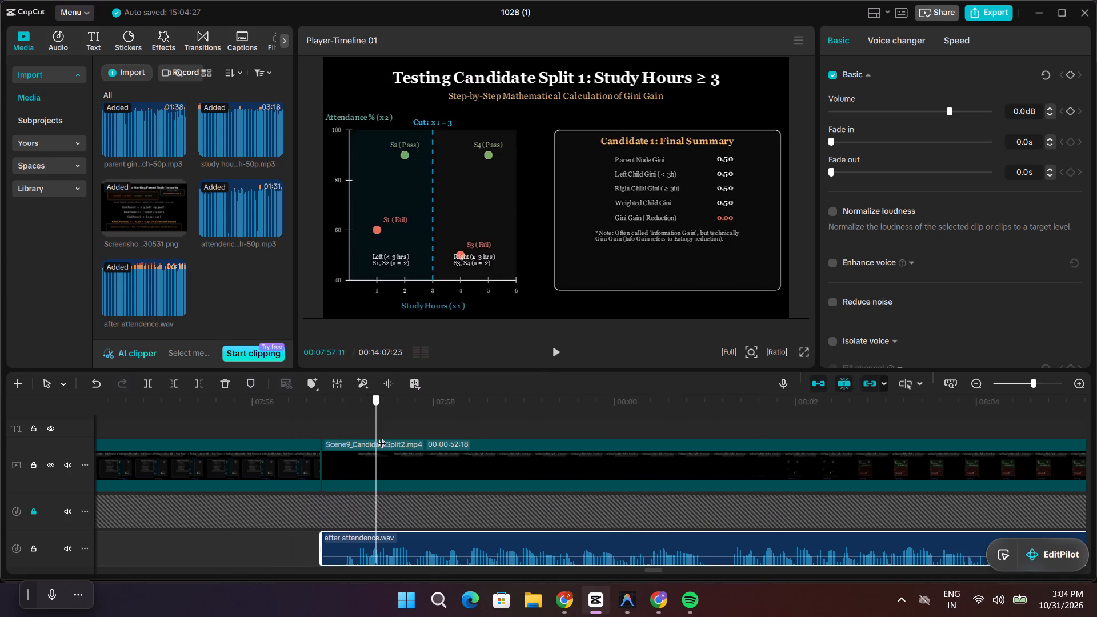
pyautogui.moveTo(382, 436); pyautogui.dragTo(566, 452)
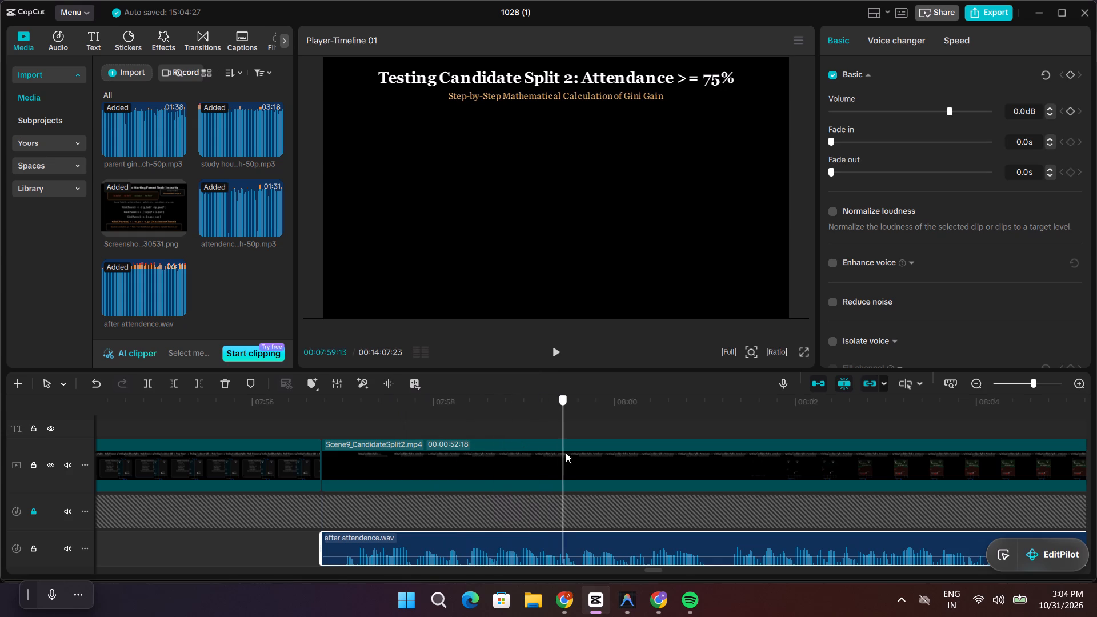
pyautogui.moveTo(566, 452); pyautogui.dragTo(450, 458)
# Set the playback speed of the after attendence.wav clip to 1.10x.
pyautogui.click(520, 546)
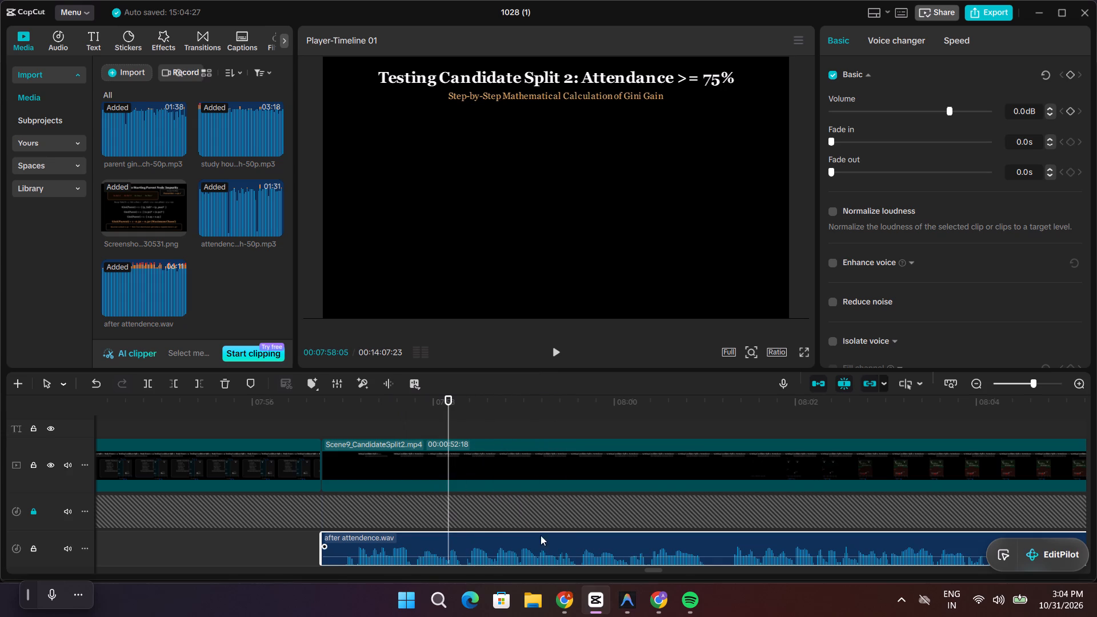
pyautogui.click(948, 35)
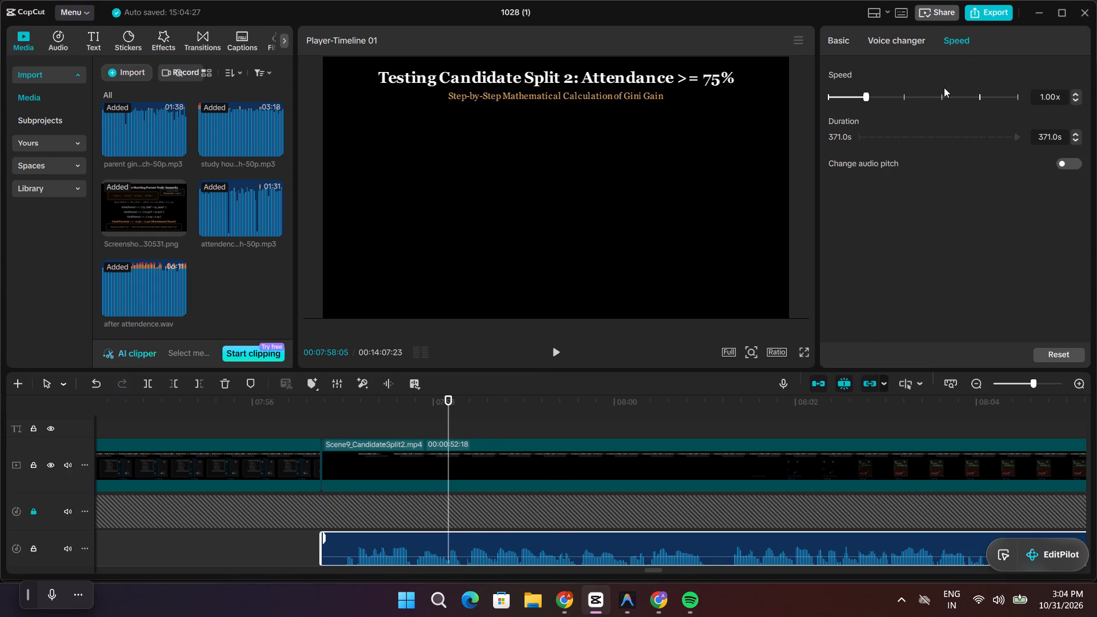
pyautogui.click(1075, 92)
# Return the playhead to the start of the after attendence.wav clip at 00:07:56:23.
pyautogui.moveTo(447, 411); pyautogui.dragTo(438, 411)
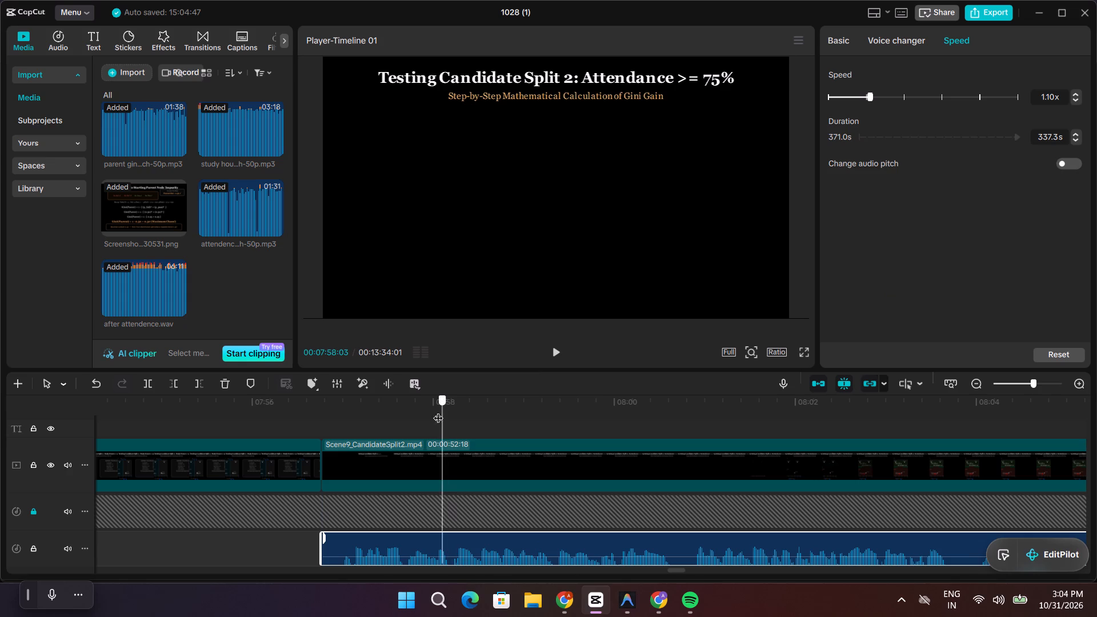
pyautogui.moveTo(438, 411); pyautogui.dragTo(323, 426)
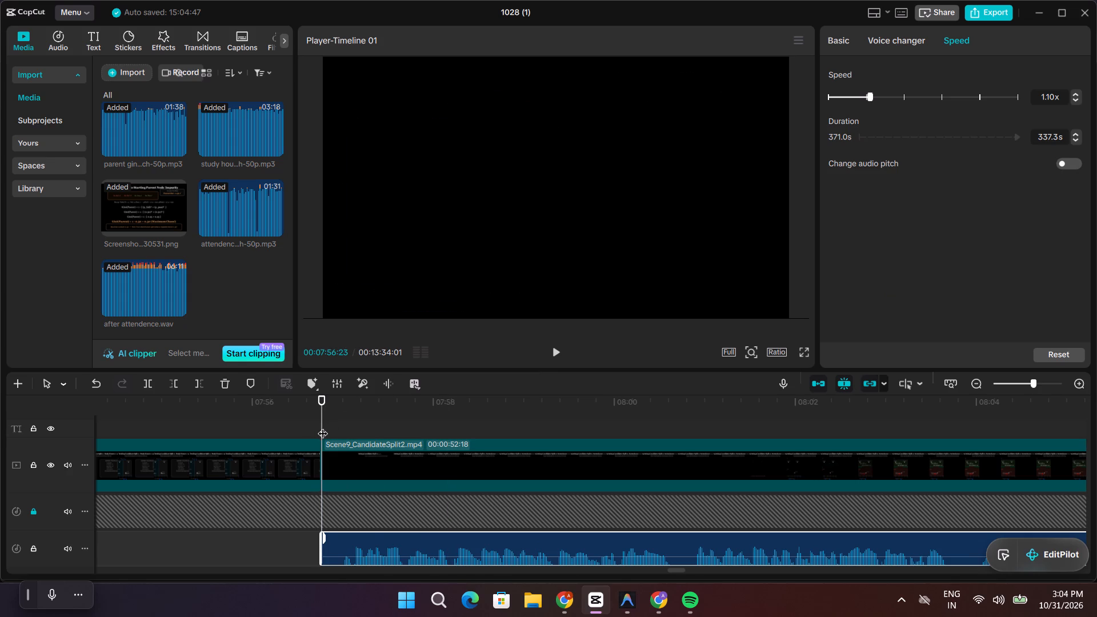
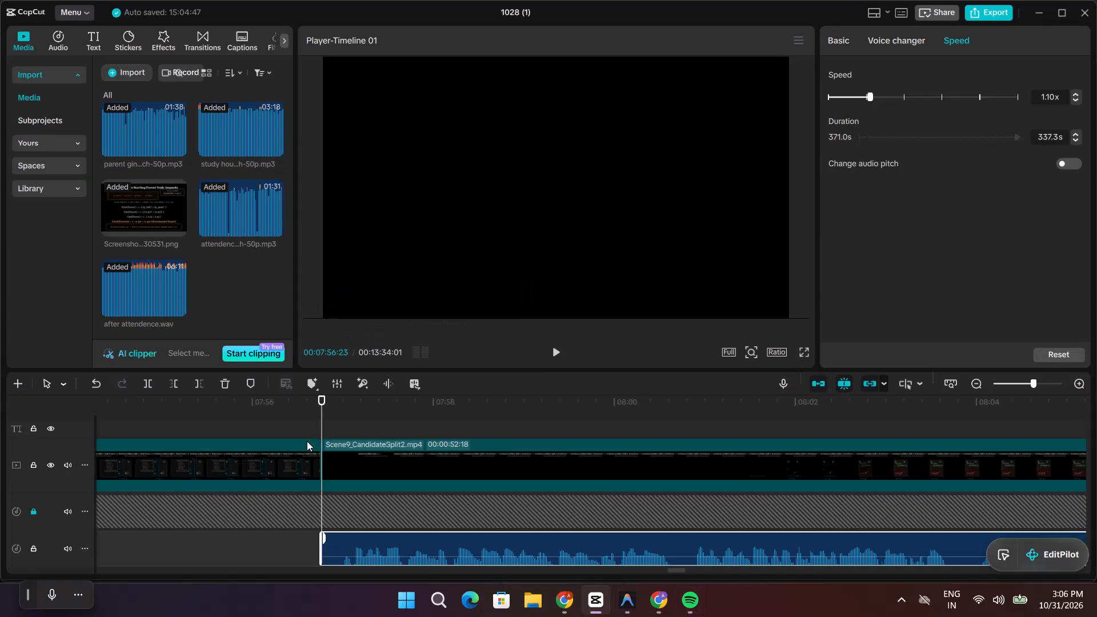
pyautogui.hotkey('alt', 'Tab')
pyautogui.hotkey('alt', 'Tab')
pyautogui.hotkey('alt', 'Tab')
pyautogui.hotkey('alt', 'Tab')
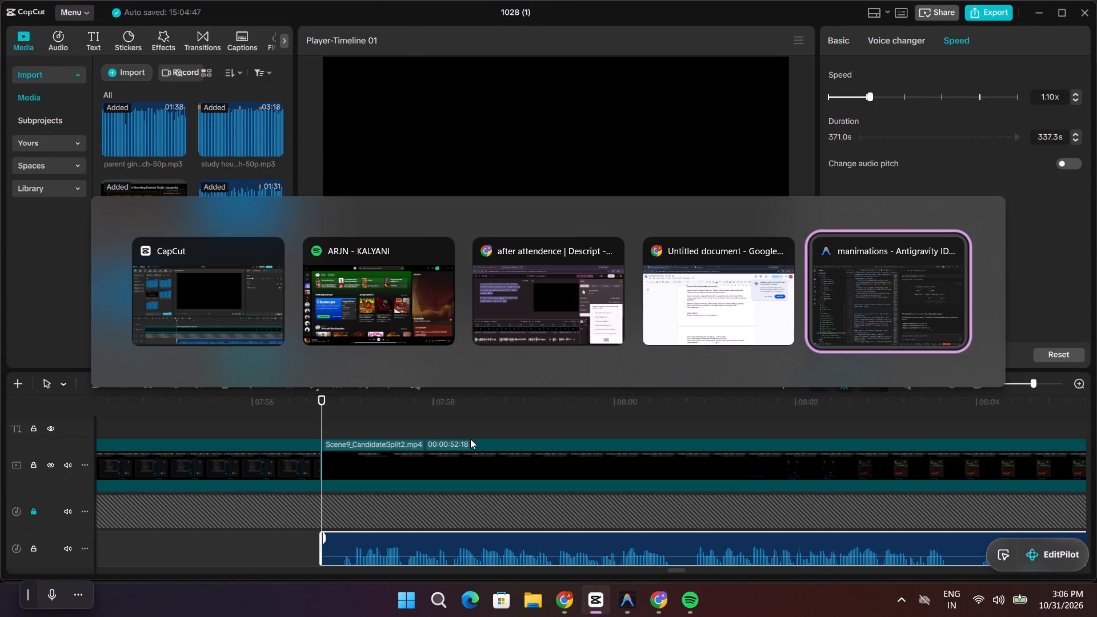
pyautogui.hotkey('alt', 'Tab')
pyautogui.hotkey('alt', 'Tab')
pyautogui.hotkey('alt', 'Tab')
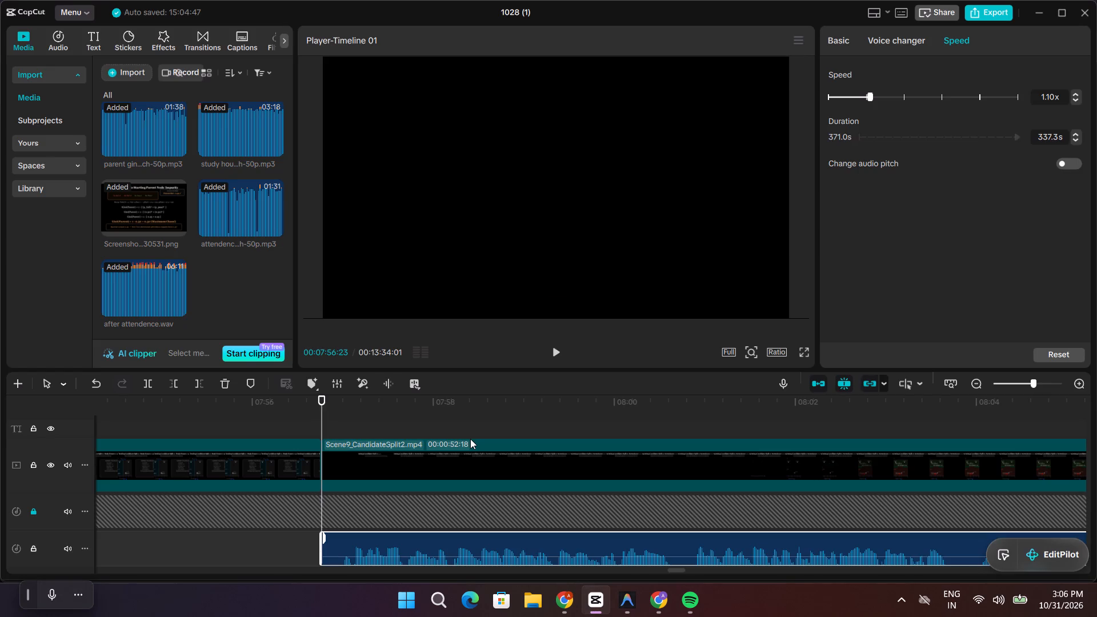
# Switch to Chrome and look through the posts and reels on the ml_in_tamil Instagram profile.
pyautogui.hotkey('alt', 'Tab')
pyautogui.hotkey('alt', 'Tab')
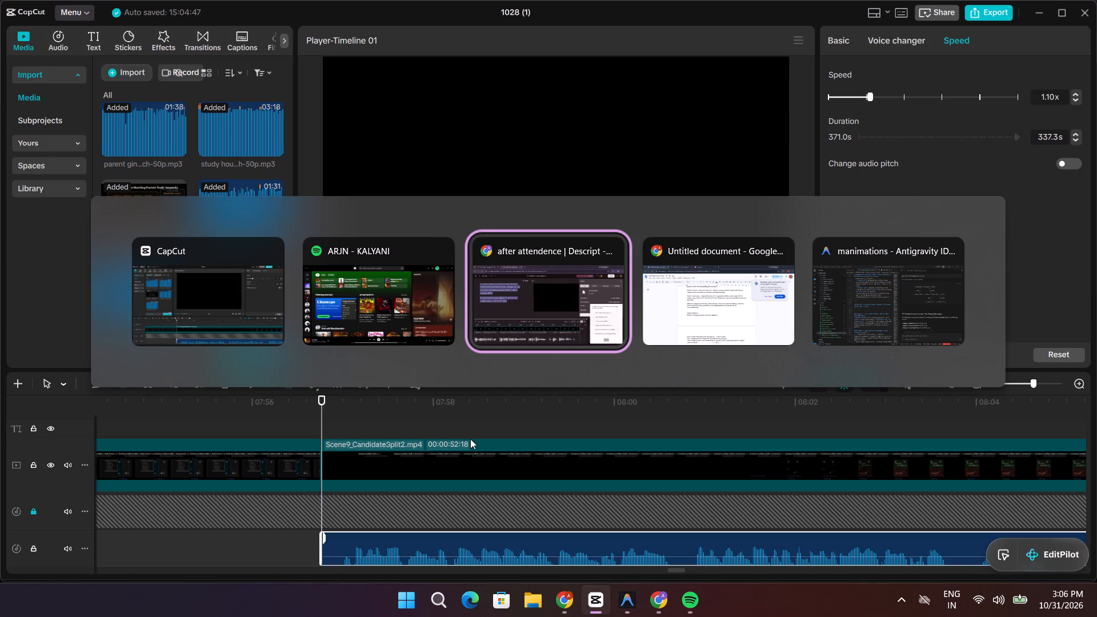
pyautogui.hotkey('alt', 'Tab')
pyautogui.hotkey('alt', 'Tab')
pyautogui.hotkey('alt', 'Tab')
pyautogui.hotkey('alt', 'Tab')
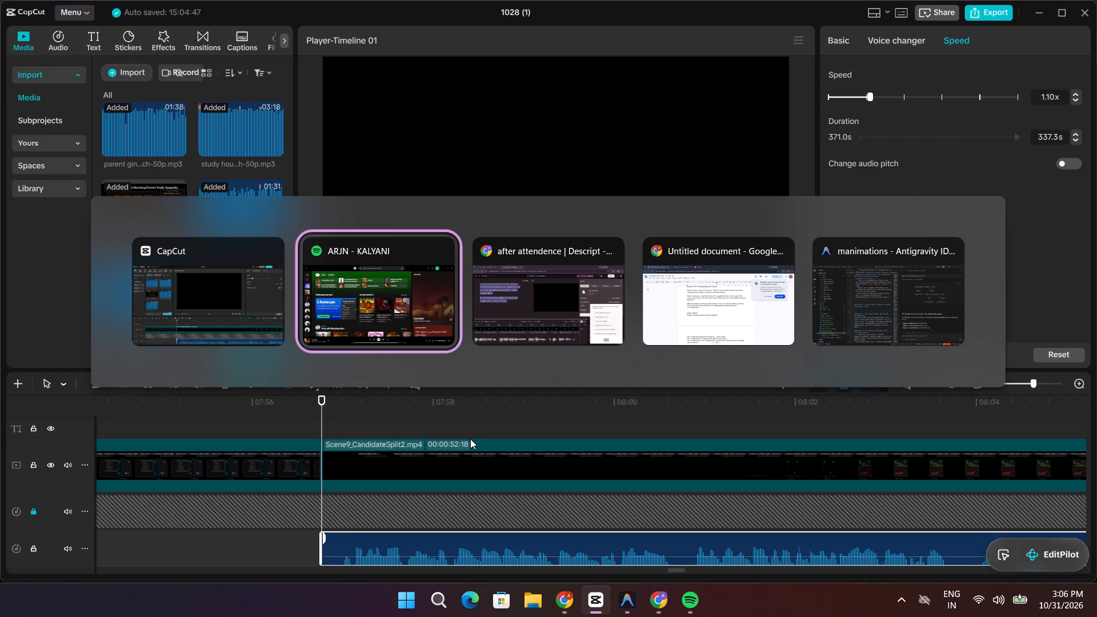
pyautogui.hotkey('alt', 'Tab')
pyautogui.hotkey('alt', 'Tab')
pyautogui.click(443, 0)
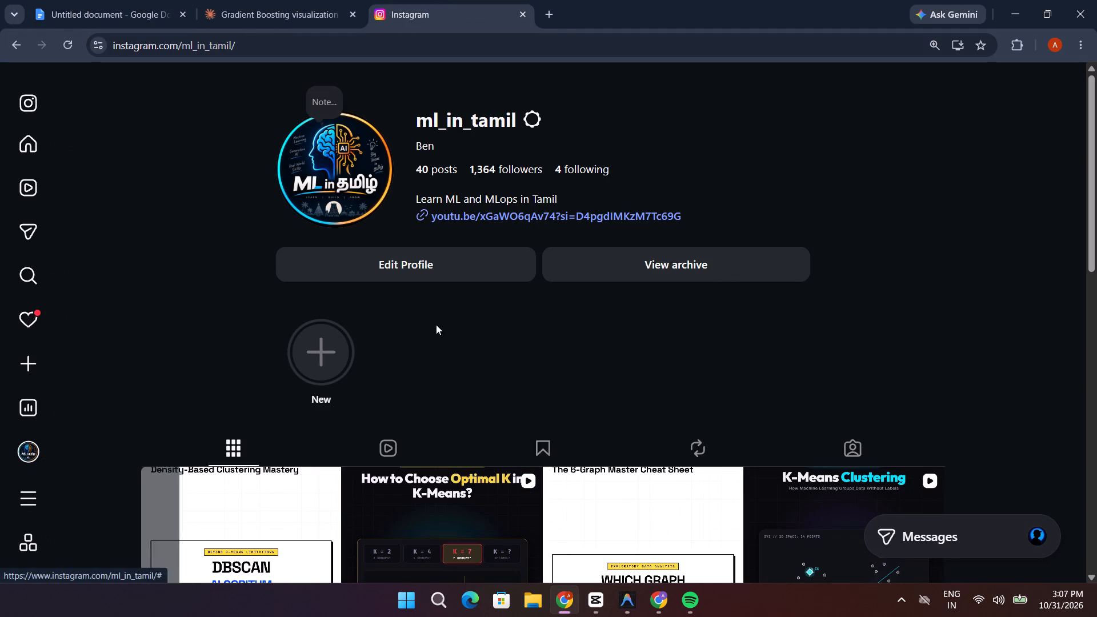
pyautogui.scroll(-5, 501, 328)
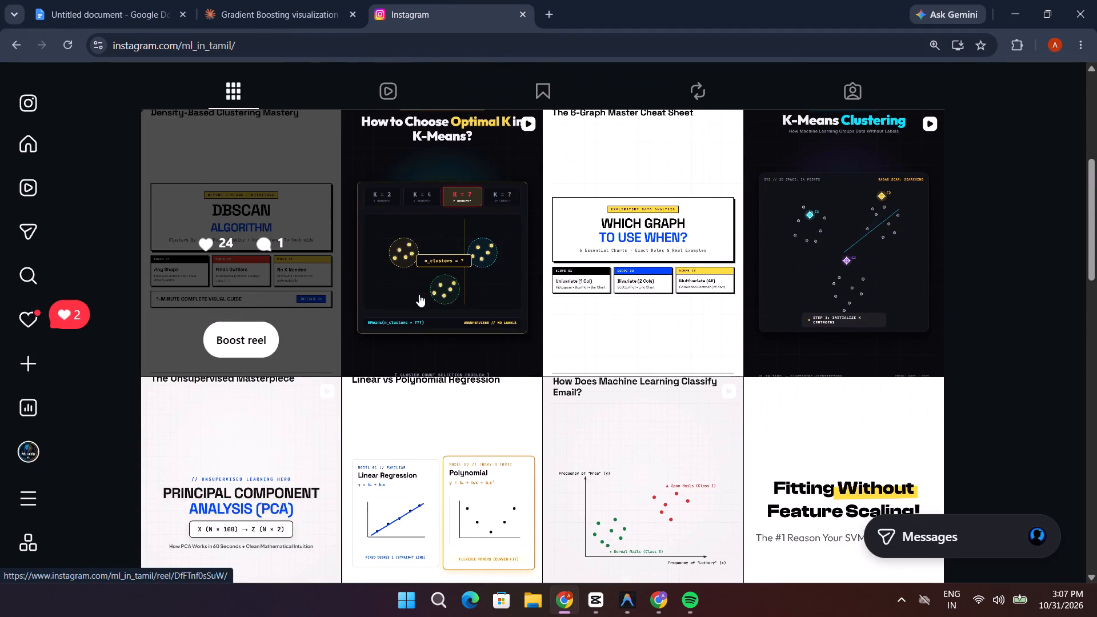
pyautogui.scroll(-5, 848, 317)
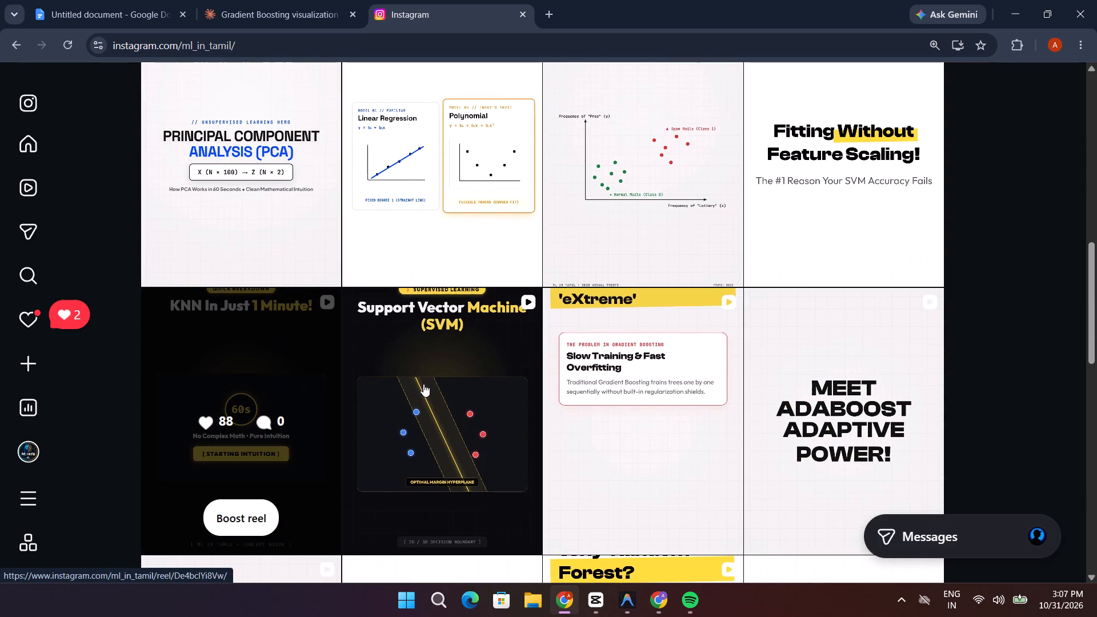
pyautogui.scroll(12, 439, 412)
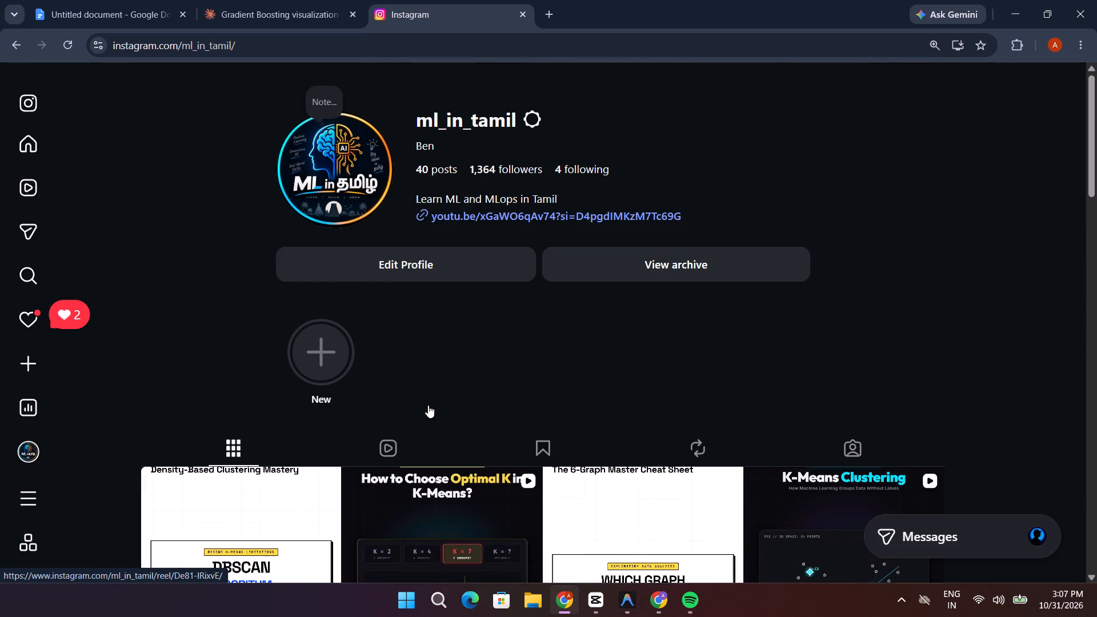
pyautogui.click(391, 450)
pyautogui.scroll(-7, 488, 443)
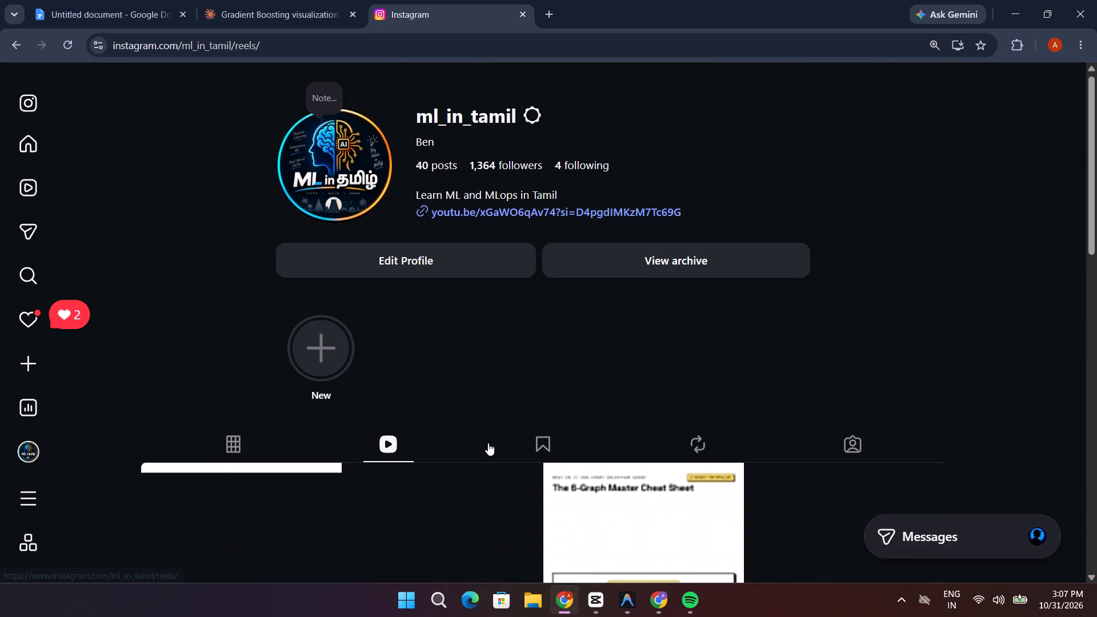
pyautogui.scroll(-7, 488, 443)
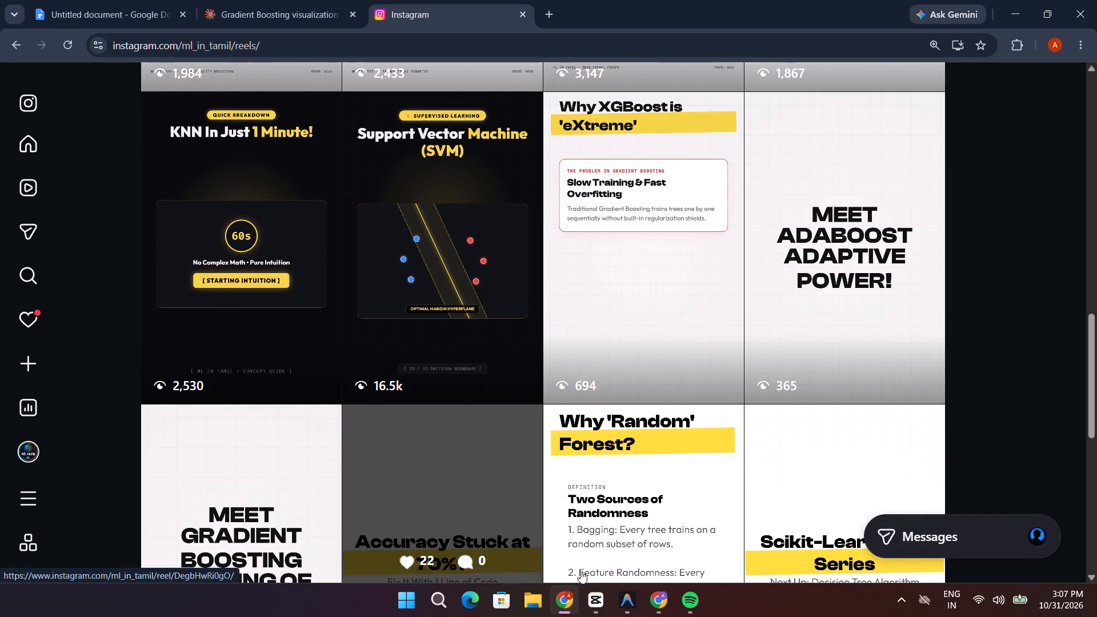
# Pause the song playing in Spotify.
pyautogui.click(692, 557)
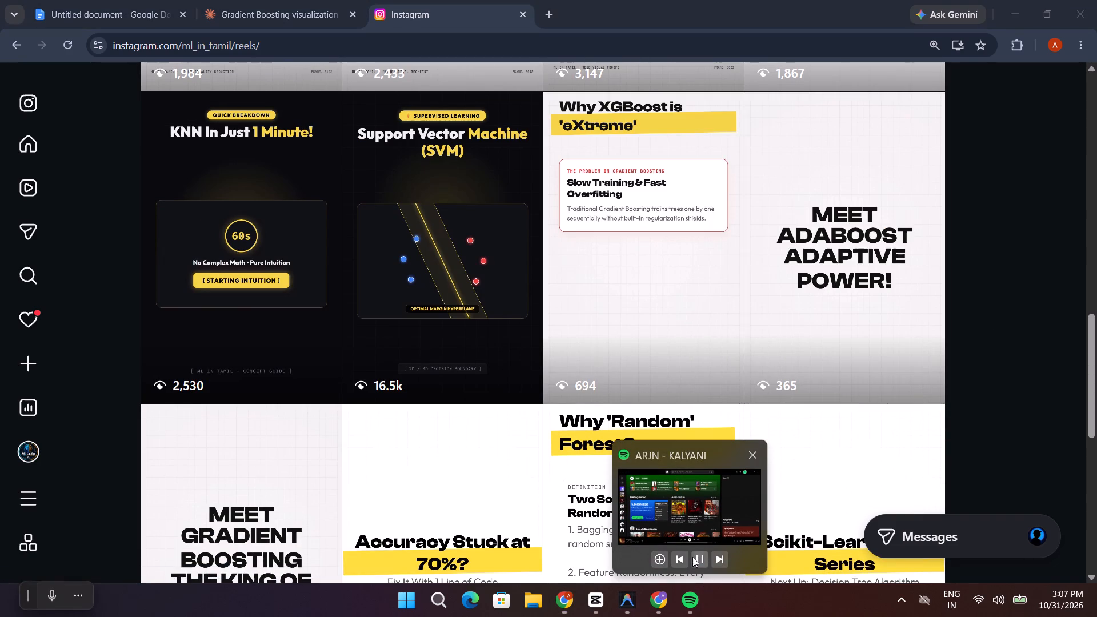
# Switch back to CapCut and play the sped-up after attendence.wav clip against Scene9_CandidateSplit2.mp4 from its start for about eight seconds.
pyautogui.hotkey('alt', 'Tab')
pyautogui.hotkey('alt', 'Tab')
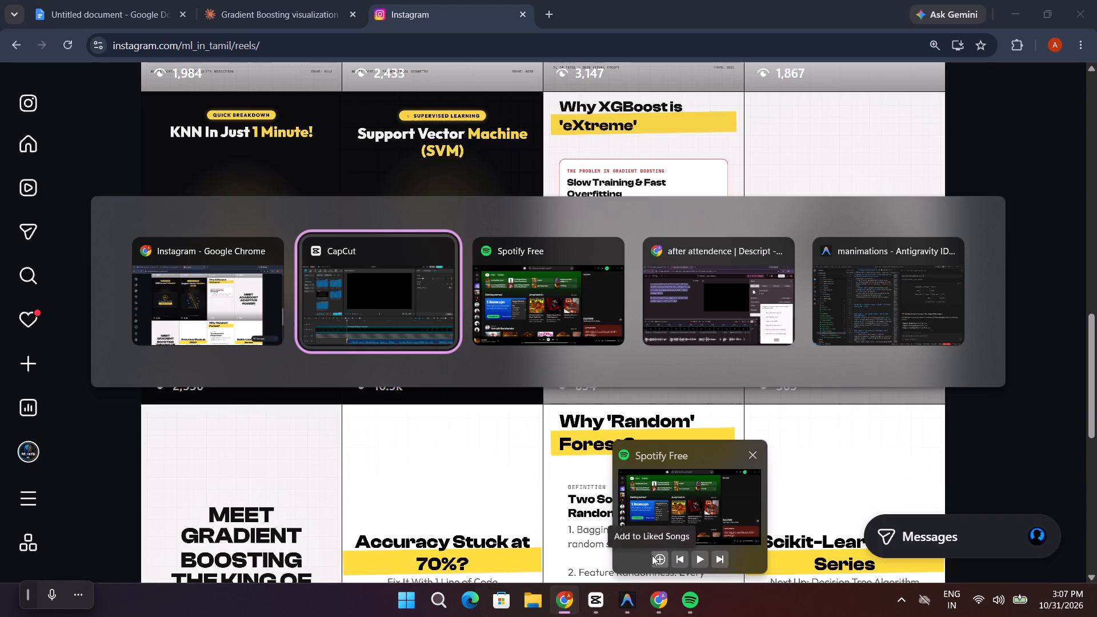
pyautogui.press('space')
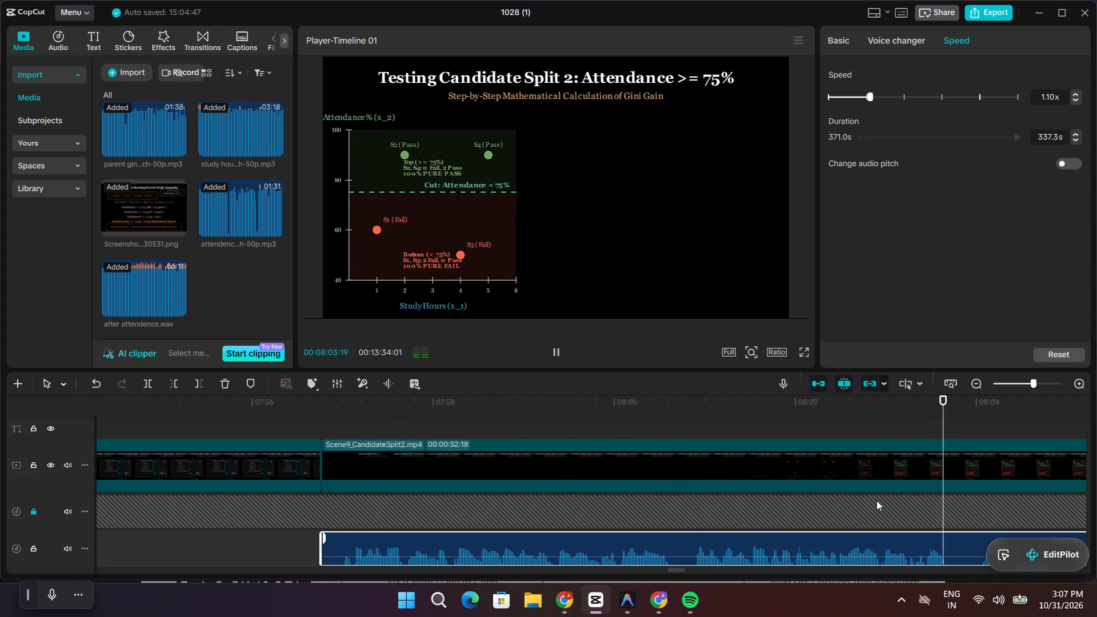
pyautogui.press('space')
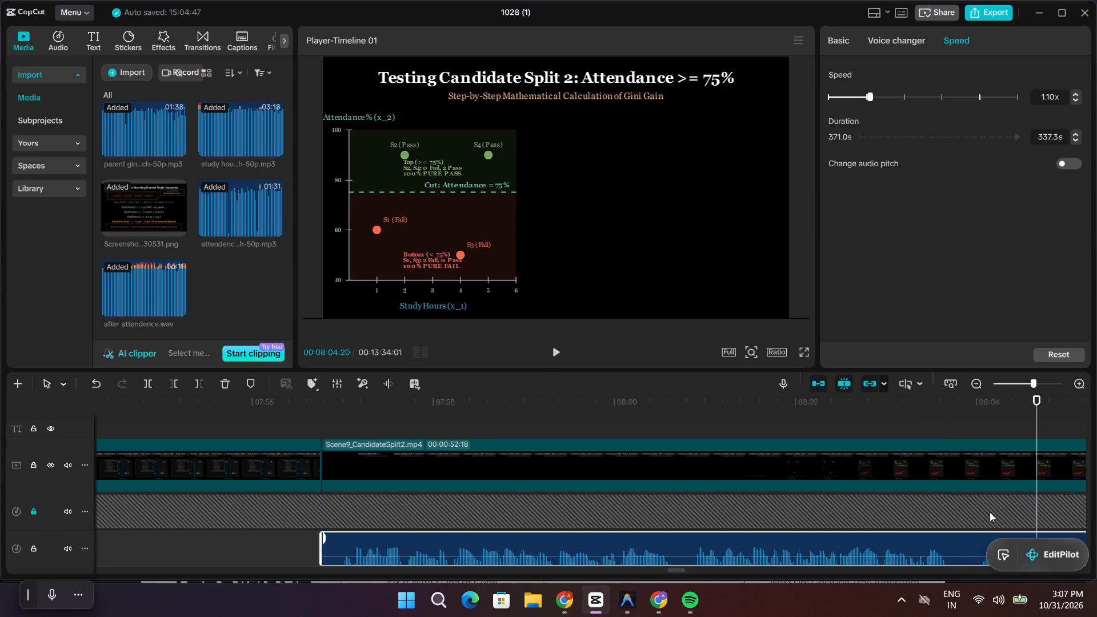
# Scrub back and play after attendence.wav against Scene9_CandidateSplit2.mp4 up to about 00:08:06 to check the sync and sound.
pyautogui.moveTo(679, 568); pyautogui.dragTo(694, 571)
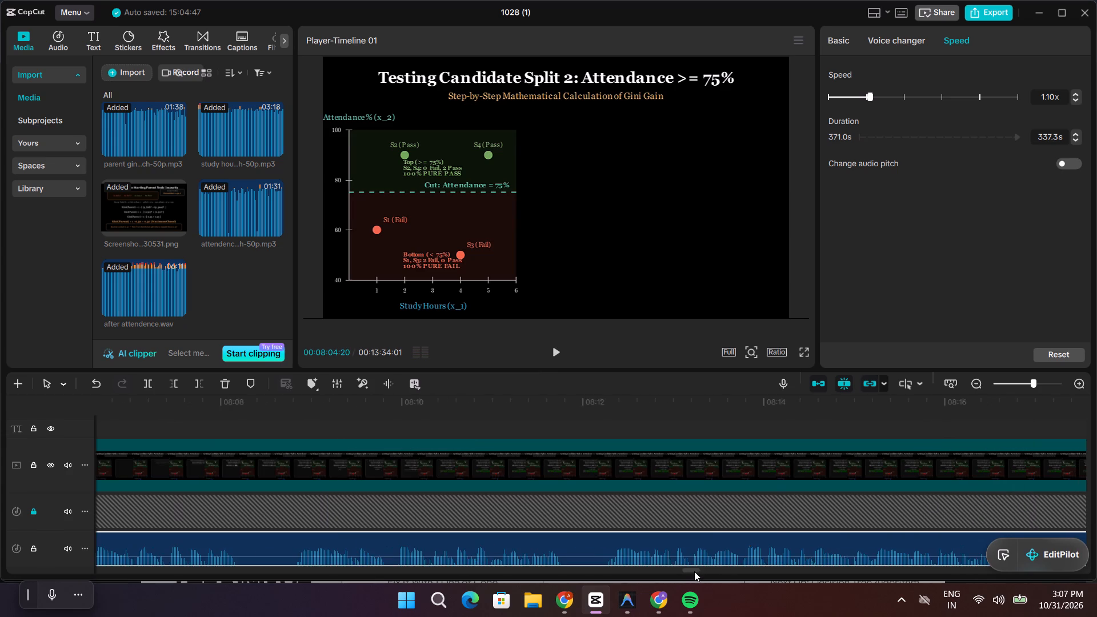
pyautogui.moveTo(694, 571); pyautogui.dragTo(682, 574)
pyautogui.moveTo(775, 418); pyautogui.dragTo(535, 440)
pyautogui.press('space')
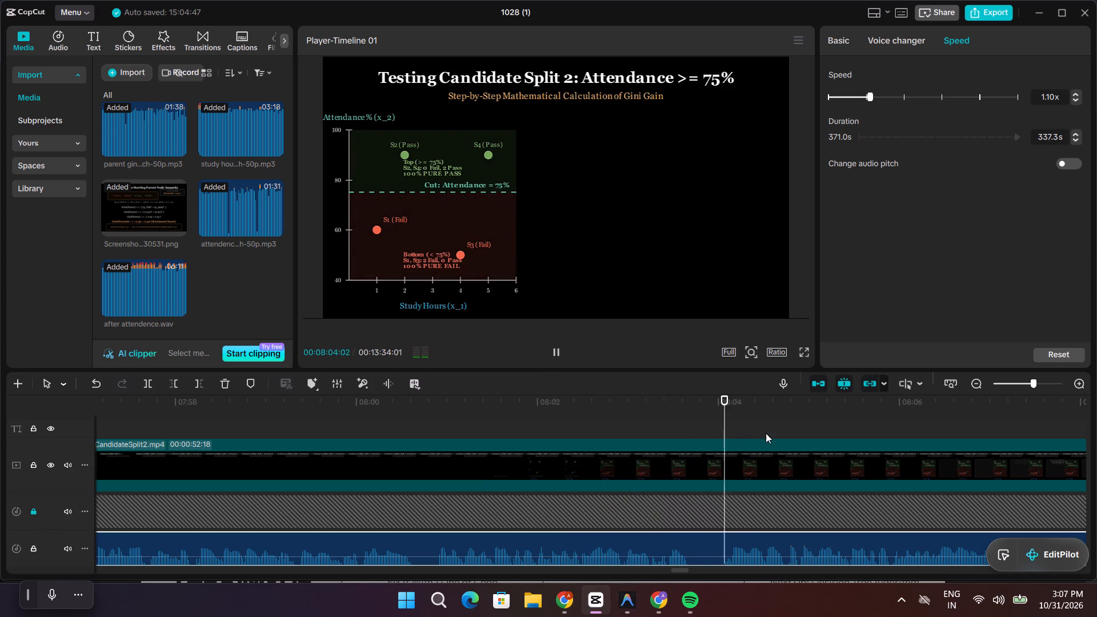
pyautogui.press('space')
pyautogui.moveTo(743, 418); pyautogui.dragTo(637, 426)
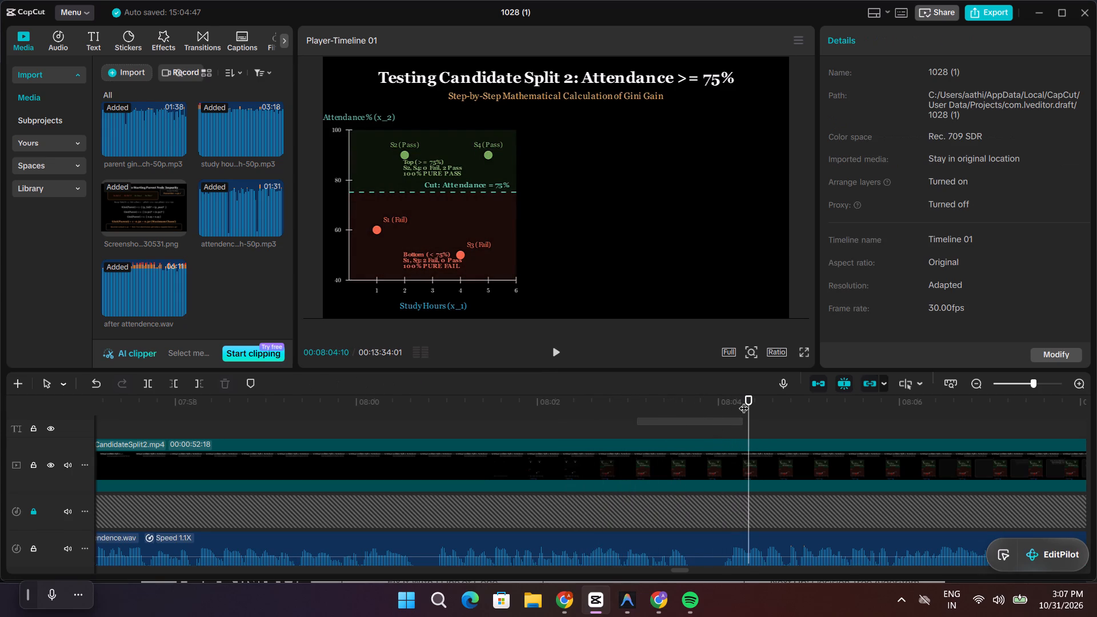
pyautogui.moveTo(750, 397); pyautogui.dragTo(95, 406)
pyautogui.press('space')
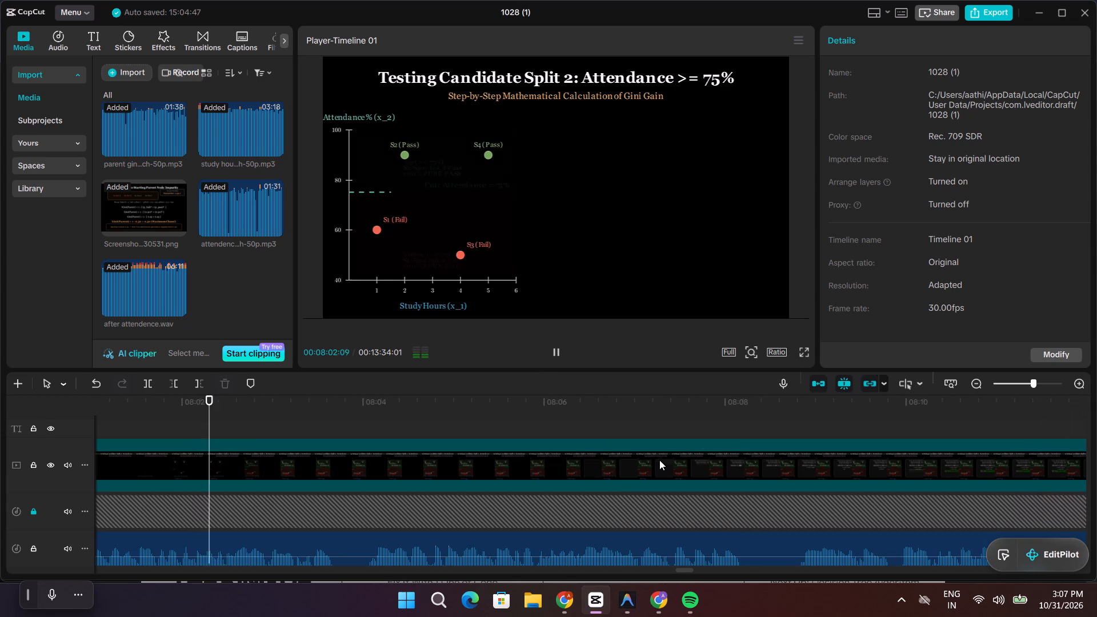
pyautogui.press('space')
pyautogui.press('space')
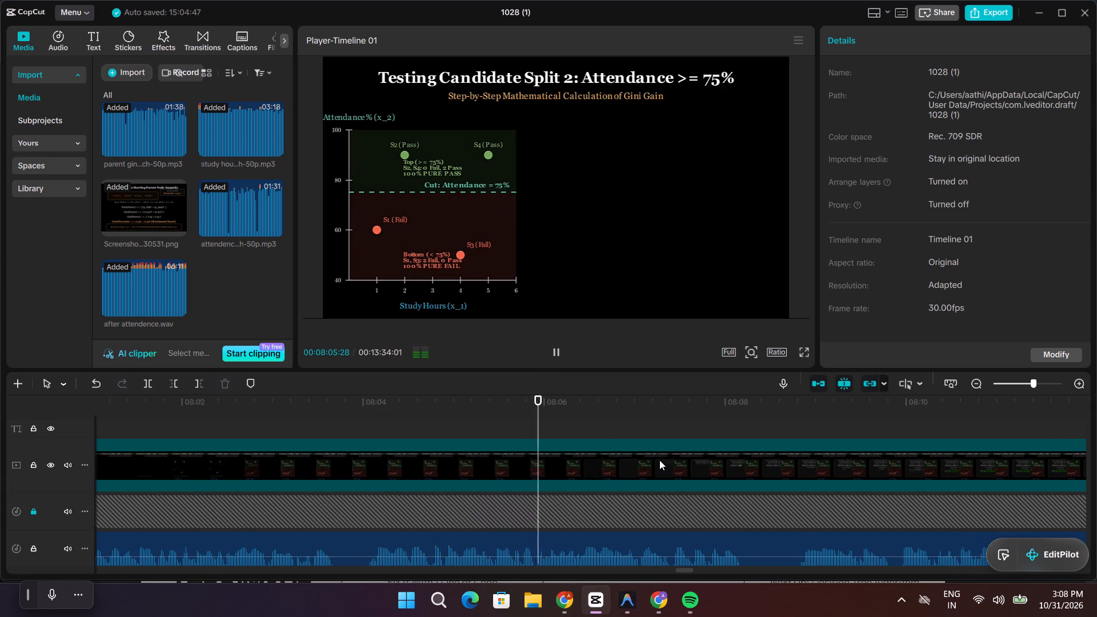
pyautogui.press('space')
# Mute the after attendence.wav track and play the attendence -esv2-speech-50p.mp3 clips below it from 00:08:06:13 for comparison.
pyautogui.scroll(-7, 659, 460)
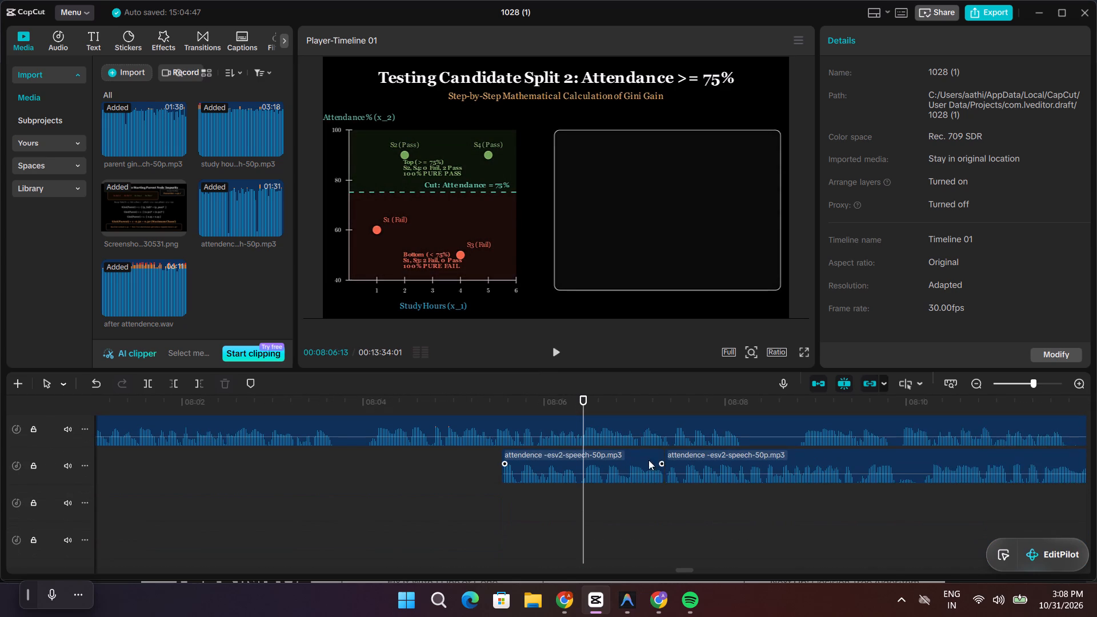
pyautogui.click(635, 460)
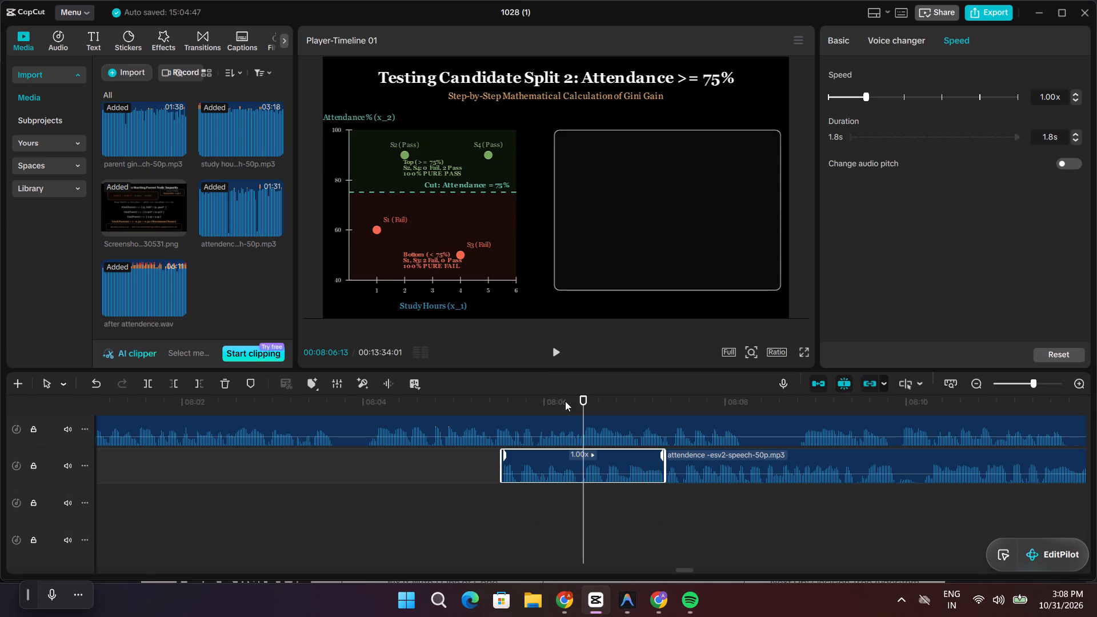
pyautogui.click(64, 428)
pyautogui.press('space')
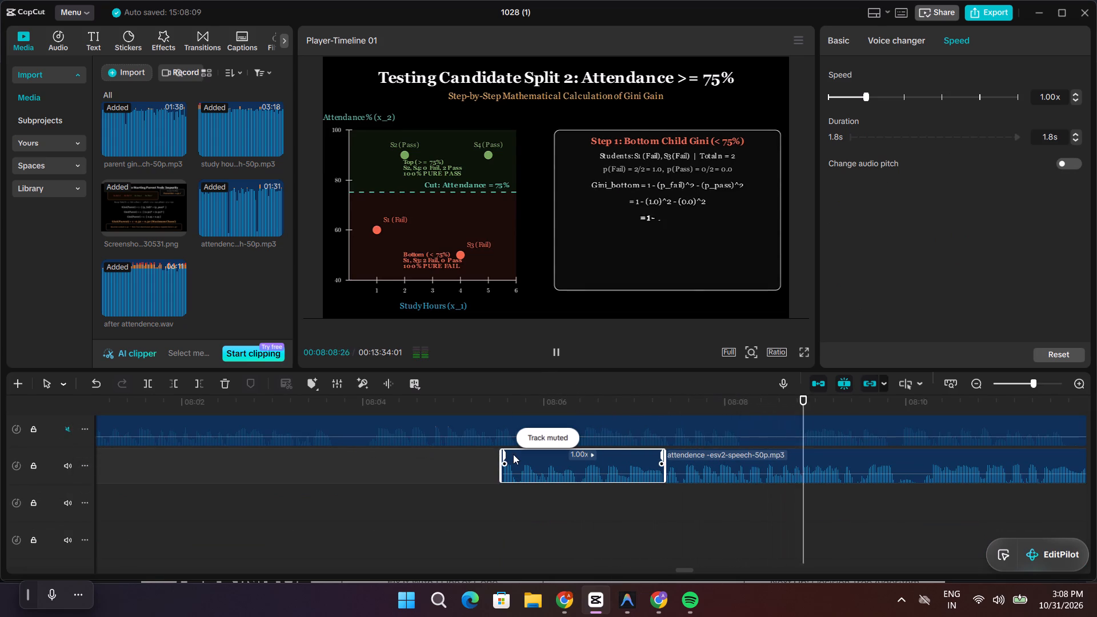
pyautogui.press('space')
pyautogui.scroll(8, 513, 454)
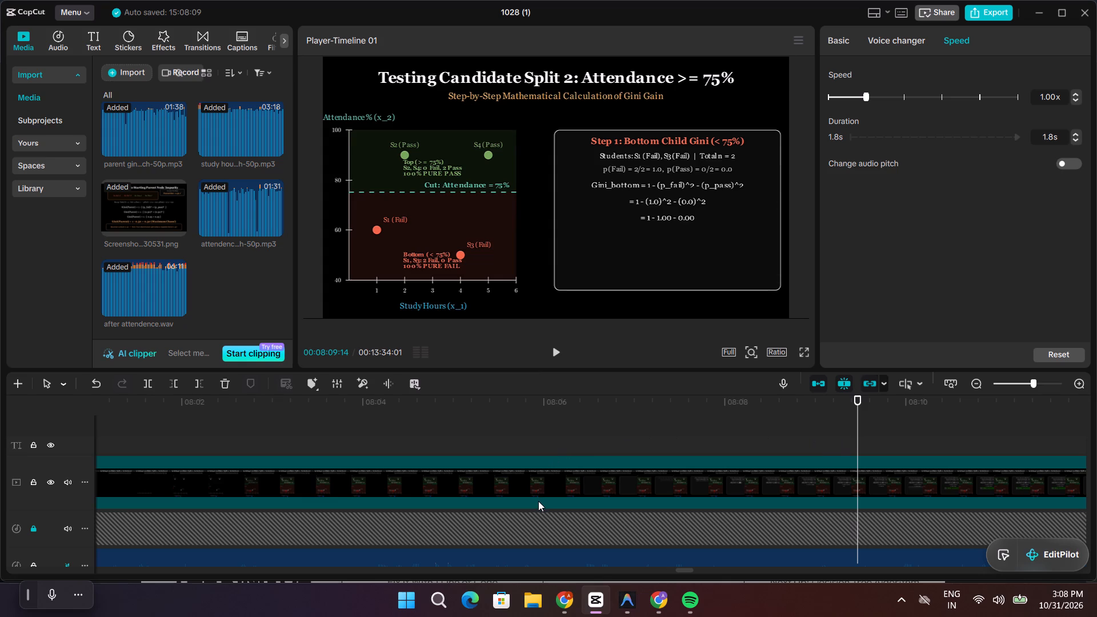
pyautogui.scroll(-4, 567, 509)
# Switch to Chrome, search for adobe voice enhancer in a new tab and open the Adobe Podcast Enhance Speech page.
pyautogui.hotkey('alt', 'Tab')
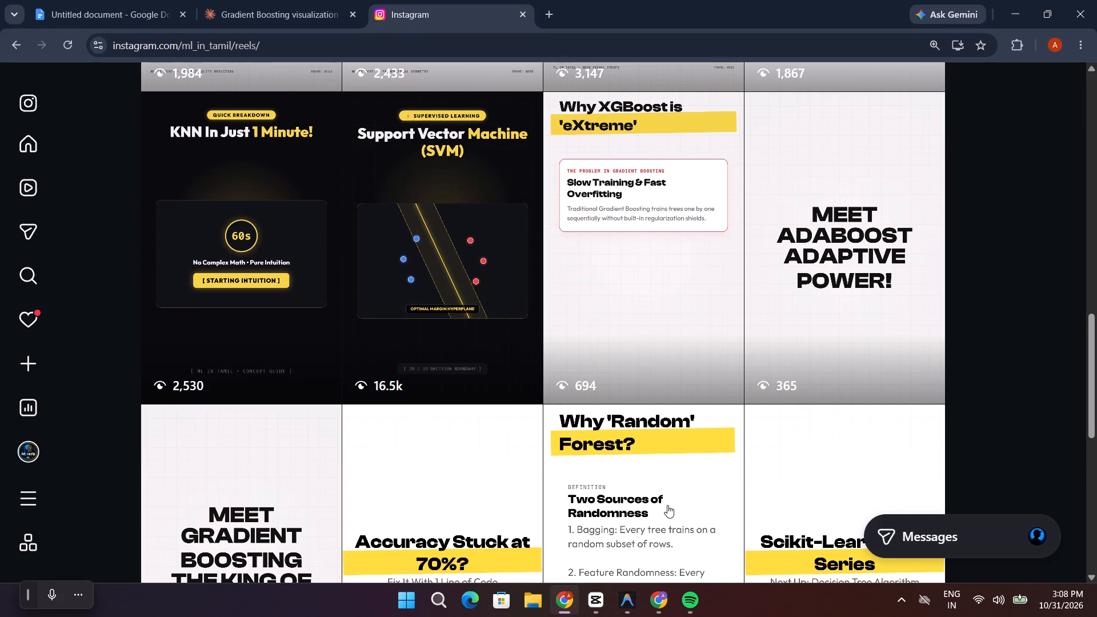
pyautogui.click(634, 593)
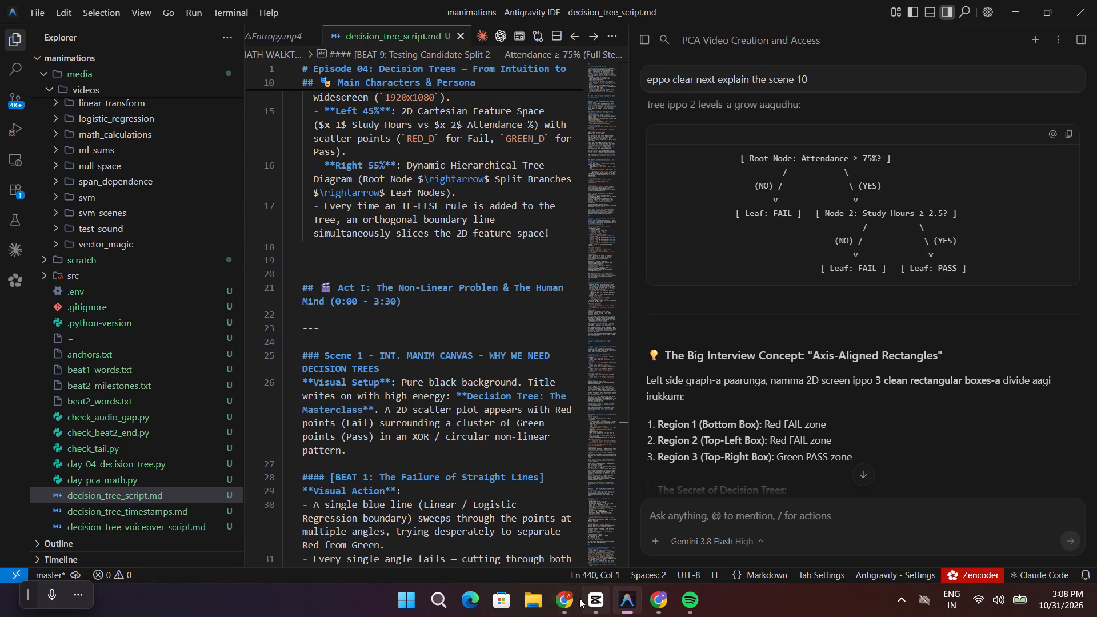
pyautogui.click(570, 598)
pyautogui.click(664, 598)
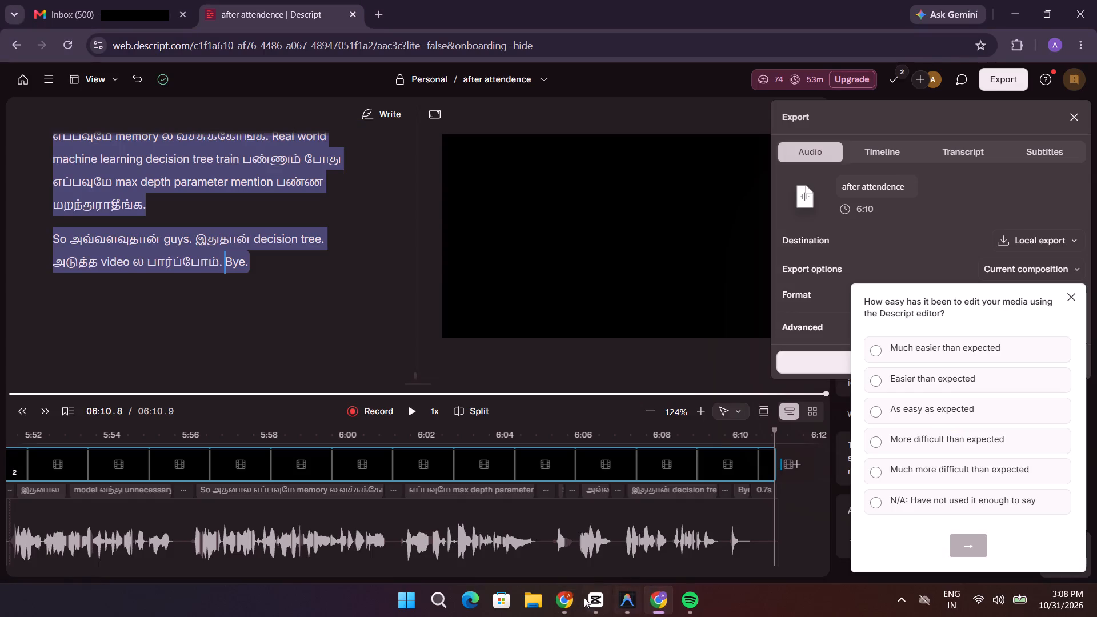
pyautogui.click(565, 598)
pyautogui.click(554, 20)
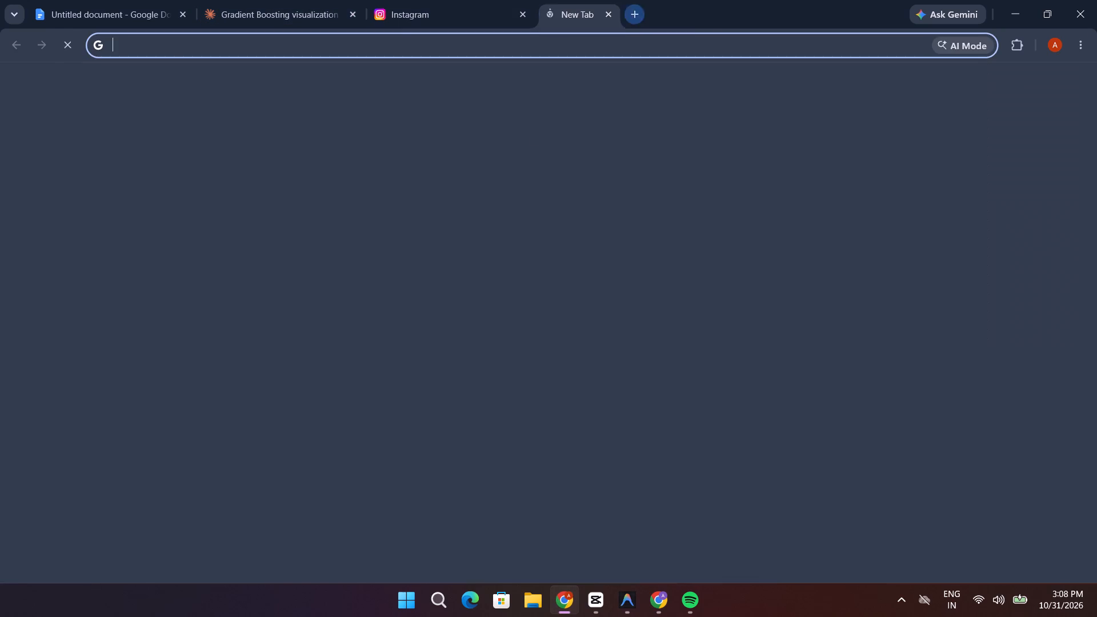
pyautogui.click(491, 267)
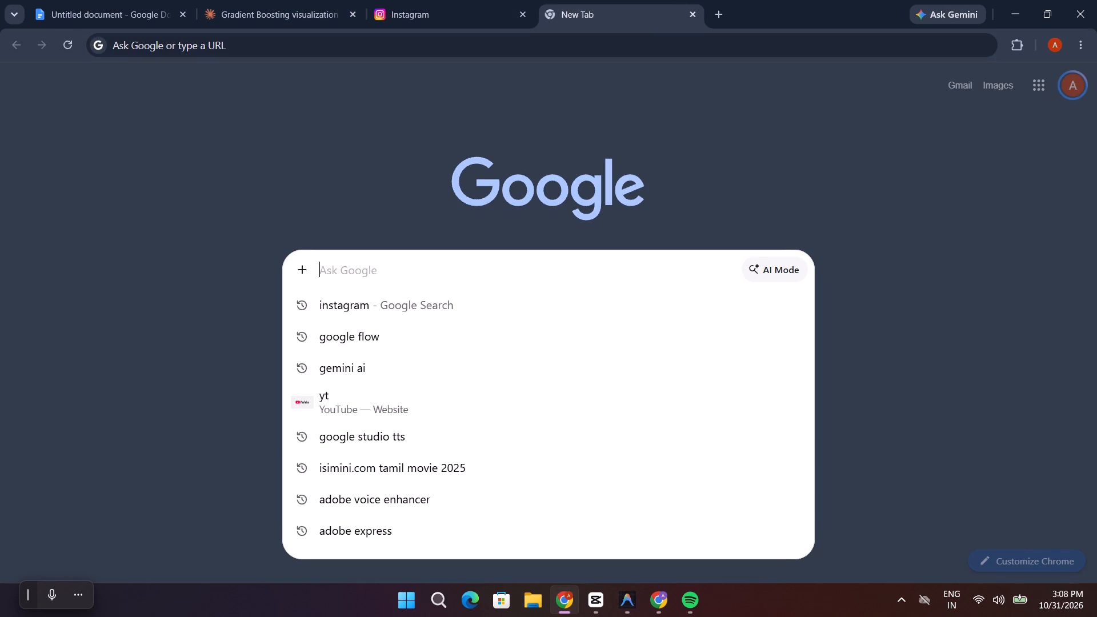
pyautogui.write('adobe')
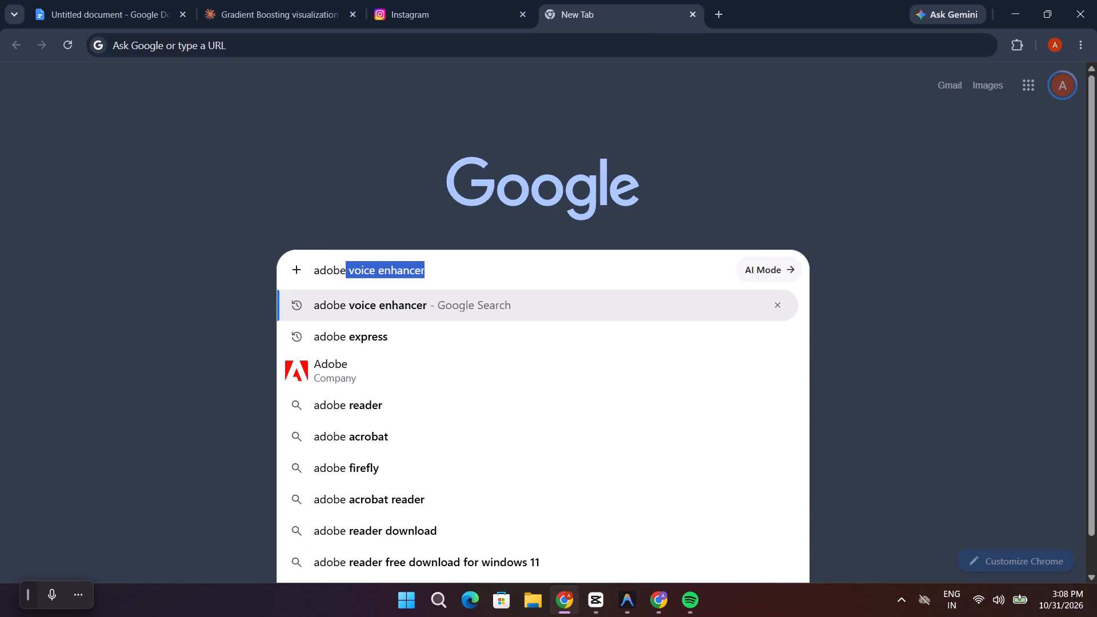
pyautogui.press('Return')
pyautogui.click(464, 216)
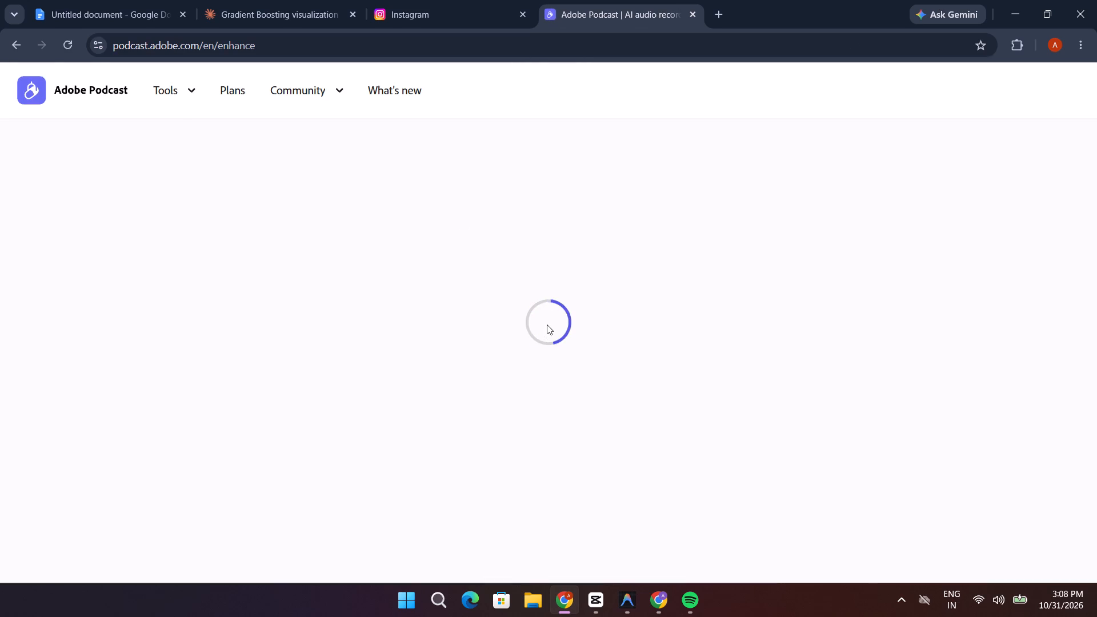
# Upload the after attendence WAV file from the Downloads folder to Adobe Podcast Enhance.
pyautogui.click(261, 273)
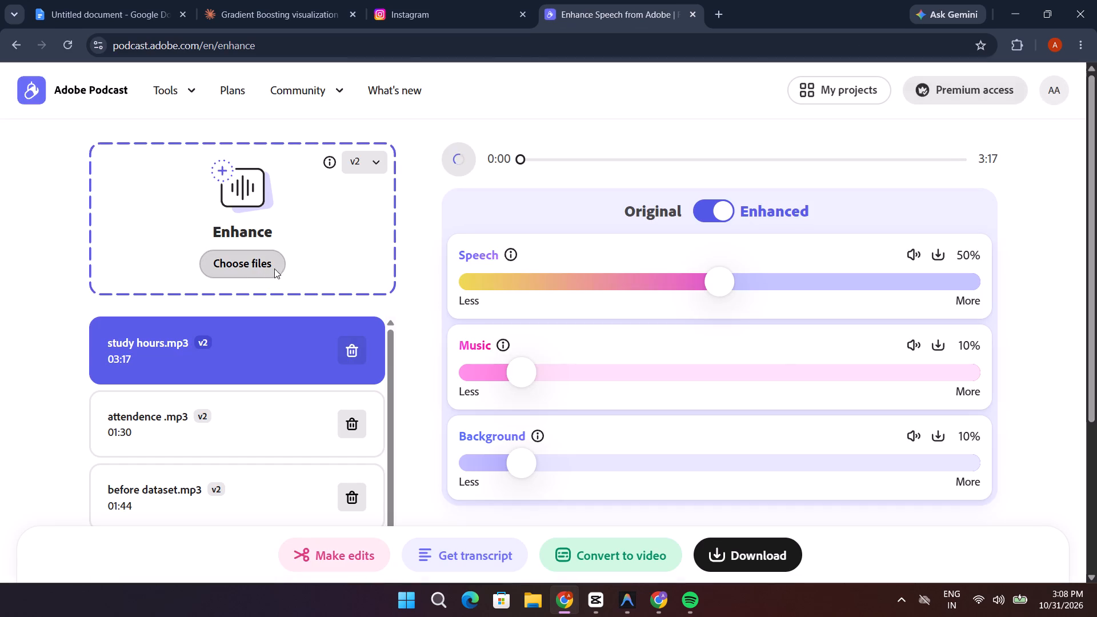
pyautogui.scroll(5, 55, 161)
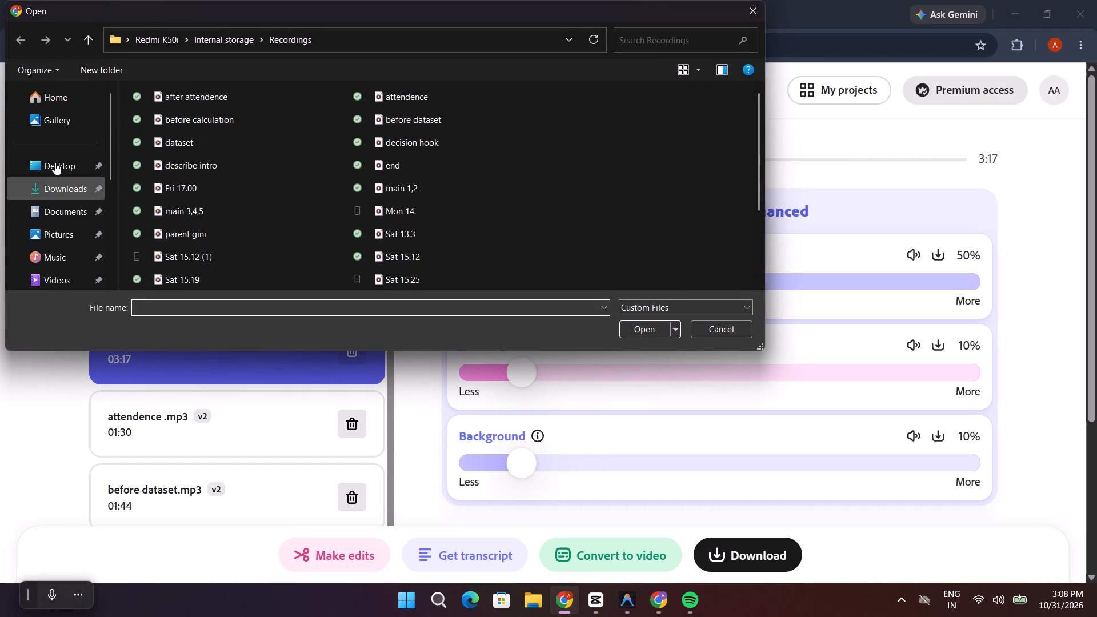
pyautogui.scroll(2, 55, 162)
pyautogui.click(65, 186)
pyautogui.click(190, 130)
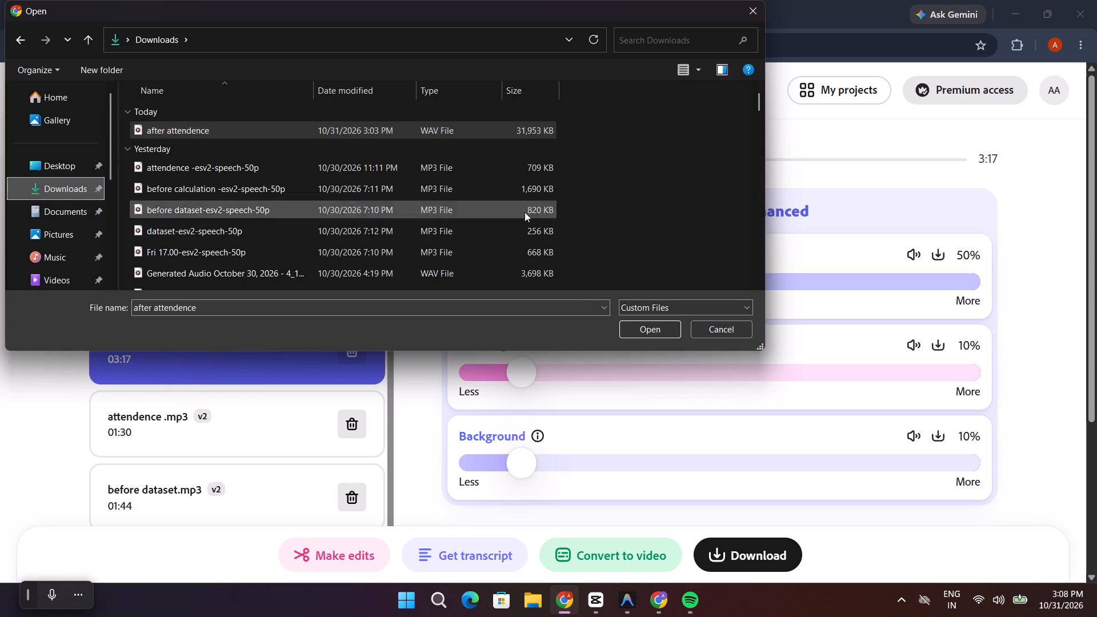
pyautogui.click(656, 328)
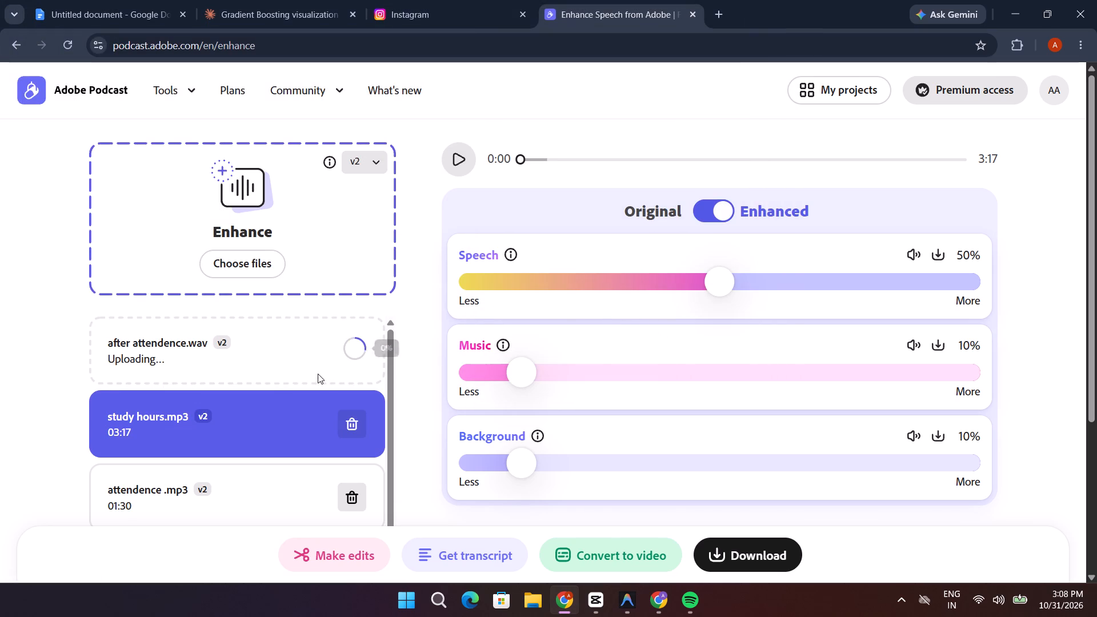
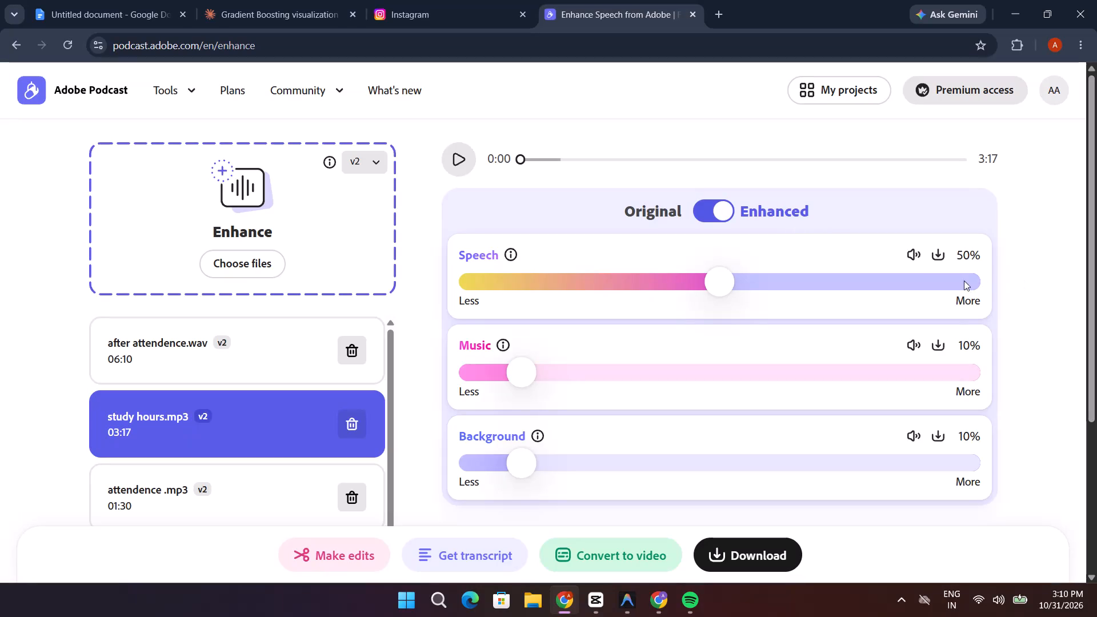
# Open the enhanced after attendence.wav result, mute its Music and Background tracks, and play the opening seconds of the speech.
pyautogui.click(460, 158)
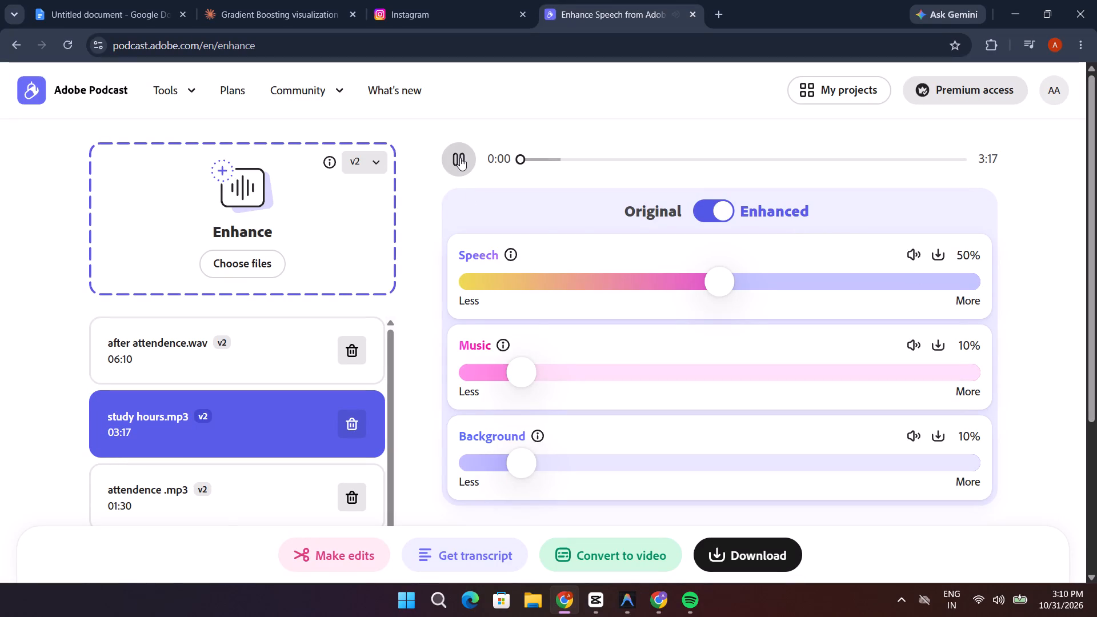
pyautogui.click(289, 342)
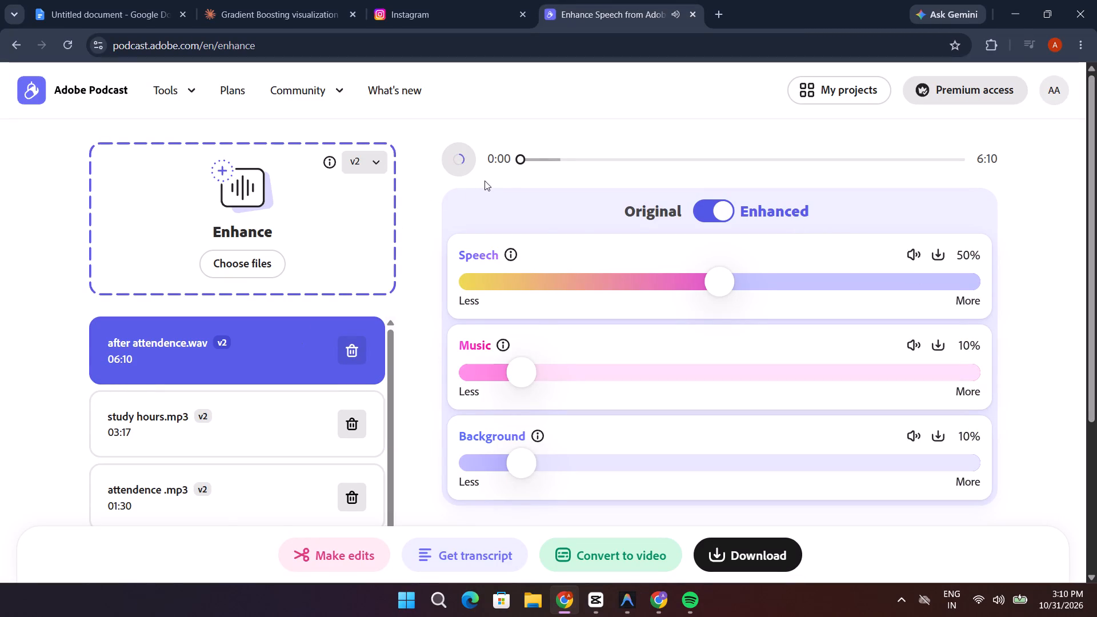
pyautogui.click(914, 346)
pyautogui.click(915, 440)
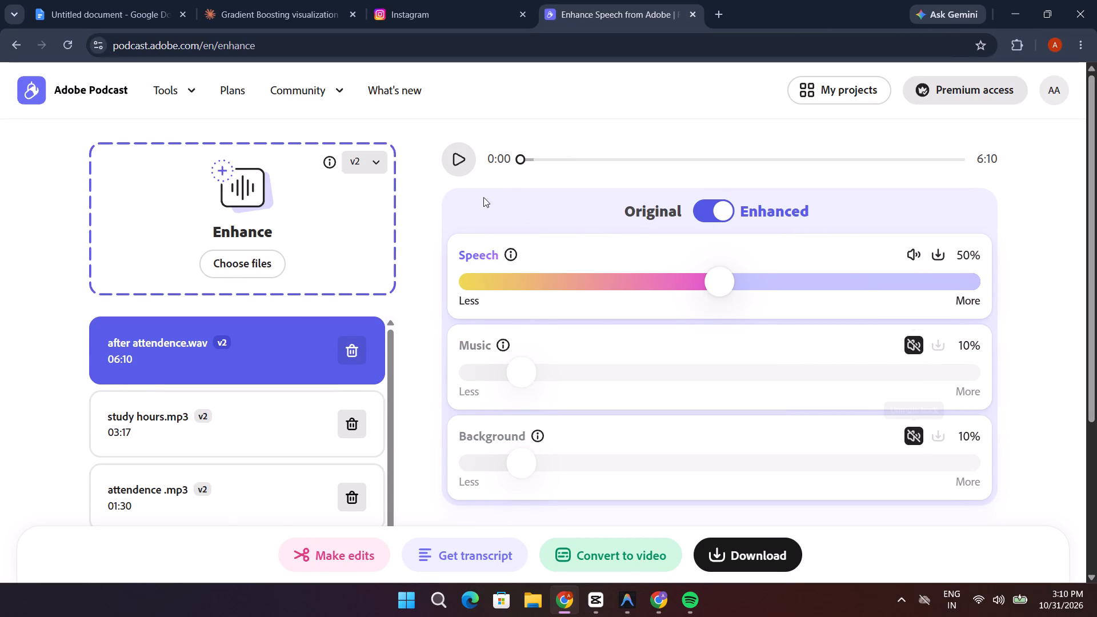
pyautogui.click(458, 163)
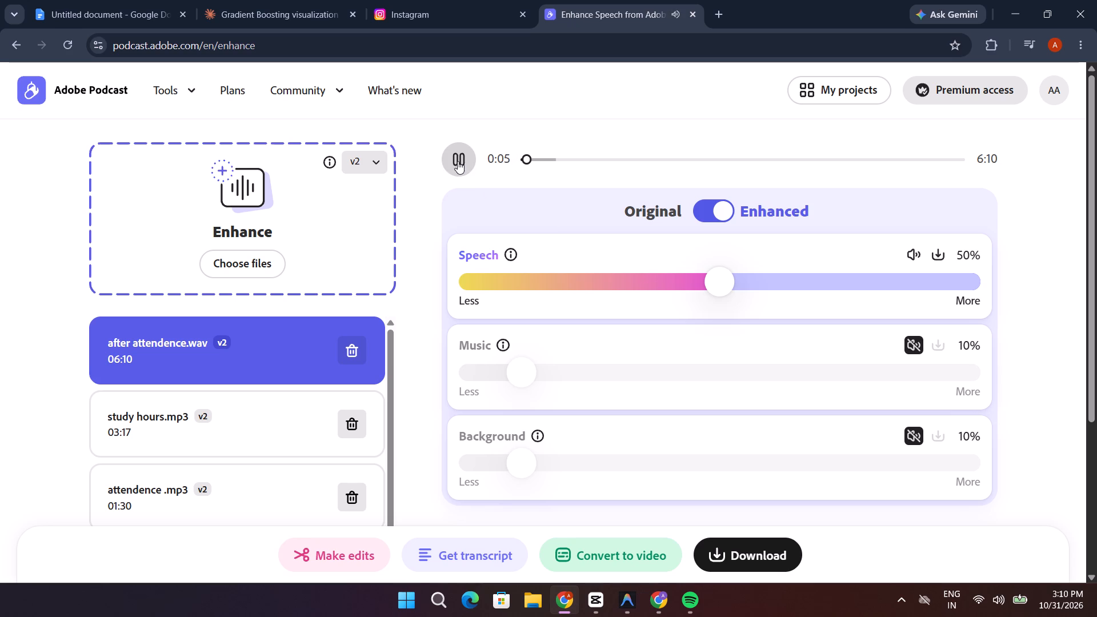
pyautogui.click(458, 161)
# Switch to CapCut, unmute the after attendence.wav track and play it from about 00:07:57 to 00:08:00:24 for comparison.
pyautogui.click(631, 605)
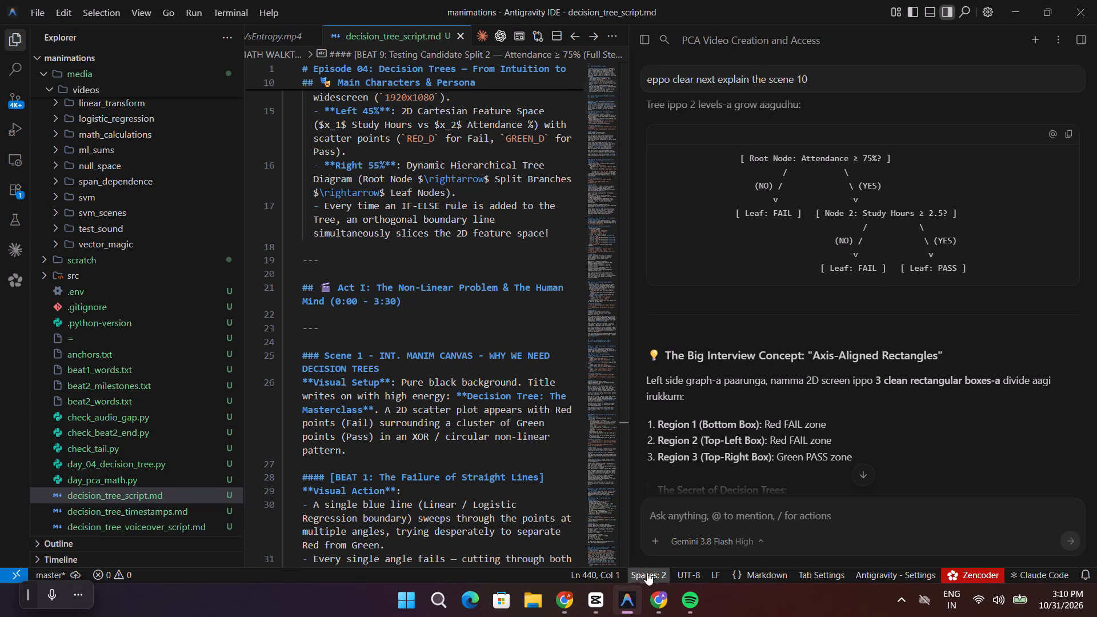
pyautogui.click(598, 599)
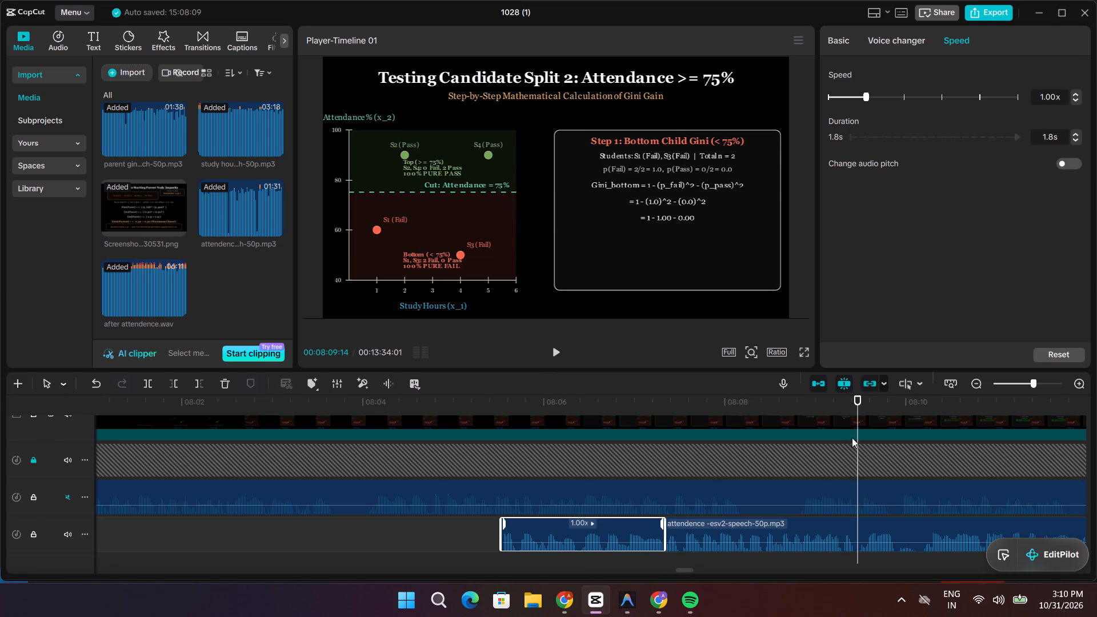
pyautogui.moveTo(859, 402); pyautogui.dragTo(189, 447)
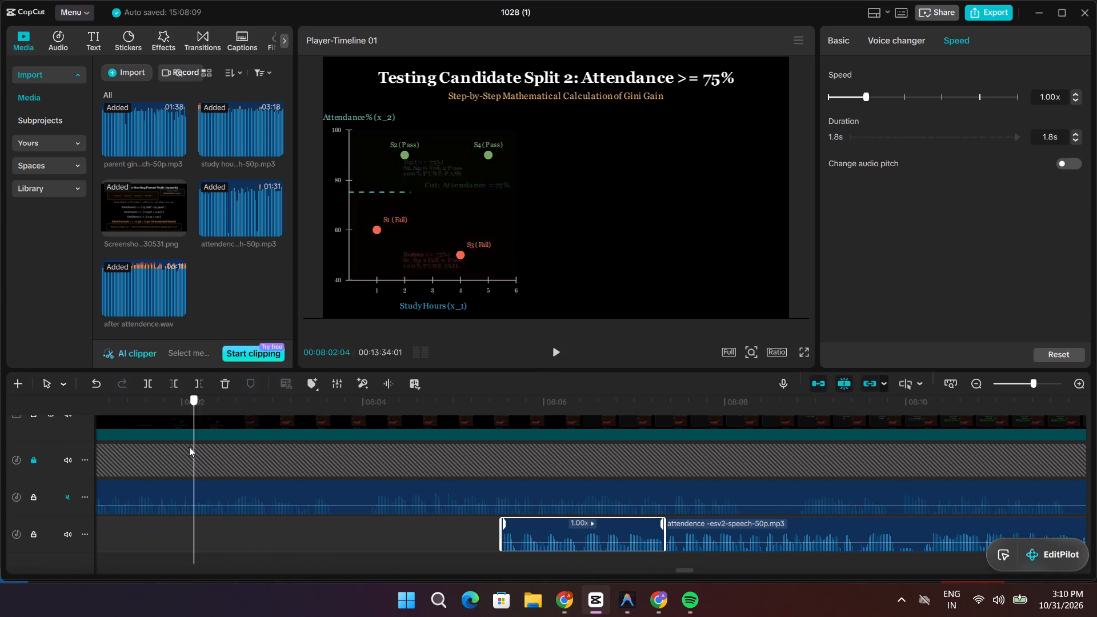
pyautogui.moveTo(189, 447); pyautogui.dragTo(241, 450)
pyautogui.click(556, 355)
pyautogui.click(556, 355)
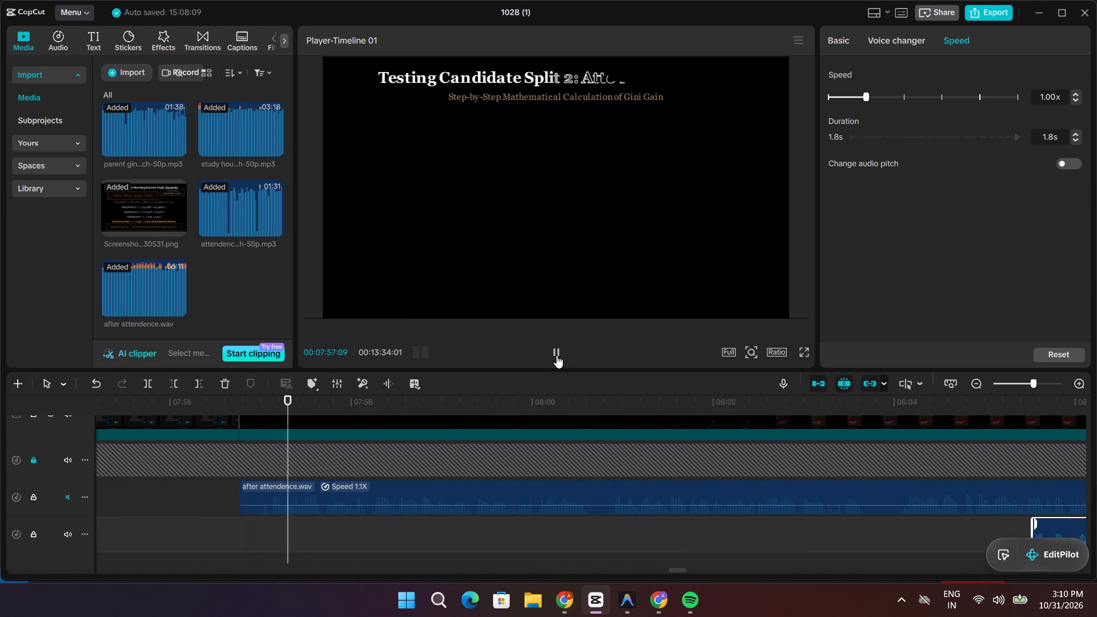
pyautogui.click(66, 492)
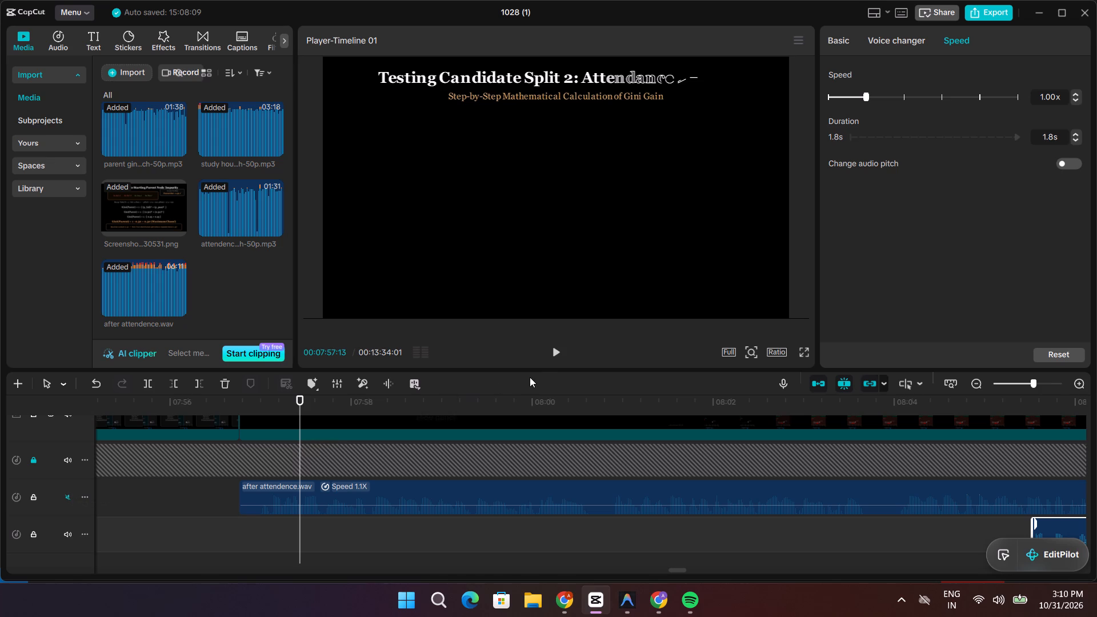
pyautogui.click(65, 494)
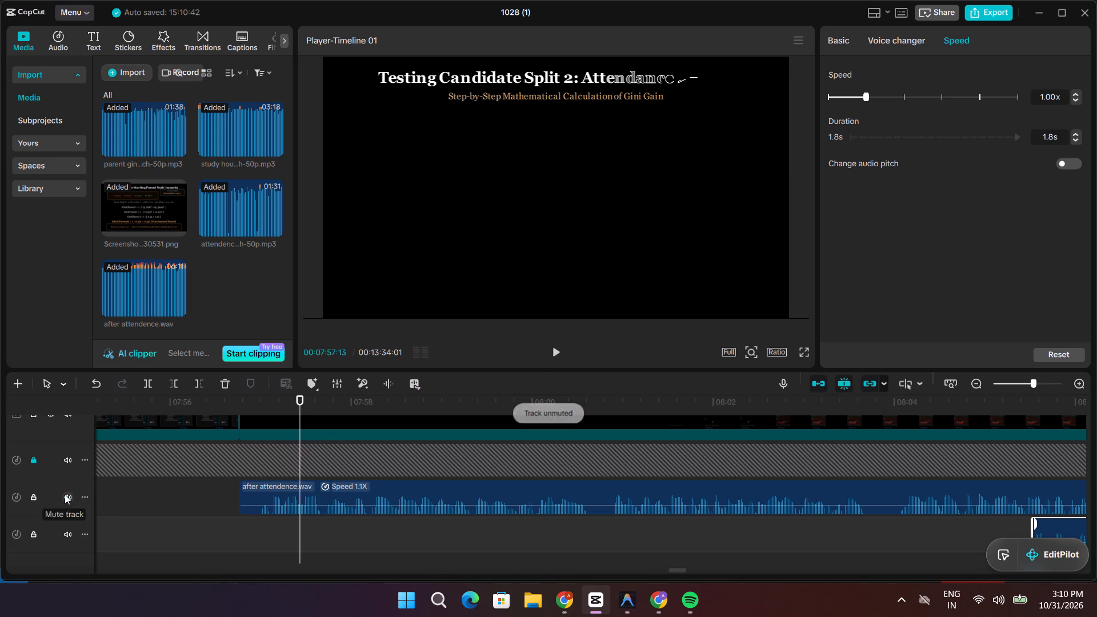
pyautogui.click(556, 347)
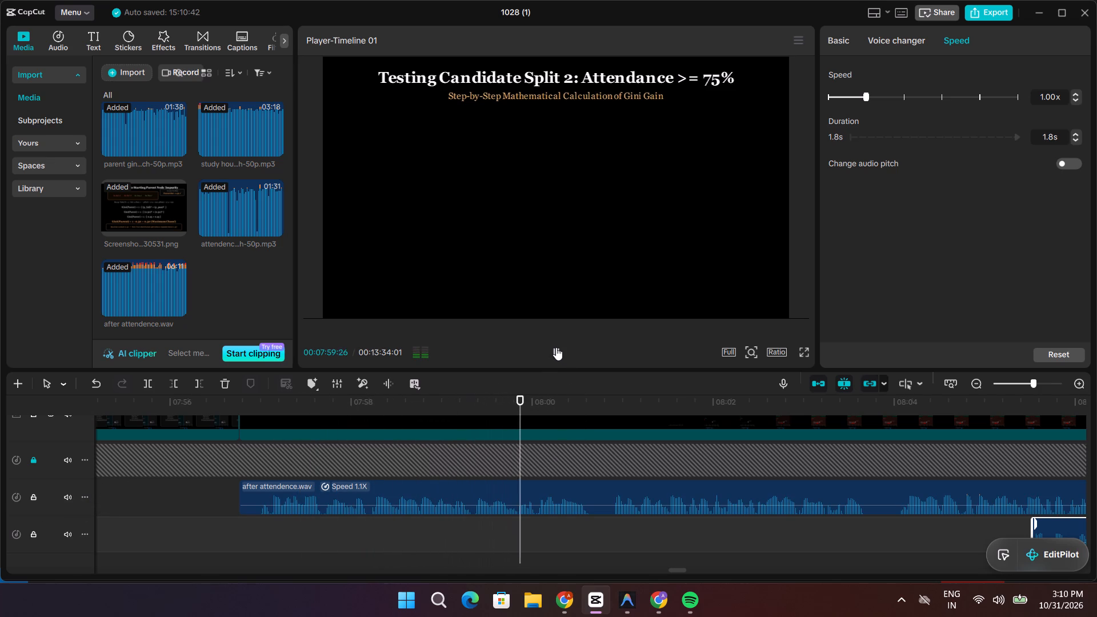
pyautogui.click(556, 347)
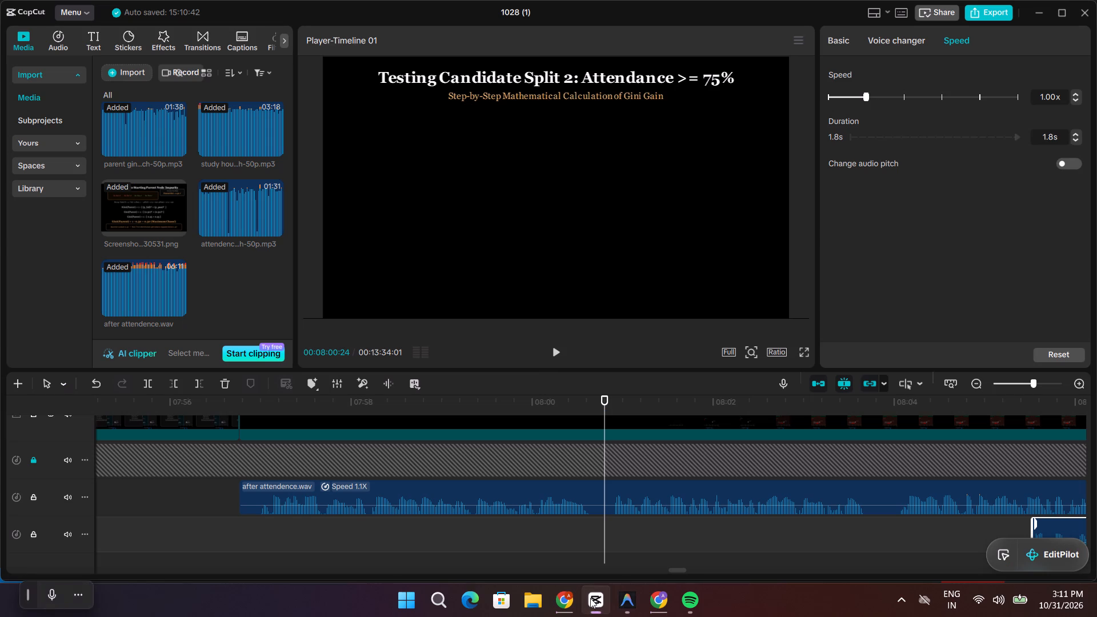
pyautogui.click(695, 604)
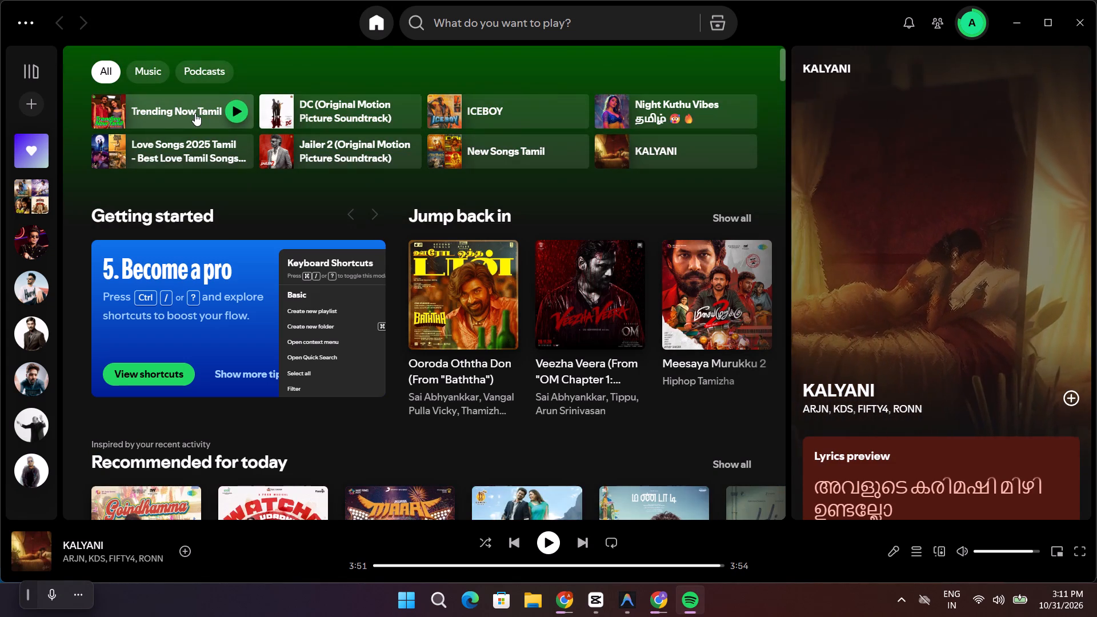
pyautogui.click(195, 113)
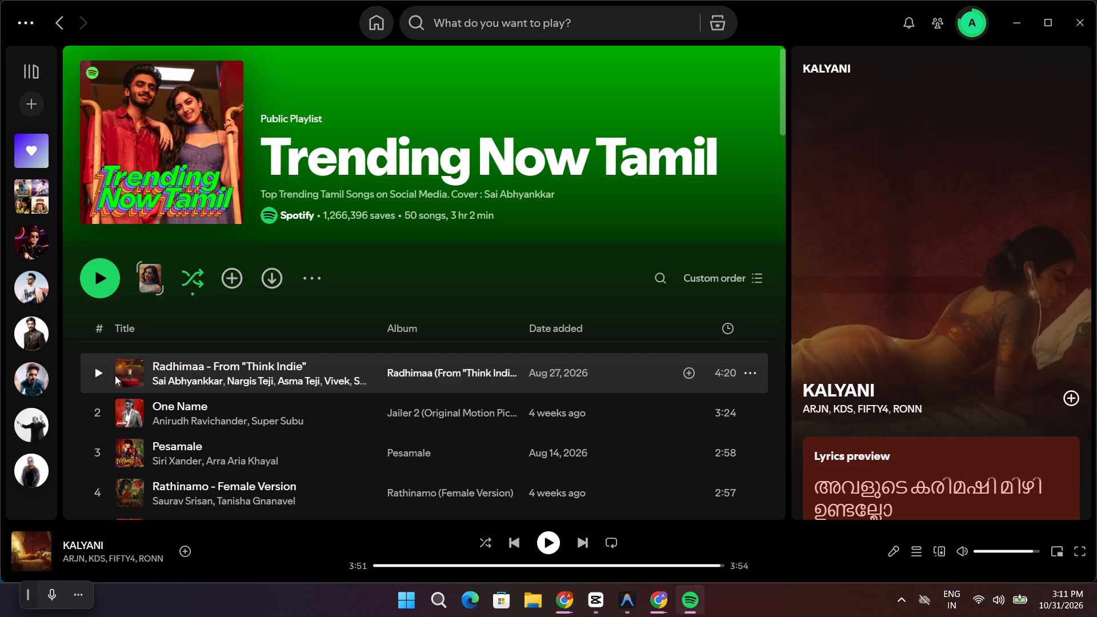
pyautogui.click(95, 372)
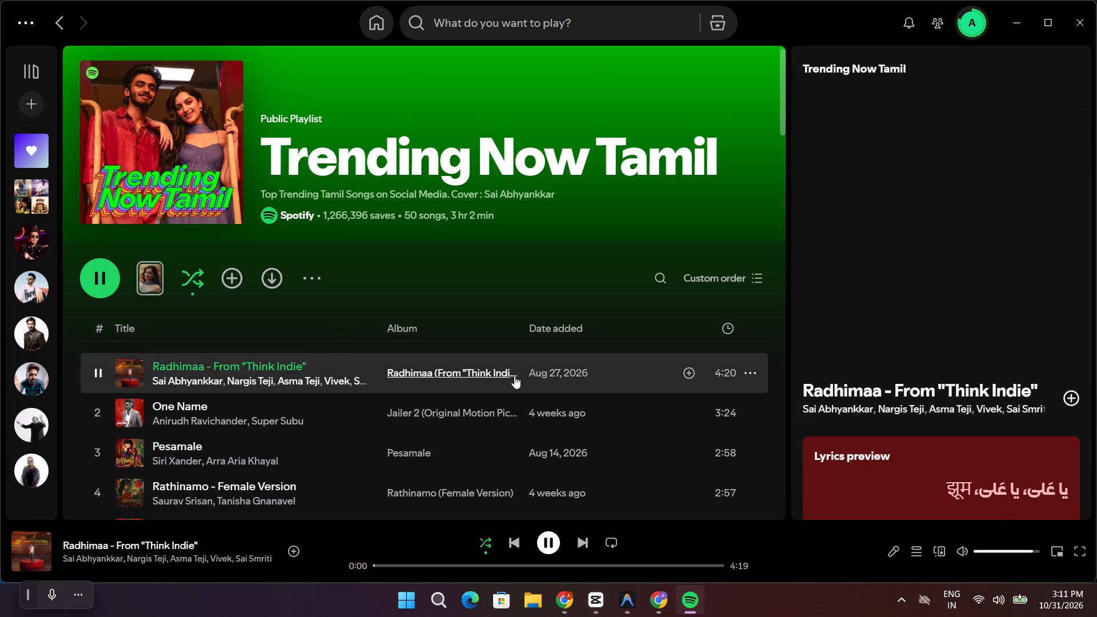
# Switch to CapCut and import the after attendence-esv2-speech-50p WAV file from the Downloads folder into the project media.
pyautogui.hotkey('alt', 'Tab')
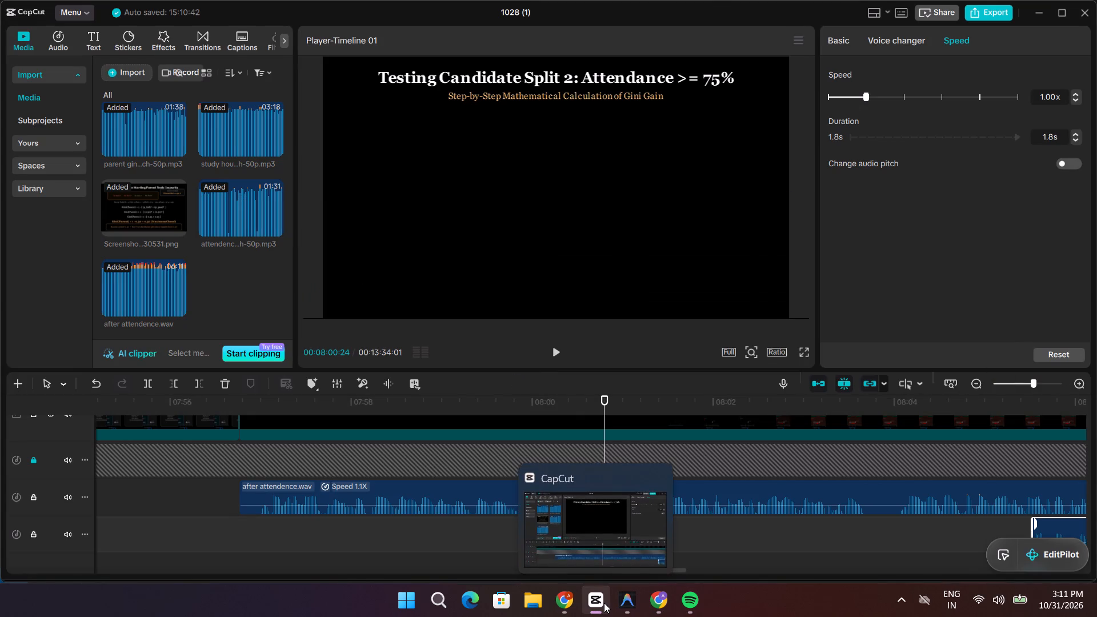
pyautogui.click(604, 603)
pyautogui.click(604, 603)
pyautogui.scroll(-2, 151, 281)
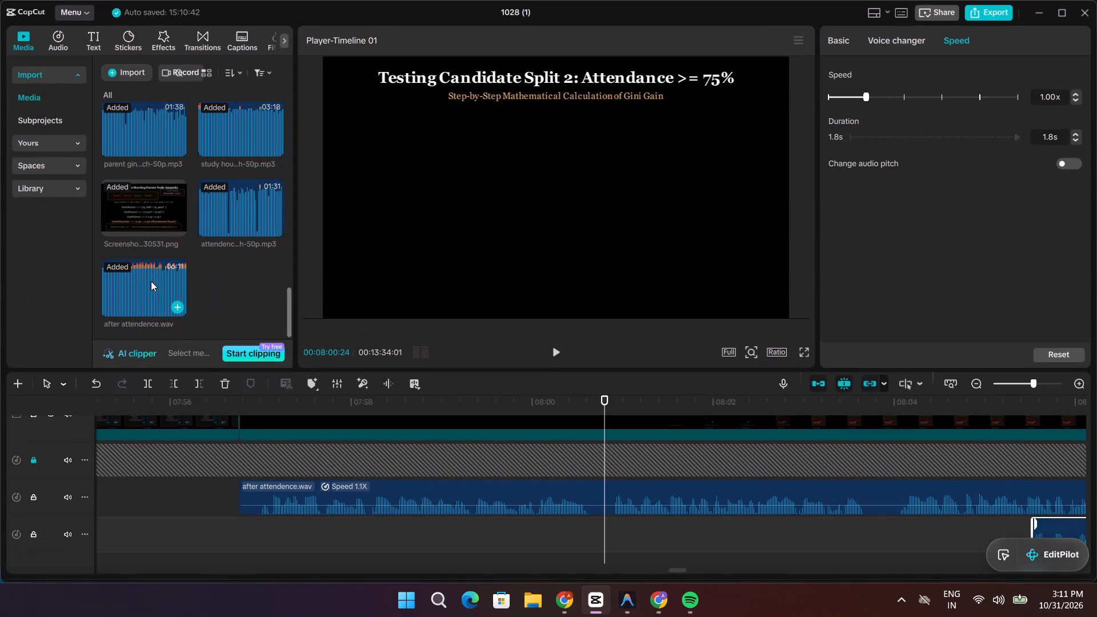
pyautogui.scroll(-2, 151, 281)
pyautogui.click(120, 74)
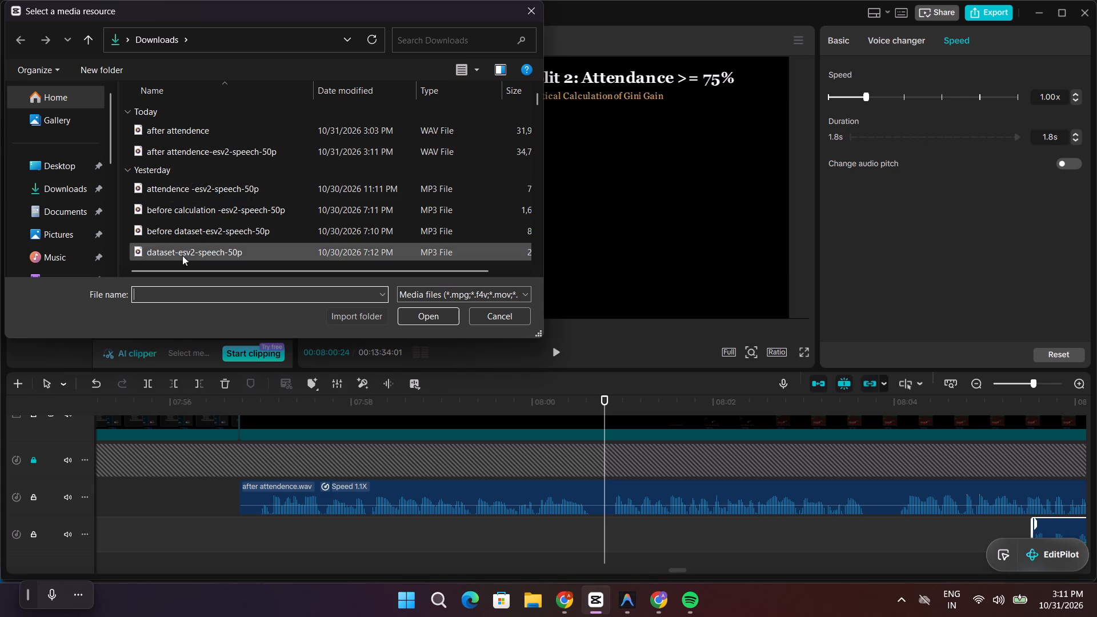
pyautogui.moveTo(261, 271); pyautogui.dragTo(341, 286)
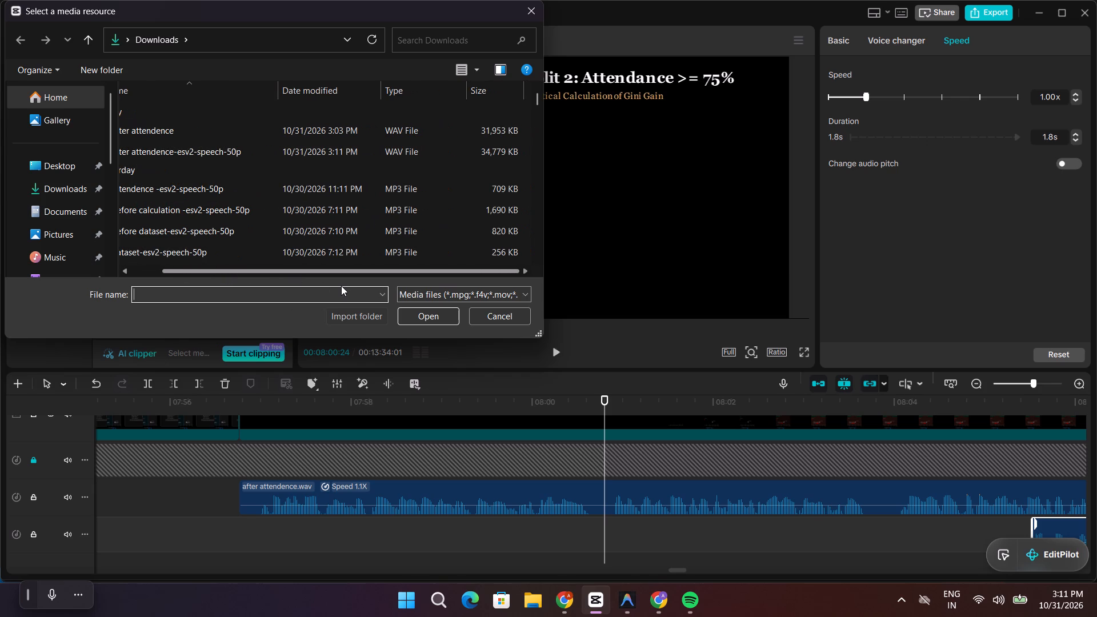
pyautogui.moveTo(341, 286); pyautogui.dragTo(254, 273)
pyautogui.click(399, 156)
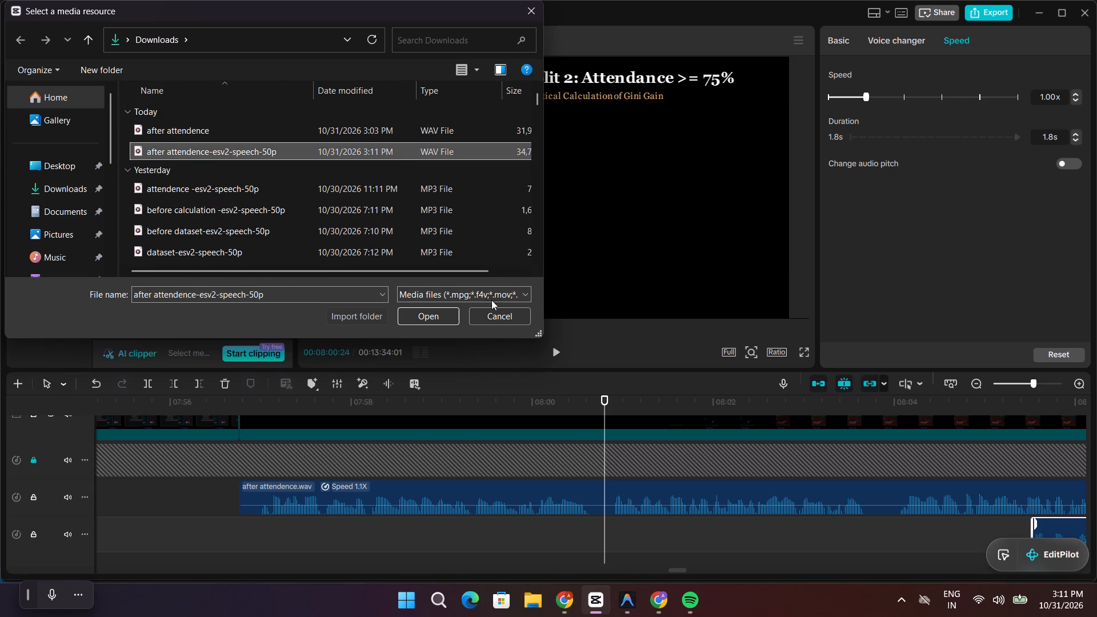
pyautogui.click(429, 315)
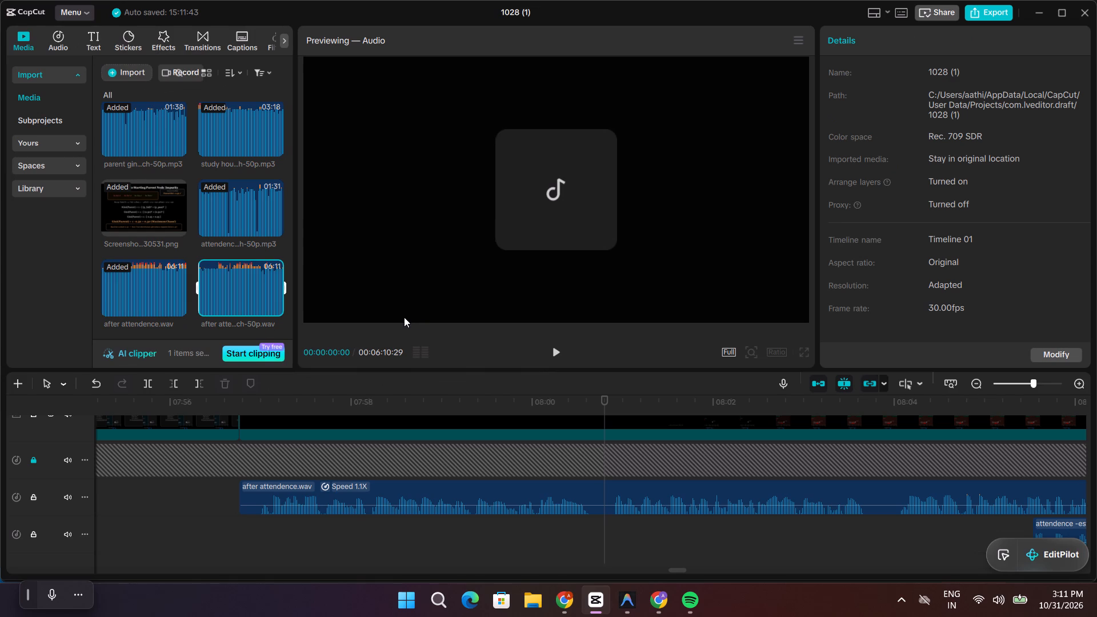
# Replace the after attendence.wav clip on the timeline with after attendence-esv2-speech-50p.wav, aligned to the start of the Candidate Split 2 scene.
pyautogui.click(434, 502)
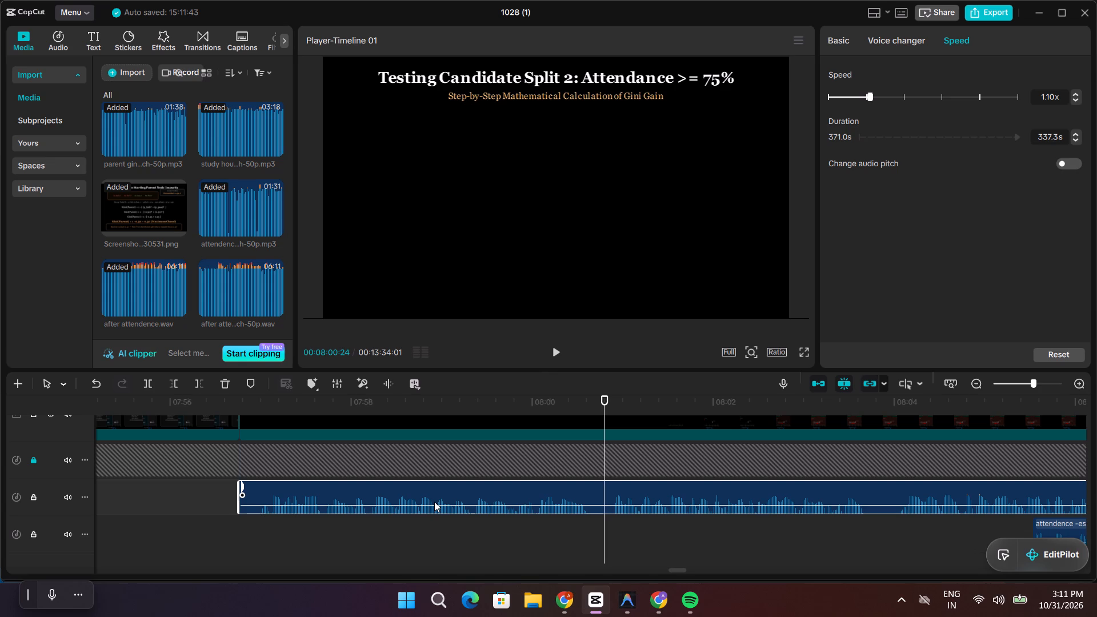
pyautogui.press('BackSpace')
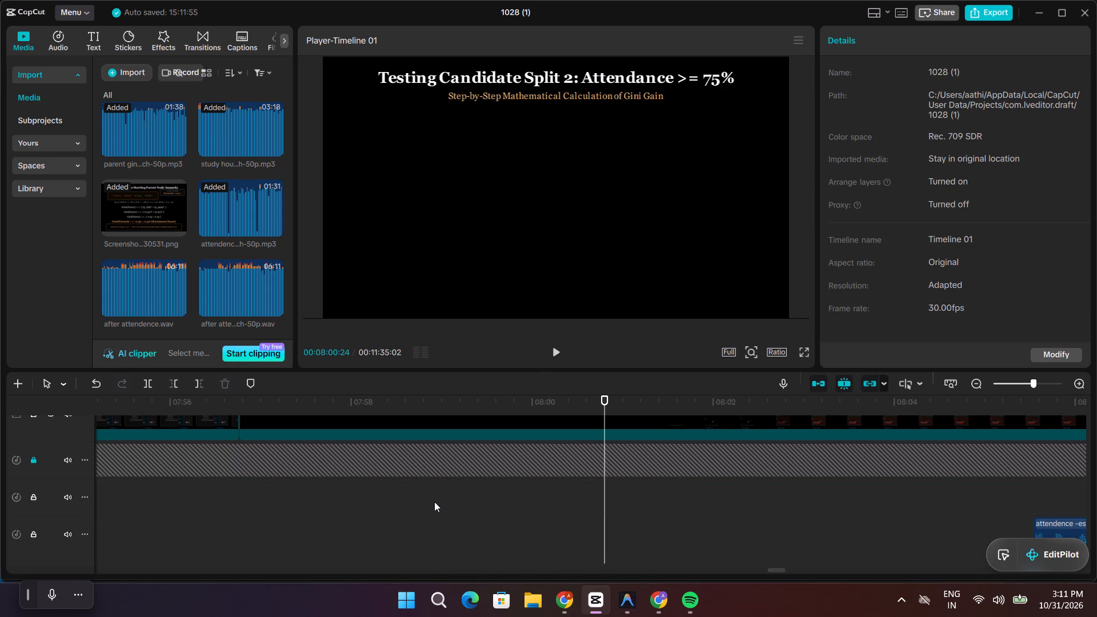
pyautogui.moveTo(222, 287); pyautogui.dragTo(319, 483)
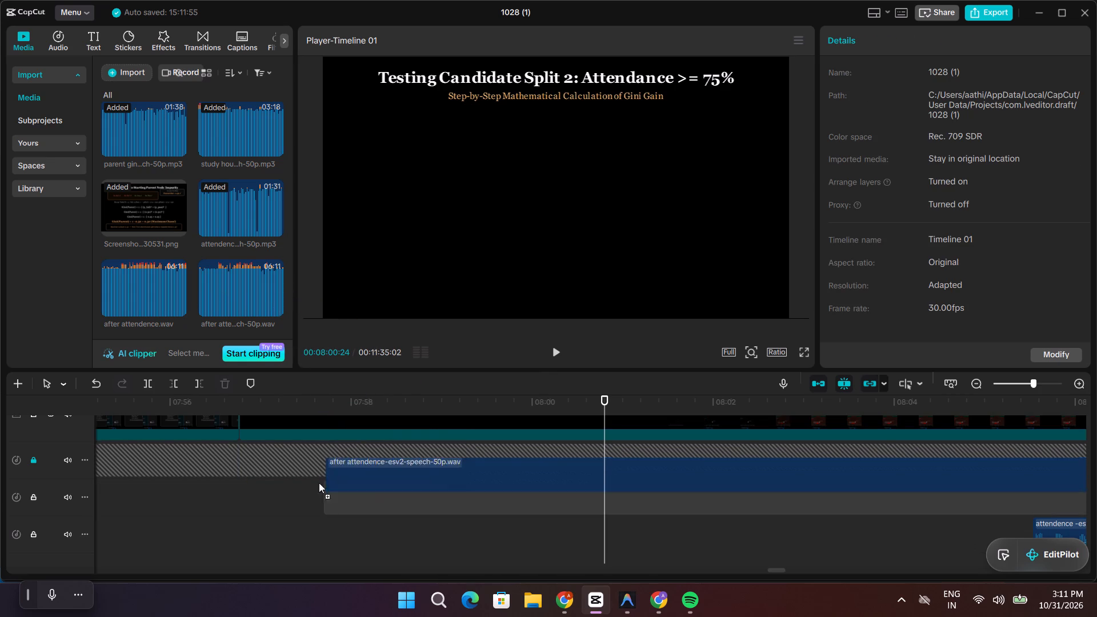
pyautogui.moveTo(319, 483); pyautogui.dragTo(237, 494)
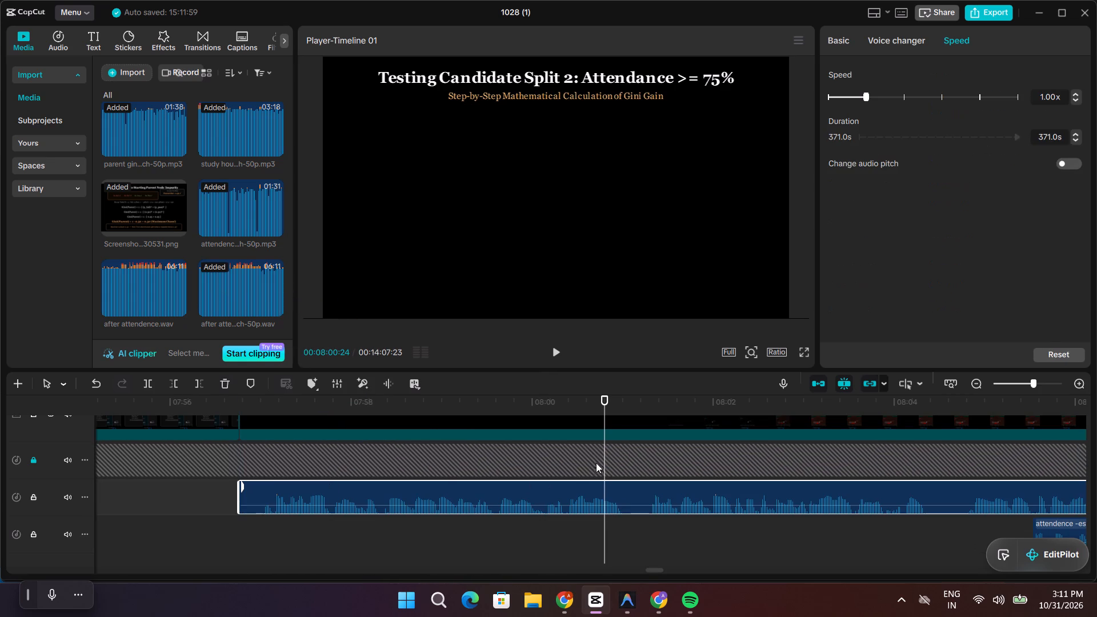
# Split after attendence-esv2-speech-50p.wav at 00:07:57:01 and delete the short silent piece before the split.
pyautogui.click(609, 462)
pyautogui.moveTo(608, 462); pyautogui.dragTo(304, 466)
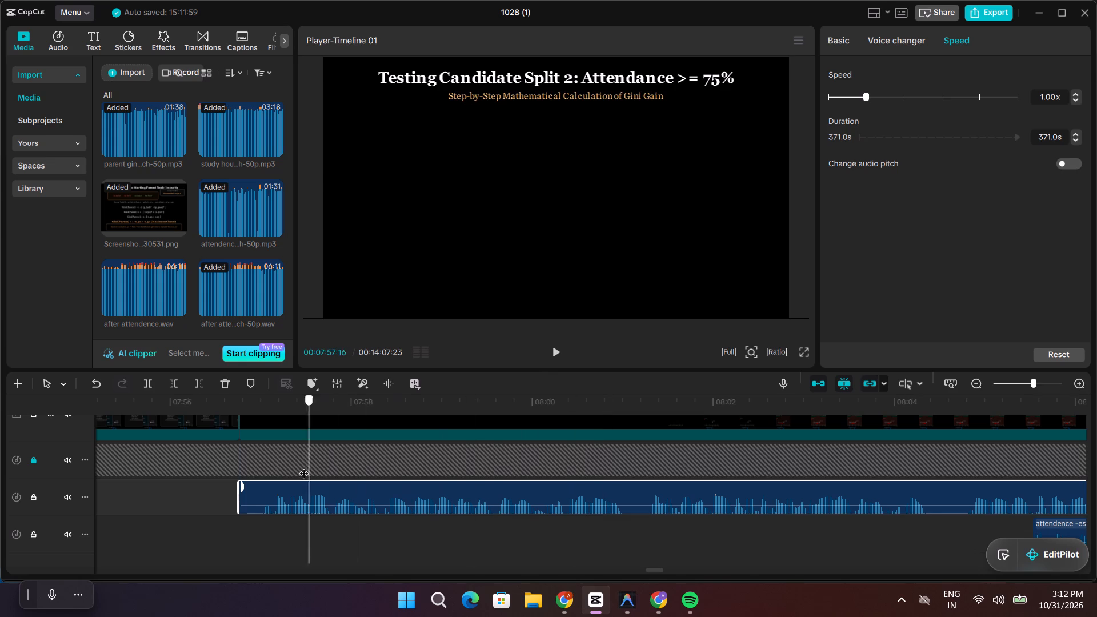
pyautogui.moveTo(304, 466); pyautogui.dragTo(262, 466)
pyautogui.click(257, 490)
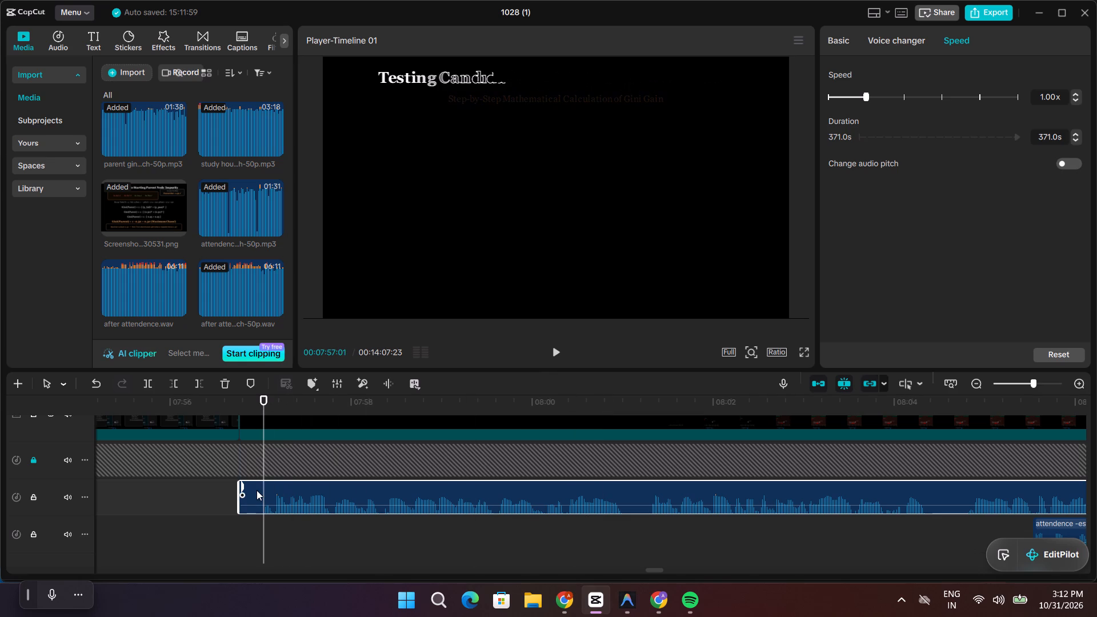
pyautogui.hotkey('ctrl', 'b')
pyautogui.click(255, 495)
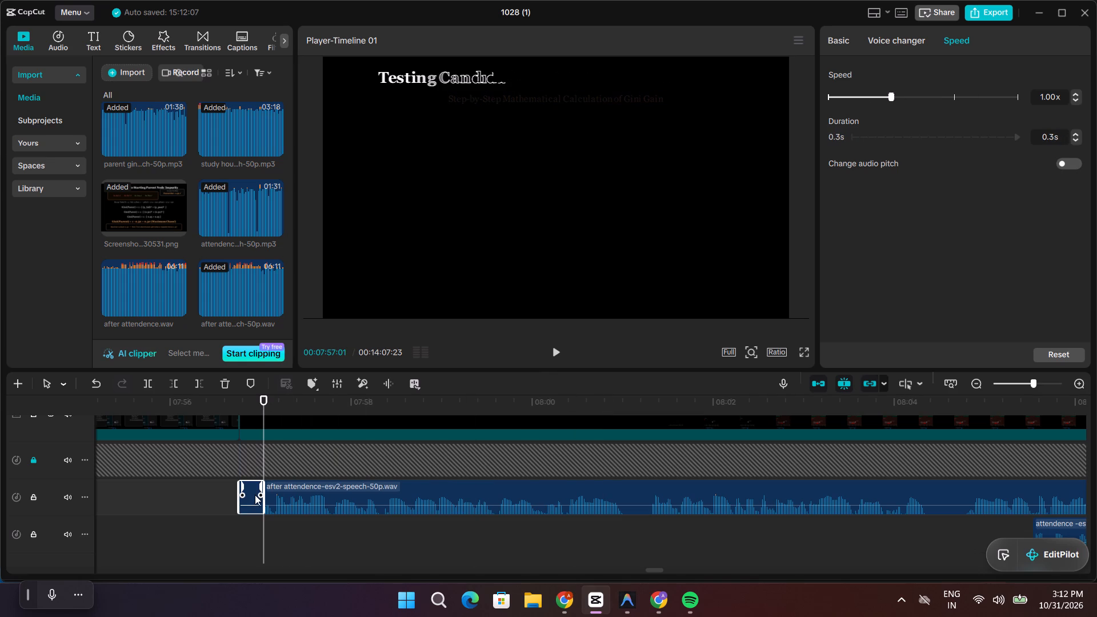
pyautogui.press('BackSpace')
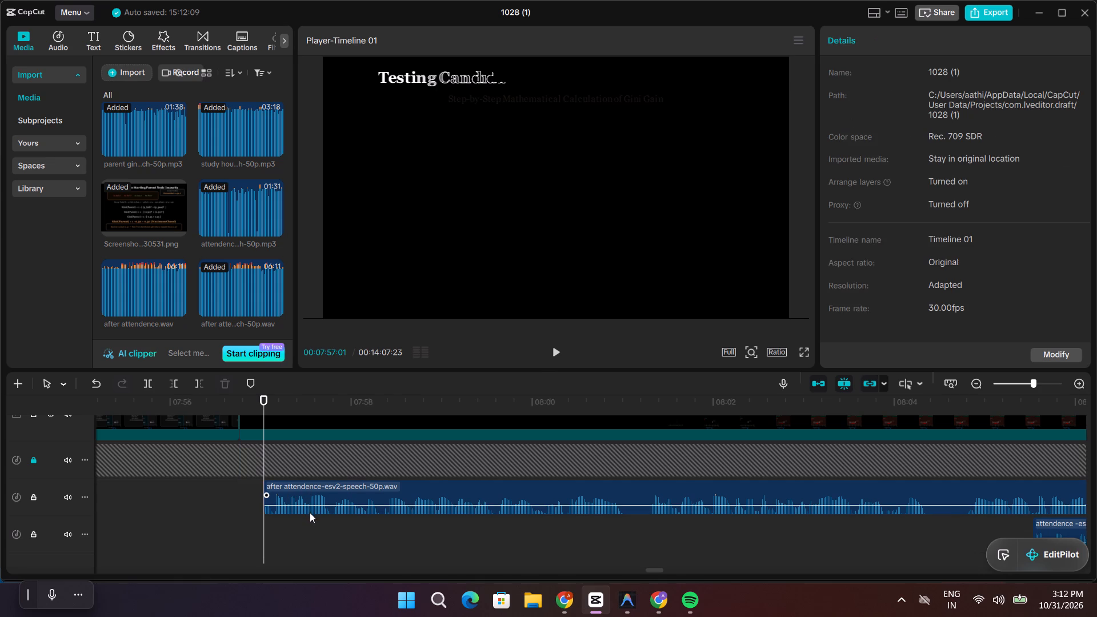
# Move after attendence-esv2-speech-50p.wav back to the start of the Candidate Split 2 scene and play its opening.
pyautogui.moveTo(310, 513); pyautogui.dragTo(290, 514)
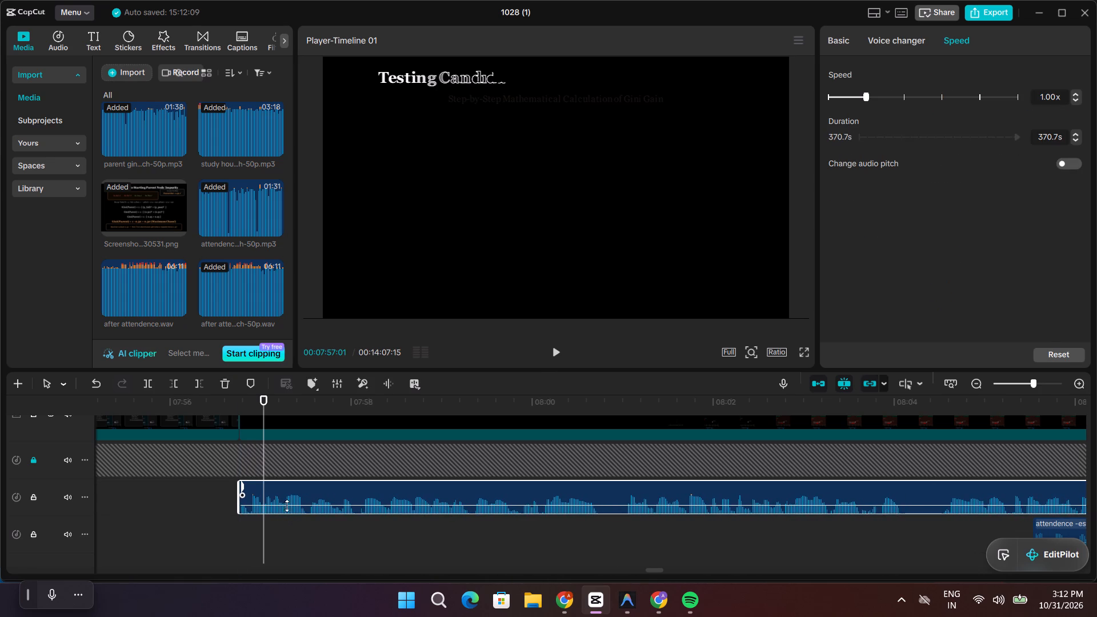
pyautogui.moveTo(264, 457); pyautogui.dragTo(238, 456)
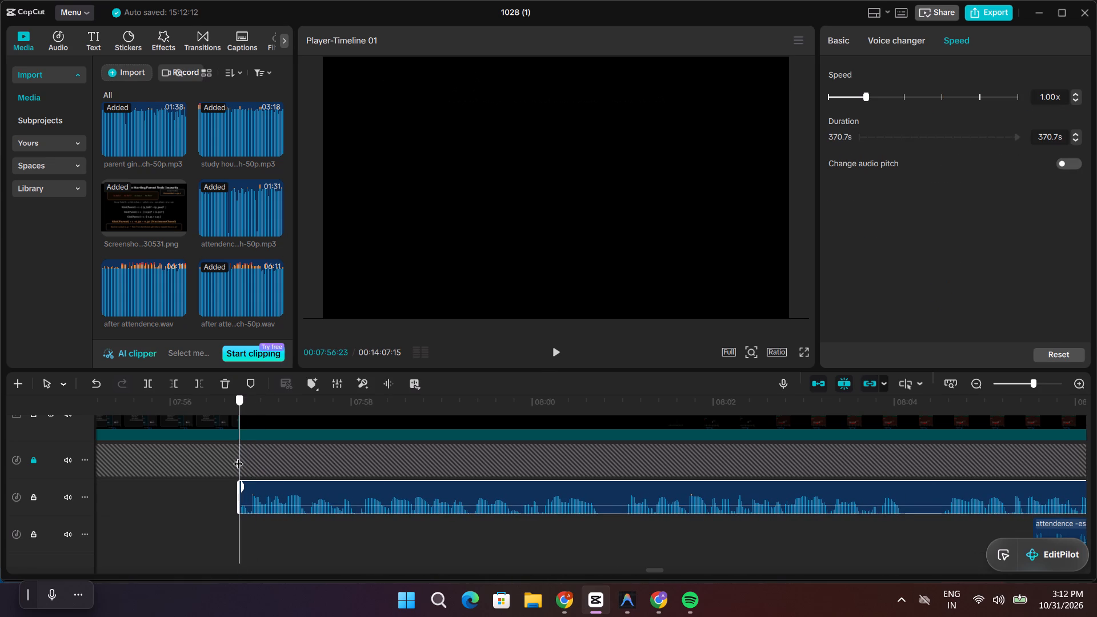
pyautogui.moveTo(238, 456); pyautogui.dragTo(234, 456)
pyautogui.press('space')
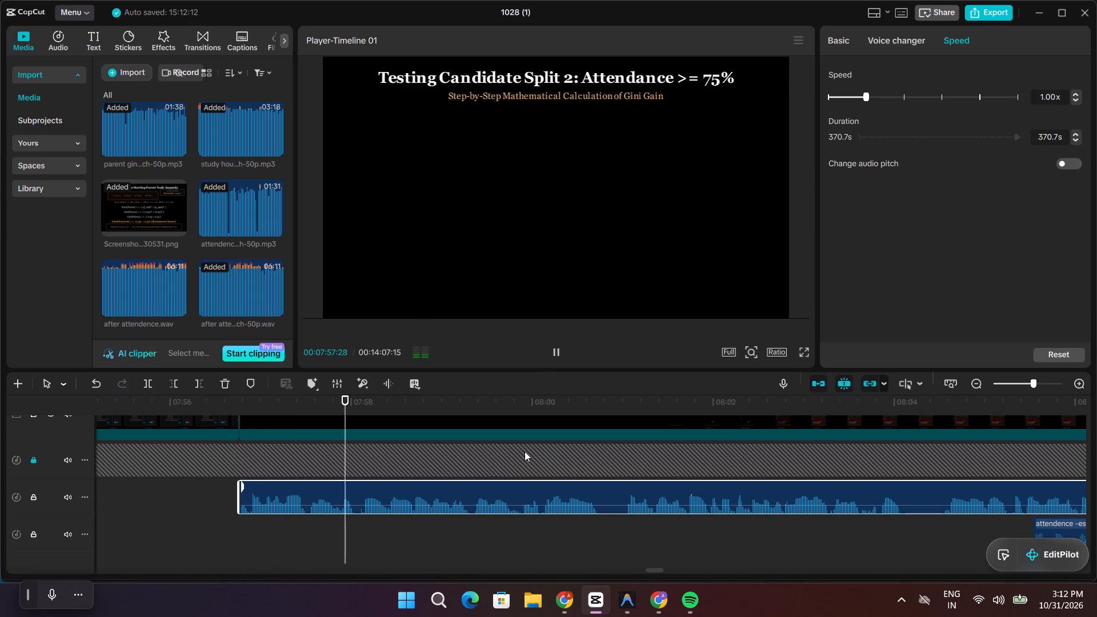
pyautogui.press('space')
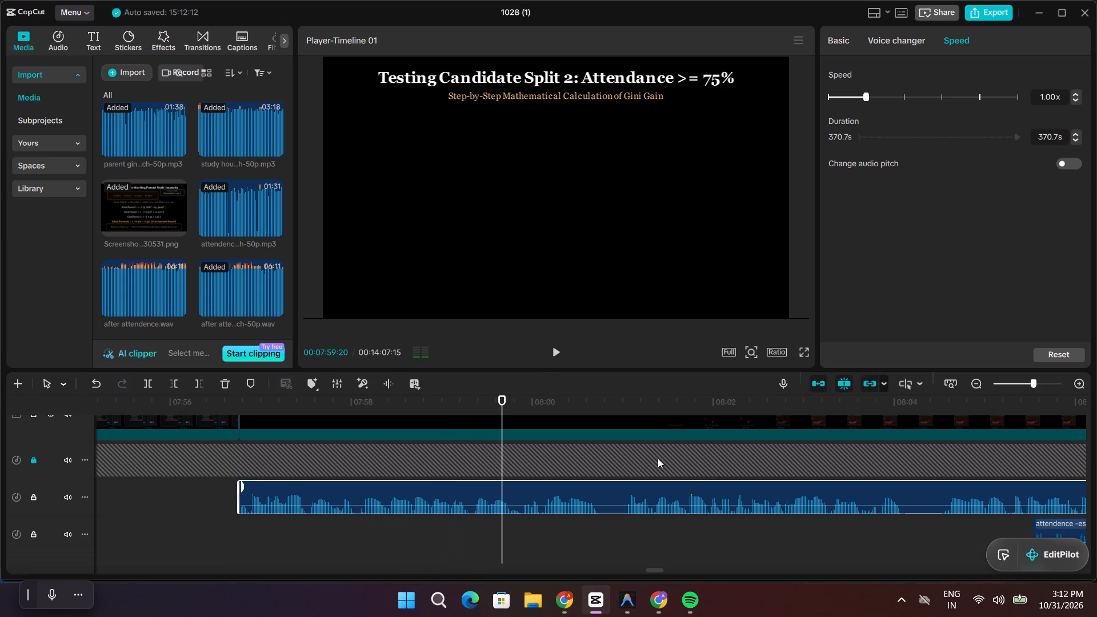
# Set the speed of the after attendence-esv2-speech-50p.wav clip to 1.10x and play it from the start of the scene.
pyautogui.click(667, 483)
pyautogui.click(684, 494)
pyautogui.click(1075, 91)
pyautogui.click(1078, 98)
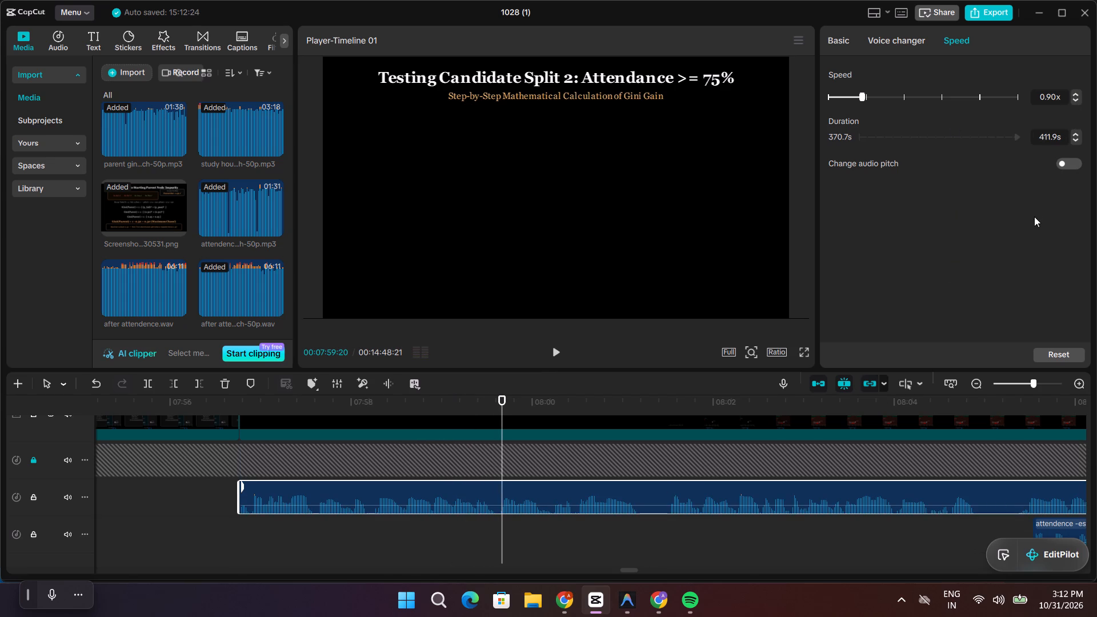
pyautogui.click(1079, 93)
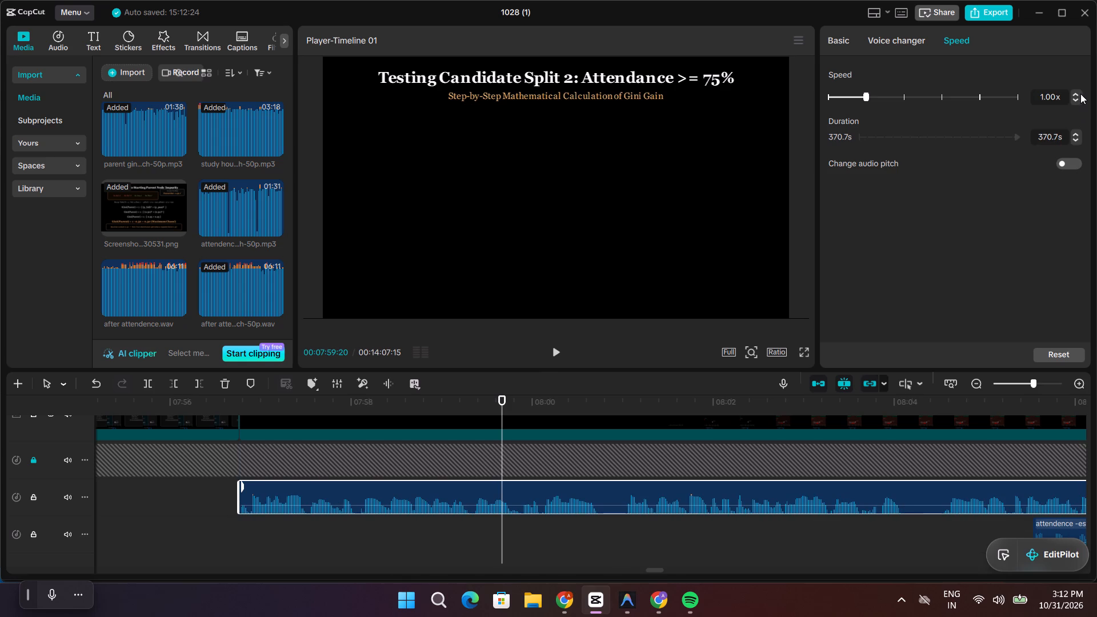
pyautogui.click(1079, 94)
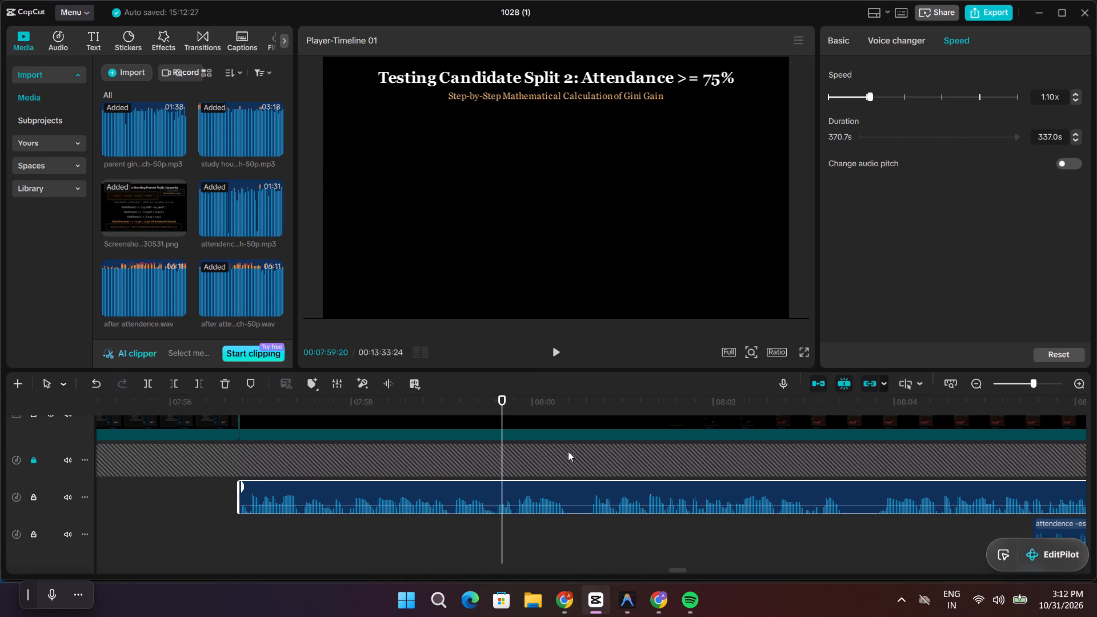
pyautogui.moveTo(500, 452); pyautogui.dragTo(219, 444)
pyautogui.press('space')
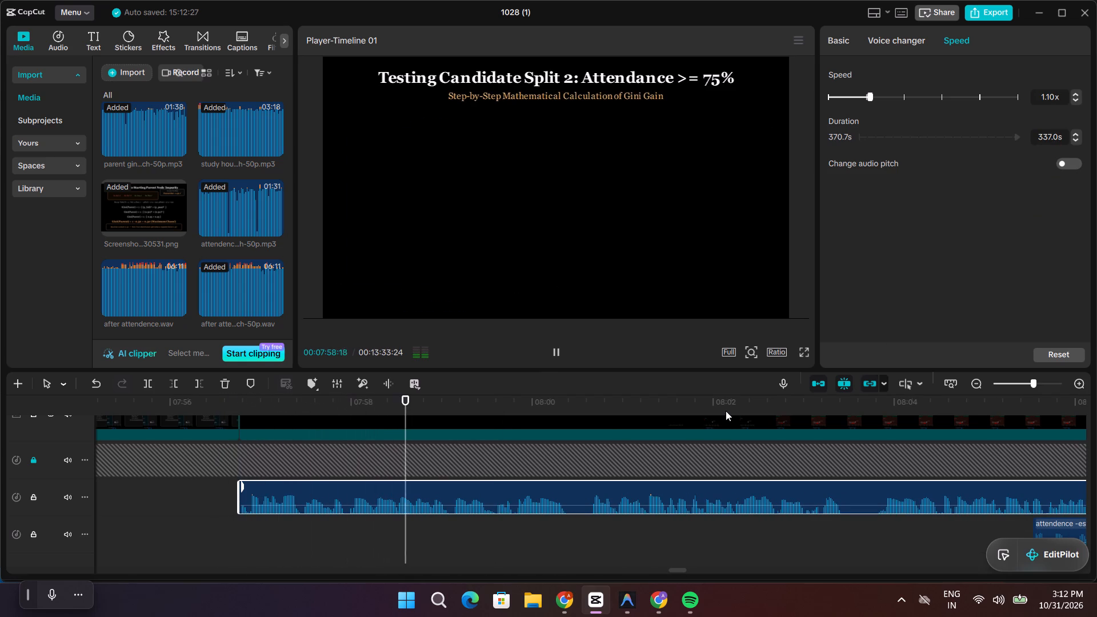
pyautogui.press('space')
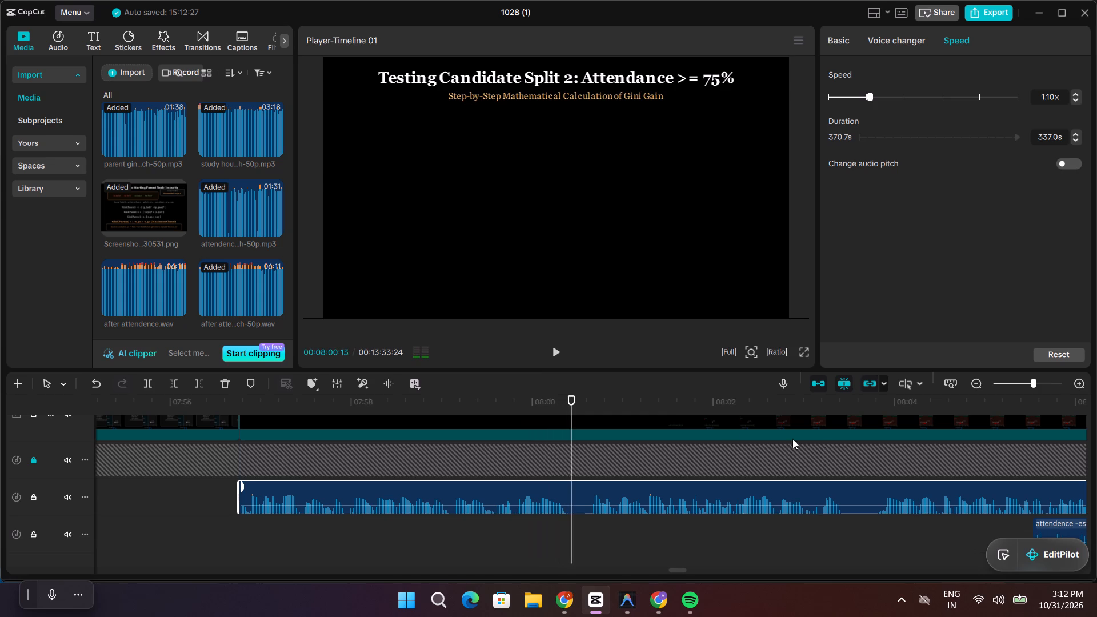
# Split the voice-over at 00:08:00:12, trim the silence from the start of the second piece and close the gap.
pyautogui.scroll(7, 770, 451)
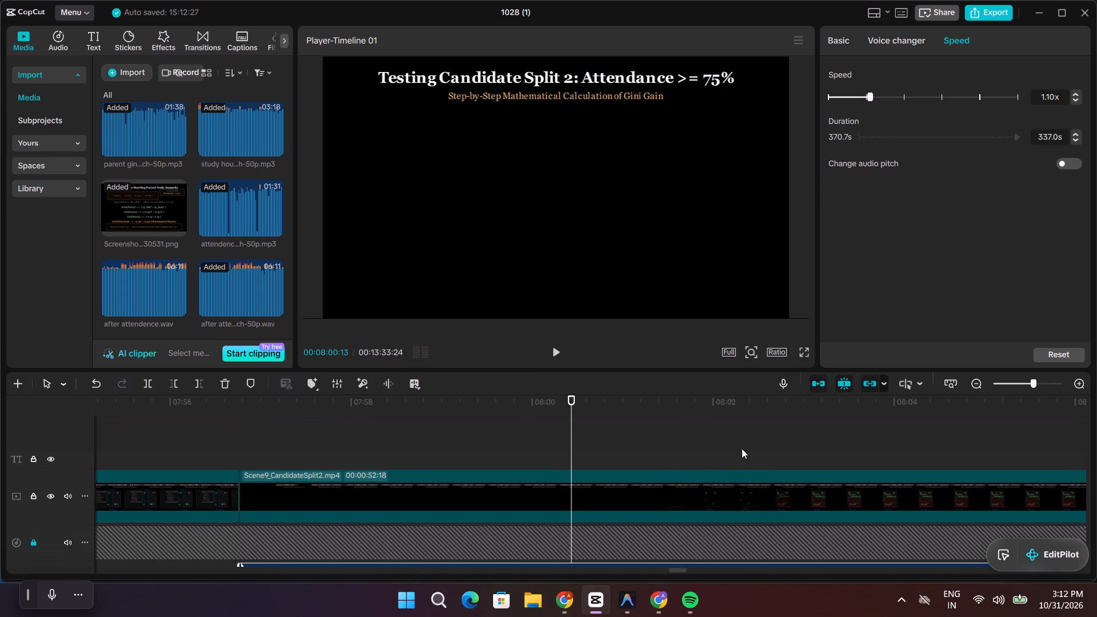
pyautogui.scroll(-4, 736, 450)
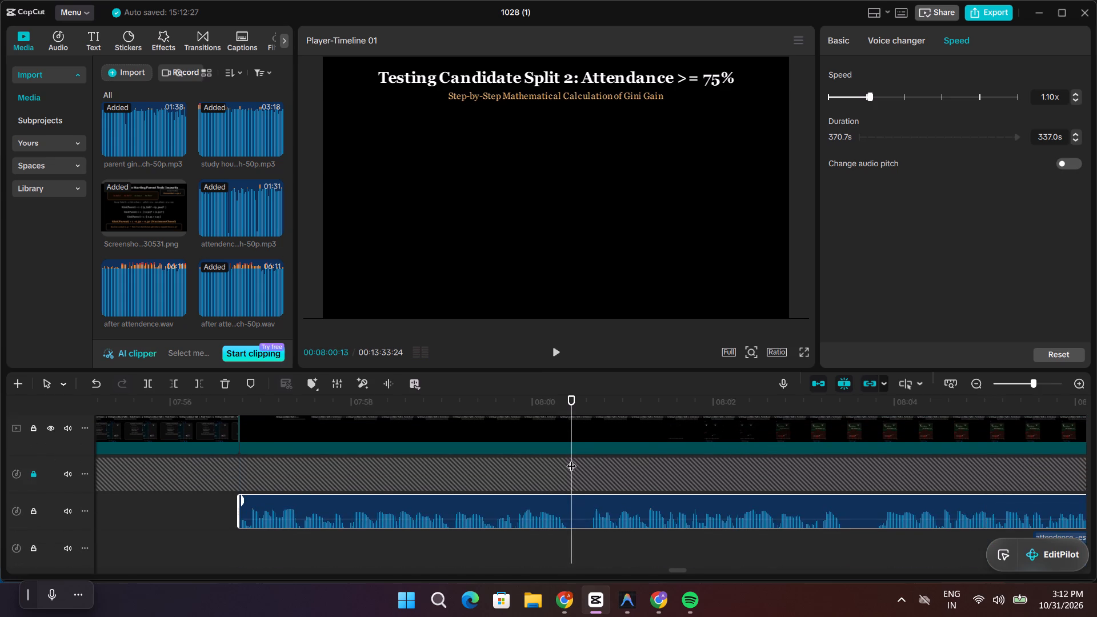
pyautogui.moveTo(571, 464); pyautogui.dragTo(791, 503)
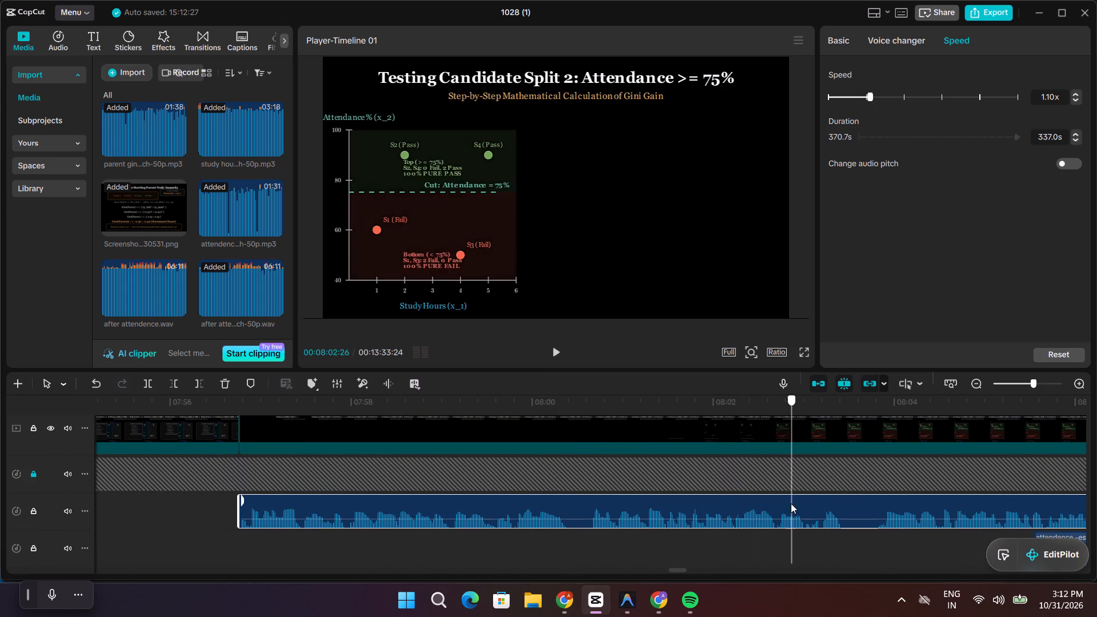
pyautogui.moveTo(791, 503); pyautogui.dragTo(568, 508)
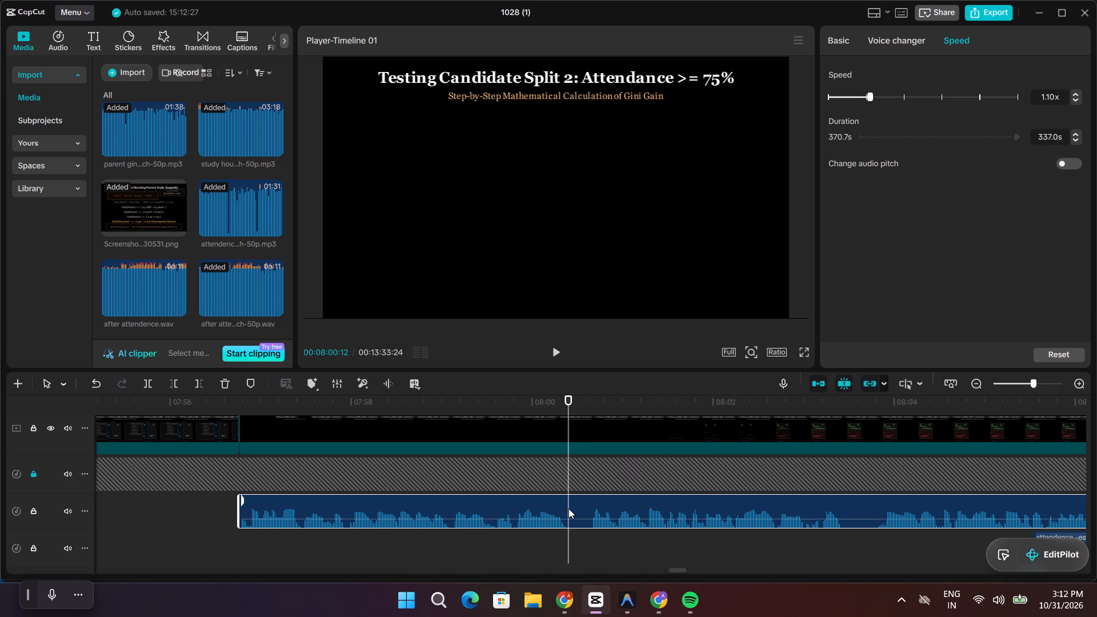
pyautogui.hotkey('ctrl', 'b')
pyautogui.click(575, 507)
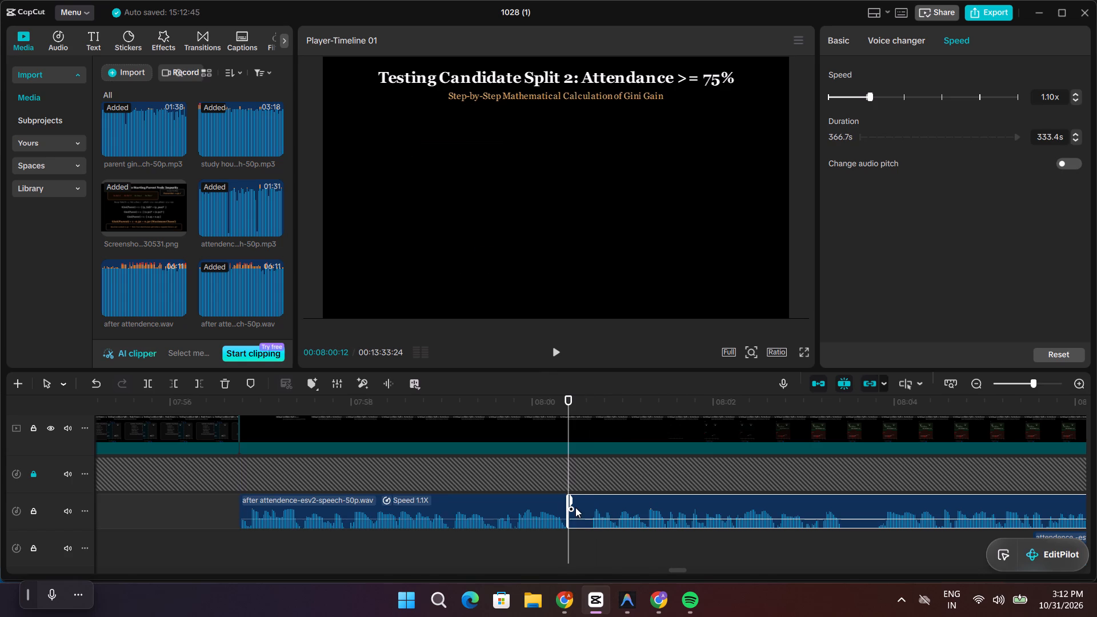
pyautogui.moveTo(569, 525); pyautogui.dragTo(589, 533)
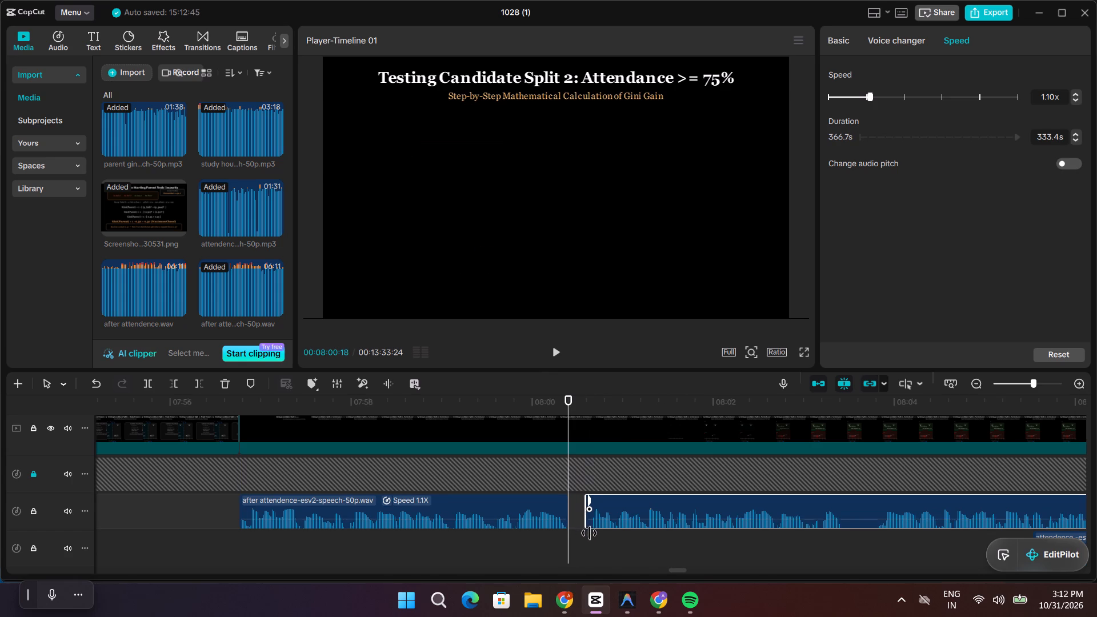
pyautogui.moveTo(589, 533); pyautogui.dragTo(591, 535)
pyautogui.moveTo(639, 526); pyautogui.dragTo(632, 525)
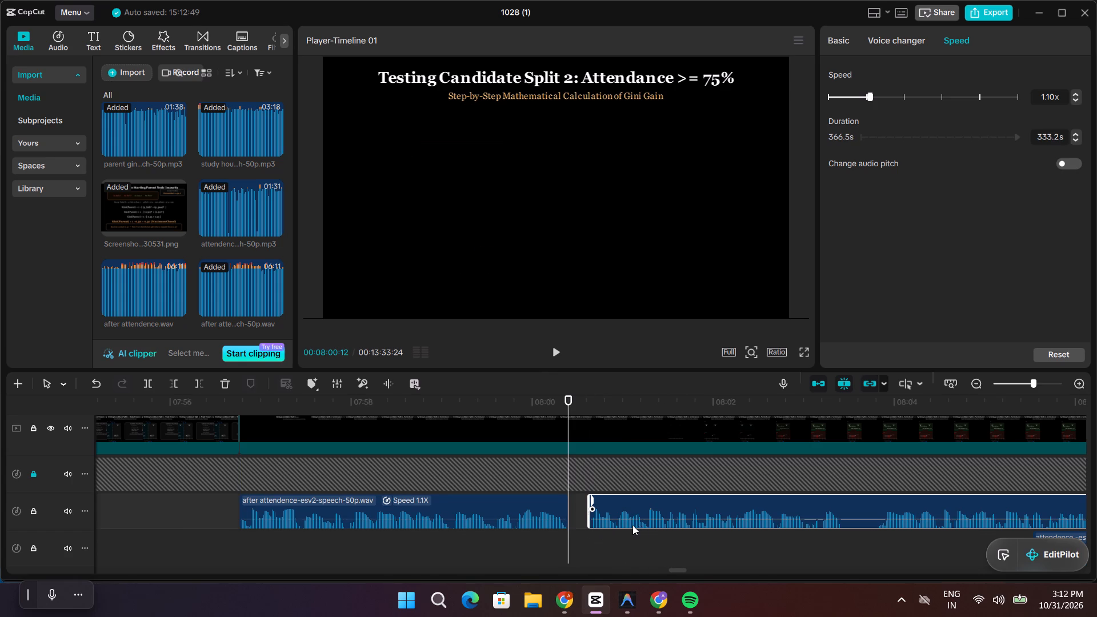
pyautogui.moveTo(632, 525); pyautogui.dragTo(618, 525)
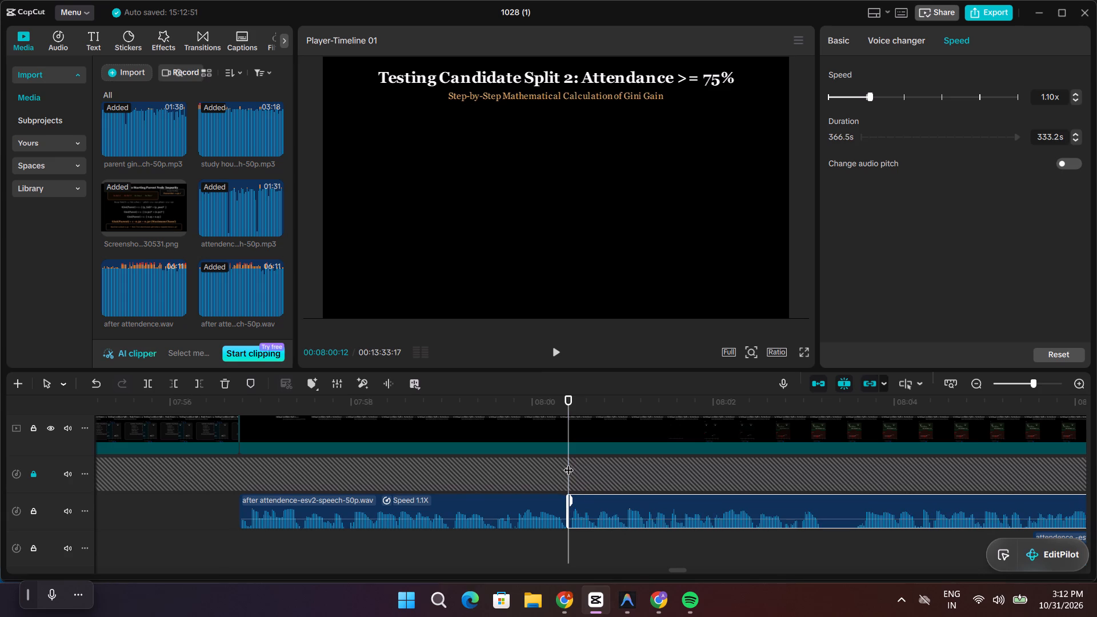
# Split the voice-over at 00:08:03:07, trim the following silence and move the remaining piece back to the cut, on the audio track below.
pyautogui.moveTo(568, 463); pyautogui.dragTo(824, 513)
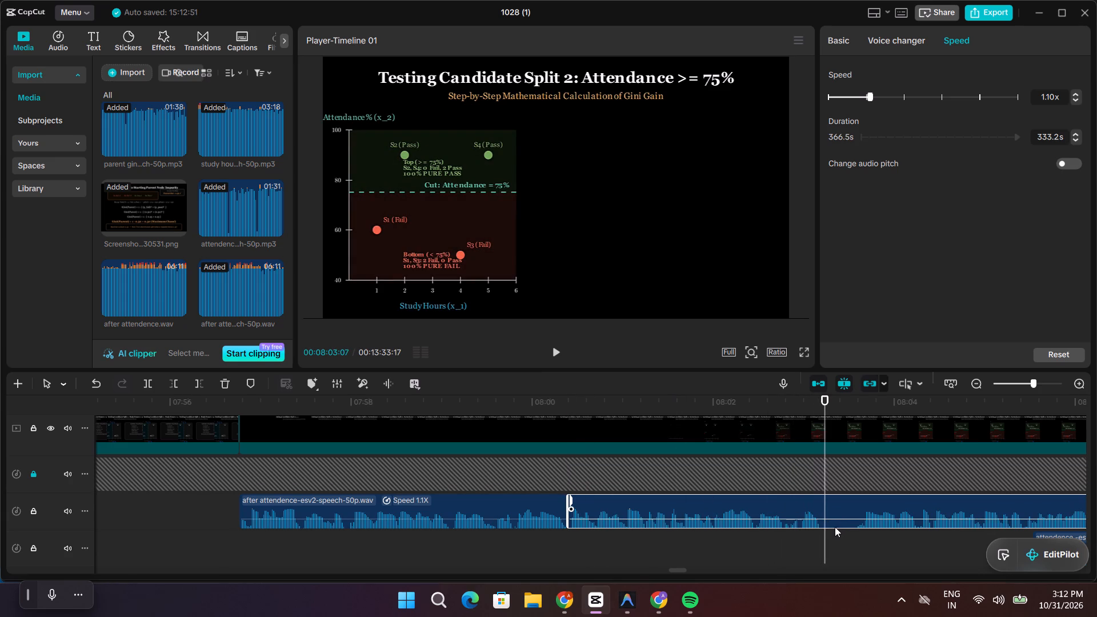
pyautogui.hotkey('ctrl', 'b')
pyautogui.moveTo(824, 524); pyautogui.dragTo(855, 535)
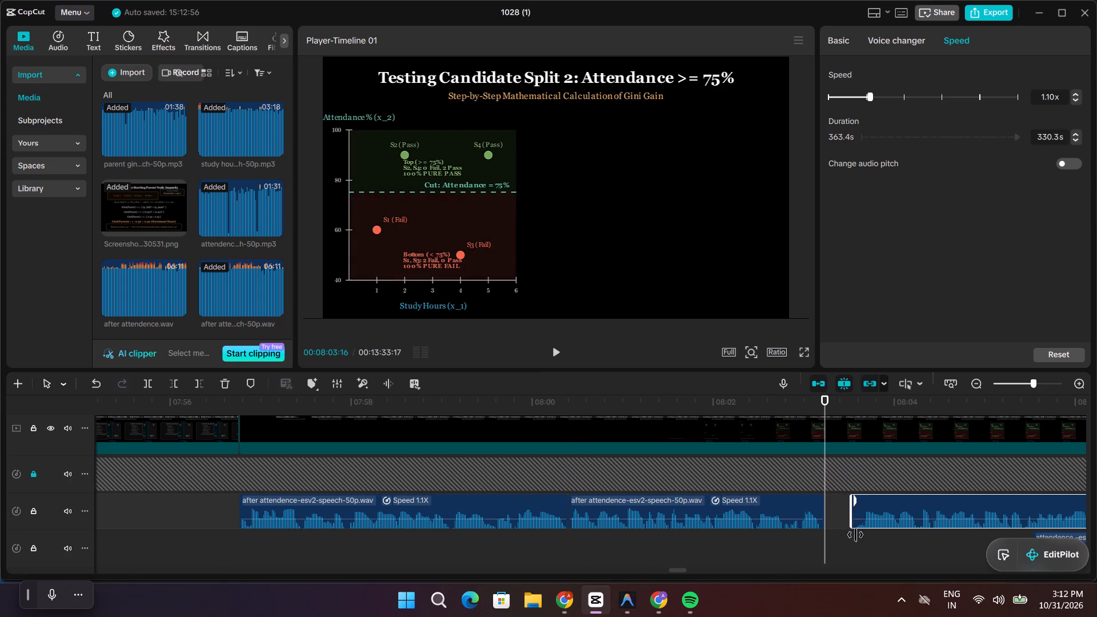
pyautogui.moveTo(855, 535); pyautogui.dragTo(857, 535)
pyautogui.moveTo(868, 526); pyautogui.dragTo(842, 530)
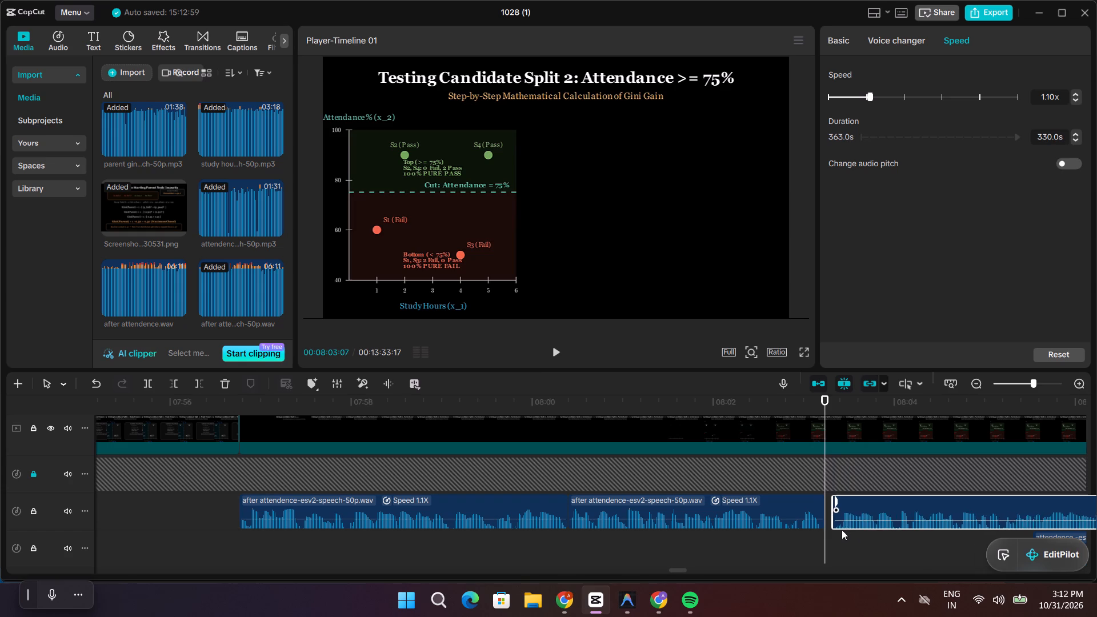
pyautogui.moveTo(842, 530); pyautogui.dragTo(841, 530)
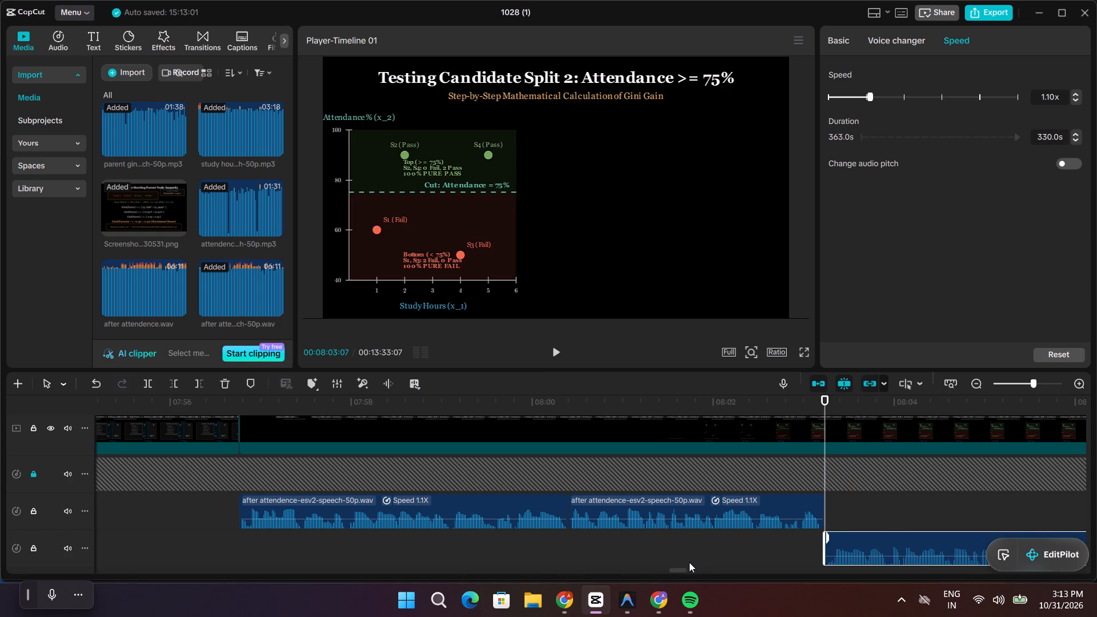
# Split the voice-over at 00:08:07:12, trim the silent start of the remaining piece and move it back against the cut.
pyautogui.moveTo(684, 569); pyautogui.dragTo(688, 569)
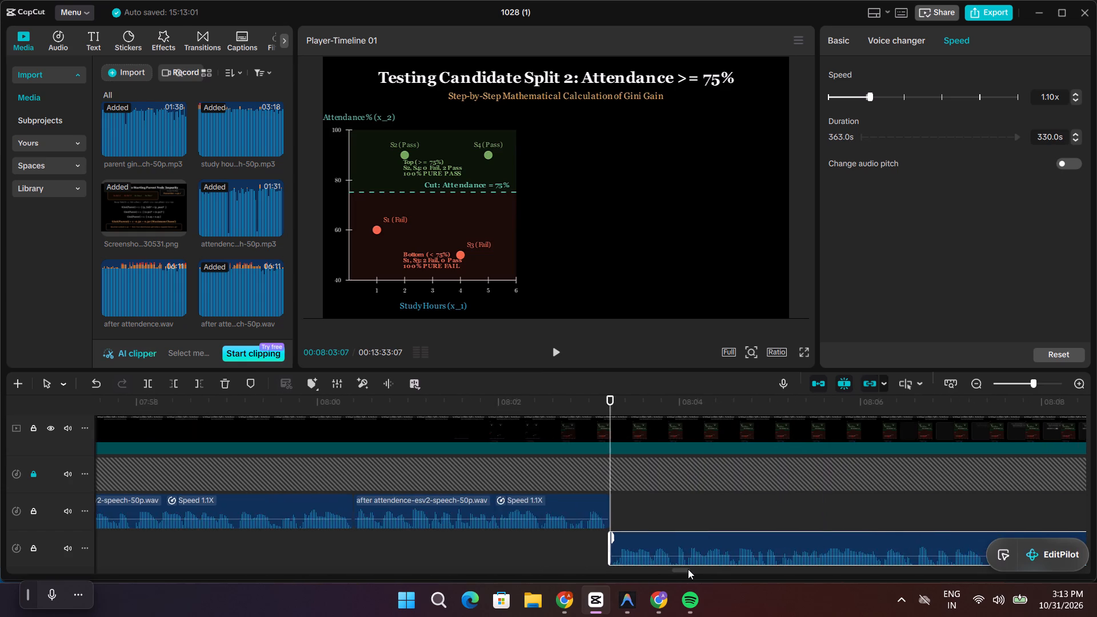
pyautogui.moveTo(688, 569); pyautogui.dragTo(690, 570)
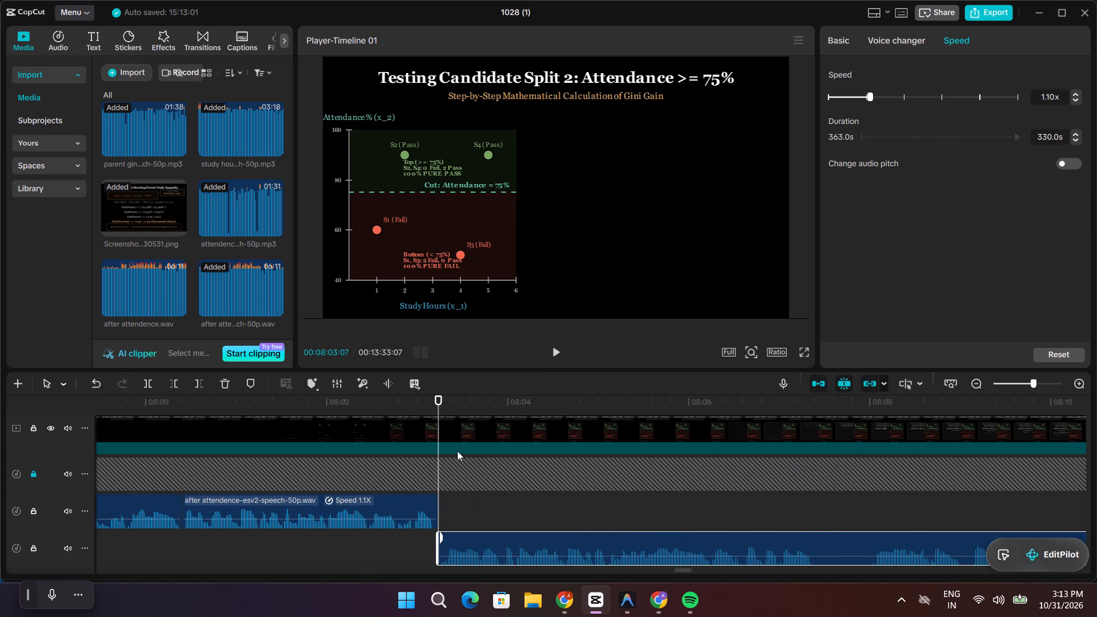
pyautogui.moveTo(439, 460); pyautogui.dragTo(842, 537)
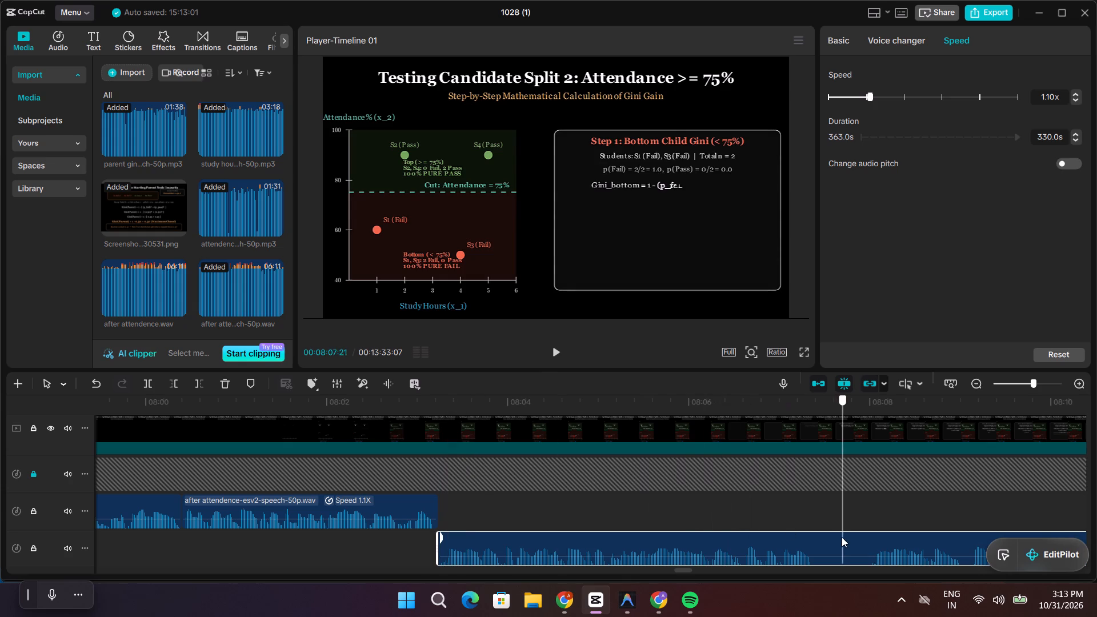
pyautogui.moveTo(842, 537); pyautogui.dragTo(816, 536)
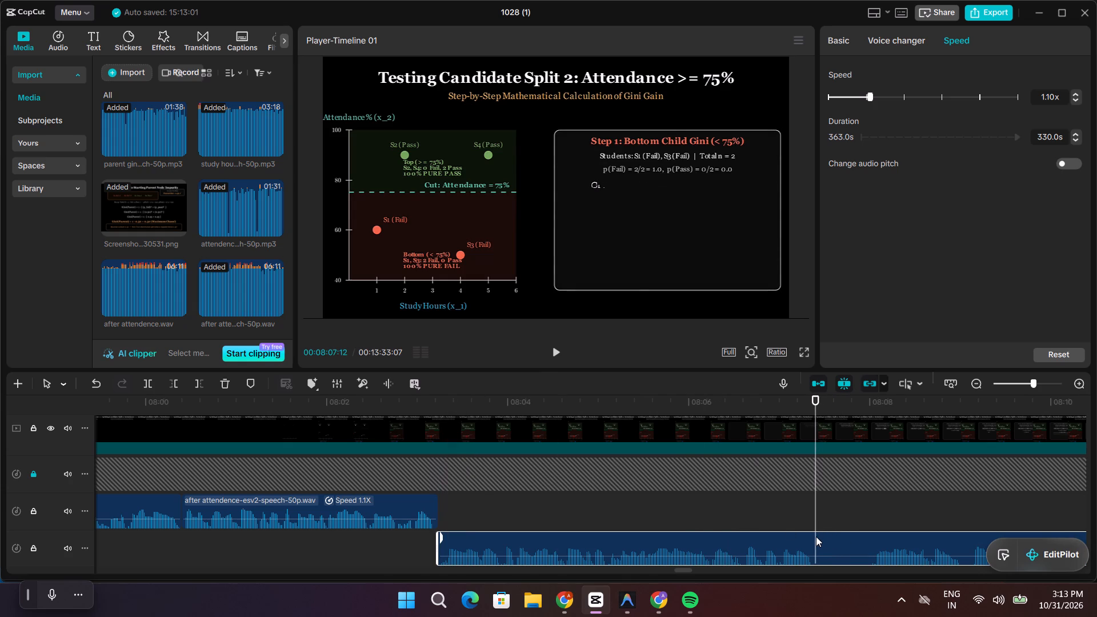
pyautogui.hotkey('ctrl', 'b')
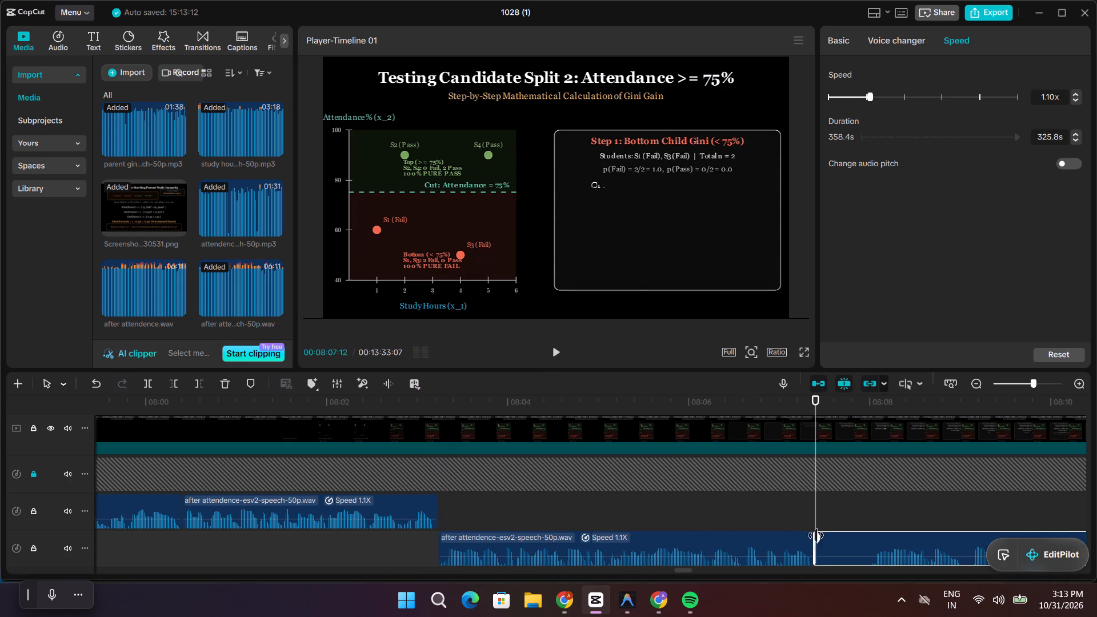
pyautogui.moveTo(816, 558); pyautogui.dragTo(875, 577)
pyautogui.moveTo(886, 563); pyautogui.dragTo(831, 565)
# Remove the pause after 00:08:10:10 by splitting there, trimming the silence and moving the remainder back to the cut; play through the join.
pyautogui.moveTo(817, 507); pyautogui.dragTo(635, 511)
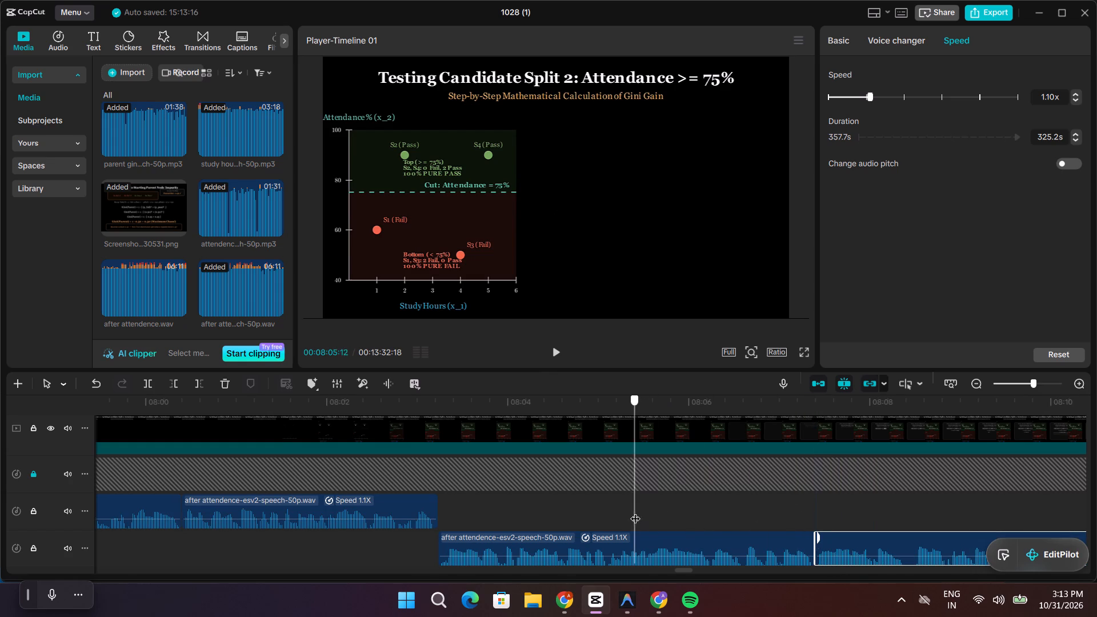
pyautogui.moveTo(635, 511); pyautogui.dragTo(977, 511)
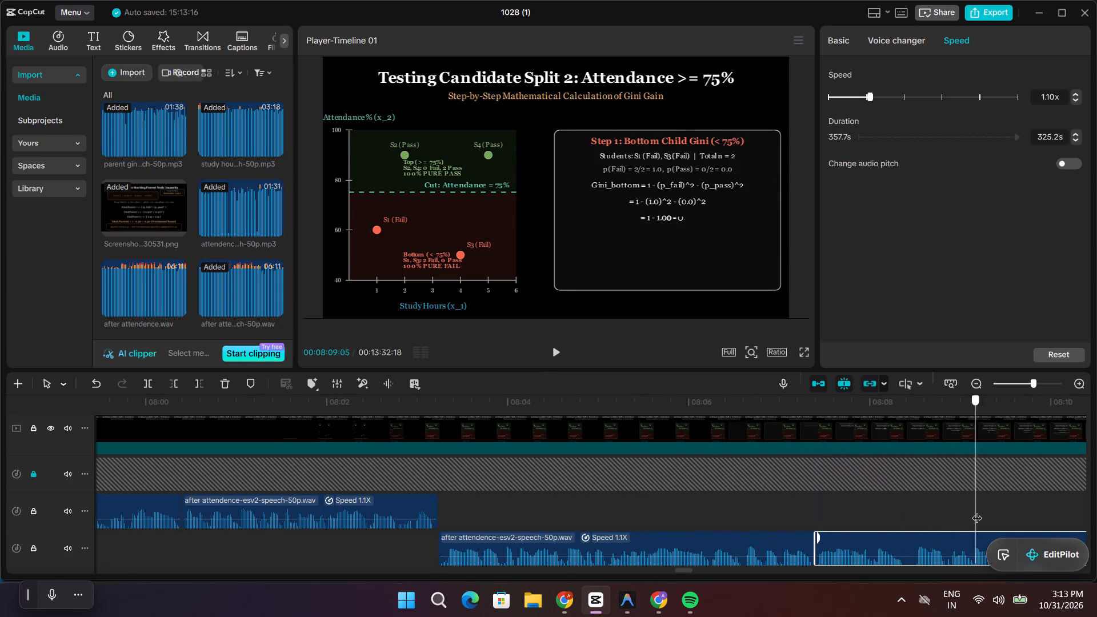
pyautogui.moveTo(977, 511); pyautogui.dragTo(867, 530)
pyautogui.hotkey('ctrl', 'b')
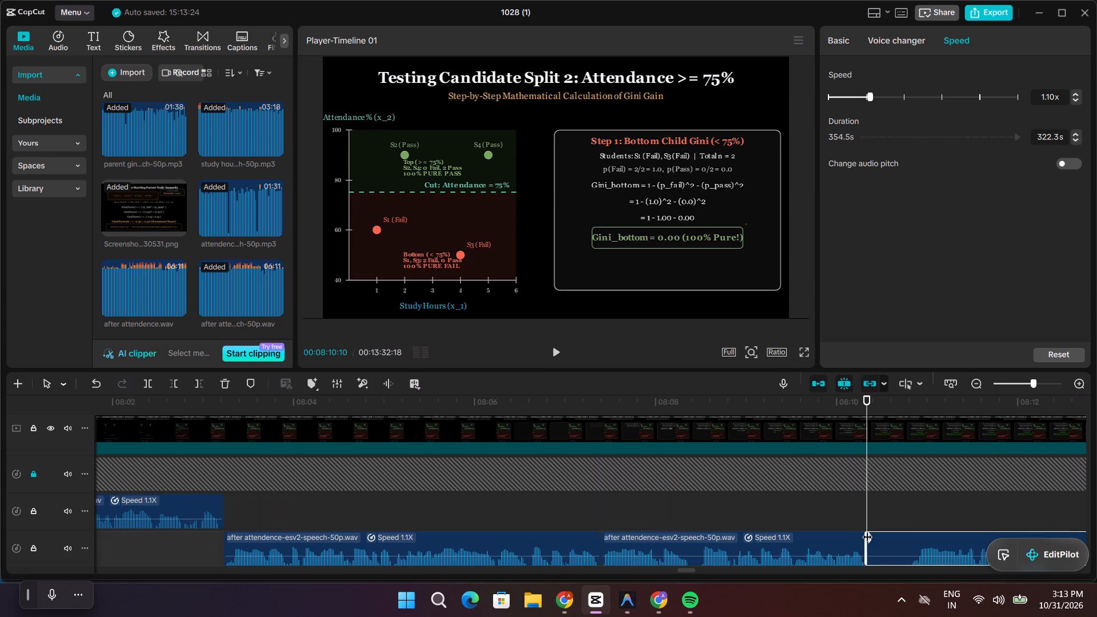
pyautogui.moveTo(866, 558); pyautogui.dragTo(909, 570)
pyautogui.moveTo(909, 570); pyautogui.dragTo(911, 571)
pyautogui.moveTo(923, 563); pyautogui.dragTo(883, 567)
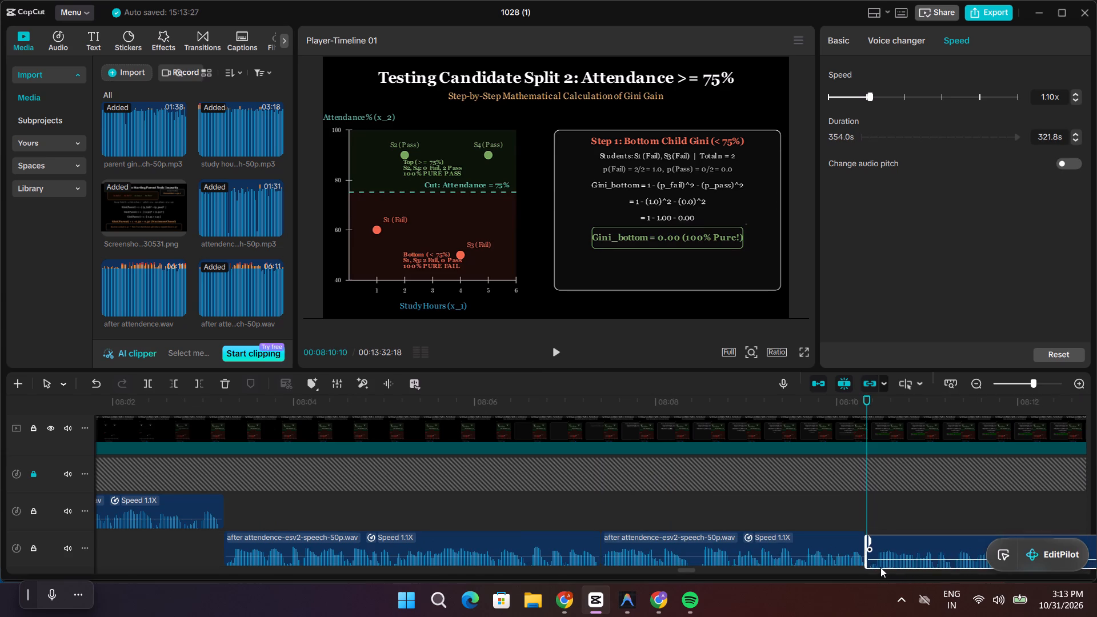
pyautogui.moveTo(865, 471); pyautogui.dragTo(683, 484)
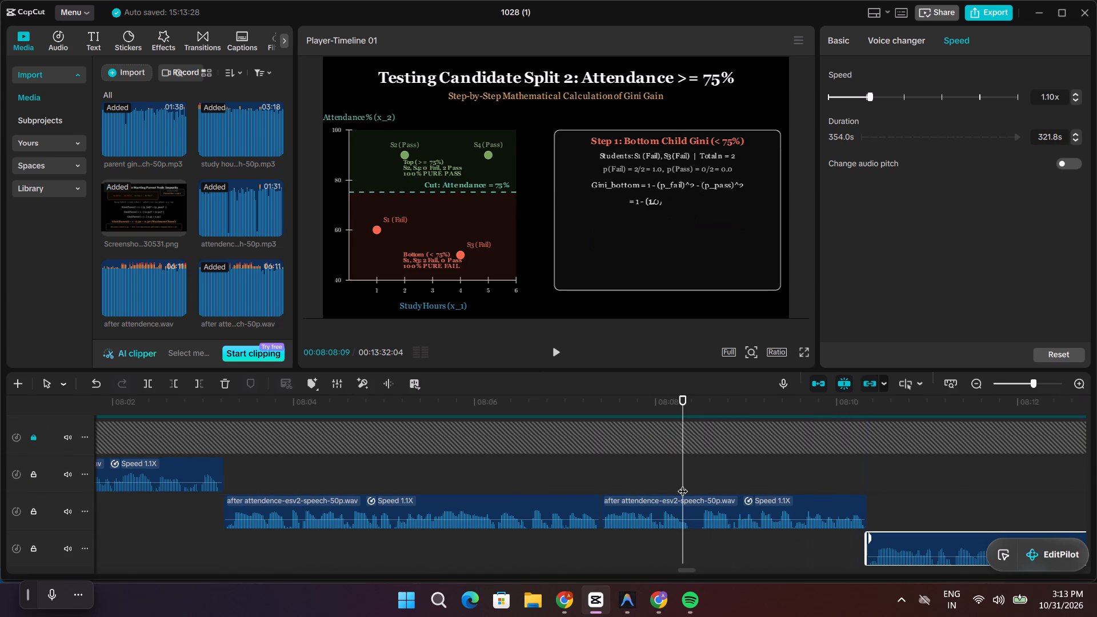
pyautogui.press('space')
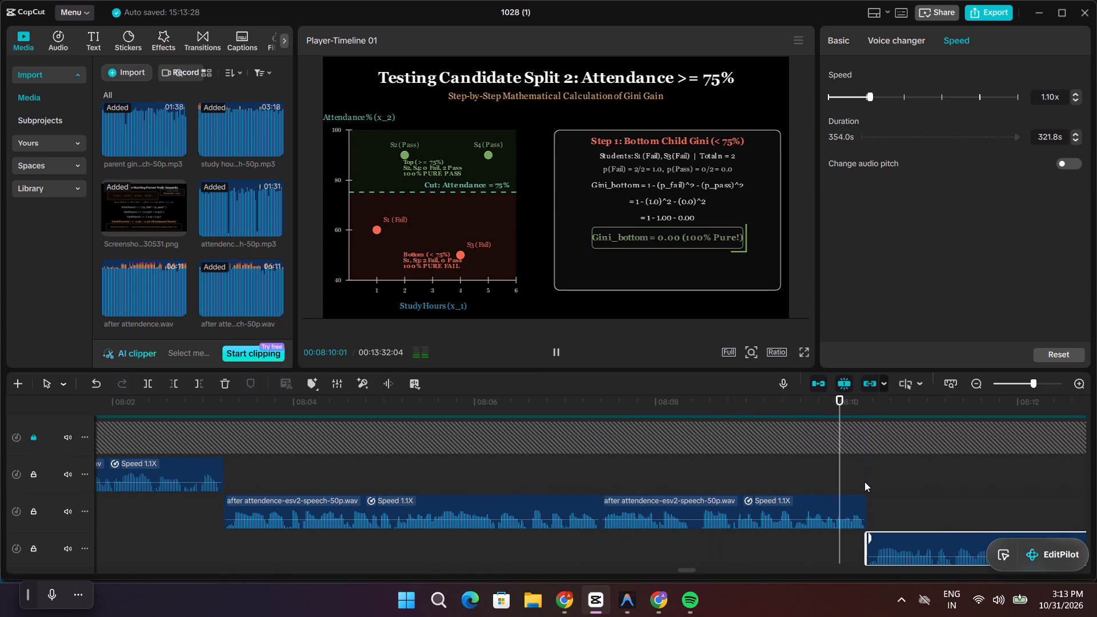
# Stop playback and delete the two old attendence mp3 clips lying under the voice-over between about 08:05 and 08:16.
pyautogui.press('space')
pyautogui.scroll(5, 864, 482)
pyautogui.scroll(-6, 867, 482)
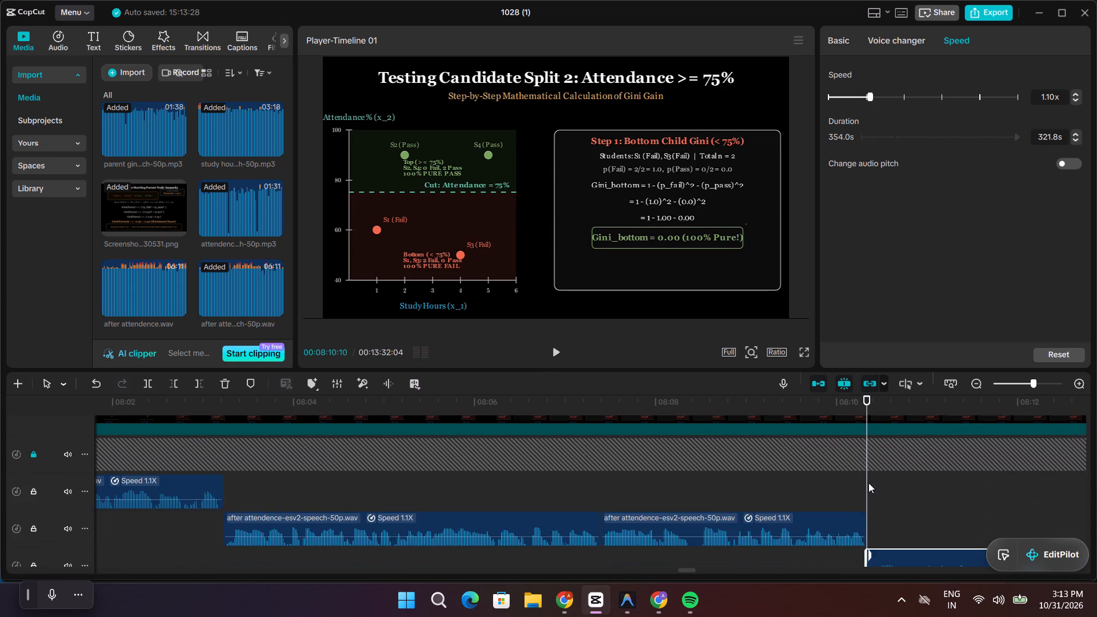
pyautogui.scroll(-3, 870, 483)
pyautogui.click(771, 531)
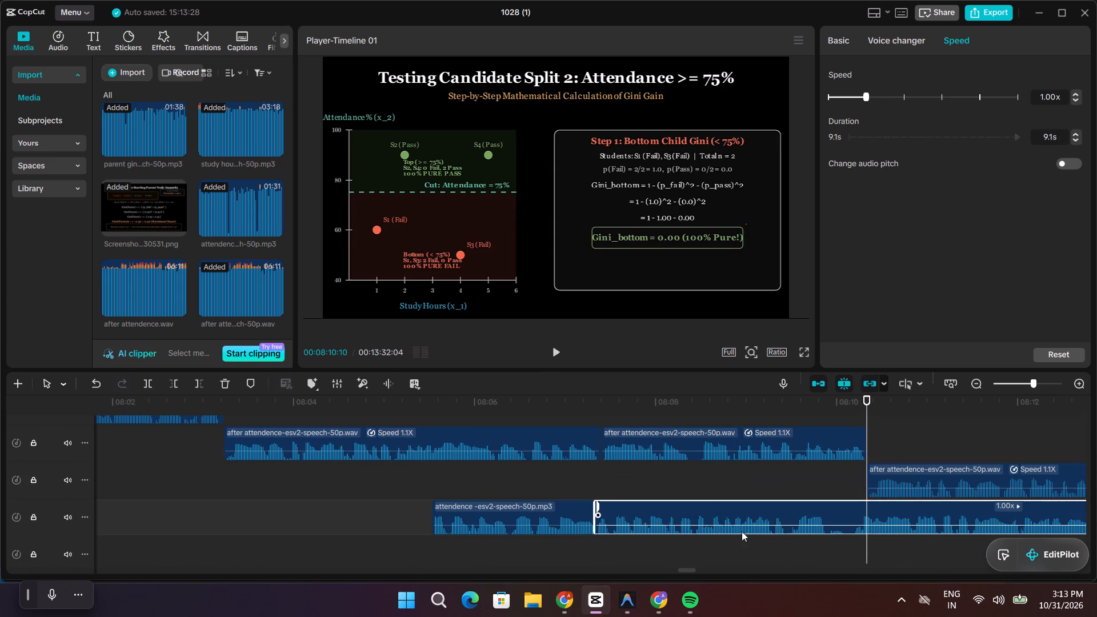
pyautogui.click(527, 524)
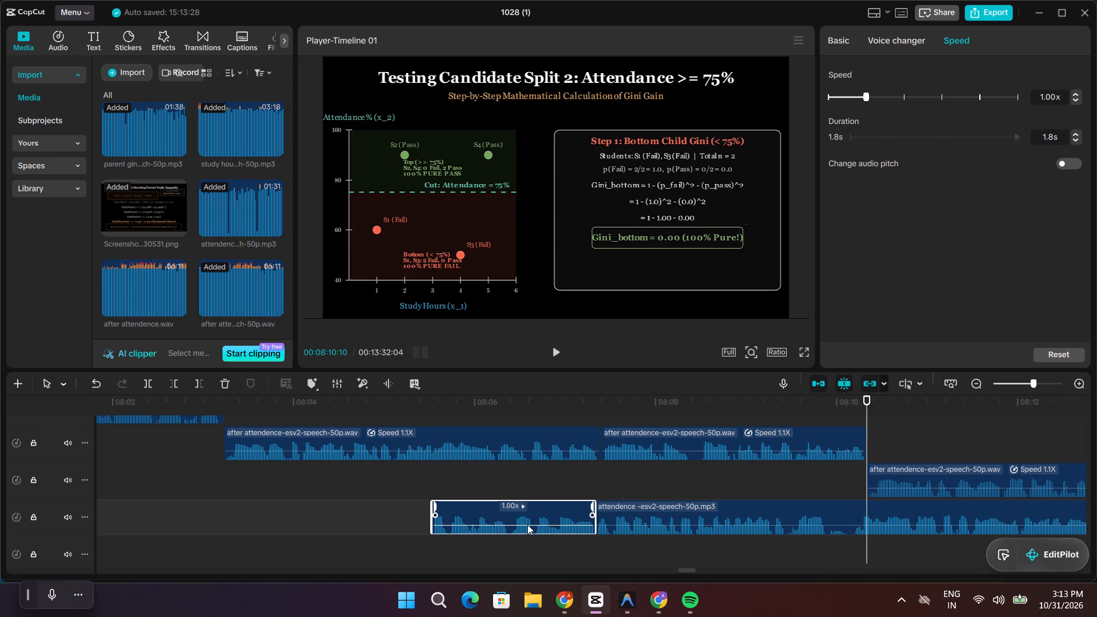
pyautogui.press('BackSpace')
pyautogui.click(658, 523)
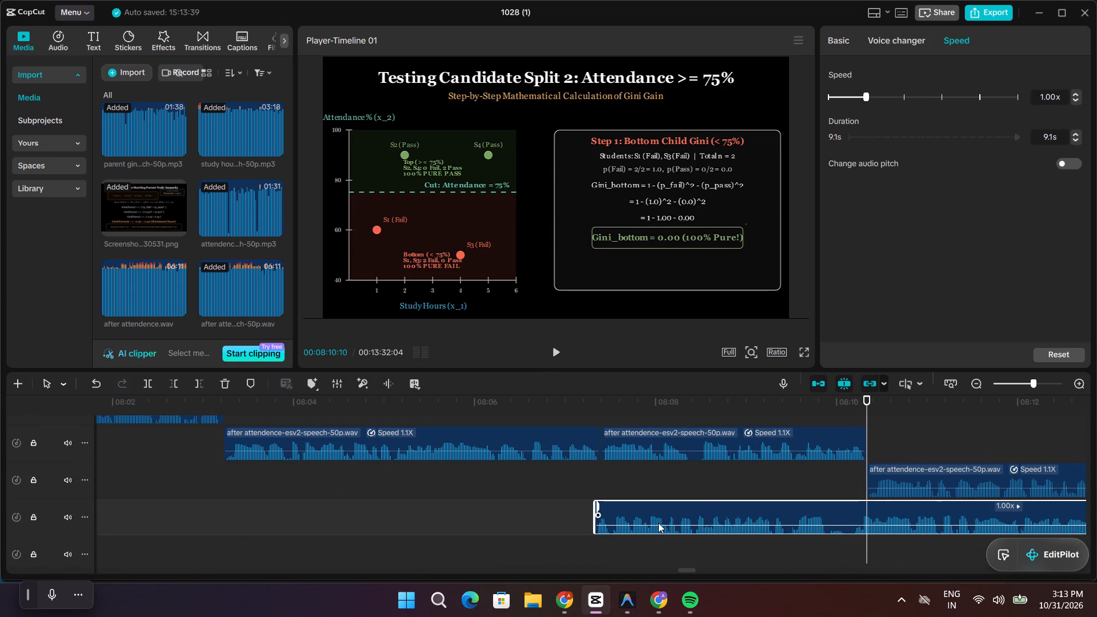
pyautogui.press('BackSpace')
# Examine the timeline from 08:10 onward, comparing the remaining voice-over with the scene clips and the old attendence clips on lower tracks.
pyautogui.moveTo(863, 532); pyautogui.dragTo(1022, 559)
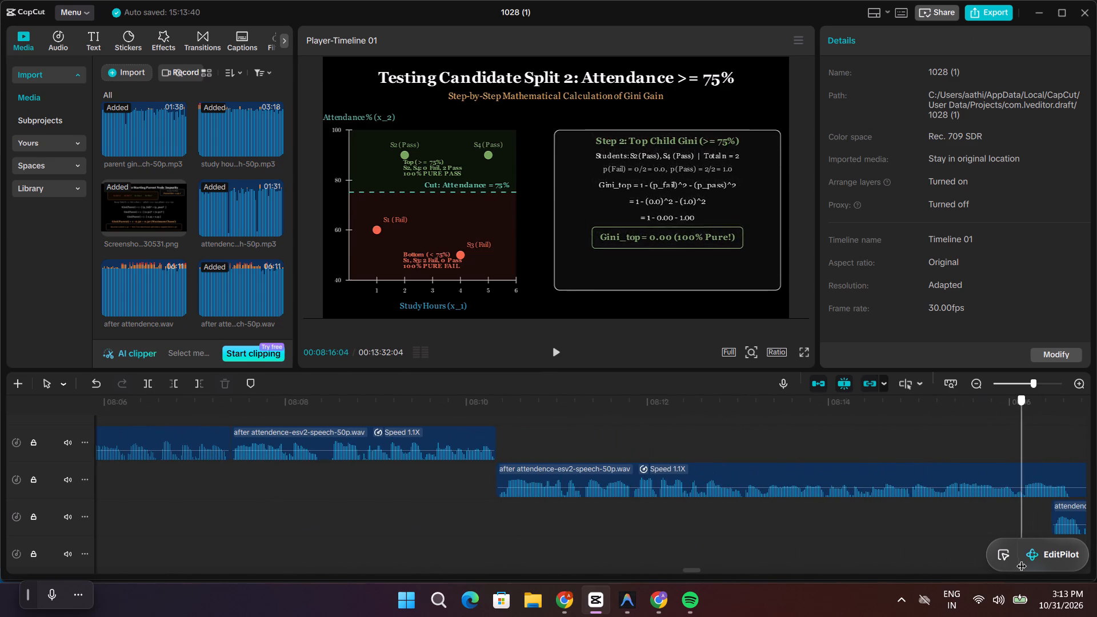
pyautogui.moveTo(1022, 559); pyautogui.dragTo(1096, 574)
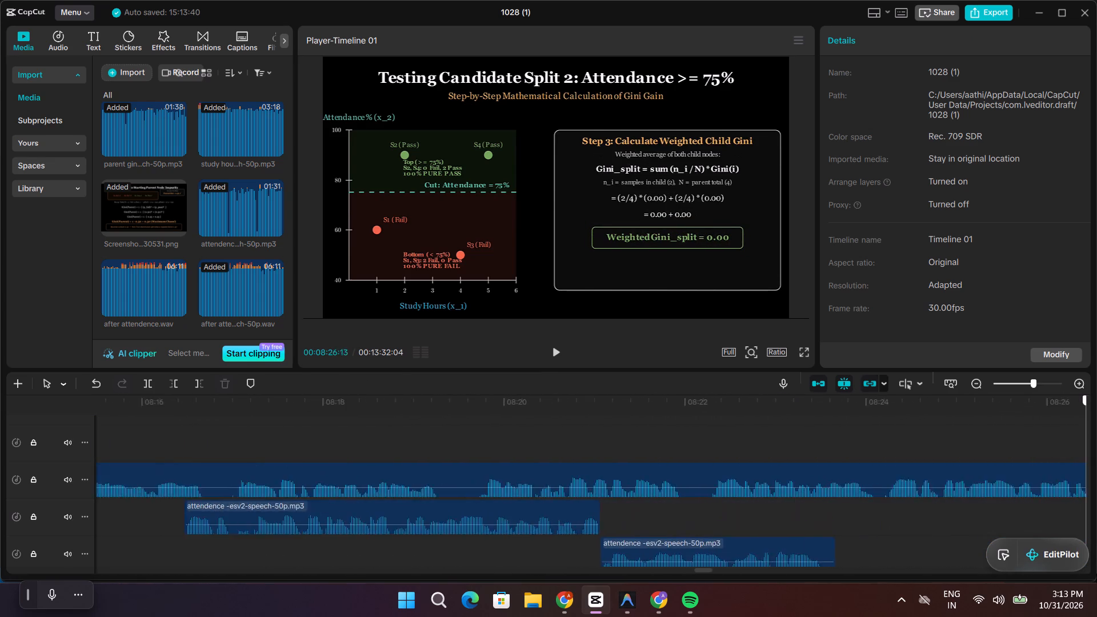
pyautogui.moveTo(1096, 574); pyautogui.dragTo(1082, 574)
pyautogui.keyDown('ctrl'); pyautogui.scroll(-17, 777, 517); pyautogui.keyUp('ctrl')
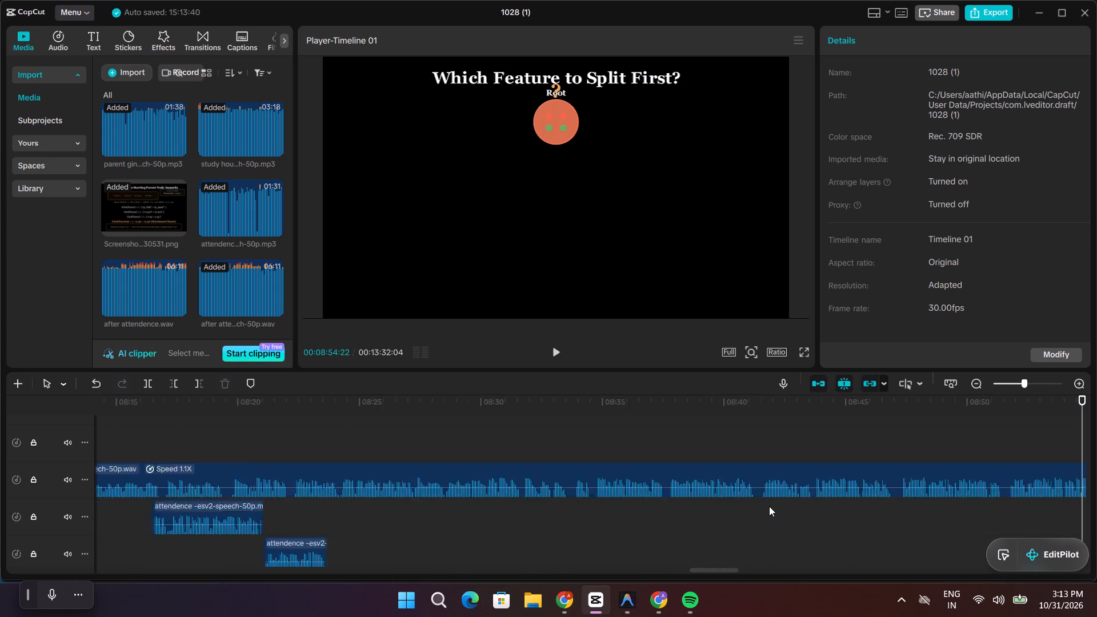
pyautogui.keyDown('ctrl'); pyautogui.scroll(-16, 769, 506); pyautogui.keyUp('ctrl')
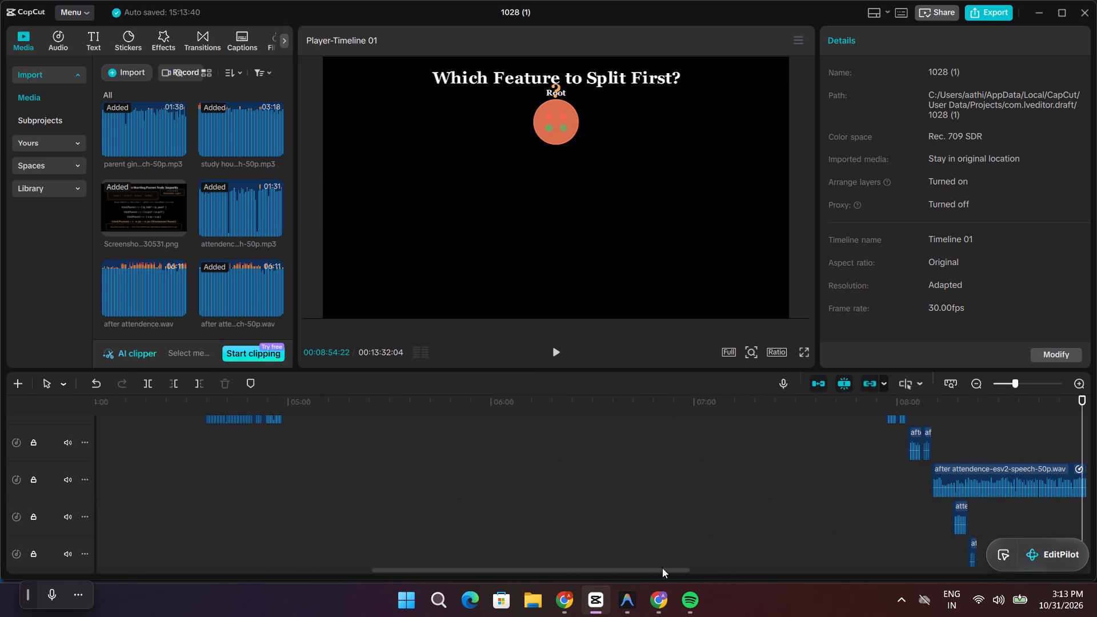
pyautogui.moveTo(662, 568); pyautogui.dragTo(752, 586)
pyautogui.scroll(10, 758, 519)
pyautogui.scroll(-2, 758, 519)
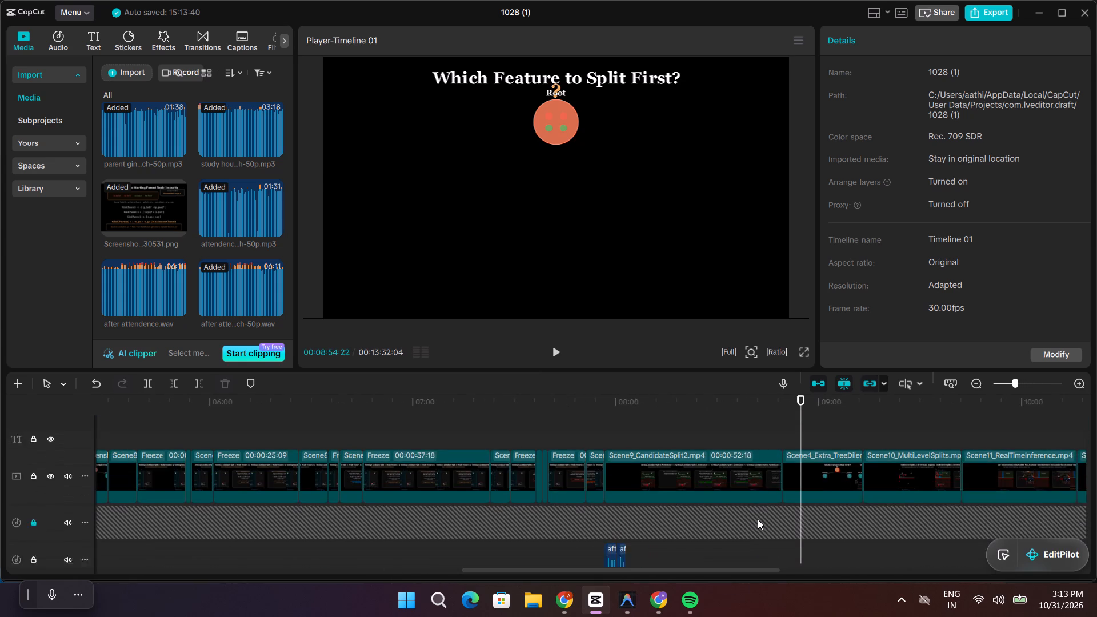
pyautogui.scroll(-4, 758, 519)
pyautogui.keyDown('ctrl'); pyautogui.scroll(-20, 759, 512); pyautogui.keyUp('ctrl')
pyautogui.keyDown('ctrl'); pyautogui.scroll(-10, 759, 512); pyautogui.keyUp('ctrl')
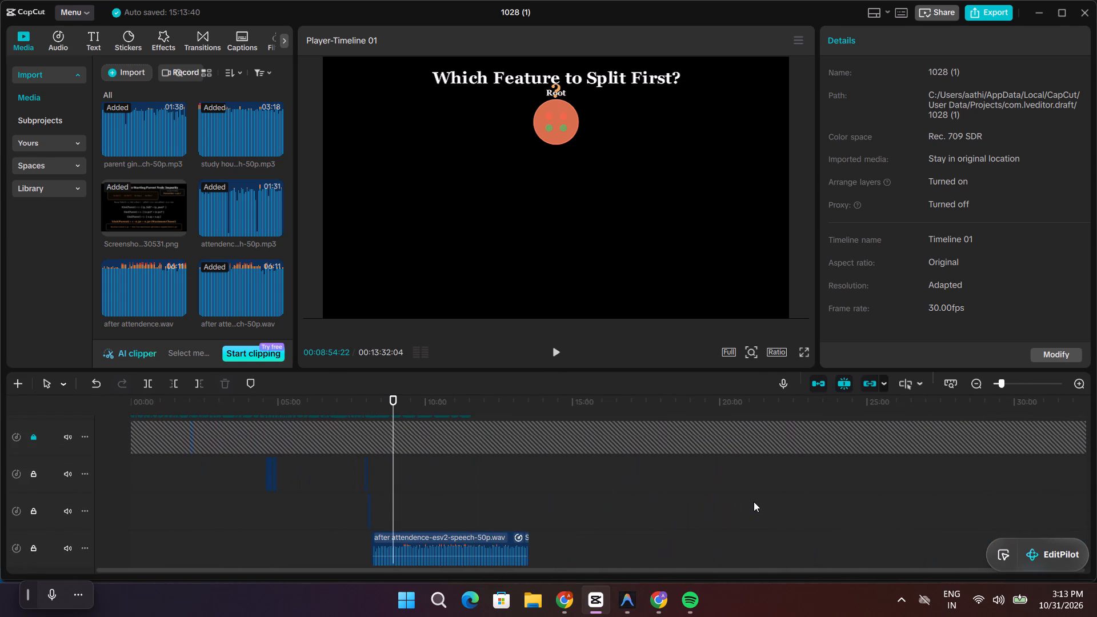
pyautogui.scroll(4, 376, 524)
pyautogui.scroll(-1, 376, 524)
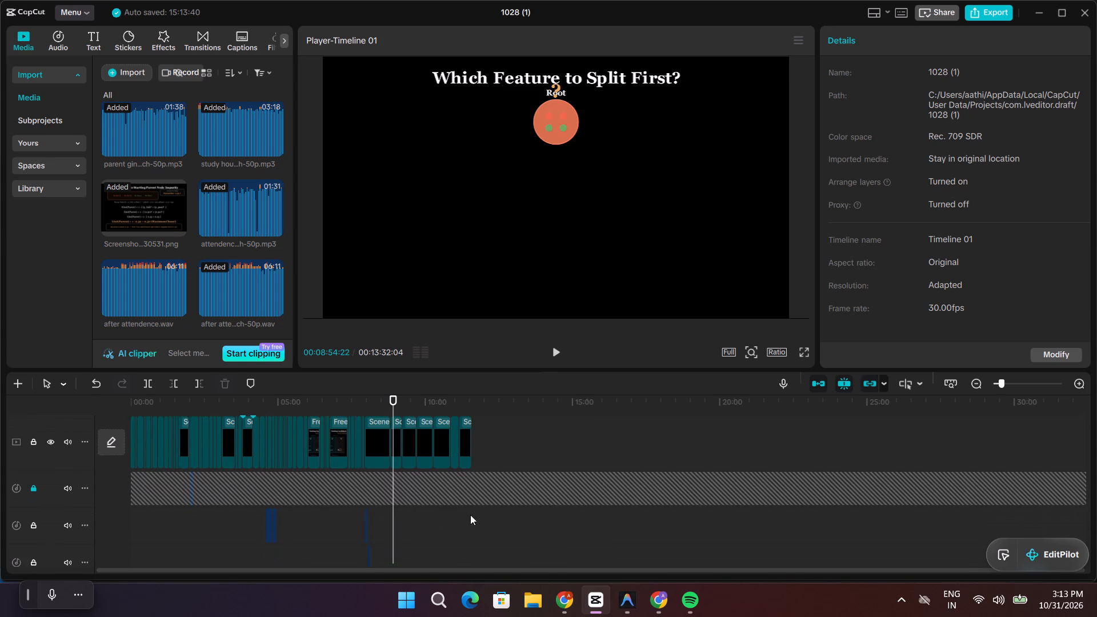
pyautogui.scroll(-13, 461, 515)
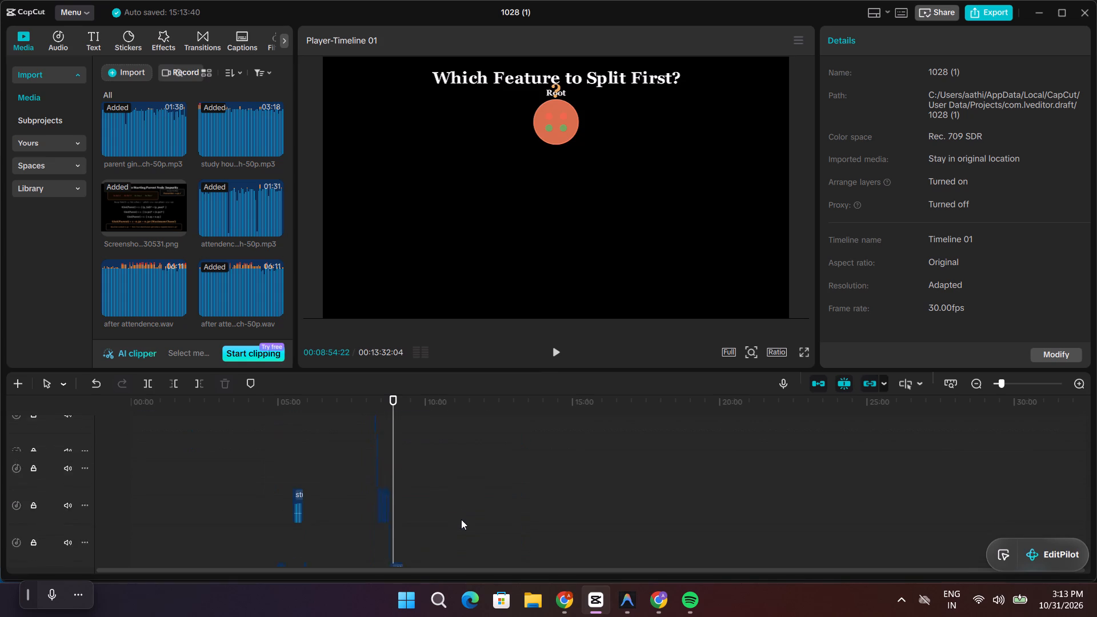
pyautogui.scroll(-2, 449, 523)
pyautogui.scroll(1, 449, 523)
pyautogui.scroll(-1, 449, 523)
pyautogui.scroll(7, 449, 523)
pyautogui.keyDown('ctrl'); pyautogui.scroll(9, 449, 523); pyautogui.keyUp('ctrl')
pyautogui.keyDown('ctrl'); pyautogui.scroll(20, 449, 523); pyautogui.keyUp('ctrl')
pyautogui.keyDown('ctrl'); pyautogui.scroll(20, 449, 523); pyautogui.keyUp('ctrl')
pyautogui.keyDown('ctrl'); pyautogui.scroll(11, 449, 523); pyautogui.keyUp('ctrl')
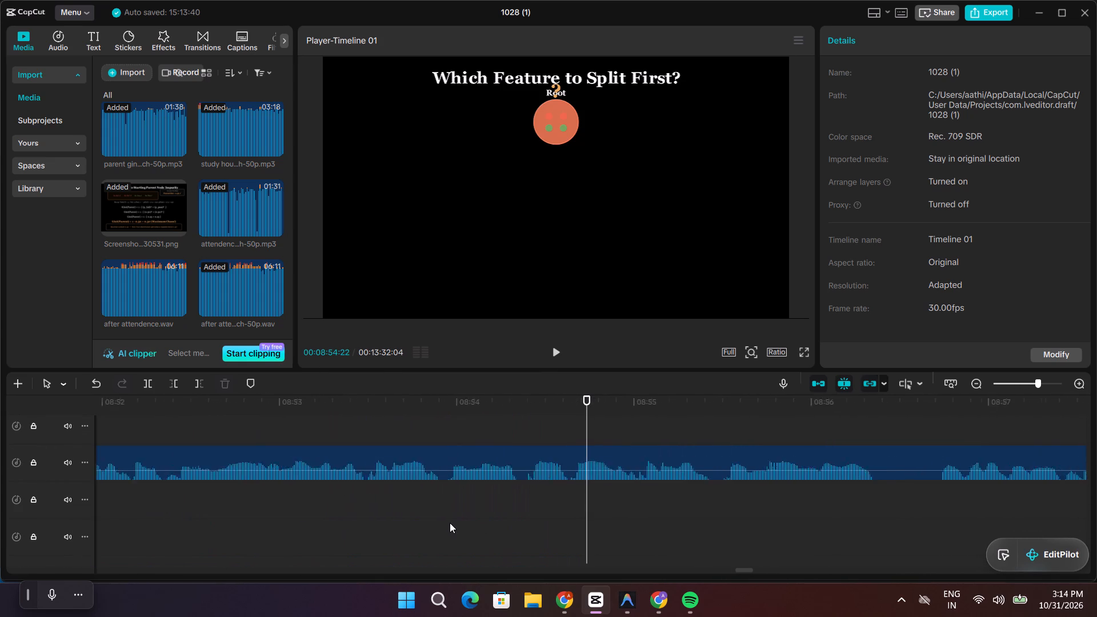
pyautogui.keyDown('ctrl'); pyautogui.scroll(9, 450, 523); pyautogui.keyUp('ctrl')
pyautogui.scroll(16, 542, 423)
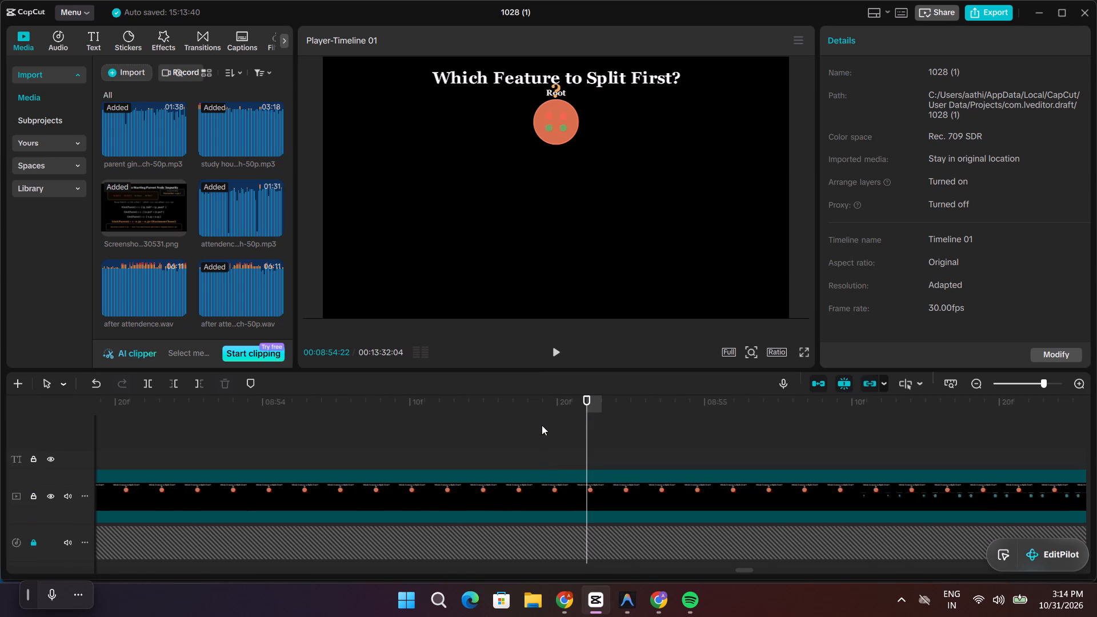
pyautogui.scroll(-18, 560, 437)
pyautogui.keyDown('ctrl'); pyautogui.scroll(-6, 560, 447); pyautogui.keyUp('ctrl')
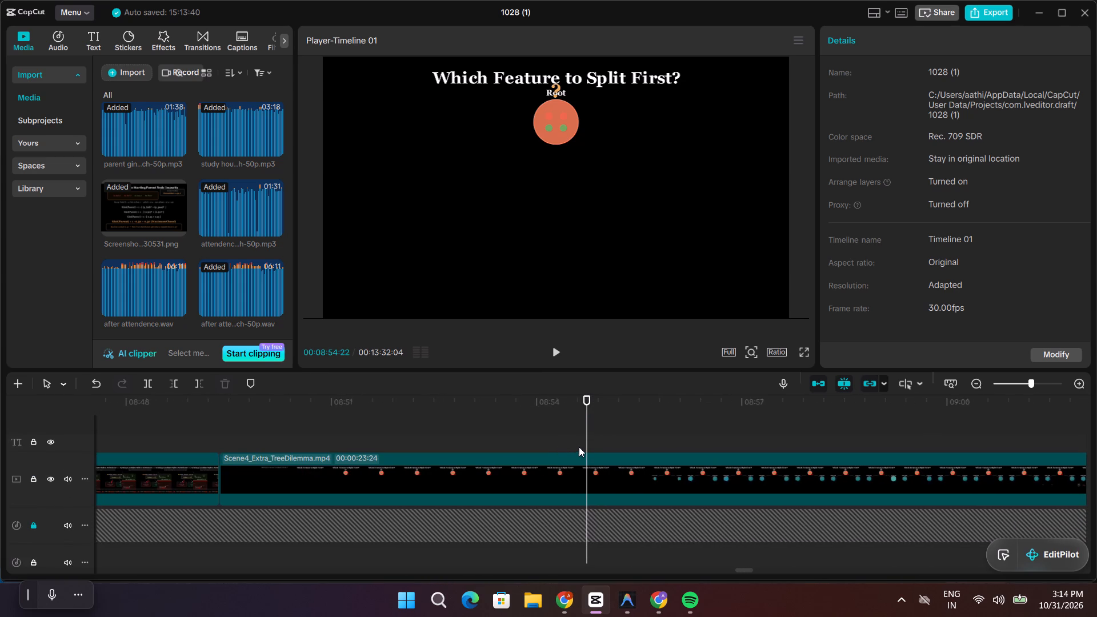
pyautogui.scroll(-5, 579, 447)
pyautogui.moveTo(585, 447); pyautogui.dragTo(189, 451)
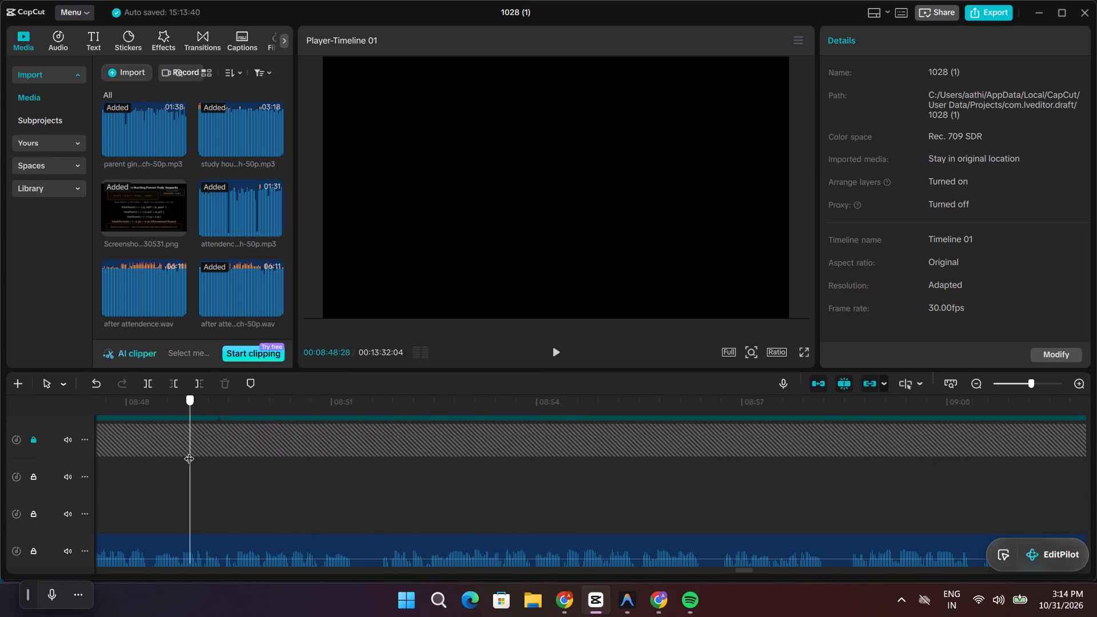
pyautogui.moveTo(189, 451); pyautogui.dragTo(120, 429)
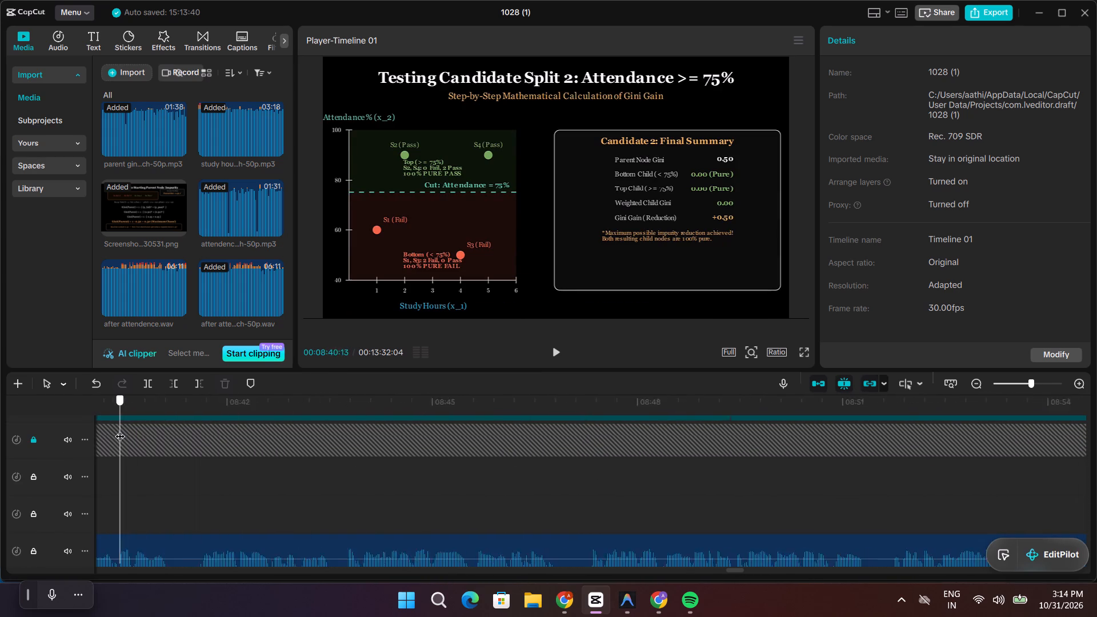
pyautogui.moveTo(120, 429); pyautogui.dragTo(108, 438)
pyautogui.keyDown('ctrl'); pyautogui.scroll(-7, 258, 476); pyautogui.keyUp('ctrl')
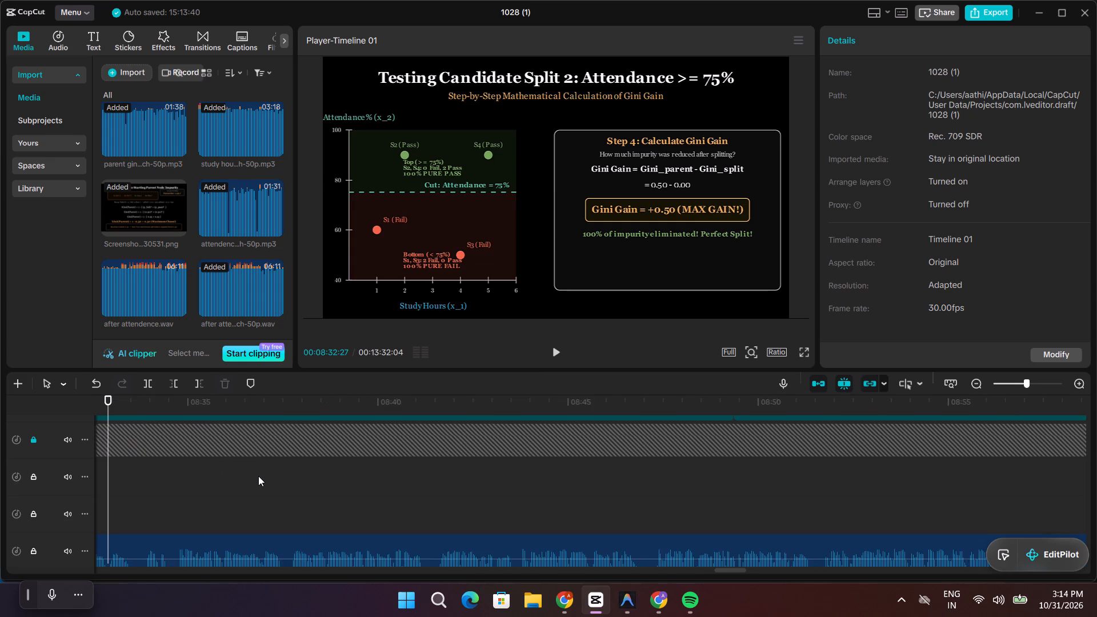
pyautogui.keyDown('ctrl'); pyautogui.scroll(-4, 258, 477); pyautogui.keyUp('ctrl')
pyautogui.scroll(-11, 355, 478)
pyautogui.scroll(3, 327, 475)
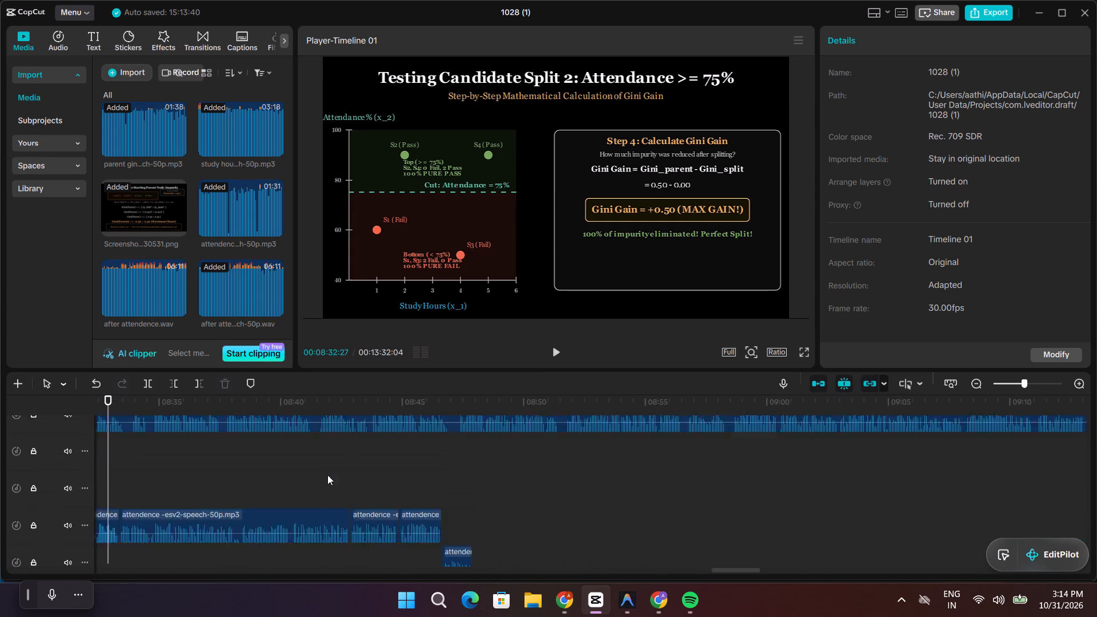
pyautogui.scroll(2, 327, 475)
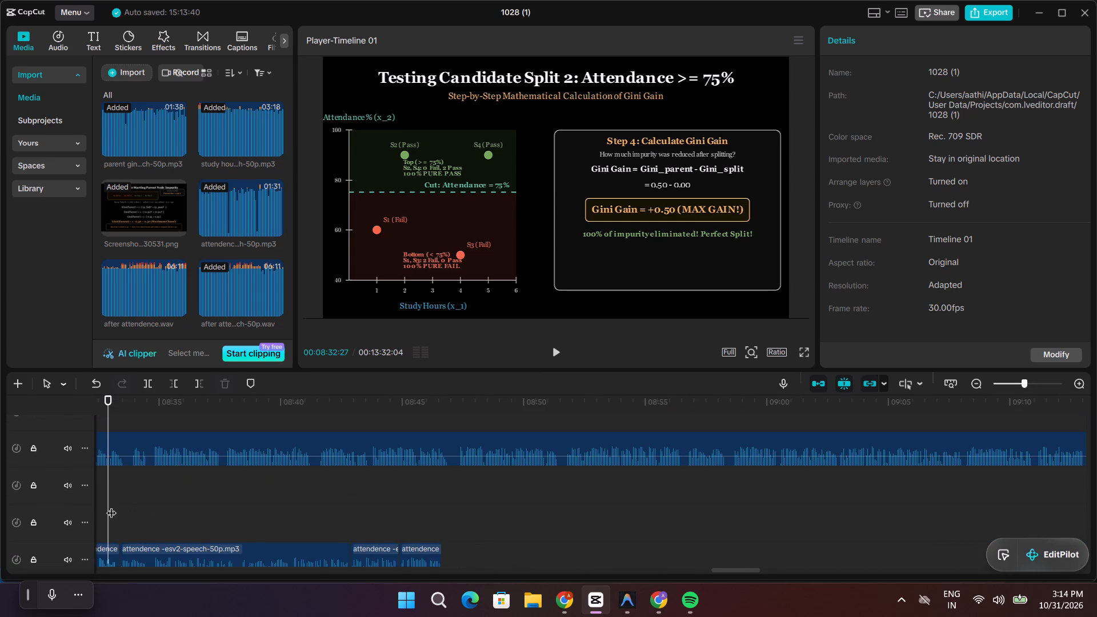
# Delete the four old attendence mp3 clips under the voice-over between about 08:16 and 08:32.
pyautogui.moveTo(109, 506); pyautogui.dragTo(241, 540)
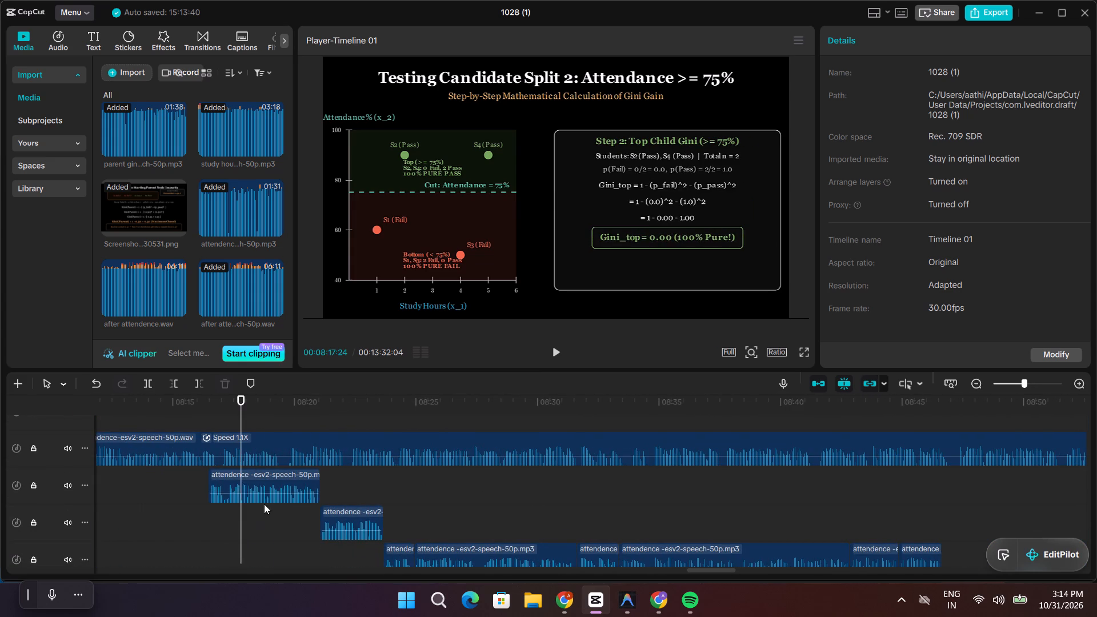
pyautogui.click(278, 495)
pyautogui.click(284, 500)
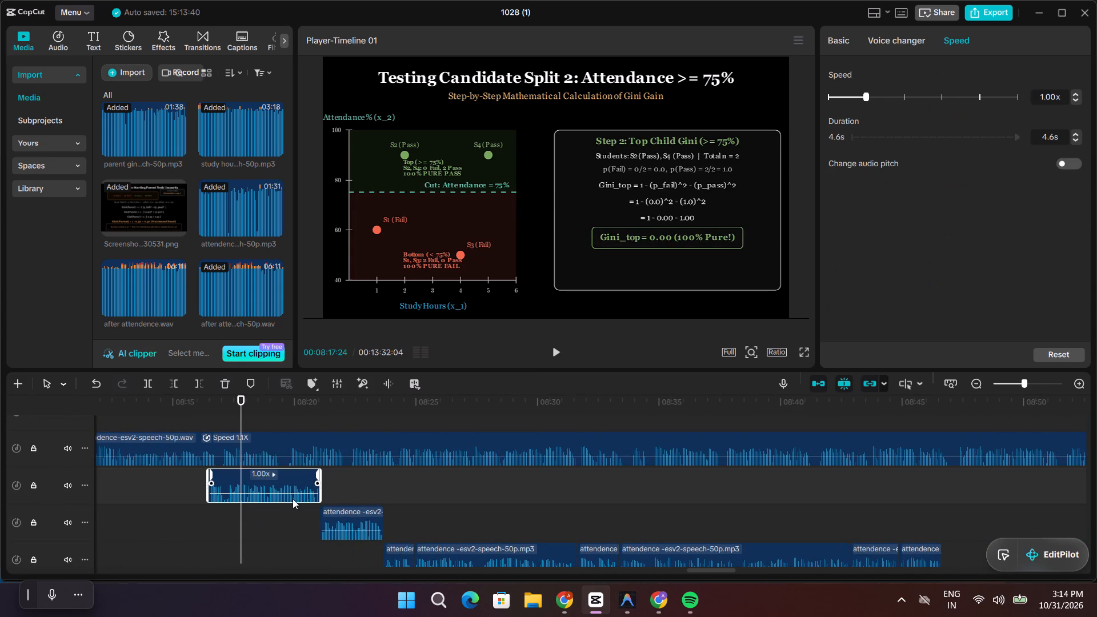
pyautogui.press('BackSpace')
pyautogui.click(354, 495)
pyautogui.press('BackSpace')
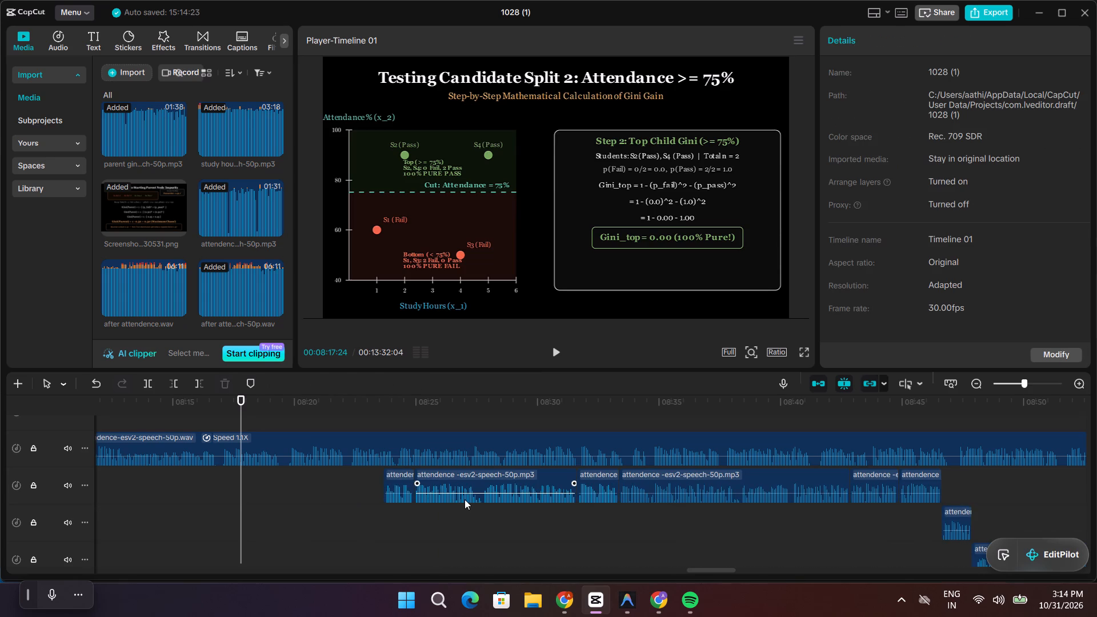
pyautogui.click(465, 499)
pyautogui.press('BackSpace')
pyautogui.click(390, 493)
pyautogui.press('BackSpace')
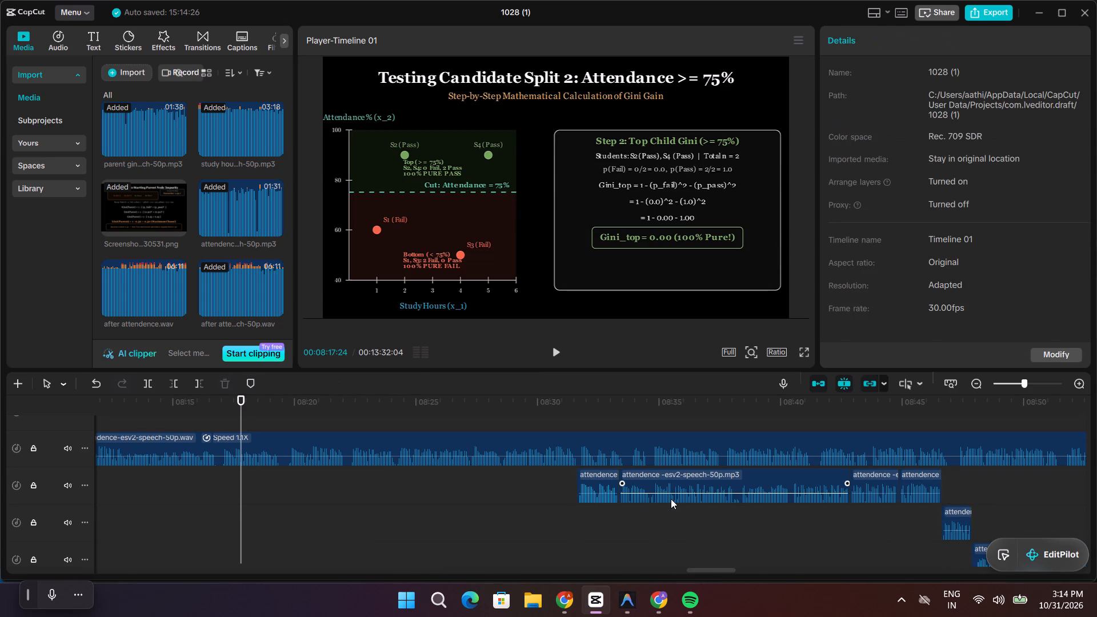
# Delete the four old attendence mp3 clips under the voice-over between about 08:32 and 08:46.
pyautogui.click(671, 499)
pyautogui.press('BackSpace')
pyautogui.click(609, 493)
pyautogui.press('BackSpace')
pyautogui.click(871, 493)
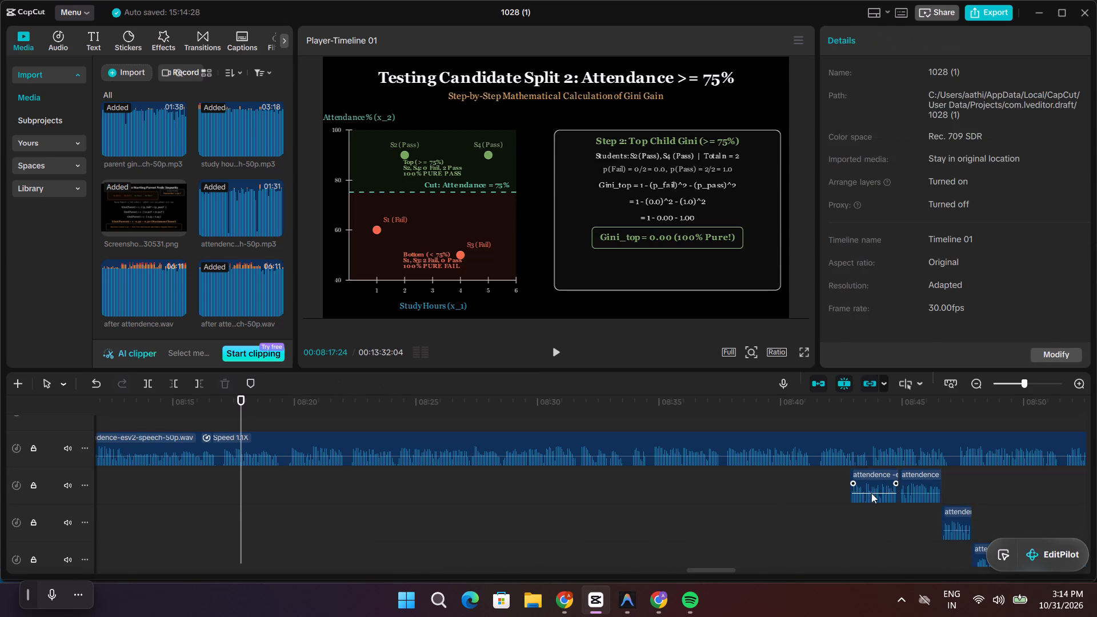
pyautogui.press('BackSpace')
pyautogui.click(916, 493)
pyautogui.press('BackSpace')
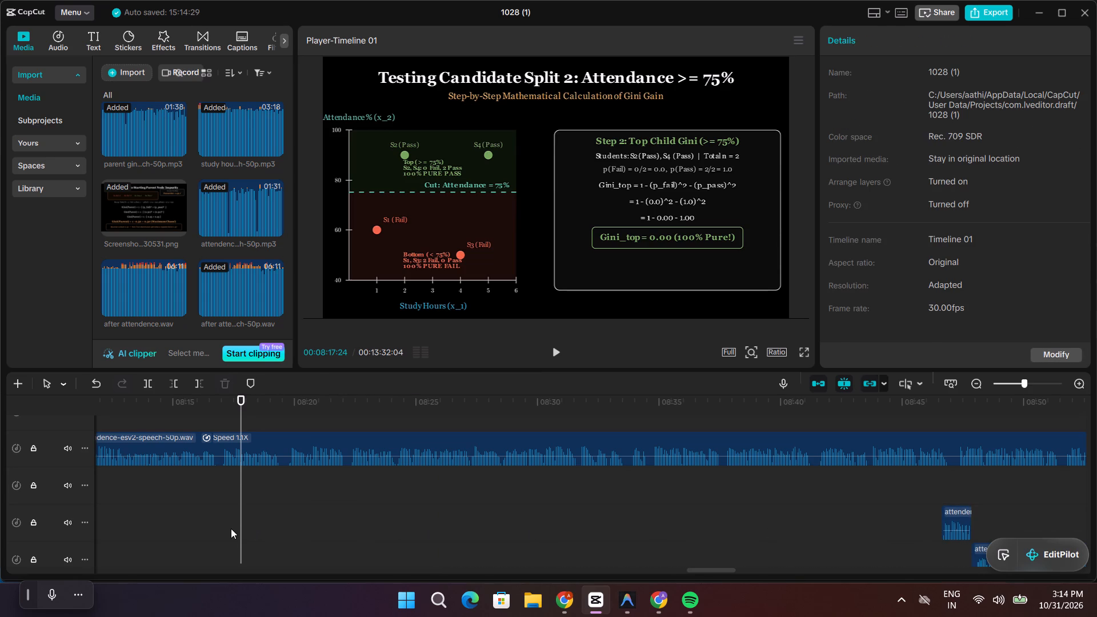
# Delete the last two old attendence mp3 clips on the lower tracks, starting at about 08:46 and 08:47.
pyautogui.moveTo(239, 528); pyautogui.dragTo(386, 548)
pyautogui.scroll(3, 413, 543)
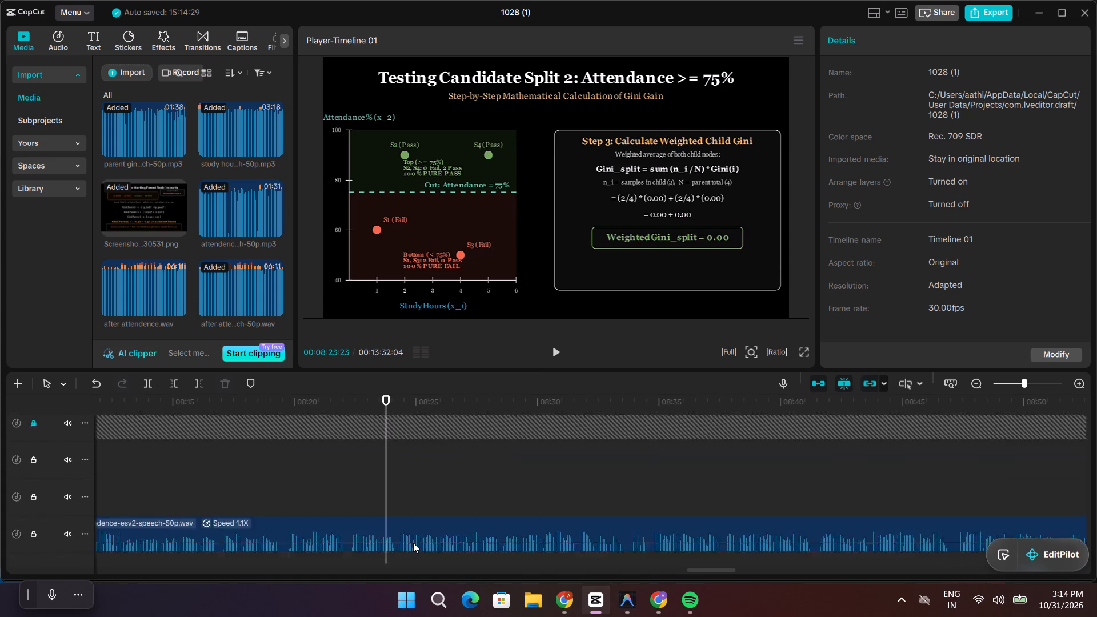
pyautogui.scroll(5, 413, 543)
pyautogui.scroll(-10, 413, 543)
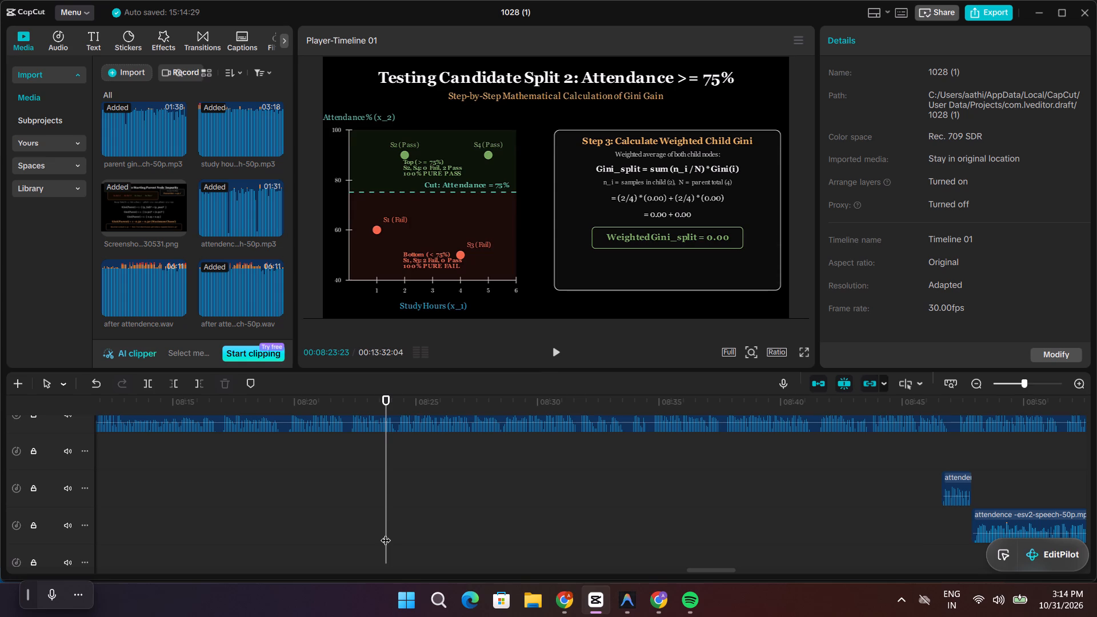
pyautogui.click(950, 488)
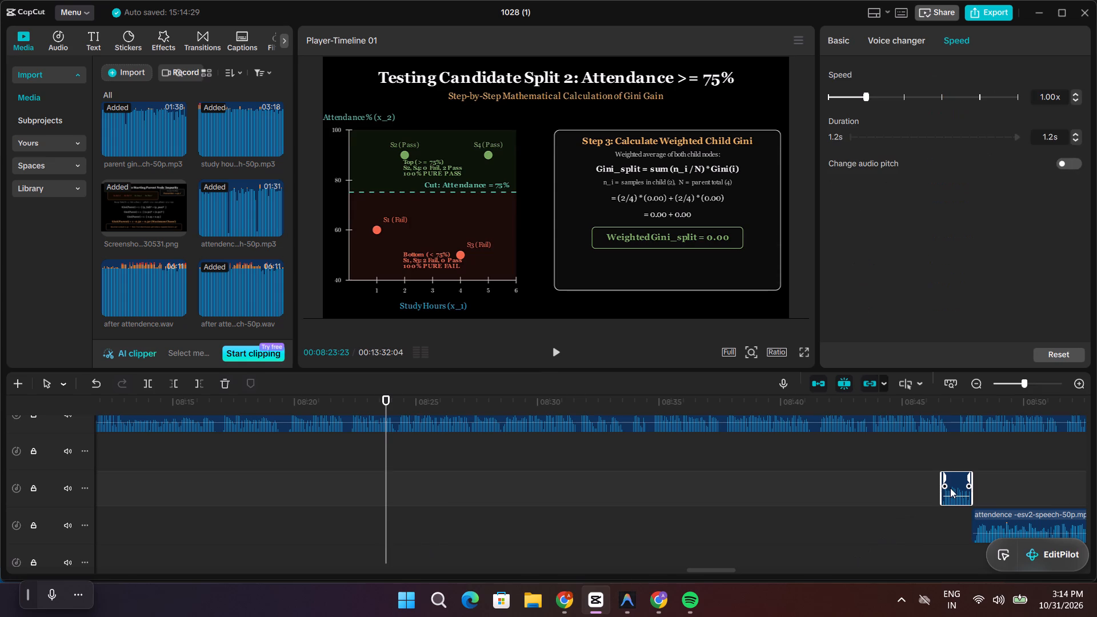
pyautogui.press('BackSpace')
pyautogui.click(1011, 493)
pyautogui.press('BackSpace')
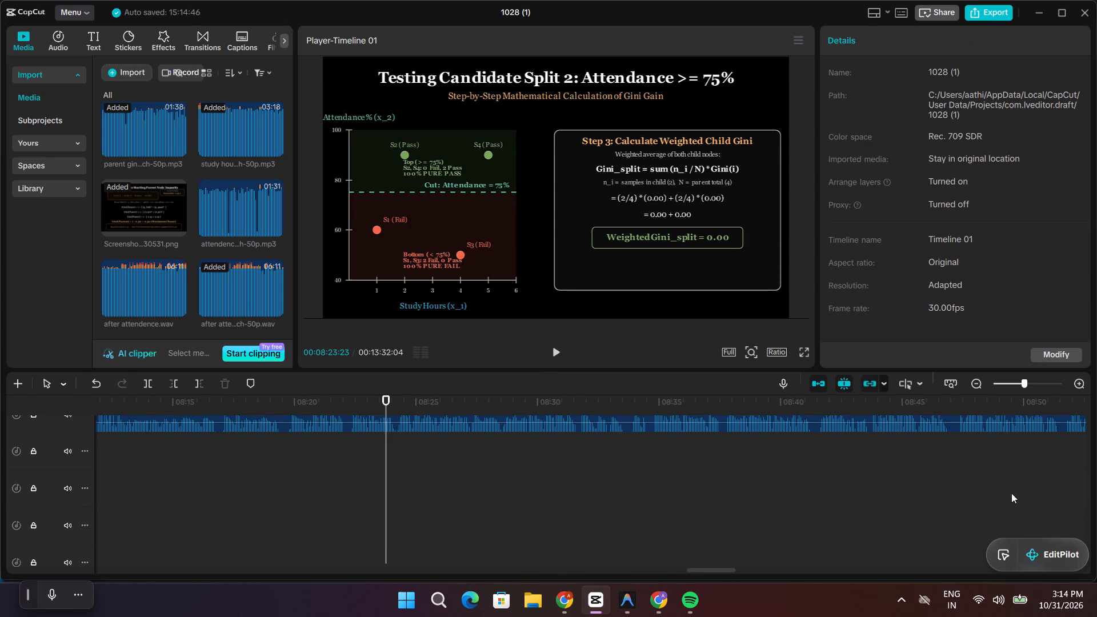
# Examine the voice-over tracks between about 07:20 and 10:20 for leftover attendance clips and the layout of the audio.
pyautogui.moveTo(689, 571); pyautogui.dragTo(798, 571)
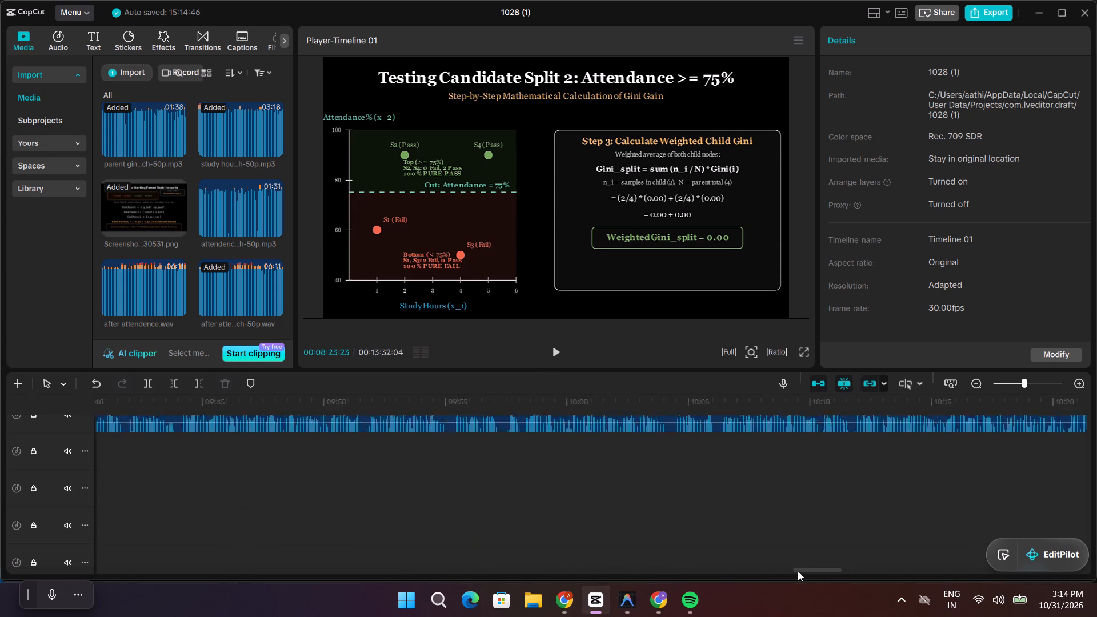
pyautogui.moveTo(798, 571); pyautogui.dragTo(622, 547)
pyautogui.scroll(-8, 690, 520)
pyautogui.scroll(2, 691, 519)
pyautogui.scroll(-1, 691, 519)
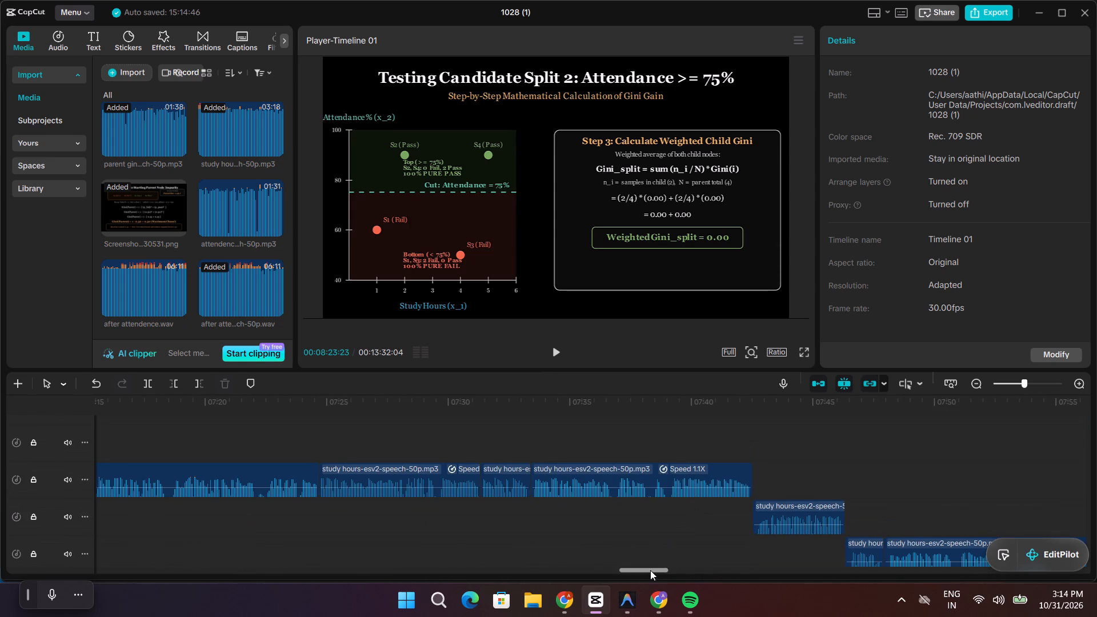
pyautogui.moveTo(650, 570); pyautogui.dragTo(698, 572)
pyautogui.scroll(-5, 698, 570)
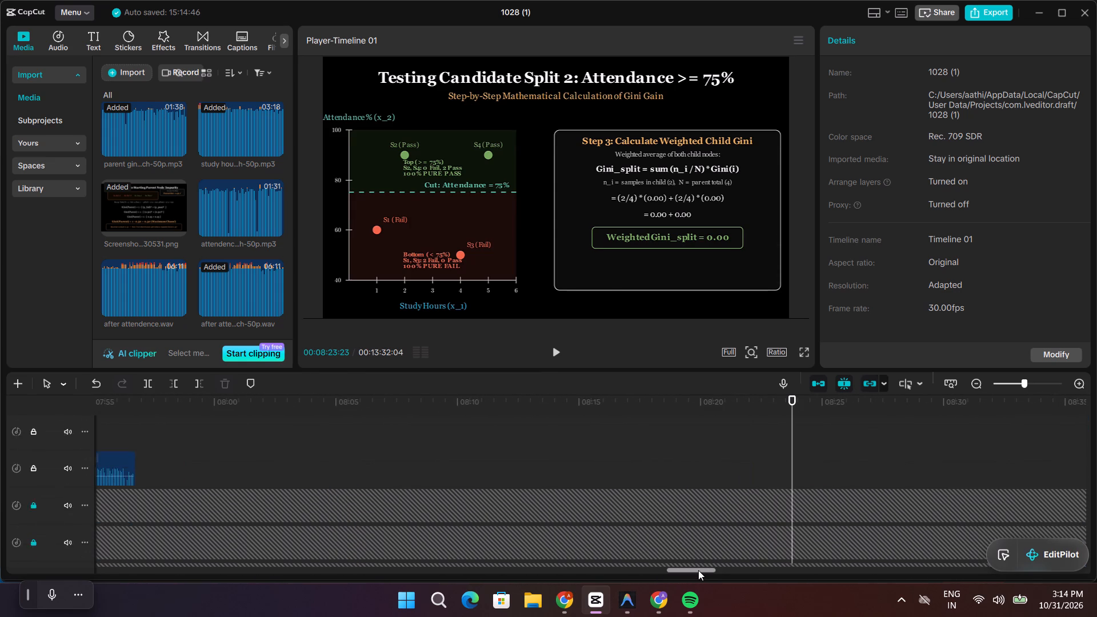
pyautogui.scroll(-1, 698, 570)
pyautogui.scroll(20, 698, 570)
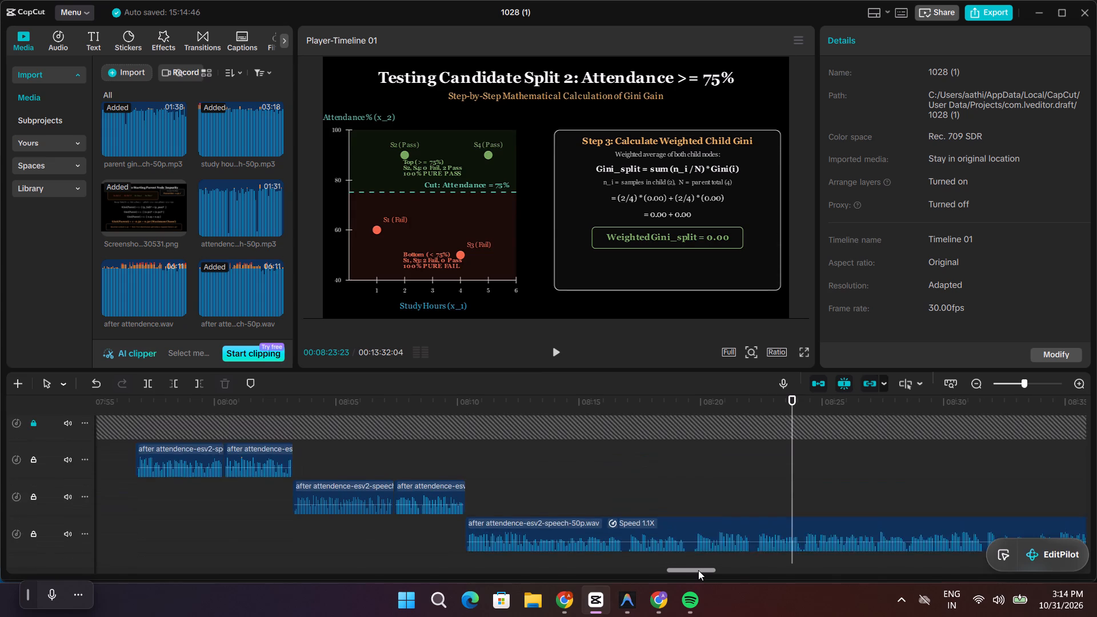
pyautogui.scroll(-6, 698, 570)
pyautogui.moveTo(791, 539); pyautogui.dragTo(662, 538)
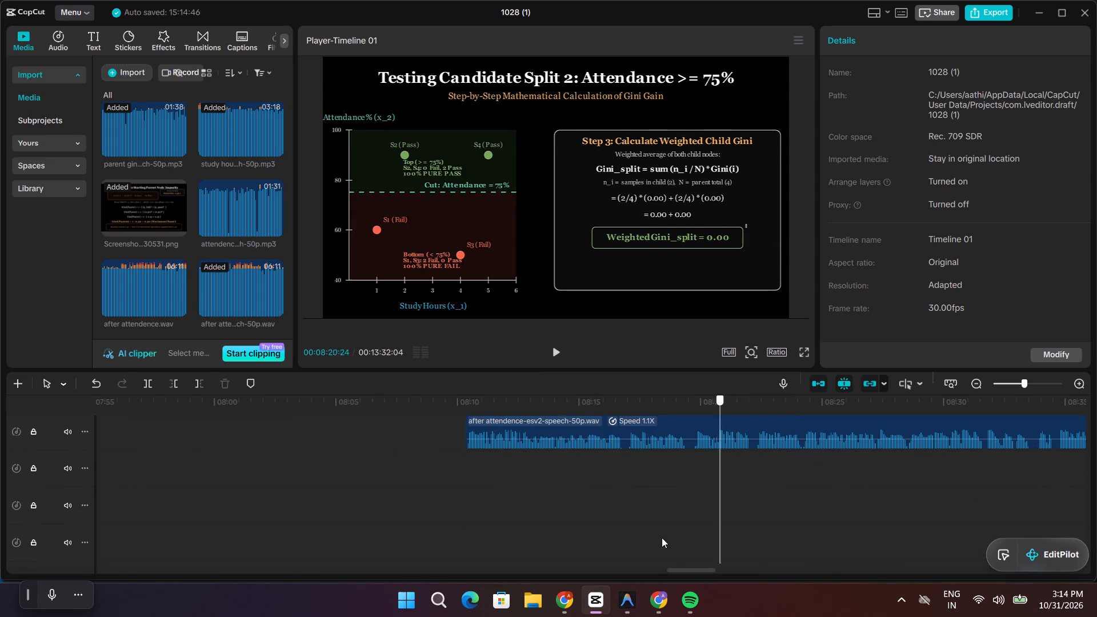
pyautogui.moveTo(662, 538); pyautogui.dragTo(134, 562)
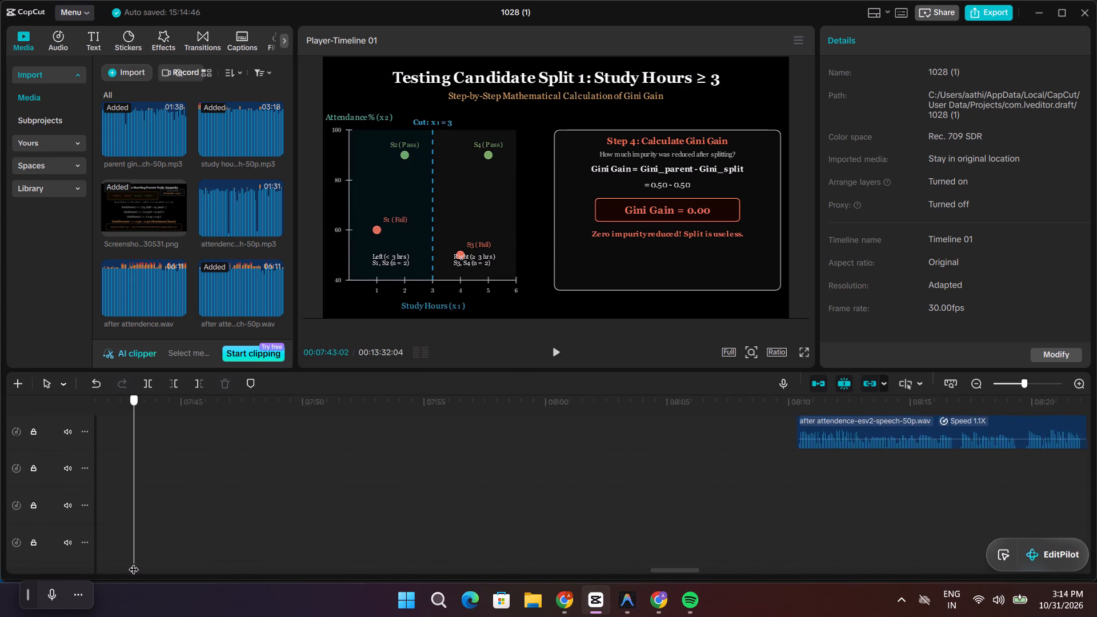
pyautogui.moveTo(134, 562); pyautogui.dragTo(201, 563)
pyautogui.scroll(-7, 303, 562)
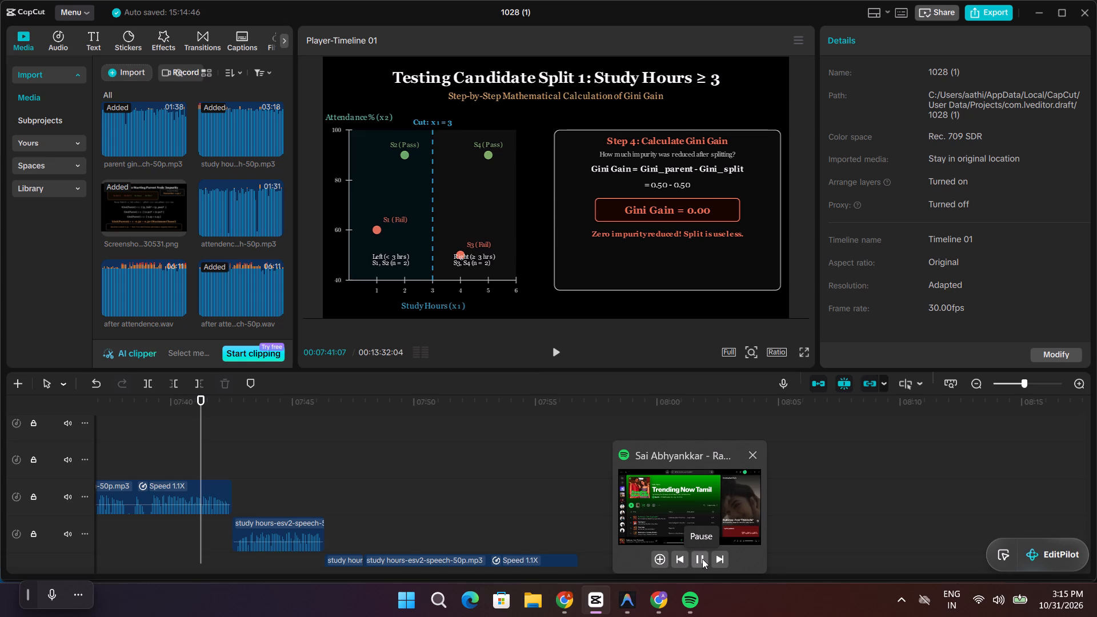
# Pause the music playing in Spotify.
pyautogui.click(702, 559)
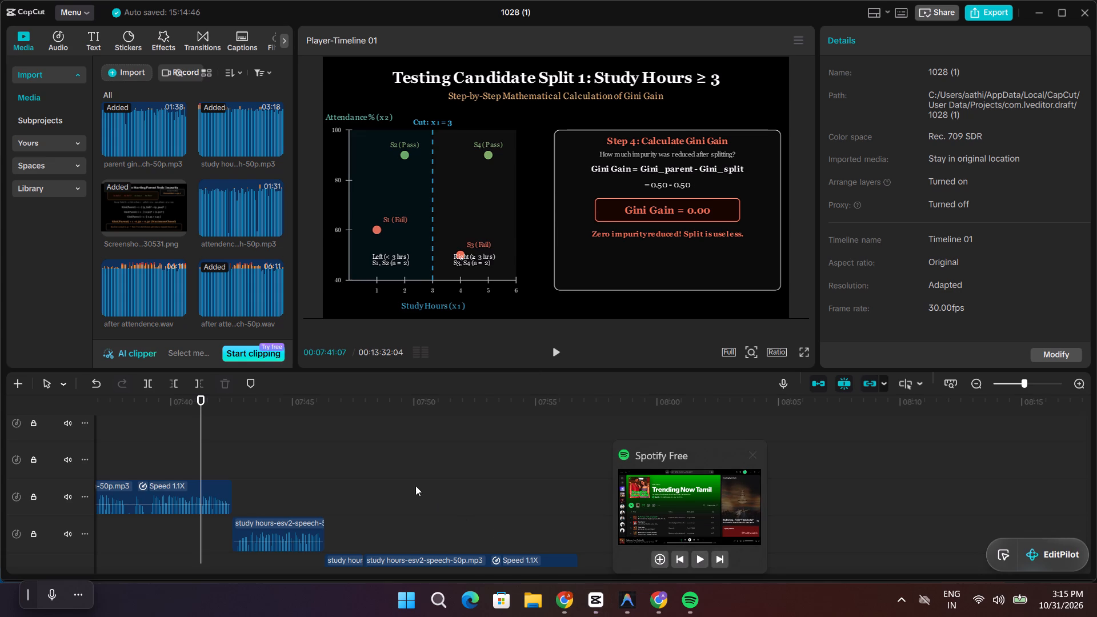
# Play parts of the study hours voice-over between about 07:01 and 07:43 against the Candidate Split 1 scene.
pyautogui.press('space')
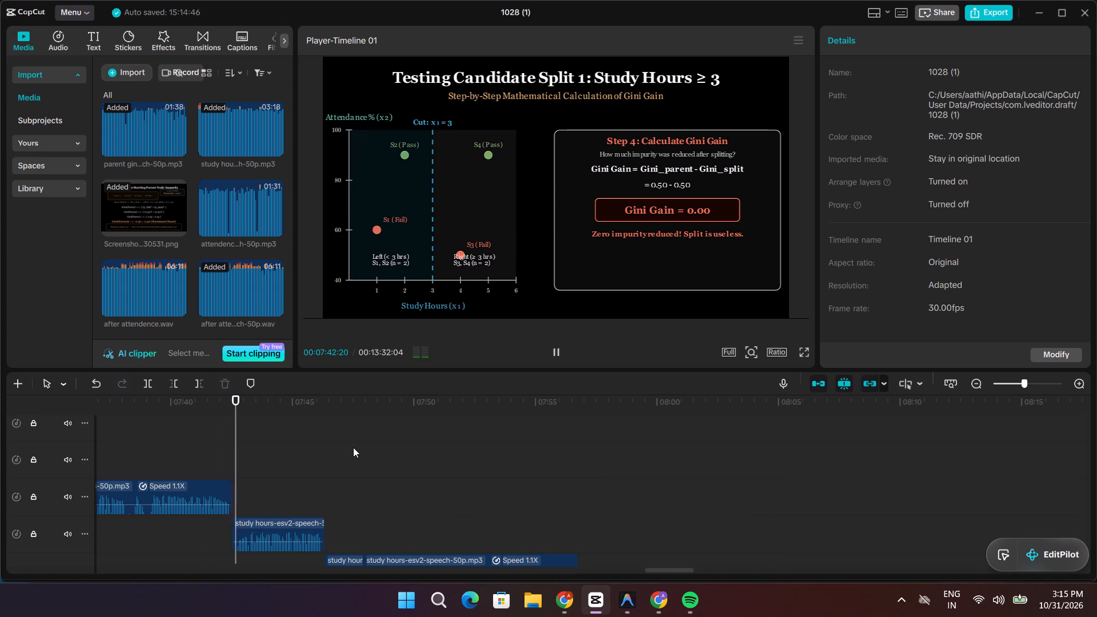
pyautogui.press('space')
pyautogui.moveTo(245, 416); pyautogui.dragTo(113, 417)
pyautogui.press('space')
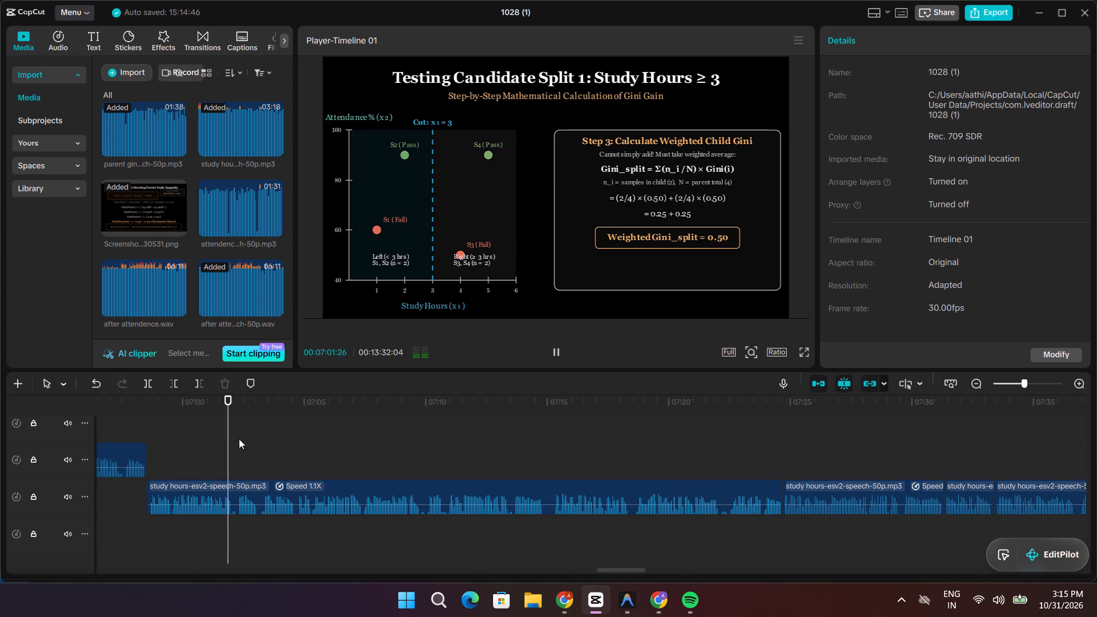
pyautogui.click(243, 404)
pyautogui.moveTo(243, 404); pyautogui.dragTo(913, 524)
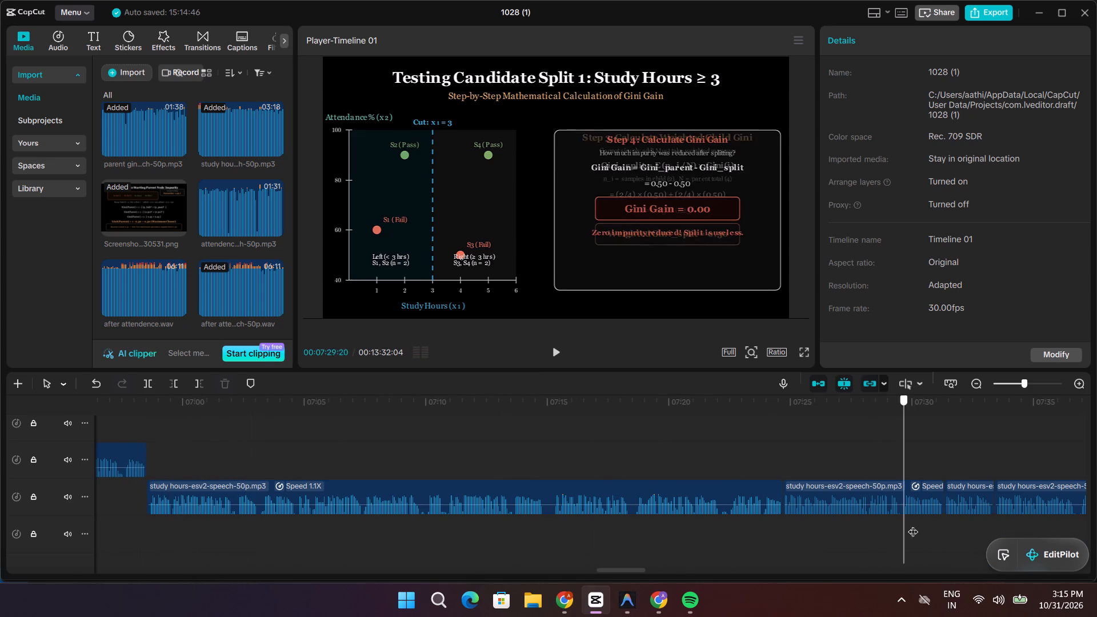
pyautogui.moveTo(913, 524); pyautogui.dragTo(843, 526)
pyautogui.press('space')
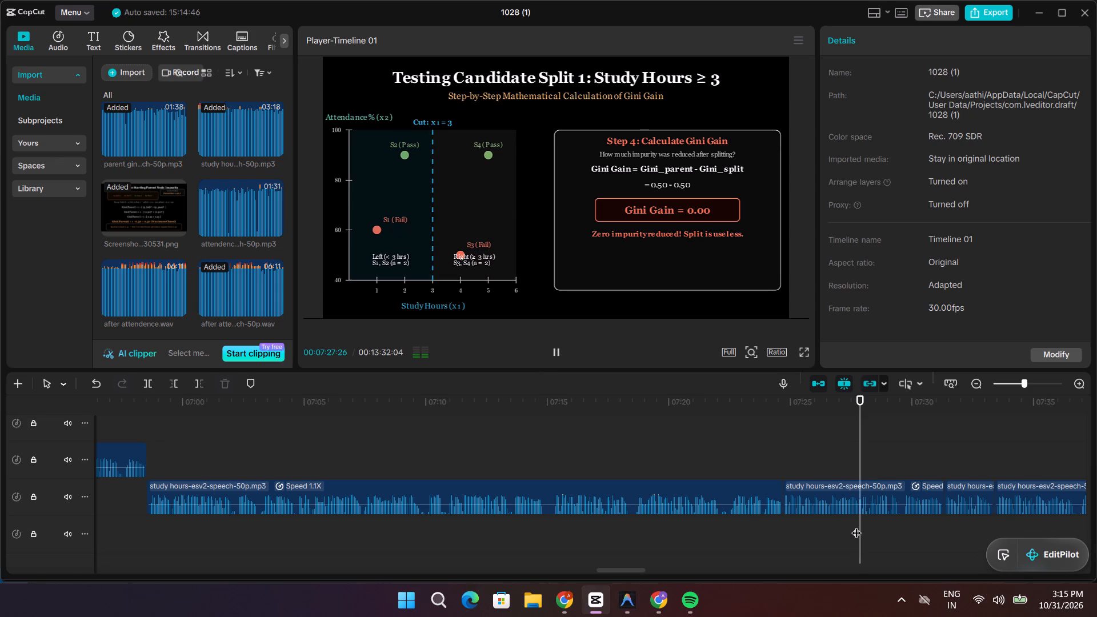
pyautogui.press('space')
pyautogui.moveTo(860, 527); pyautogui.dragTo(1096, 575)
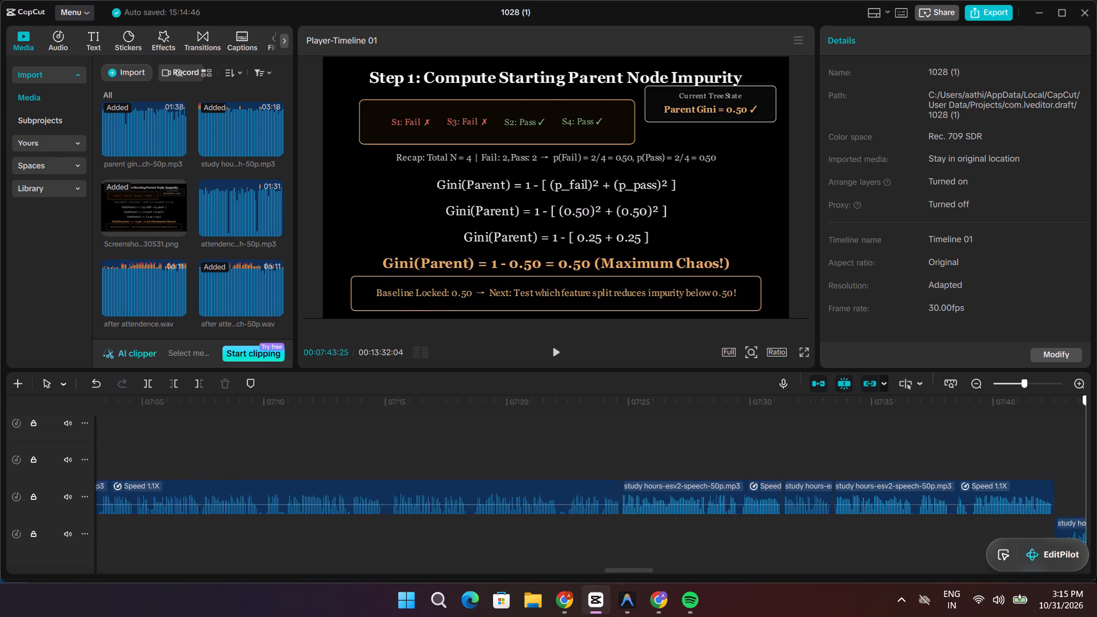
pyautogui.moveTo(1096, 575); pyautogui.dragTo(1070, 588)
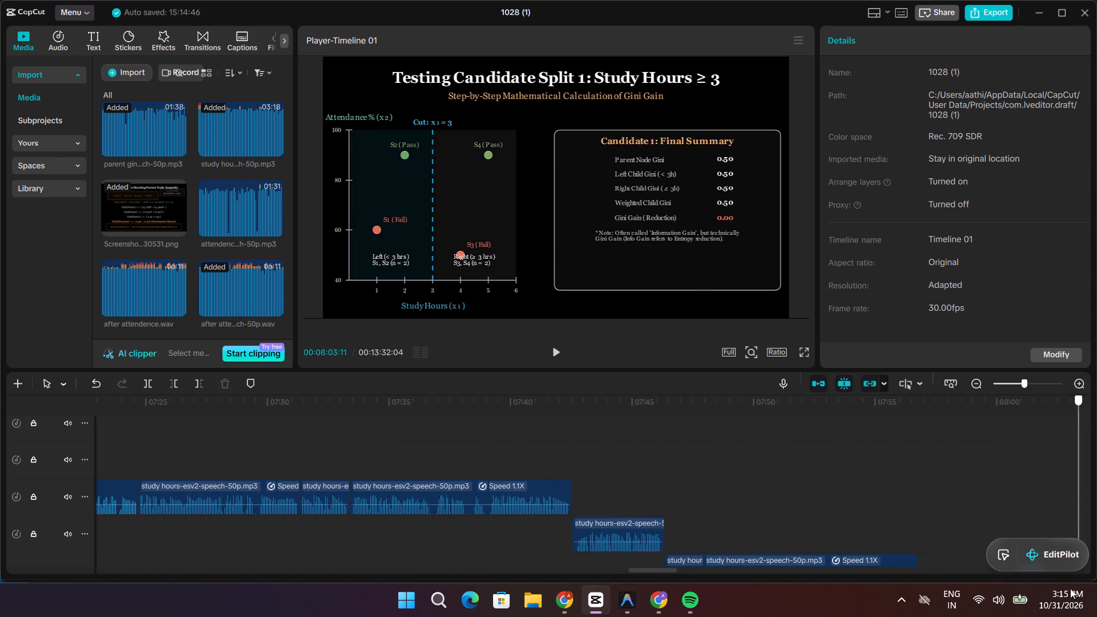
# Play from about 07:51 to 08:11, checking the after attendence voice-over against the start of the Candidate Split 2 scene.
pyautogui.moveTo(1070, 588); pyautogui.dragTo(766, 535)
pyautogui.scroll(17, 755, 529)
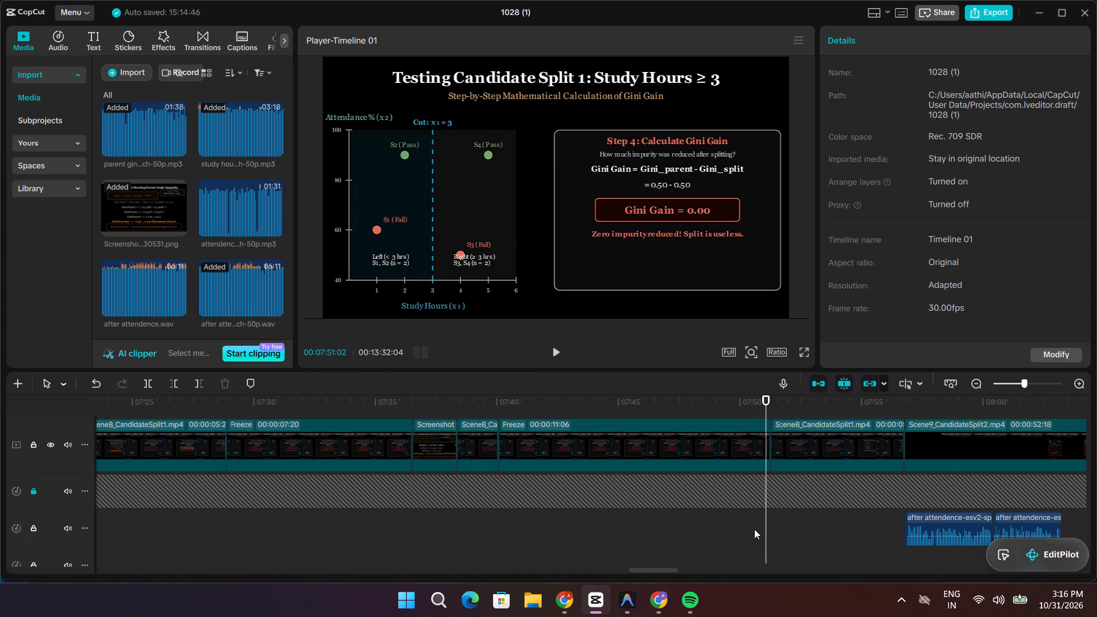
pyautogui.press('space')
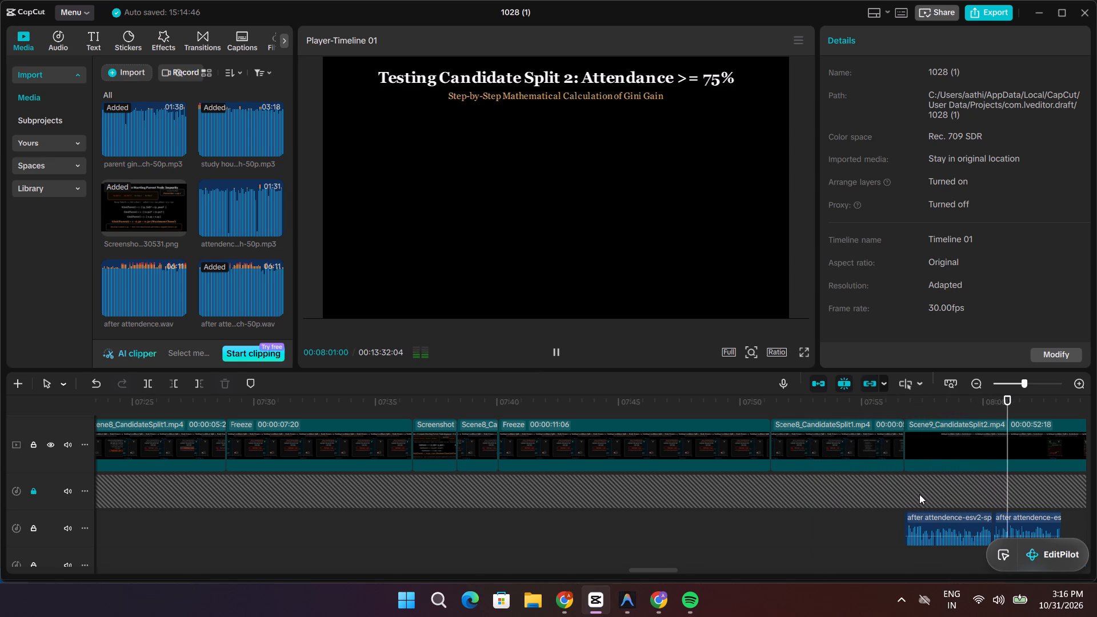
pyautogui.press('space')
pyautogui.scroll(-8, 896, 506)
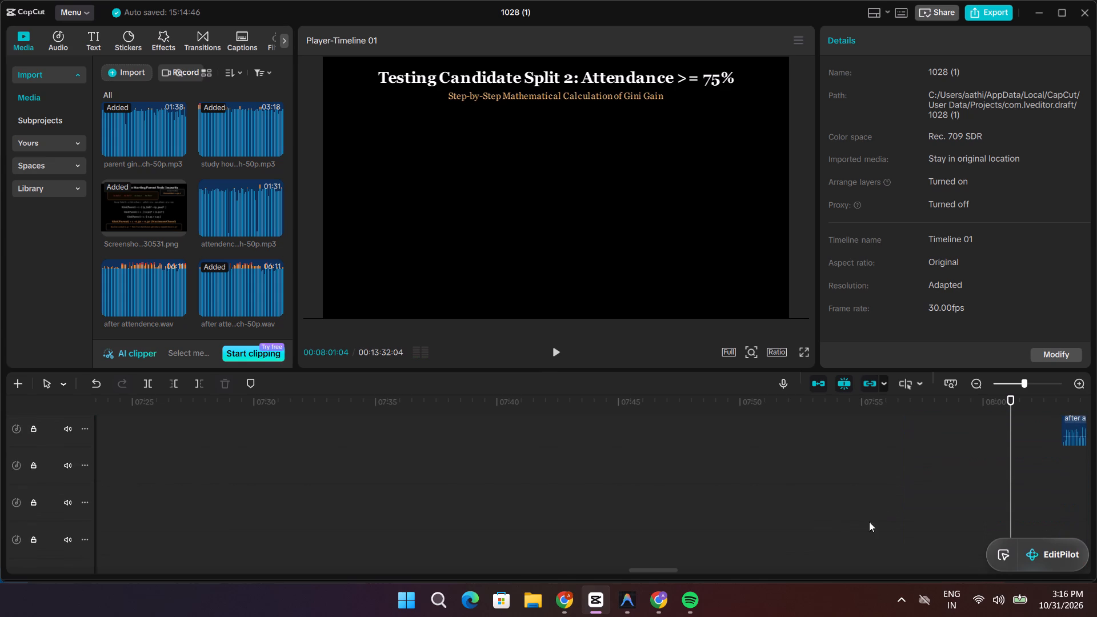
pyautogui.moveTo(671, 574); pyautogui.dragTo(688, 575)
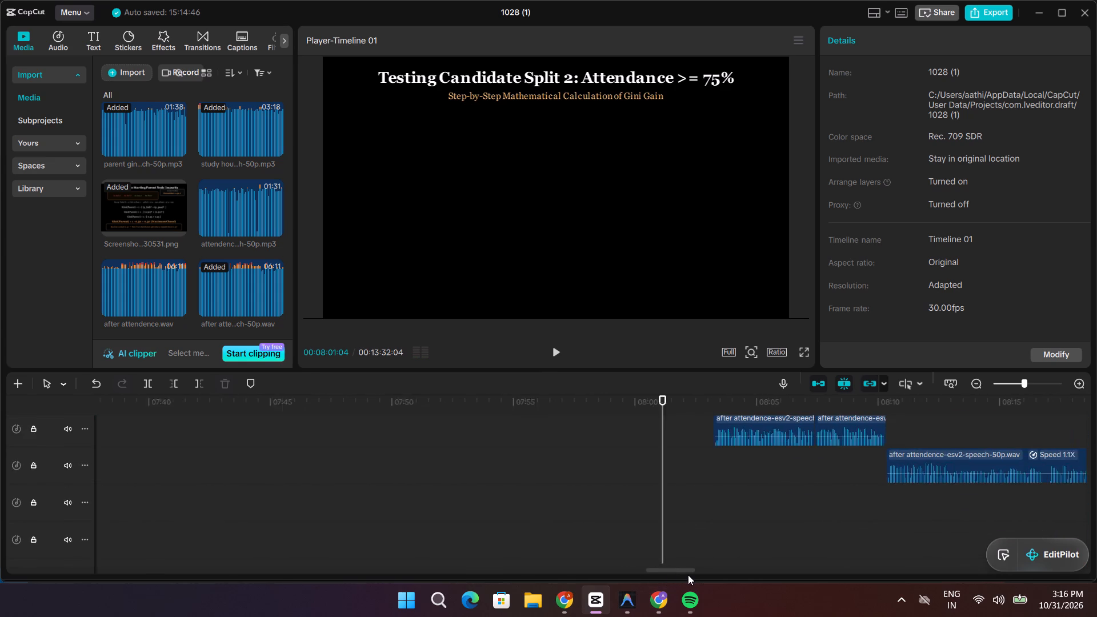
pyautogui.moveTo(688, 575); pyautogui.dragTo(690, 576)
pyautogui.scroll(14, 623, 515)
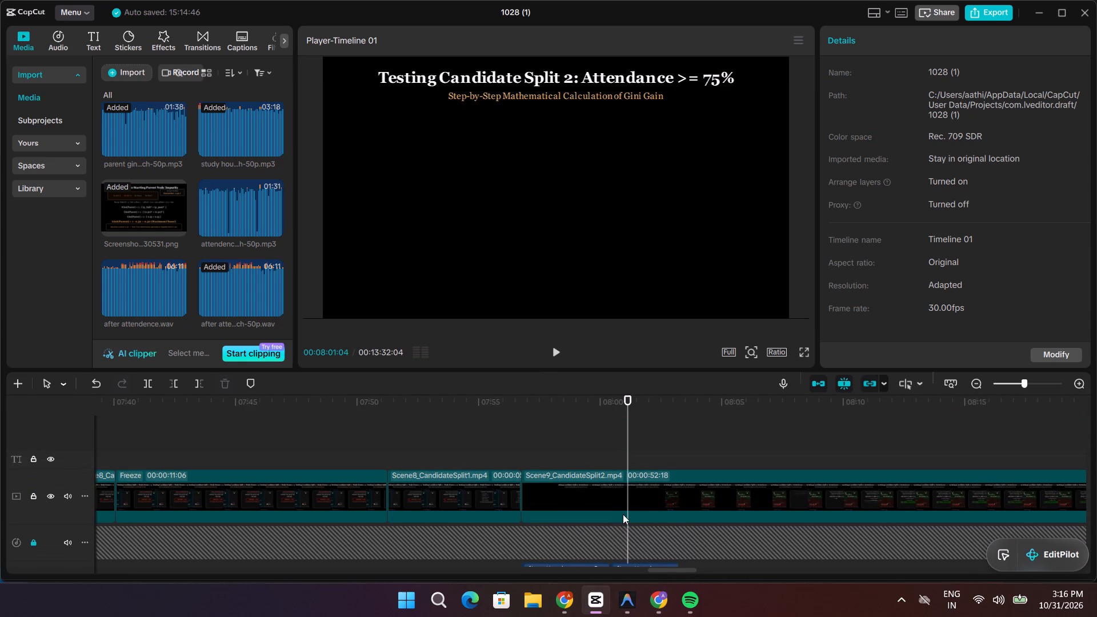
pyautogui.press('space')
pyautogui.scroll(-5, 773, 560)
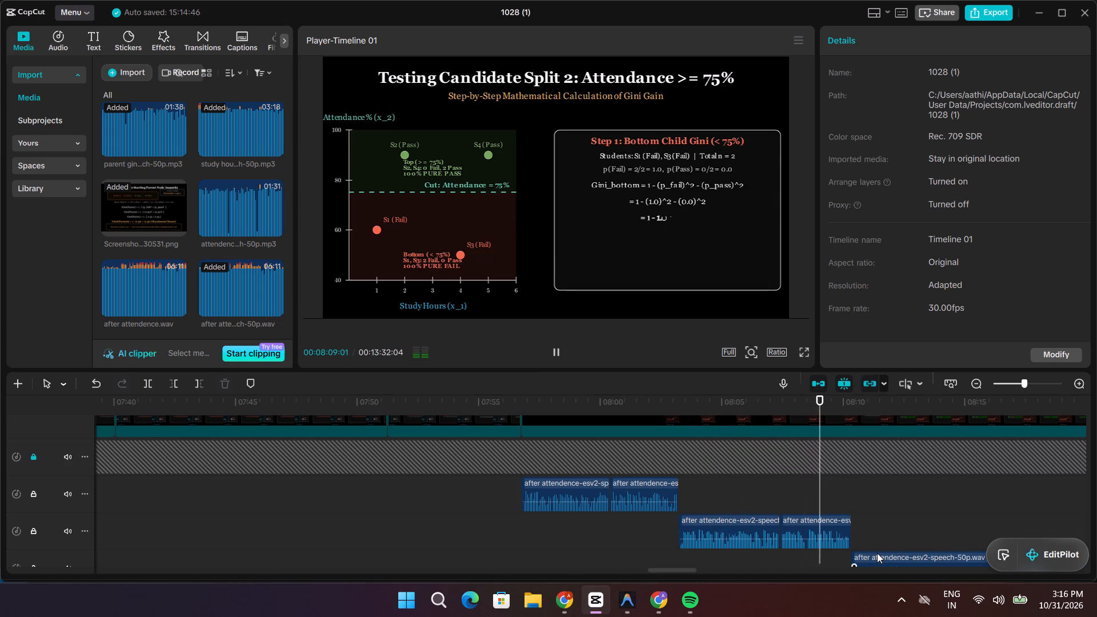
pyautogui.press('space')
pyautogui.press('space')
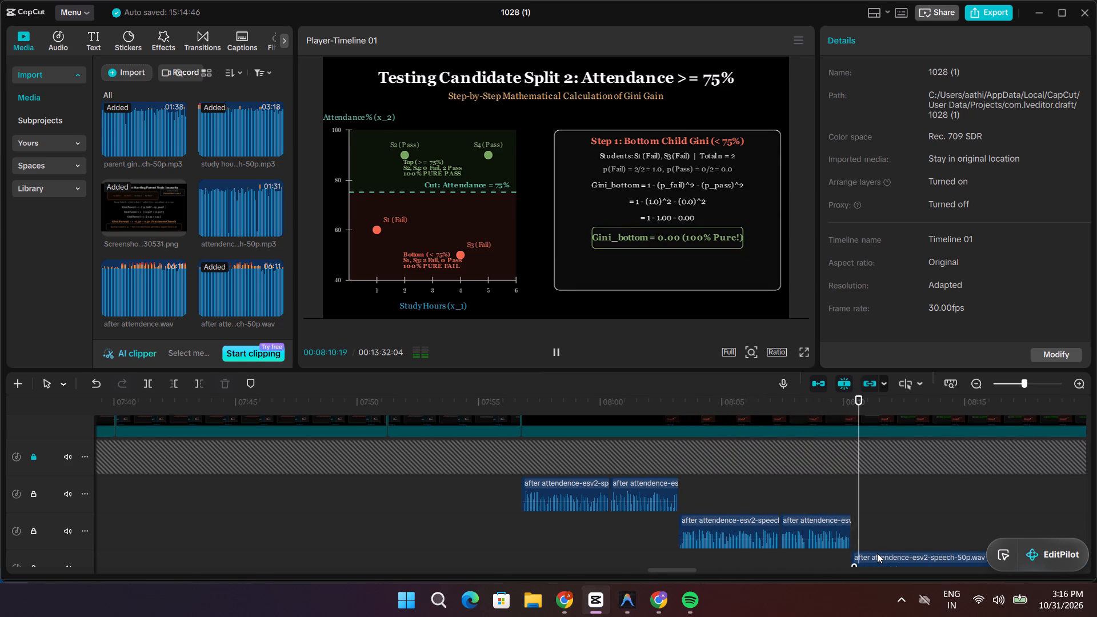
pyautogui.press('space')
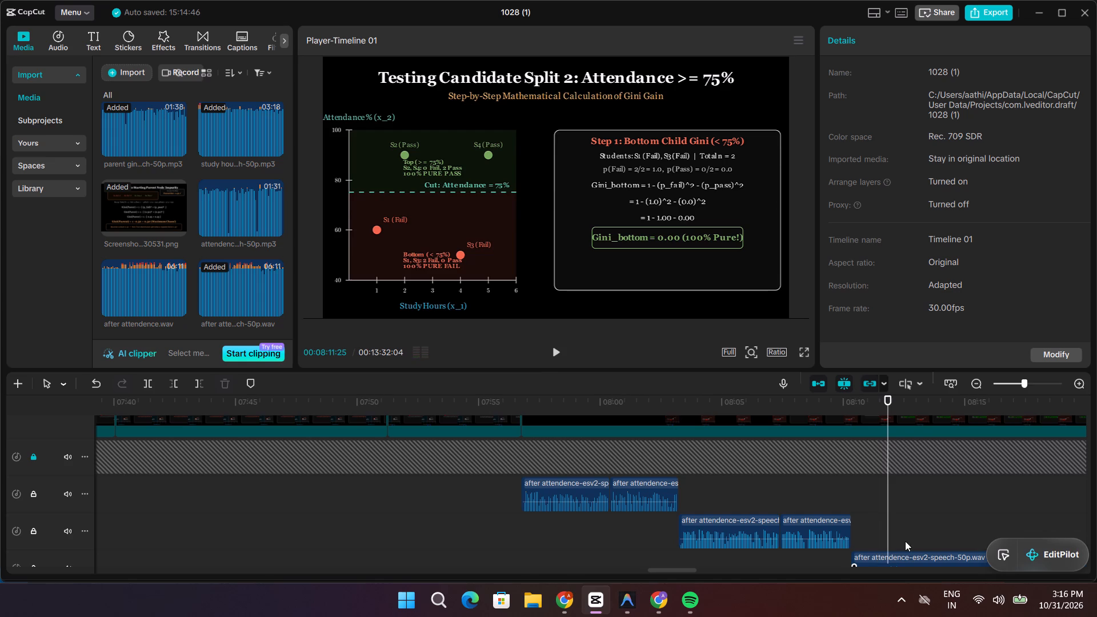
# Insert a 3-second freeze frame into Scene9_CandidateSplit2.mp4 at 08:03:24, where the split plot is complete, and play it back.
pyautogui.moveTo(890, 504); pyautogui.dragTo(574, 504)
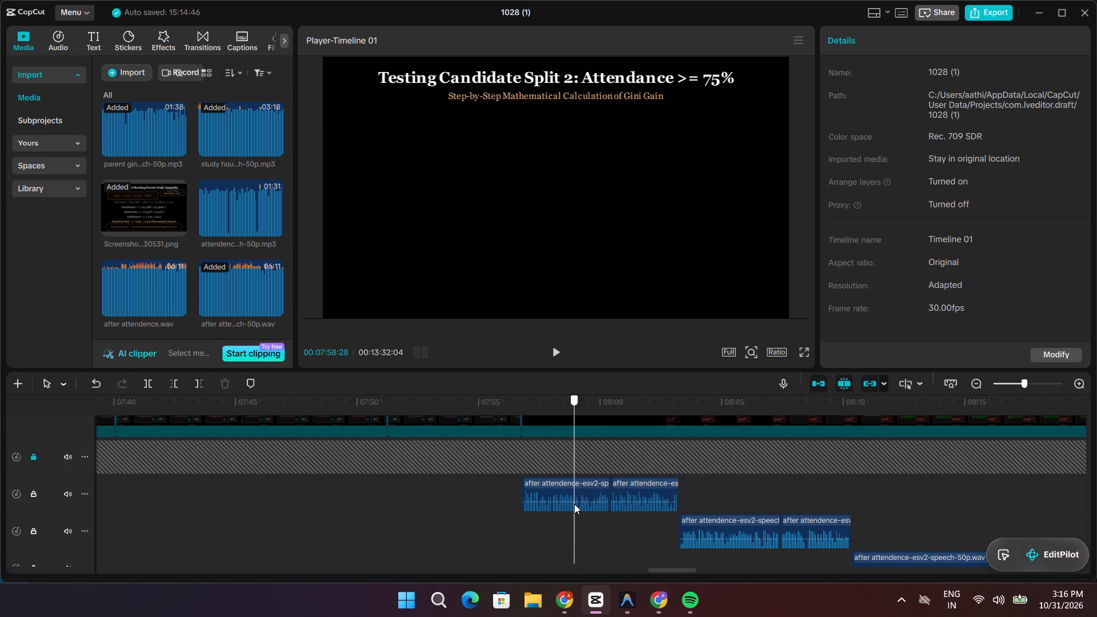
pyautogui.moveTo(574, 504); pyautogui.dragTo(585, 507)
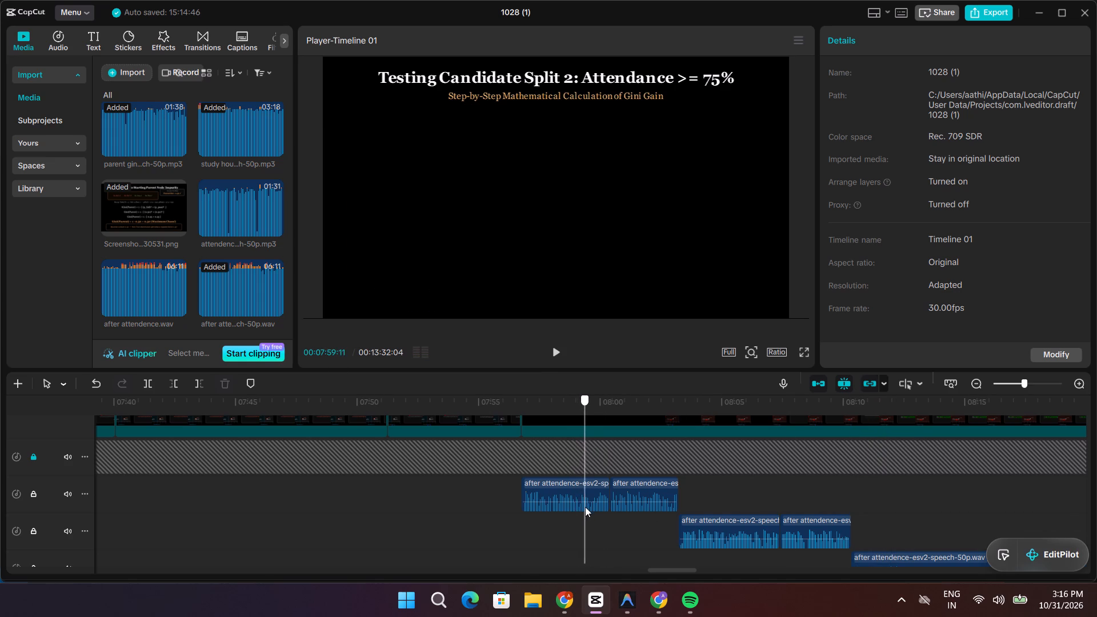
pyautogui.moveTo(585, 507); pyautogui.dragTo(607, 516)
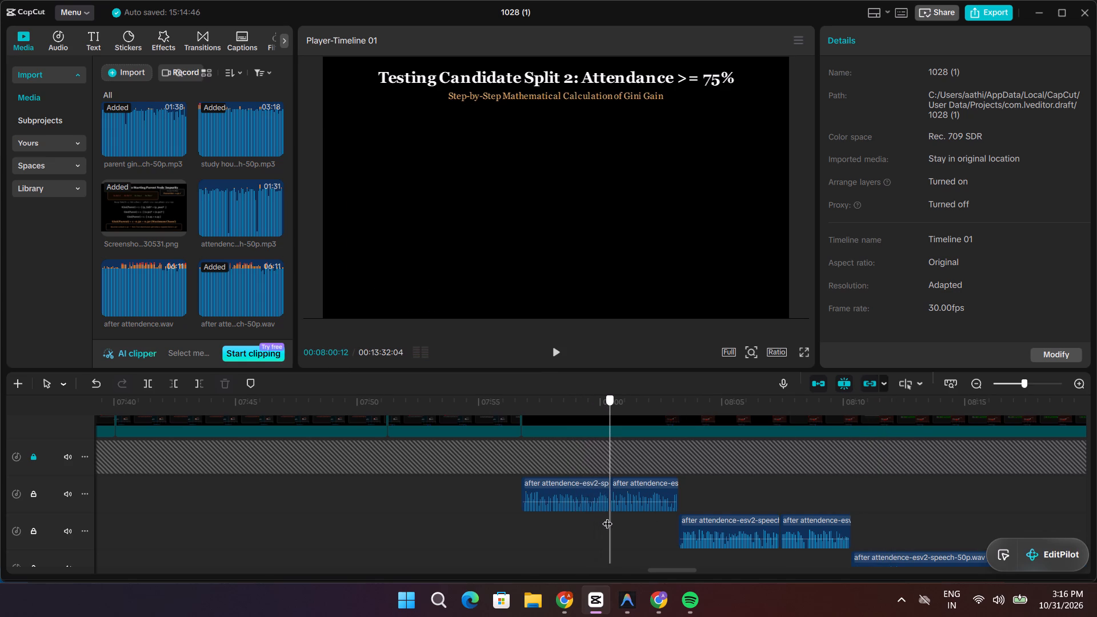
pyautogui.moveTo(607, 516); pyautogui.dragTo(643, 534)
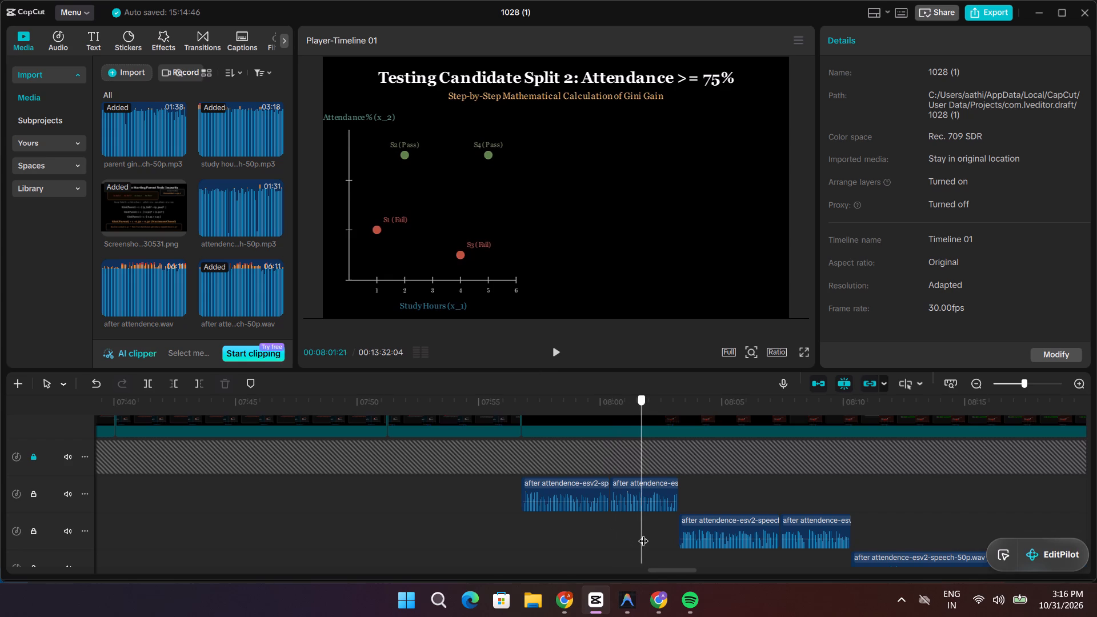
pyautogui.moveTo(643, 534); pyautogui.dragTo(680, 547)
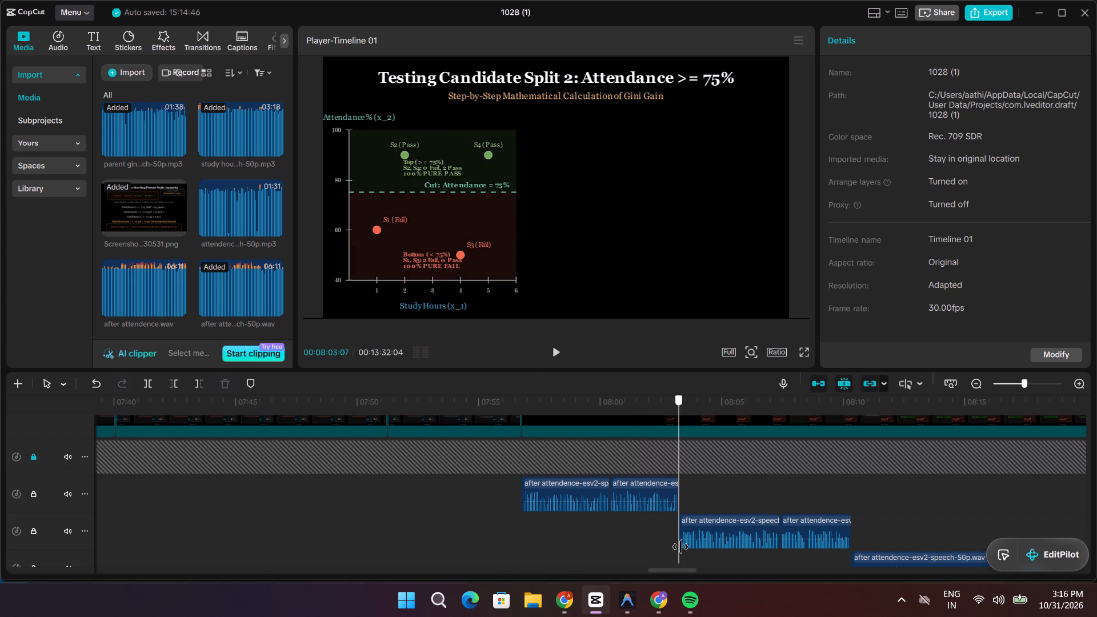
pyautogui.moveTo(680, 547); pyautogui.dragTo(688, 548)
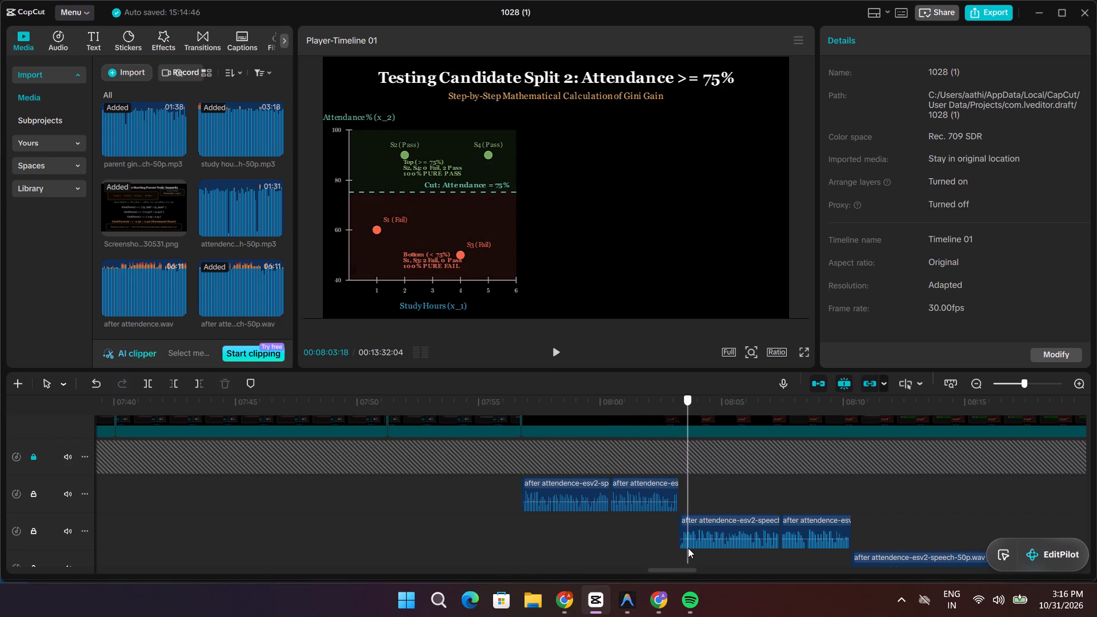
pyautogui.moveTo(688, 548); pyautogui.dragTo(758, 554)
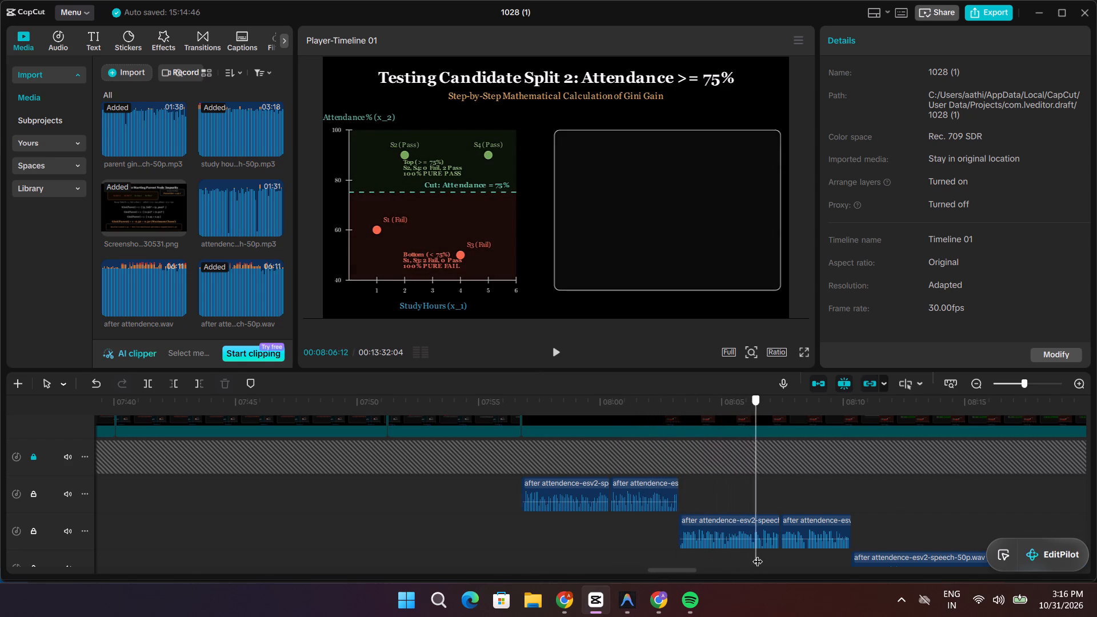
pyautogui.moveTo(758, 554); pyautogui.dragTo(739, 553)
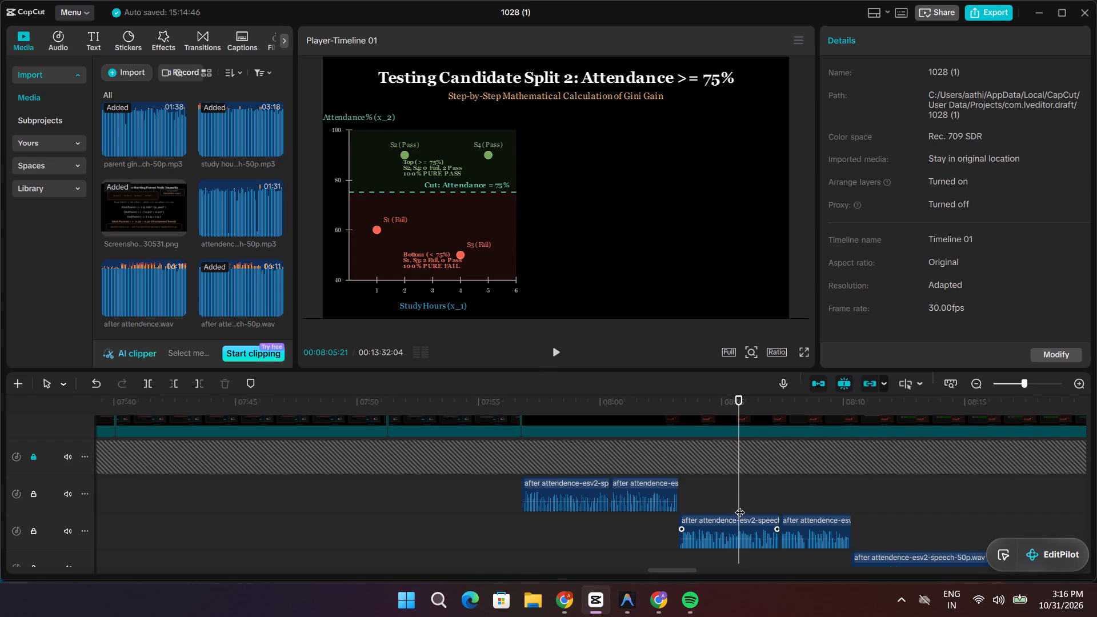
pyautogui.moveTo(740, 505); pyautogui.dragTo(692, 504)
pyautogui.scroll(4, 692, 504)
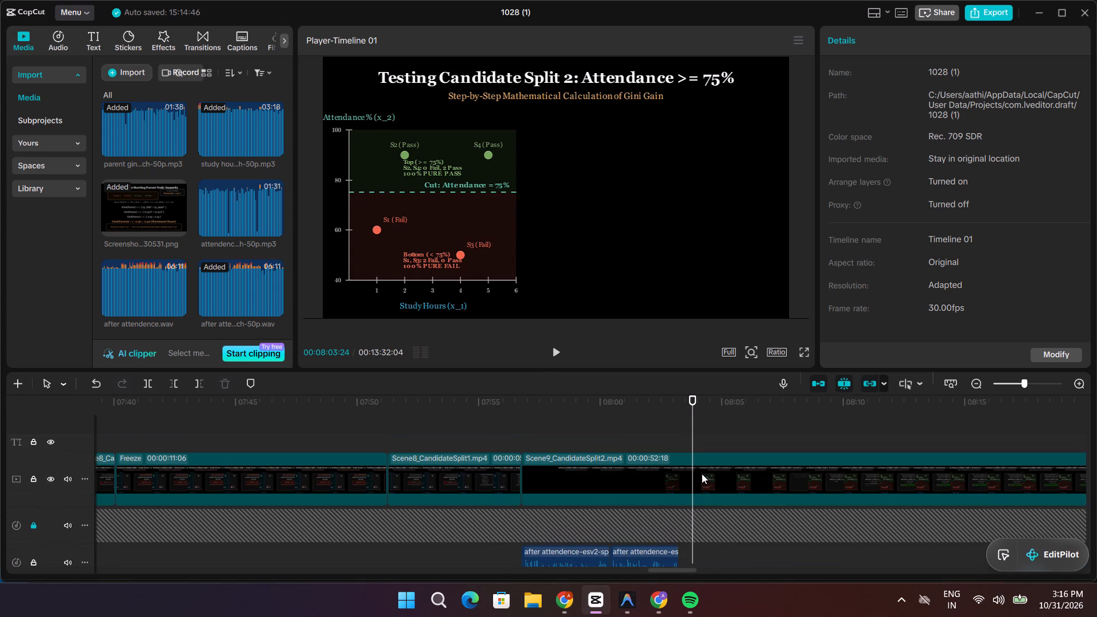
pyautogui.click(702, 474)
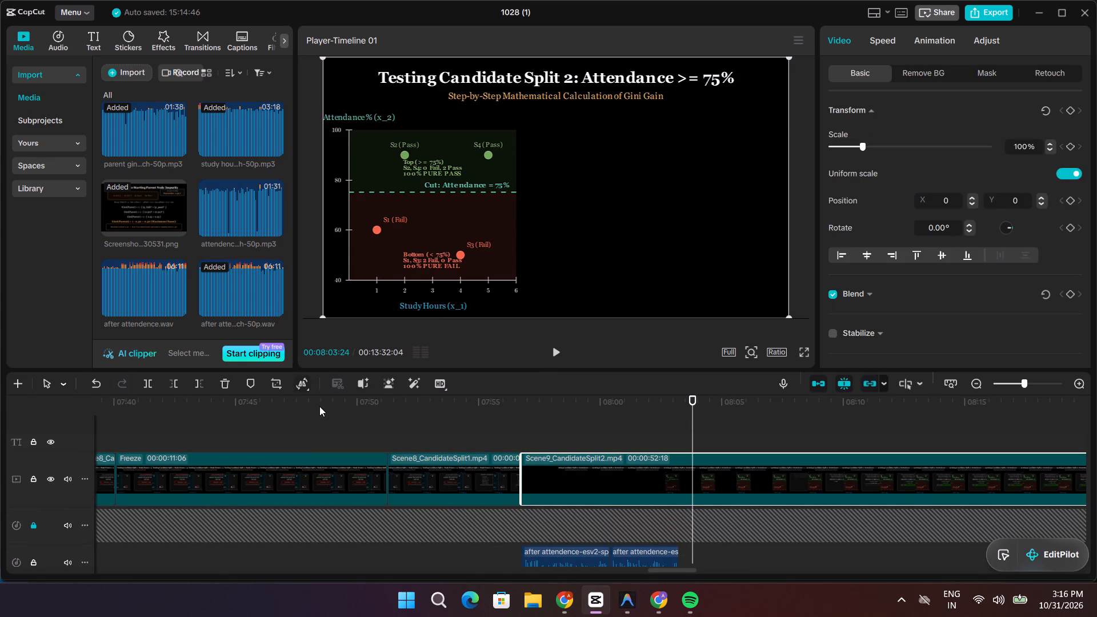
pyautogui.click(315, 411)
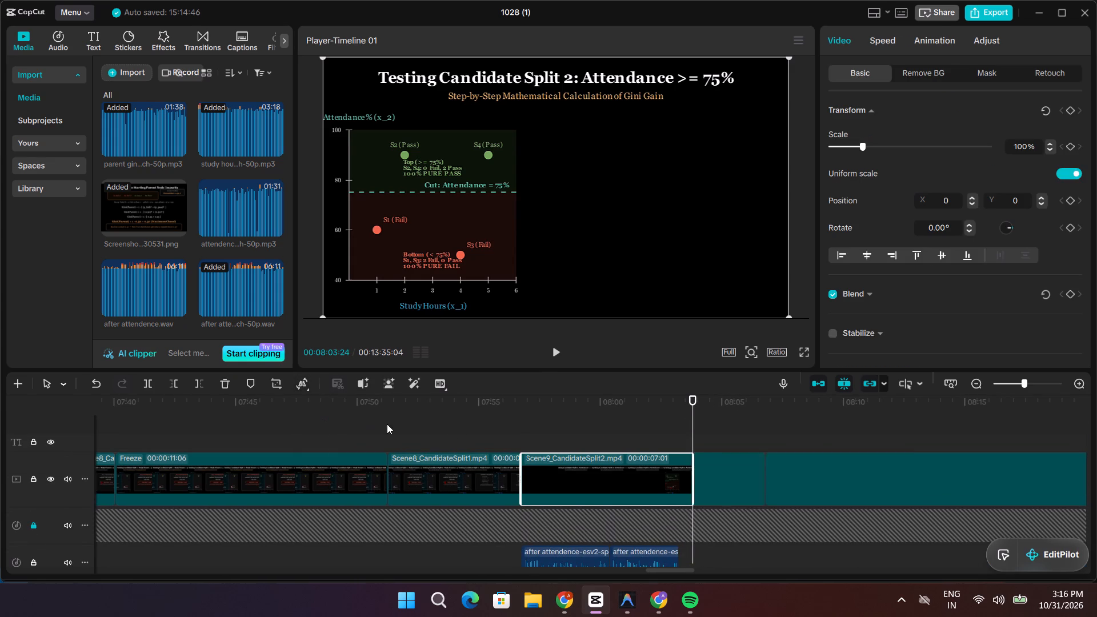
pyautogui.press('space')
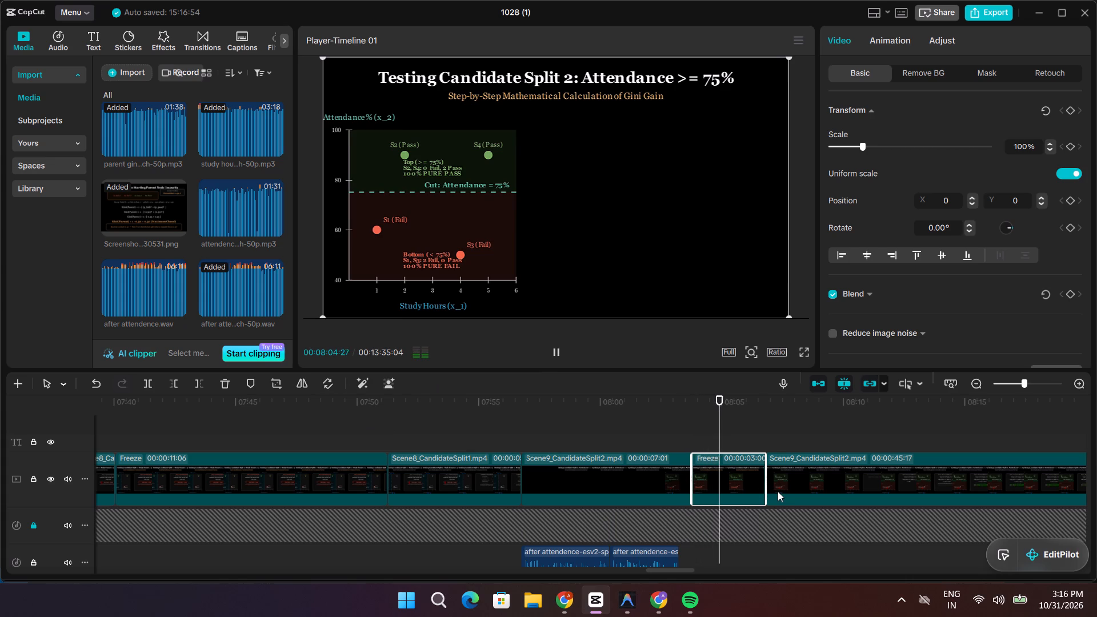
pyautogui.press('space')
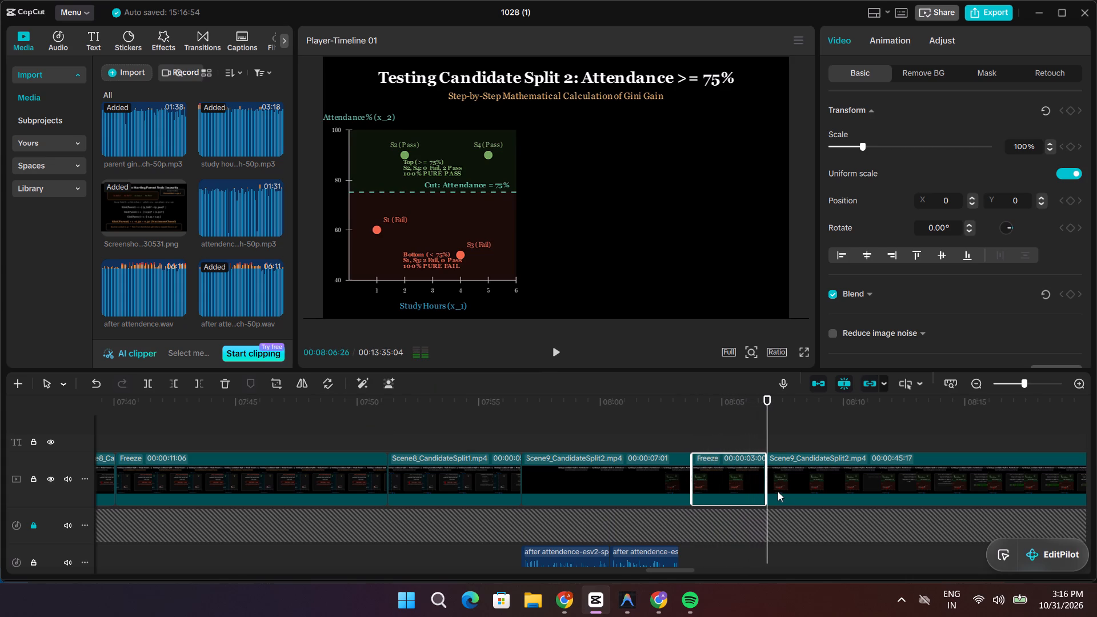
# Extend the freeze frame inside Scene9_CandidateSplit2.mp4 to a duration of 00:00:06:21 and play part of it back.
pyautogui.click(746, 482)
pyautogui.moveTo(768, 485); pyautogui.dragTo(777, 485)
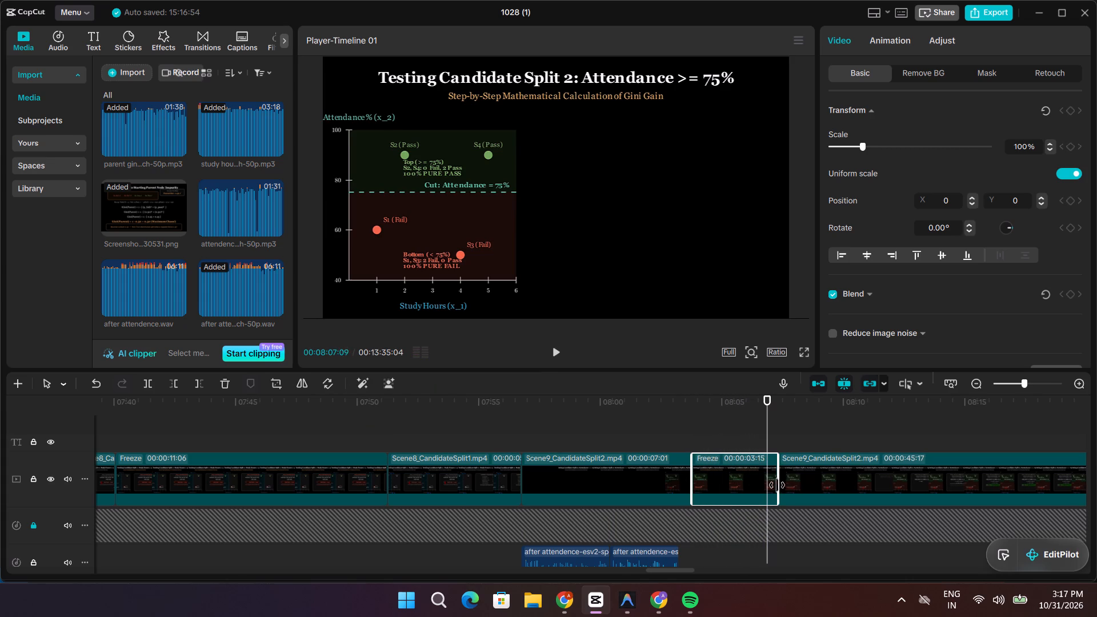
pyautogui.moveTo(777, 485); pyautogui.dragTo(855, 485)
pyautogui.press('space')
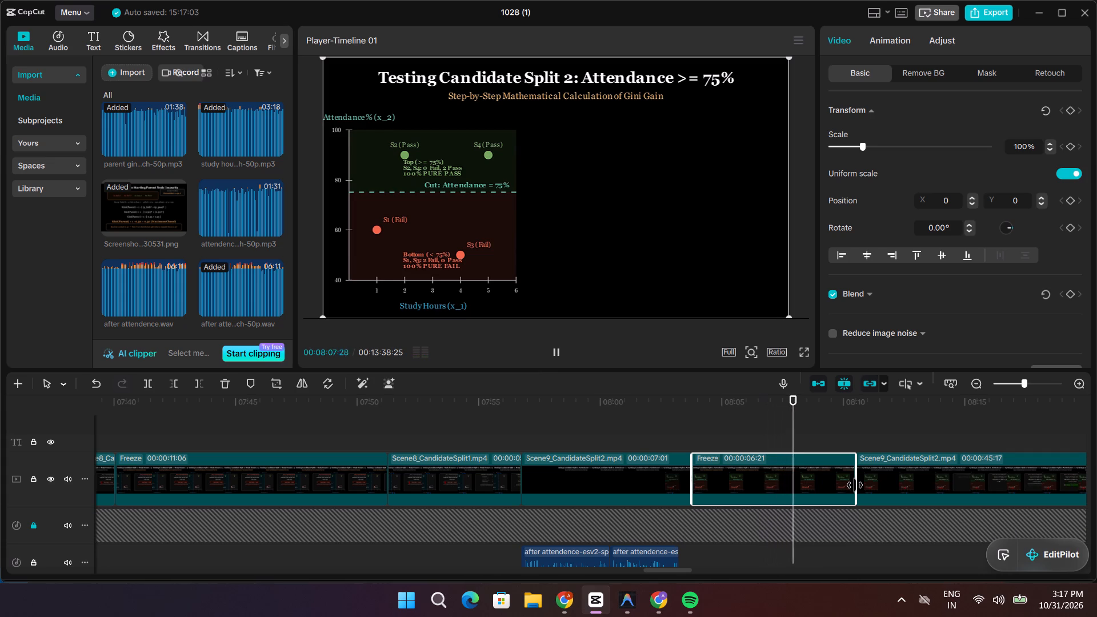
pyautogui.press('space')
# Move the short after attendence voice-over clip from about 08:14 to about 08:07, just behind the preceding clip, and play the transition.
pyautogui.scroll(-8, 857, 490)
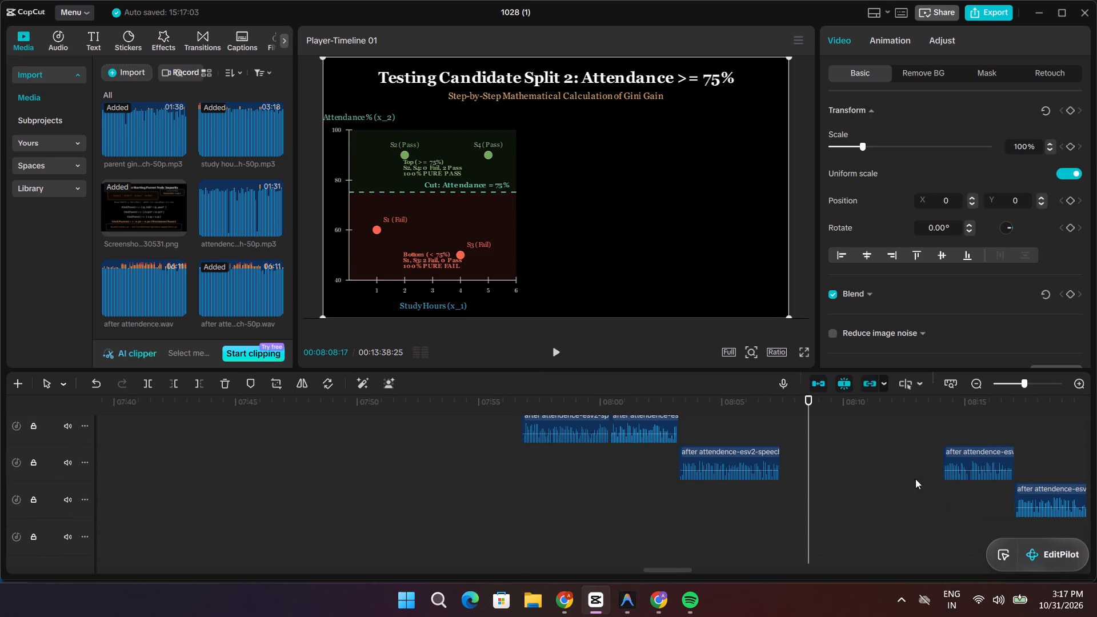
pyautogui.moveTo(970, 459); pyautogui.dragTo(812, 463)
pyautogui.moveTo(807, 427); pyautogui.dragTo(751, 426)
pyautogui.press('space')
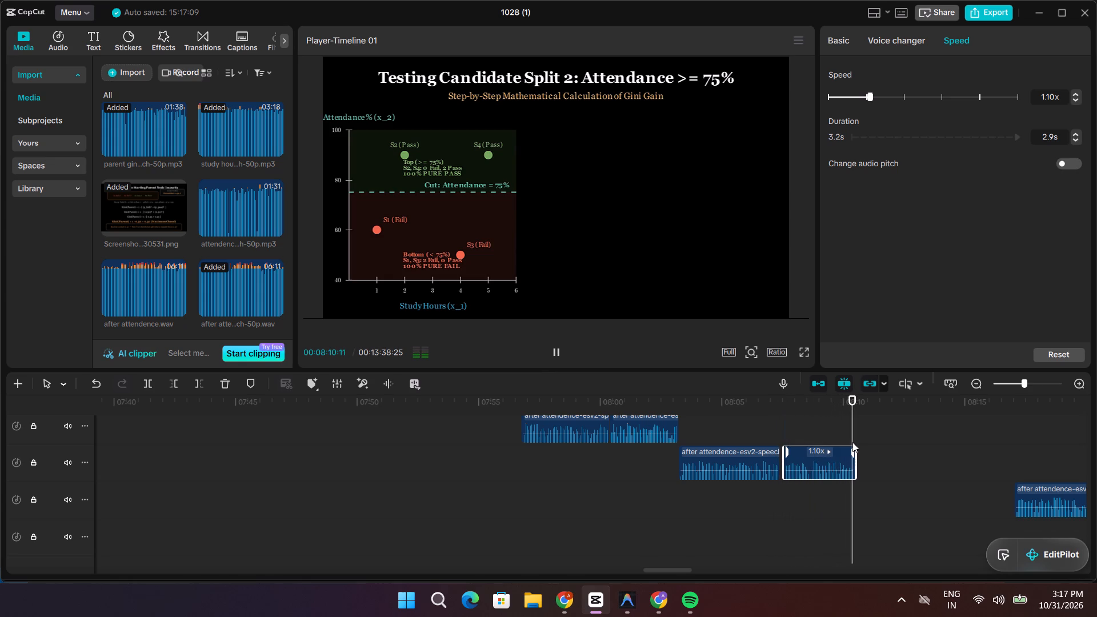
pyautogui.press('space')
pyautogui.press('space')
pyautogui.press('space')
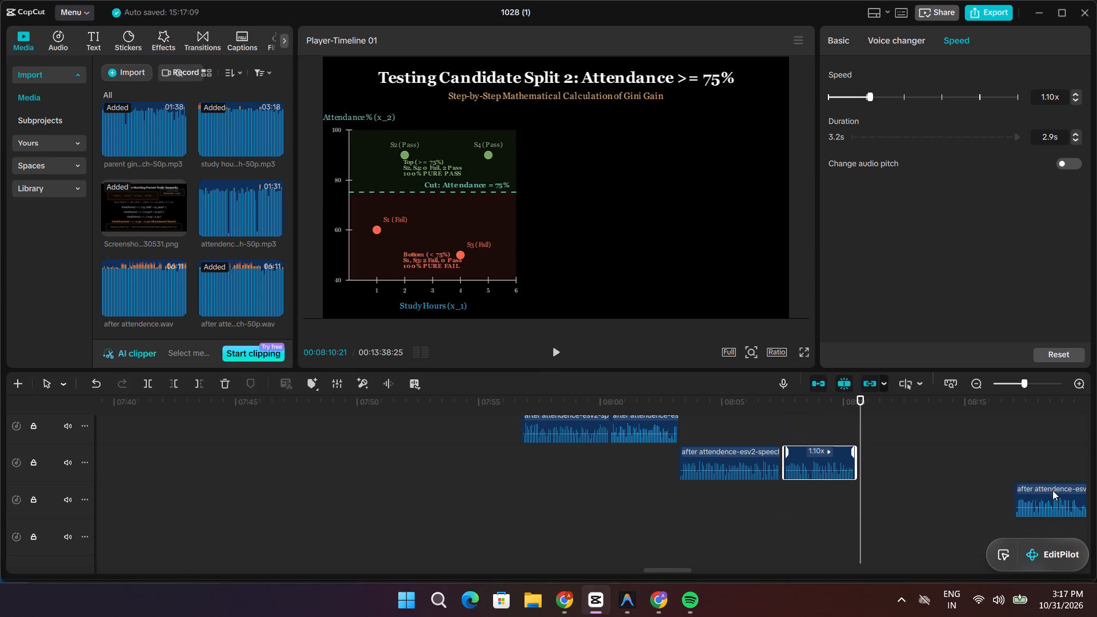
# Move the long remaining after attendence clip up against the short clip's end at about 08:10 and play through to about 08:18.
pyautogui.moveTo(1069, 496); pyautogui.dragTo(916, 470)
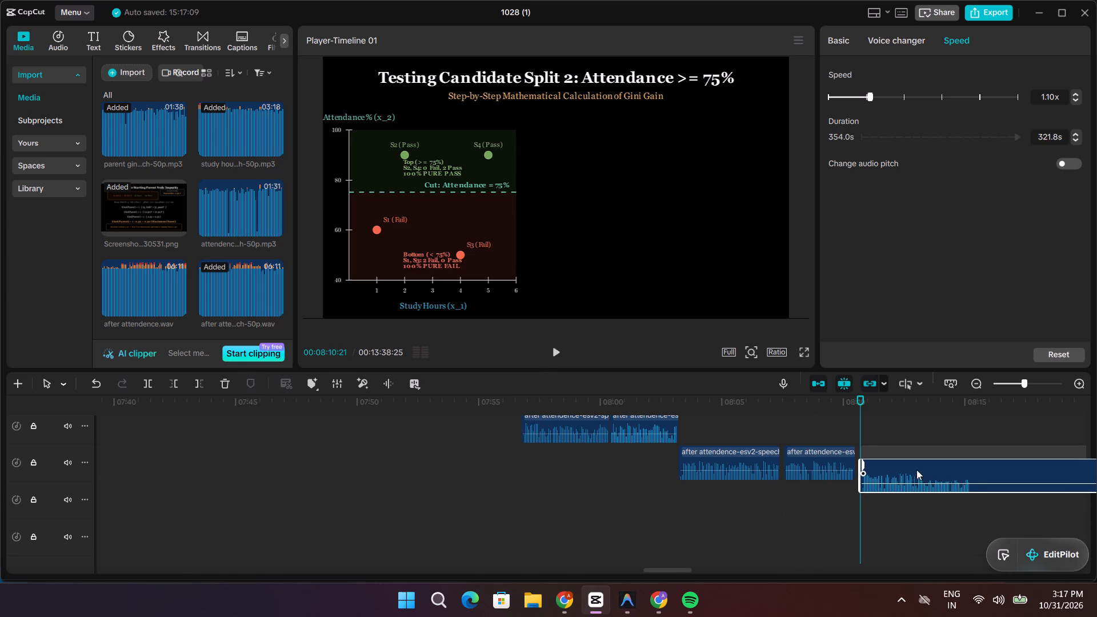
pyautogui.moveTo(916, 470); pyautogui.dragTo(912, 465)
pyautogui.moveTo(863, 427); pyautogui.dragTo(842, 427)
pyautogui.moveTo(896, 454); pyautogui.dragTo(887, 453)
pyautogui.press('space')
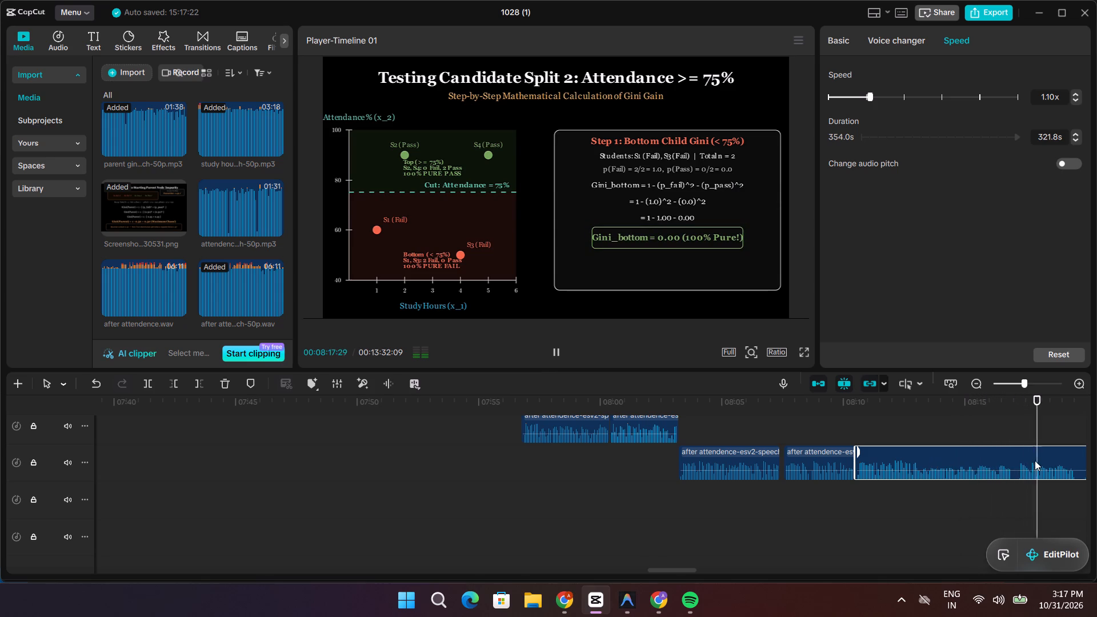
pyautogui.press('space')
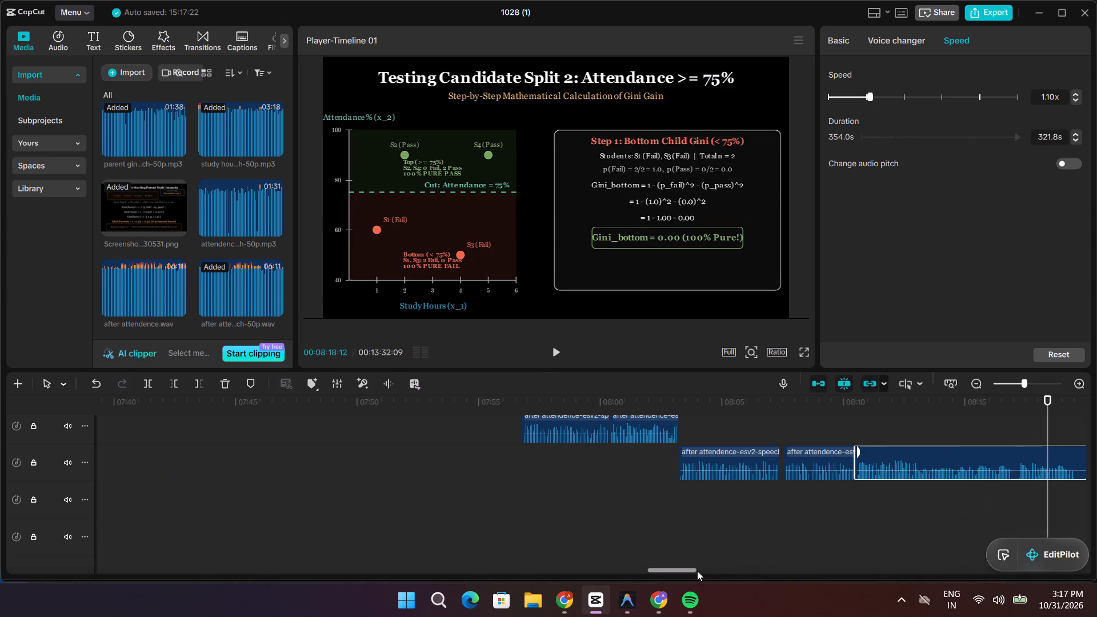
# Replay the voice-over up to about 08:20, then mark both the voice-over clip and Scene9_CandidateSplit2.mp4 at 08:17:01, where the Gini_bottom result is complete.
pyautogui.click(697, 571)
pyautogui.moveTo(483, 406); pyautogui.dragTo(478, 406)
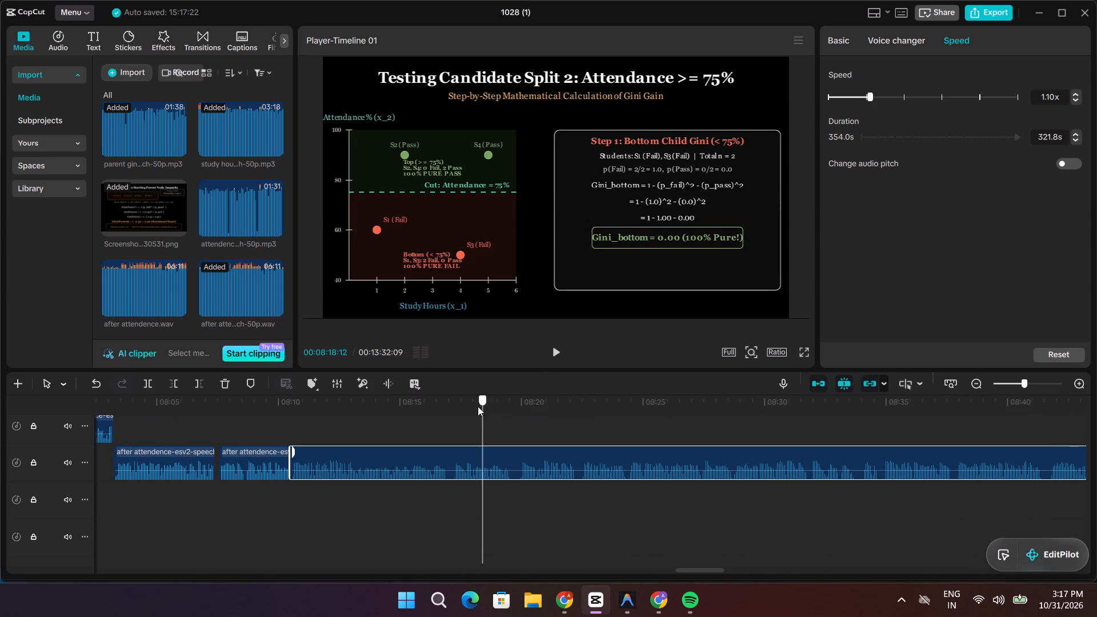
pyautogui.moveTo(478, 406); pyautogui.dragTo(392, 409)
pyautogui.press('space')
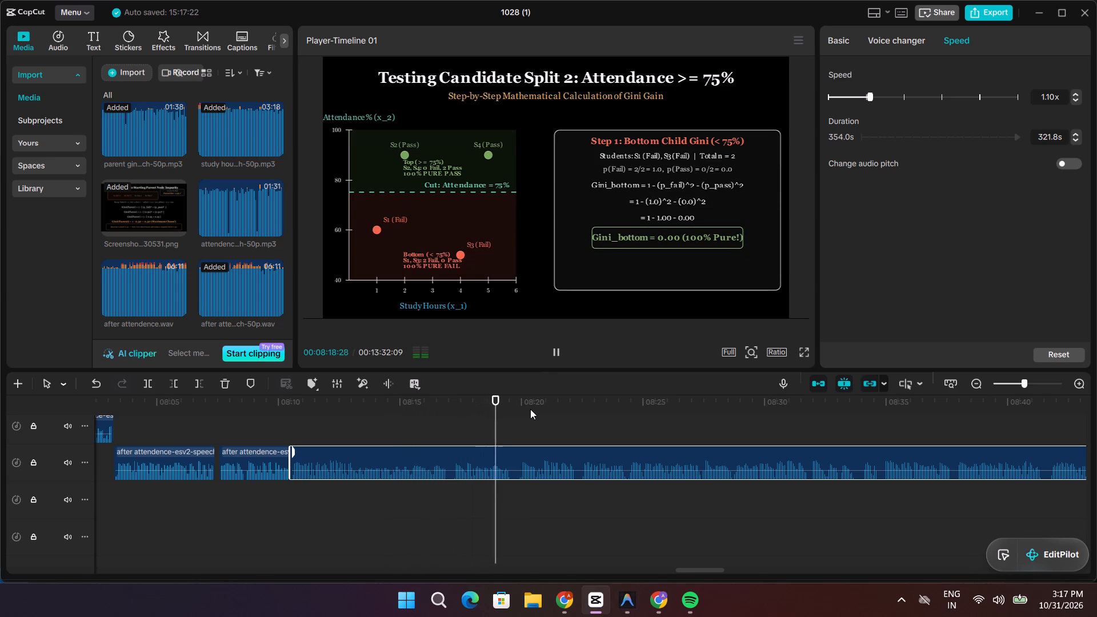
pyautogui.press('space')
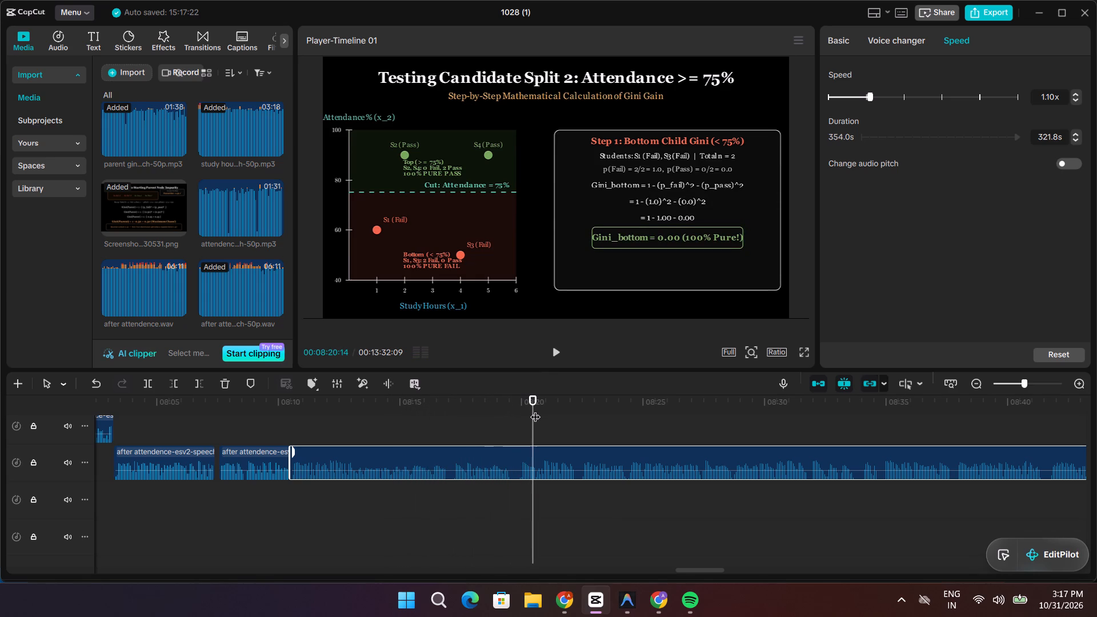
pyautogui.moveTo(535, 410); pyautogui.dragTo(443, 414)
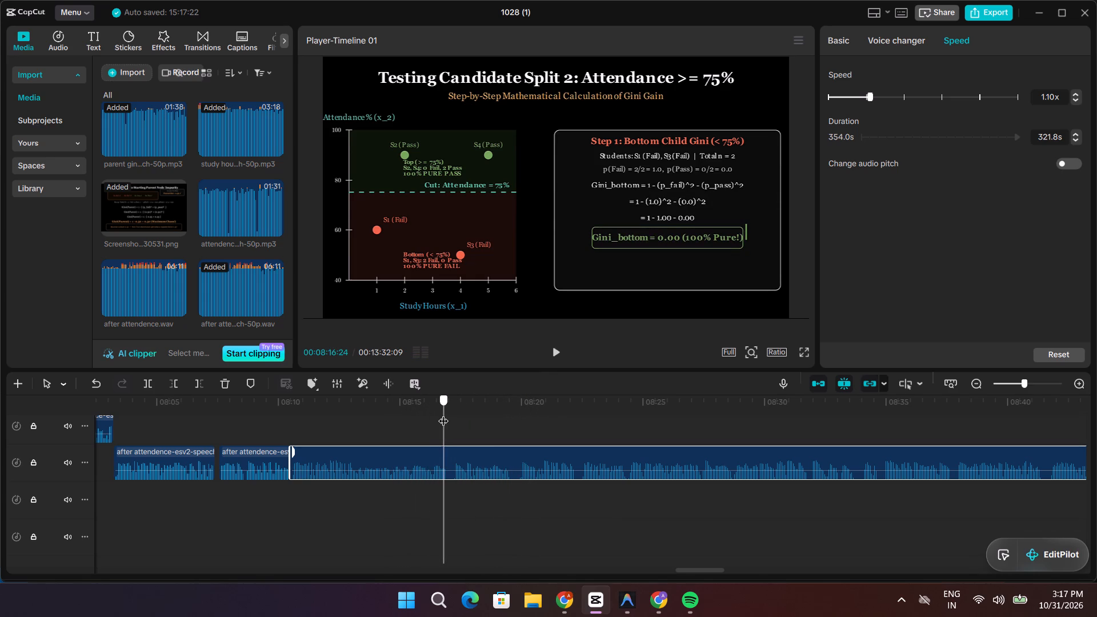
pyautogui.moveTo(443, 414); pyautogui.dragTo(643, 440)
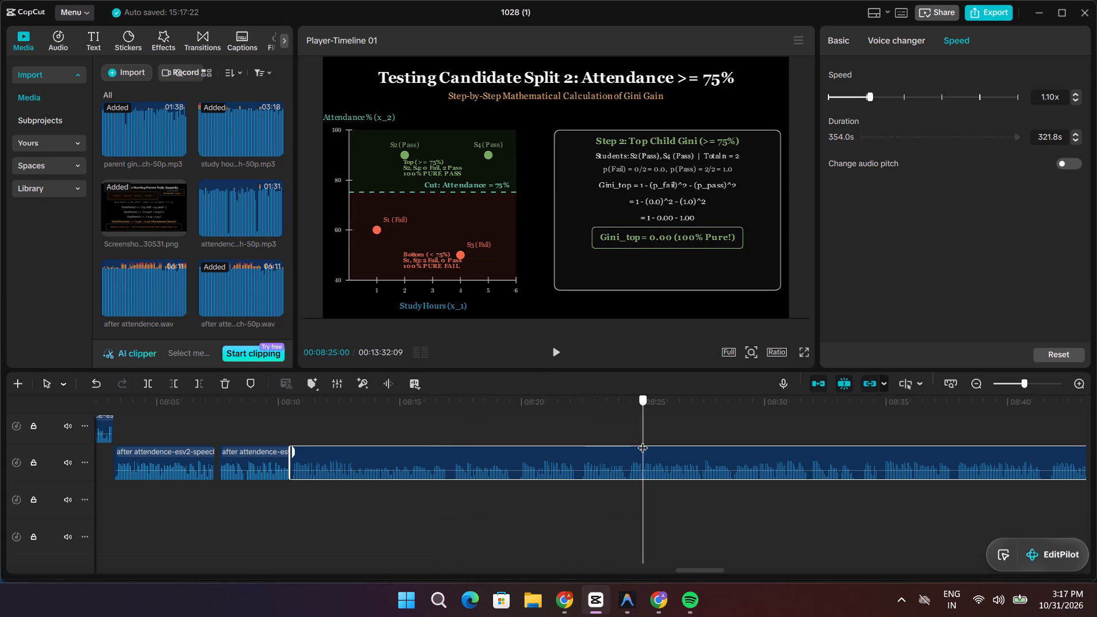
pyautogui.moveTo(643, 440); pyautogui.dragTo(454, 441)
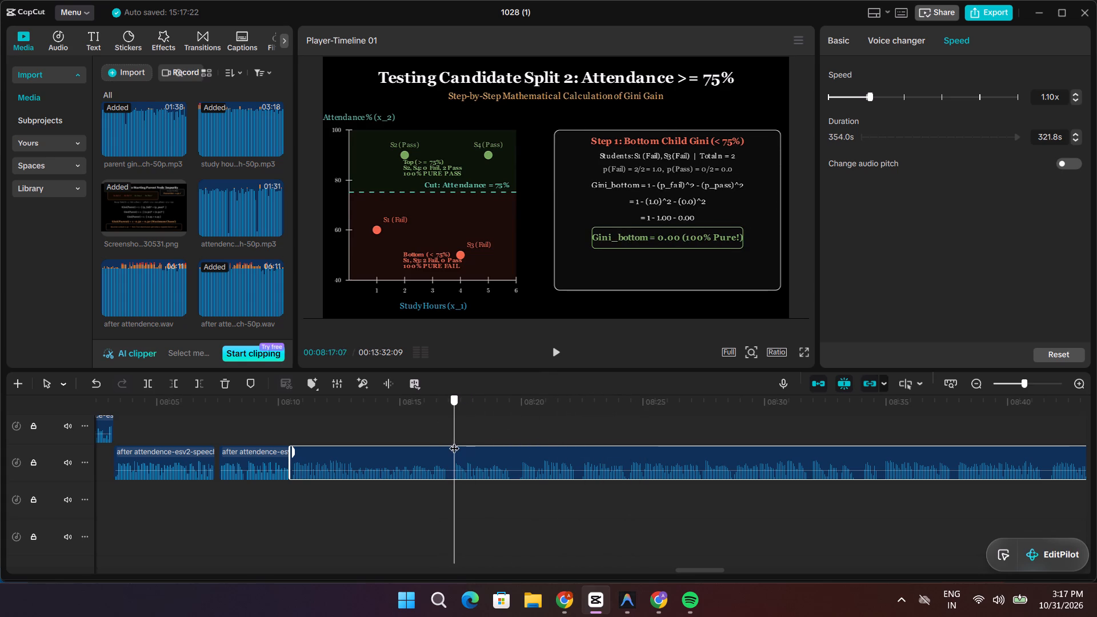
pyautogui.moveTo(454, 441); pyautogui.dragTo(450, 442)
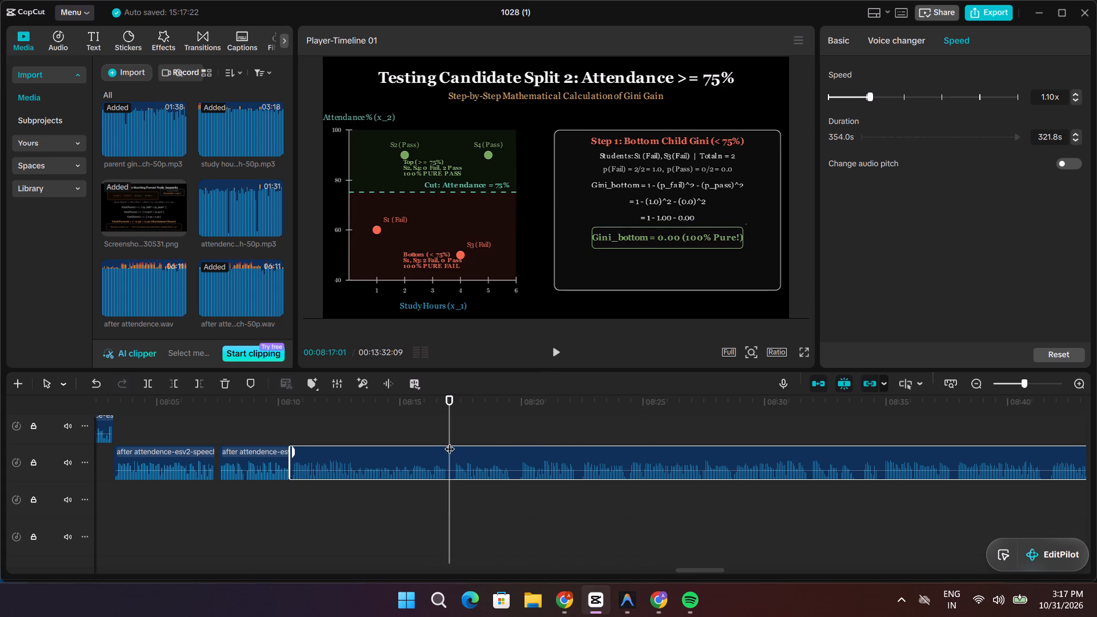
pyautogui.scroll(14, 450, 442)
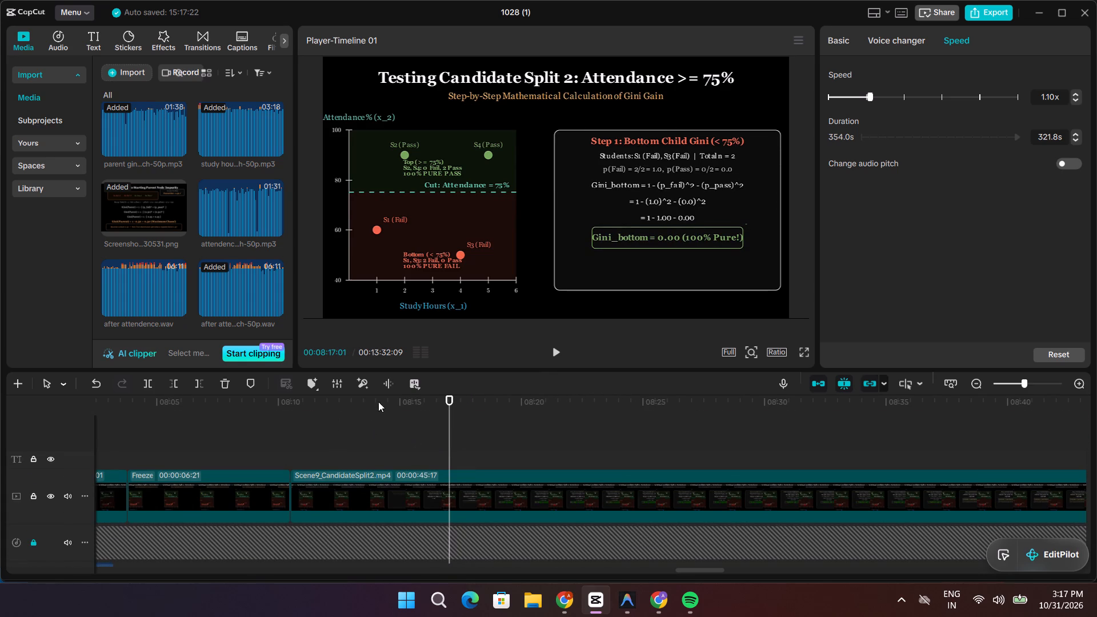
pyautogui.click(250, 384)
pyautogui.click(388, 483)
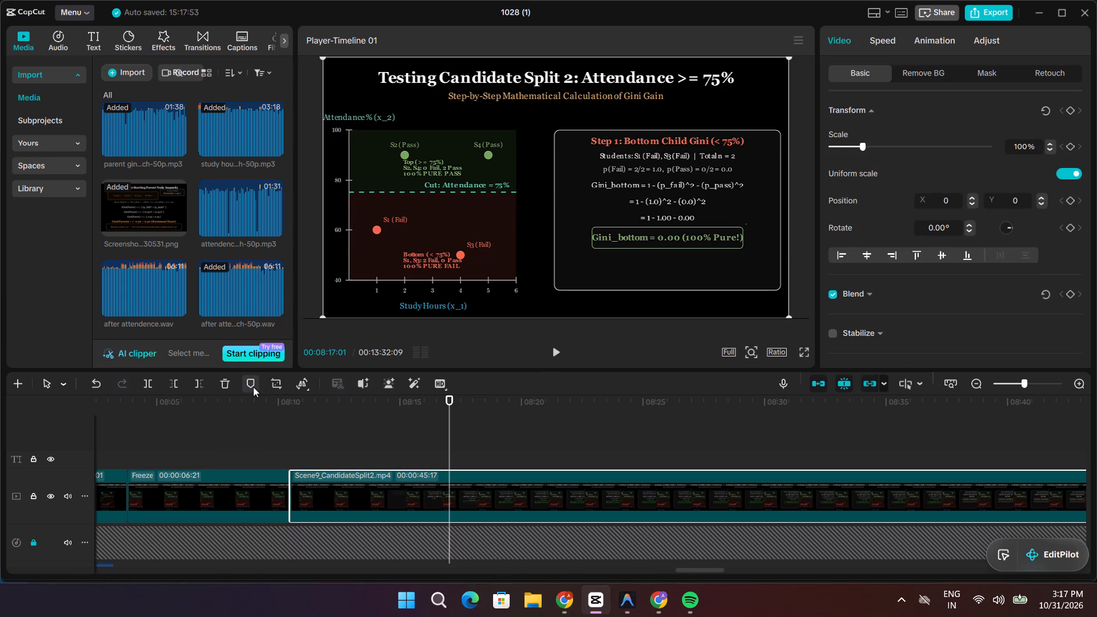
pyautogui.click(253, 386)
# Review the scene between about 08:14 and 08:24, then split Scene9_CandidateSplit2.mp4 at the 08:17:01 marker.
pyautogui.moveTo(448, 434); pyautogui.dragTo(618, 465)
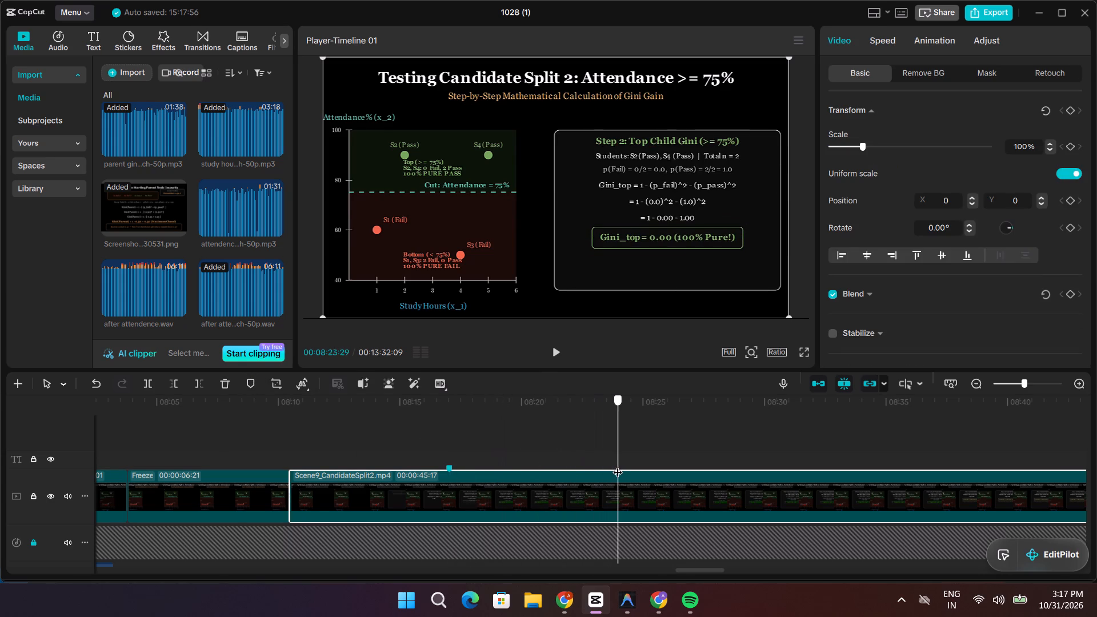
pyautogui.moveTo(618, 465); pyautogui.dragTo(576, 460)
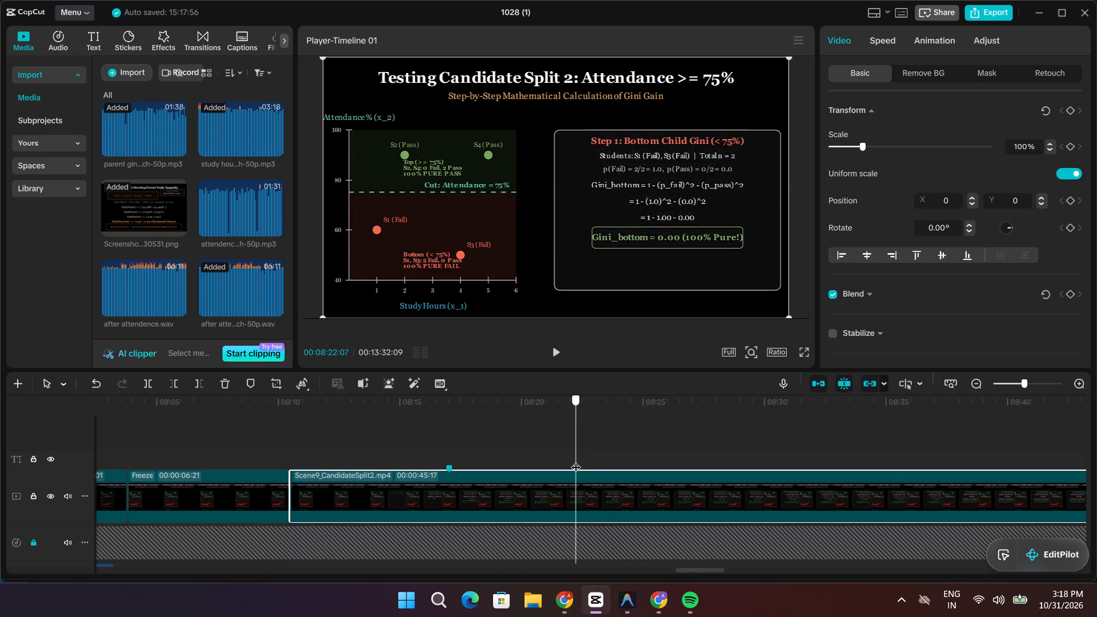
pyautogui.moveTo(576, 460); pyautogui.dragTo(395, 454)
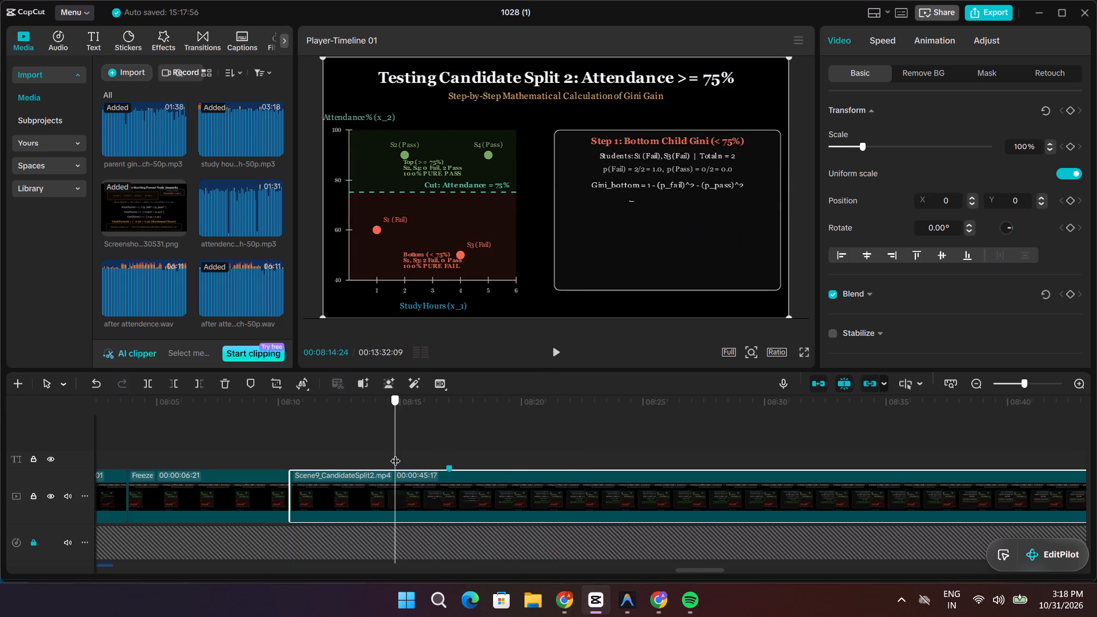
pyautogui.moveTo(395, 454); pyautogui.dragTo(451, 464)
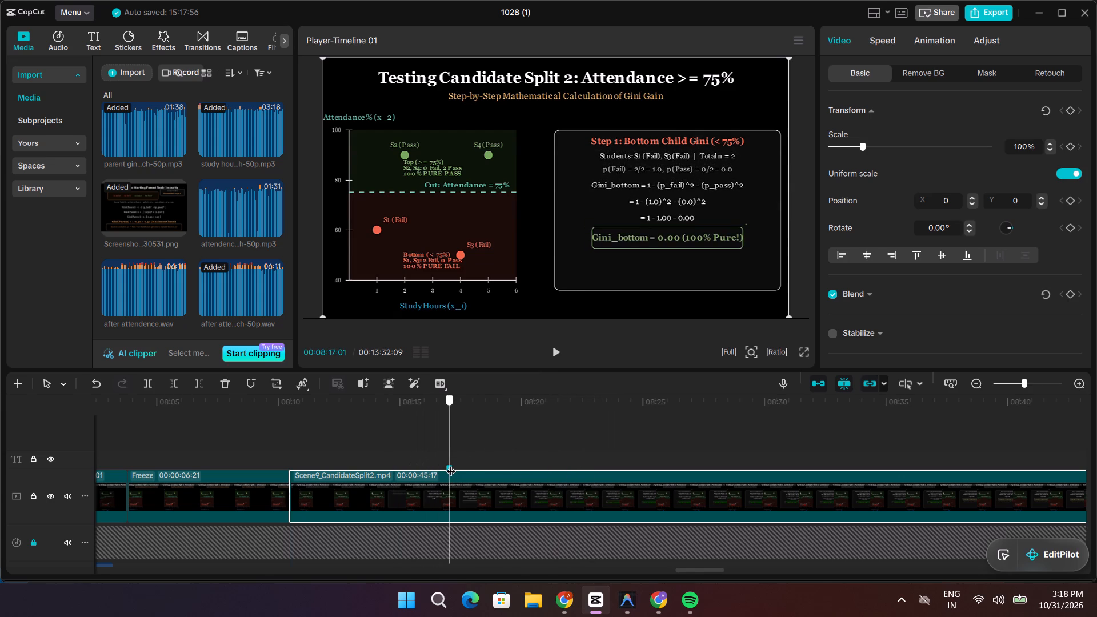
pyautogui.moveTo(451, 464); pyautogui.dragTo(490, 470)
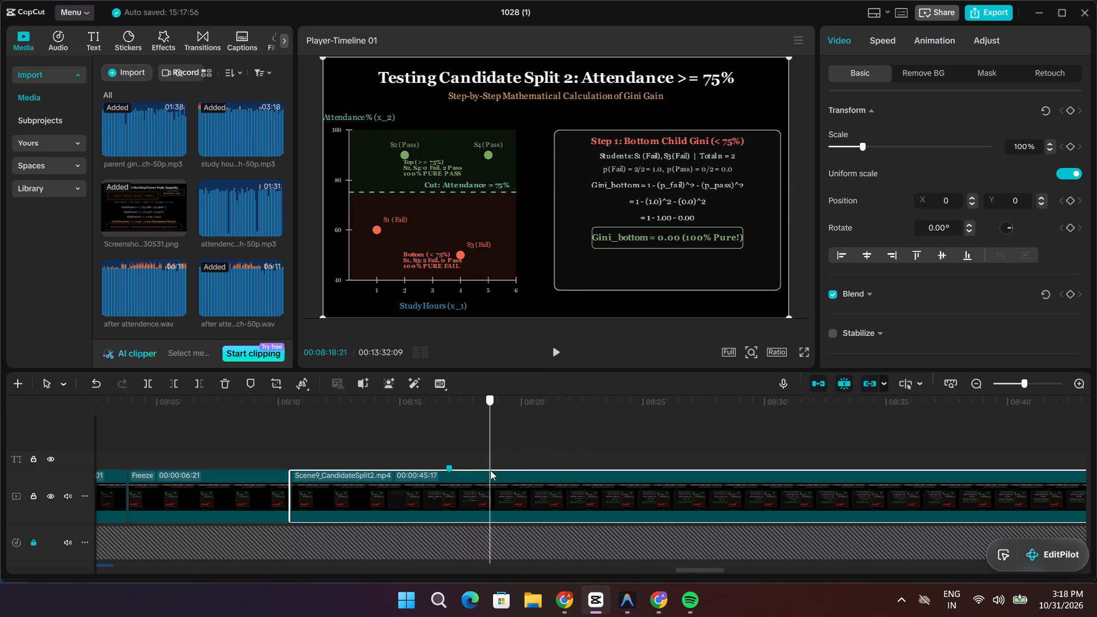
pyautogui.moveTo(490, 470); pyautogui.dragTo(508, 481)
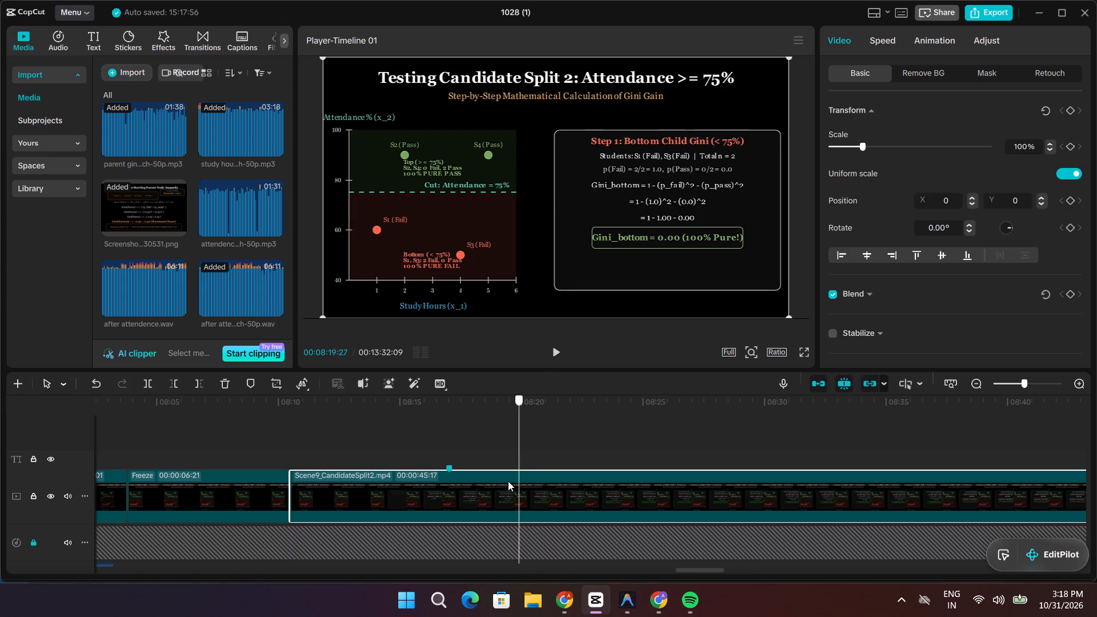
pyautogui.moveTo(508, 481); pyautogui.dragTo(454, 481)
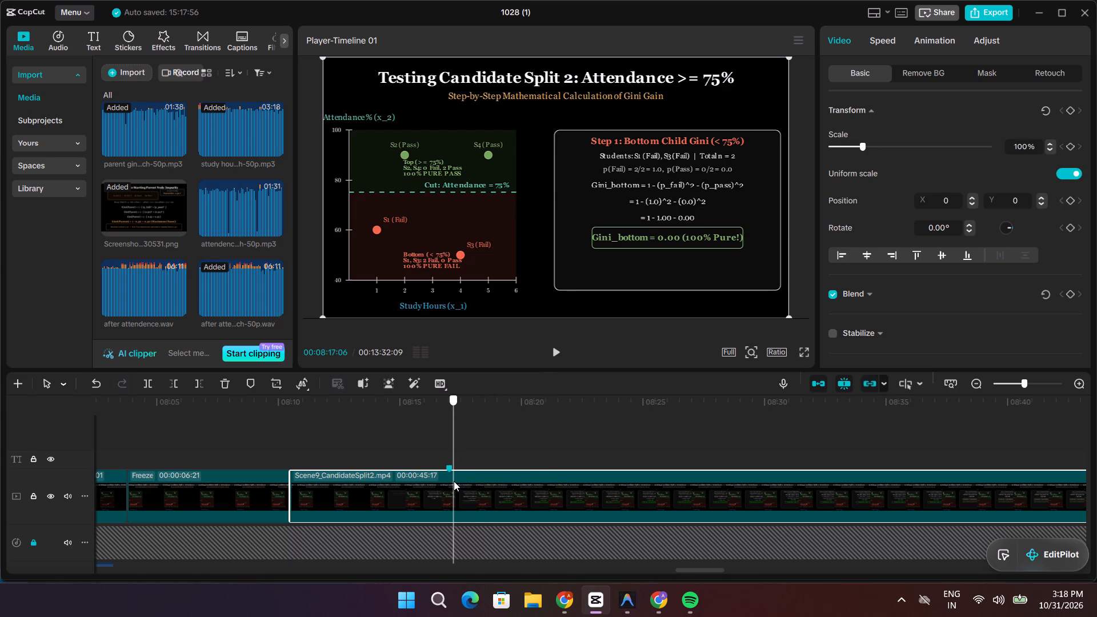
pyautogui.moveTo(454, 481); pyautogui.dragTo(452, 481)
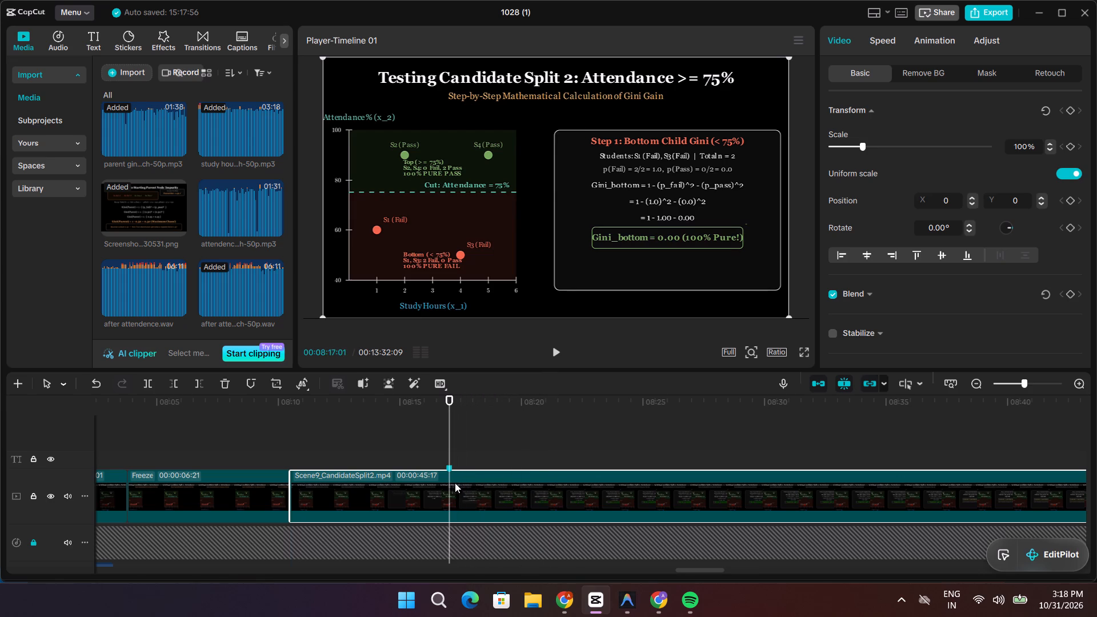
pyautogui.hotkey('ctrl', 'b')
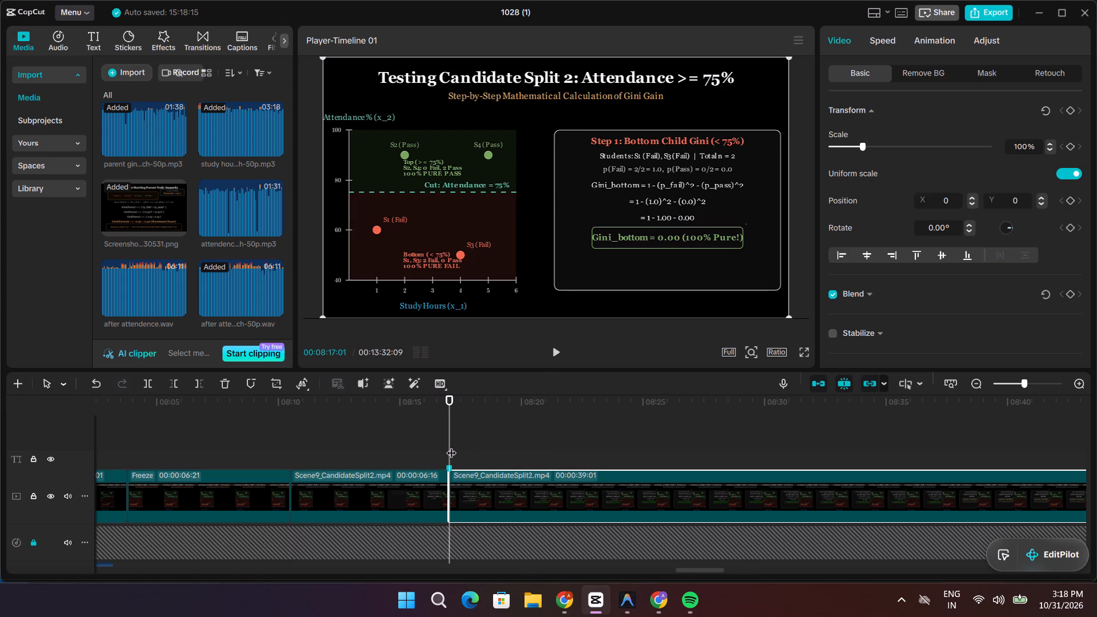
# Split Scene9_CandidateSplit2.mp4 again at 08:22:09, delete the static section from 08:17:01 to that point, and play across the cut.
pyautogui.moveTo(450, 446); pyautogui.dragTo(552, 468)
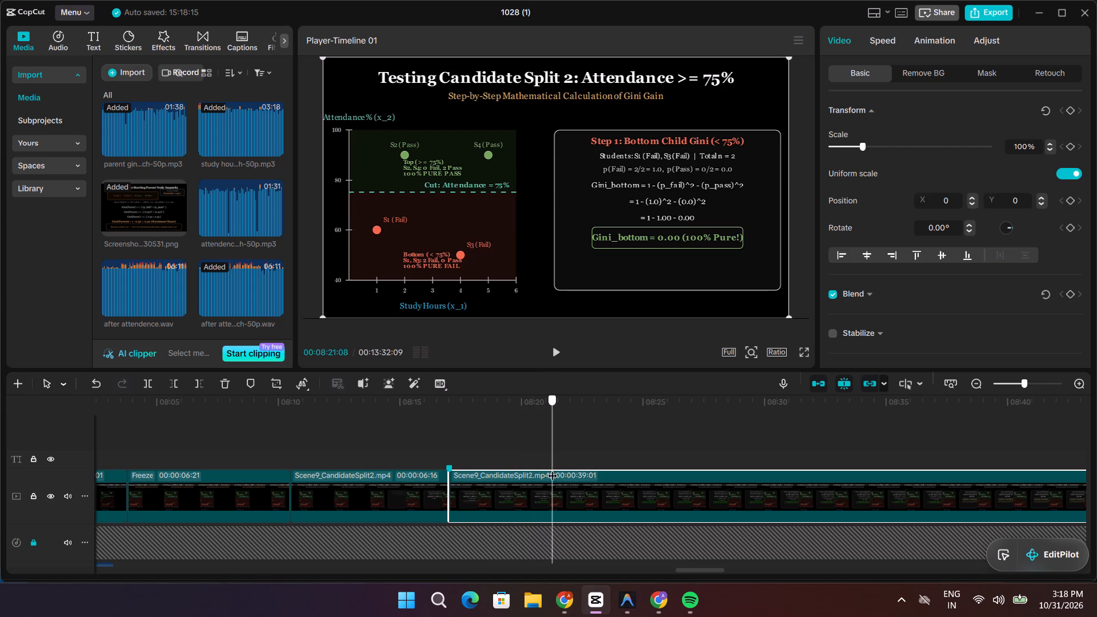
pyautogui.moveTo(552, 468); pyautogui.dragTo(578, 471)
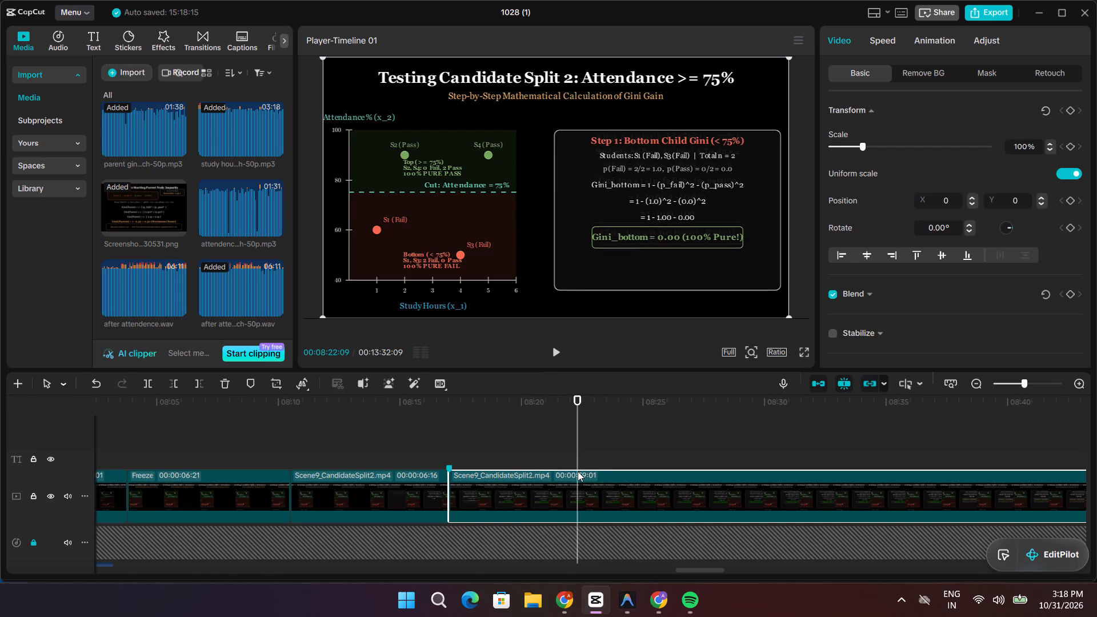
pyautogui.keyDown('ctrl'); pyautogui.click(547, 476); pyautogui.keyUp('ctrl')
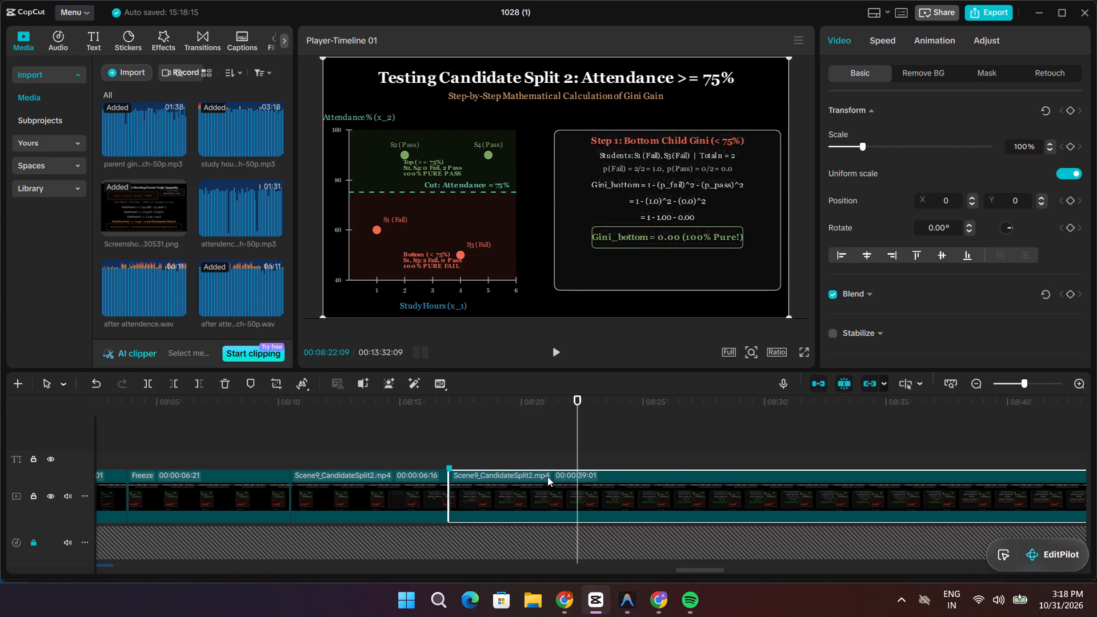
pyautogui.hotkey('ctrl', 'b')
pyautogui.click(537, 479)
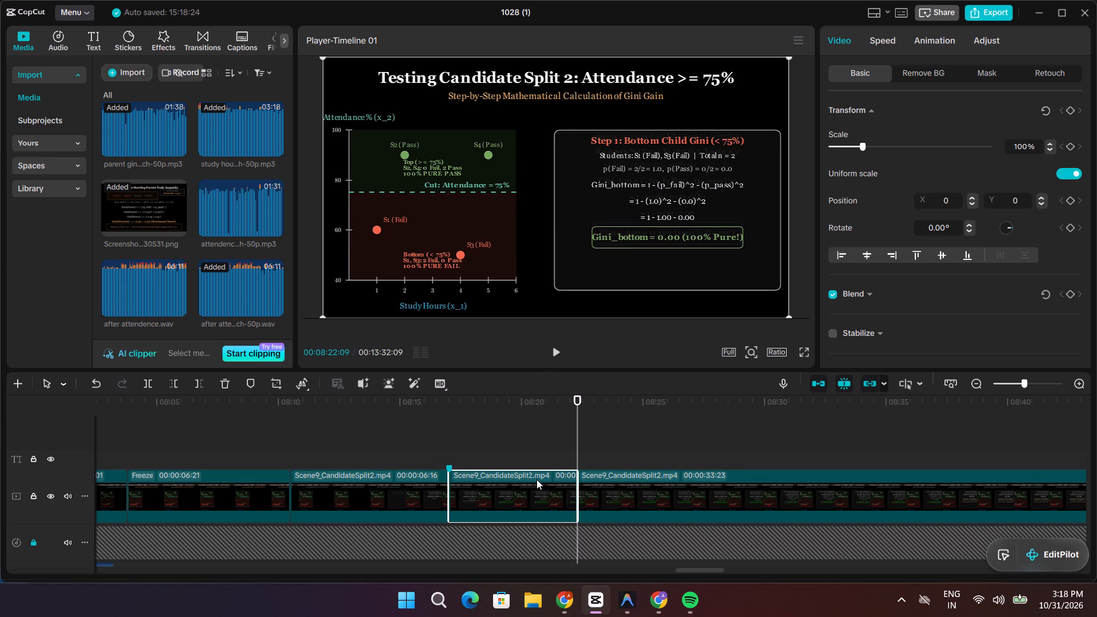
pyautogui.press('BackSpace')
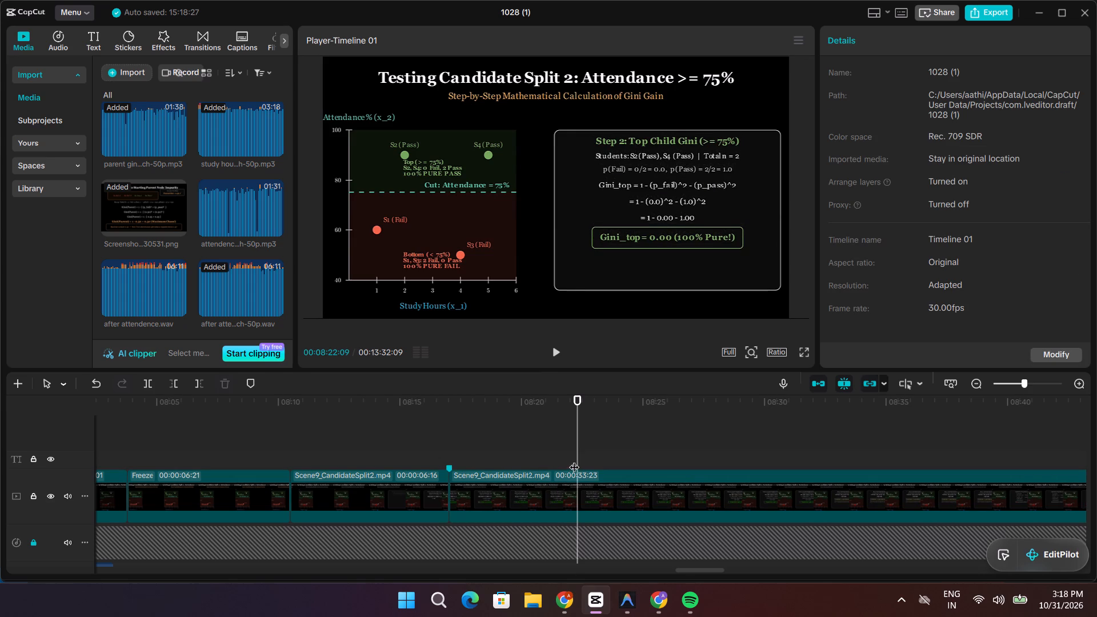
pyautogui.moveTo(575, 460); pyautogui.dragTo(431, 460)
pyautogui.click(555, 348)
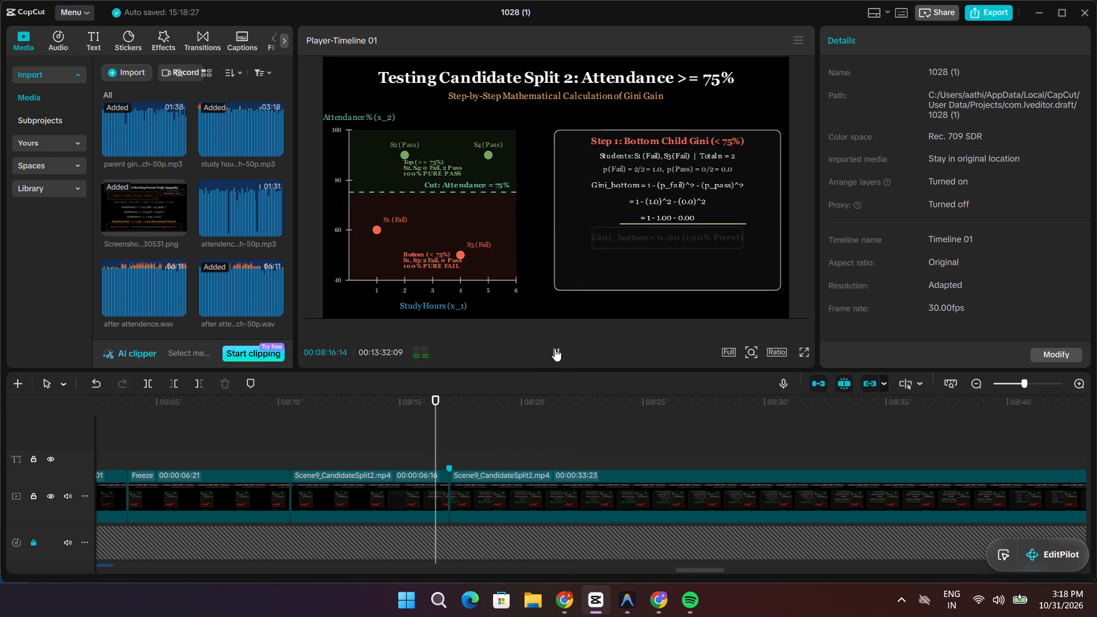
pyautogui.click(555, 348)
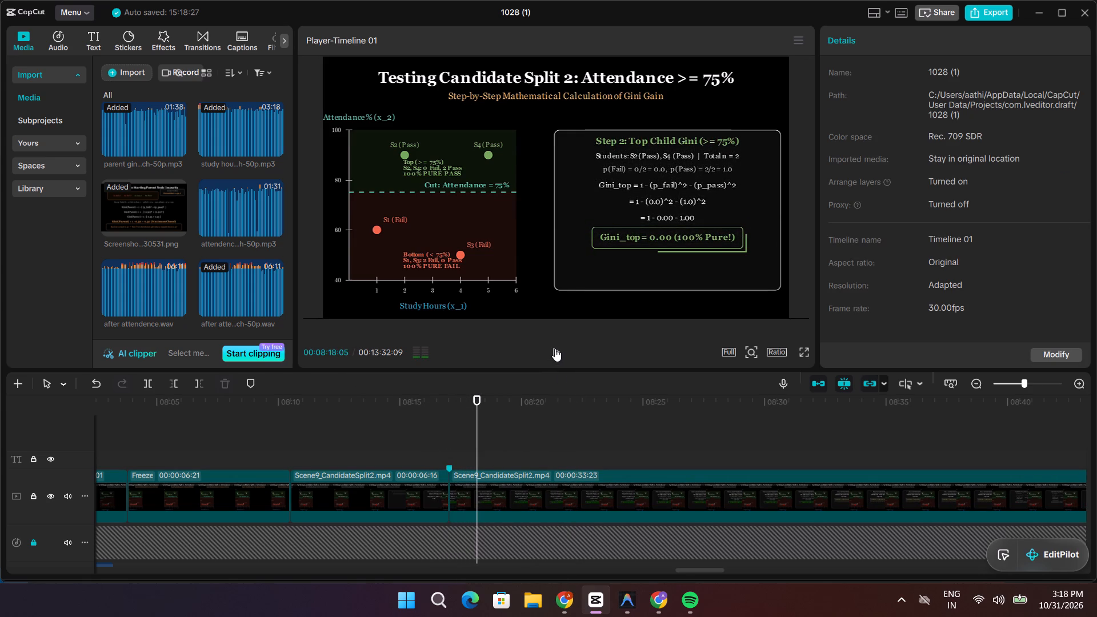
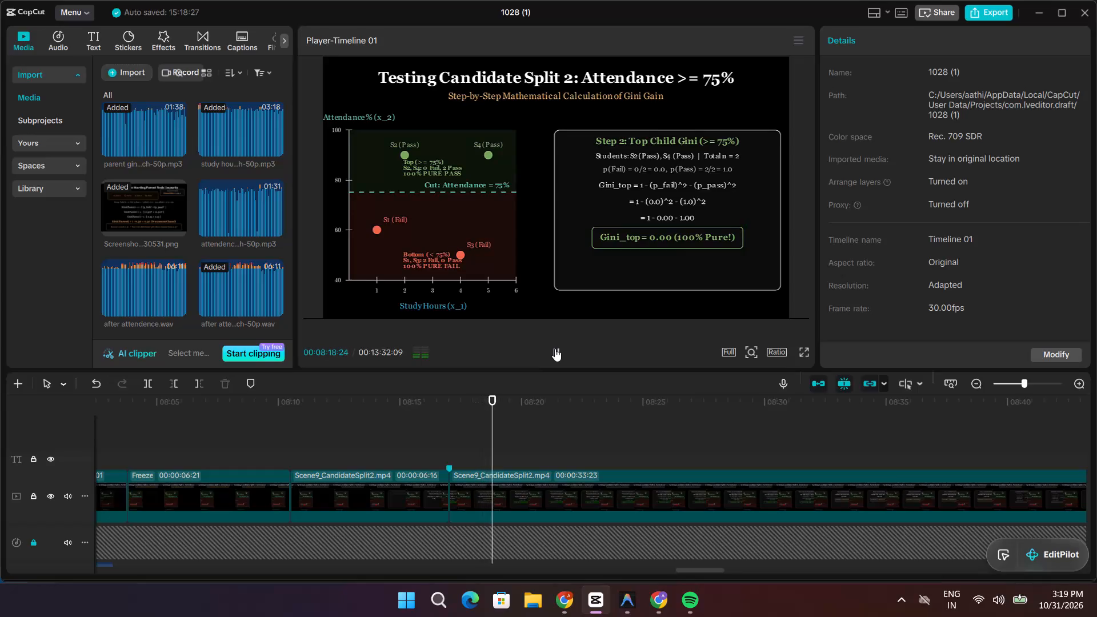
# Replay the Attendance >= 75% scene between about 08:12 and 08:23, checking the Gini_top result against the voice-over.
pyautogui.scroll(2, 660, 261)
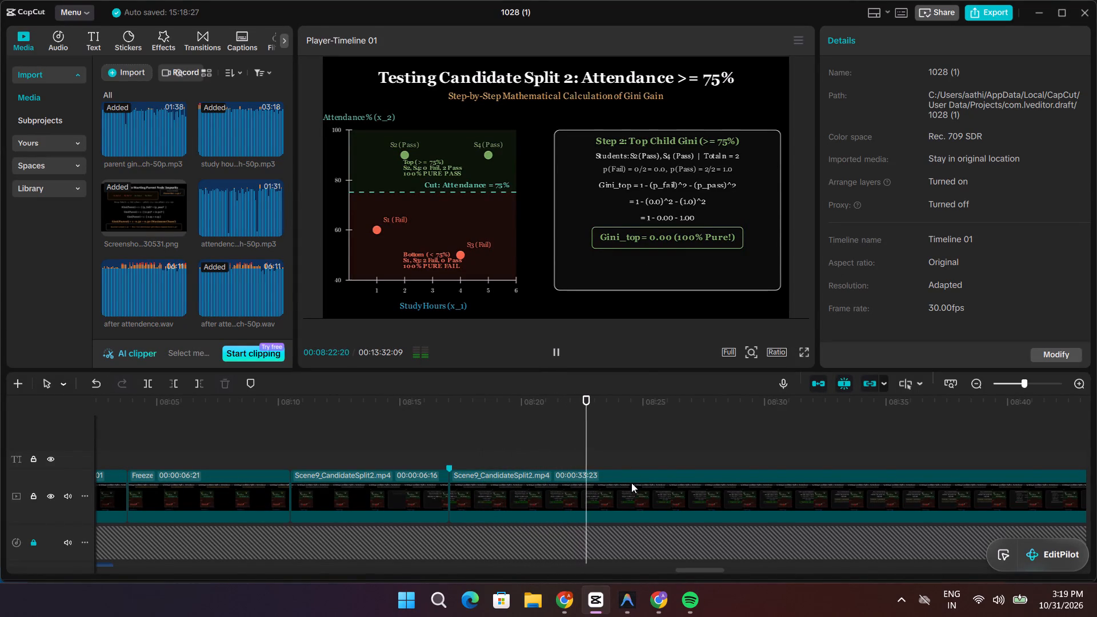
pyautogui.press('space')
pyautogui.moveTo(591, 450); pyautogui.dragTo(382, 452)
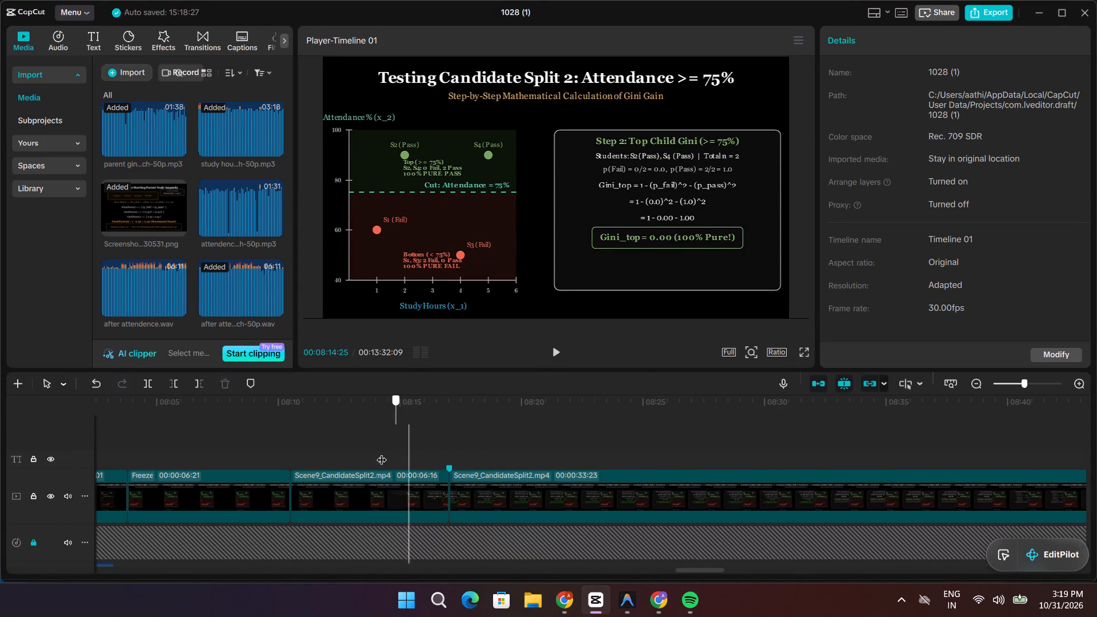
pyautogui.moveTo(382, 452); pyautogui.dragTo(327, 452)
pyautogui.press('space')
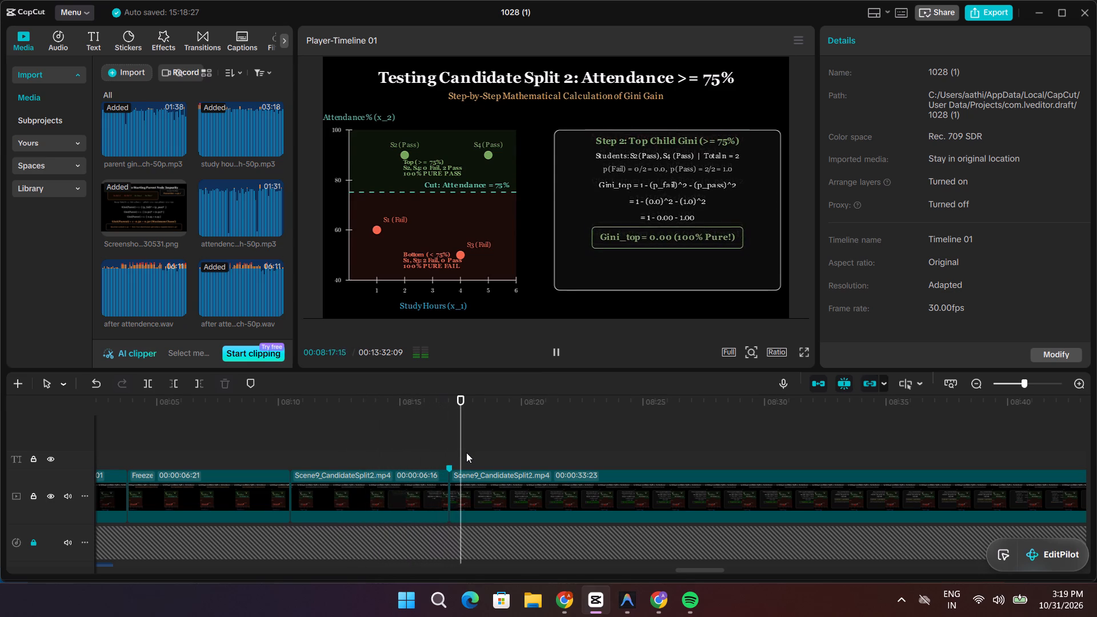
pyautogui.press('space')
pyautogui.press('space')
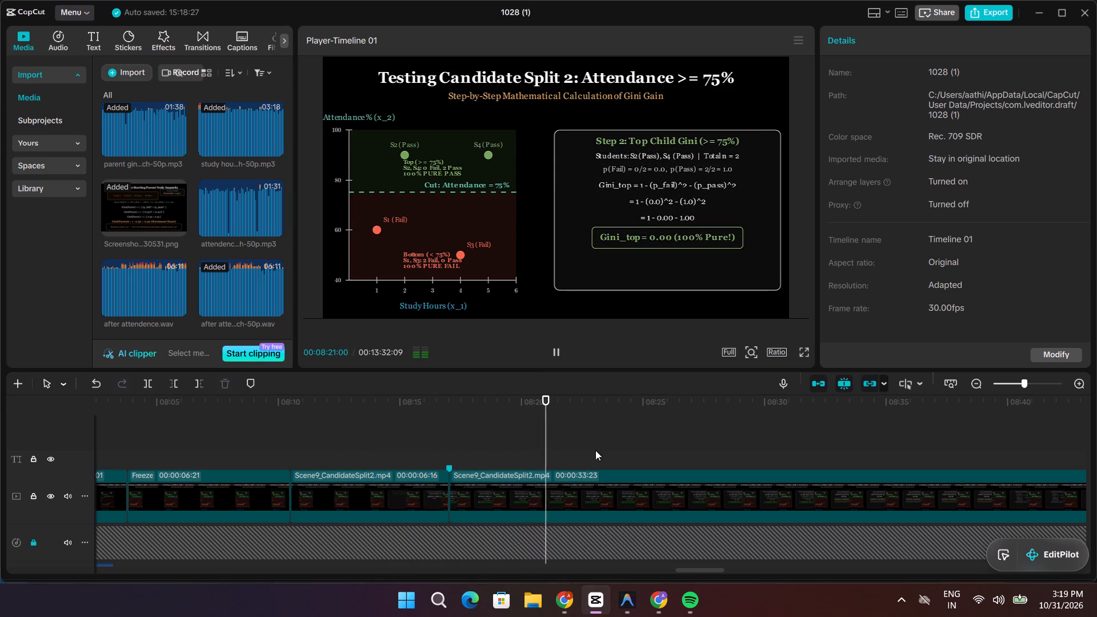
pyautogui.press('space')
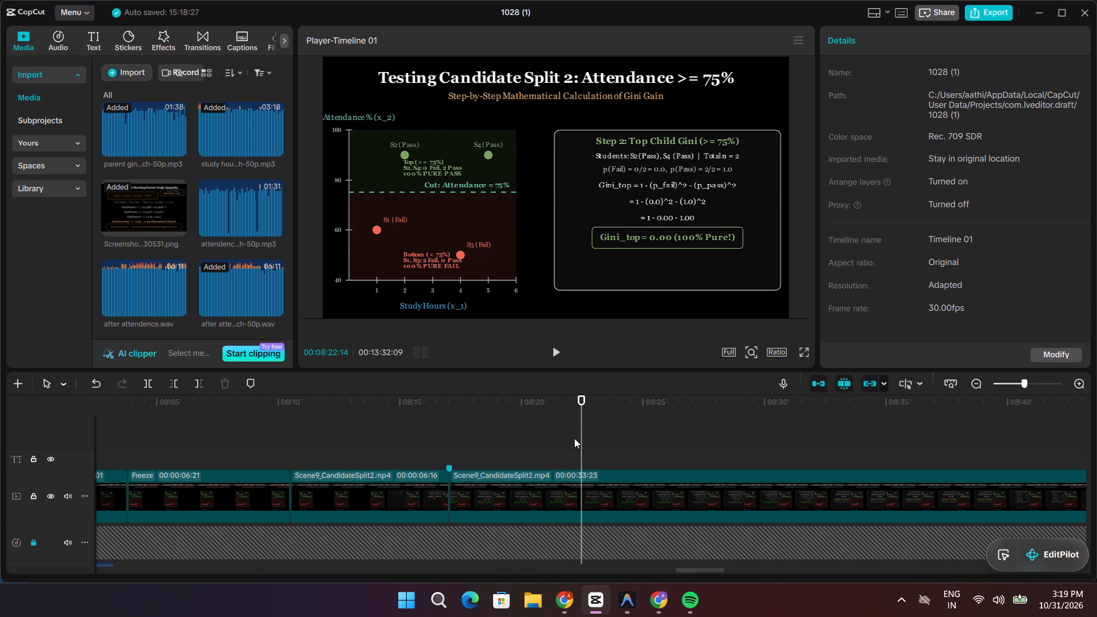
# Replay the voice-over from about 08:20 to 08:24 to locate the cut point, and split it at 08:21:16.
pyautogui.scroll(-6, 610, 479)
pyautogui.moveTo(582, 480); pyautogui.dragTo(526, 486)
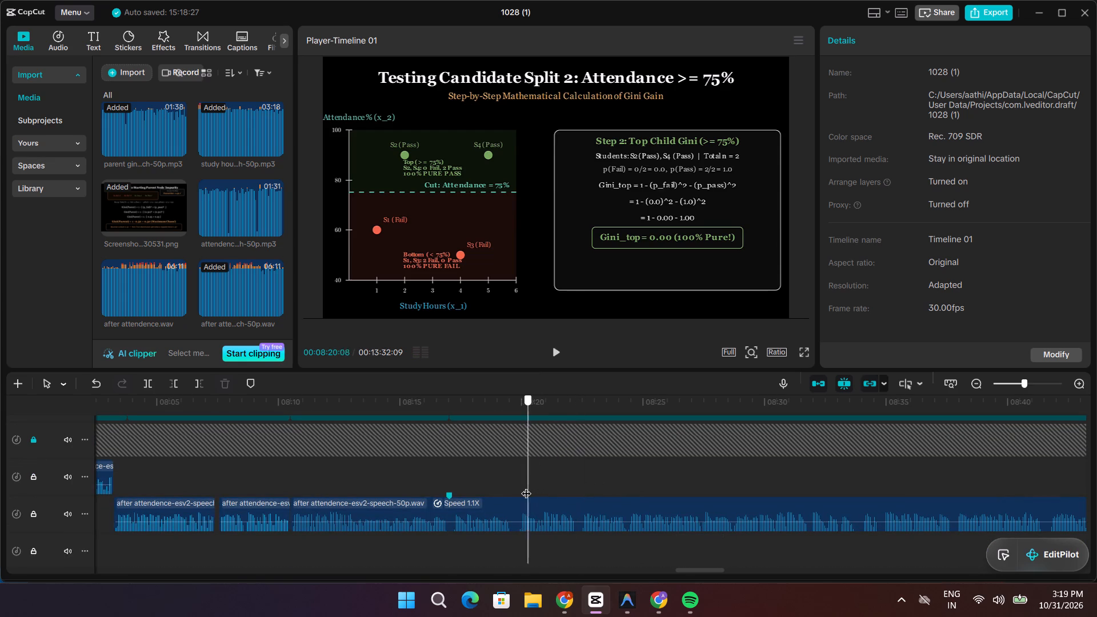
pyautogui.moveTo(526, 486); pyautogui.dragTo(516, 486)
pyautogui.press('space')
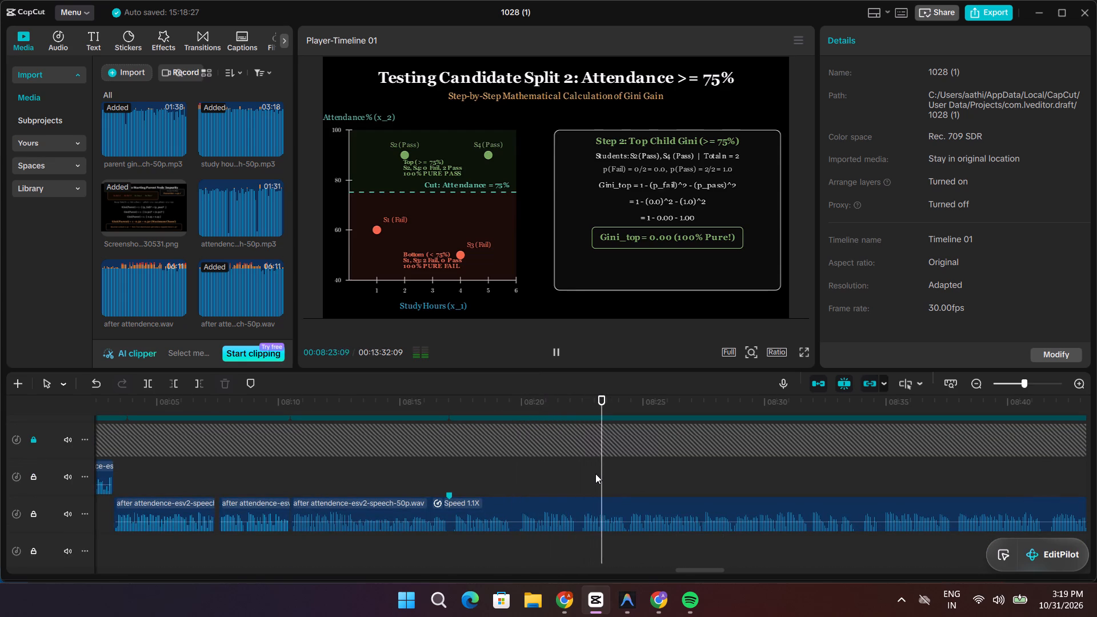
pyautogui.press('space')
pyautogui.moveTo(612, 478); pyautogui.dragTo(541, 475)
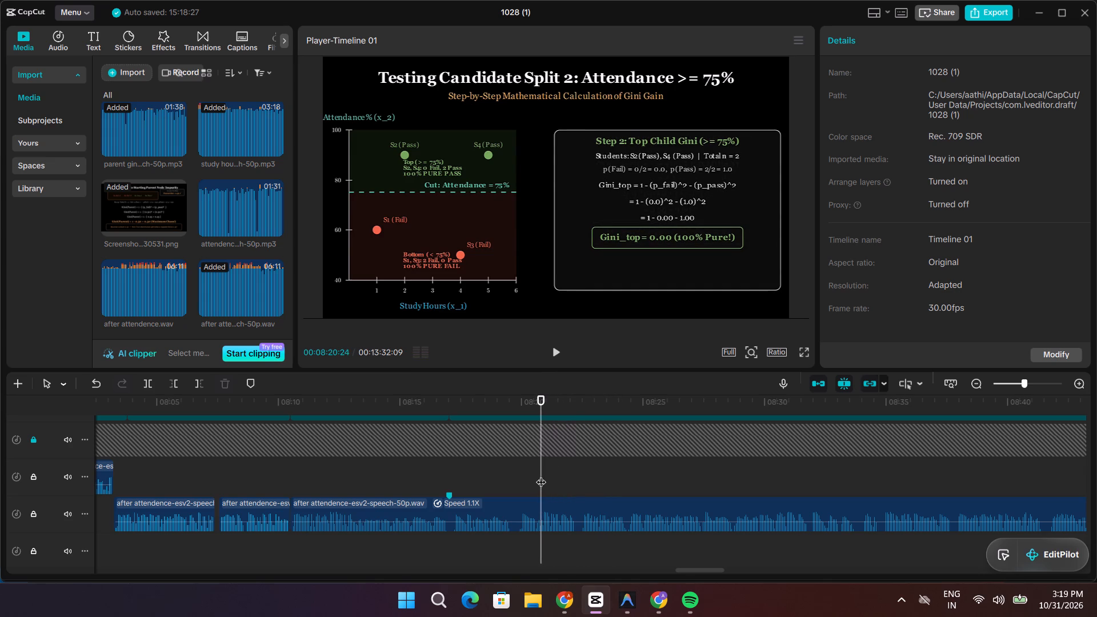
pyautogui.moveTo(541, 475); pyautogui.dragTo(534, 473)
pyautogui.press('space')
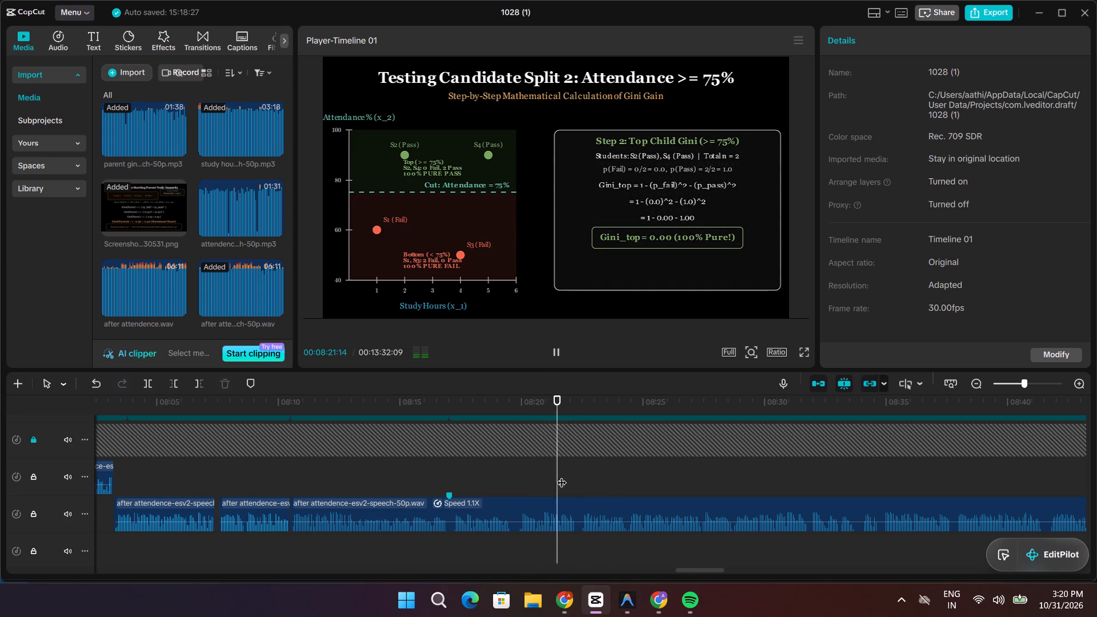
pyautogui.press('space')
pyautogui.moveTo(574, 476); pyautogui.dragTo(562, 477)
pyautogui.keyDown('ctrl'); pyautogui.scroll(7, 583, 488); pyautogui.keyUp('ctrl')
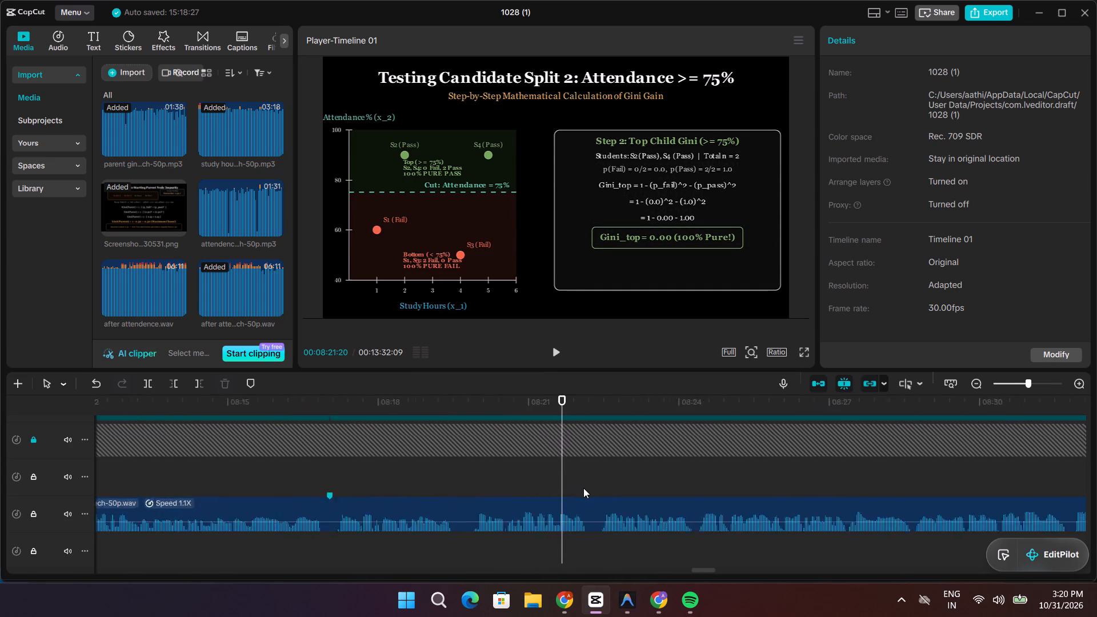
pyautogui.keyDown('ctrl'); pyautogui.scroll(8, 583, 488); pyautogui.keyUp('ctrl')
pyautogui.moveTo(563, 488); pyautogui.dragTo(554, 487)
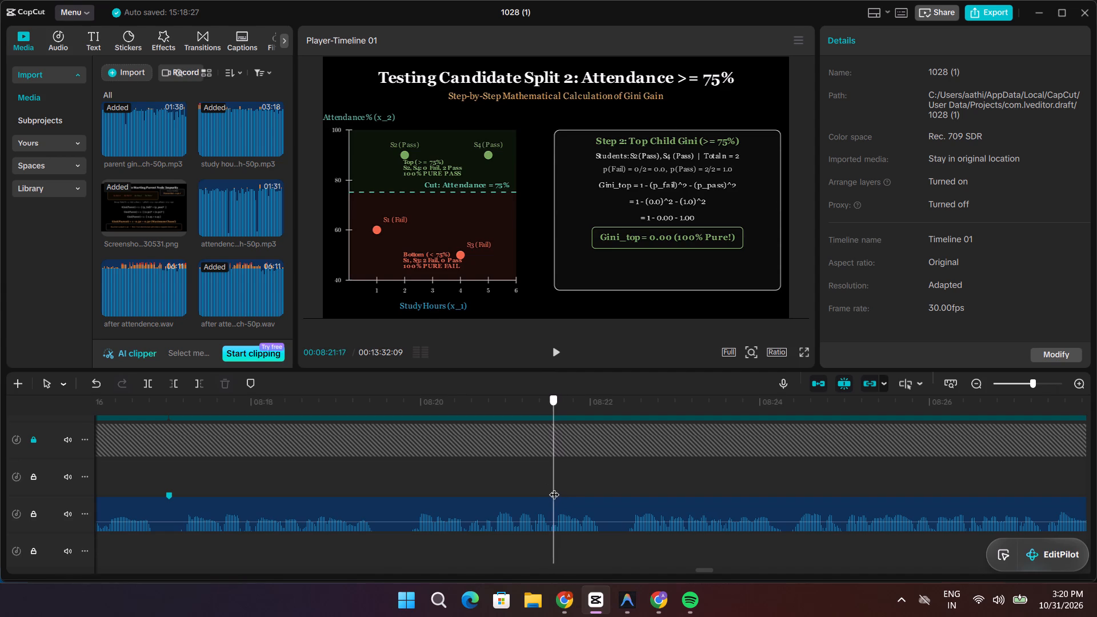
pyautogui.moveTo(554, 487); pyautogui.dragTo(551, 487)
pyautogui.click(552, 510)
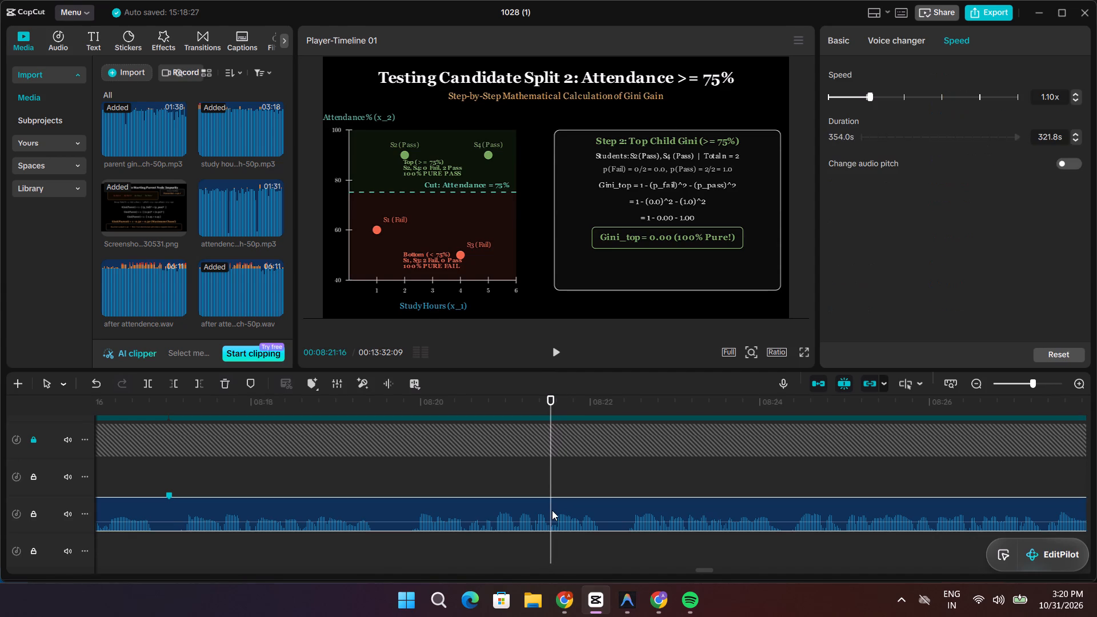
pyautogui.hotkey('ctrl', 'b')
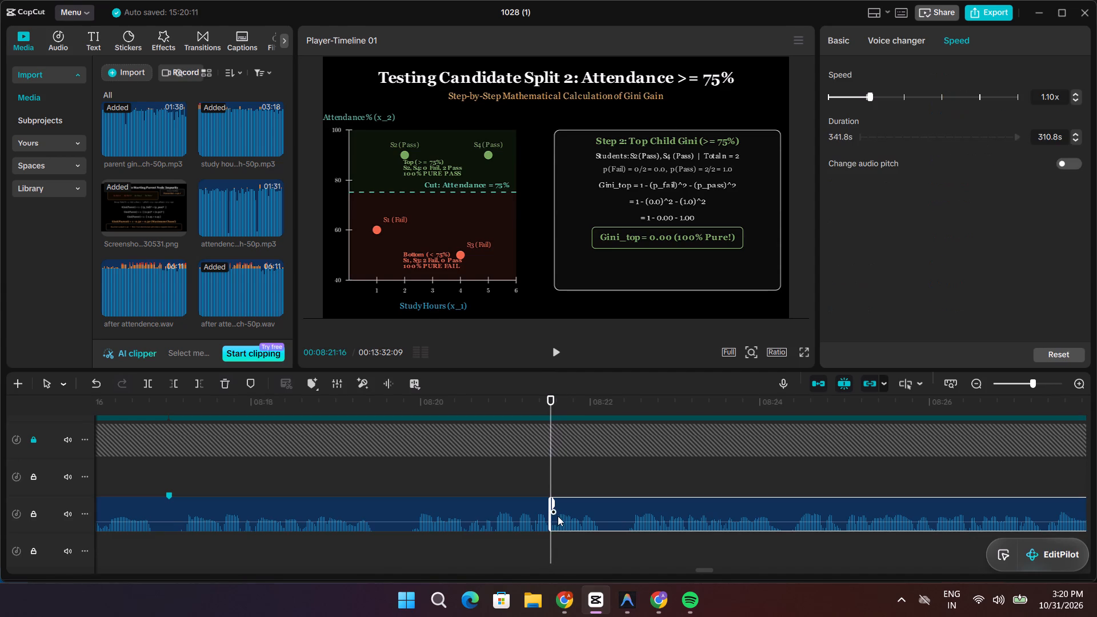
# Trim about 1 s from the start of the voice-over part after 08:21:16, move it back against the cut, and play across the join.
pyautogui.moveTo(550, 526); pyautogui.dragTo(576, 531)
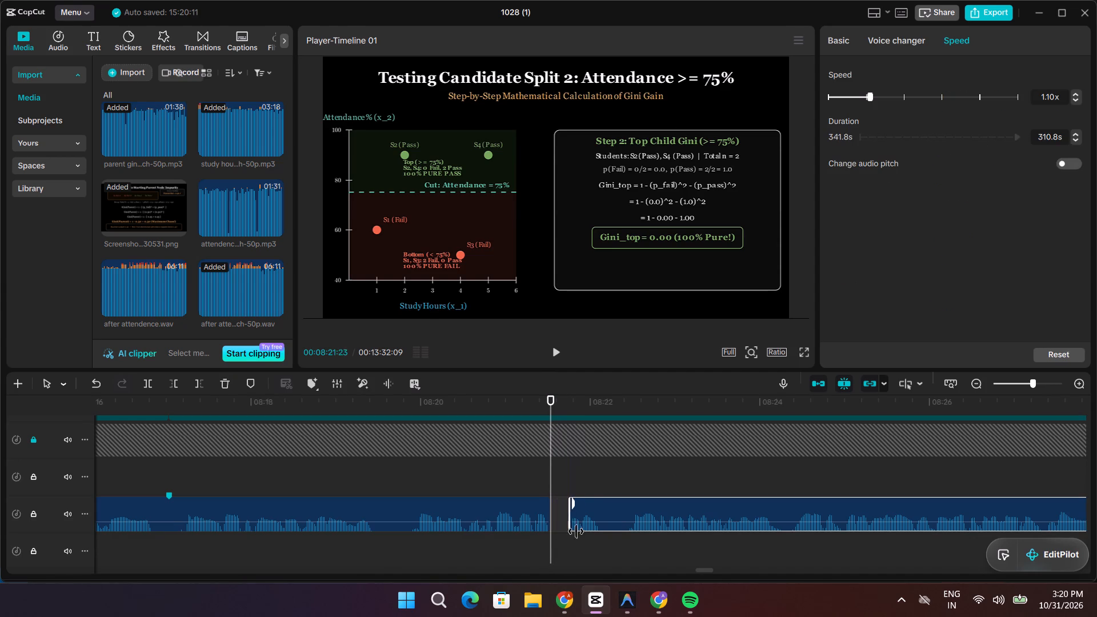
pyautogui.moveTo(576, 531); pyautogui.dragTo(630, 543)
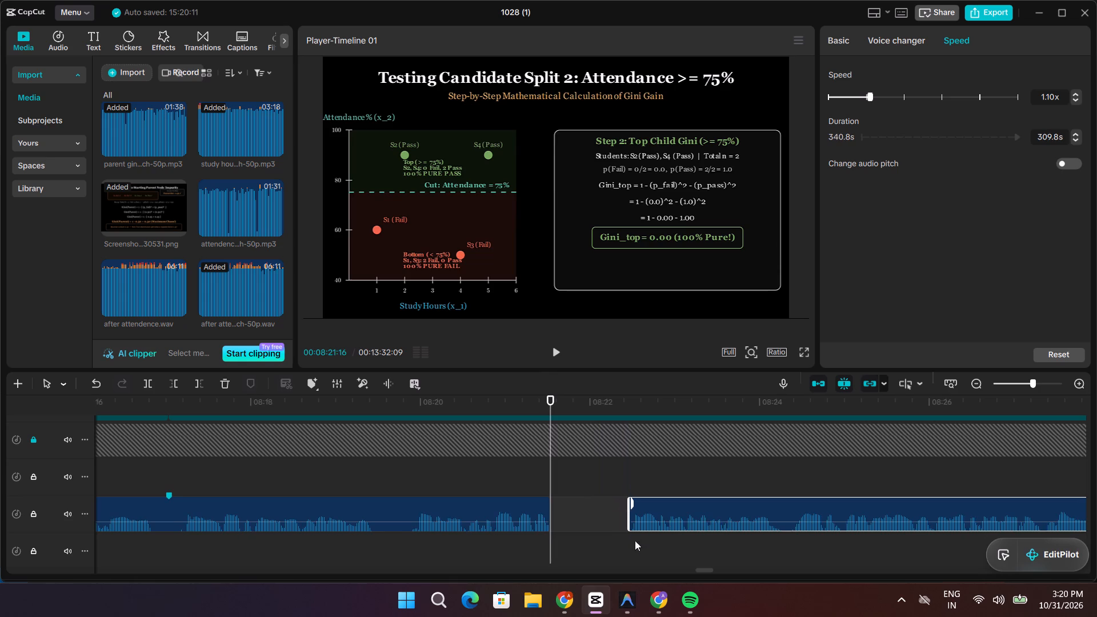
pyautogui.moveTo(641, 530); pyautogui.dragTo(567, 531)
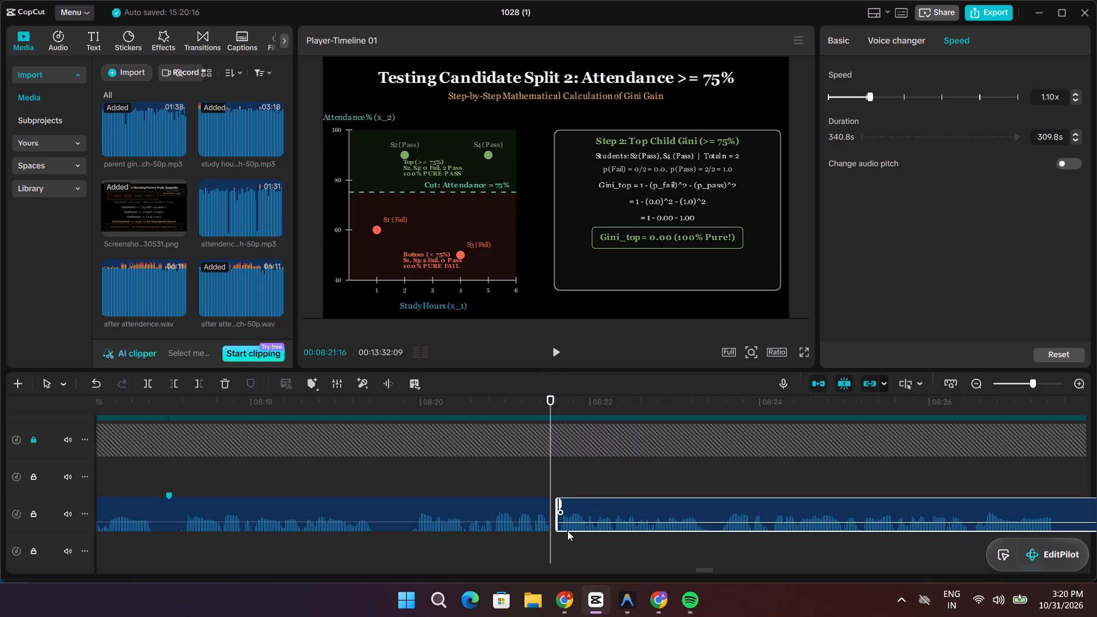
pyautogui.moveTo(567, 531); pyautogui.dragTo(564, 531)
pyautogui.moveTo(555, 480); pyautogui.dragTo(491, 488)
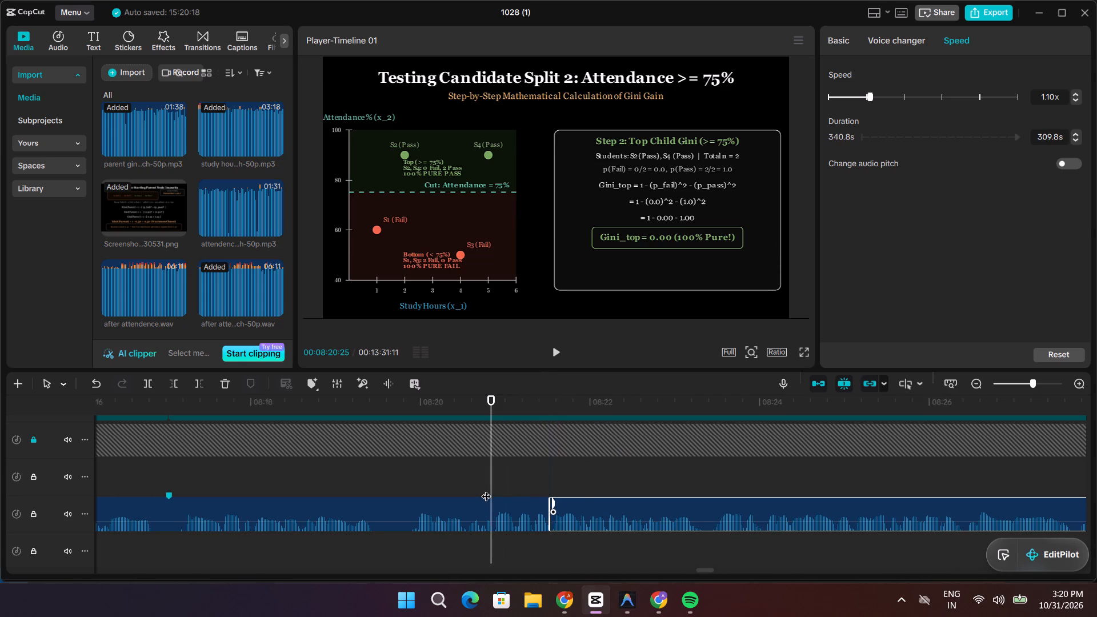
pyautogui.press('space')
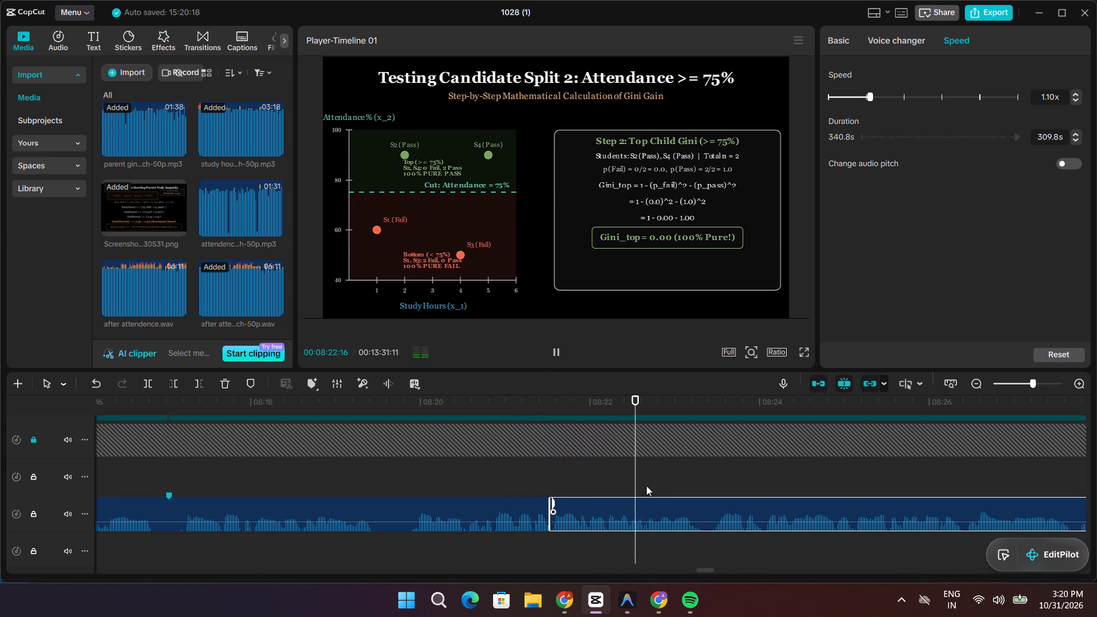
pyautogui.press('space')
# Split the voice-over at 08:19:14, trim about 0.5 s from the following short part's start, close both gaps, and play through to about 08:23.
pyautogui.moveTo(646, 484); pyautogui.dragTo(379, 486)
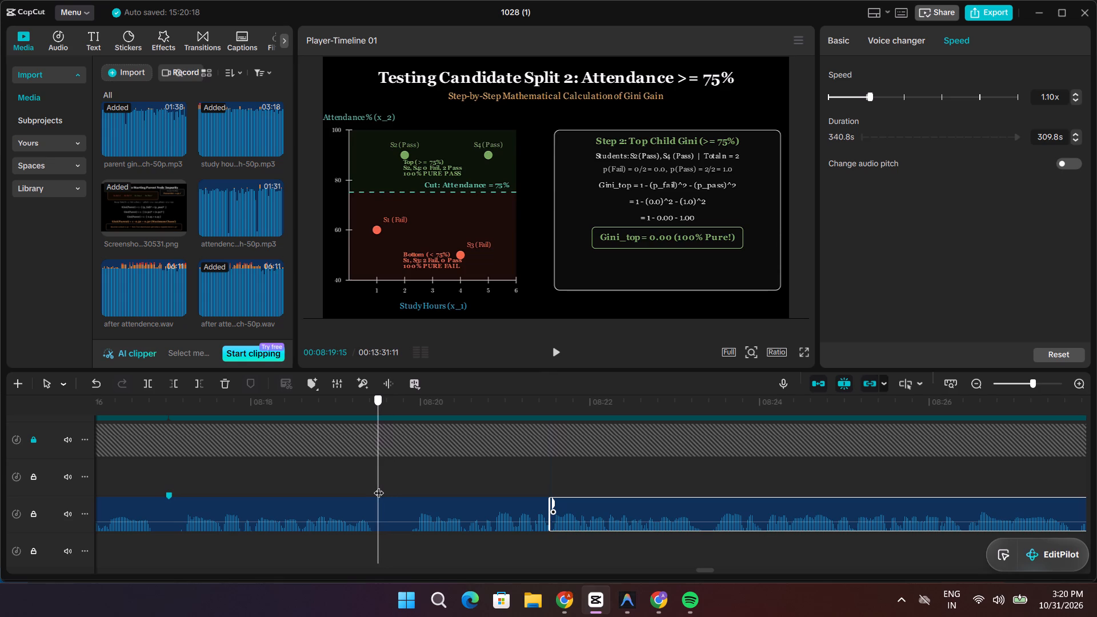
pyautogui.moveTo(379, 486); pyautogui.dragTo(376, 486)
pyautogui.click(378, 506)
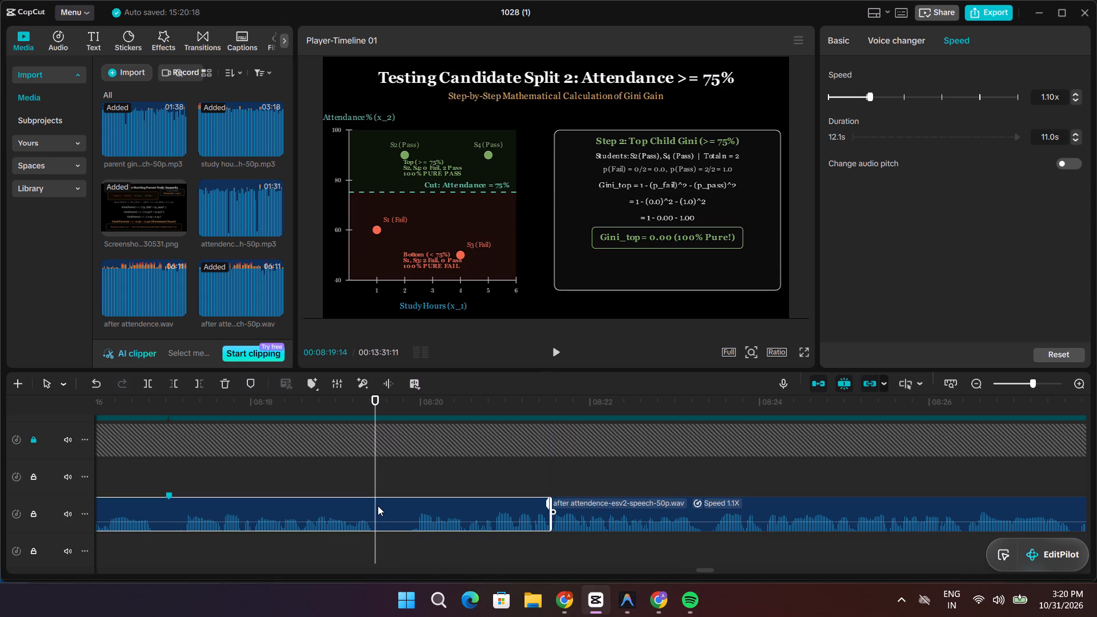
pyautogui.hotkey('ctrl', 'b')
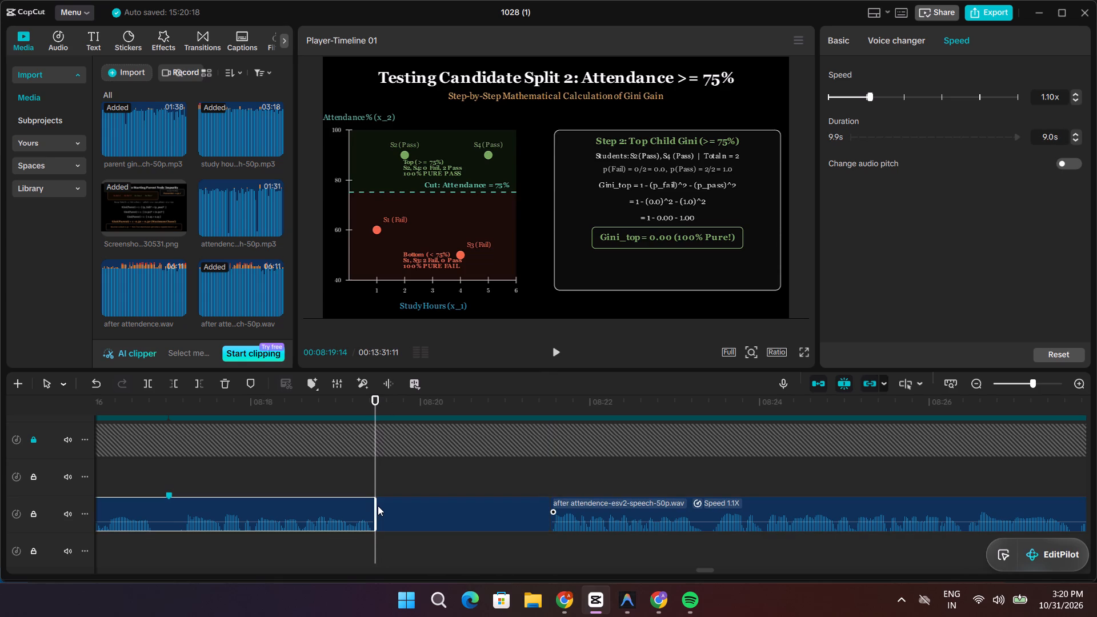
pyautogui.moveTo(375, 527); pyautogui.dragTo(405, 535)
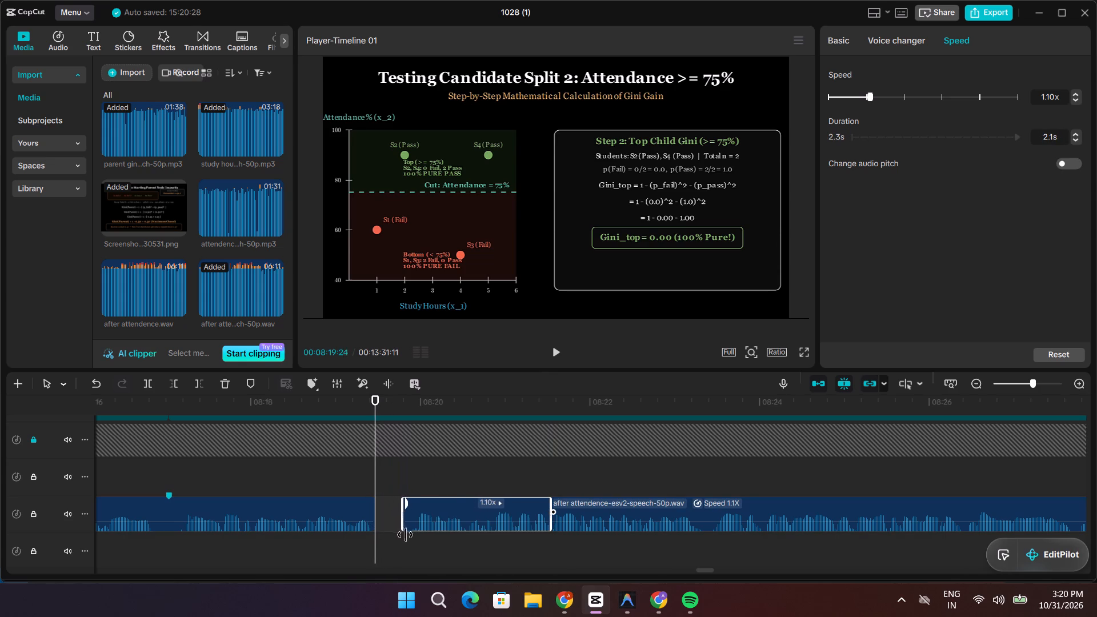
pyautogui.moveTo(405, 535); pyautogui.dragTo(414, 539)
pyautogui.moveTo(433, 528); pyautogui.dragTo(427, 528)
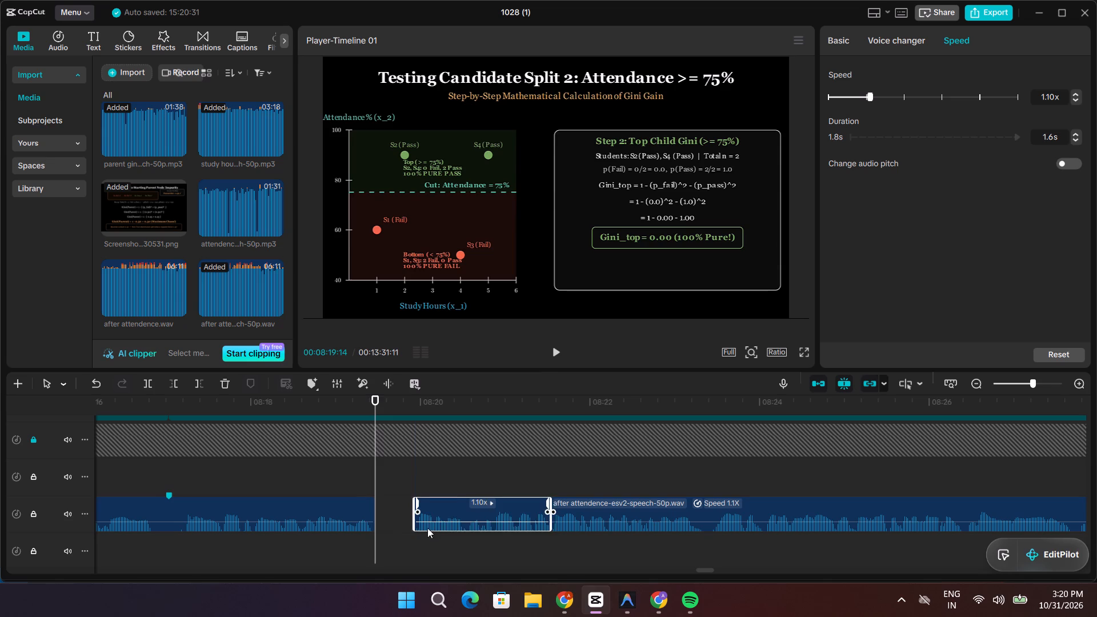
pyautogui.moveTo(427, 528); pyautogui.dragTo(390, 528)
pyautogui.moveTo(574, 531); pyautogui.dragTo(556, 530)
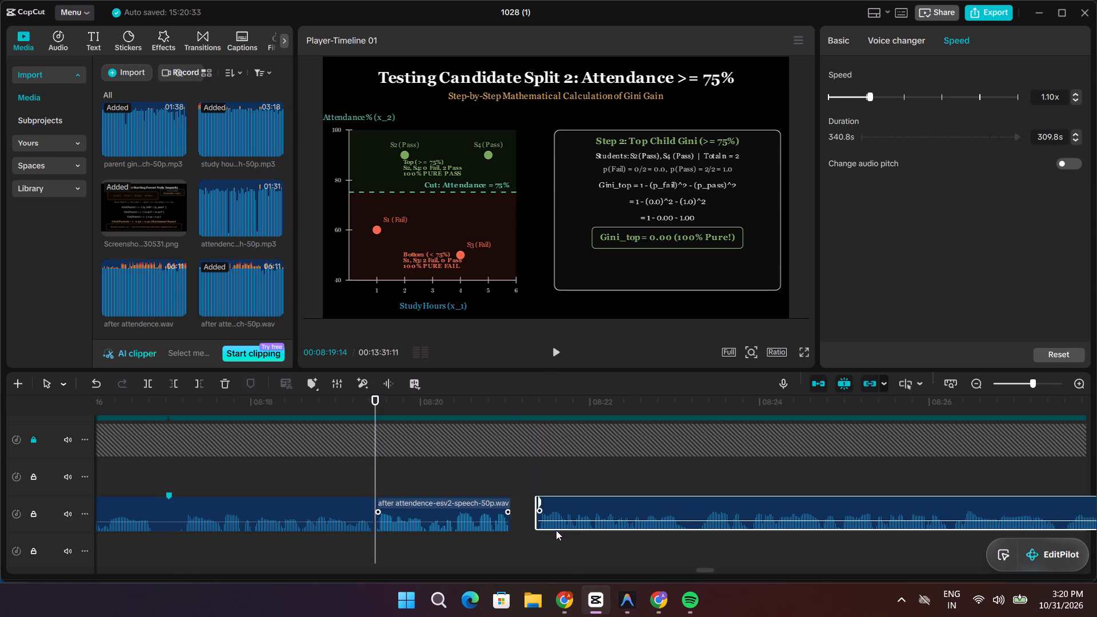
pyautogui.moveTo(556, 530); pyautogui.dragTo(537, 531)
pyautogui.press('space')
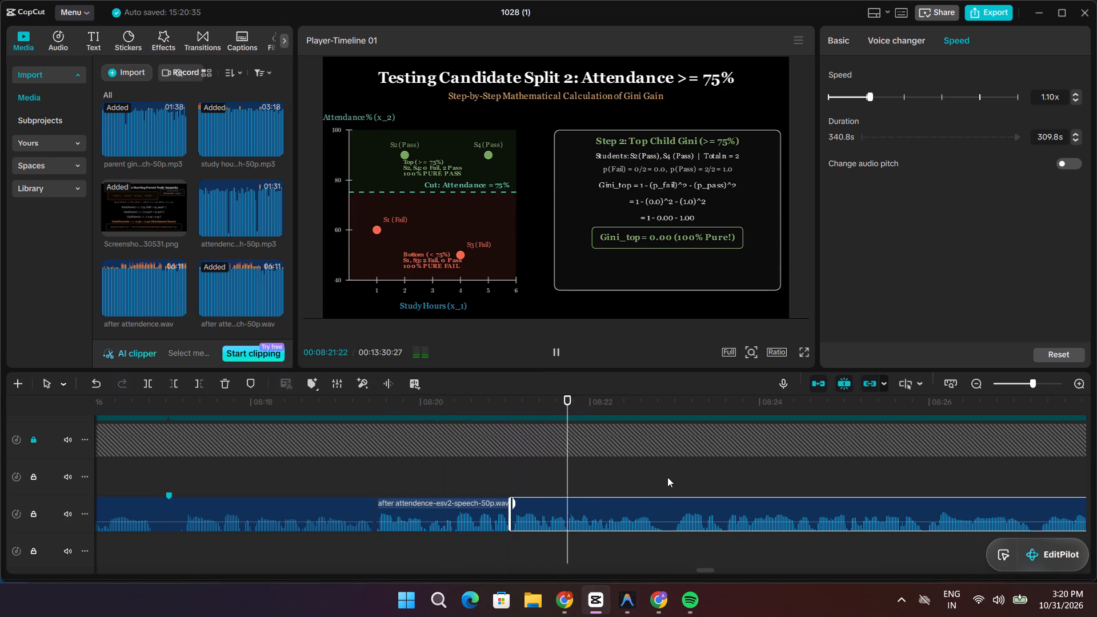
pyautogui.press('space')
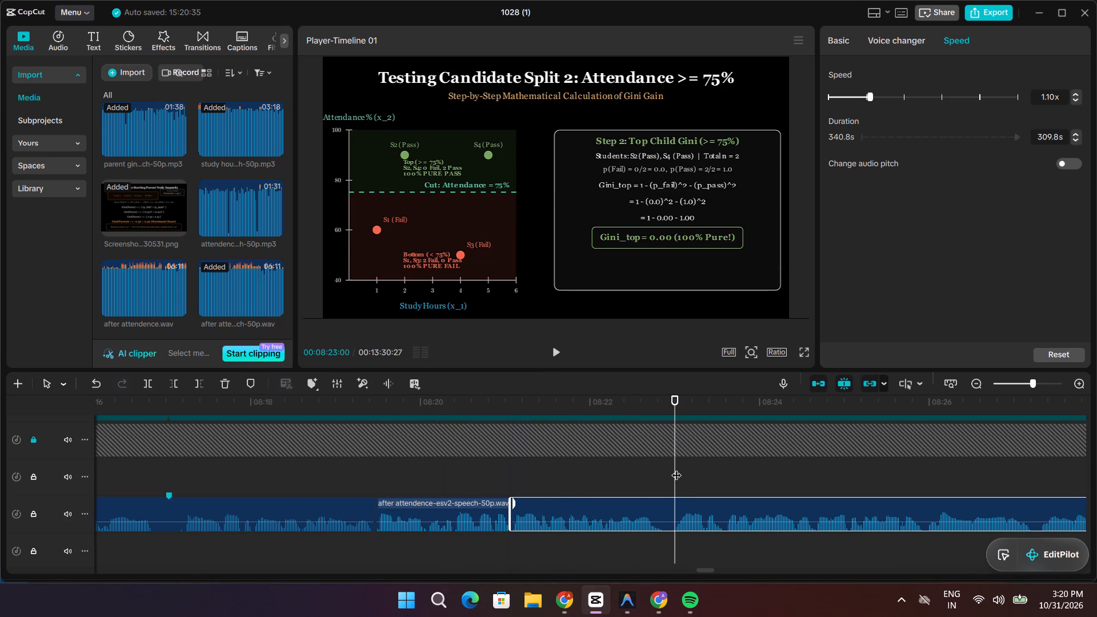
# Split the voice-over at 08:22:23, trim about 0.2 s from the remaining clip's start, close the gap, and play through to about 08:27.
pyautogui.moveTo(672, 468); pyautogui.dragTo(655, 470)
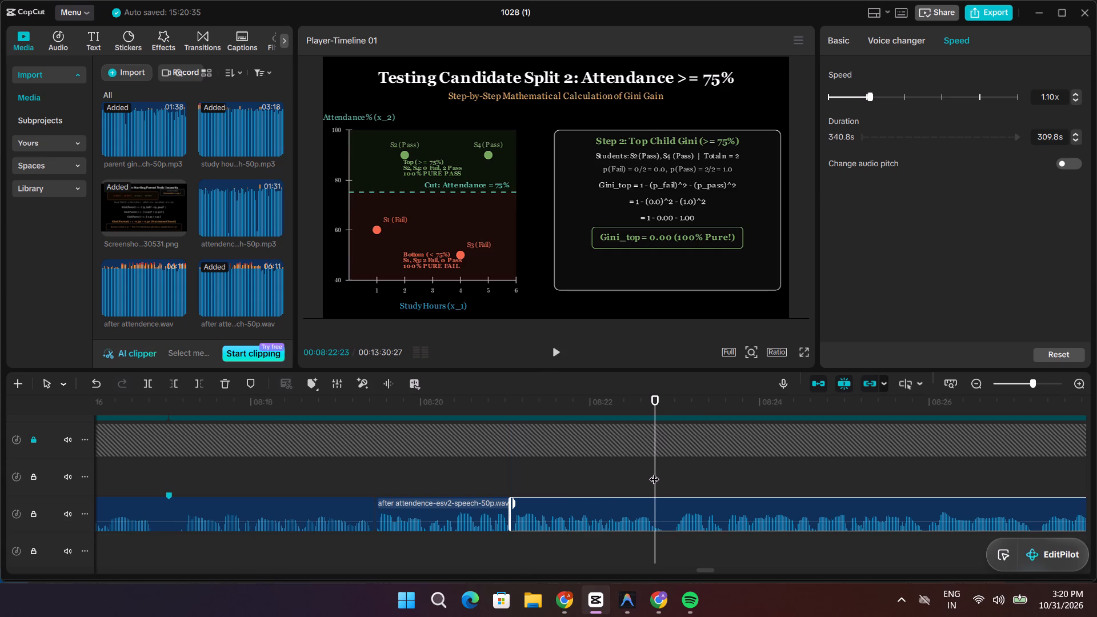
pyautogui.hotkey('ctrl', 'b')
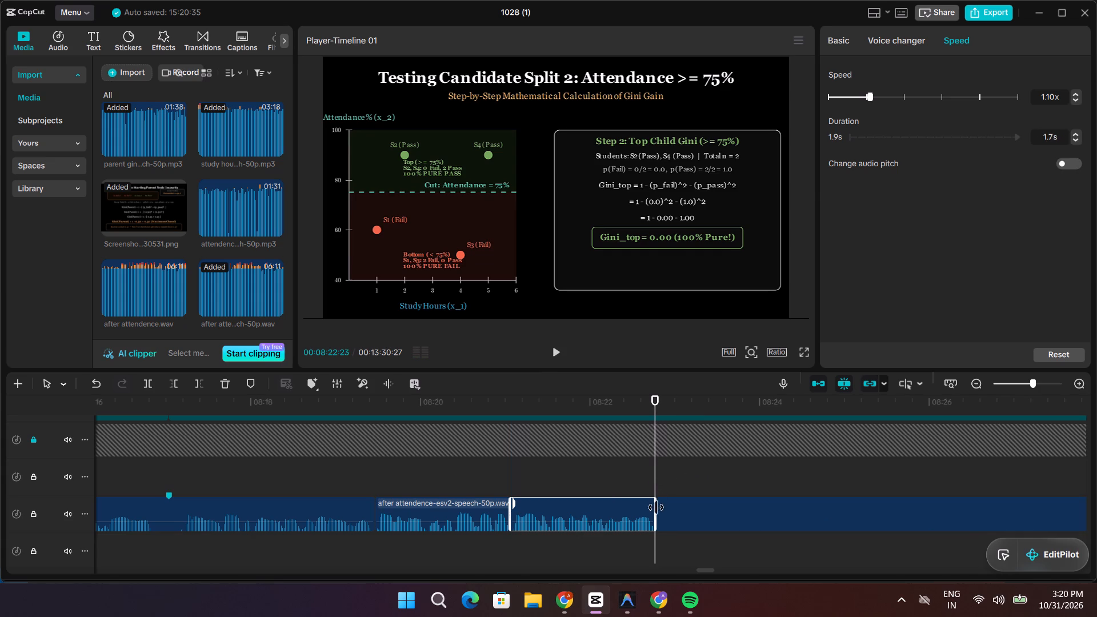
pyautogui.moveTo(654, 527); pyautogui.dragTo(675, 534)
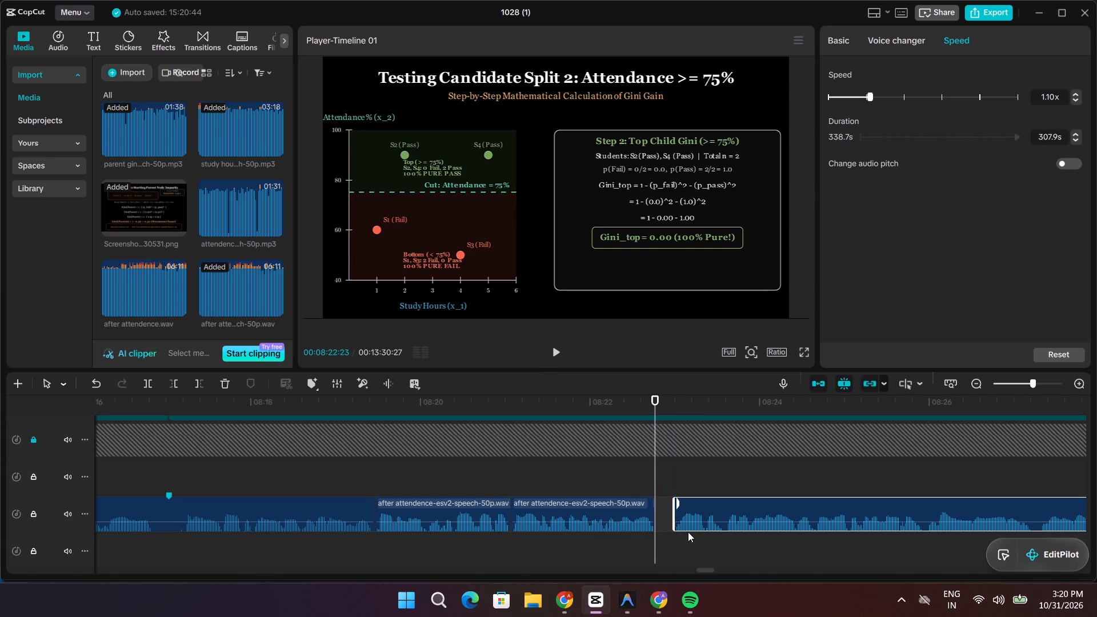
pyautogui.moveTo(688, 528); pyautogui.dragTo(671, 527)
pyautogui.press('space')
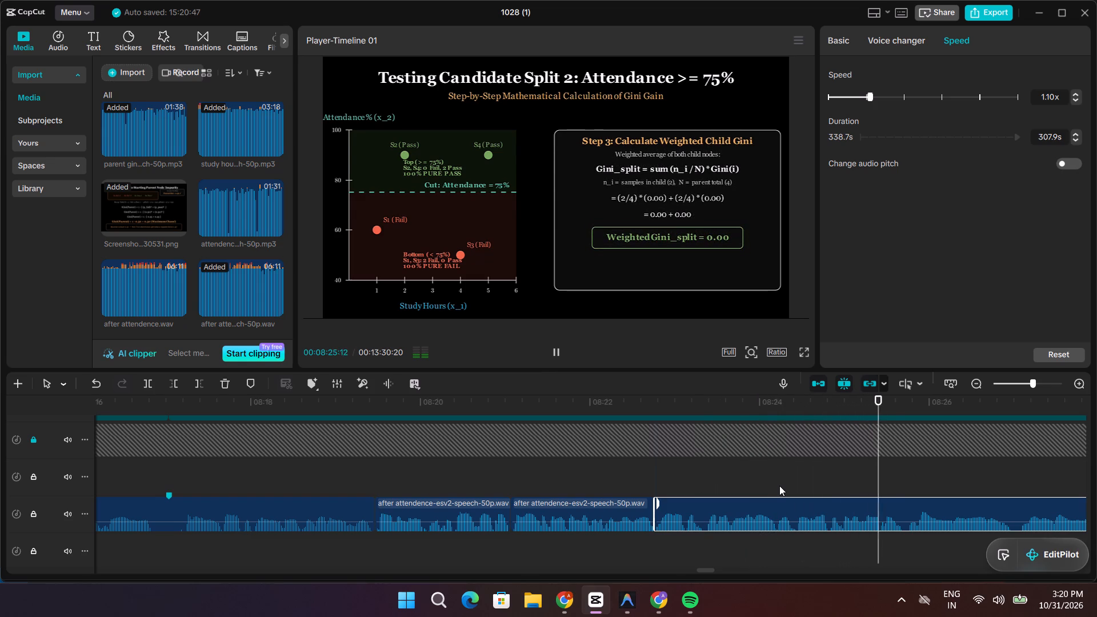
pyautogui.press('space')
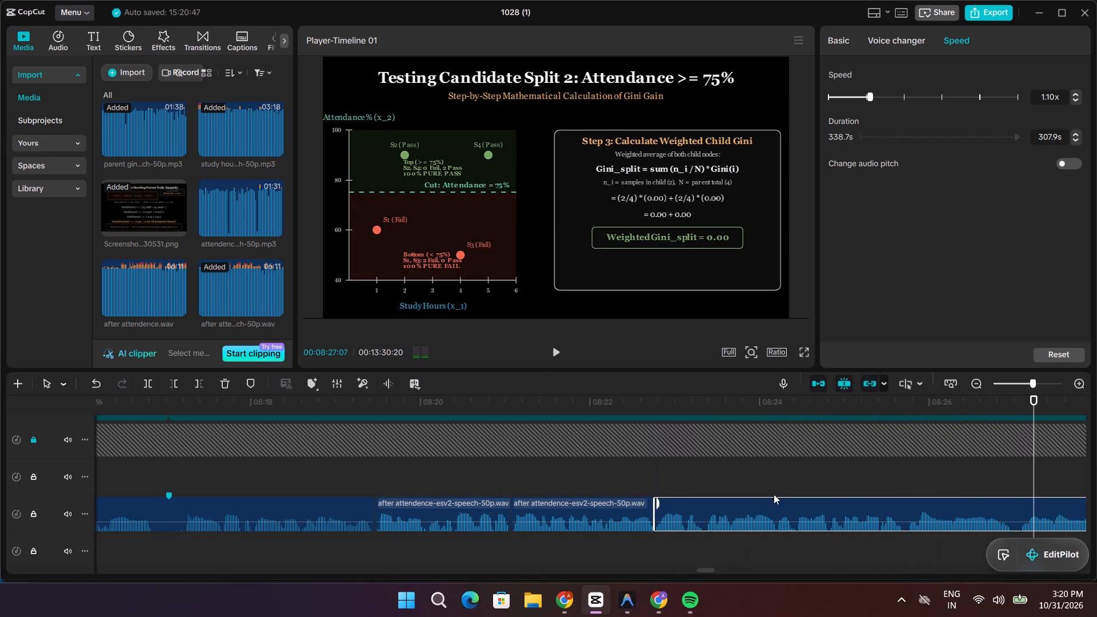
# Play the edited voice-over from about 08:18 to 08:31 to check the new joins against the Step 2 to Step 4 slides.
pyautogui.moveTo(1034, 456); pyautogui.dragTo(255, 547)
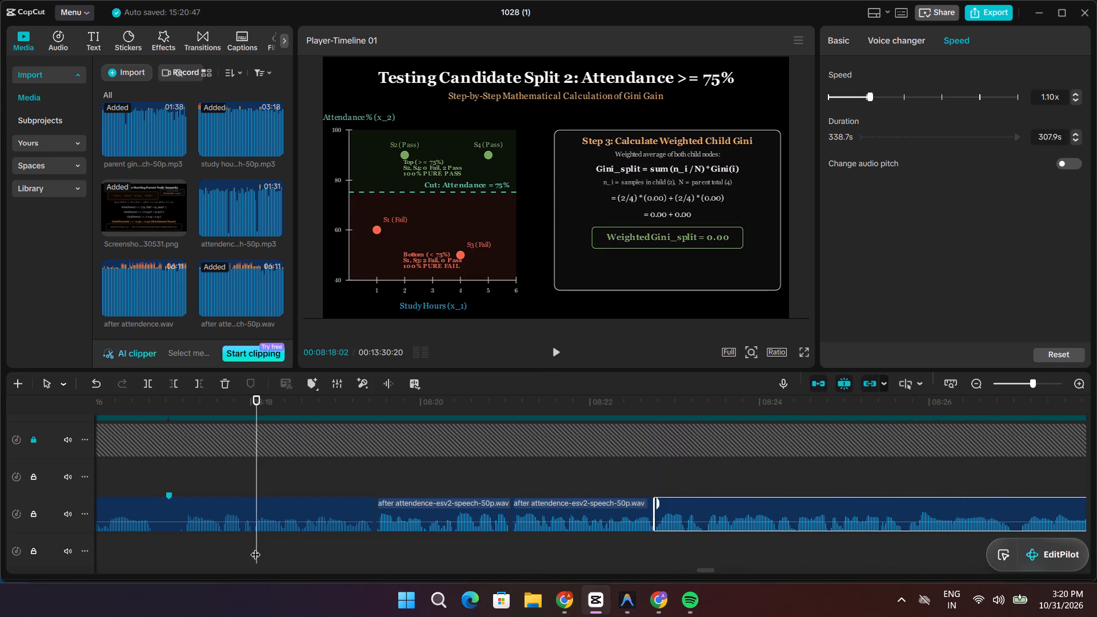
pyautogui.press('space')
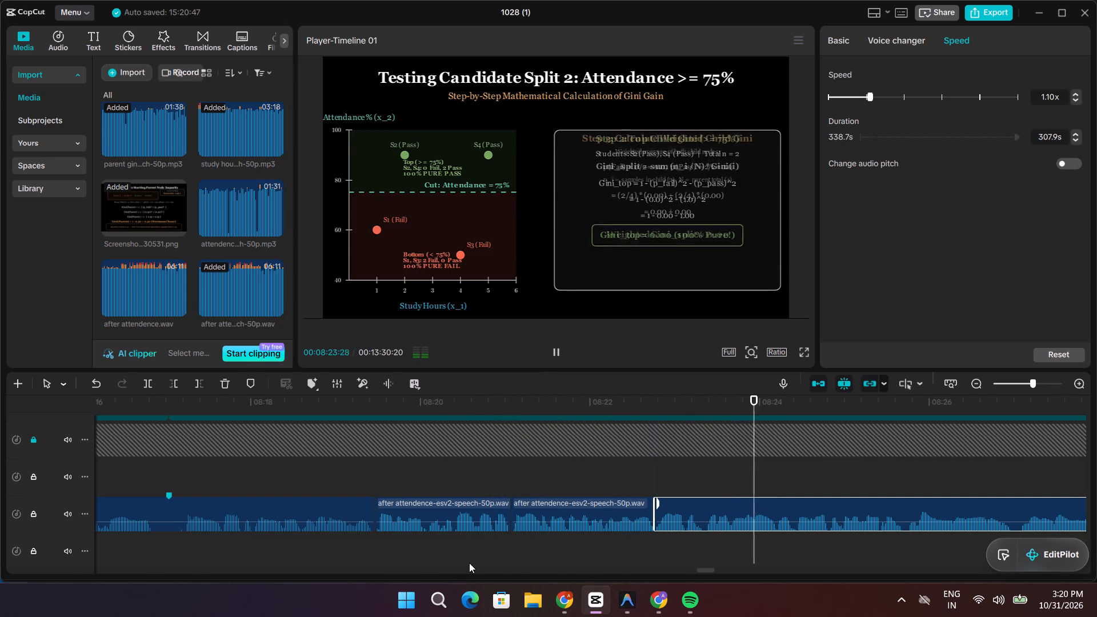
pyautogui.press('space')
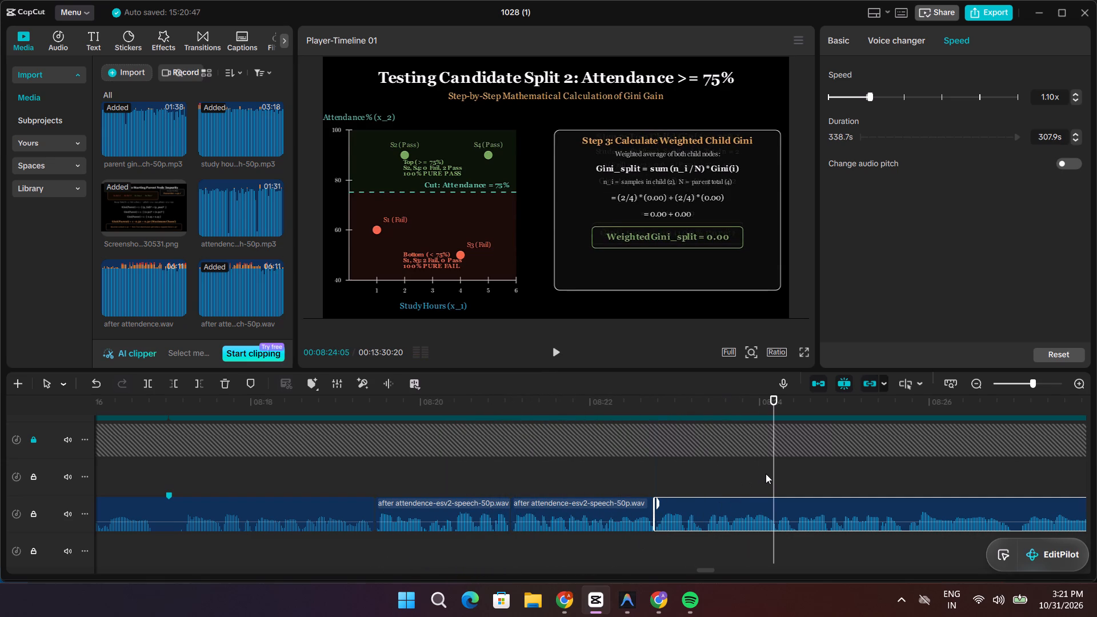
pyautogui.moveTo(775, 477); pyautogui.dragTo(421, 498)
pyautogui.press('space')
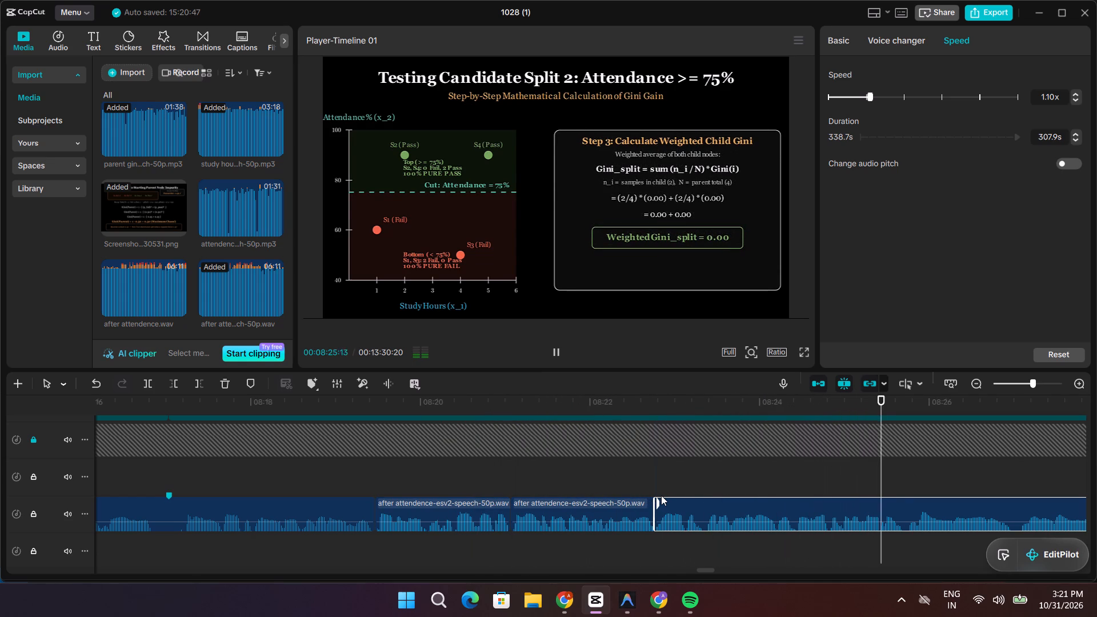
pyautogui.press('space')
pyautogui.press('space')
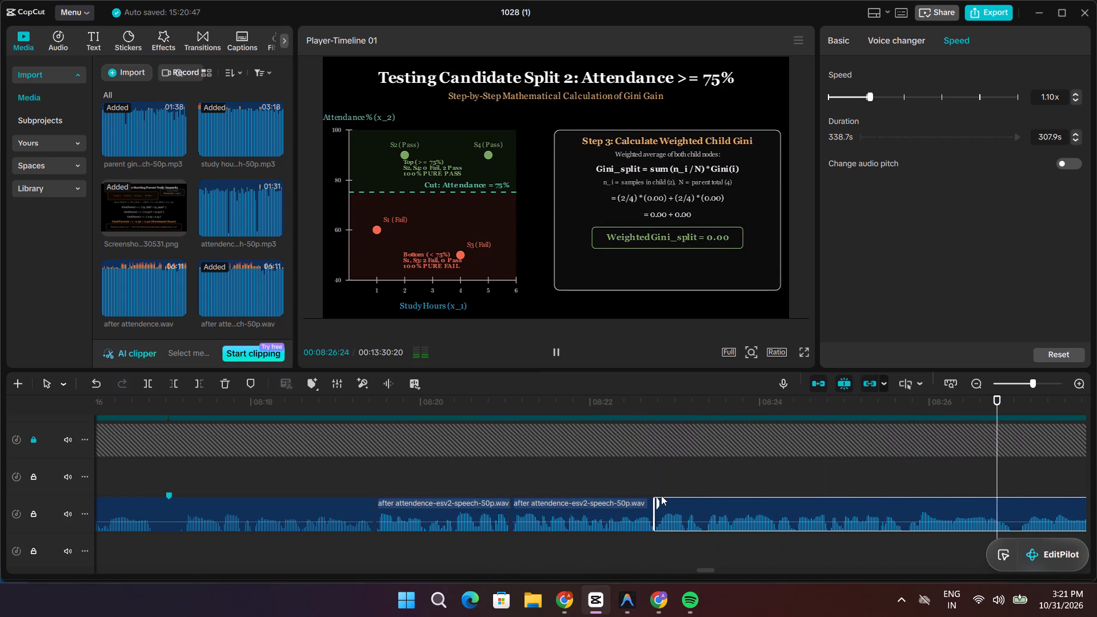
pyautogui.press('space')
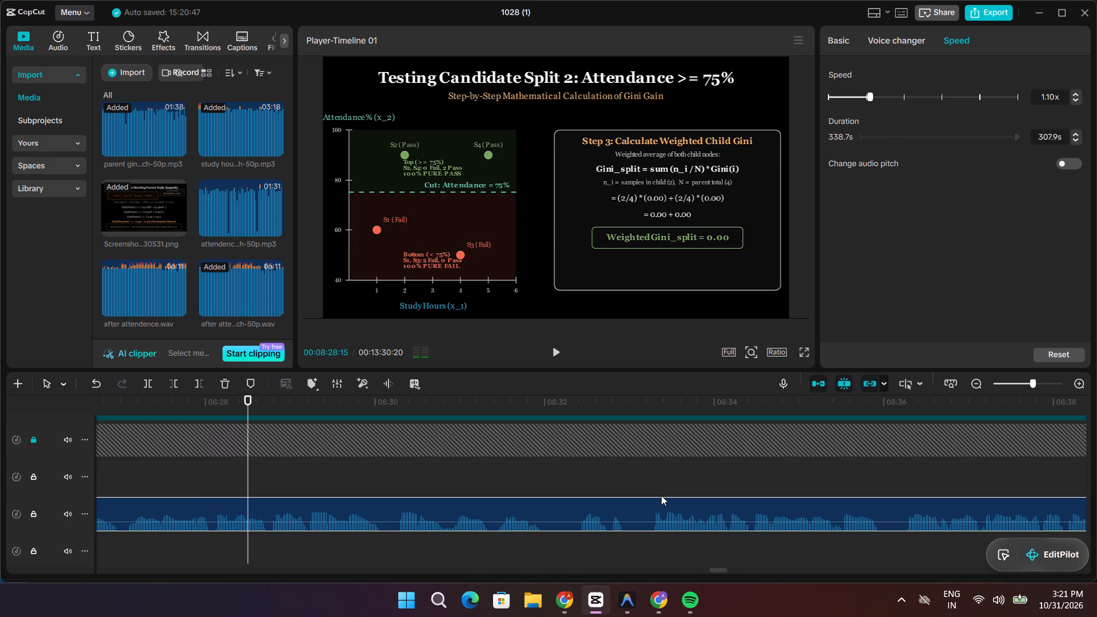
pyautogui.press('space')
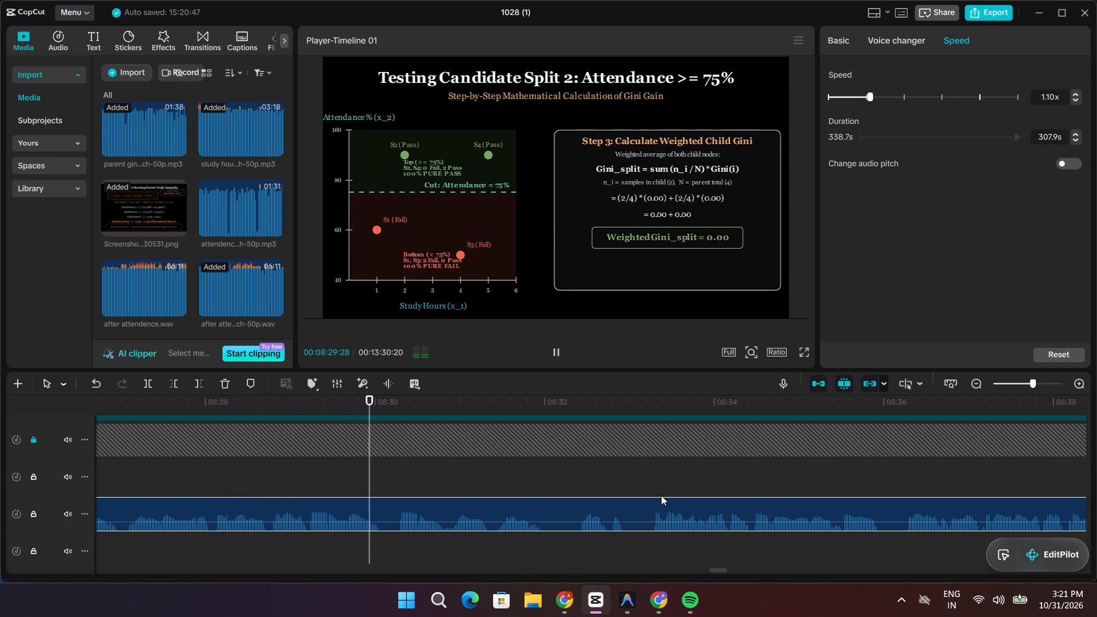
pyautogui.press('space')
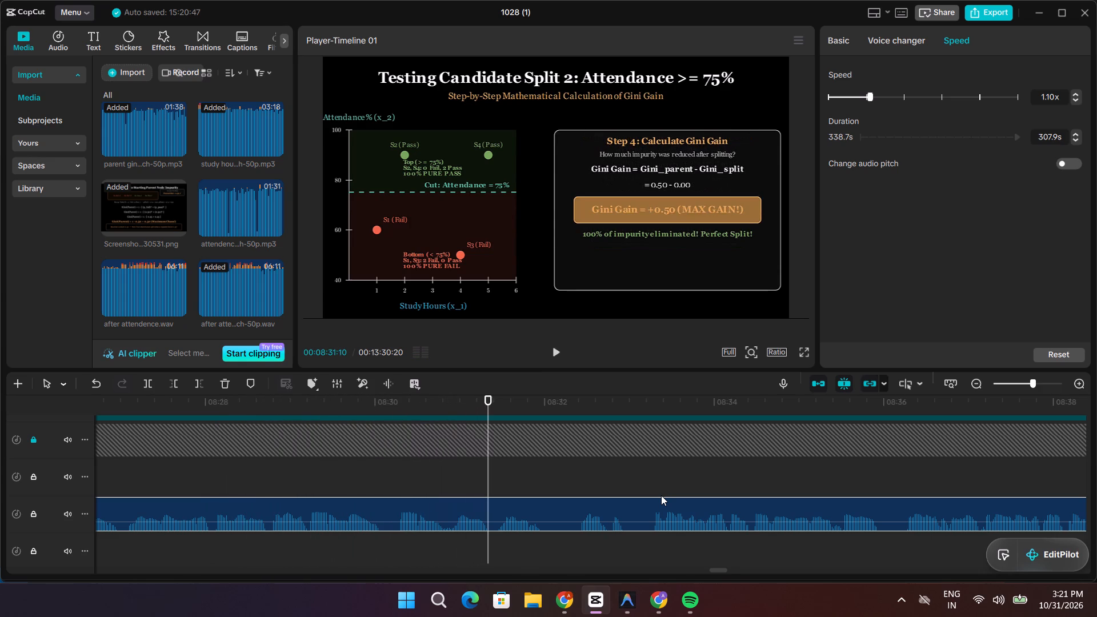
# Replay the section between about 08:22 and 08:32 to compare the narration with the change from Step 3 to Step 4.
pyautogui.moveTo(483, 478); pyautogui.dragTo(118, 479)
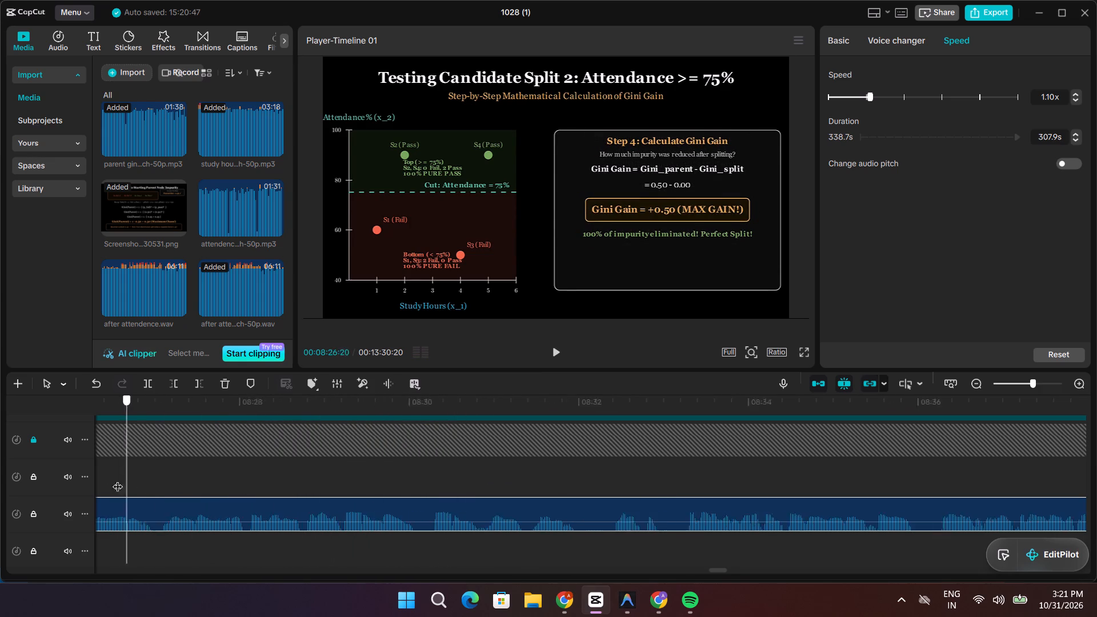
pyautogui.moveTo(118, 479); pyautogui.dragTo(128, 479)
pyautogui.press('space')
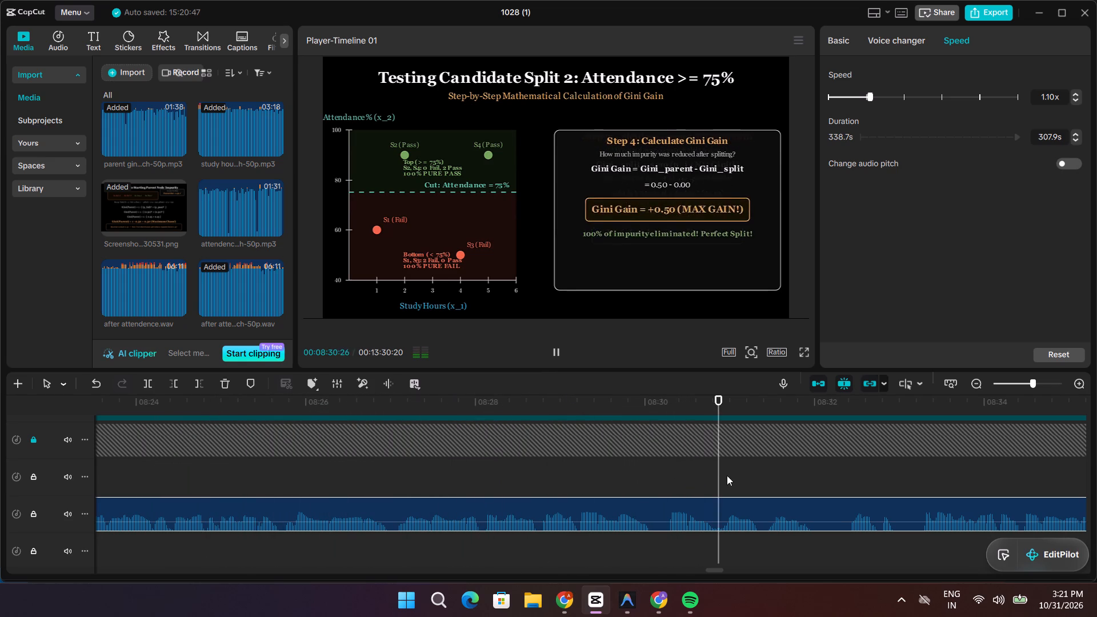
pyautogui.press('space')
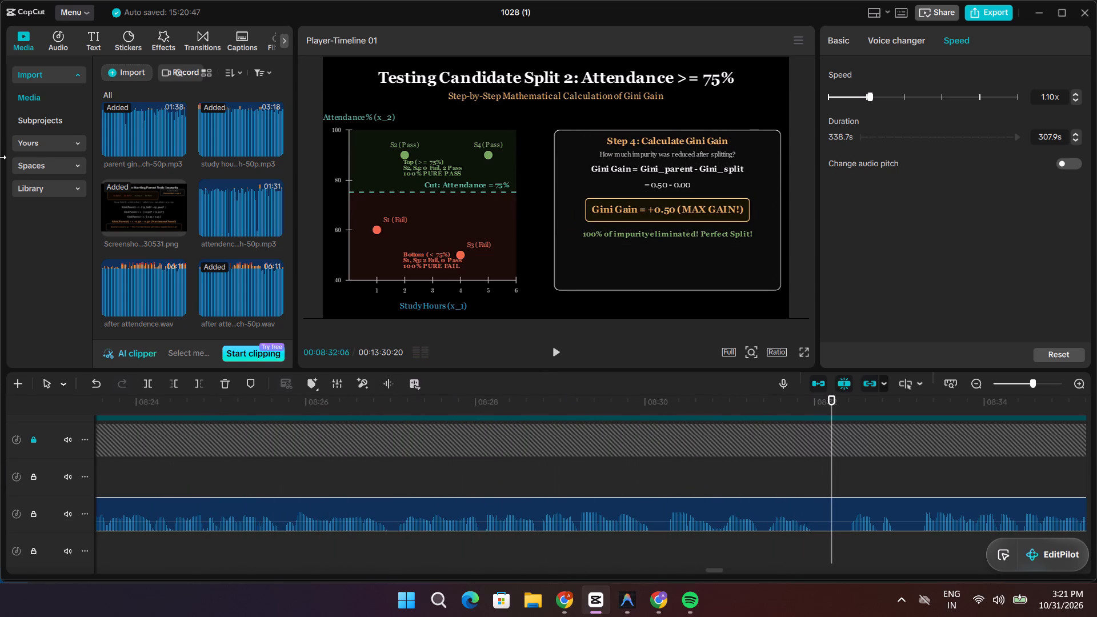
pyautogui.moveTo(833, 465); pyautogui.dragTo(407, 466)
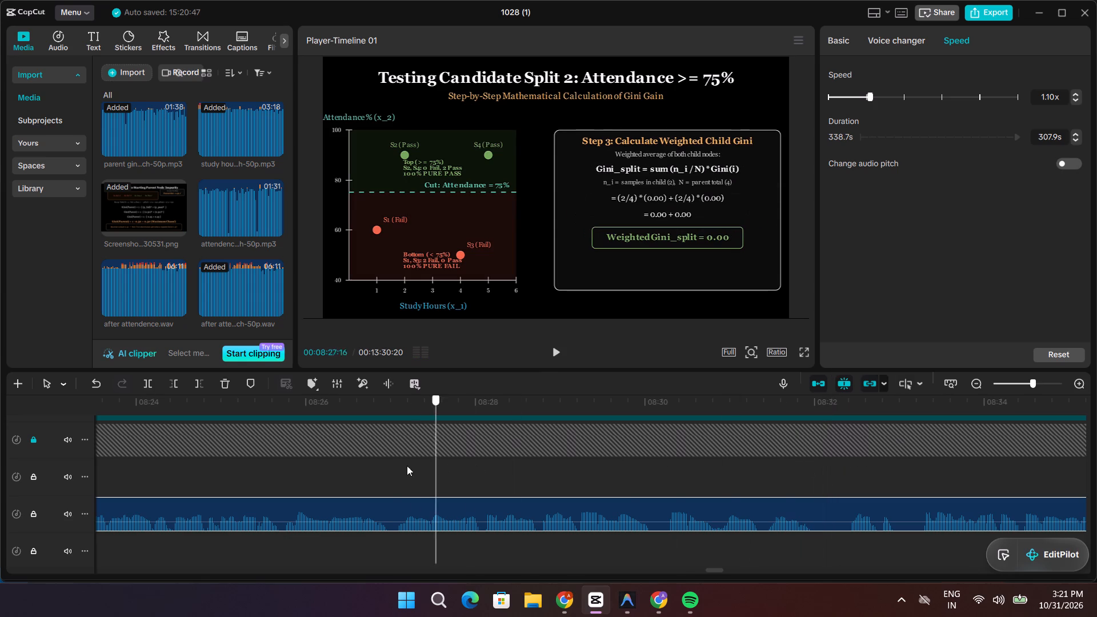
pyautogui.moveTo(407, 466); pyautogui.dragTo(200, 476)
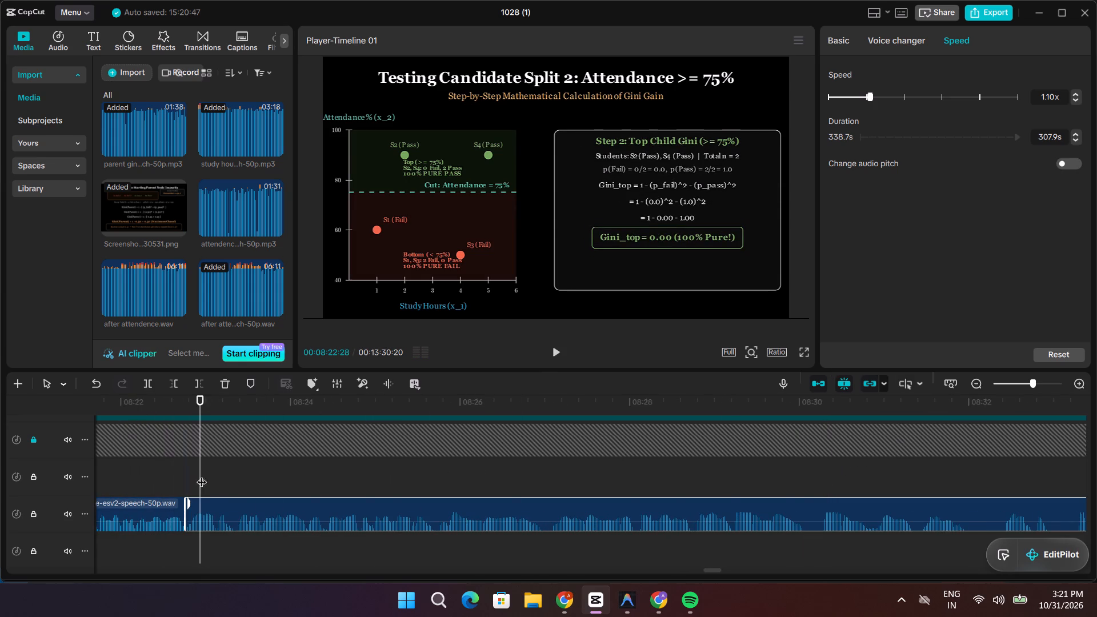
pyautogui.press('space')
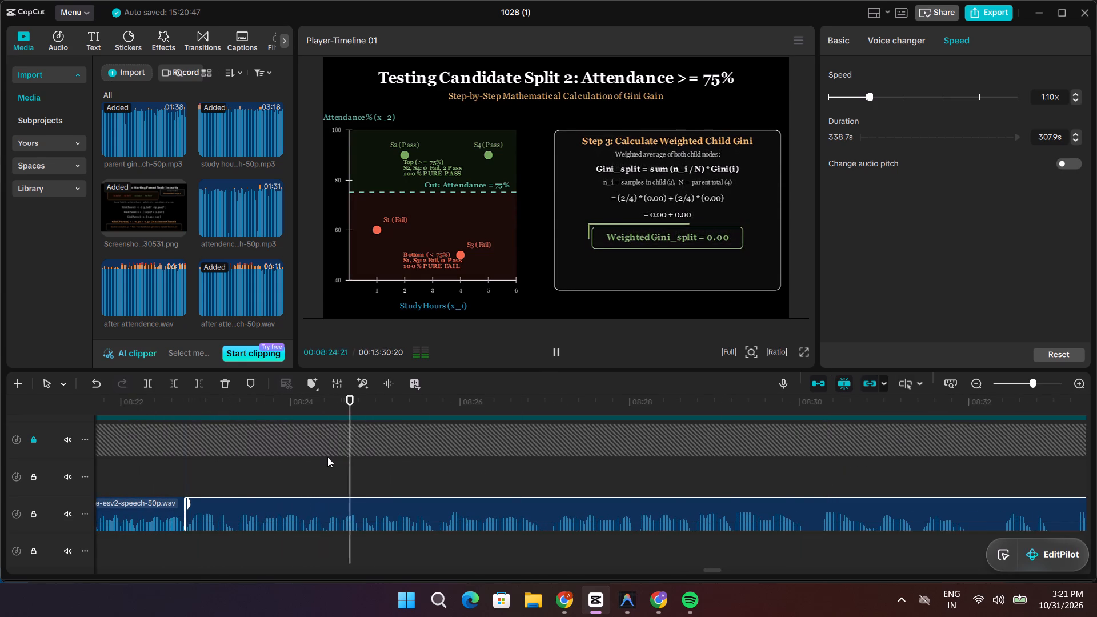
pyautogui.press('space')
pyautogui.press('space')
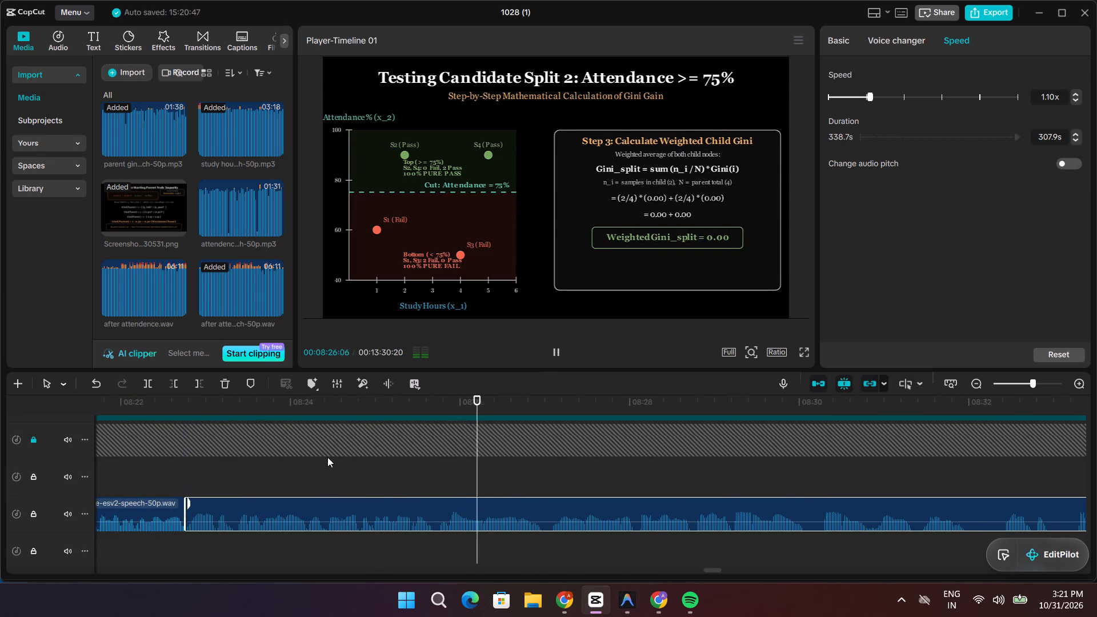
pyautogui.press('space')
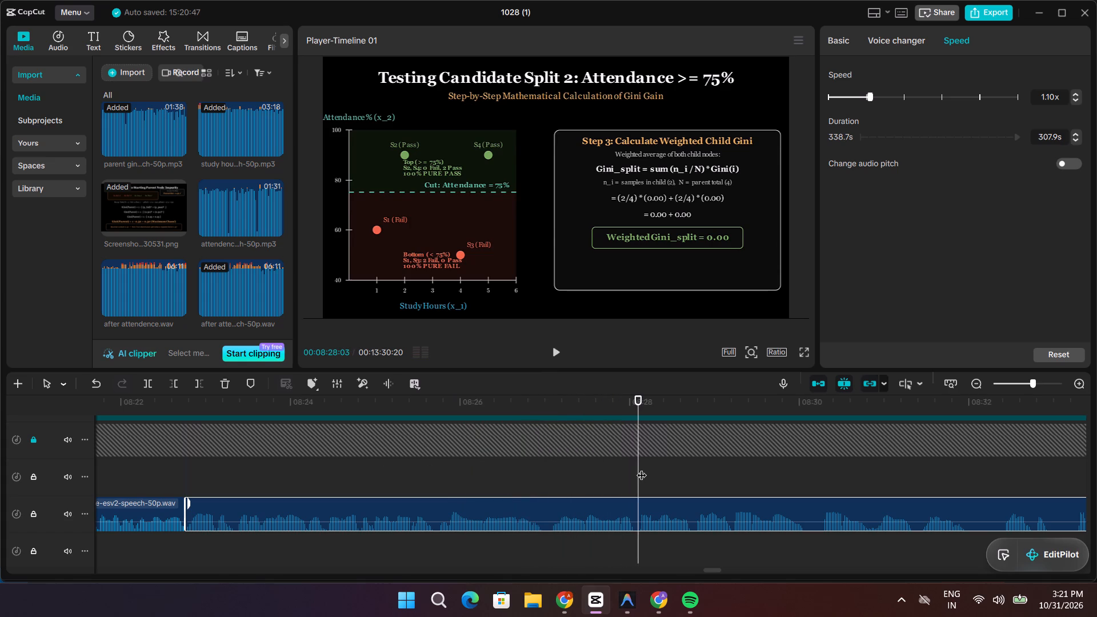
pyautogui.press('space')
pyautogui.press('space')
pyautogui.press('space')
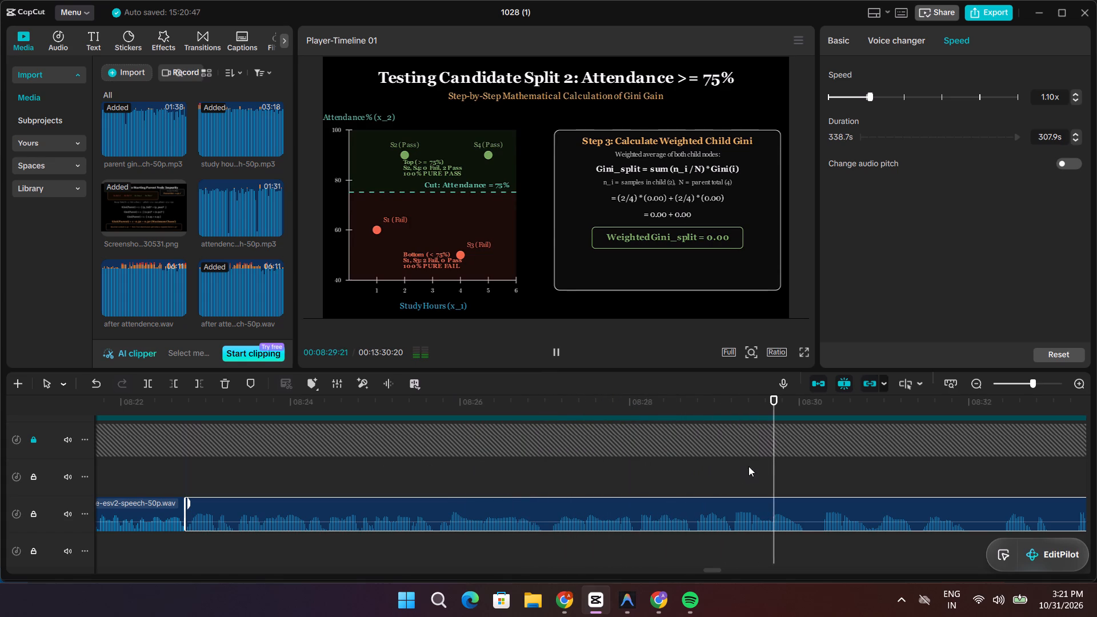
pyautogui.press('space')
pyautogui.moveTo(840, 470); pyautogui.dragTo(690, 473)
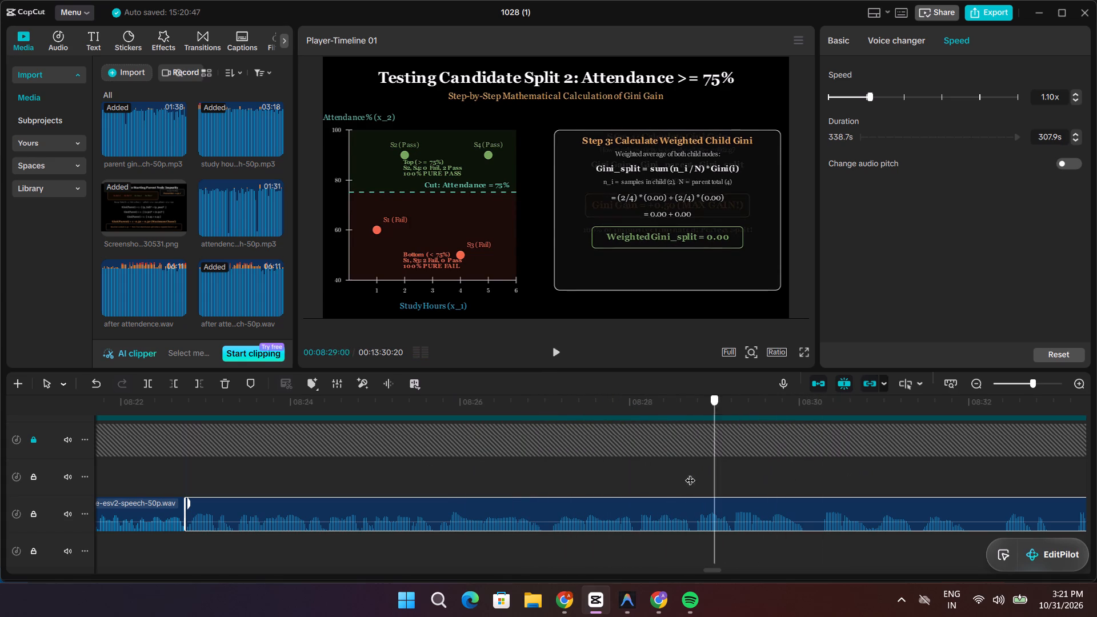
pyautogui.moveTo(690, 473); pyautogui.dragTo(444, 479)
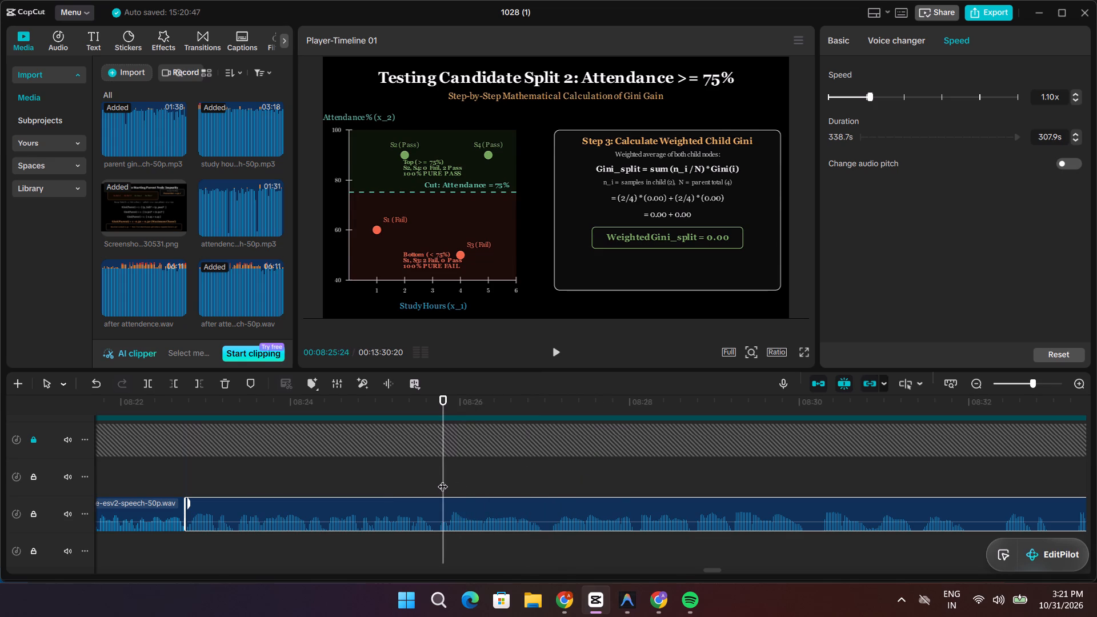
# Split the Scene9_CandidateSplit2 video clip at 08:30:00, just before the transition from Step 3 to Step 4.
pyautogui.scroll(7, 443, 479)
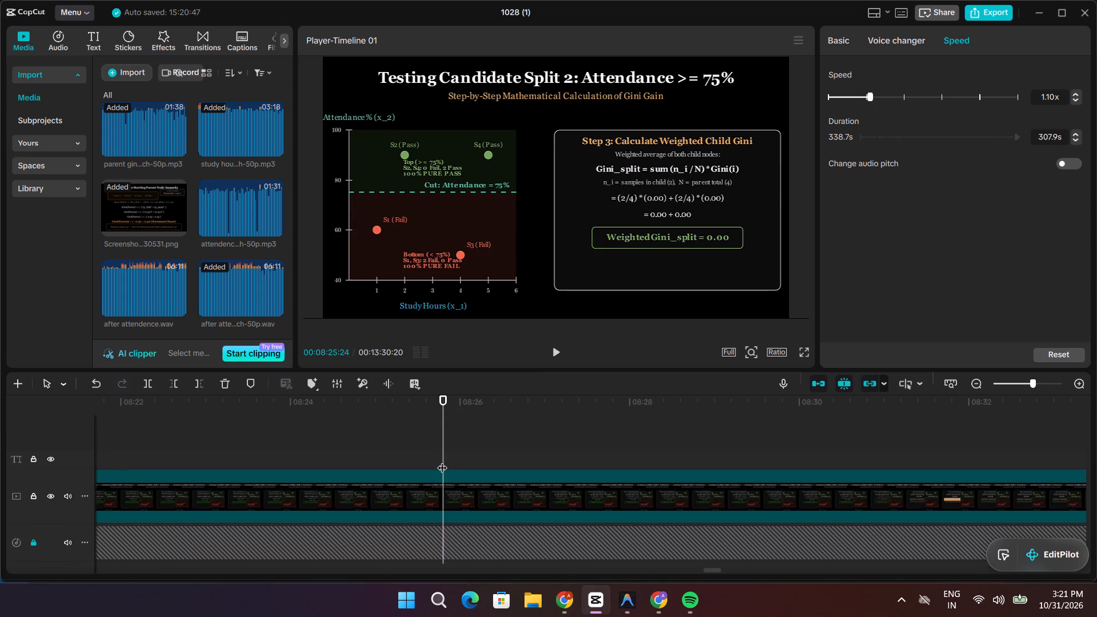
pyautogui.moveTo(442, 459); pyautogui.dragTo(886, 459)
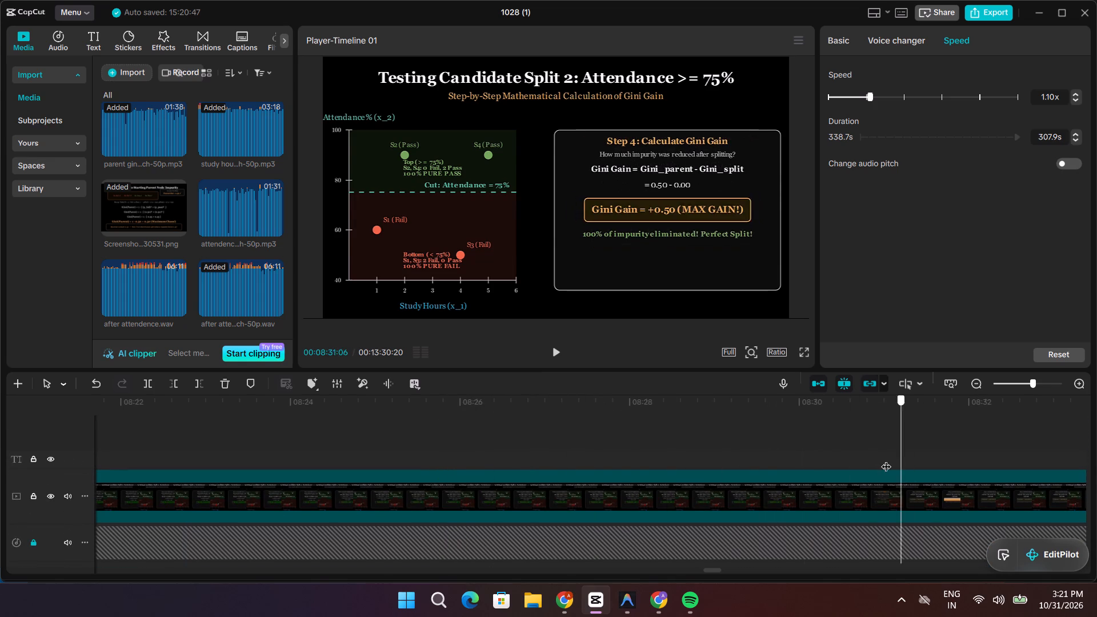
pyautogui.moveTo(886, 459); pyautogui.dragTo(862, 459)
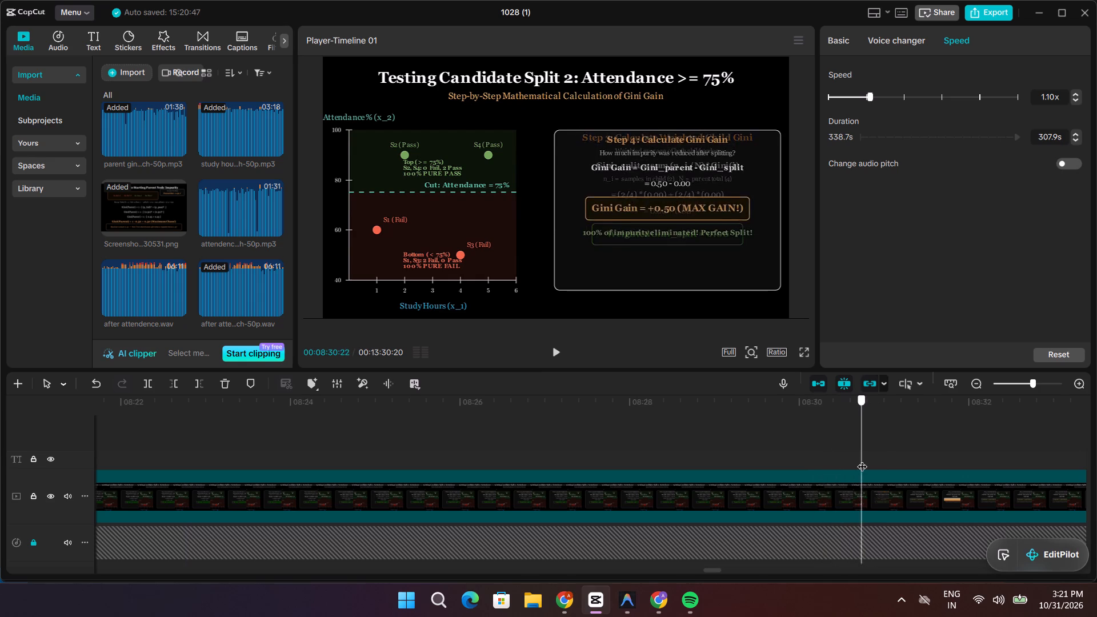
pyautogui.moveTo(862, 459); pyautogui.dragTo(853, 464)
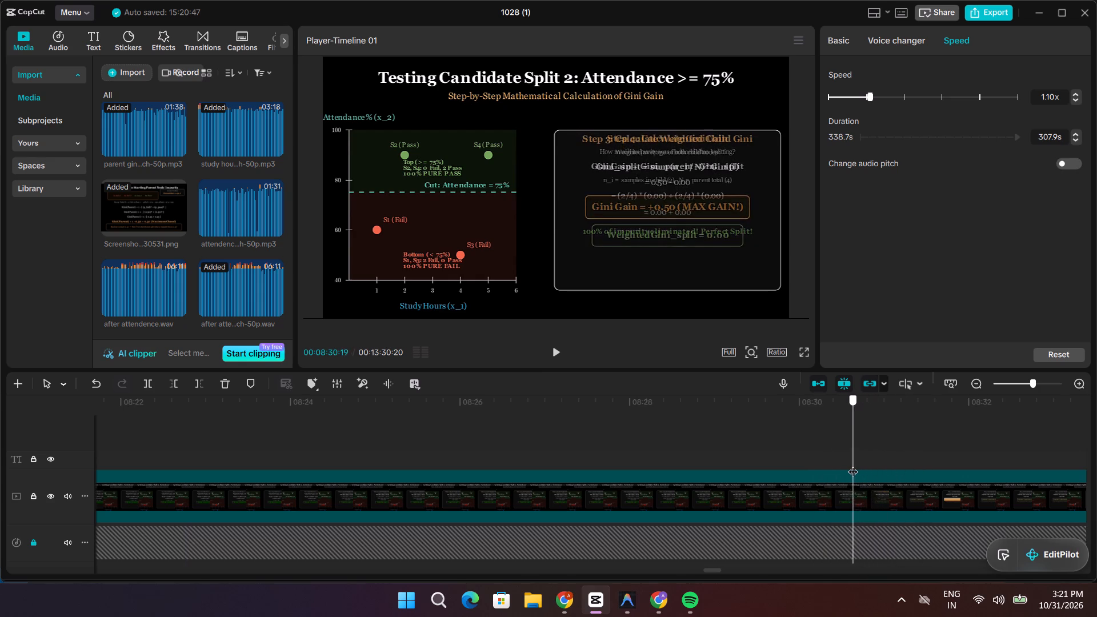
pyautogui.moveTo(853, 464); pyautogui.dragTo(832, 466)
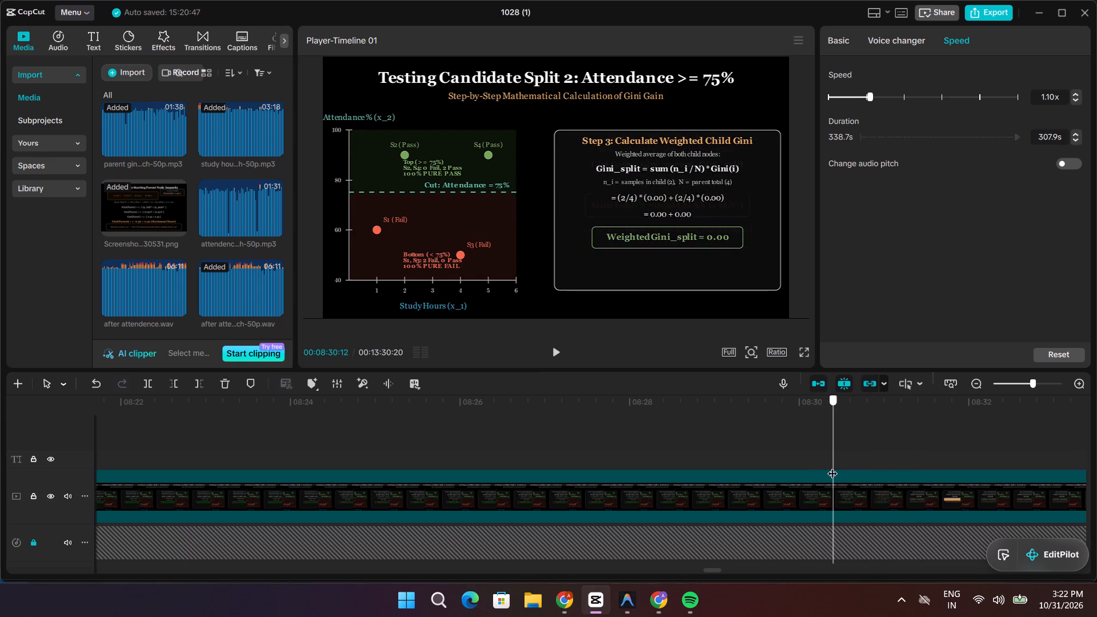
pyautogui.moveTo(832, 466); pyautogui.dragTo(829, 470)
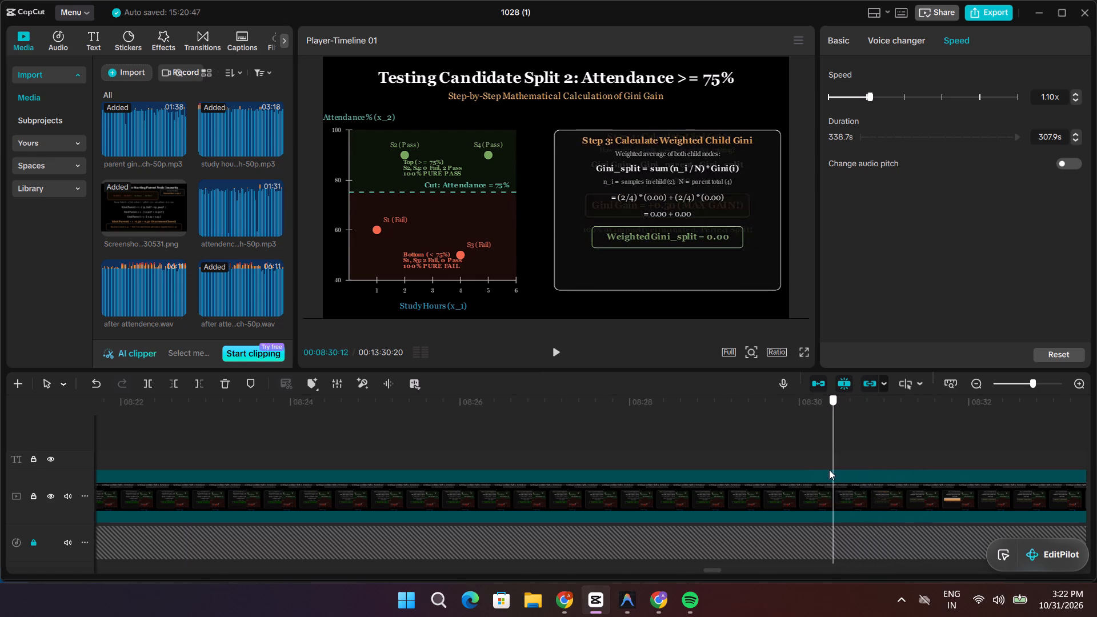
pyautogui.moveTo(829, 470); pyautogui.dragTo(799, 467)
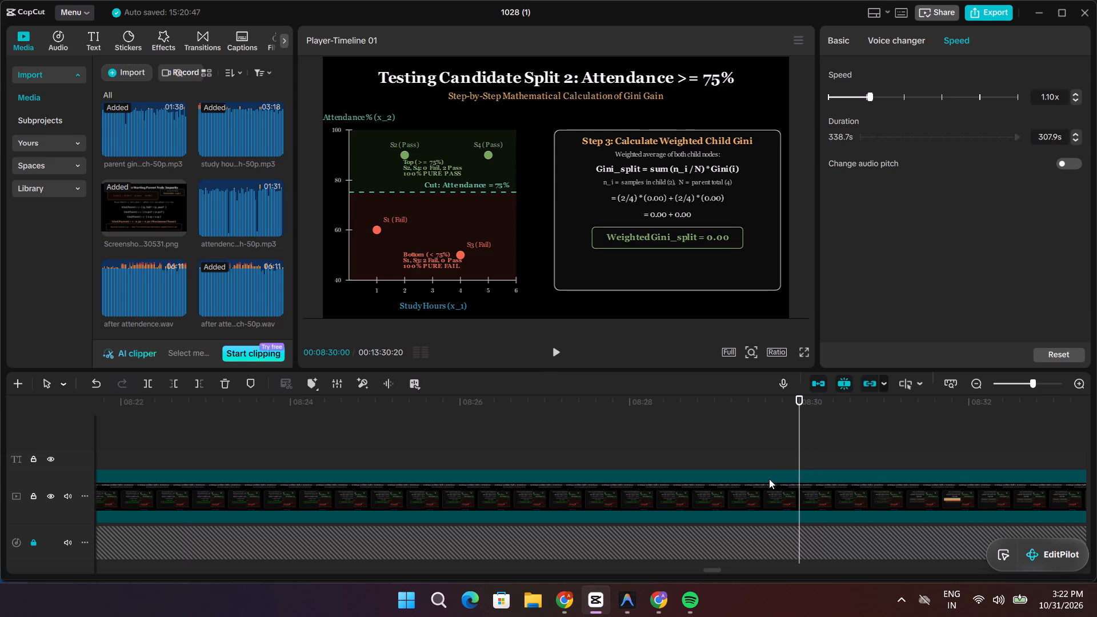
pyautogui.click(758, 482)
pyautogui.hotkey('ctrl', 'b')
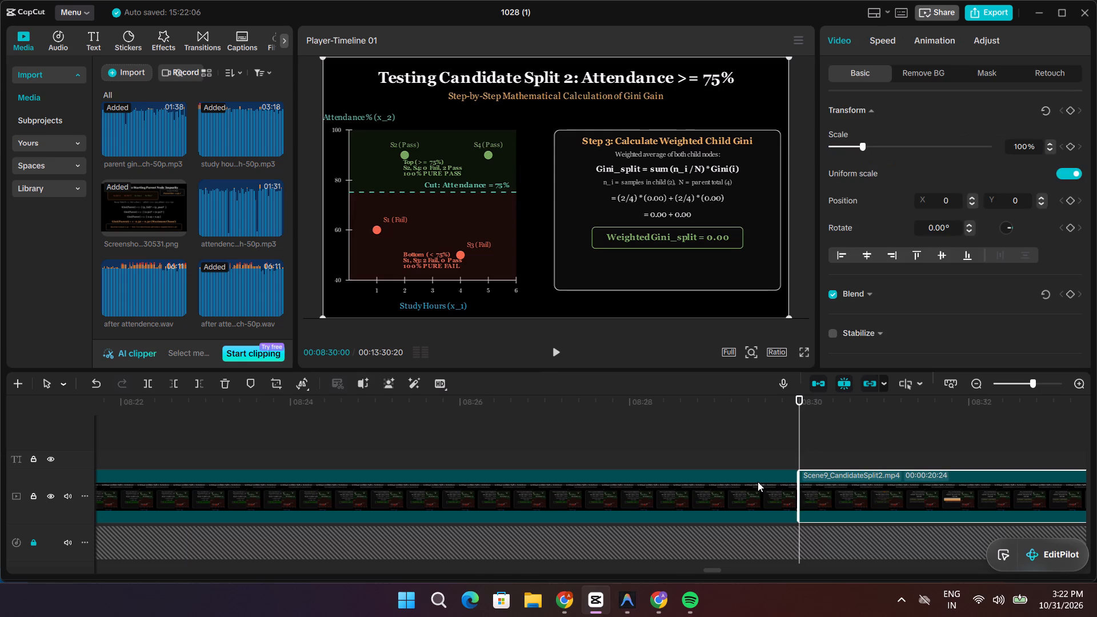
# Replay the section between about 08:20 and 08:29 to compare the narration with the change from Step 2 to Step 3.
pyautogui.moveTo(796, 448); pyautogui.dragTo(207, 463)
pyautogui.press('space')
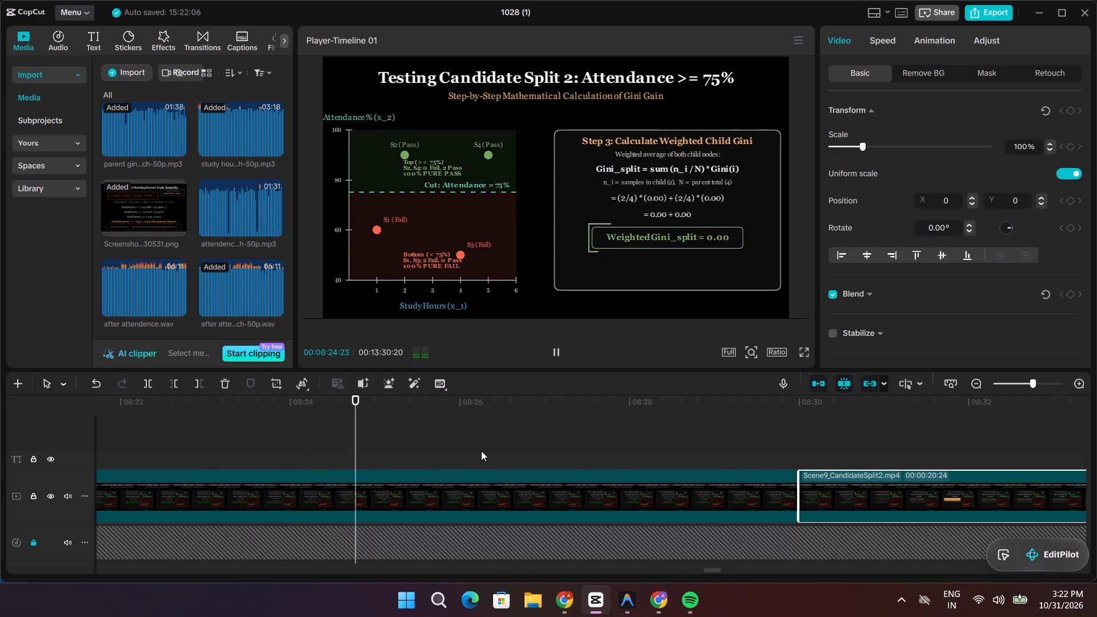
pyautogui.press('space')
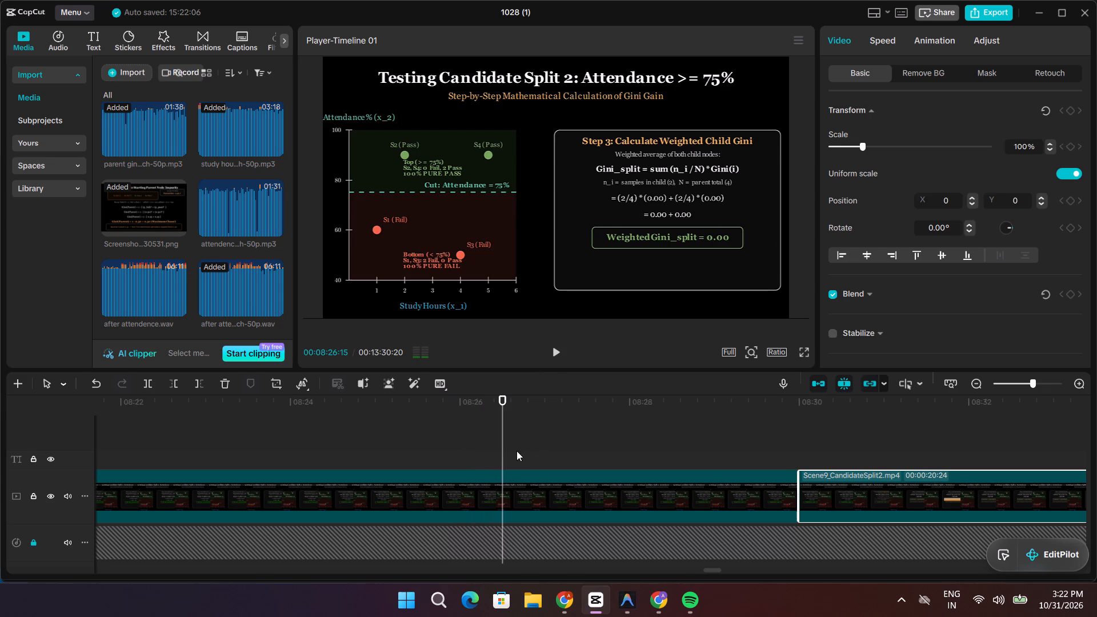
pyautogui.moveTo(500, 454); pyautogui.dragTo(183, 469)
pyautogui.press('space')
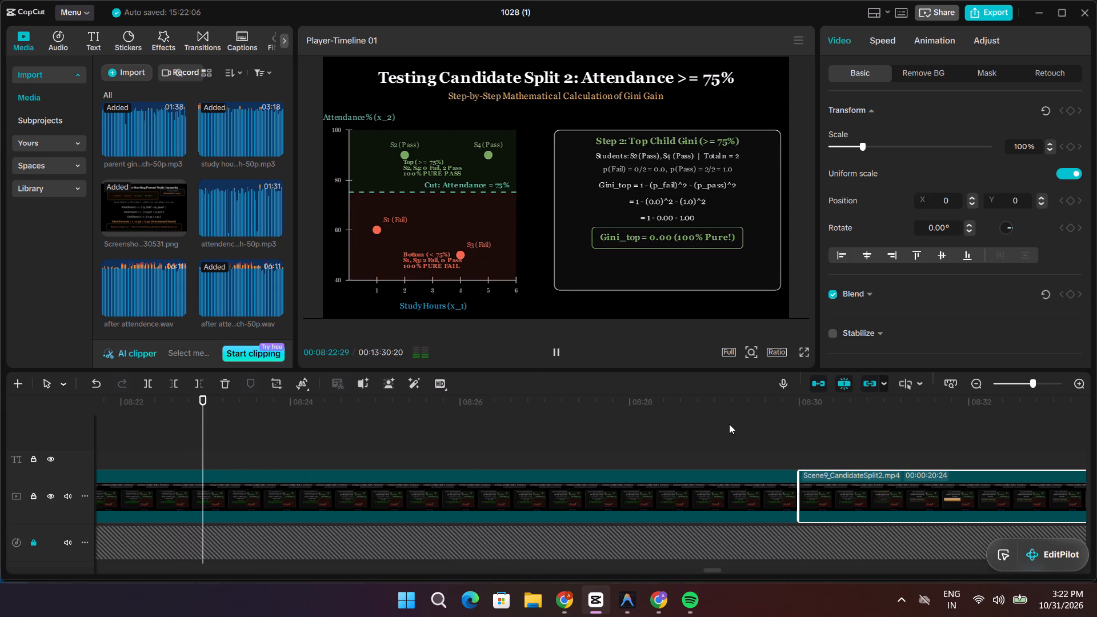
pyautogui.scroll(1, 729, 424)
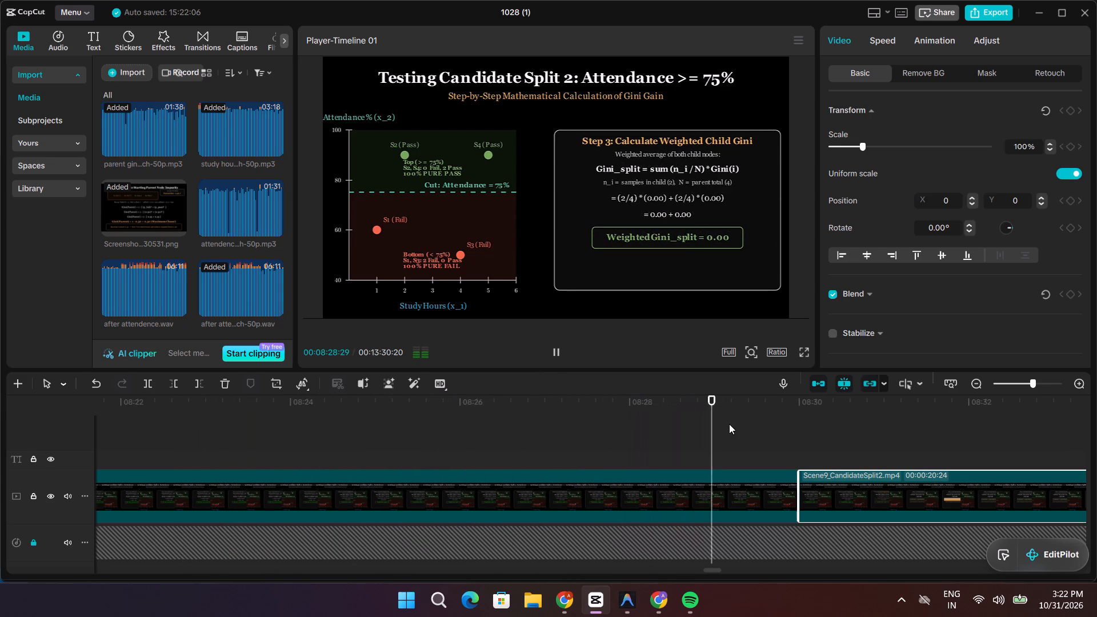
pyautogui.press('space')
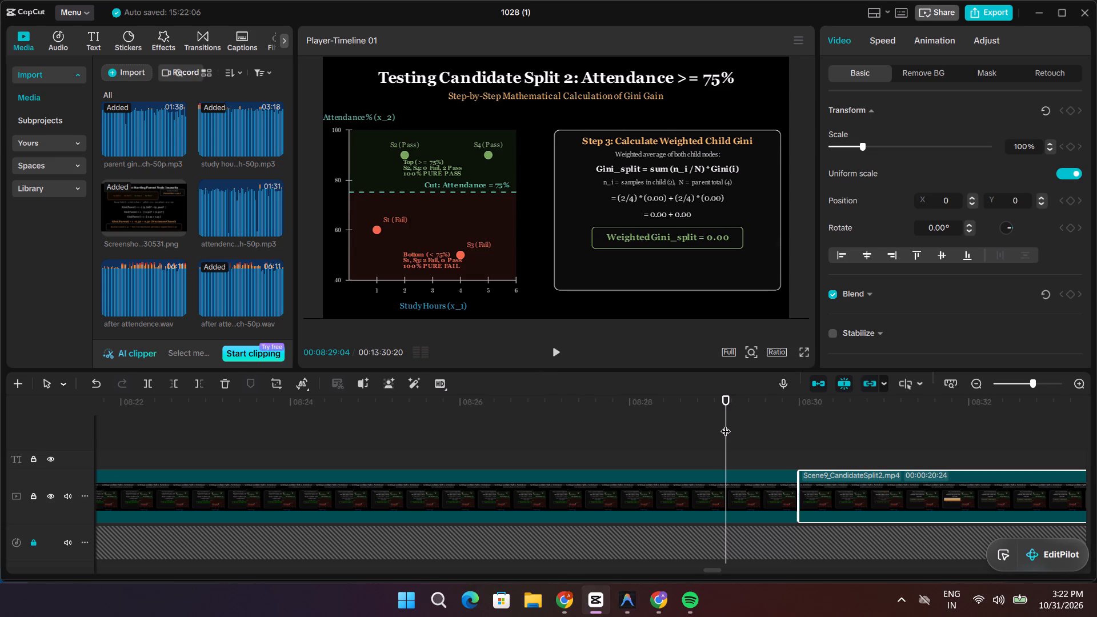
pyautogui.moveTo(726, 424); pyautogui.dragTo(129, 451)
pyautogui.press('space')
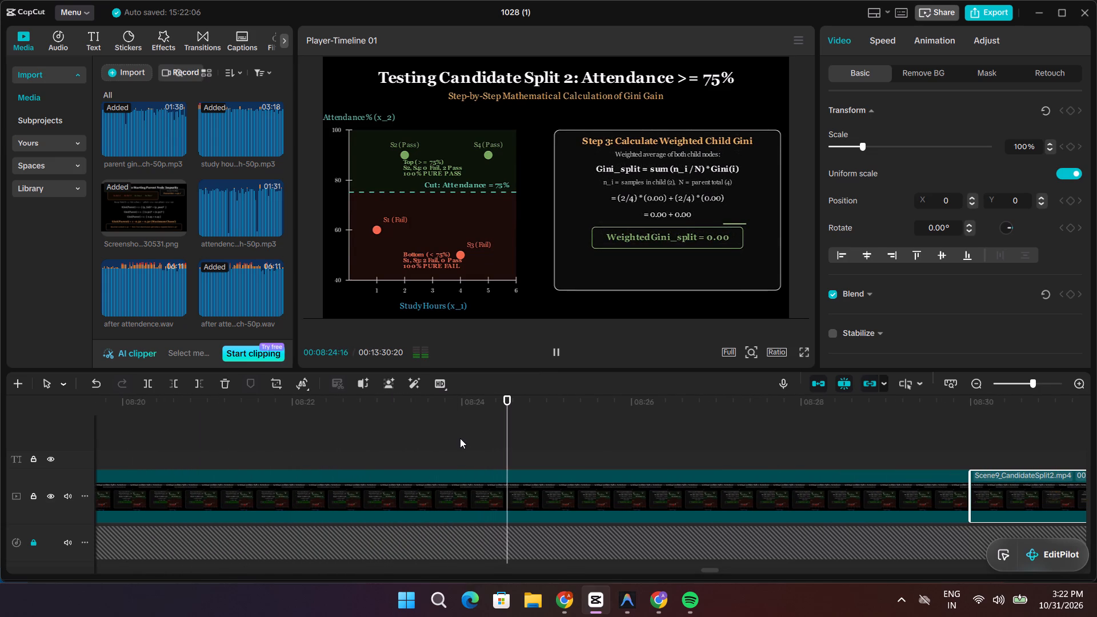
pyautogui.press('space')
# Listen to the voice-over clips around 08:20 to 08:22 to locate where the narration moves on from the Step 2 slide.
pyautogui.scroll(-6, 482, 438)
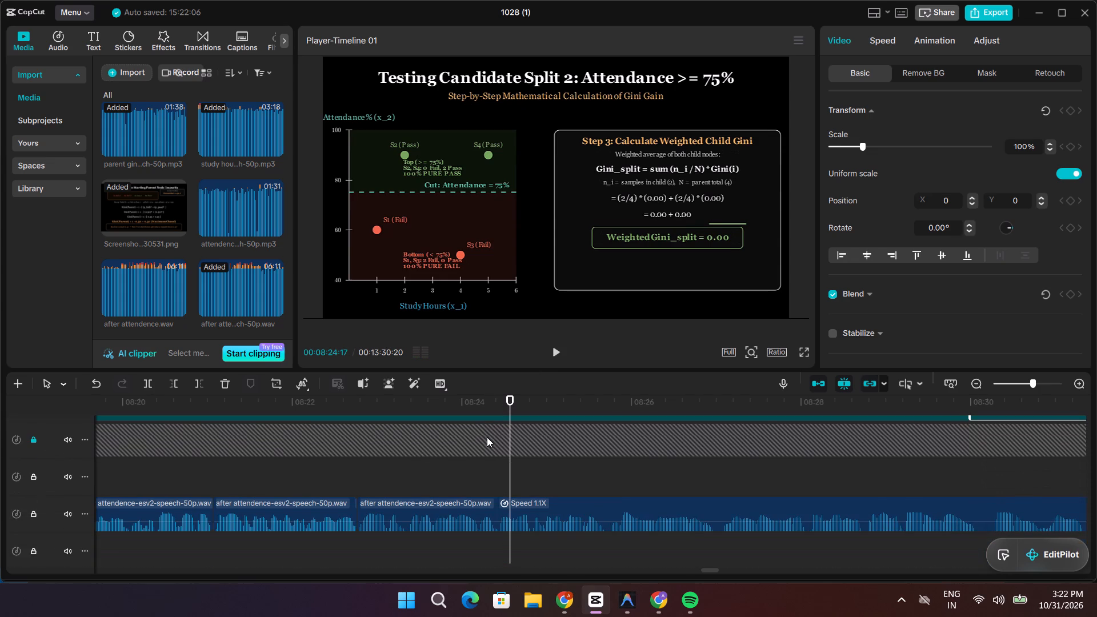
pyautogui.moveTo(507, 450); pyautogui.dragTo(172, 466)
pyautogui.press('space')
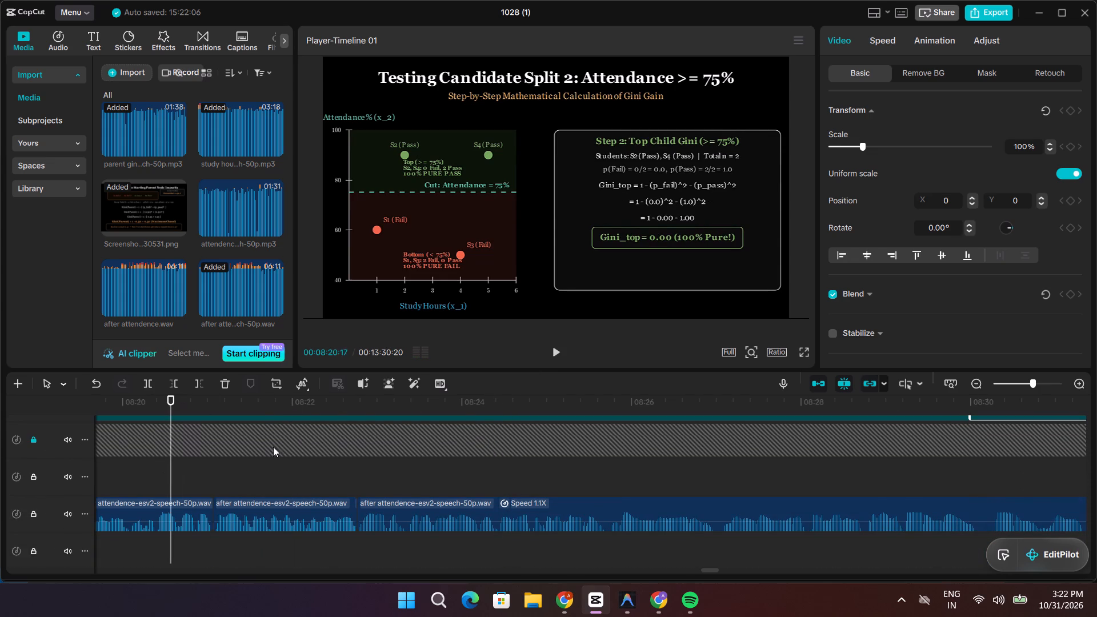
pyautogui.press('space')
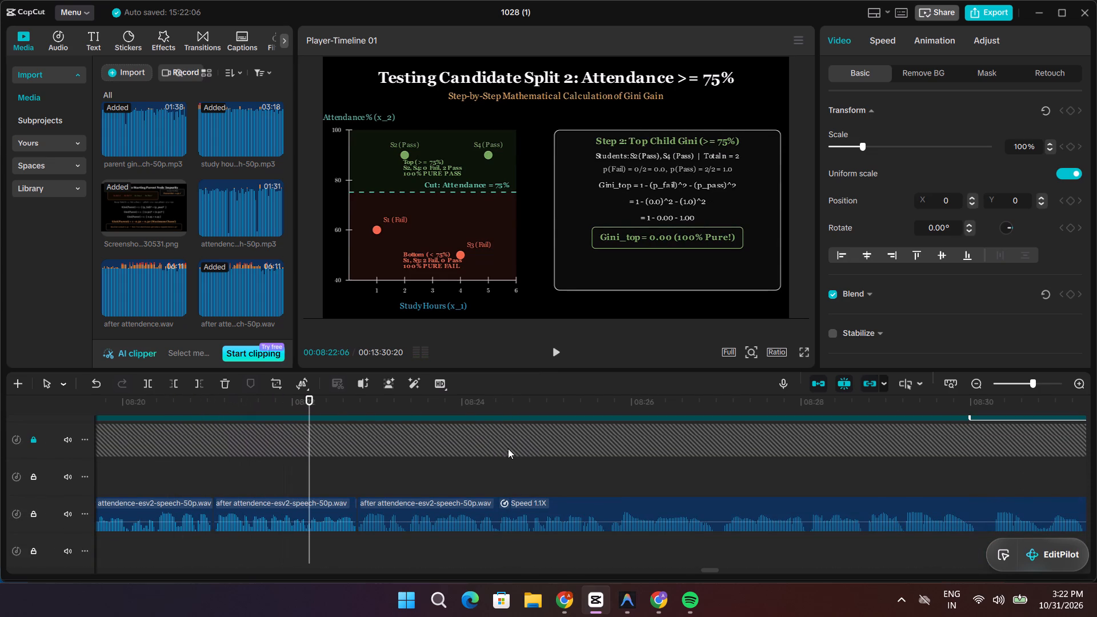
pyautogui.moveTo(309, 460); pyautogui.dragTo(169, 463)
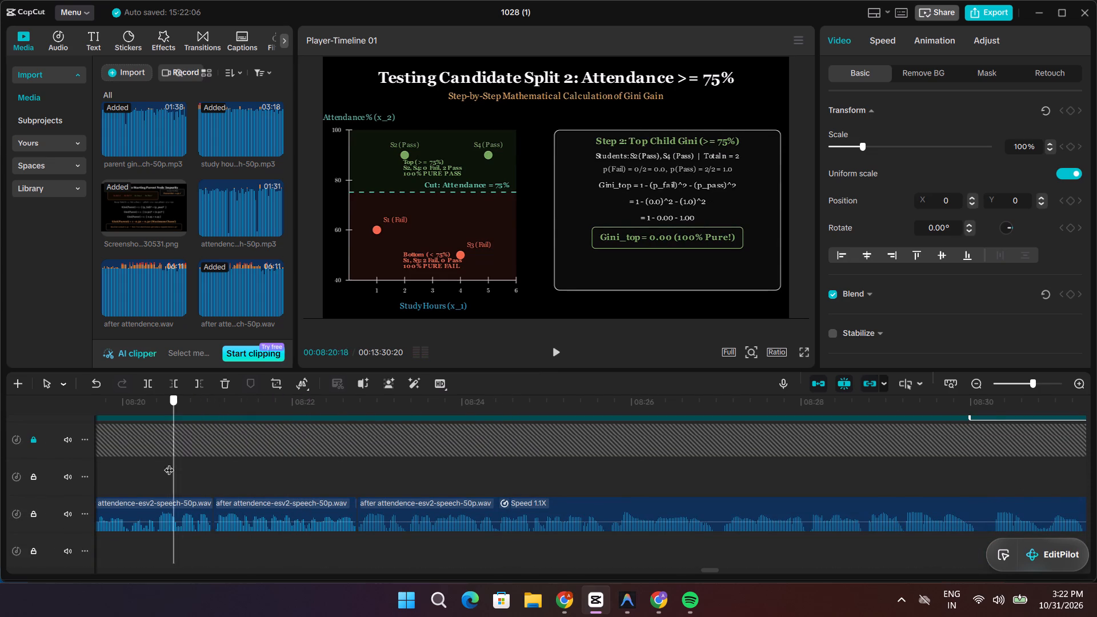
pyautogui.moveTo(169, 463); pyautogui.dragTo(325, 480)
pyautogui.press('space')
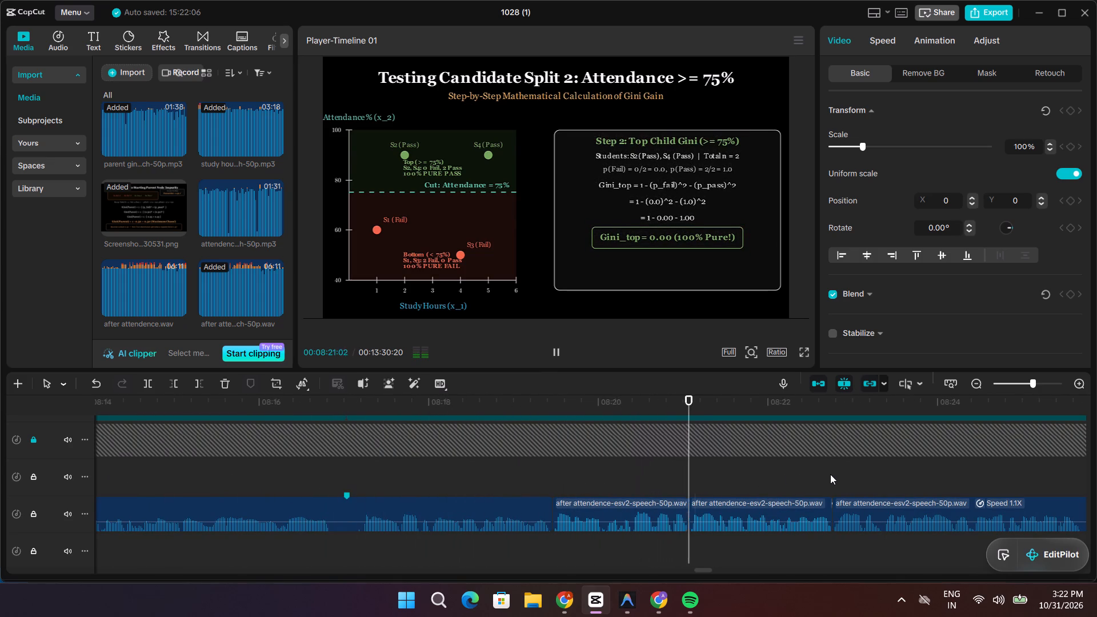
pyautogui.press('space')
# Add a marker to the Scene9_CandidateSplit2 video clip at 08:21:02, in line with the voice-over join, and play on to about 08:22.
pyautogui.scroll(7, 752, 475)
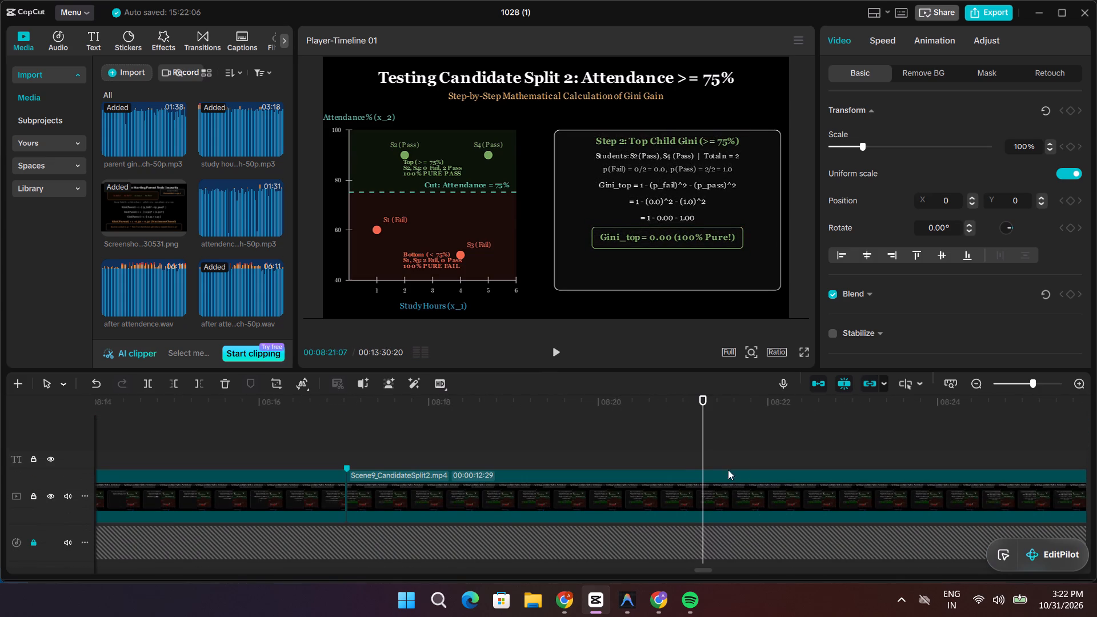
pyautogui.moveTo(702, 459); pyautogui.dragTo(699, 459)
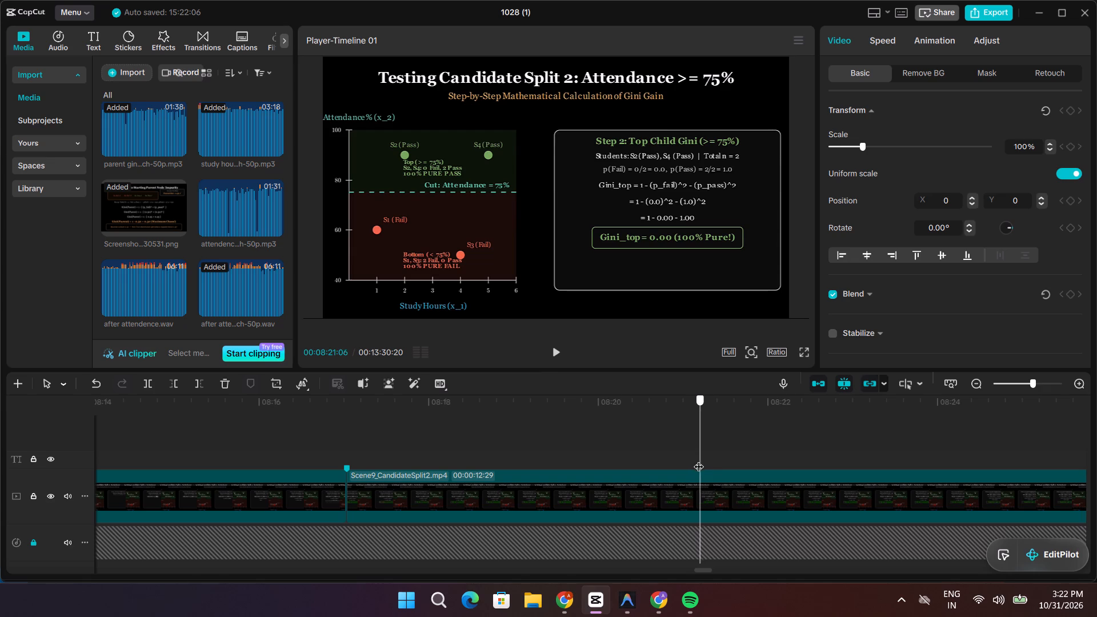
pyautogui.moveTo(699, 459); pyautogui.dragTo(694, 459)
pyautogui.scroll(-7, 692, 460)
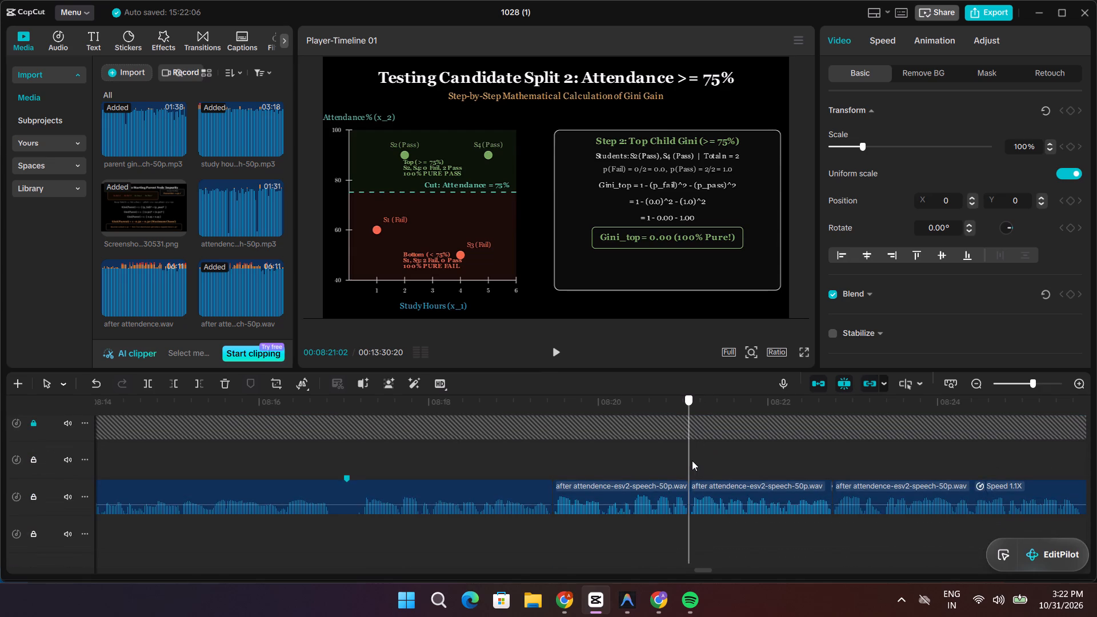
pyautogui.click(692, 460)
pyautogui.scroll(9, 692, 461)
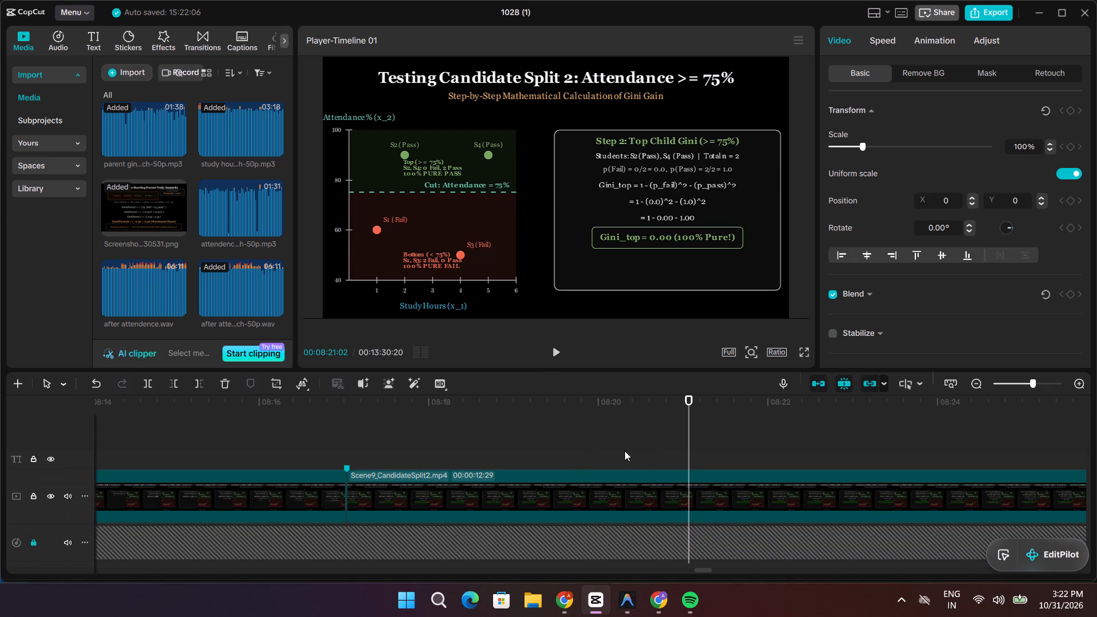
pyautogui.click(530, 482)
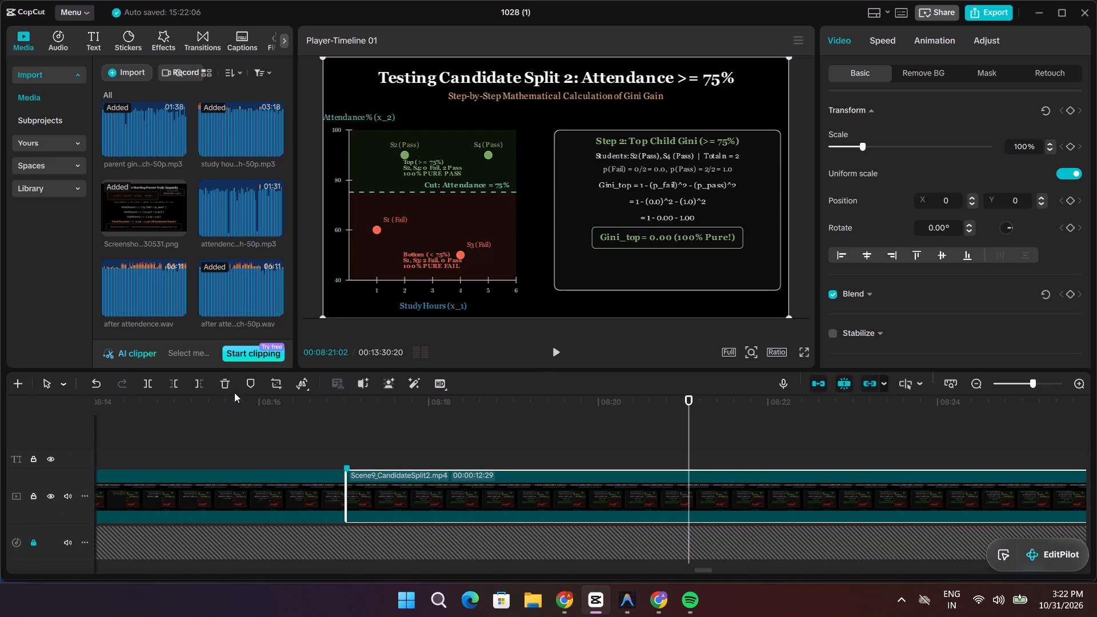
pyautogui.click(251, 388)
pyautogui.press('space')
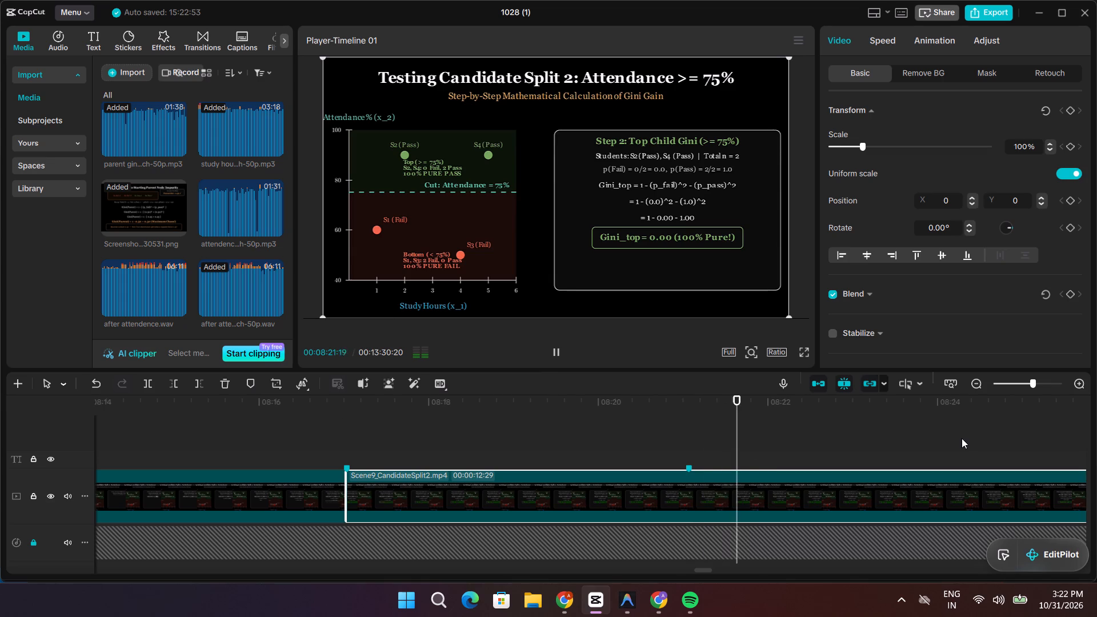
pyautogui.press('space')
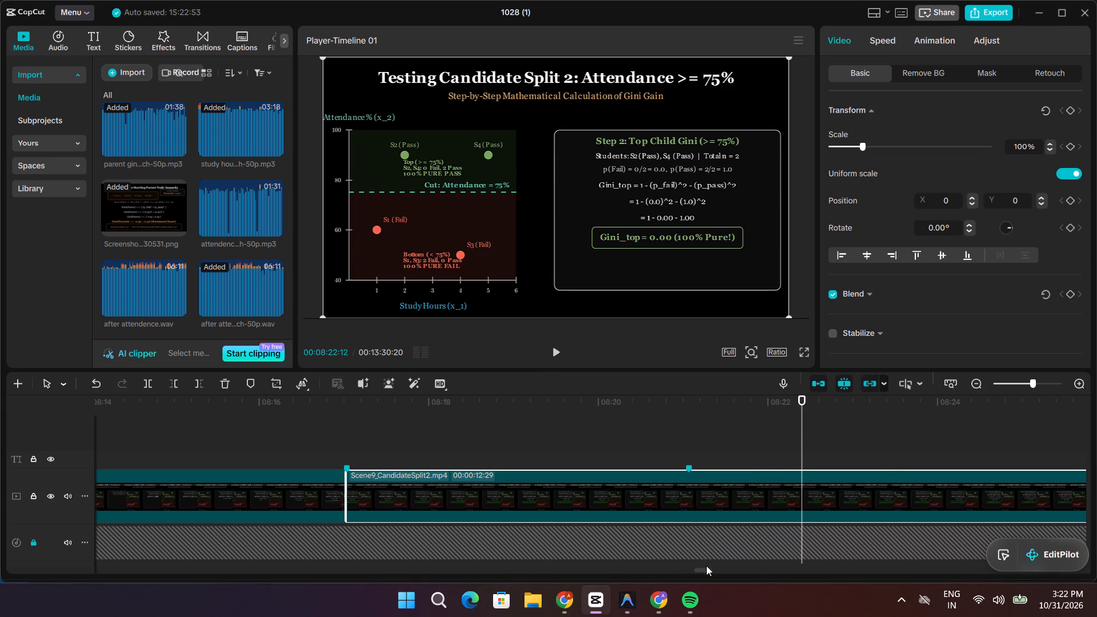
# Split the Scene9_CandidateSplit2 video clip at 08:23:17, just before the slide changes from Step 2 to Step 3.
pyautogui.click(706, 566)
pyautogui.moveTo(704, 570); pyautogui.dragTo(711, 570)
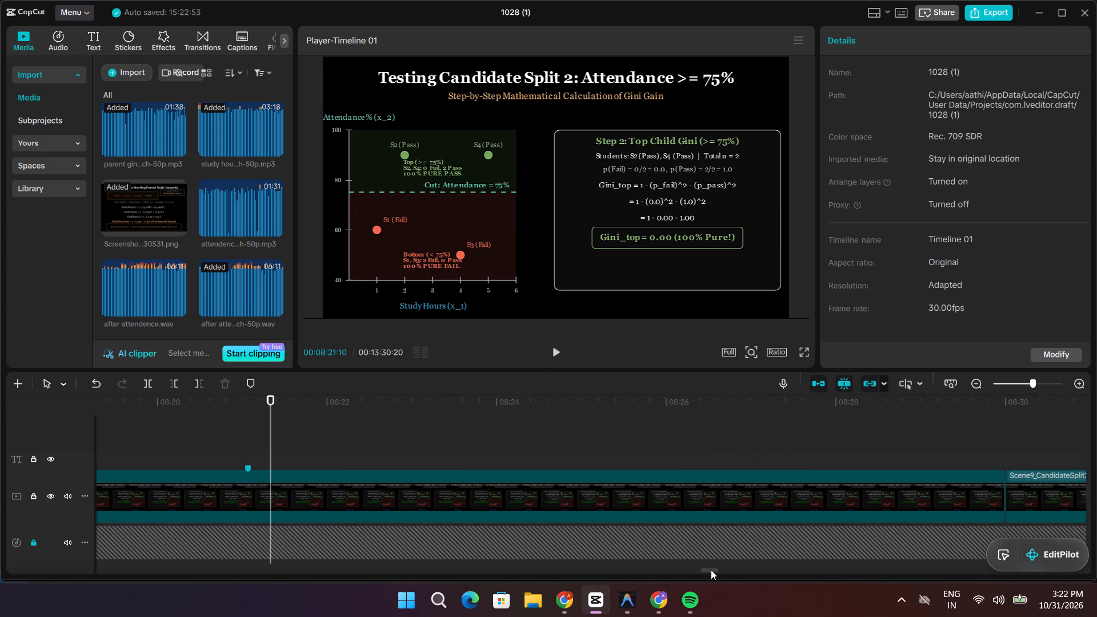
pyautogui.moveTo(711, 570); pyautogui.dragTo(710, 570)
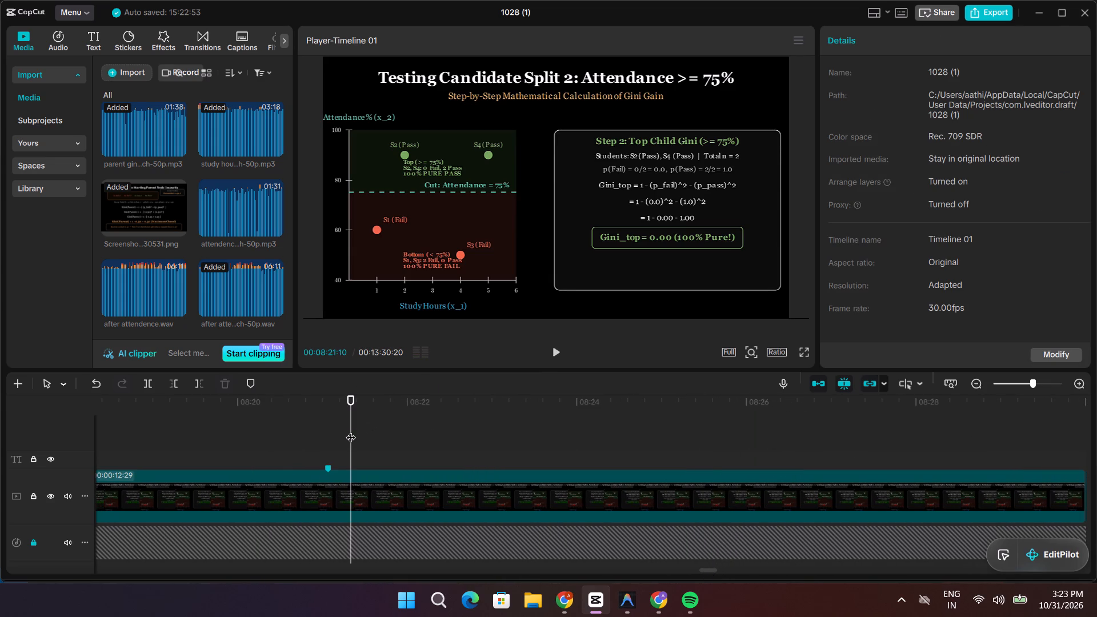
pyautogui.moveTo(351, 430); pyautogui.dragTo(603, 443)
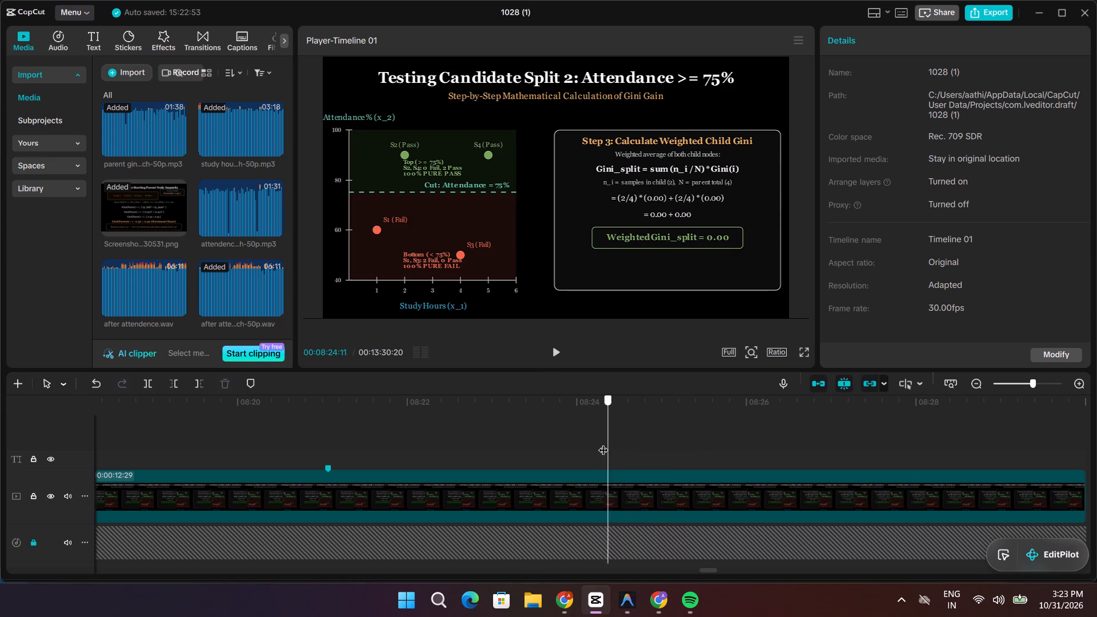
pyautogui.moveTo(603, 443); pyautogui.dragTo(536, 446)
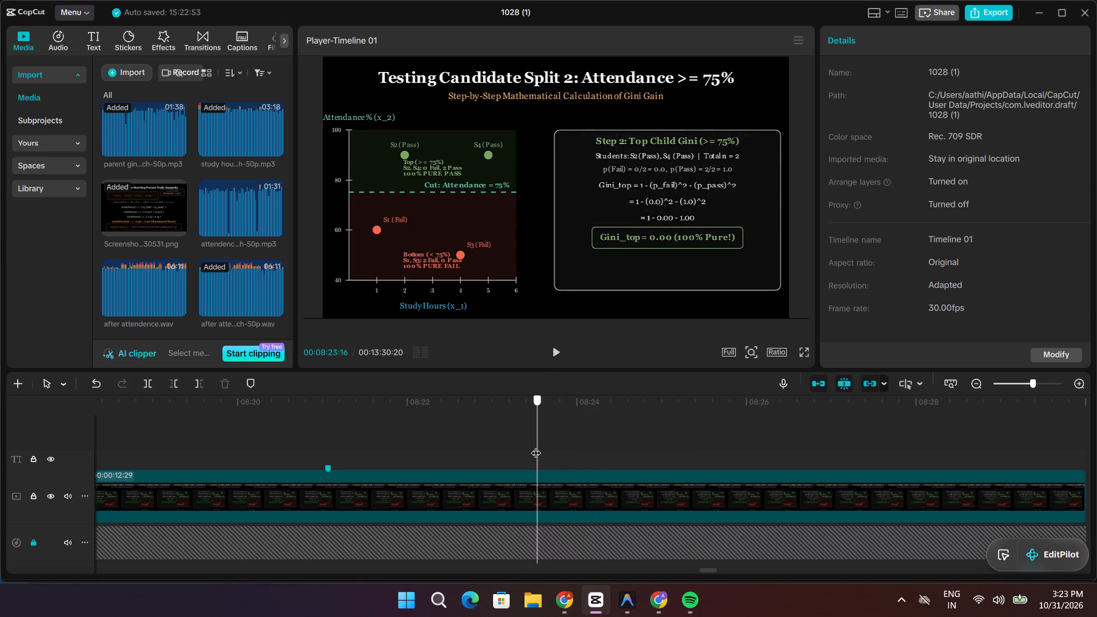
pyautogui.moveTo(536, 446); pyautogui.dragTo(410, 447)
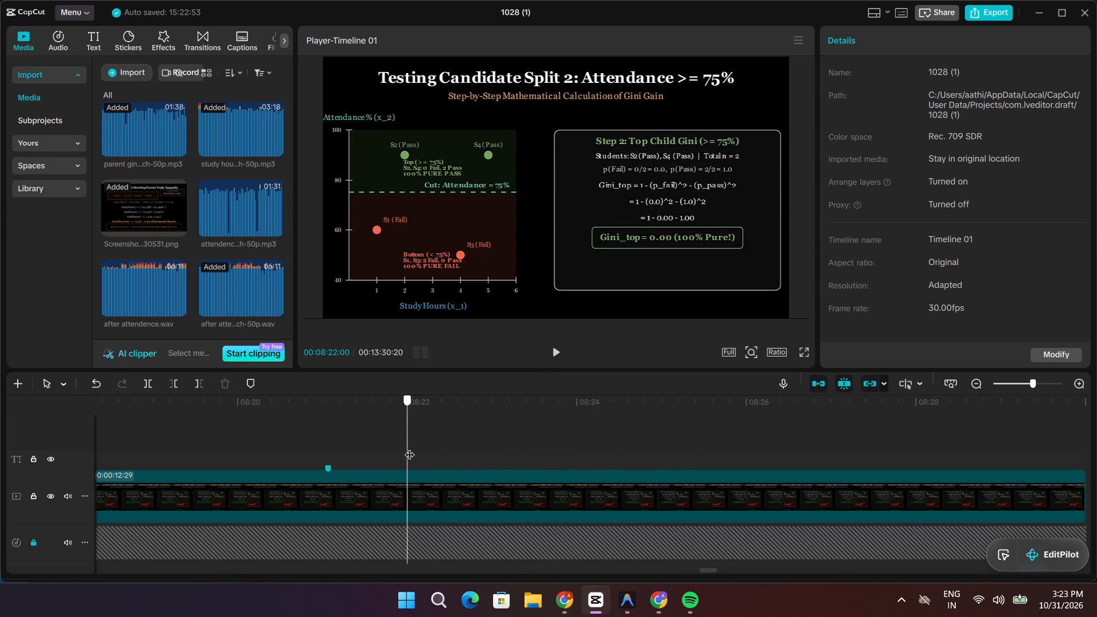
pyautogui.moveTo(410, 447); pyautogui.dragTo(519, 454)
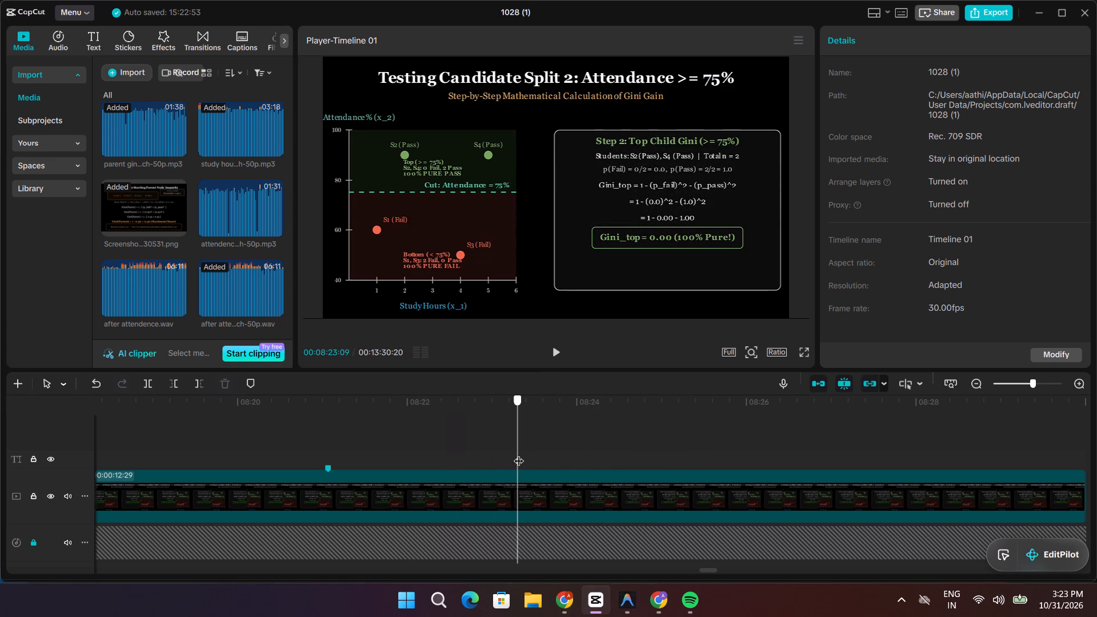
pyautogui.moveTo(519, 454); pyautogui.dragTo(546, 447)
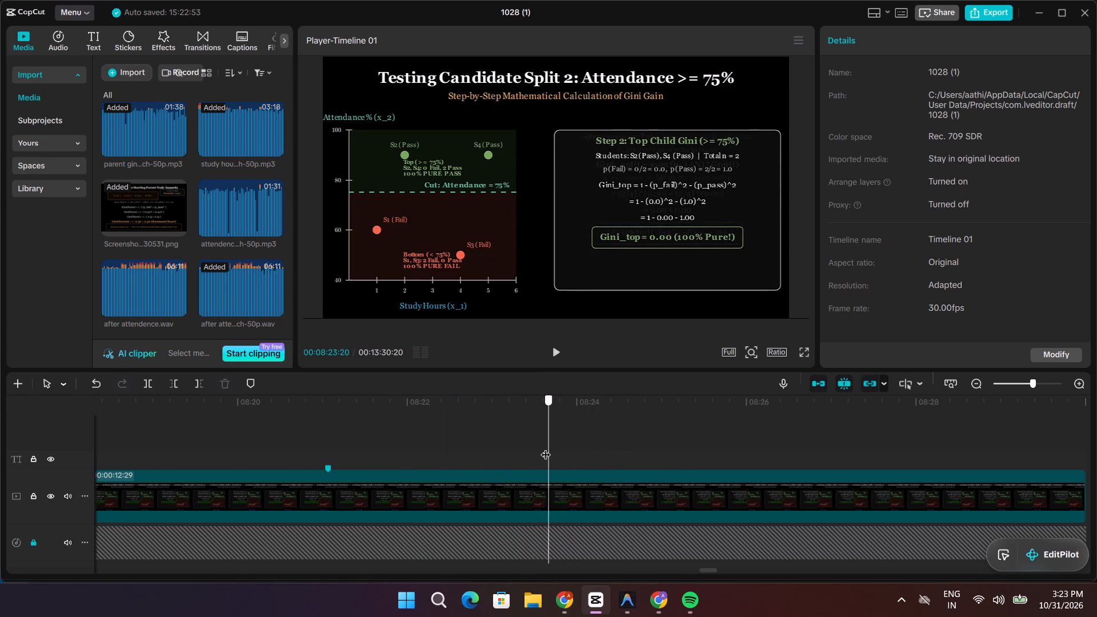
pyautogui.moveTo(546, 447); pyautogui.dragTo(541, 447)
pyautogui.click(496, 476)
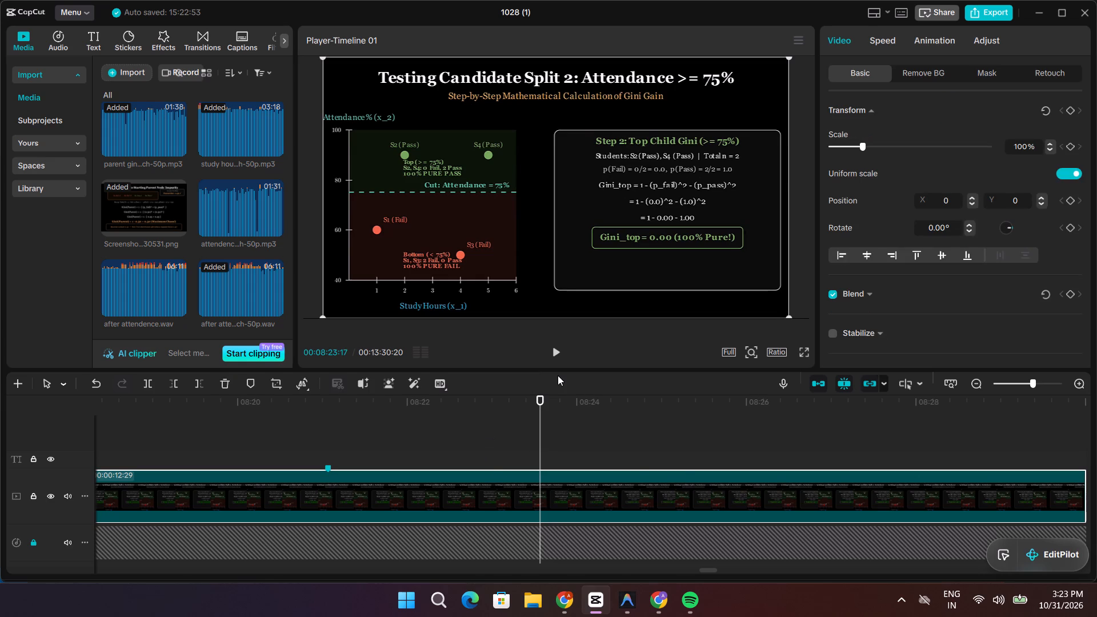
pyautogui.hotkey('ctrl', 'b')
# Trim the end of the Step 2 clip before the split back to the marker, to a 00:00:04:01 duration, and play across the join.
pyautogui.click(481, 480)
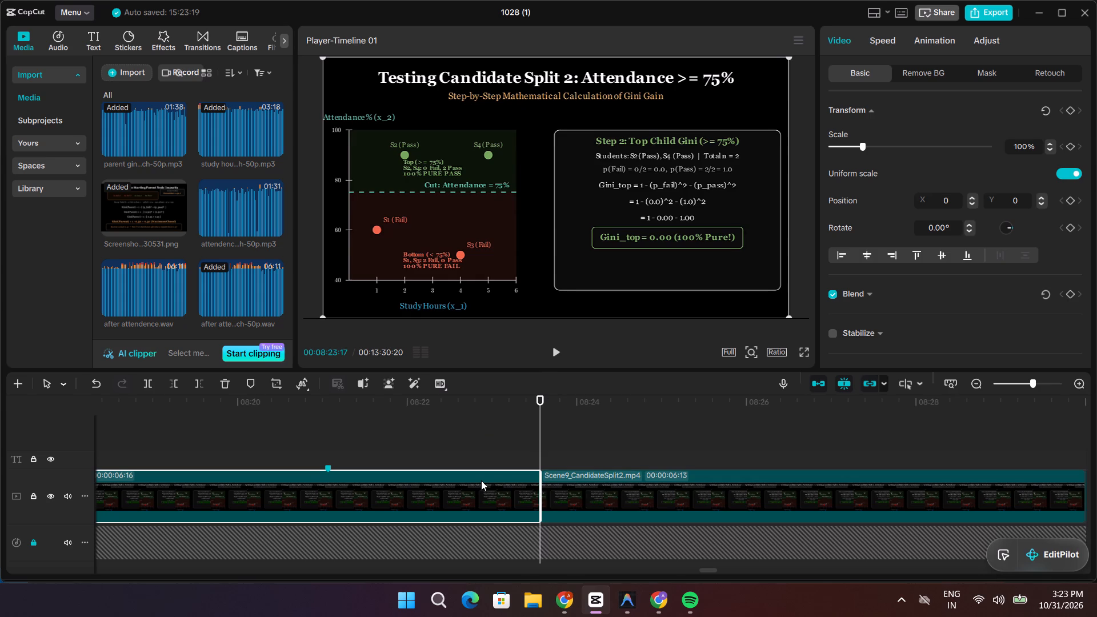
pyautogui.moveTo(538, 512); pyautogui.dragTo(434, 505)
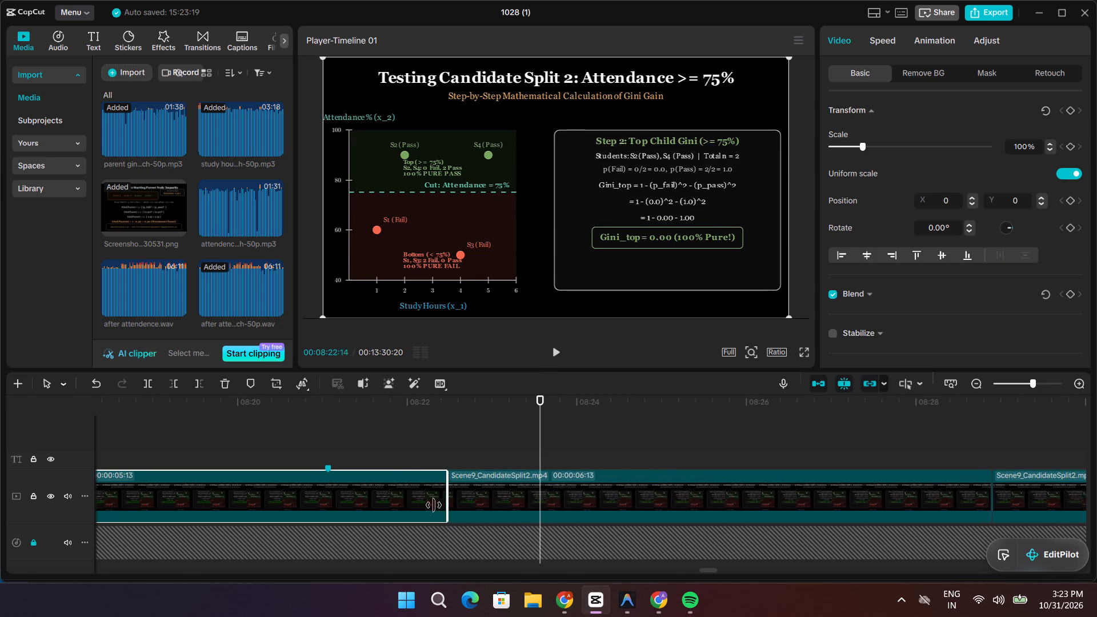
pyautogui.moveTo(434, 505); pyautogui.dragTo(361, 503)
pyautogui.moveTo(543, 440); pyautogui.dragTo(325, 441)
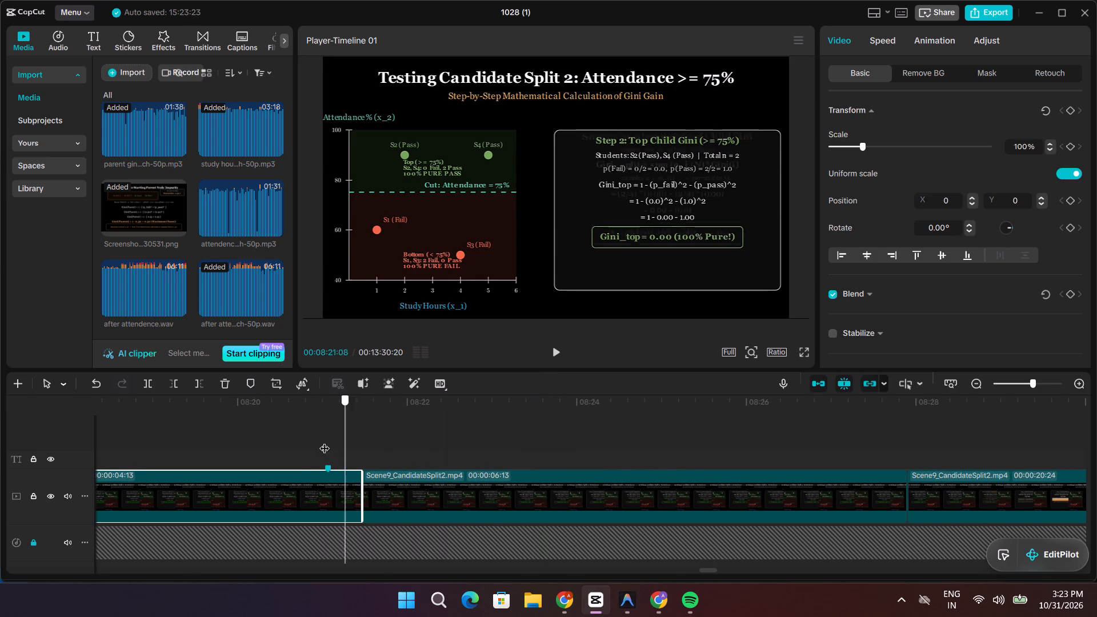
pyautogui.moveTo(325, 441); pyautogui.dragTo(313, 441)
pyautogui.press('space')
pyautogui.press('space')
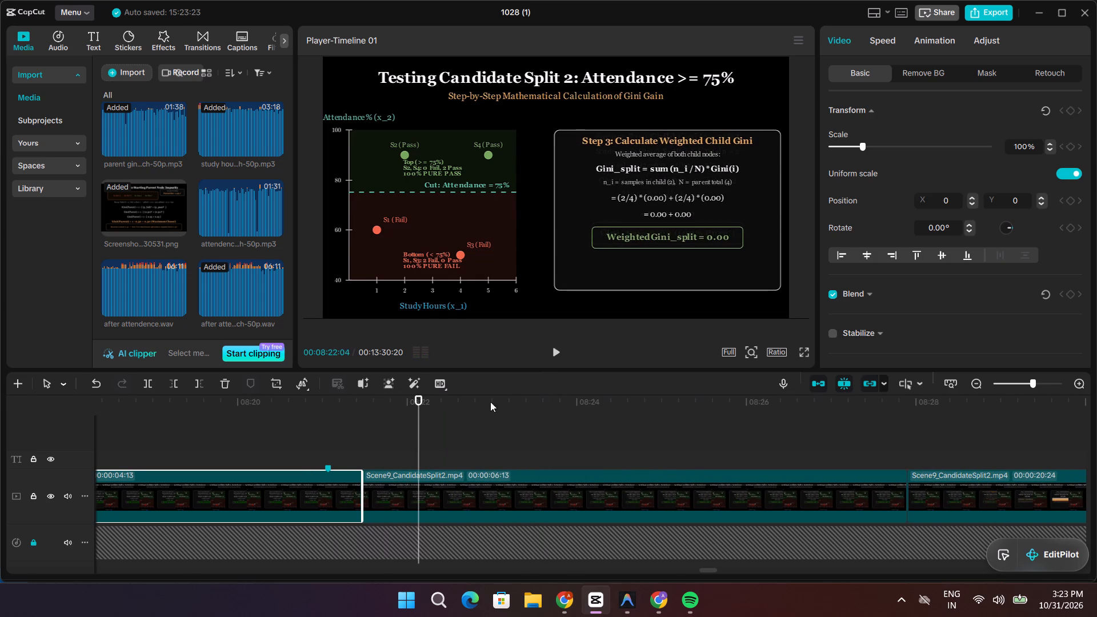
pyautogui.moveTo(421, 418); pyautogui.dragTo(335, 431)
pyautogui.moveTo(335, 431); pyautogui.dragTo(311, 432)
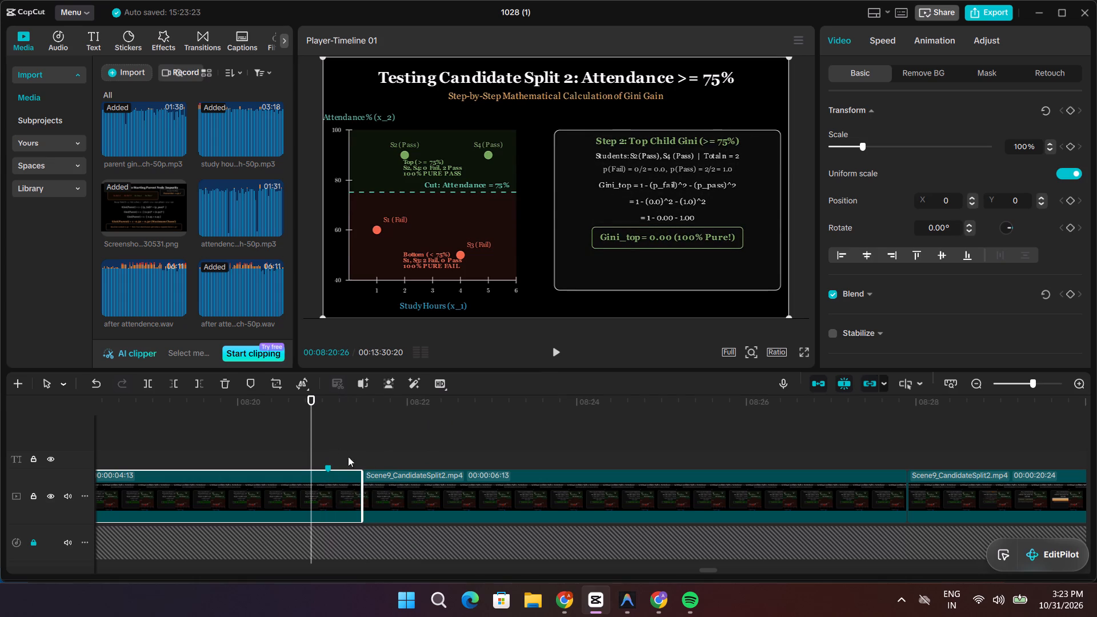
pyautogui.moveTo(361, 512); pyautogui.dragTo(335, 512)
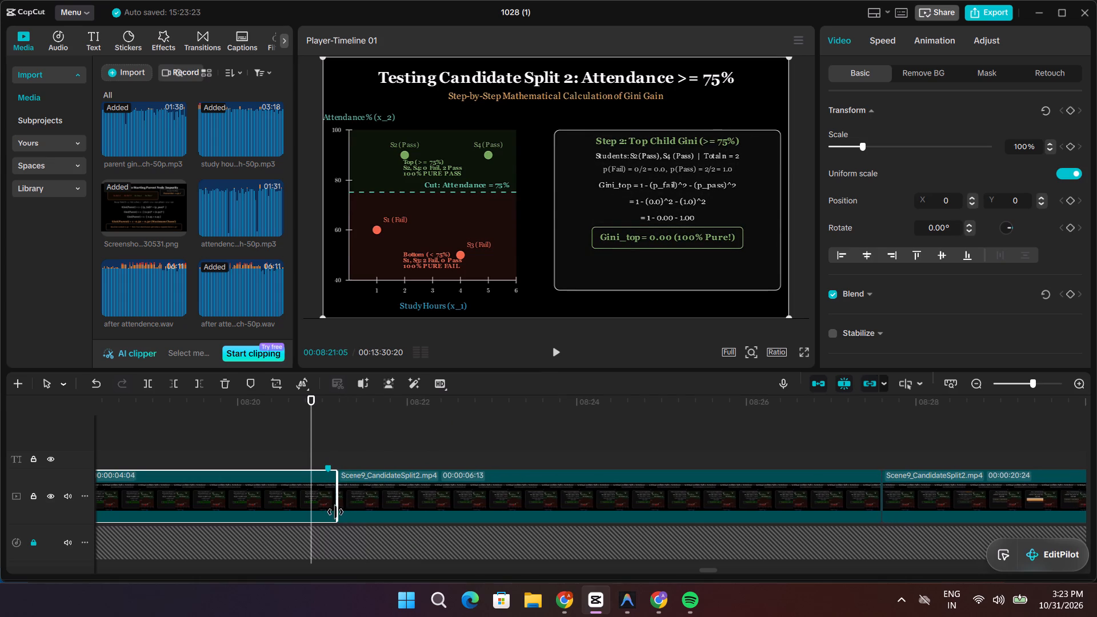
pyautogui.moveTo(335, 512); pyautogui.dragTo(331, 512)
pyautogui.press('space')
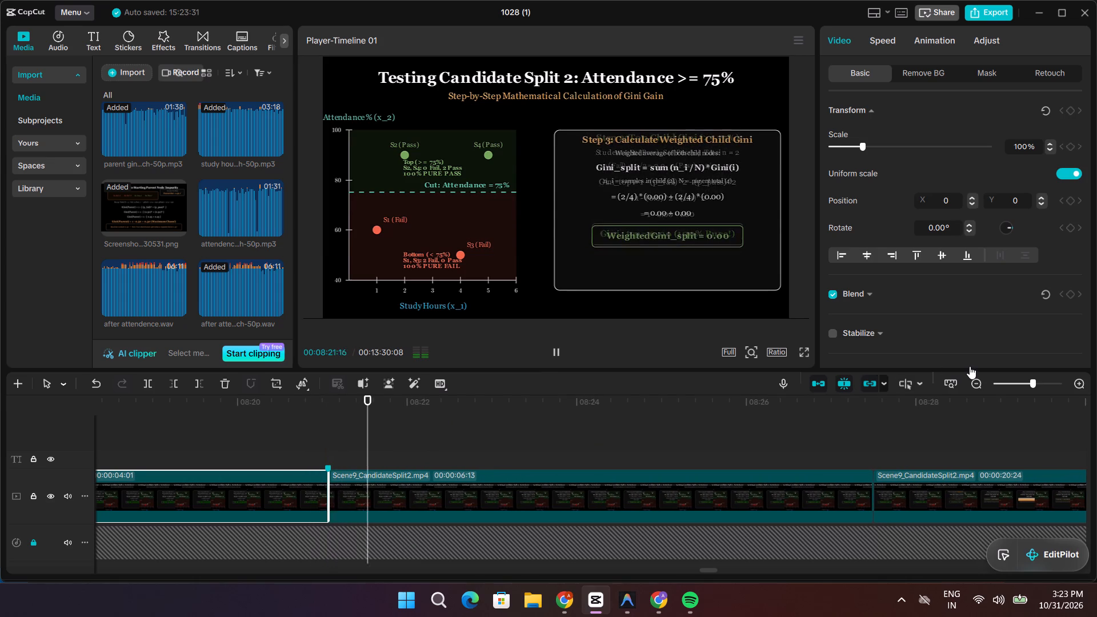
pyautogui.press('space')
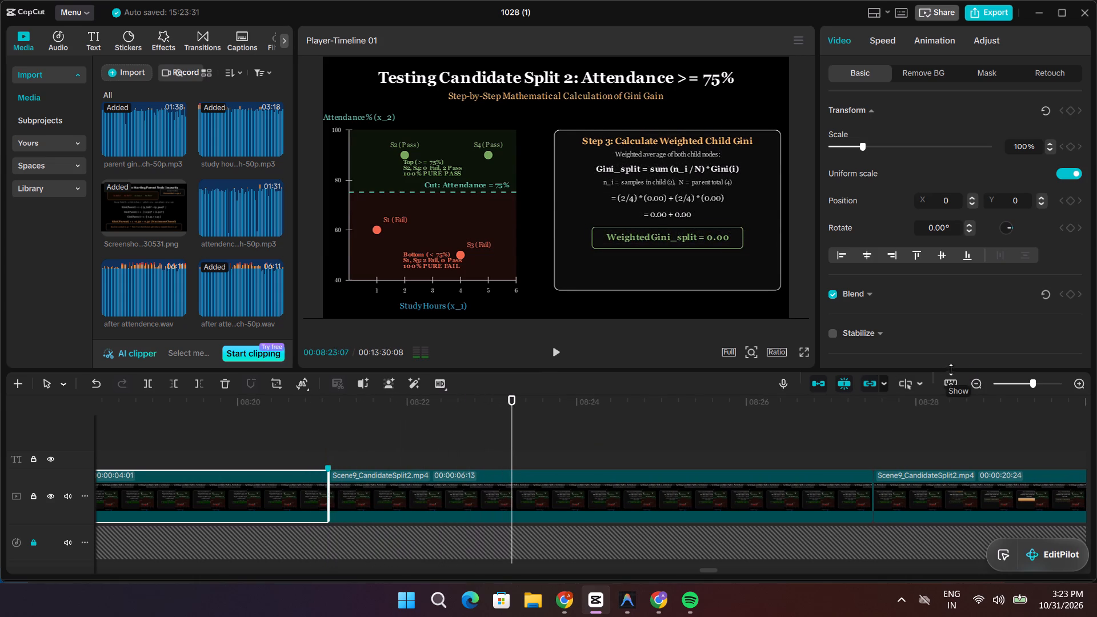
# Move the long 1.10x voice-over clip after 08:22 so it starts where the short clip below it ends, and play across the join.
pyautogui.scroll(-6, 883, 388)
pyautogui.scroll(-6, 725, 401)
pyautogui.scroll(-5, 586, 465)
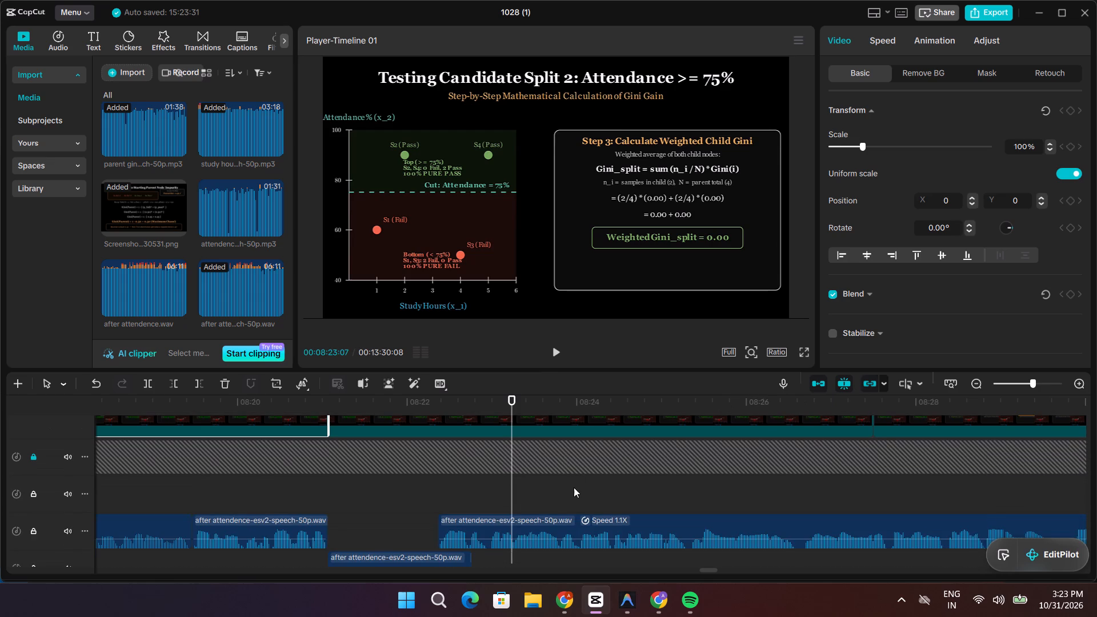
pyautogui.scroll(-2, 574, 487)
pyautogui.press('space')
pyautogui.press('space')
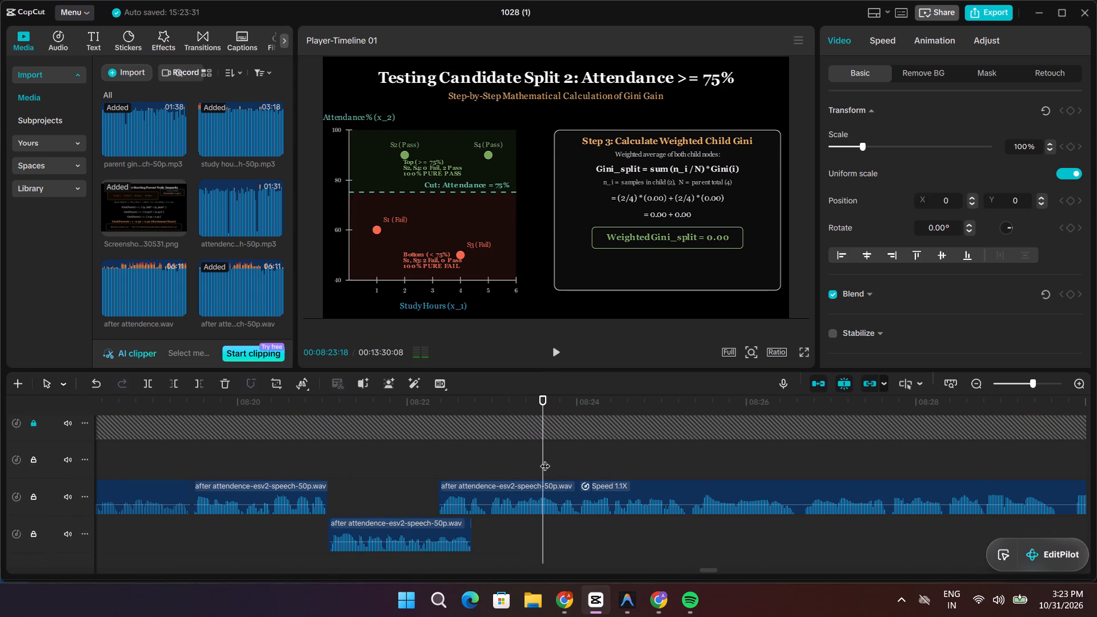
pyautogui.moveTo(544, 456); pyautogui.dragTo(375, 456)
pyautogui.press('space')
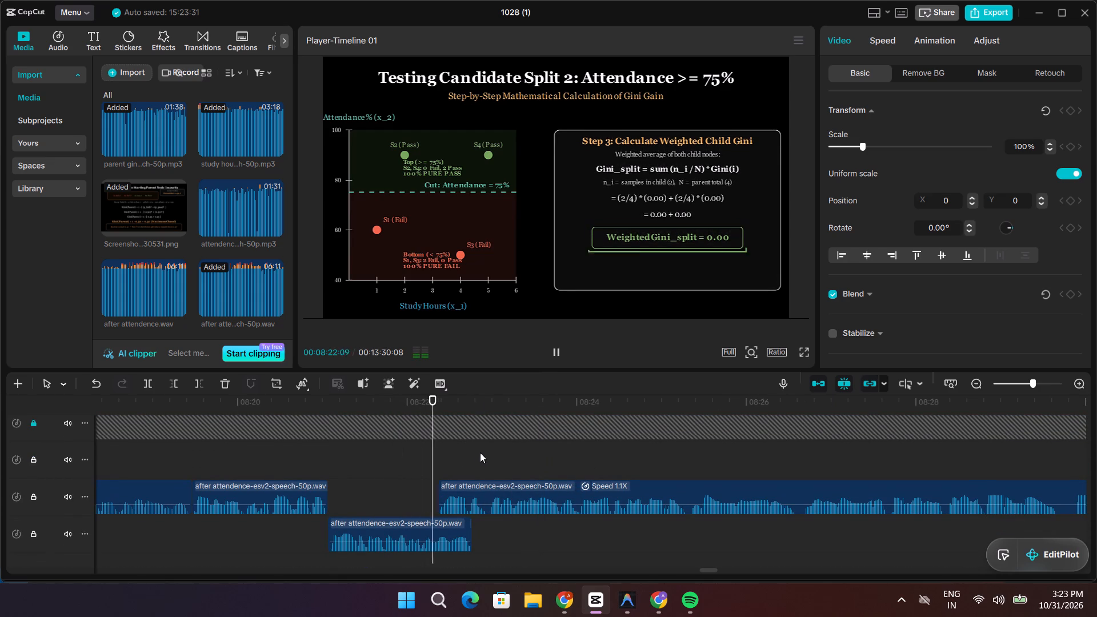
pyautogui.press('space')
pyautogui.moveTo(452, 455); pyautogui.dragTo(414, 456)
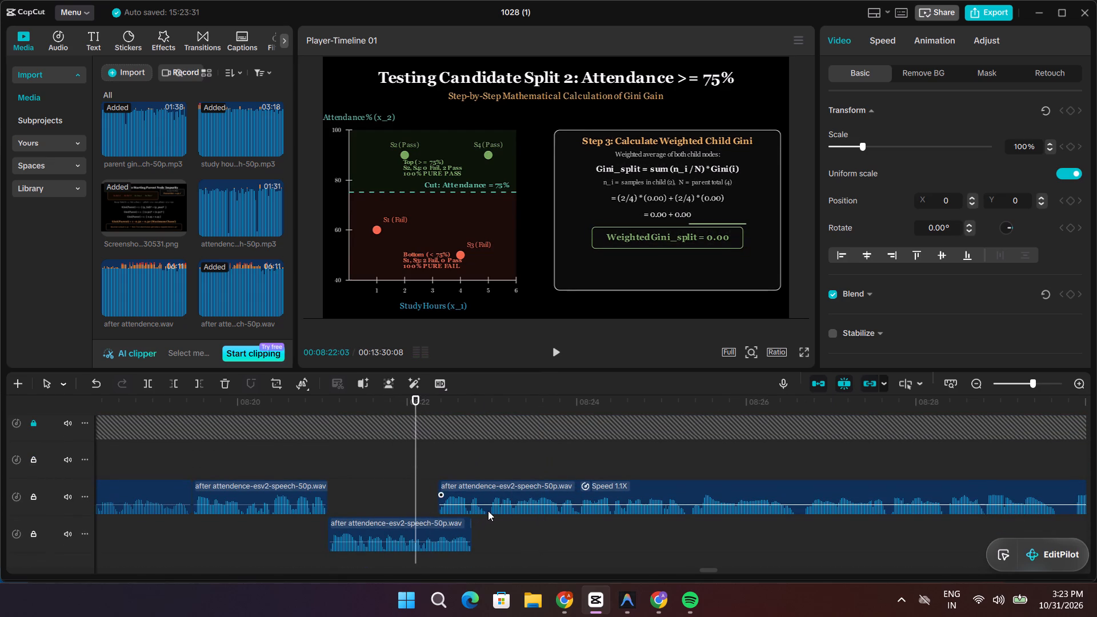
pyautogui.moveTo(489, 510); pyautogui.dragTo(523, 513)
pyautogui.press('space')
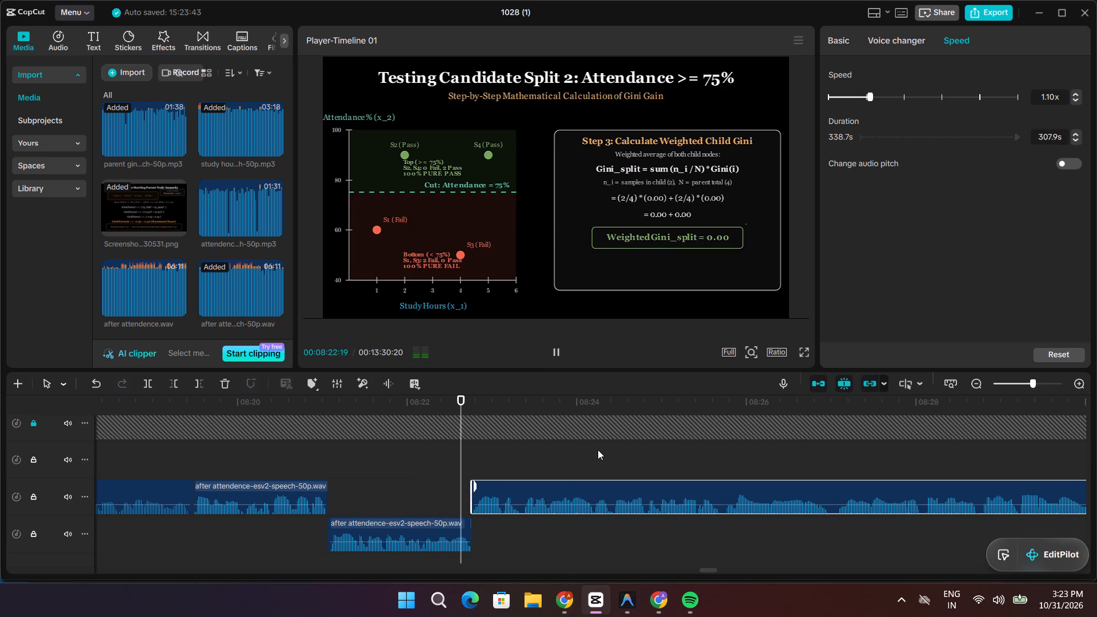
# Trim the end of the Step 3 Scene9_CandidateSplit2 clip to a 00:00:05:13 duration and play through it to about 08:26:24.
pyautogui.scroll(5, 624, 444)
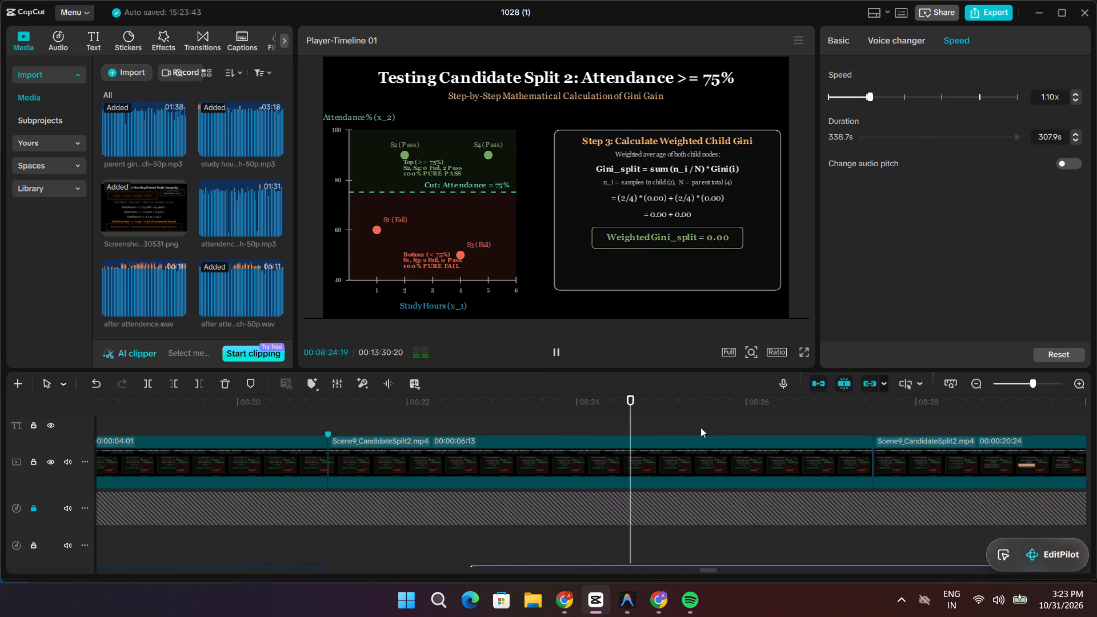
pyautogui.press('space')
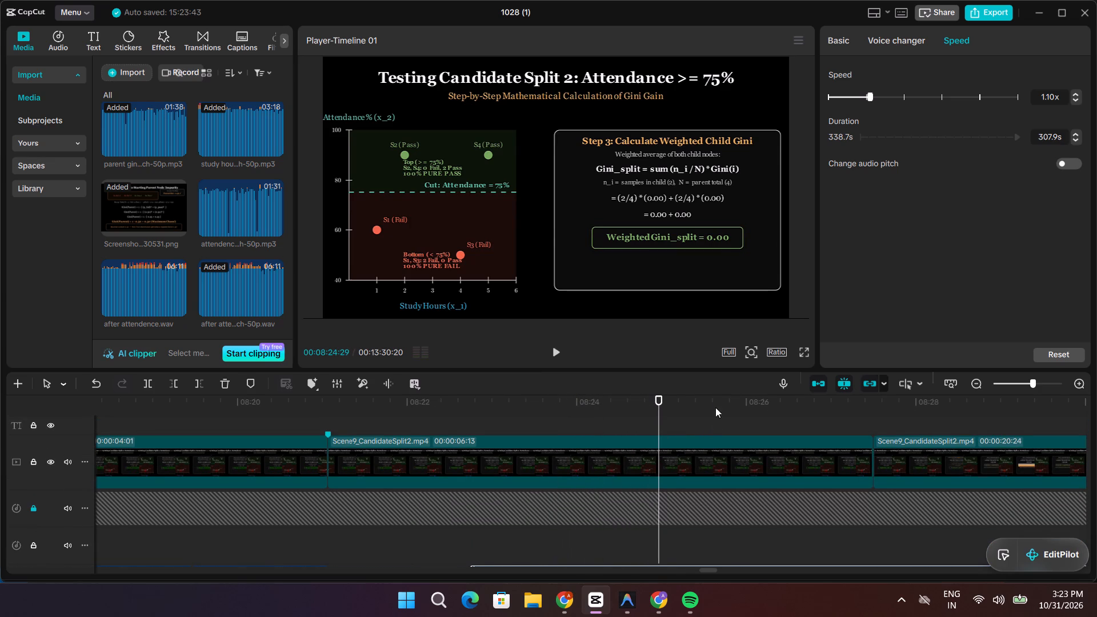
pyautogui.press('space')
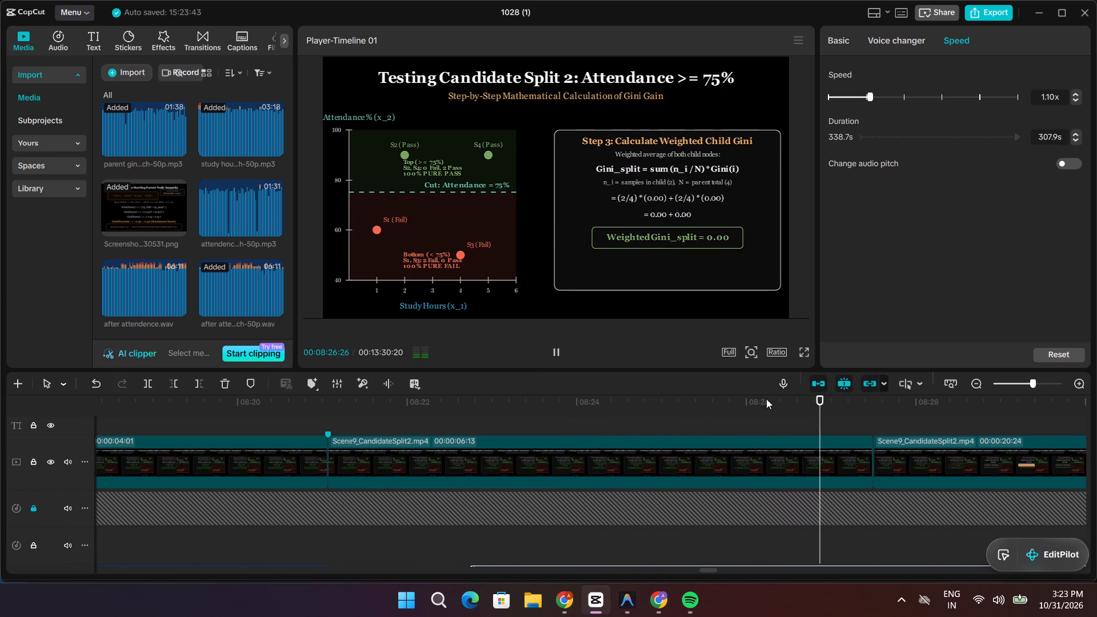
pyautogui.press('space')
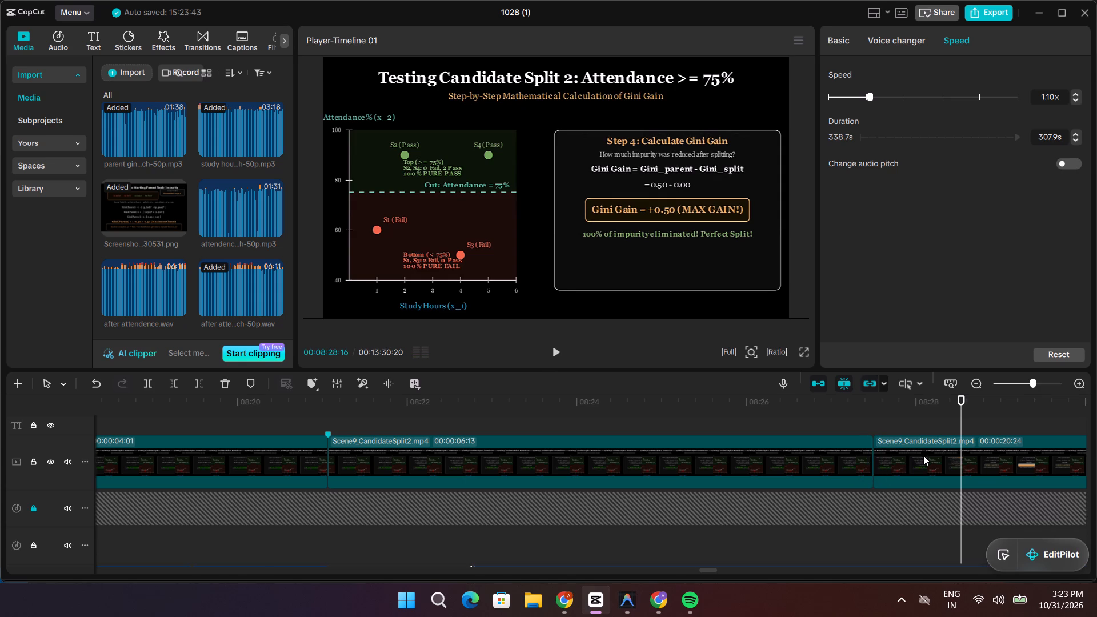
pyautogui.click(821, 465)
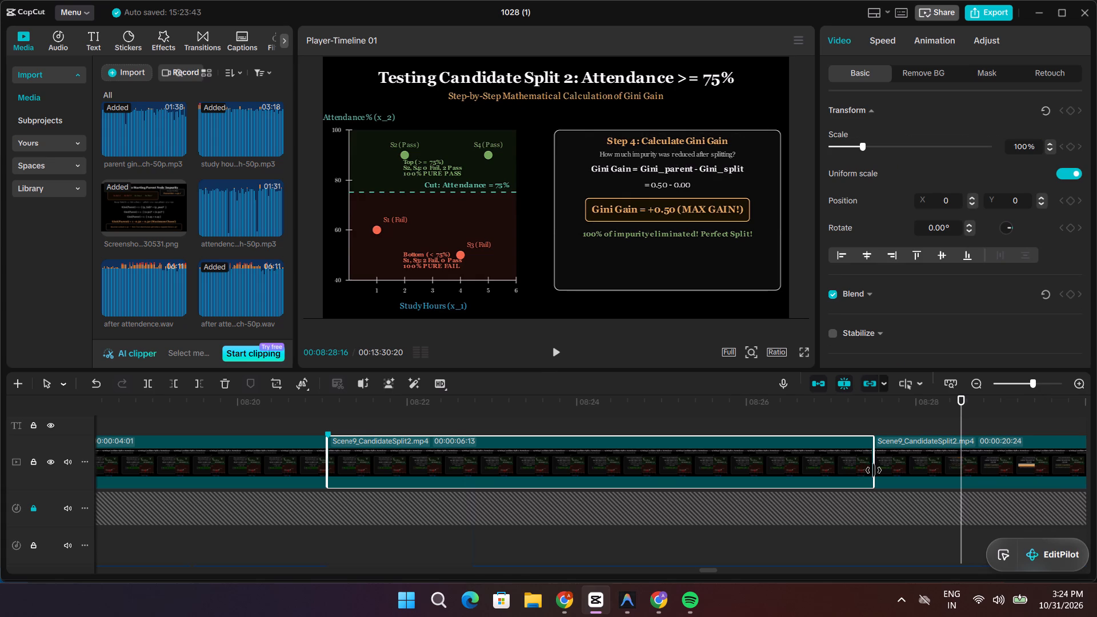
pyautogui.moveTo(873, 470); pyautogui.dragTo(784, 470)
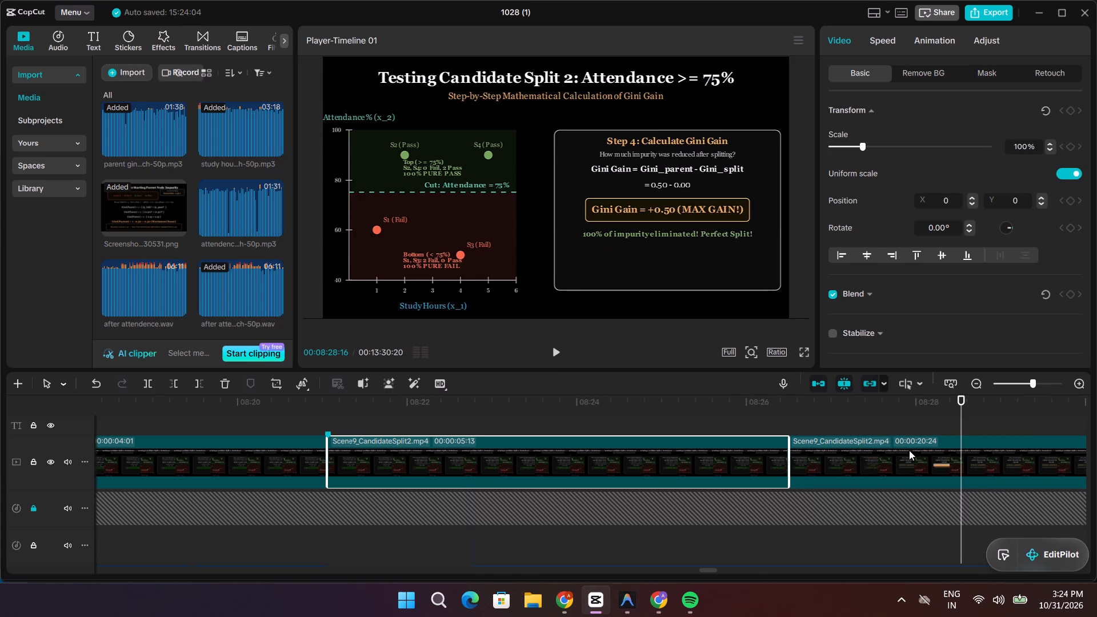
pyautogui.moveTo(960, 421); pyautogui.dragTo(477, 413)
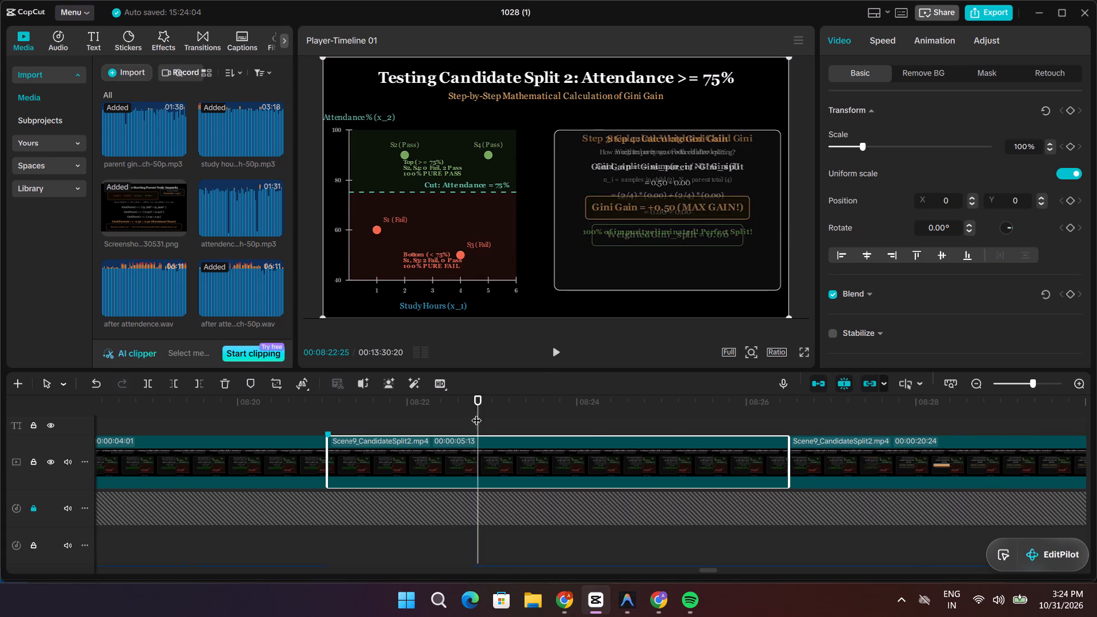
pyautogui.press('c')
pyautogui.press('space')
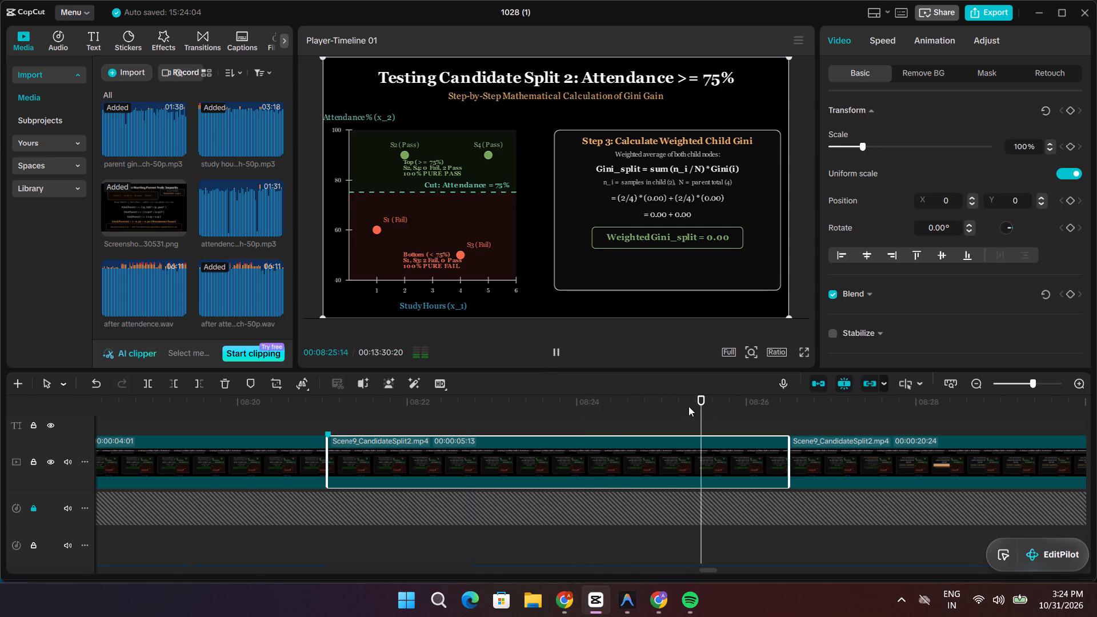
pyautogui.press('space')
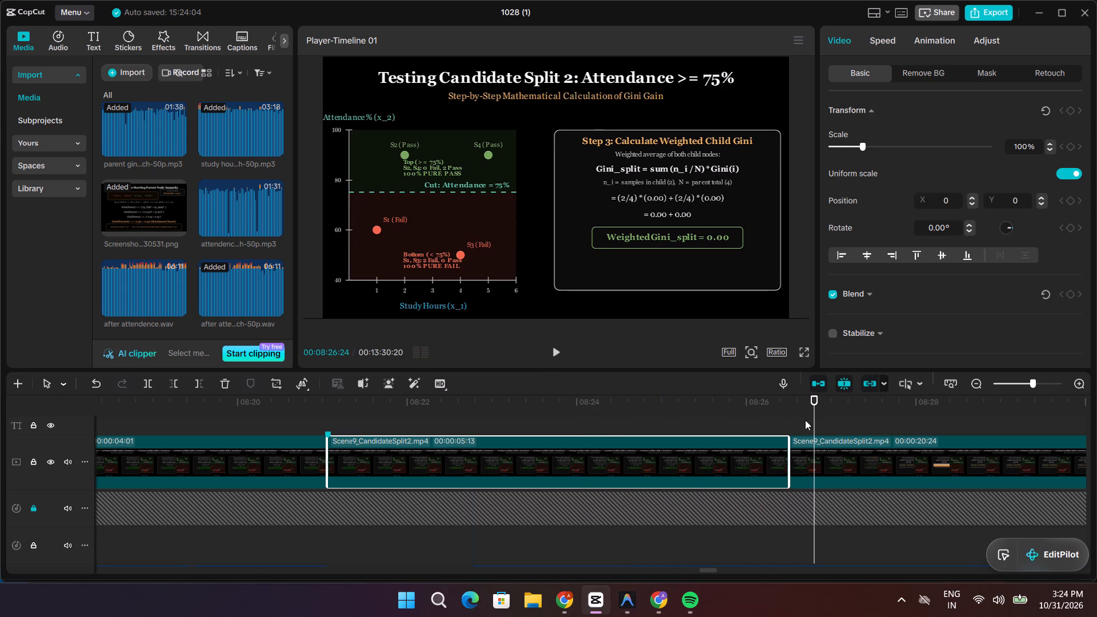
# Listen to the narration from about 08:24 to 08:28 and trim the Step 3 clip's end to 08:25:21, a 00:00:04:19 duration.
pyautogui.scroll(-6, 808, 422)
pyautogui.moveTo(810, 439); pyautogui.dragTo(610, 442)
pyautogui.press('space')
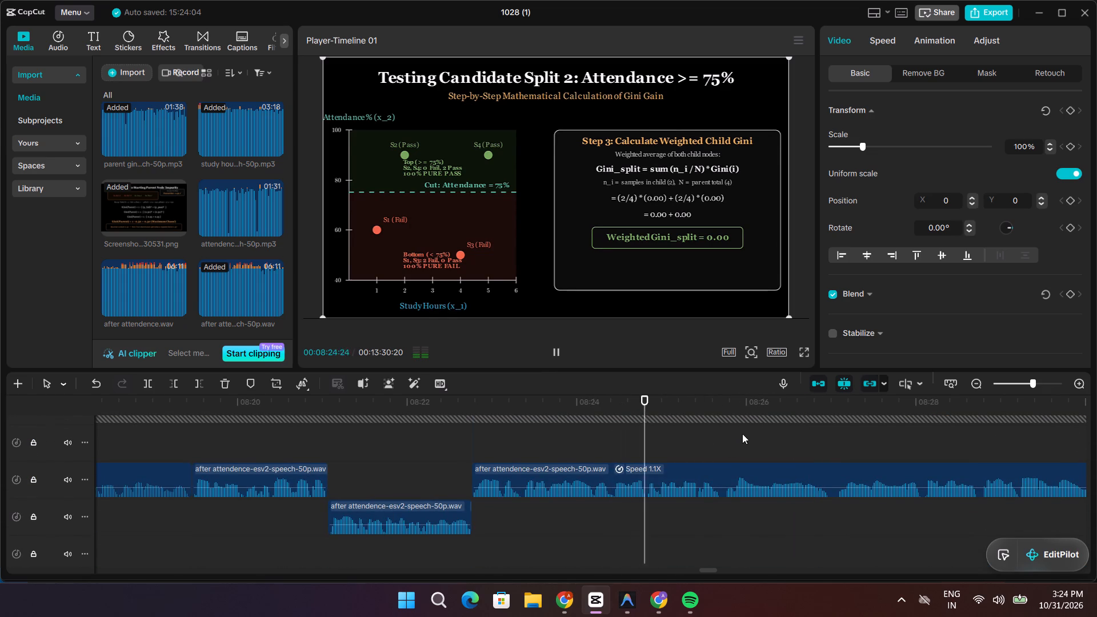
pyautogui.press('space')
pyautogui.press('space')
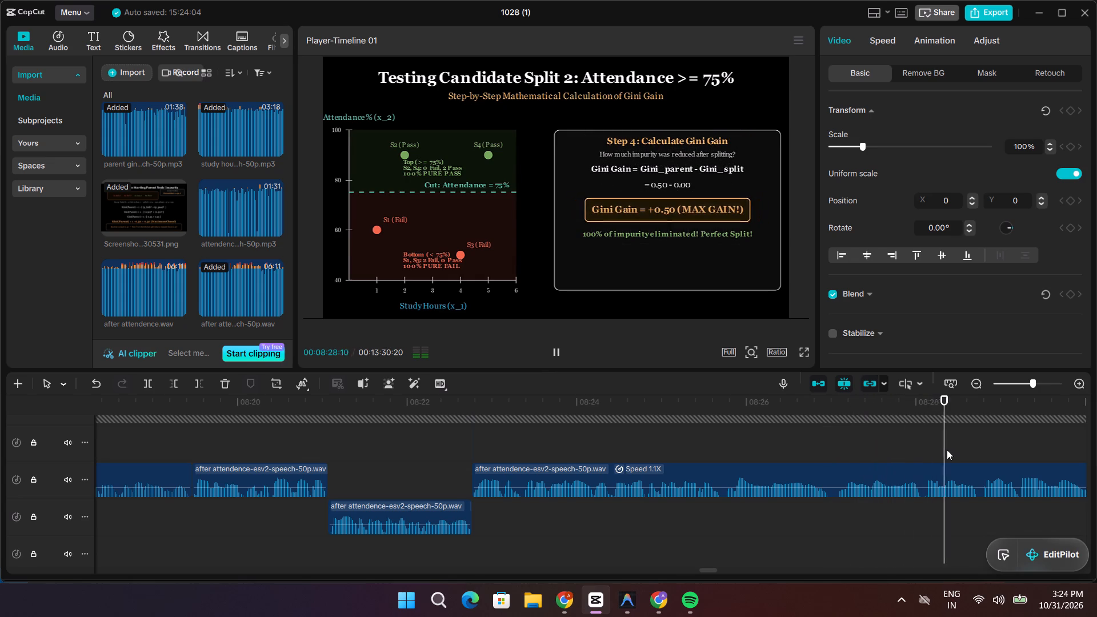
pyautogui.press('space')
pyautogui.moveTo(974, 453); pyautogui.dragTo(736, 452)
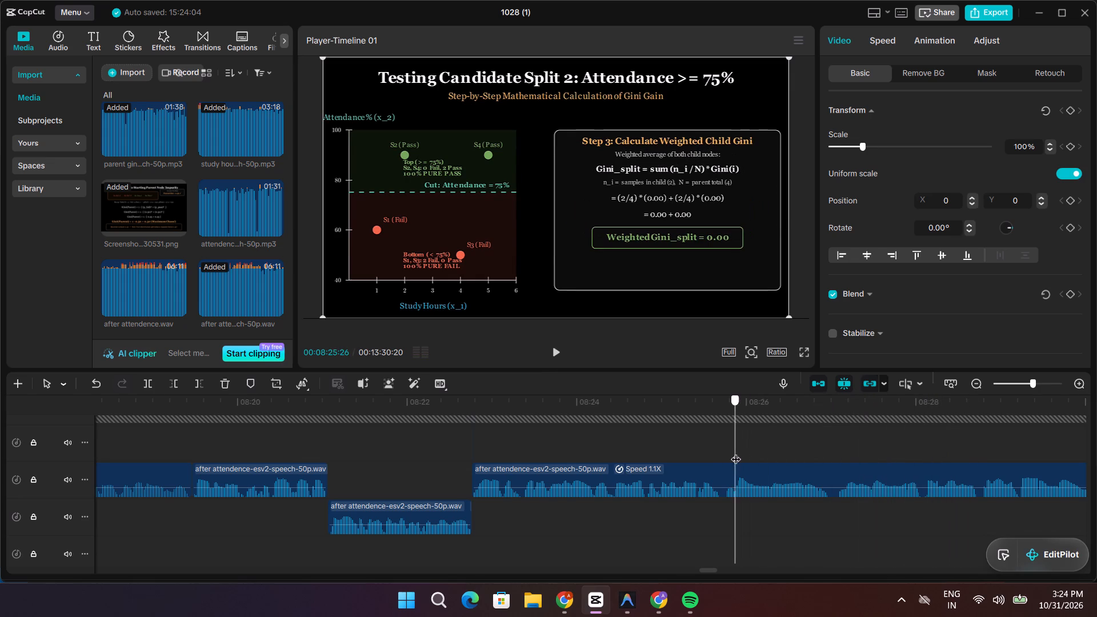
pyautogui.moveTo(736, 452); pyautogui.dragTo(722, 452)
pyautogui.scroll(8, 736, 448)
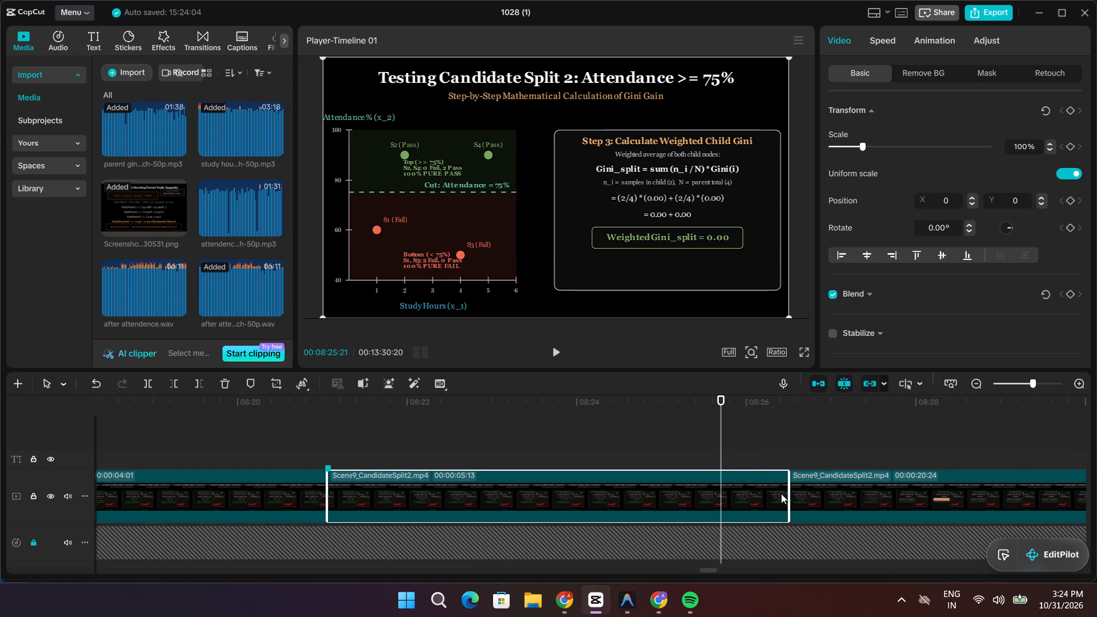
pyautogui.moveTo(787, 499); pyautogui.dragTo(718, 499)
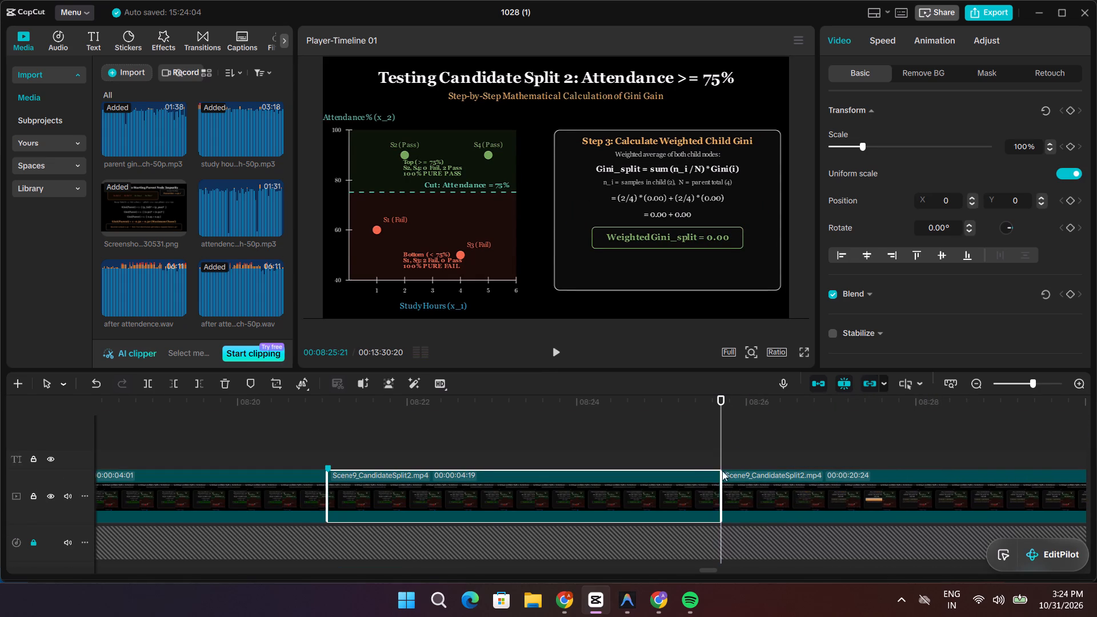
# Play from about 08:22 to 08:35, and replay from about 08:29 to find pauses in the Step 4 narration.
pyautogui.moveTo(720, 448); pyautogui.dragTo(451, 449)
pyautogui.press('space')
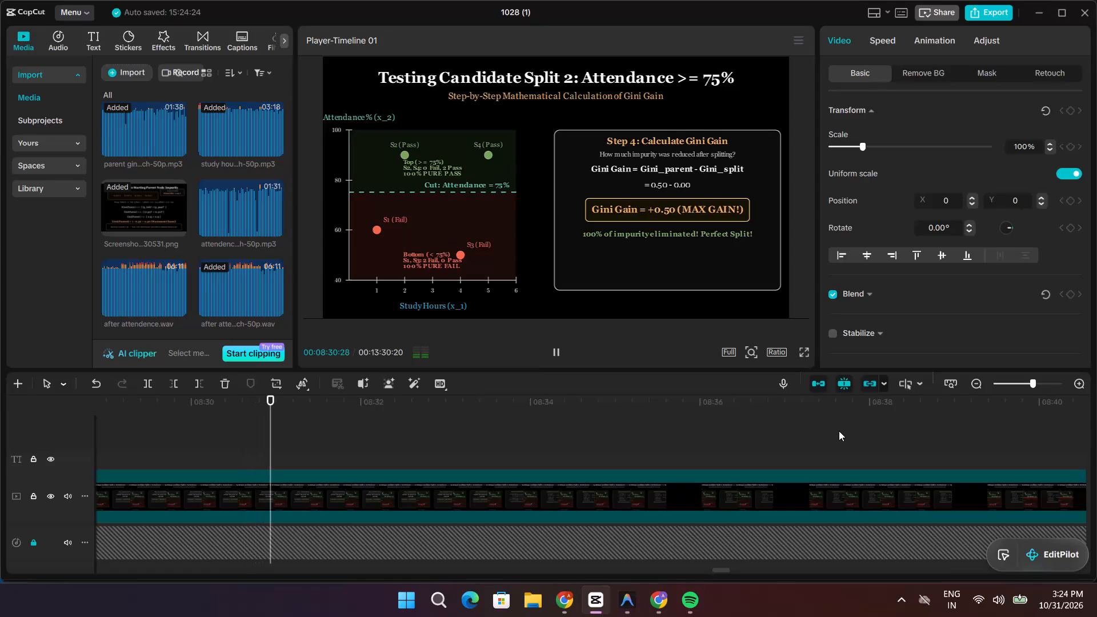
pyautogui.press('space')
pyautogui.press('space')
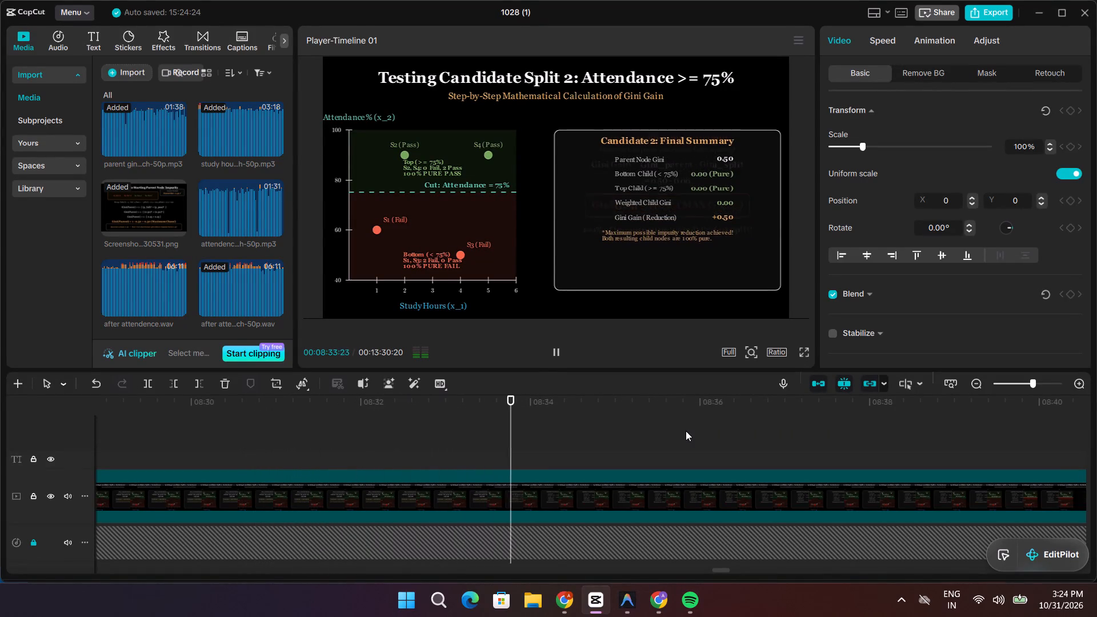
pyautogui.press('space')
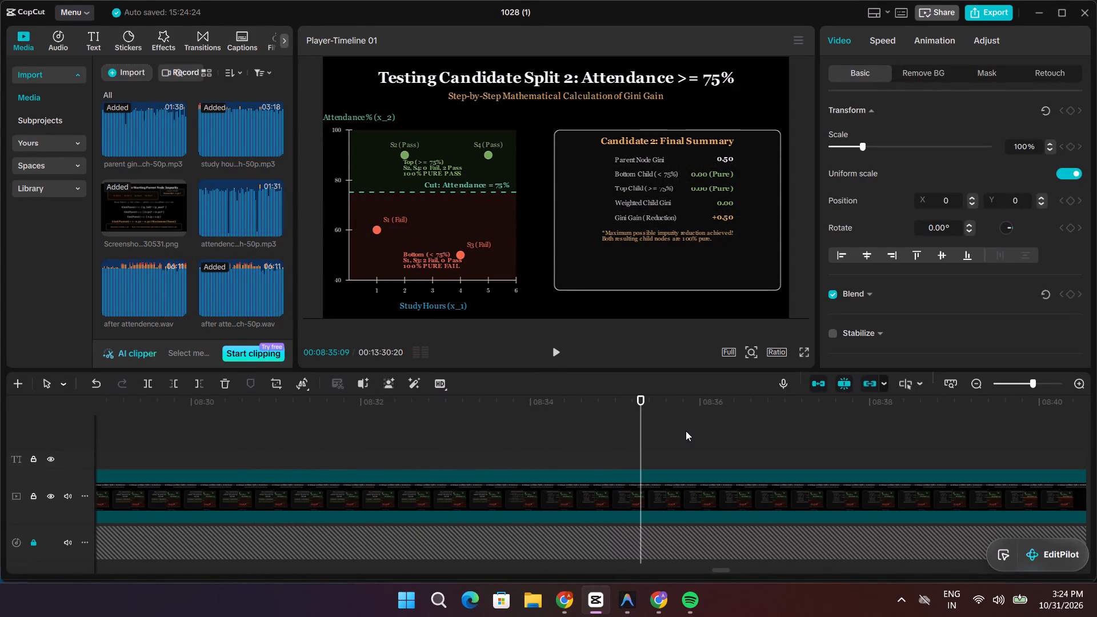
pyautogui.scroll(-7, 636, 440)
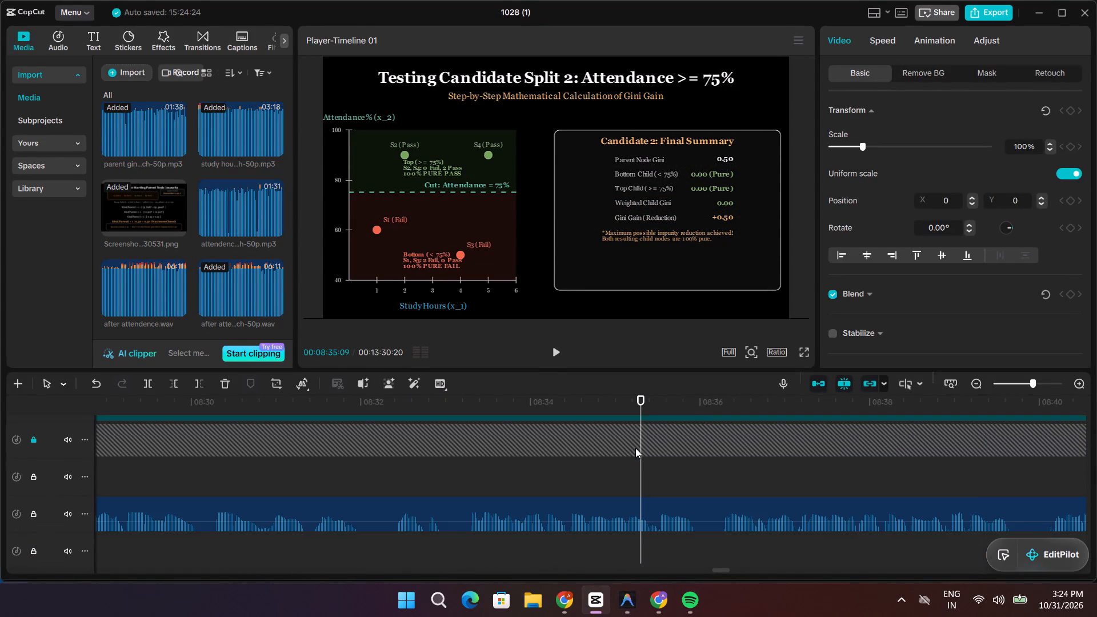
pyautogui.moveTo(635, 448); pyautogui.dragTo(427, 447)
pyautogui.moveTo(425, 456); pyautogui.dragTo(153, 456)
pyautogui.press('space')
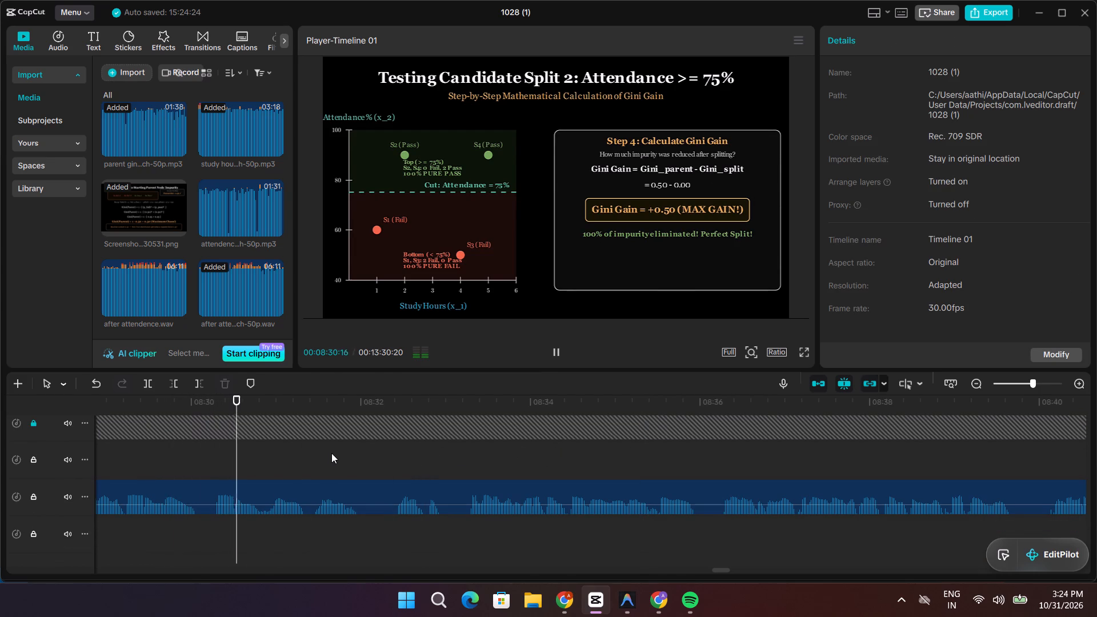
pyautogui.press('space')
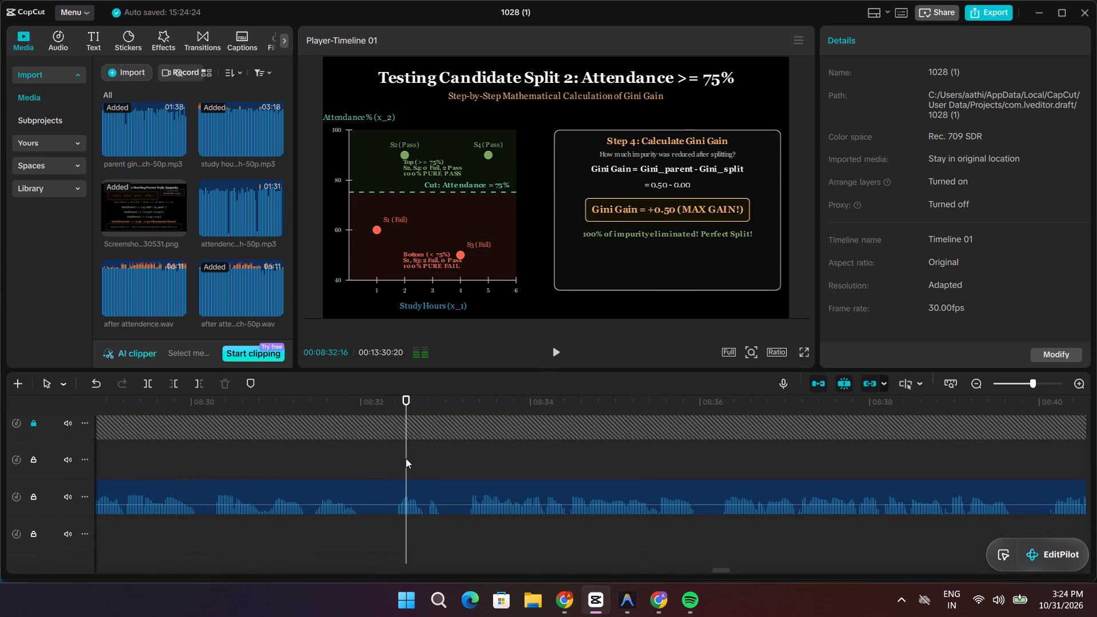
# Split the voice-over at the pause at 08:30:02 and trim the start of the following piece to about 08:30:08.
pyautogui.moveTo(406, 458); pyautogui.dragTo(193, 461)
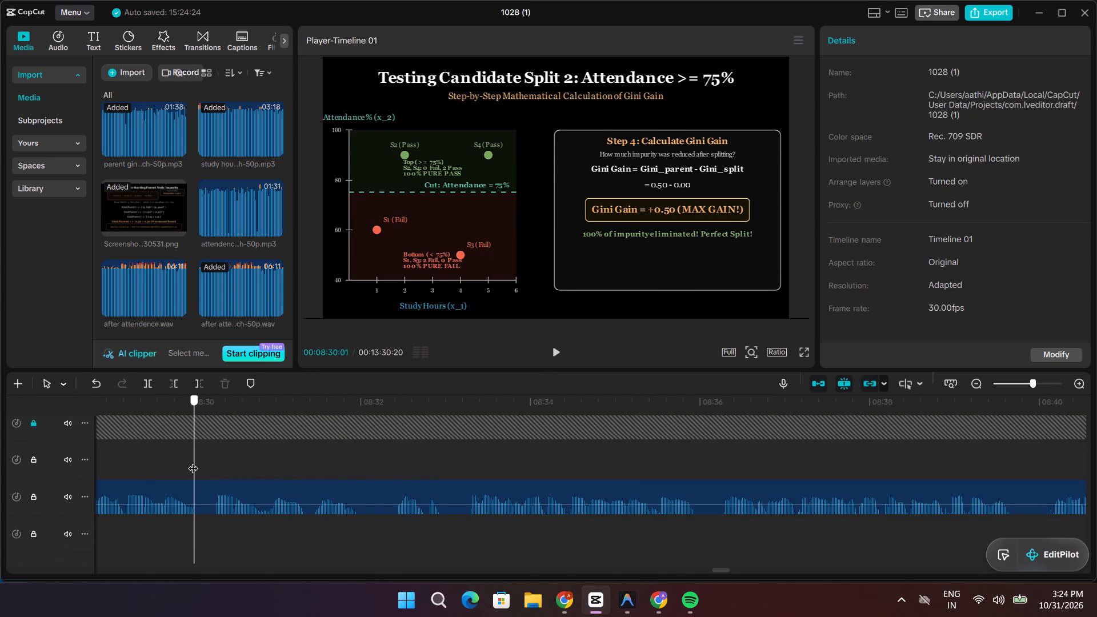
pyautogui.moveTo(193, 461); pyautogui.dragTo(197, 462)
pyautogui.click(201, 480)
pyautogui.click(201, 489)
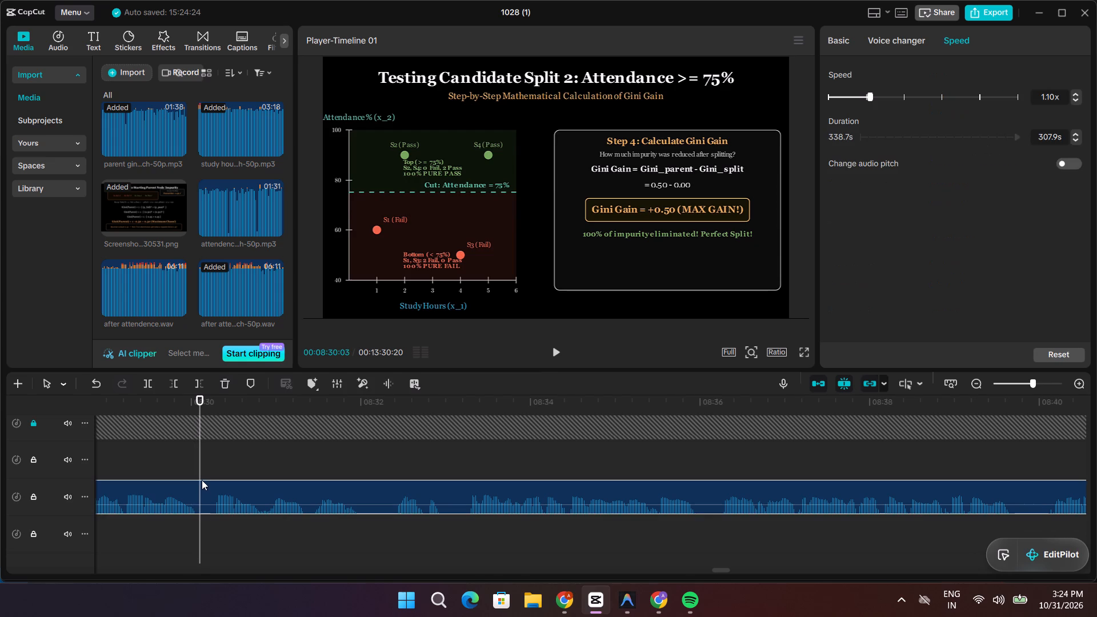
pyautogui.click(201, 462)
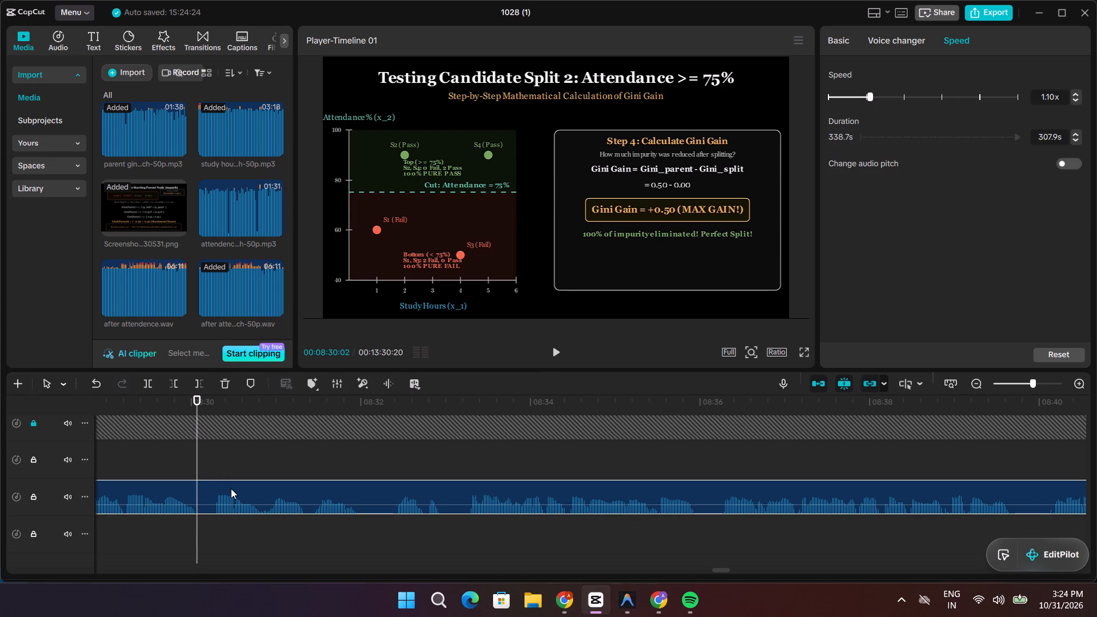
pyautogui.hotkey('ctrl', 'b')
pyautogui.click(218, 506)
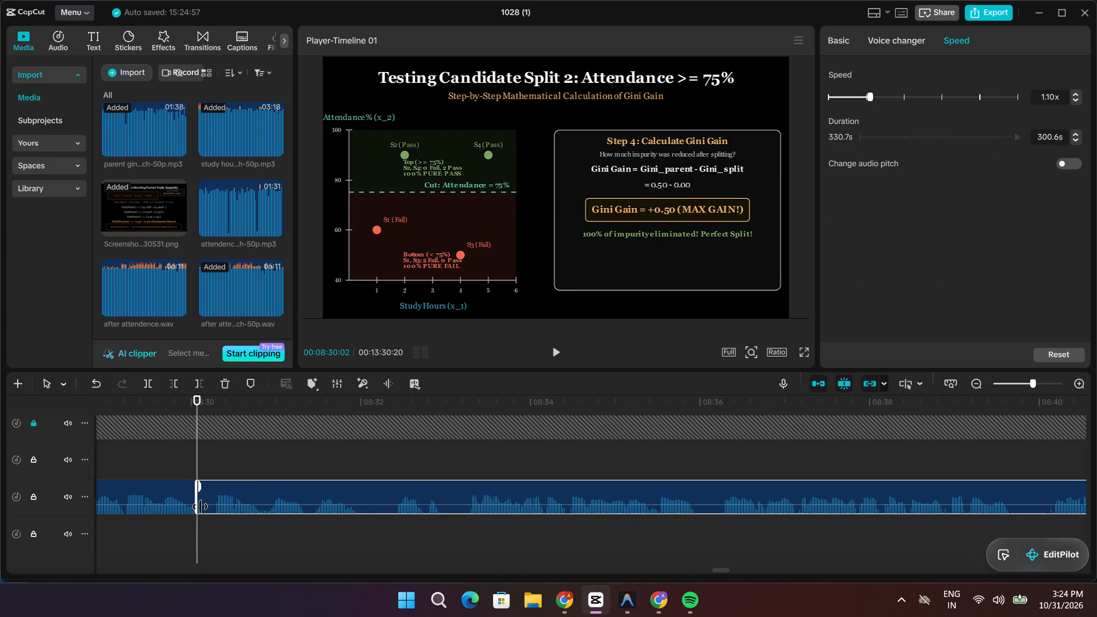
pyautogui.moveTo(198, 507); pyautogui.dragTo(214, 520)
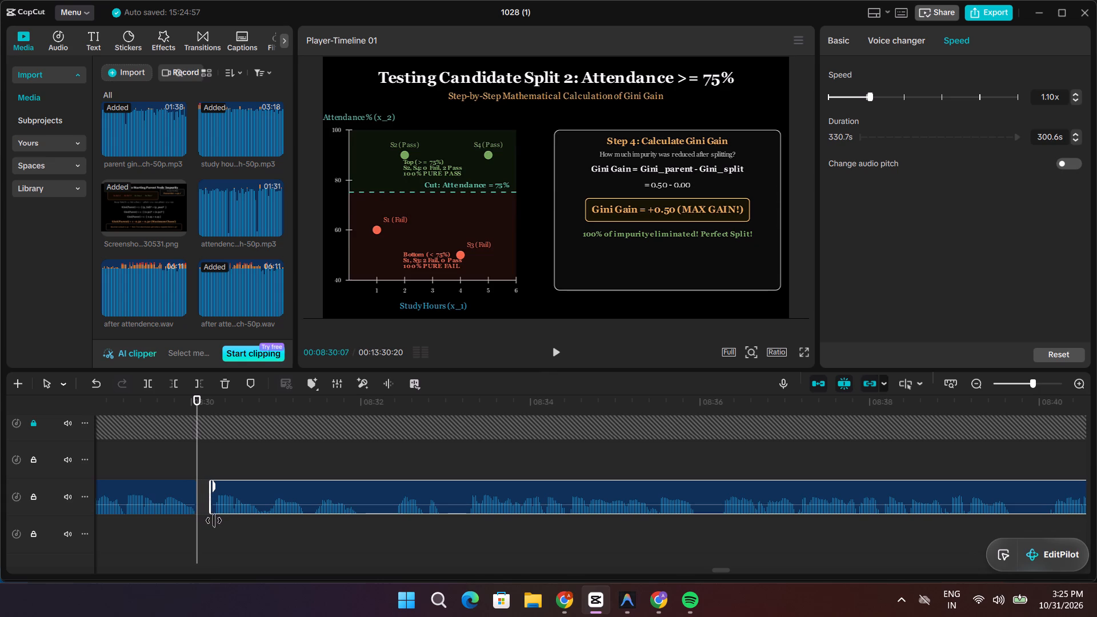
pyautogui.moveTo(214, 520); pyautogui.dragTo(215, 521)
# Split the voice-over at 08:31:28 and trim the start of the following piece to a 298.3 s duration.
pyautogui.moveTo(197, 462); pyautogui.dragTo(223, 466)
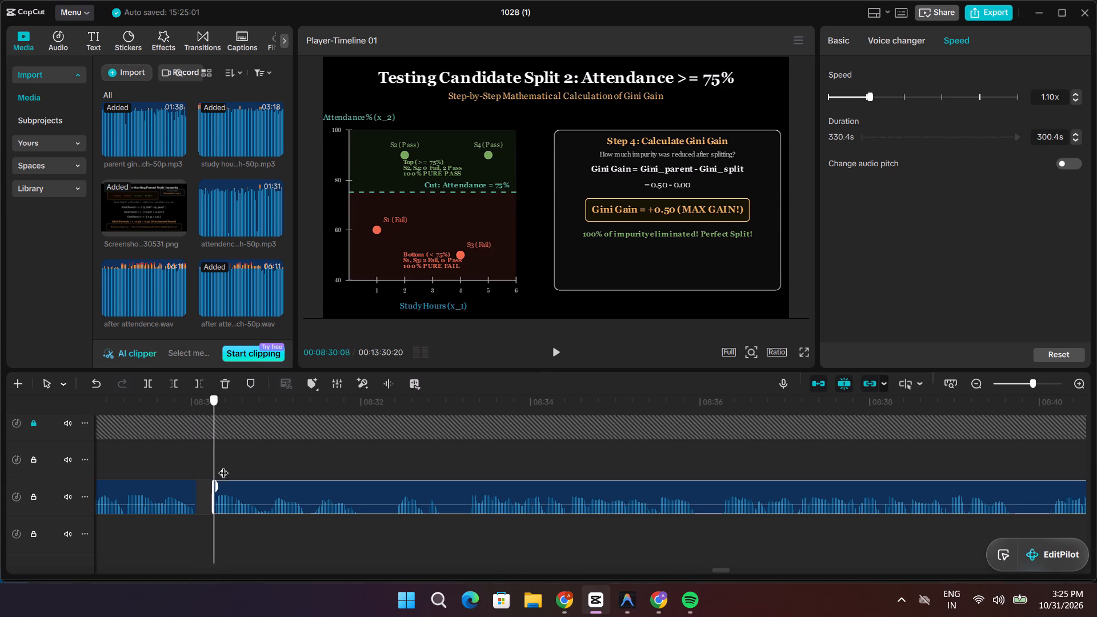
pyautogui.moveTo(223, 466); pyautogui.dragTo(357, 495)
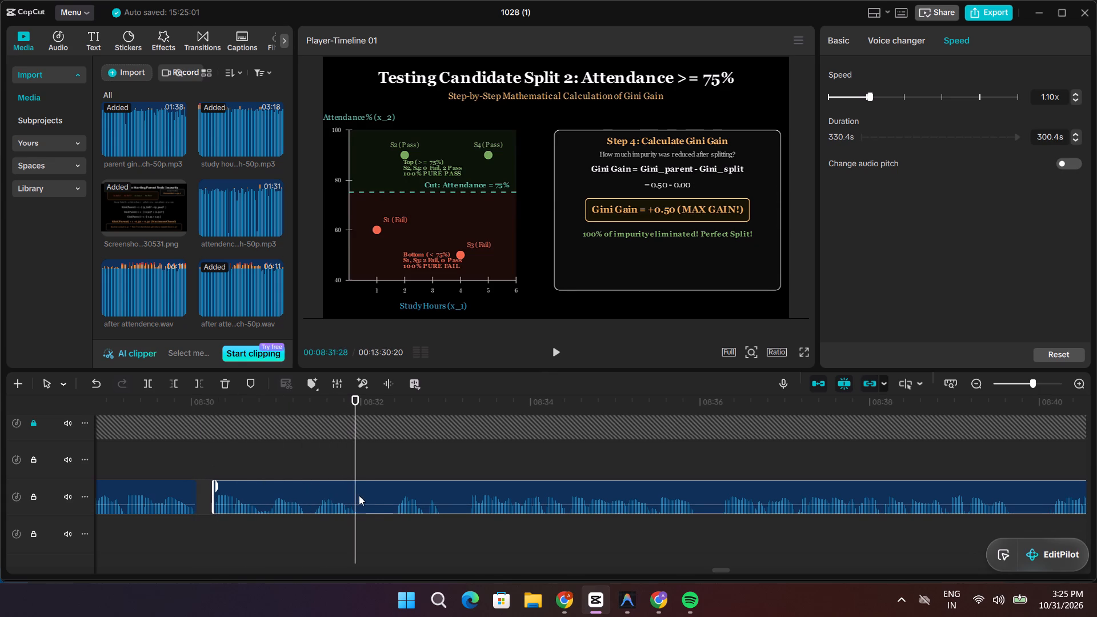
pyautogui.click(360, 512)
pyautogui.click(361, 510)
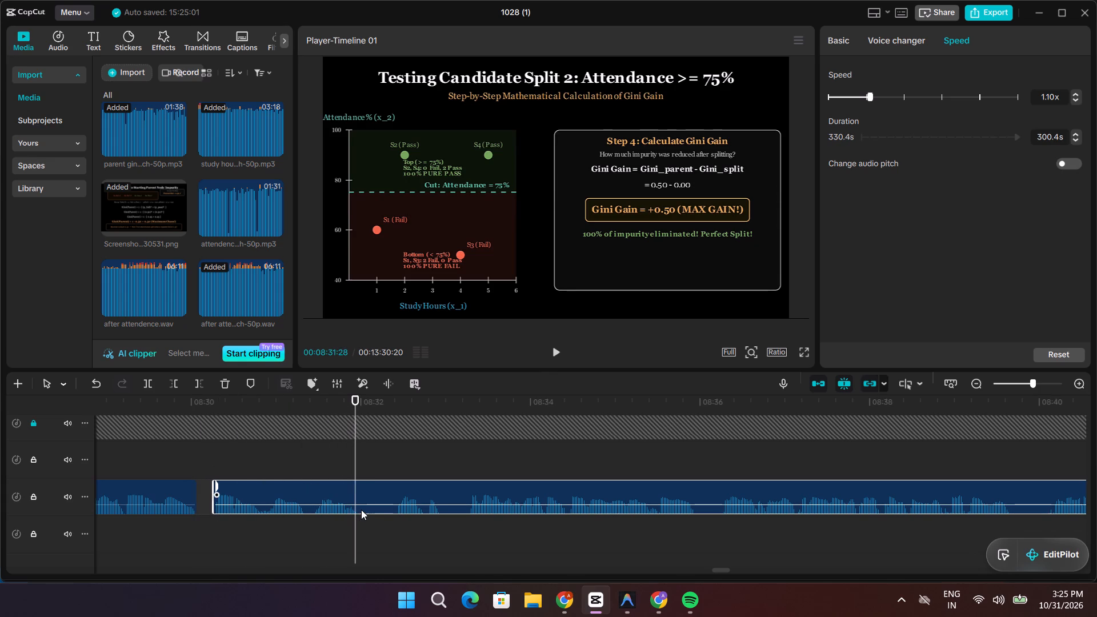
pyautogui.hotkey('ctrl', 'b')
pyautogui.moveTo(355, 506); pyautogui.dragTo(365, 511)
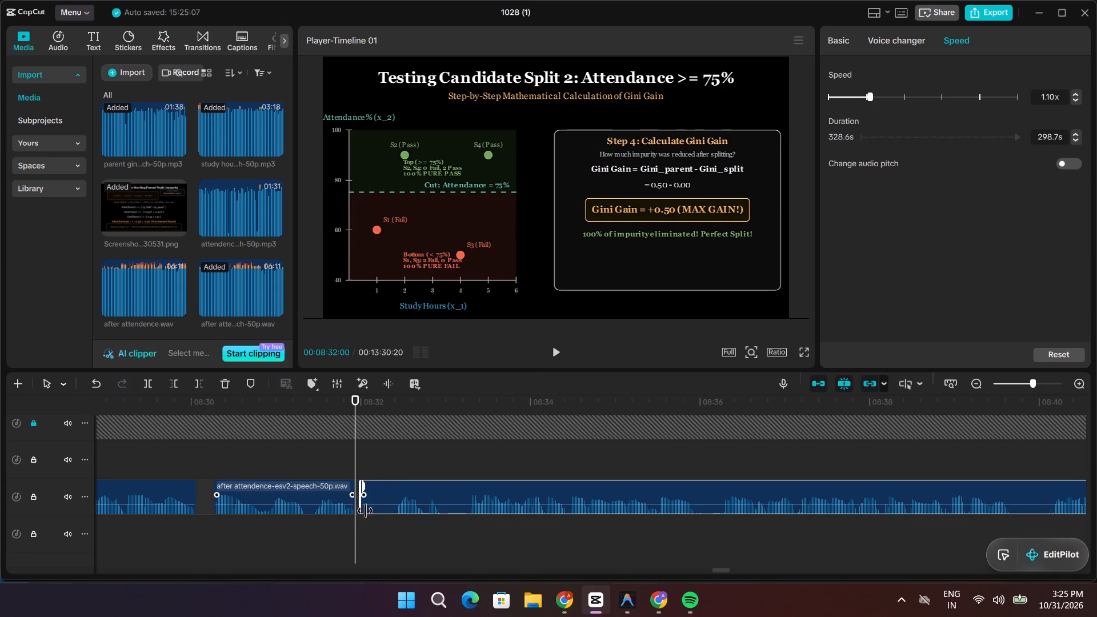
pyautogui.moveTo(365, 511); pyautogui.dragTo(394, 533)
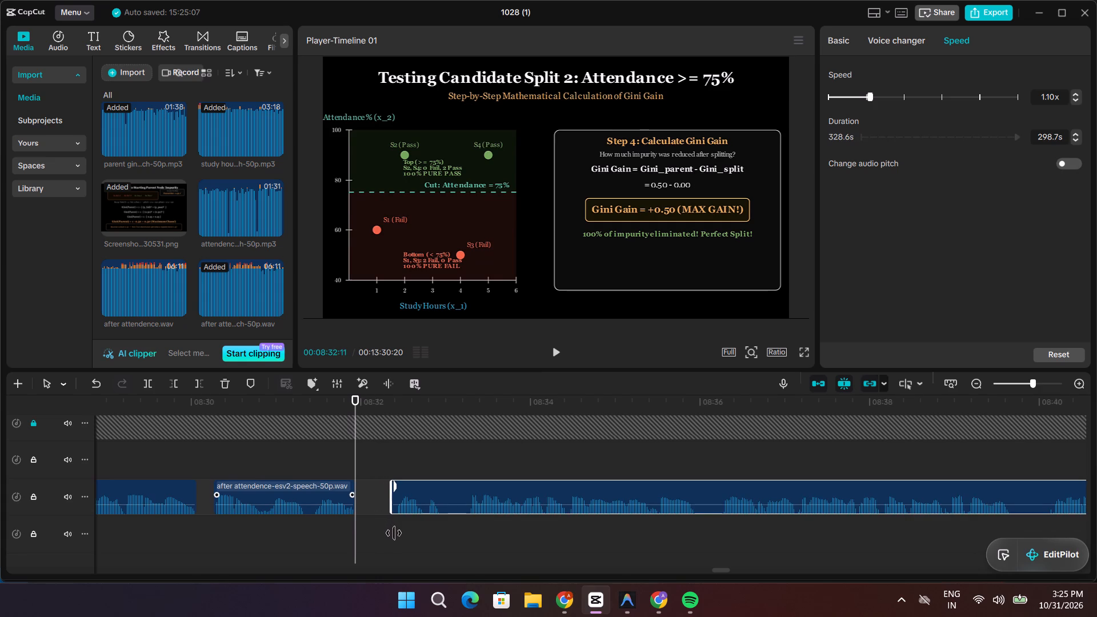
pyautogui.moveTo(394, 533); pyautogui.dragTo(395, 535)
# Close the gaps by moving the short 1.7 s piece and the following voice-over piece back against the preceding audio.
pyautogui.moveTo(291, 508); pyautogui.dragTo(269, 509)
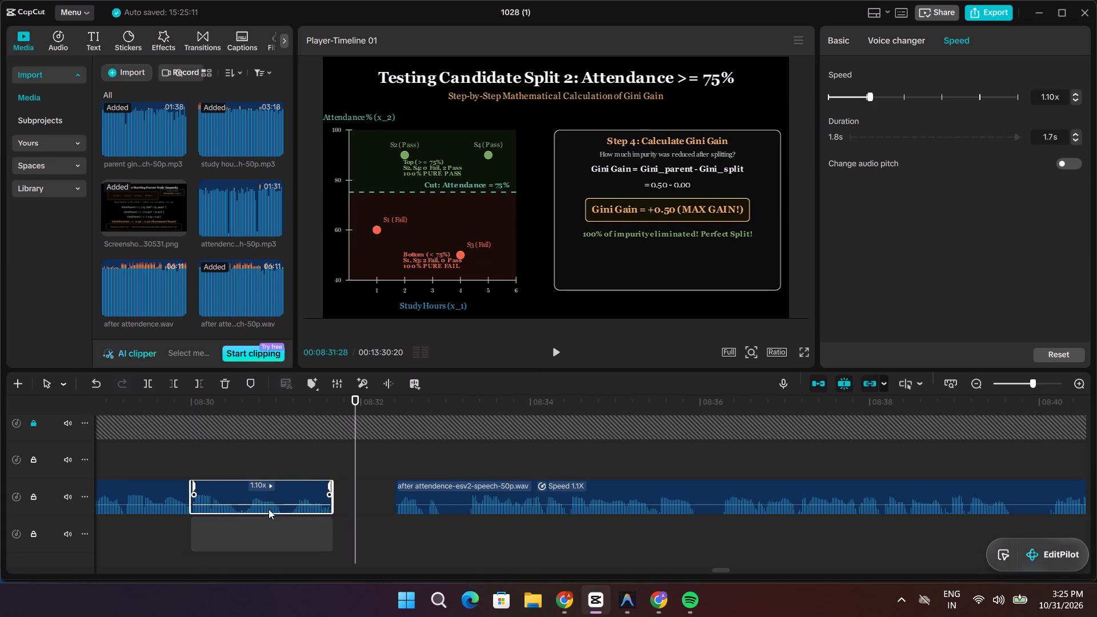
pyautogui.moveTo(269, 509); pyautogui.dragTo(278, 513)
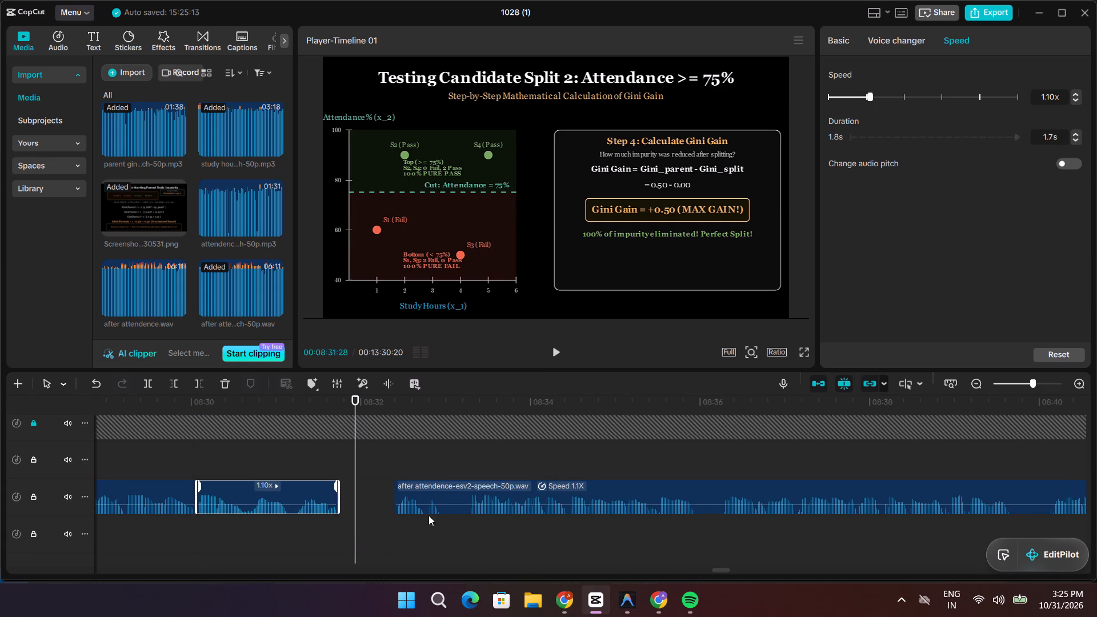
pyautogui.moveTo(429, 513); pyautogui.dragTo(375, 510)
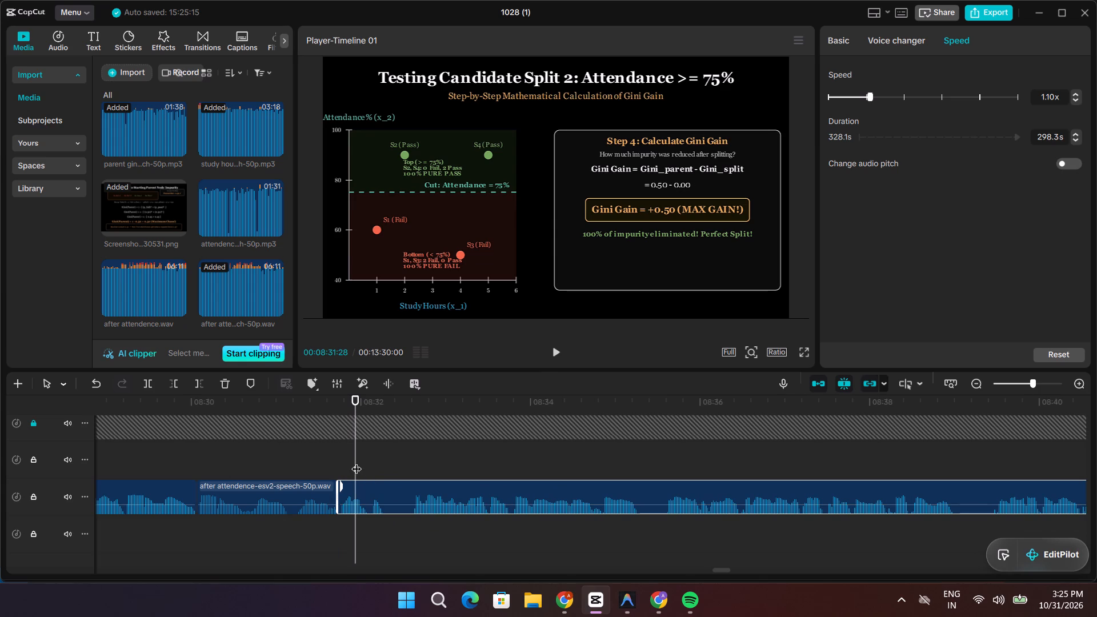
# Play from about 08:29 to 08:41 and scrub the decision tree scene up to about 08:46:13, checking narration against visuals.
pyautogui.moveTo(357, 462); pyautogui.dragTo(174, 455)
pyautogui.press('space')
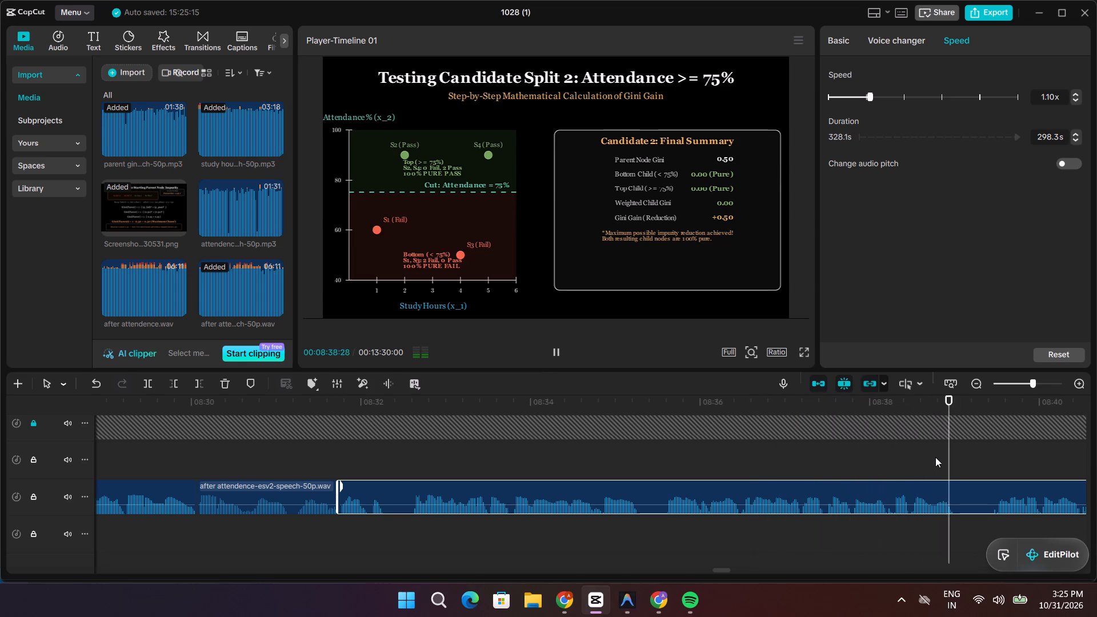
pyautogui.press('space')
pyautogui.press('space')
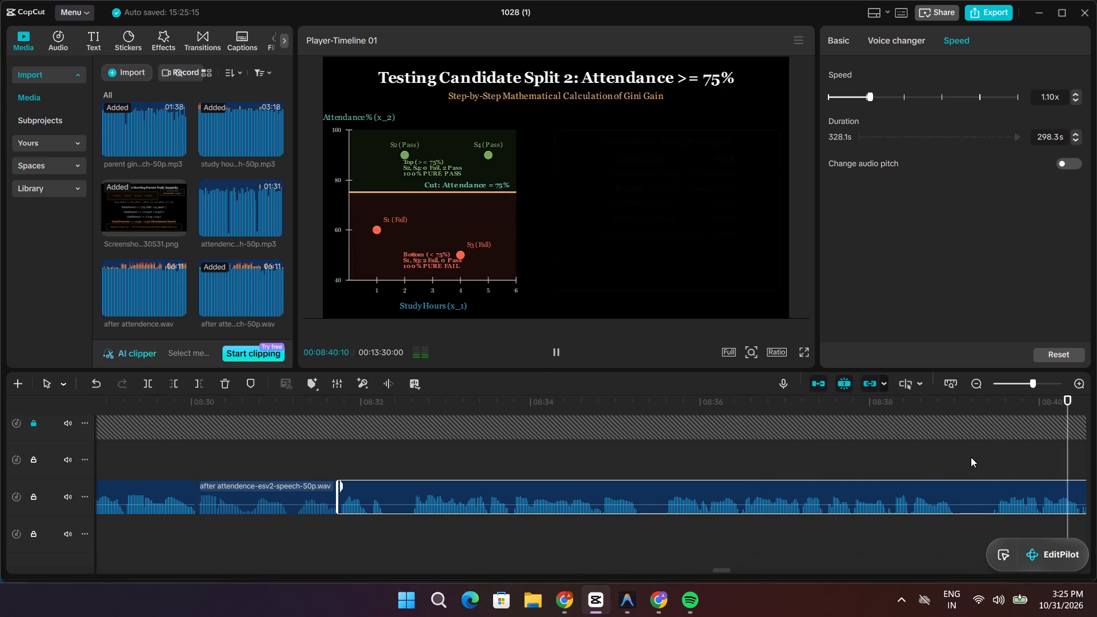
pyautogui.press('space')
pyautogui.scroll(2, 415, 476)
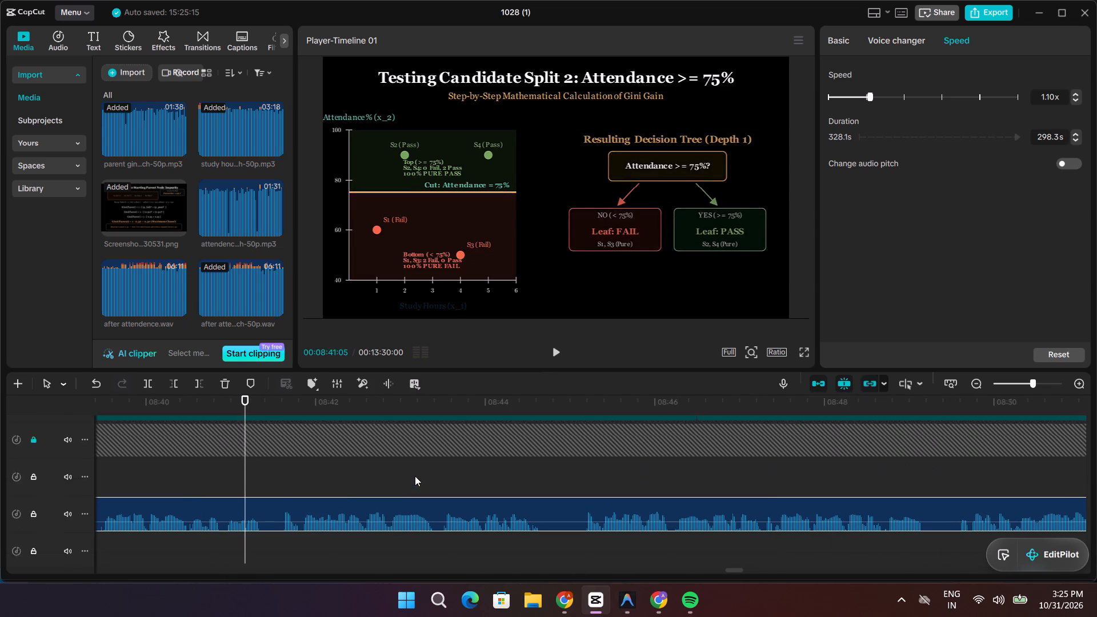
pyautogui.scroll(3, 415, 476)
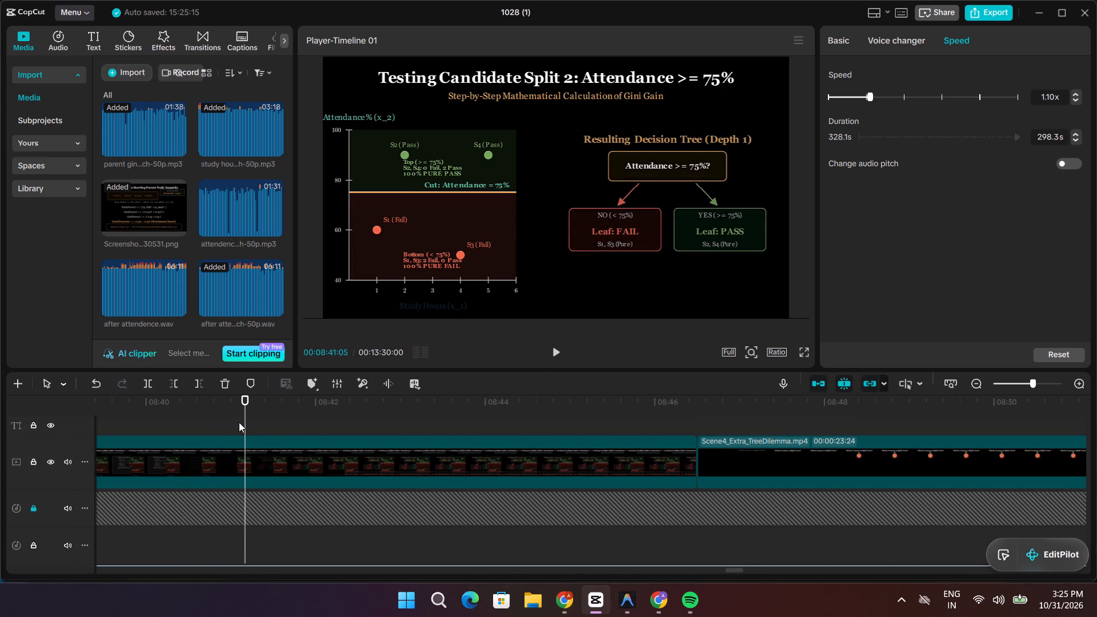
pyautogui.moveTo(245, 421); pyautogui.dragTo(670, 444)
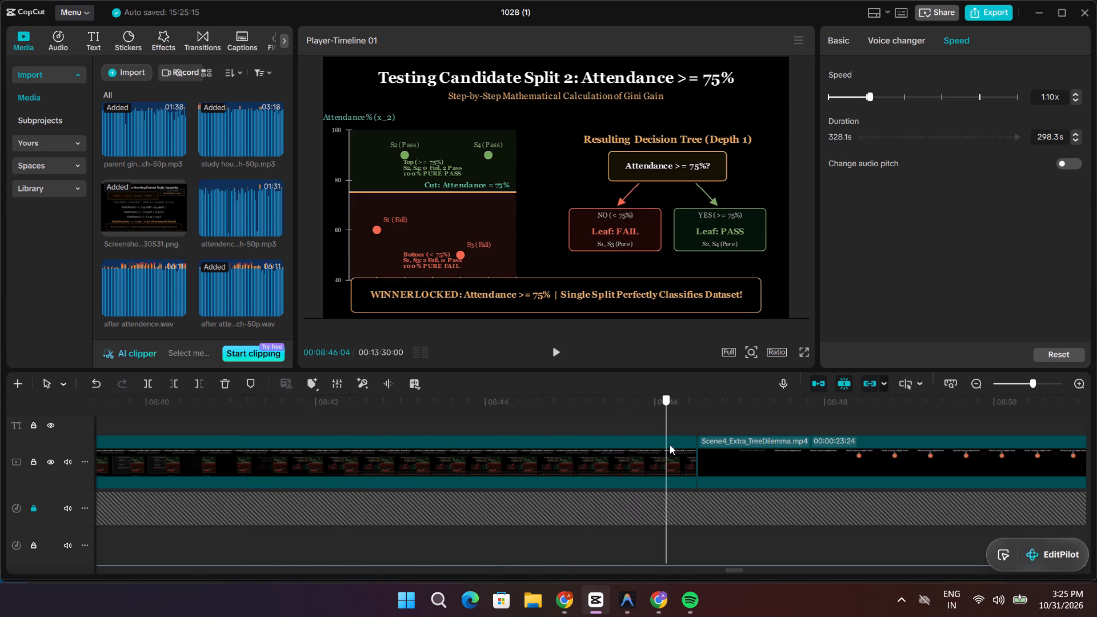
pyautogui.moveTo(670, 444); pyautogui.dragTo(691, 446)
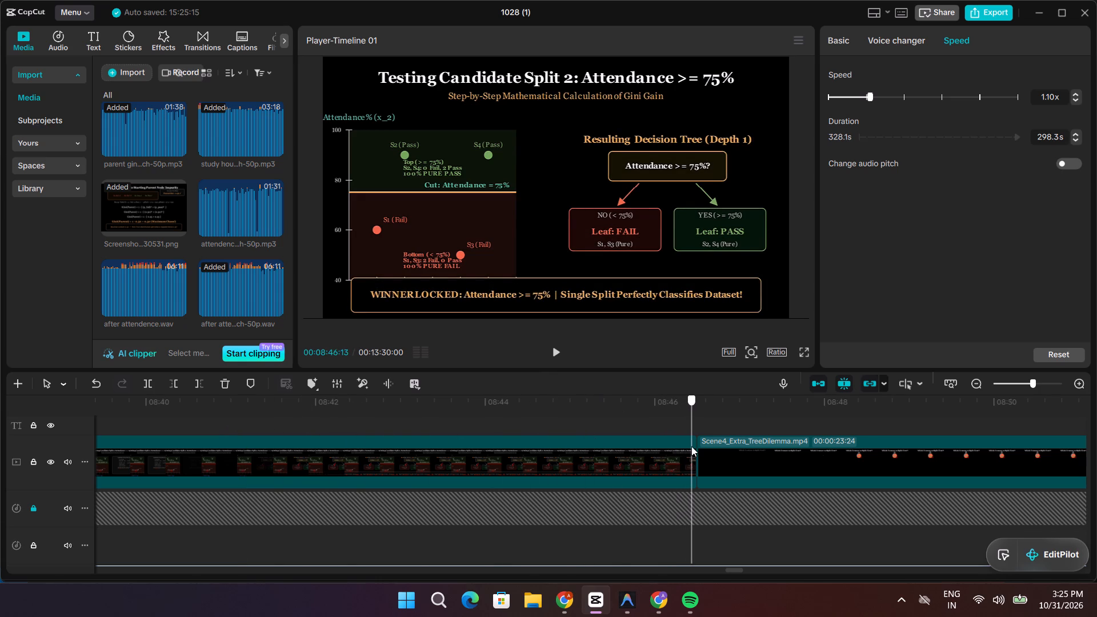
pyautogui.moveTo(691, 446); pyautogui.dragTo(237, 439)
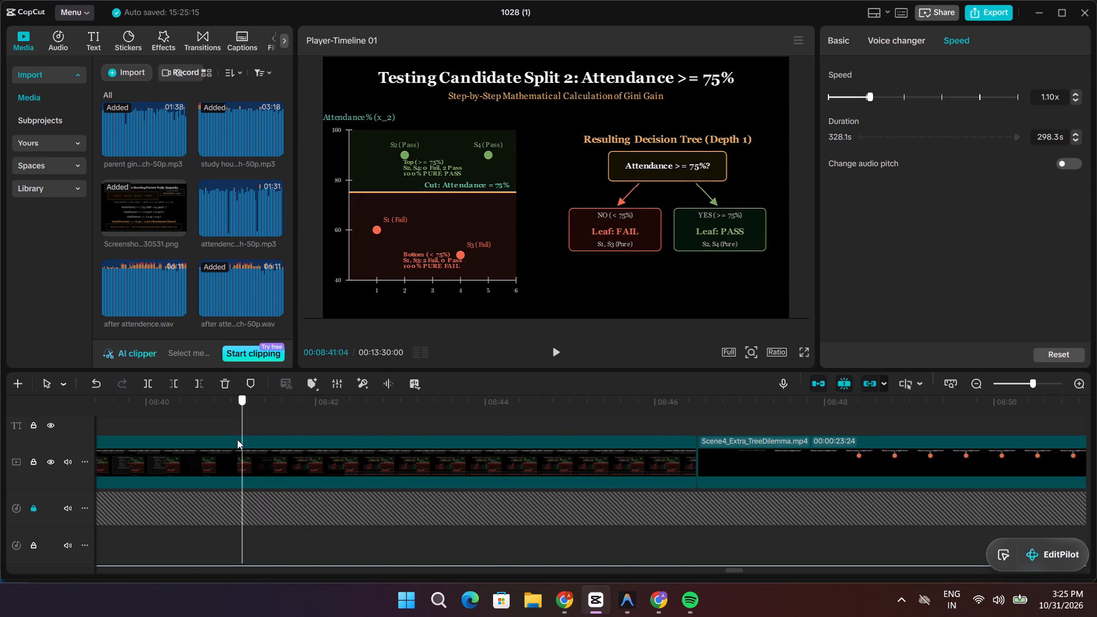
pyautogui.moveTo(237, 439); pyautogui.dragTo(191, 435)
# Replay the Final Summary narration from about 08:34 and split the voice-over at 08:34:23.
pyautogui.scroll(-7, 193, 443)
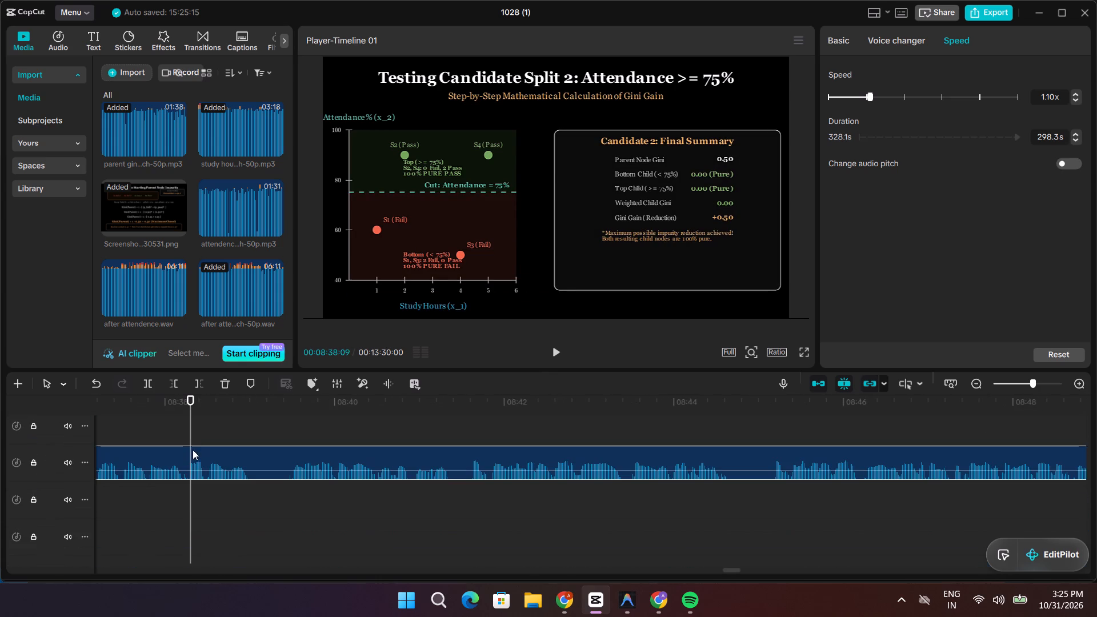
pyautogui.moveTo(191, 432); pyautogui.dragTo(178, 432)
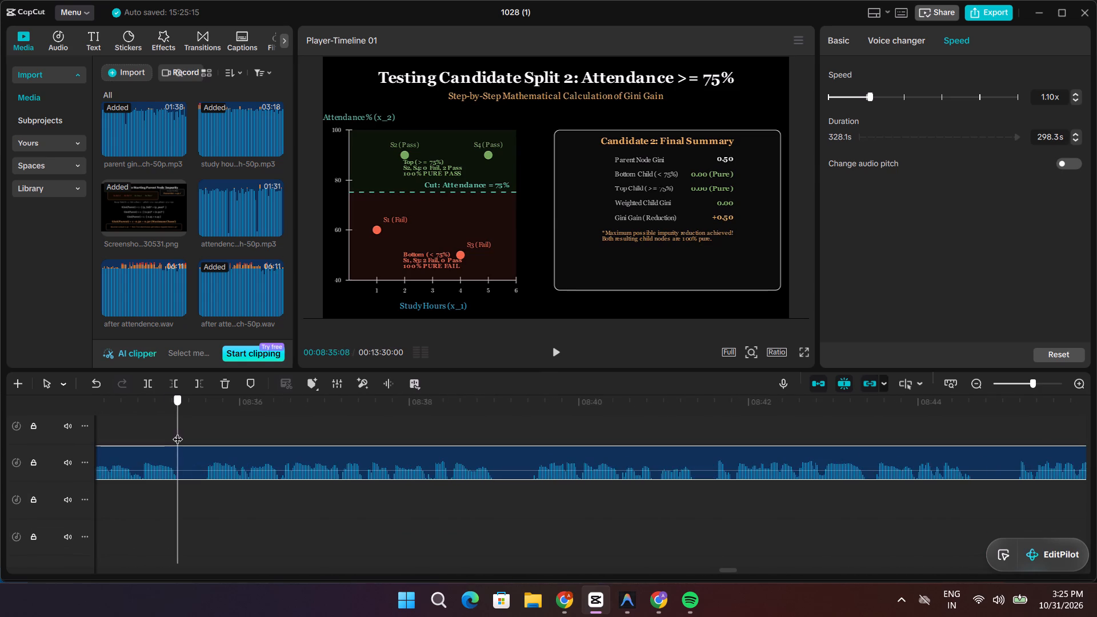
pyautogui.moveTo(178, 432); pyautogui.dragTo(137, 429)
pyautogui.press('space')
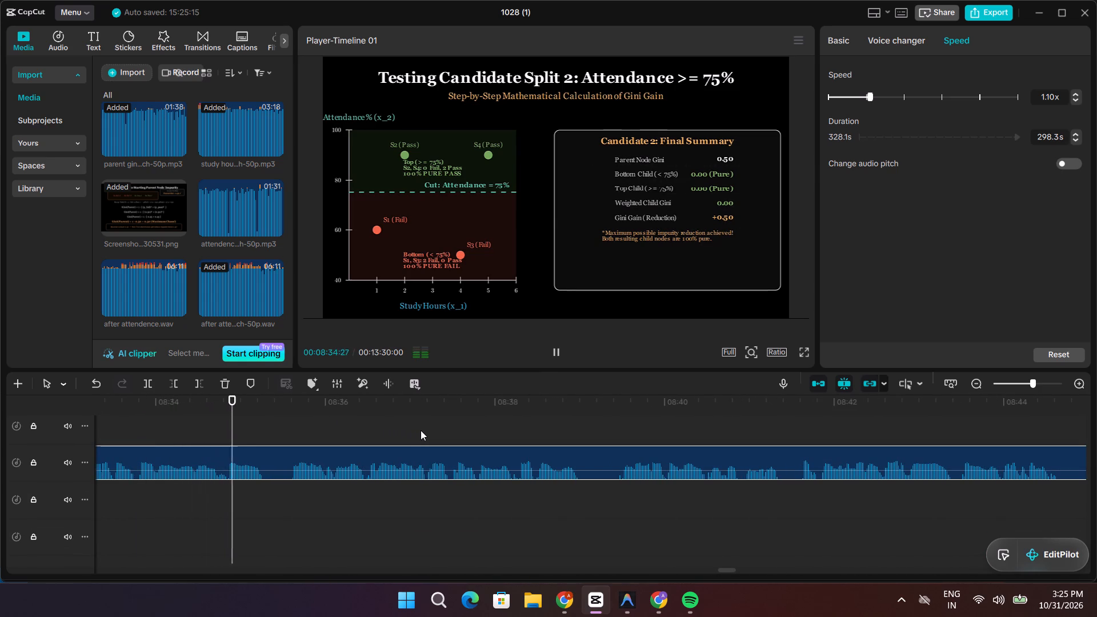
pyautogui.press('space')
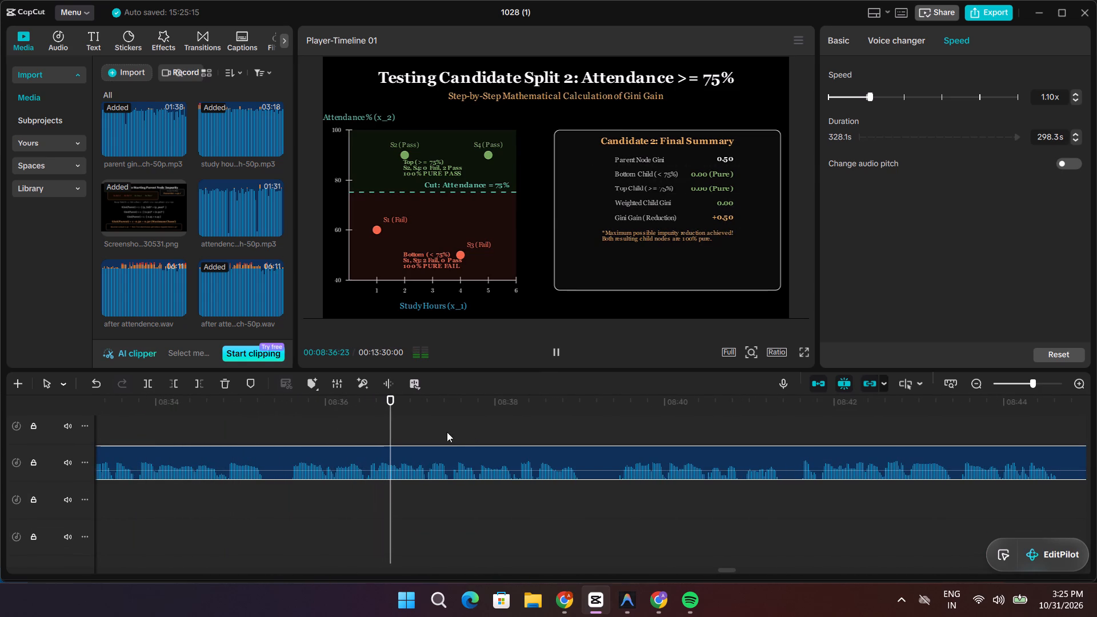
pyautogui.moveTo(391, 429); pyautogui.dragTo(157, 426)
pyautogui.press('space')
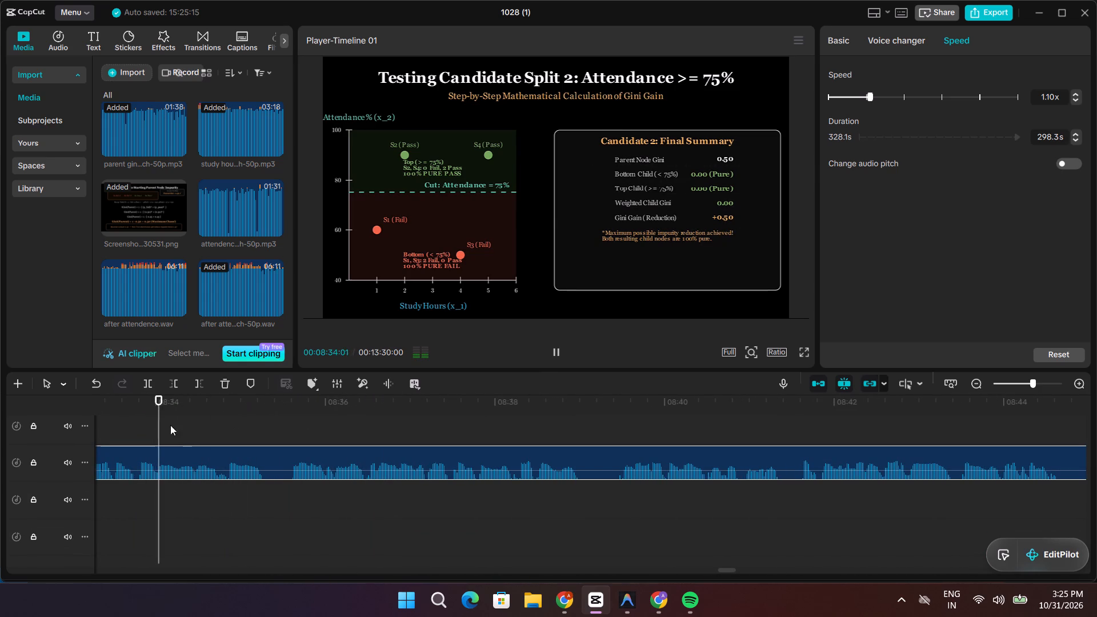
pyautogui.press('space')
pyautogui.moveTo(227, 425); pyautogui.dragTo(221, 425)
pyautogui.click(242, 458)
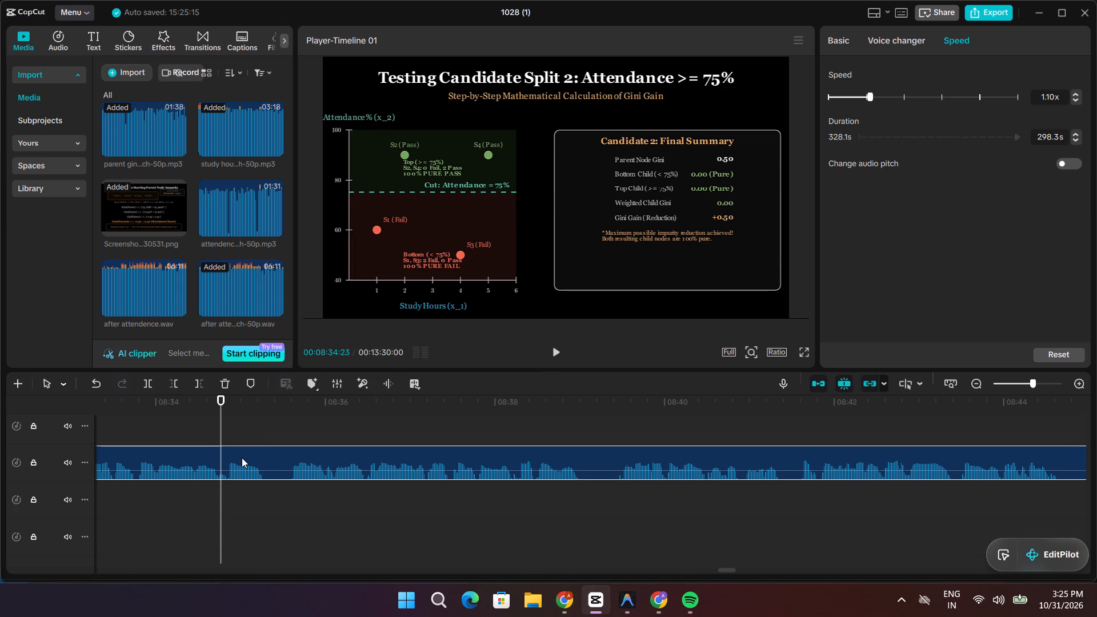
pyautogui.hotkey('ctrl', 'b')
# Trim the start of the piece after the 08:34:23 split to a 294.4 s duration and move it against the preceding piece.
pyautogui.moveTo(223, 473); pyautogui.dragTo(265, 486)
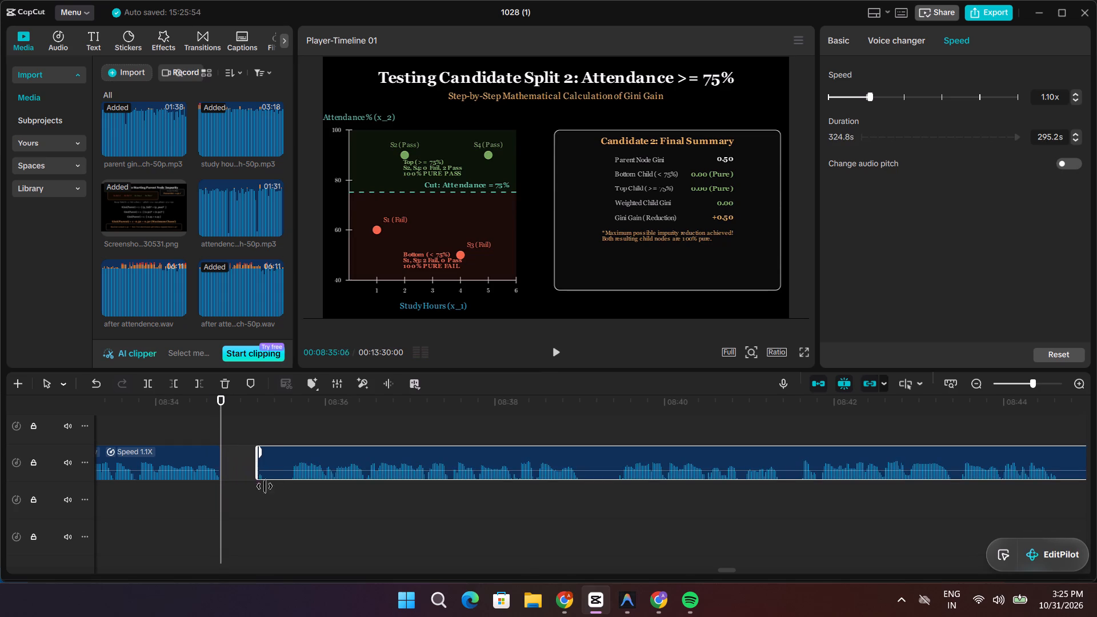
pyautogui.moveTo(265, 486); pyautogui.dragTo(290, 497)
pyautogui.moveTo(301, 479); pyautogui.dragTo(297, 479)
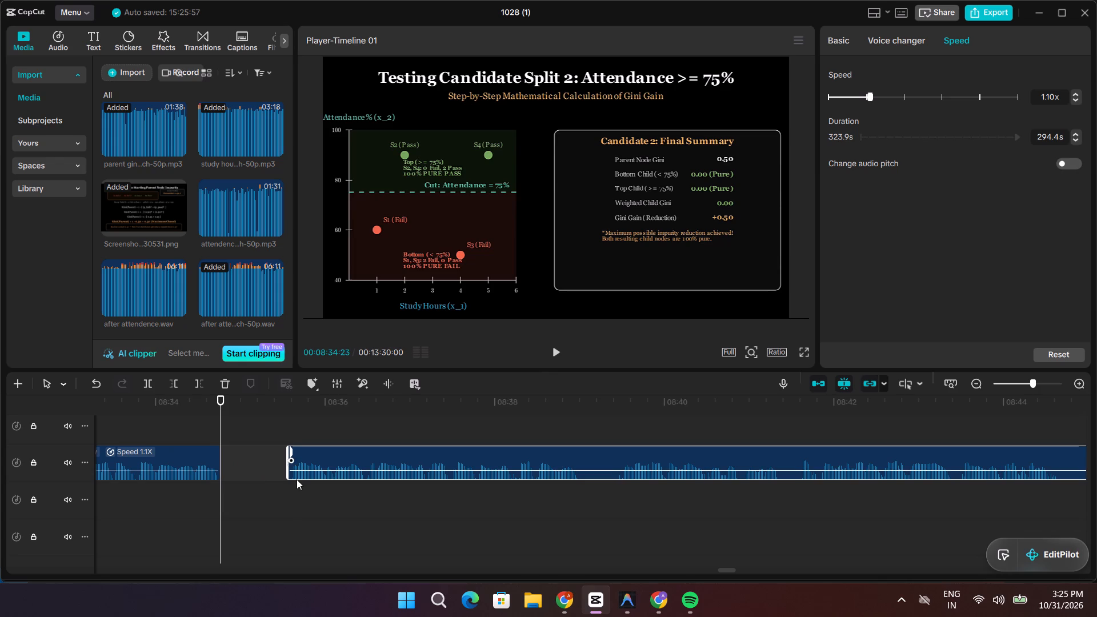
pyautogui.moveTo(297, 479); pyautogui.dragTo(233, 478)
# Play the Final Summary scene from 08:34:23 to 08:40:06 and scrub back to about 08:38:27, checking where the visuals change.
pyautogui.scroll(7, 275, 417)
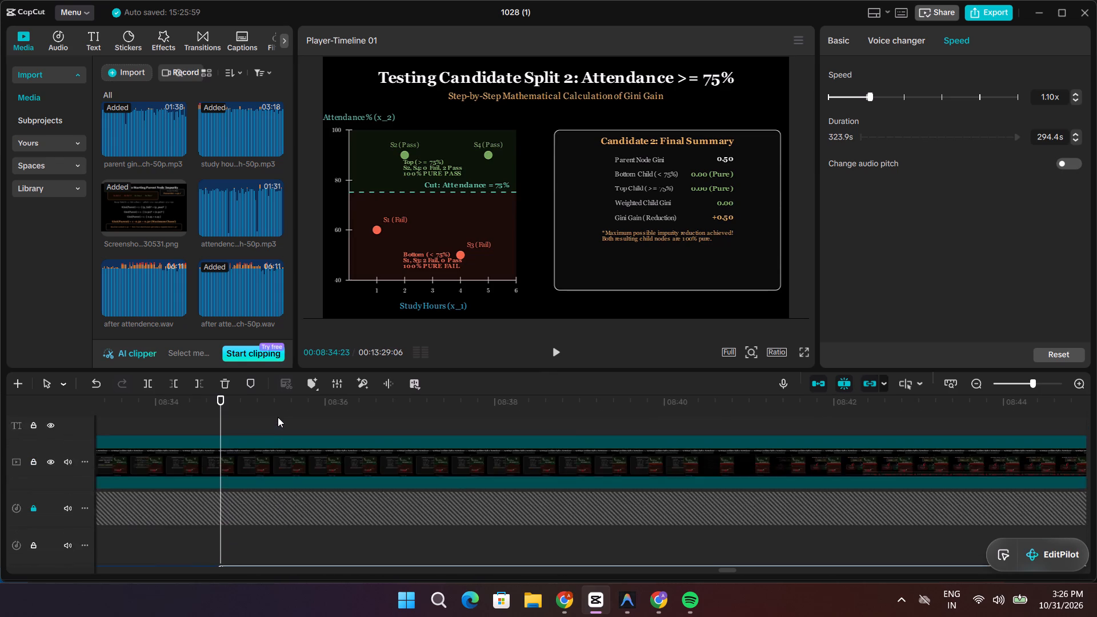
pyautogui.scroll(6, 278, 417)
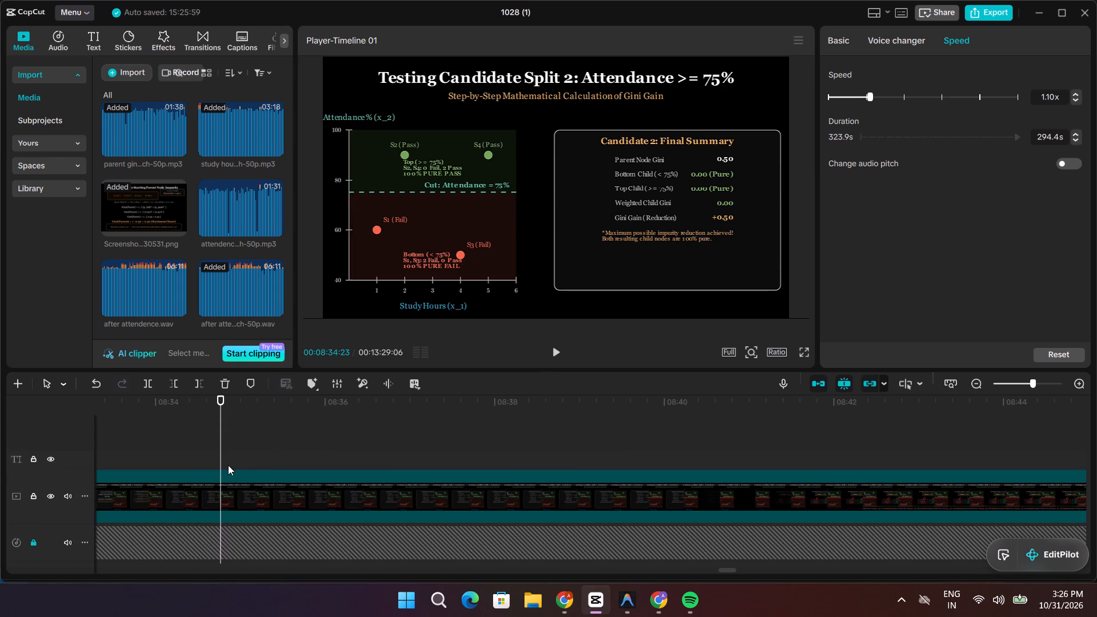
pyautogui.click(246, 502)
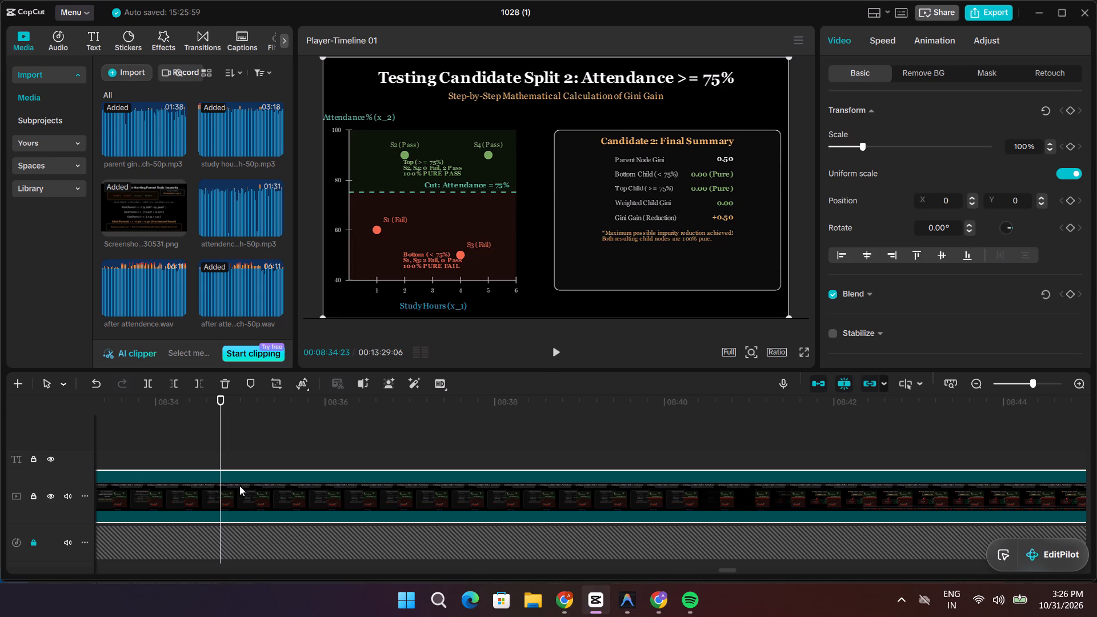
pyautogui.press('space')
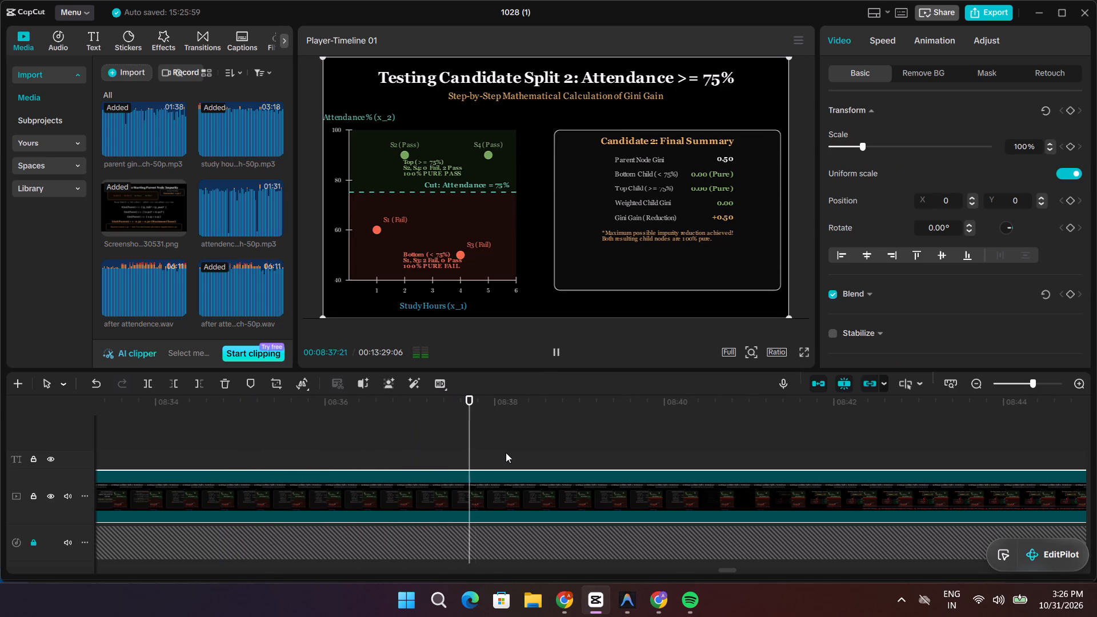
pyautogui.press('space')
pyautogui.press('space')
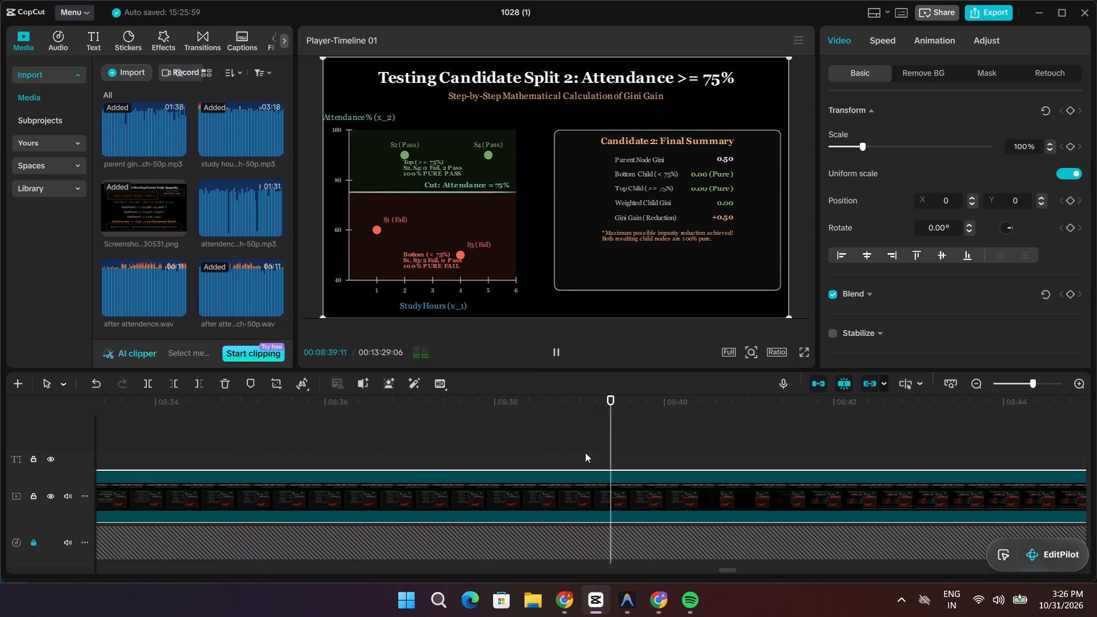
pyautogui.press('space')
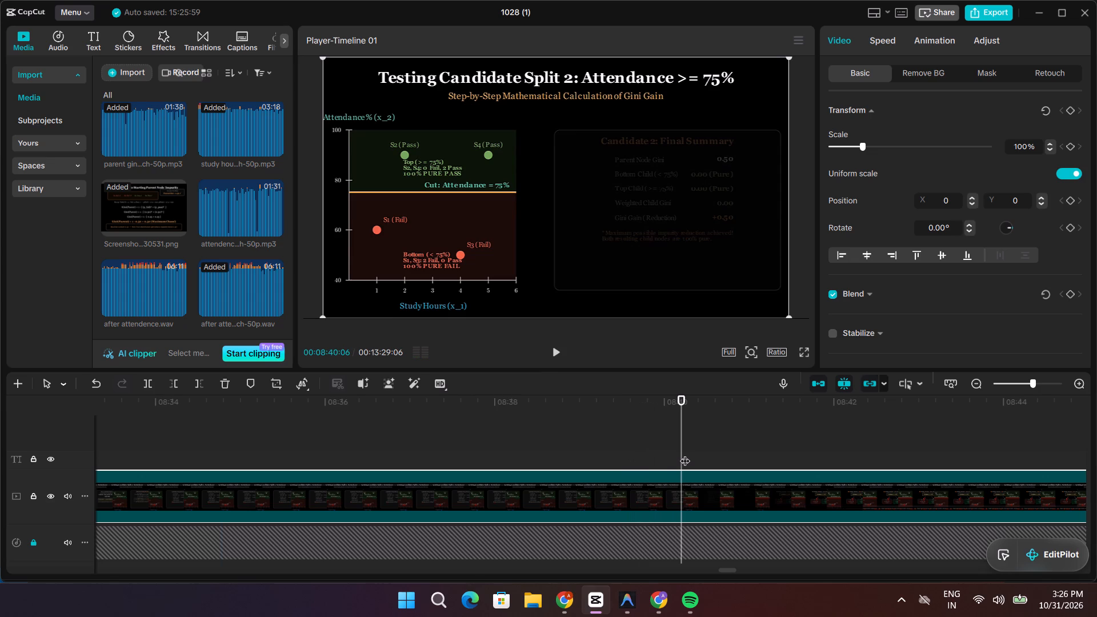
pyautogui.moveTo(683, 454); pyautogui.dragTo(607, 450)
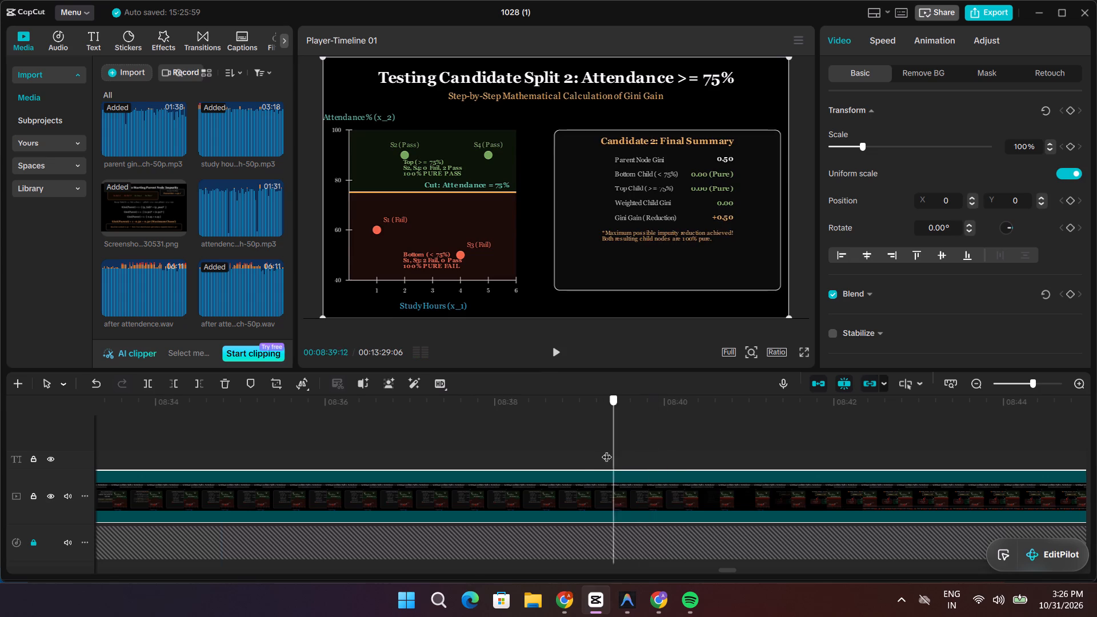
pyautogui.moveTo(607, 450); pyautogui.dragTo(586, 447)
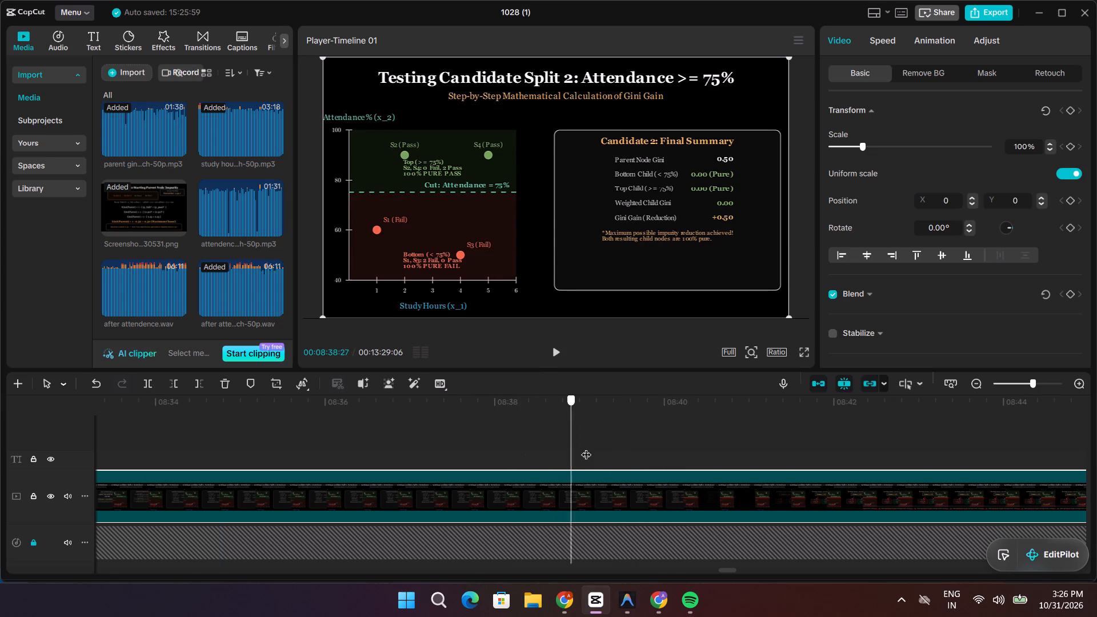
# Split the Scene9_CandidateSplit2 video clip at 08:34:23, in line with the voice-over cut.
pyautogui.moveTo(586, 447); pyautogui.dragTo(406, 446)
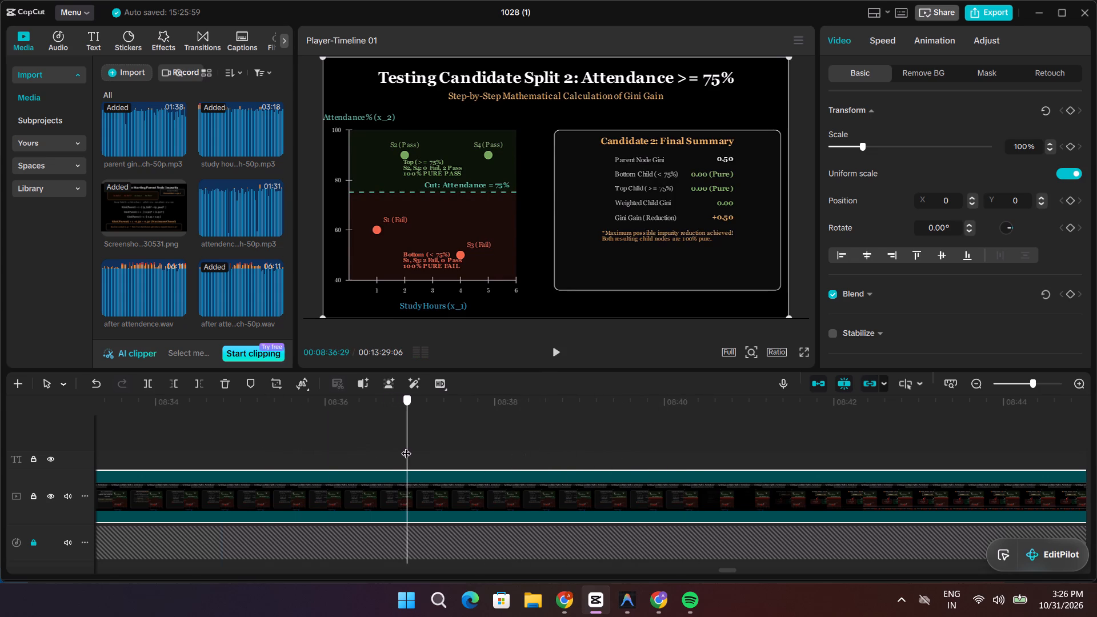
pyautogui.moveTo(406, 446); pyautogui.dragTo(240, 446)
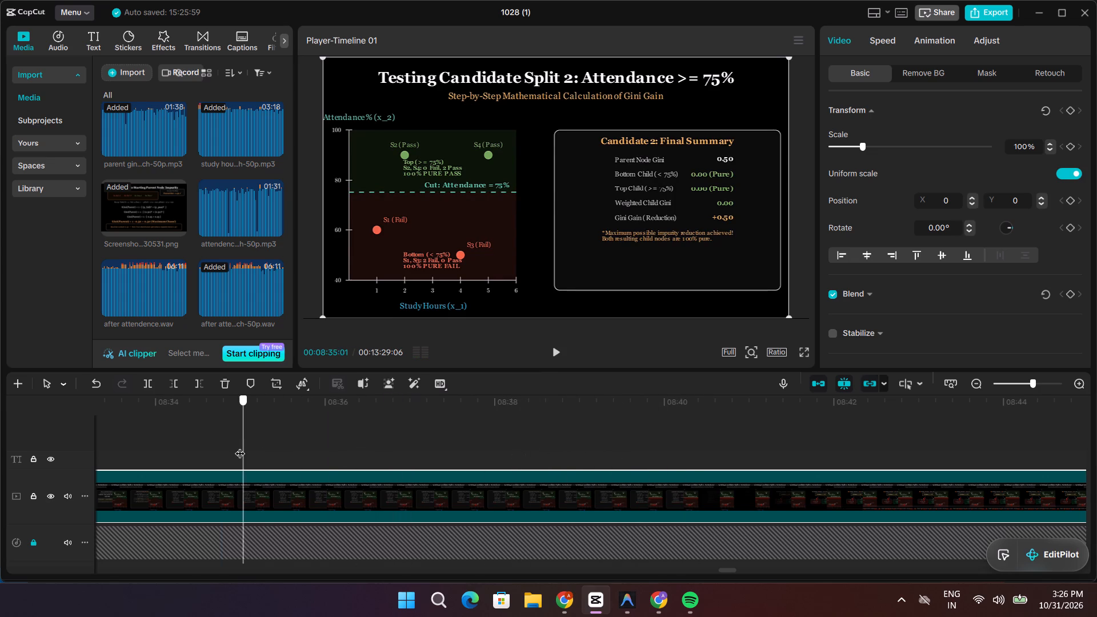
pyautogui.moveTo(240, 446); pyautogui.dragTo(236, 446)
pyautogui.scroll(-11, 272, 447)
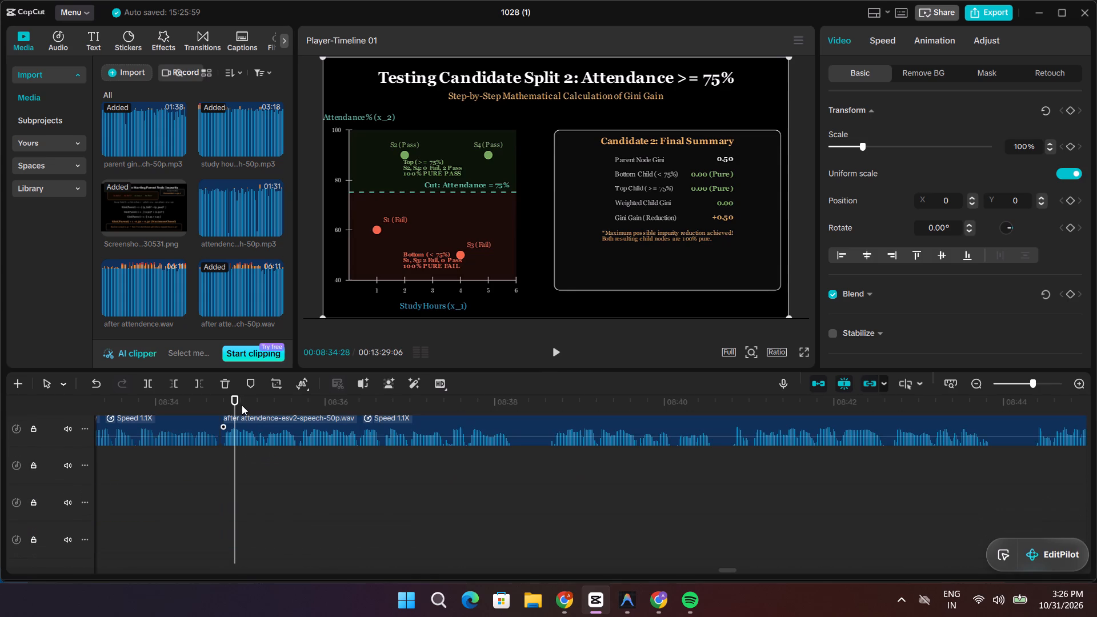
pyautogui.moveTo(234, 396); pyautogui.dragTo(222, 394)
pyautogui.scroll(15, 222, 394)
pyautogui.scroll(2, 276, 438)
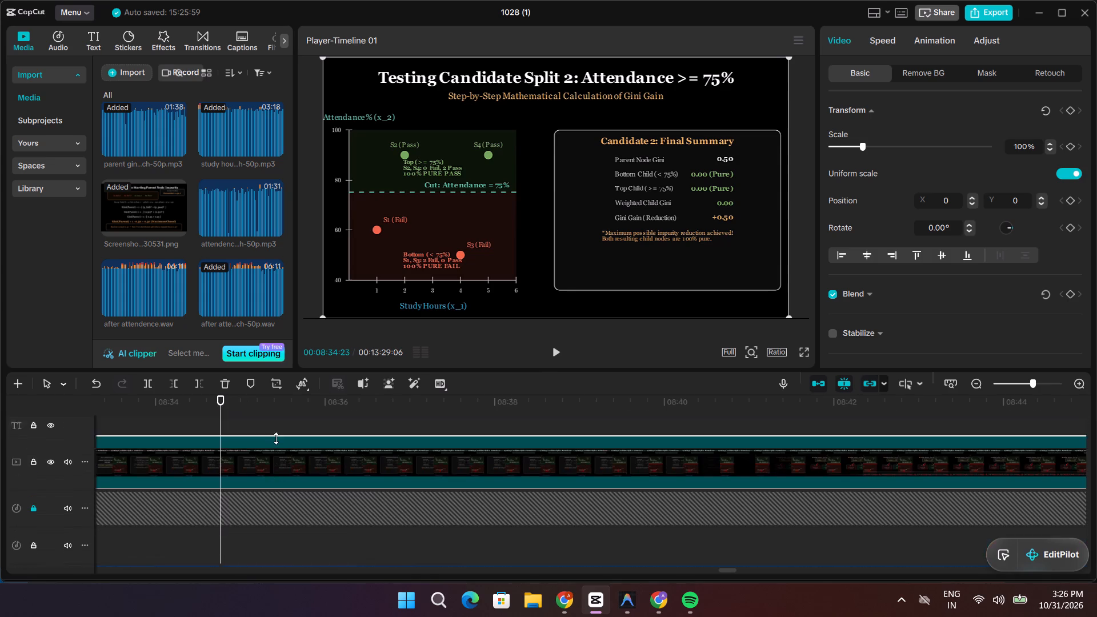
pyautogui.scroll(2, 276, 438)
pyautogui.hotkey('ctrl', 'b')
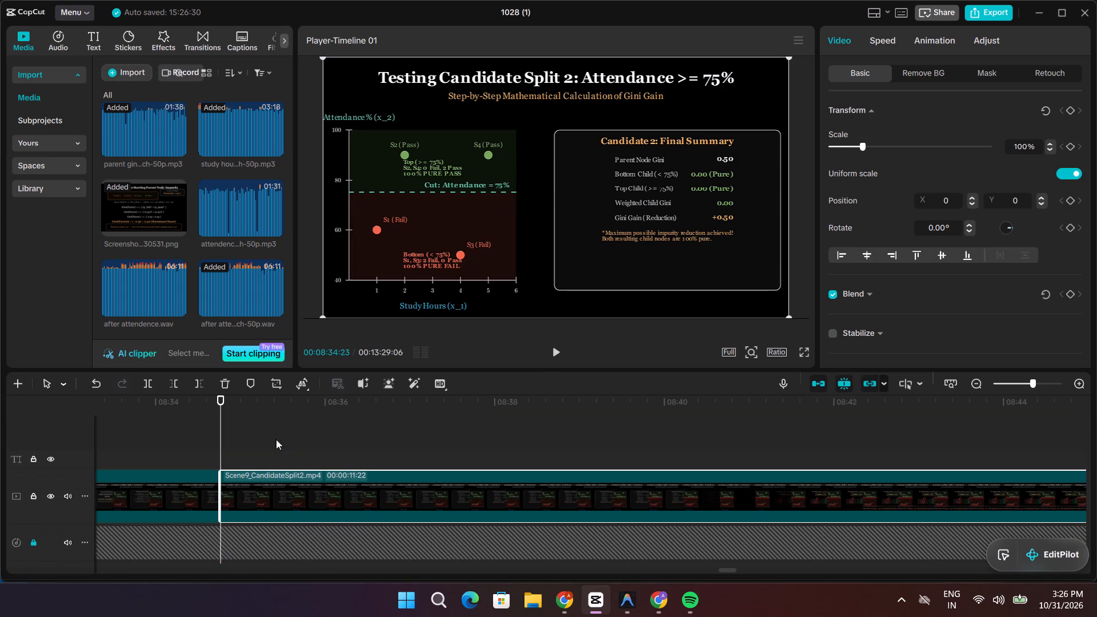
# Scrub the remaining CandidateSplit2 footage to about 08:47, and lock the voice-over track and the audio track above it.
pyautogui.moveTo(221, 438); pyautogui.dragTo(646, 465)
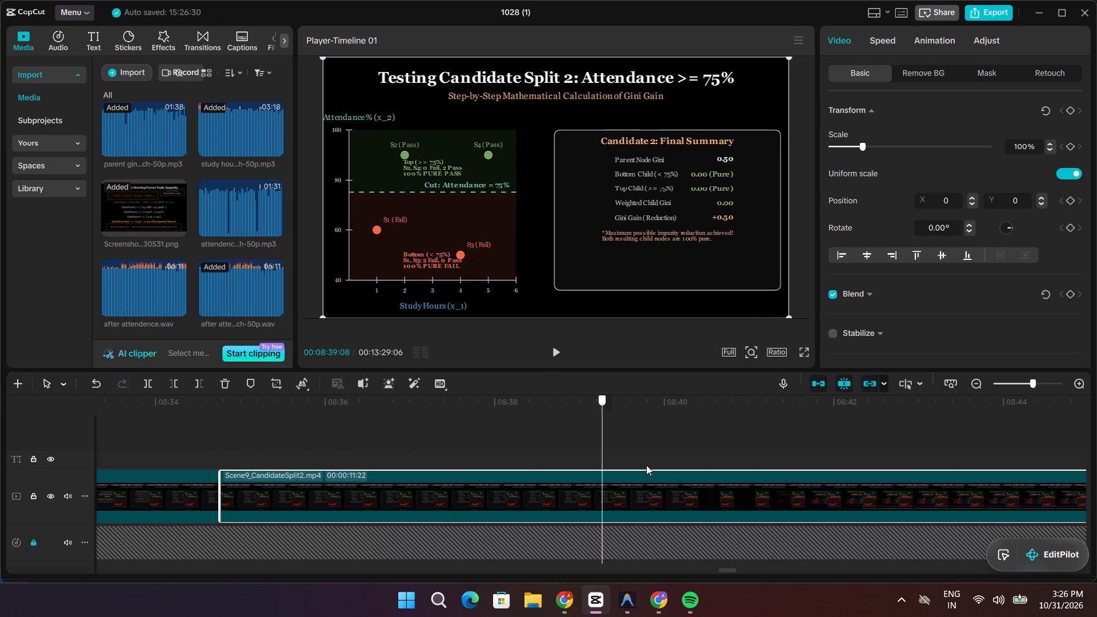
pyautogui.moveTo(646, 465); pyautogui.dragTo(1090, 492)
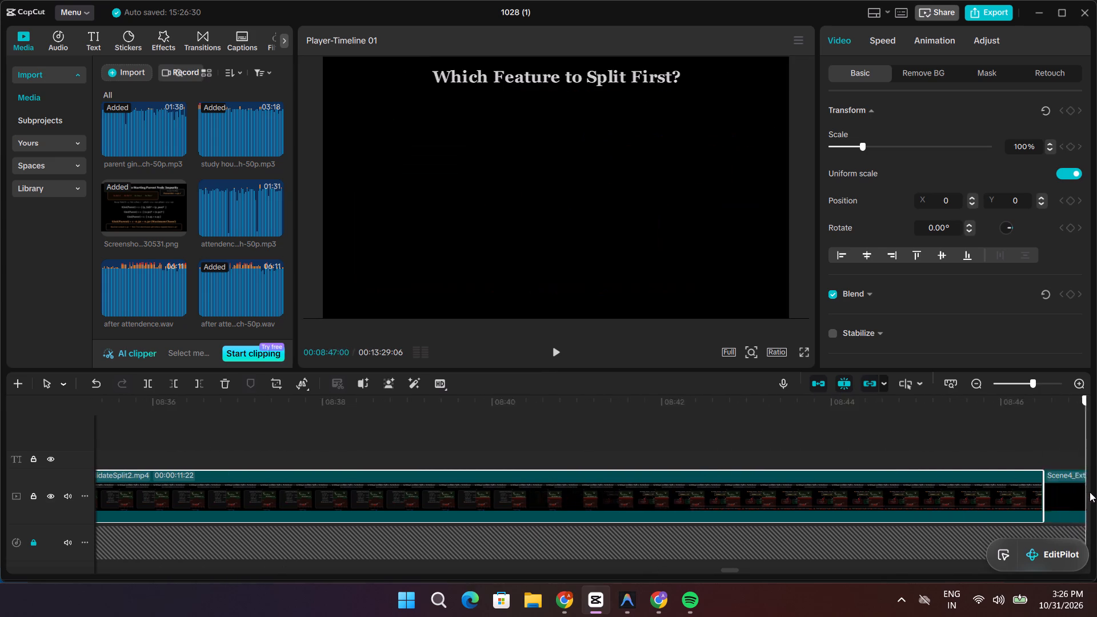
pyautogui.moveTo(1090, 492); pyautogui.dragTo(738, 492)
pyautogui.click(619, 470)
pyautogui.click(563, 490)
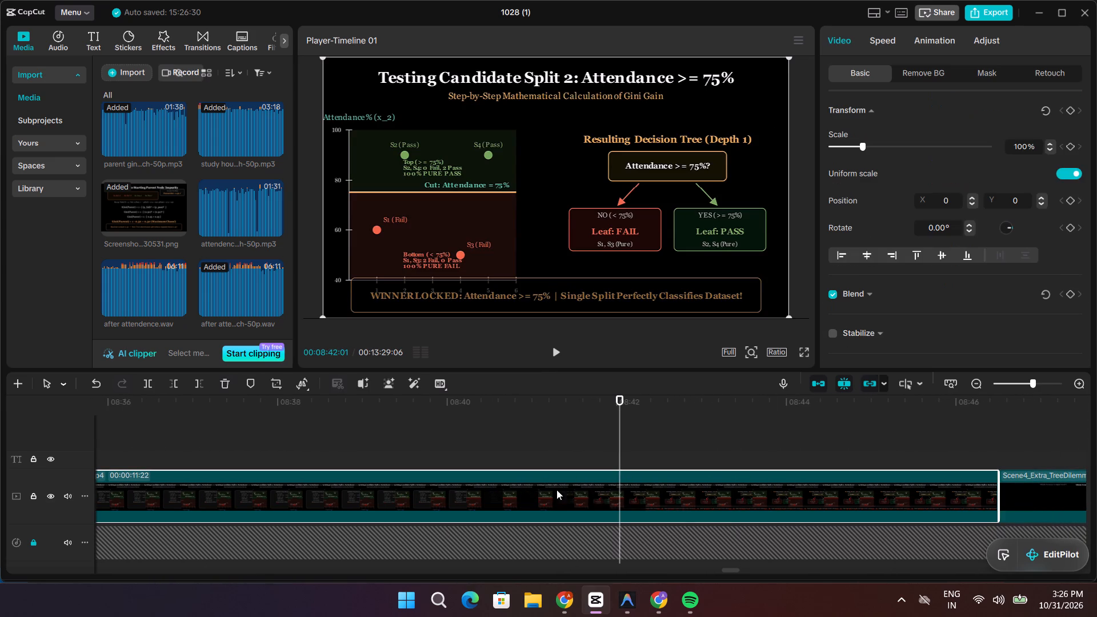
pyautogui.scroll(-5, 407, 504)
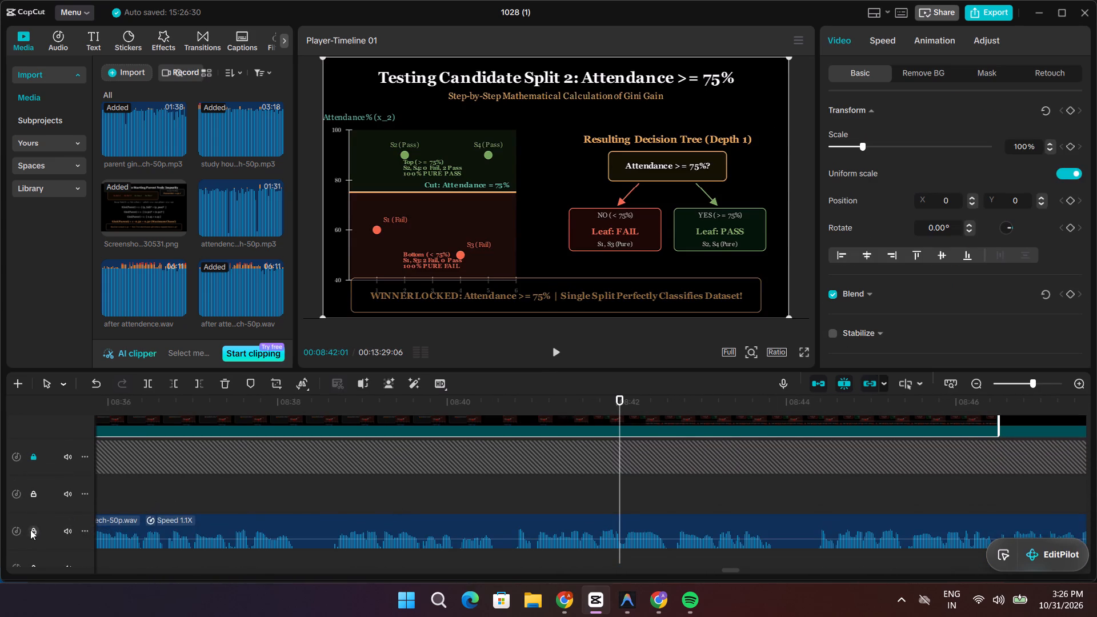
pyautogui.click(29, 529)
pyautogui.click(32, 498)
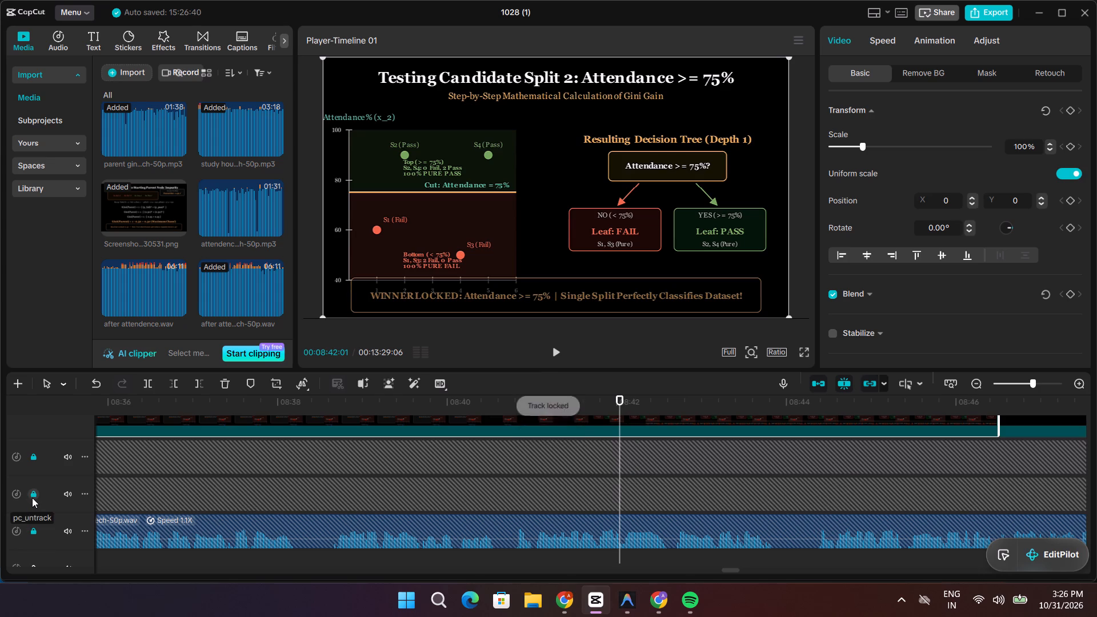
# Delete the CandidateSplit2 video piece after the 08:34:23 cut.
pyautogui.scroll(-7, 32, 498)
pyautogui.scroll(-4, 82, 514)
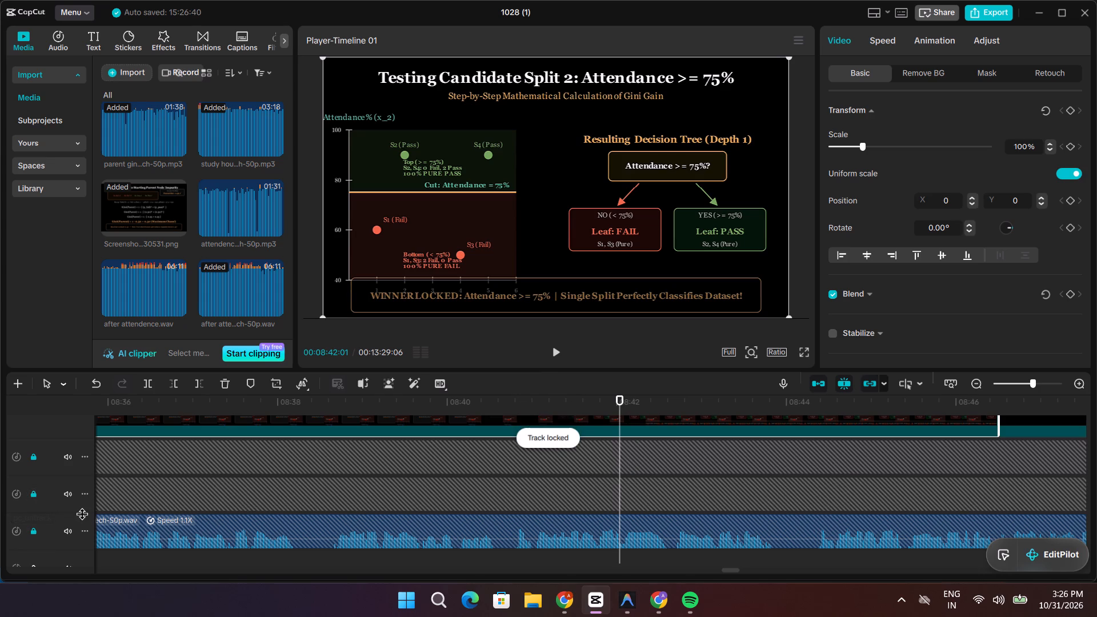
pyautogui.scroll(-2, 82, 514)
pyautogui.scroll(-4, 93, 456)
pyautogui.scroll(-6, 1095, 512)
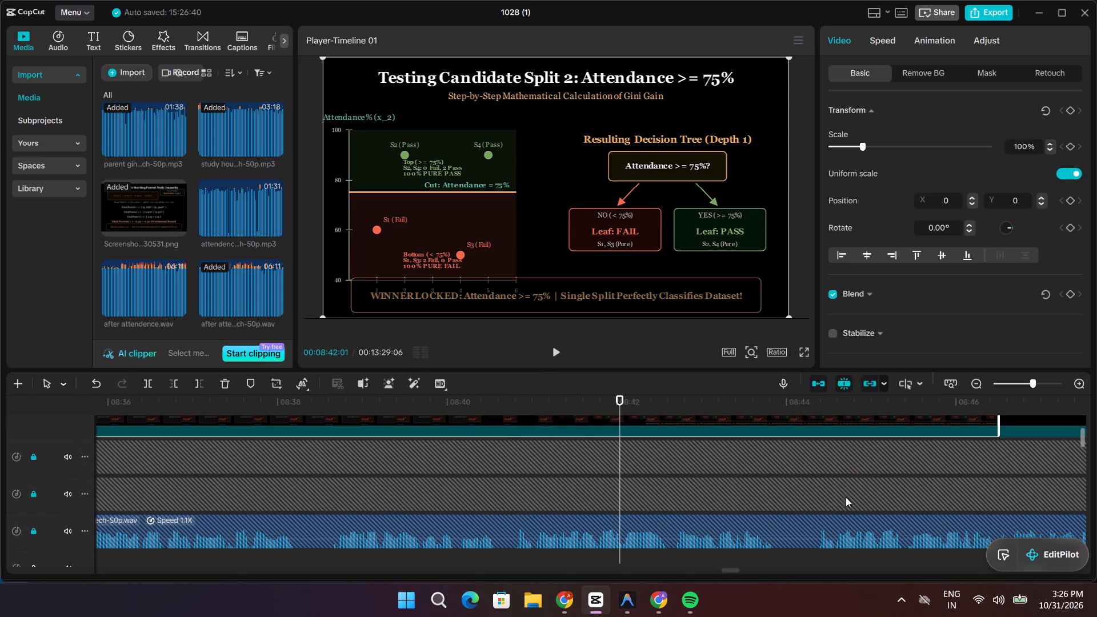
pyautogui.click(735, 471)
pyautogui.scroll(-6, 499, 483)
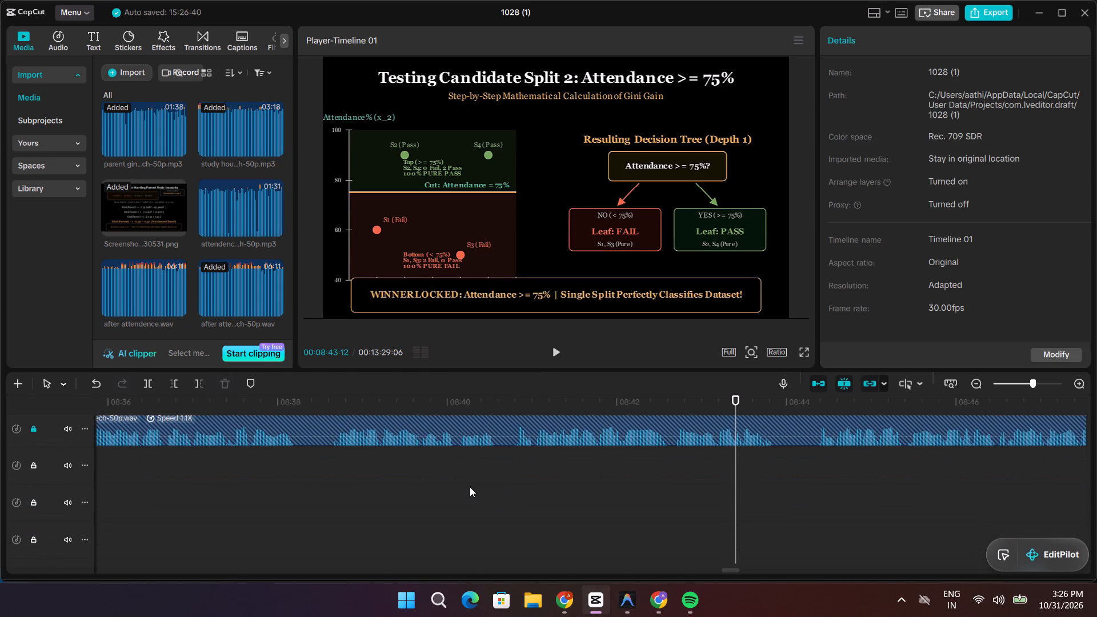
pyautogui.scroll(13, 470, 487)
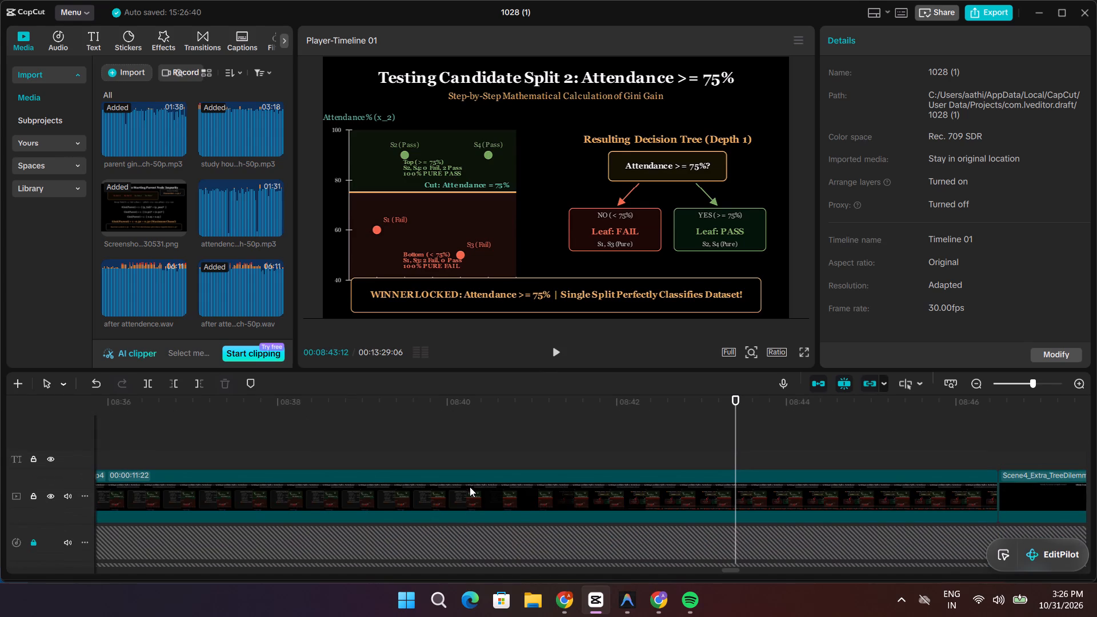
pyautogui.click(462, 488)
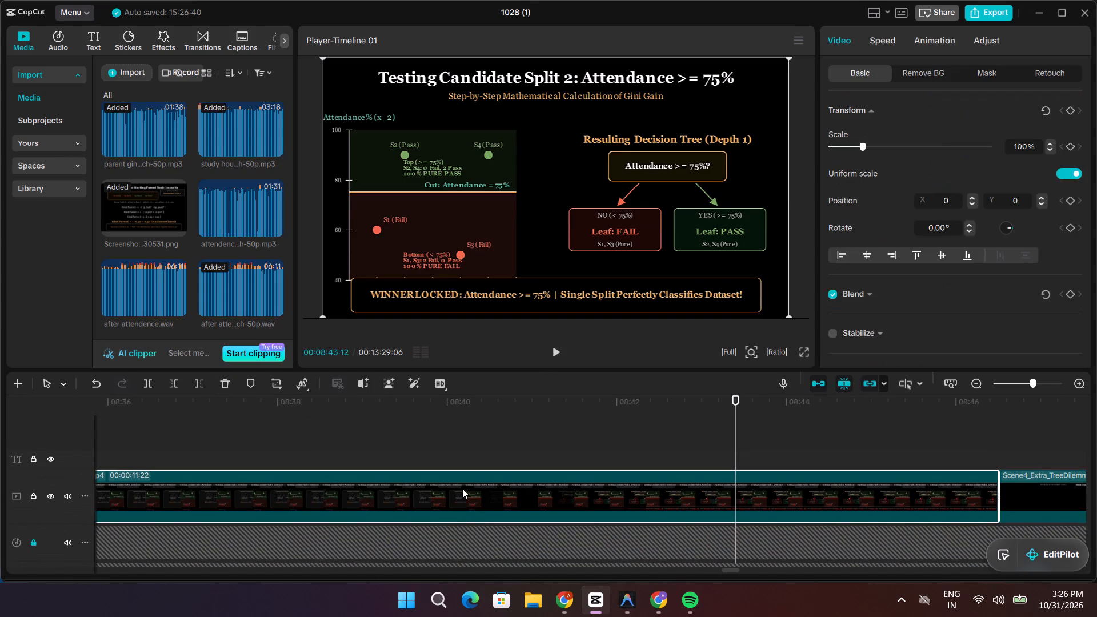
pyautogui.press('BackSpace')
# Play across the new cut into the "Which Feature to Split First?" scene to about 08:41, checking narration against visuals.
pyautogui.moveTo(735, 453); pyautogui.dragTo(246, 476)
pyautogui.press('space')
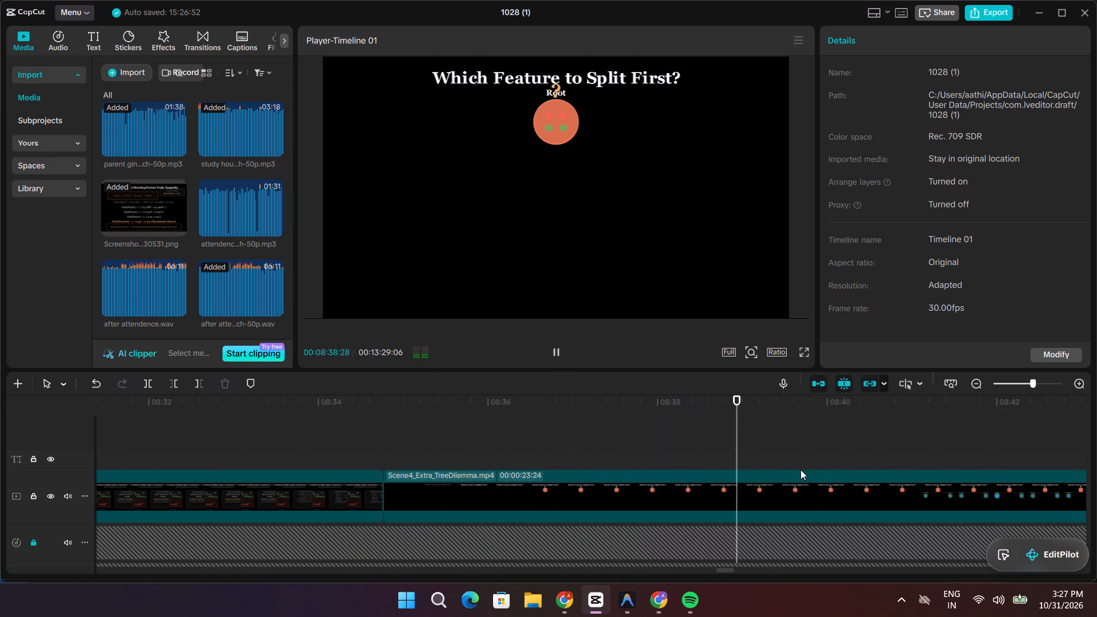
pyautogui.press('space')
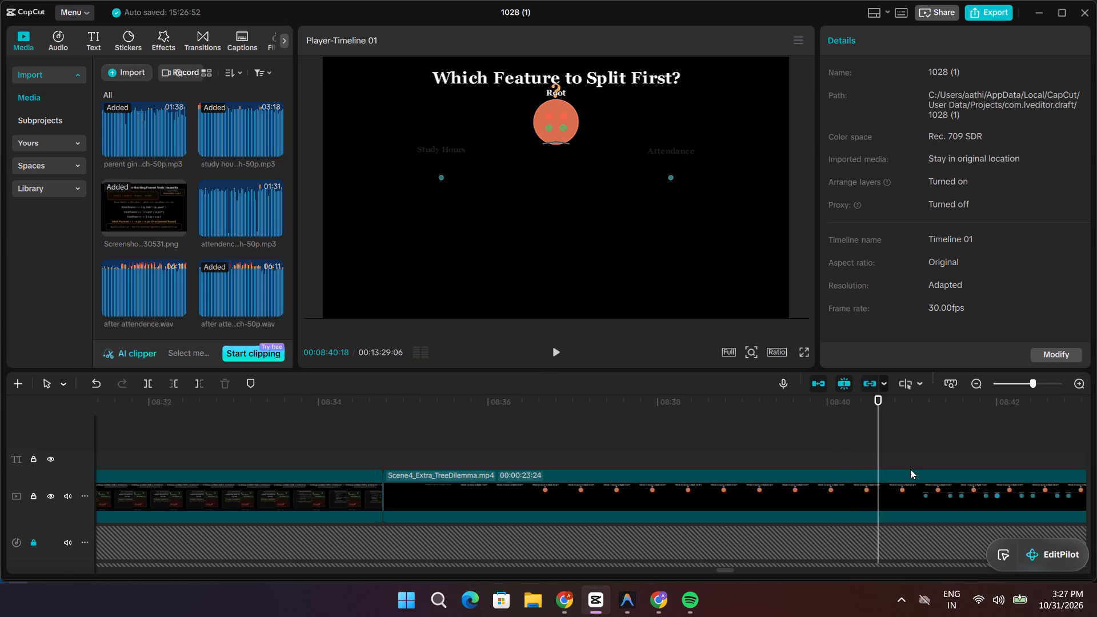
pyautogui.scroll(-6, 910, 469)
pyautogui.press('space')
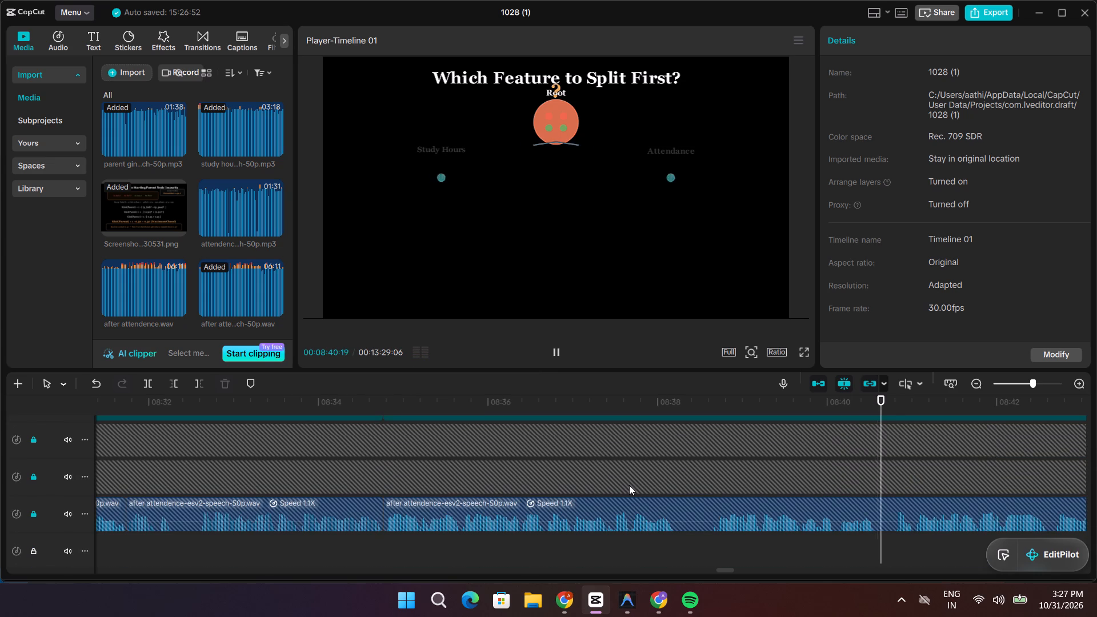
pyautogui.press('space')
# Unlock the track holding the enhanced 1.10x voice-over.
pyautogui.click(25, 514)
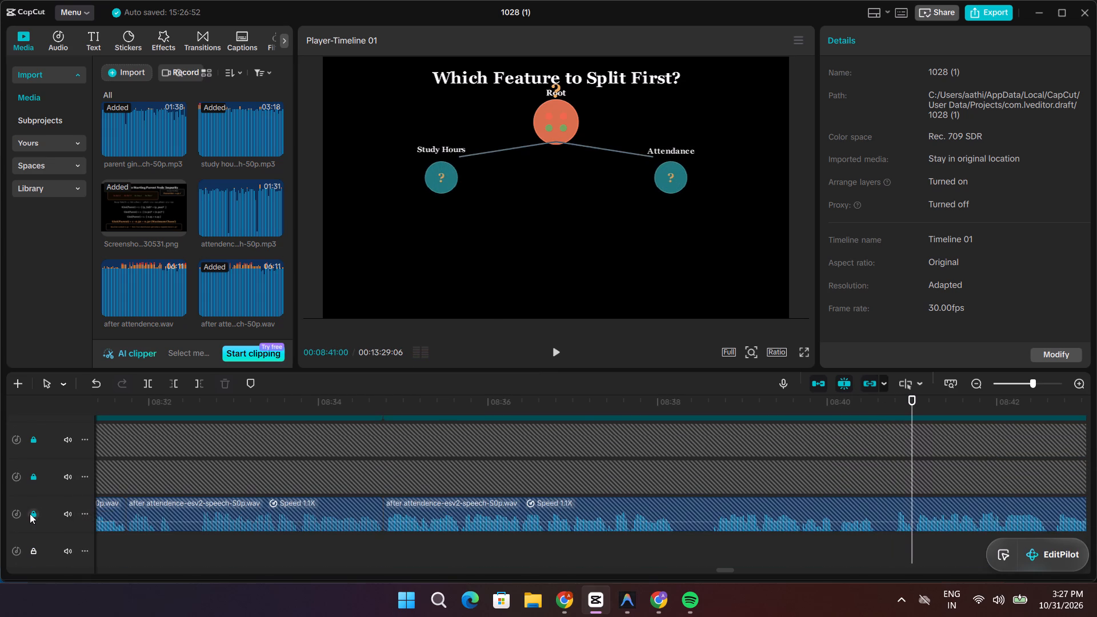
pyautogui.click(30, 514)
# Play the "Which Feature to Split First?" scene up to about 08:45, replaying from 08:36:26 to check the narration pauses.
pyautogui.press('space')
pyautogui.scroll(1, 698, 506)
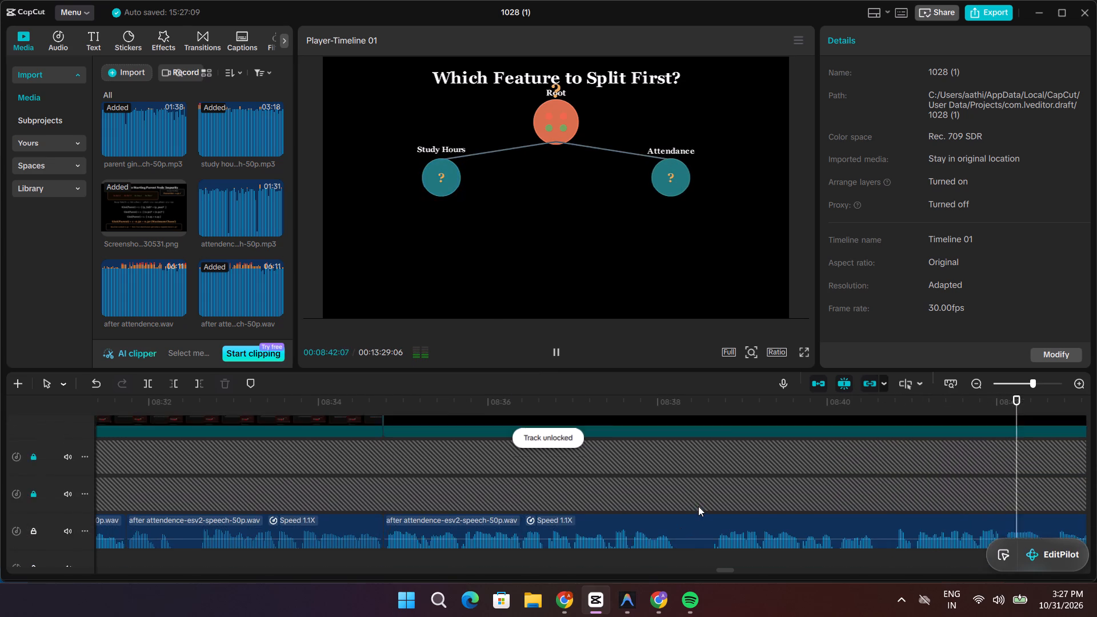
pyautogui.scroll(2, 698, 506)
pyautogui.press('space')
pyautogui.press('space')
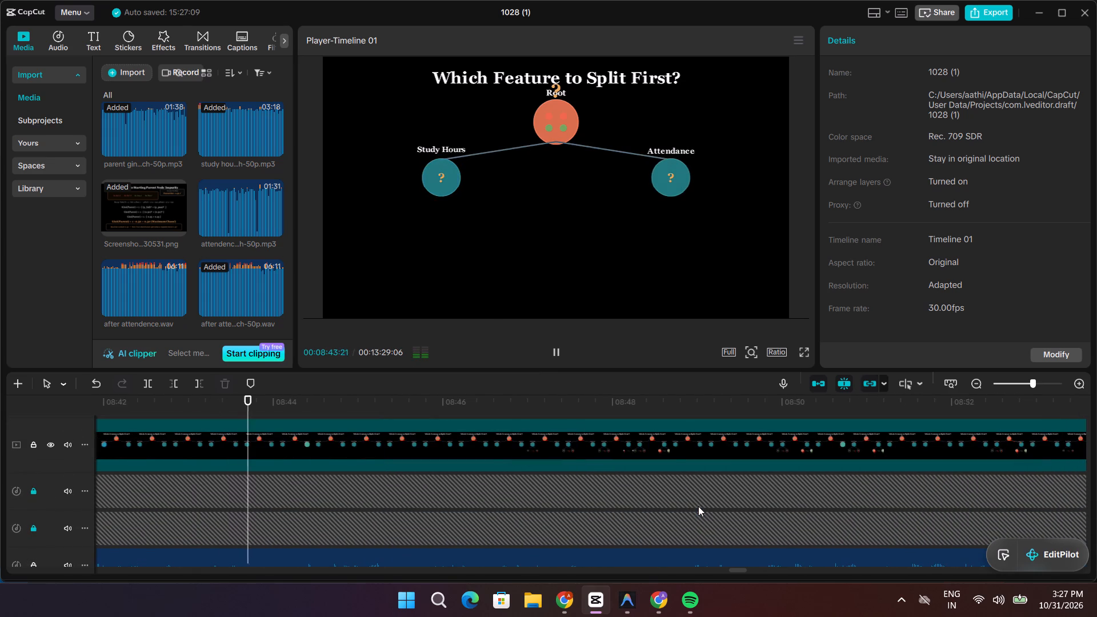
pyautogui.press('space')
pyautogui.scroll(-3, 698, 506)
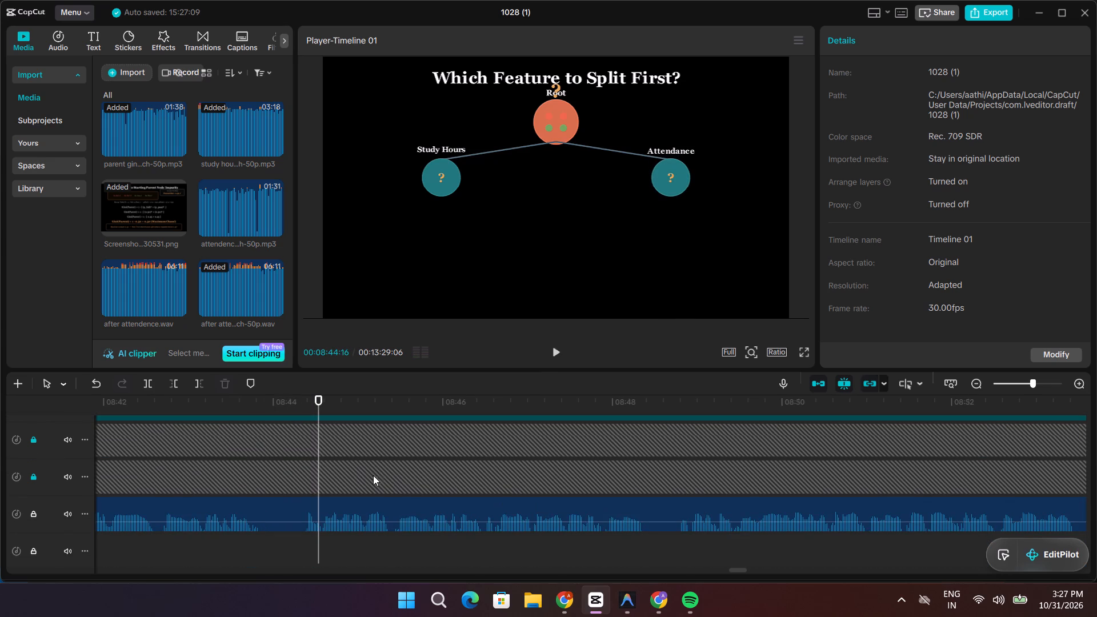
pyautogui.moveTo(317, 466); pyautogui.dragTo(66, 466)
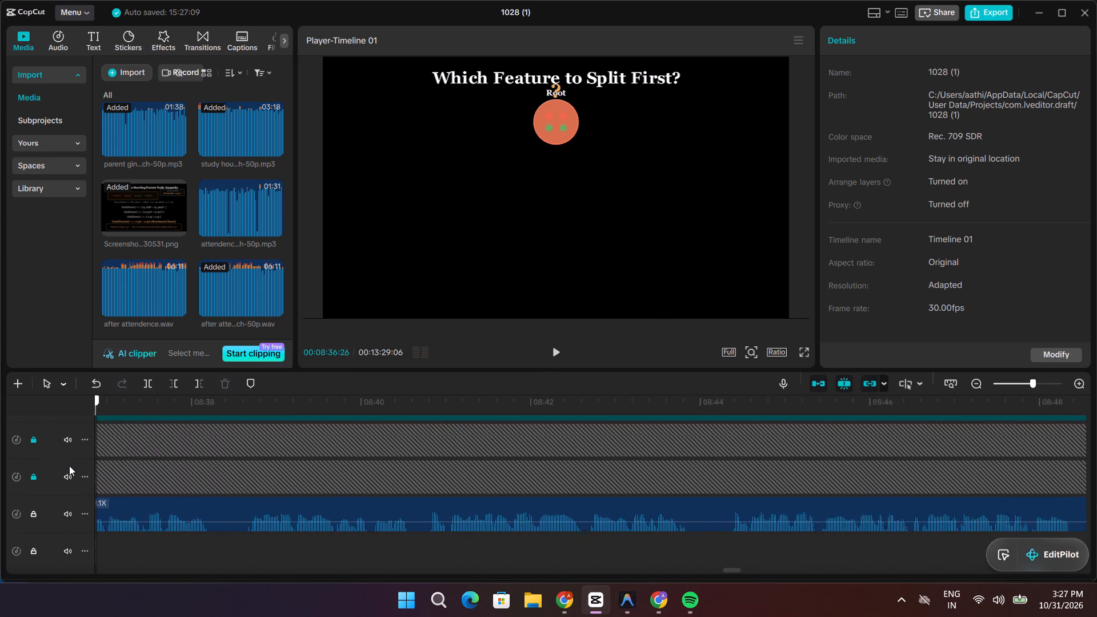
pyautogui.press('space')
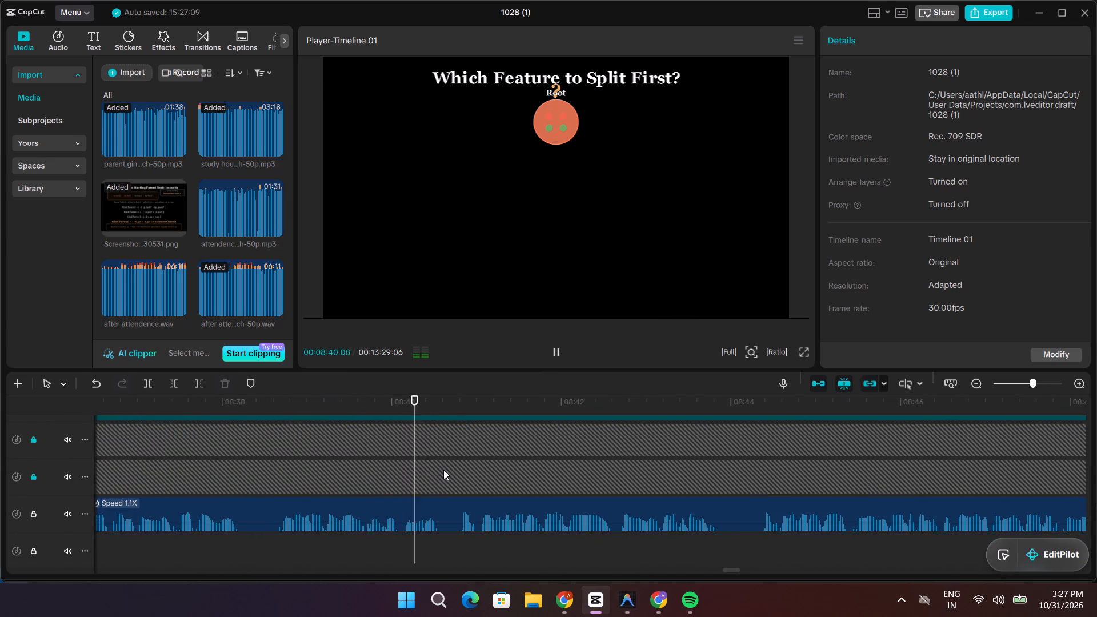
pyautogui.press('space')
pyautogui.press('space')
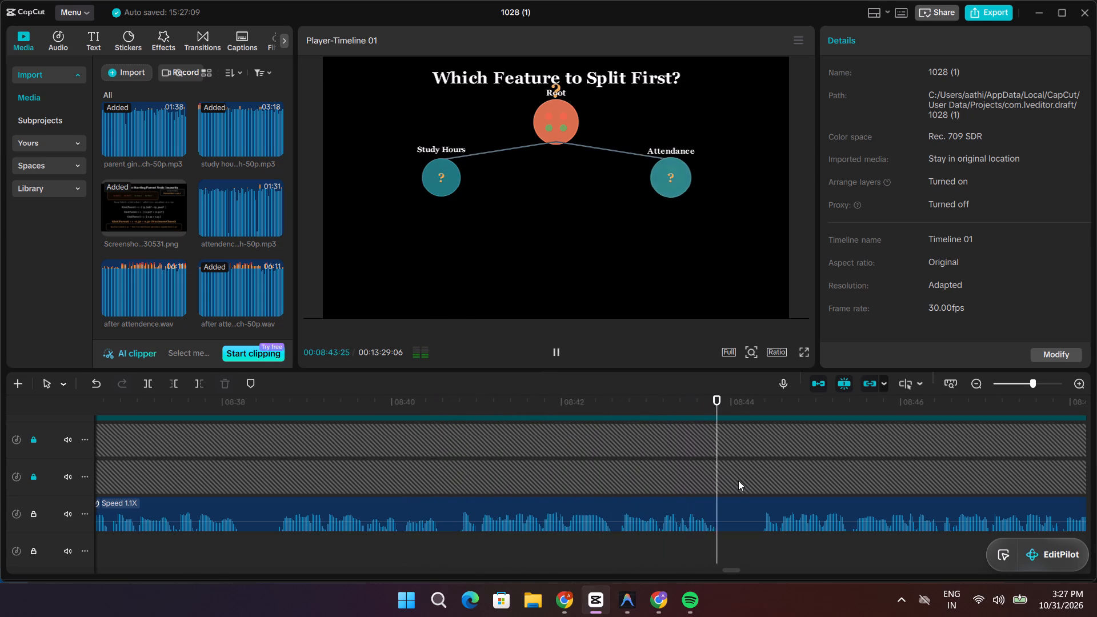
pyautogui.press('space')
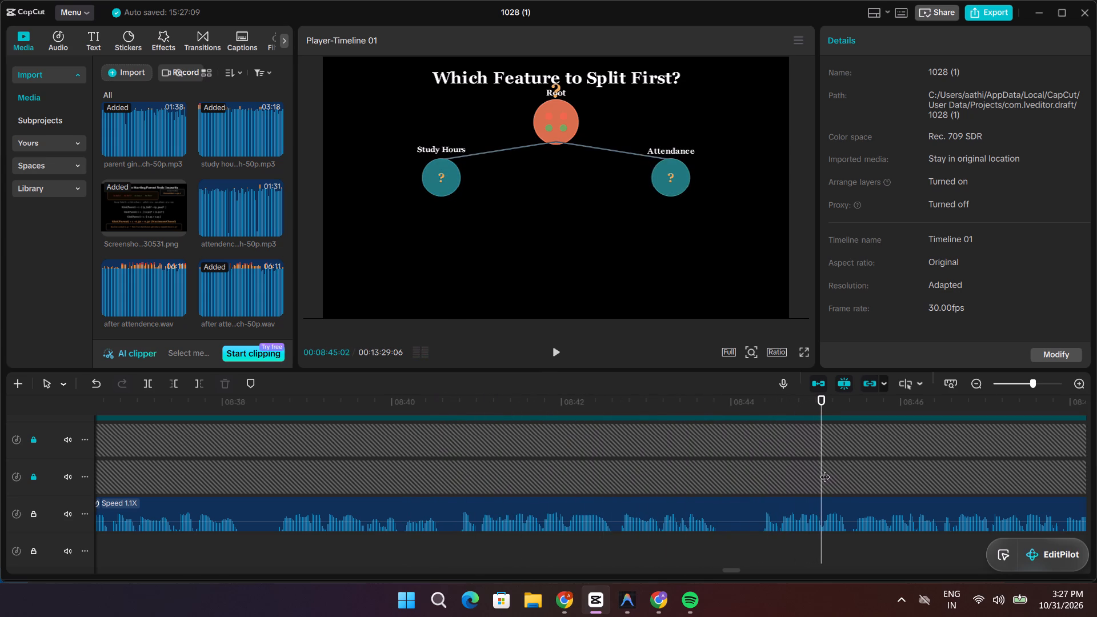
# Split the voice-over at the pause at 08:38:07.
pyautogui.moveTo(825, 470); pyautogui.dragTo(242, 468)
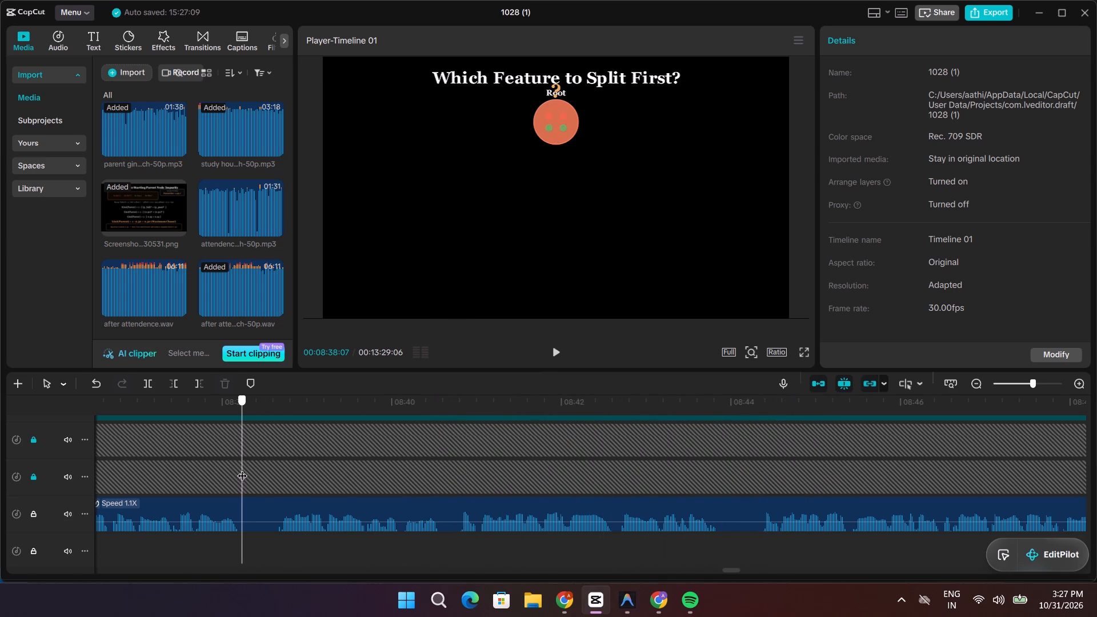
pyautogui.moveTo(242, 468); pyautogui.dragTo(241, 468)
pyautogui.click(243, 497)
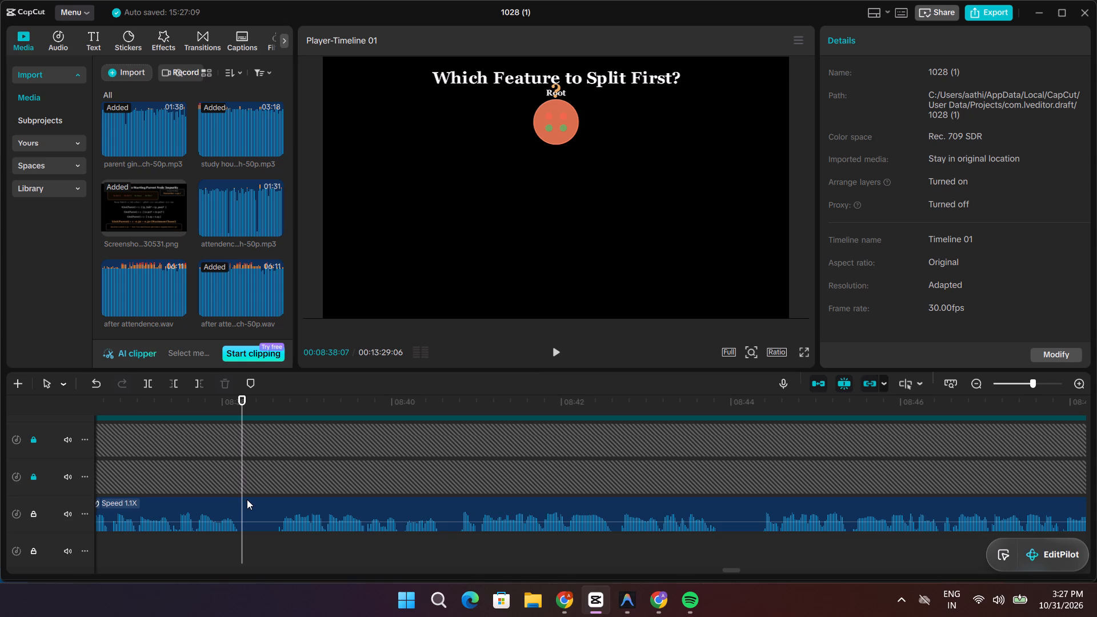
pyautogui.click(247, 499)
pyautogui.hotkey('ctrl', 'b')
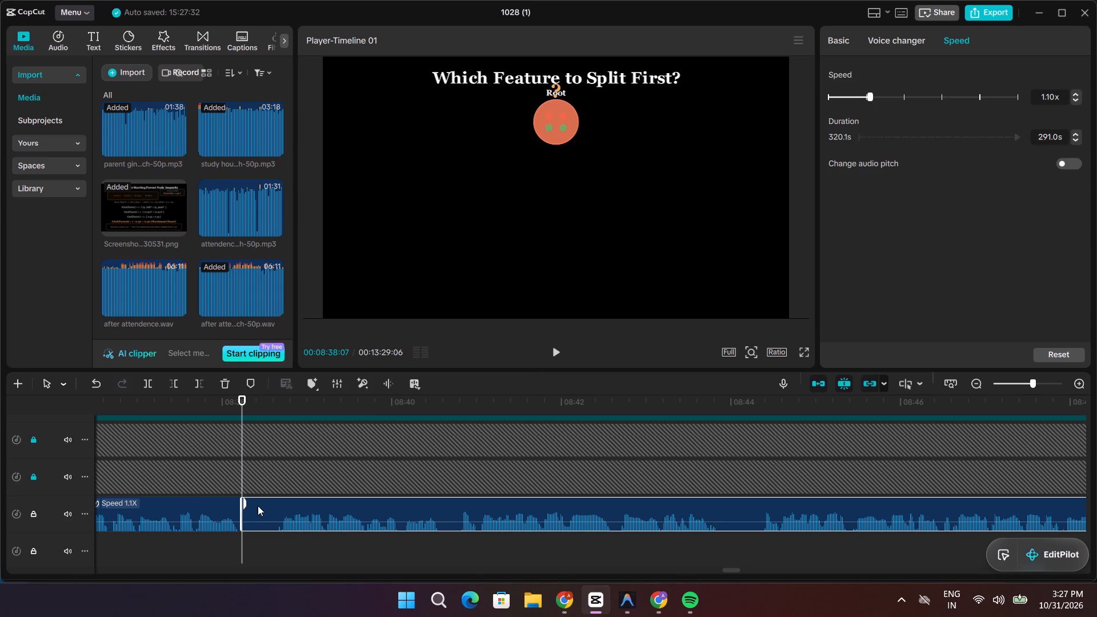
# Trim the start of the piece after the 08:38:07 split to a 290.5 s duration and move it against the preceding piece.
pyautogui.moveTo(242, 527); pyautogui.dragTo(274, 537)
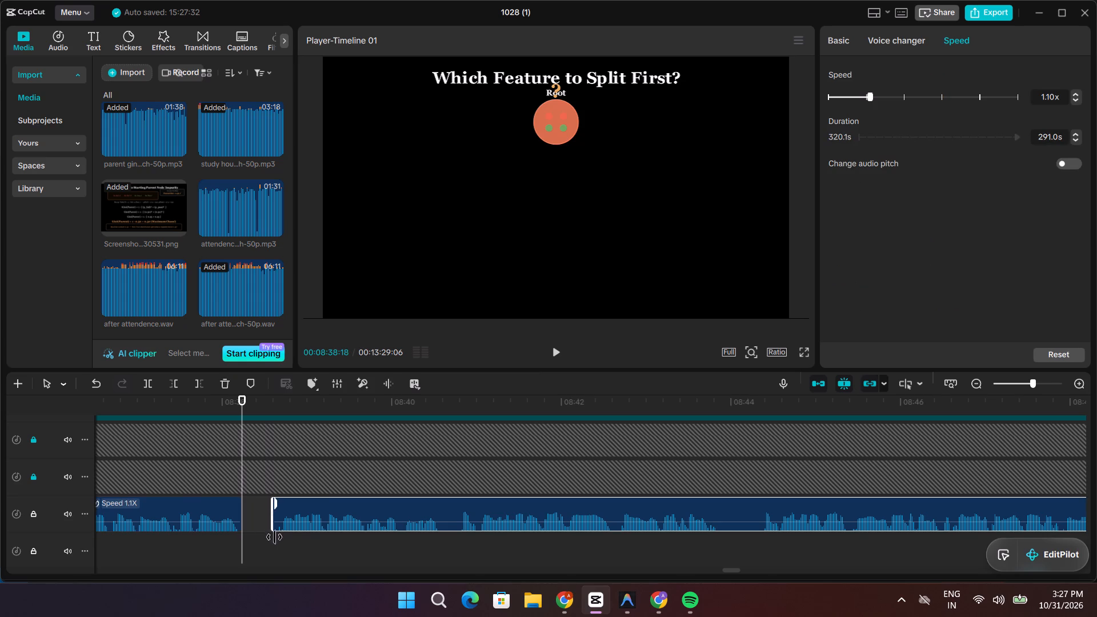
pyautogui.moveTo(274, 537); pyautogui.dragTo(279, 538)
pyautogui.moveTo(295, 528); pyautogui.dragTo(261, 528)
# Replay the closed pause from about 08:38 and split the voice-over at 08:40:04.
pyautogui.moveTo(242, 479); pyautogui.dragTo(217, 483)
pyautogui.press('space')
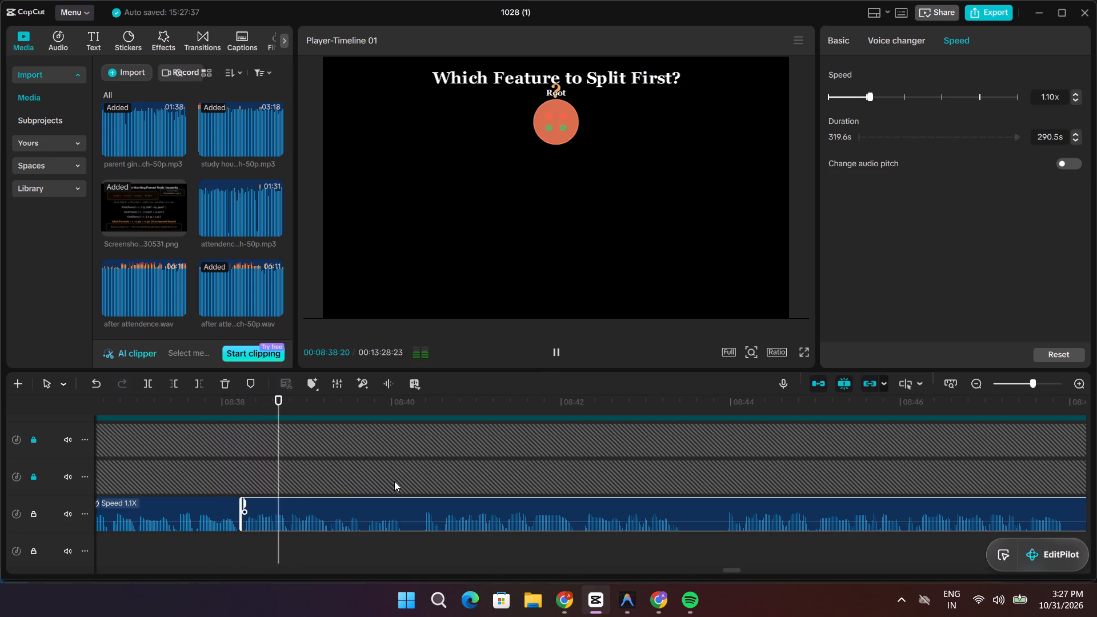
pyautogui.press('space')
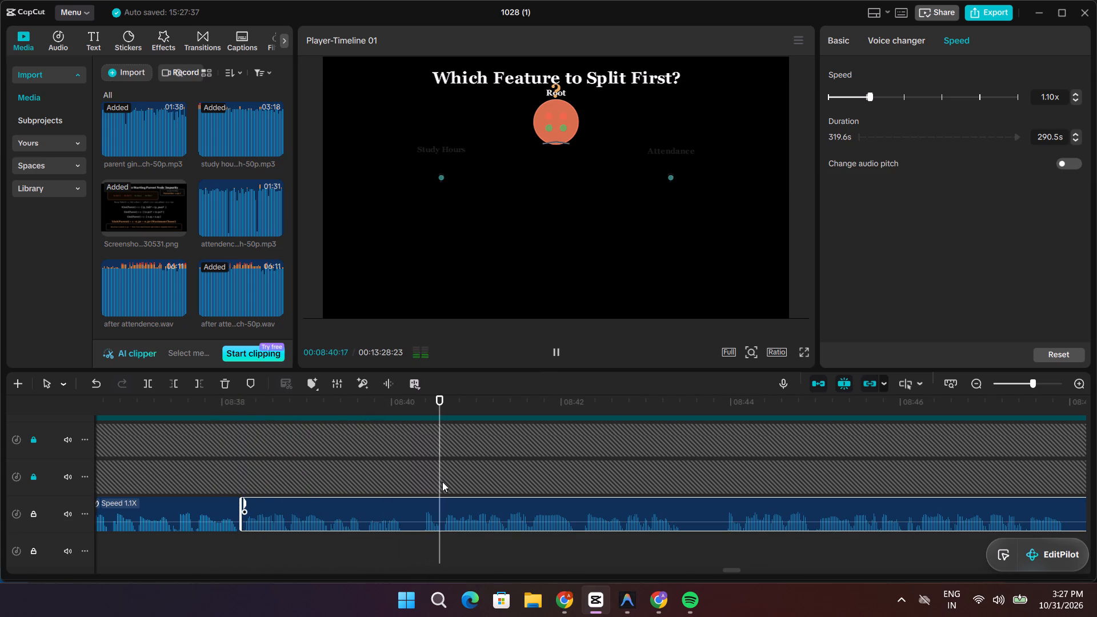
pyautogui.moveTo(441, 480); pyautogui.dragTo(406, 482)
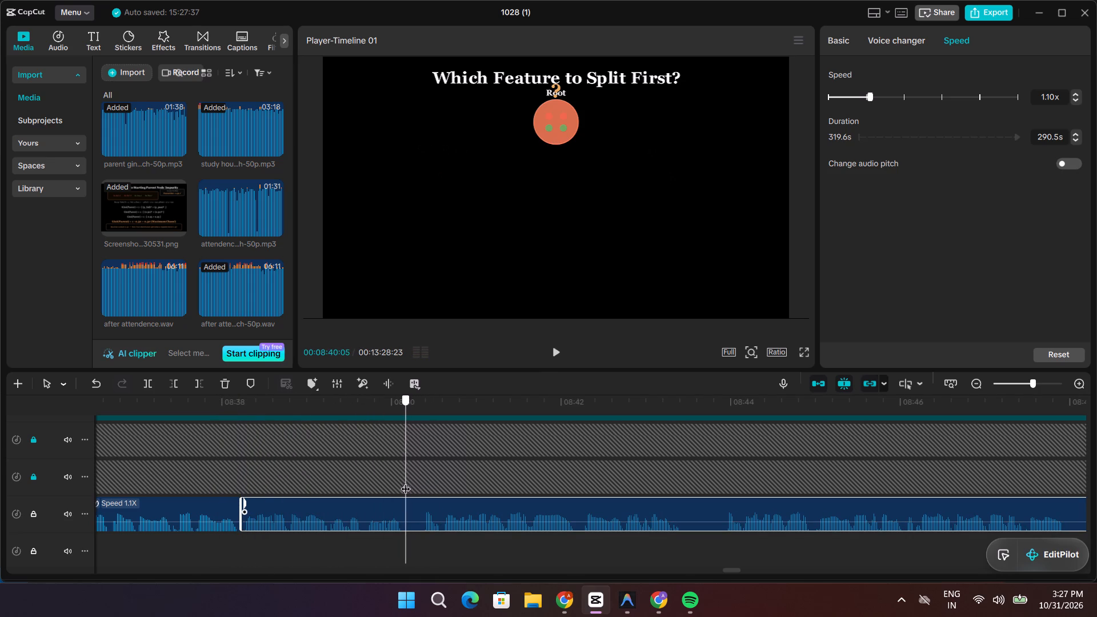
pyautogui.moveTo(406, 482); pyautogui.dragTo(403, 482)
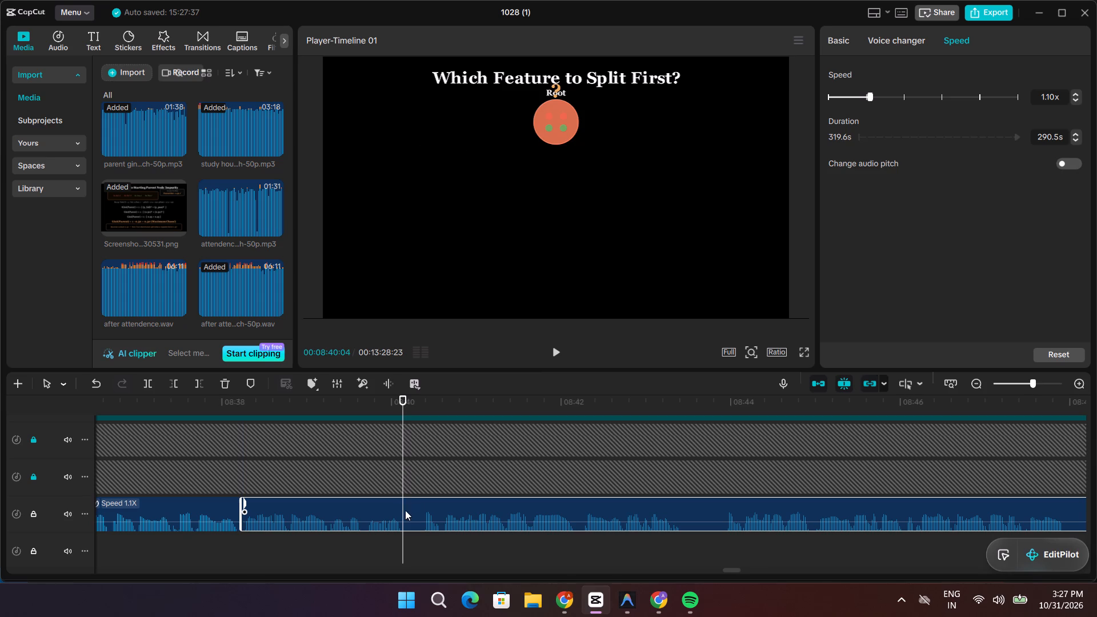
pyautogui.click(409, 510)
pyautogui.hotkey('ctrl', 'b')
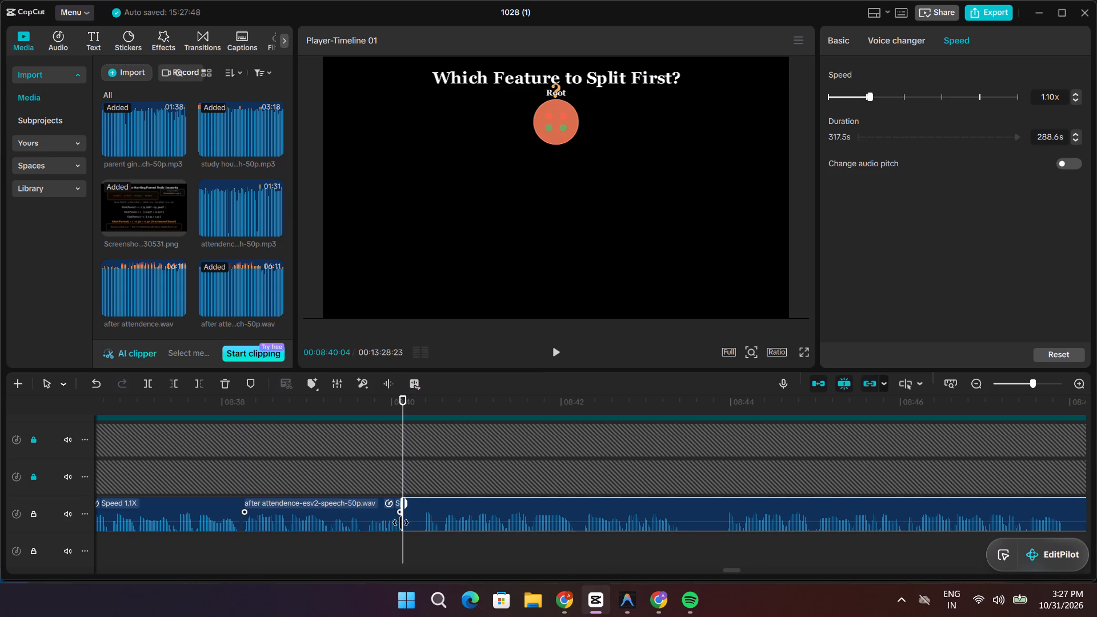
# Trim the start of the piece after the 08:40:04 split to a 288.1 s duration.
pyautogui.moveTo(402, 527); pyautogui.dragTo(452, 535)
# Play the trimmed voice-over on to about 08:44, split it at 08:43:27 and delete the 3.2 s piece before the split.
pyautogui.press('space')
pyautogui.press('space')
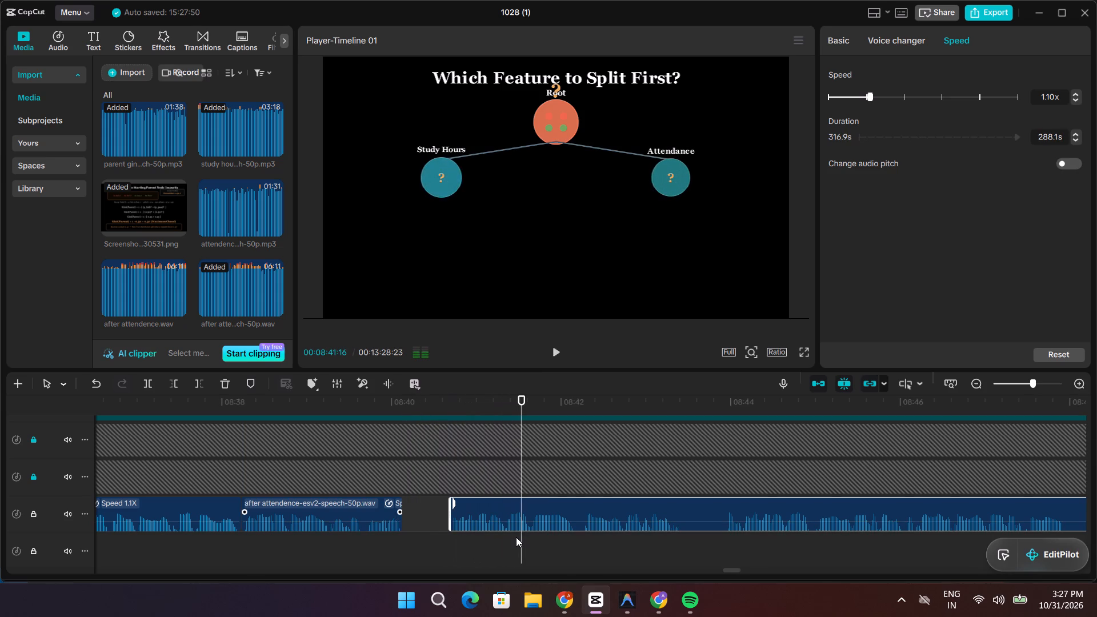
pyautogui.press('space')
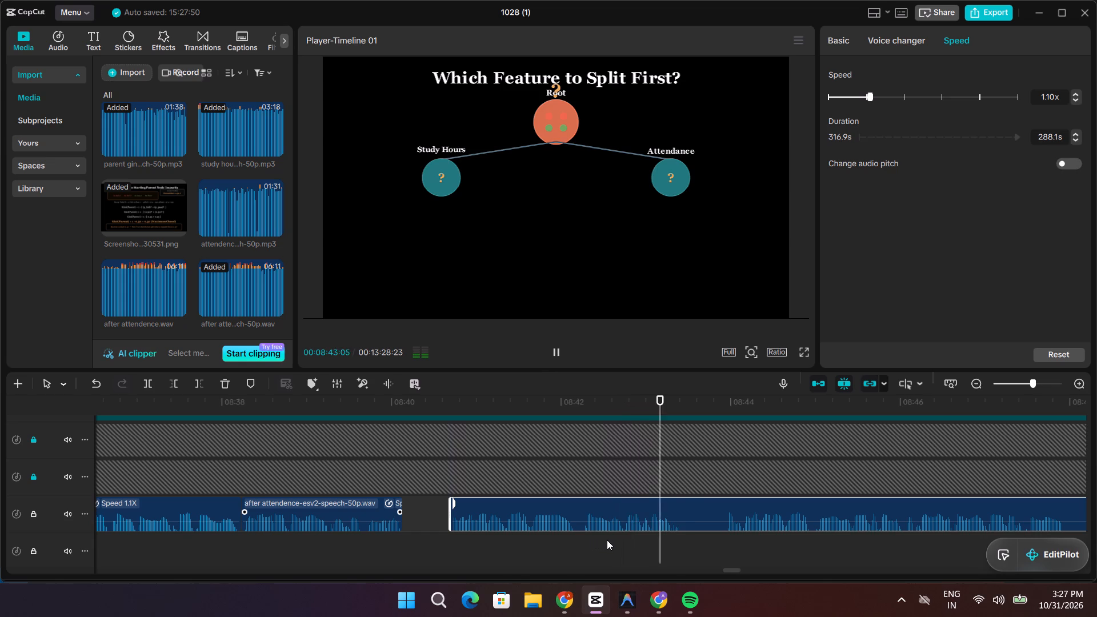
pyautogui.press('space')
pyautogui.press('space')
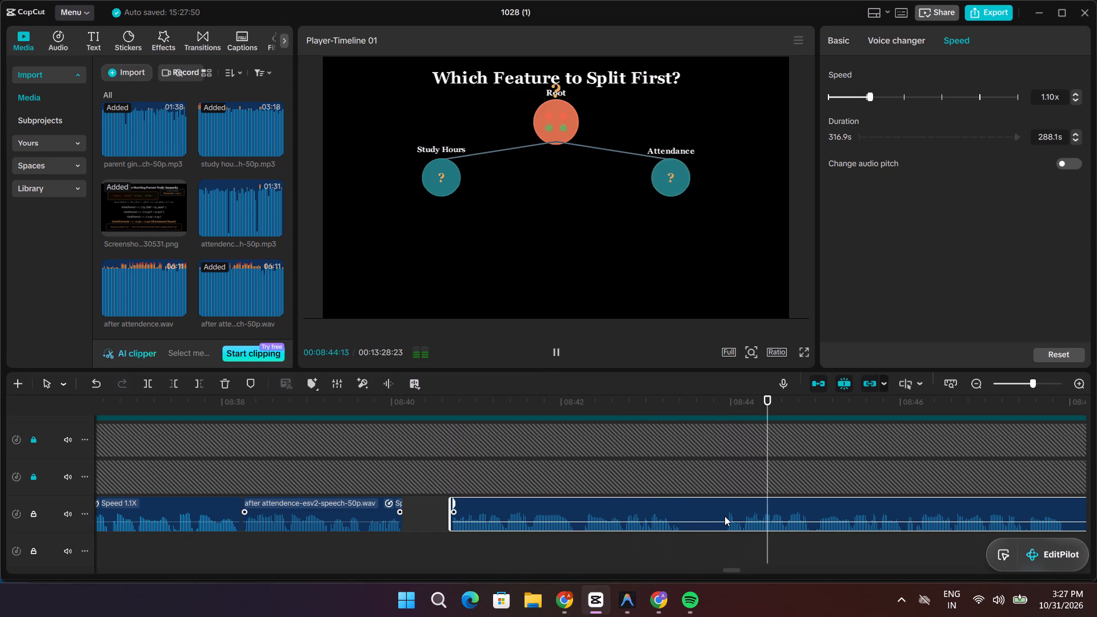
pyautogui.press('space')
pyautogui.moveTo(785, 478); pyautogui.dragTo(770, 479)
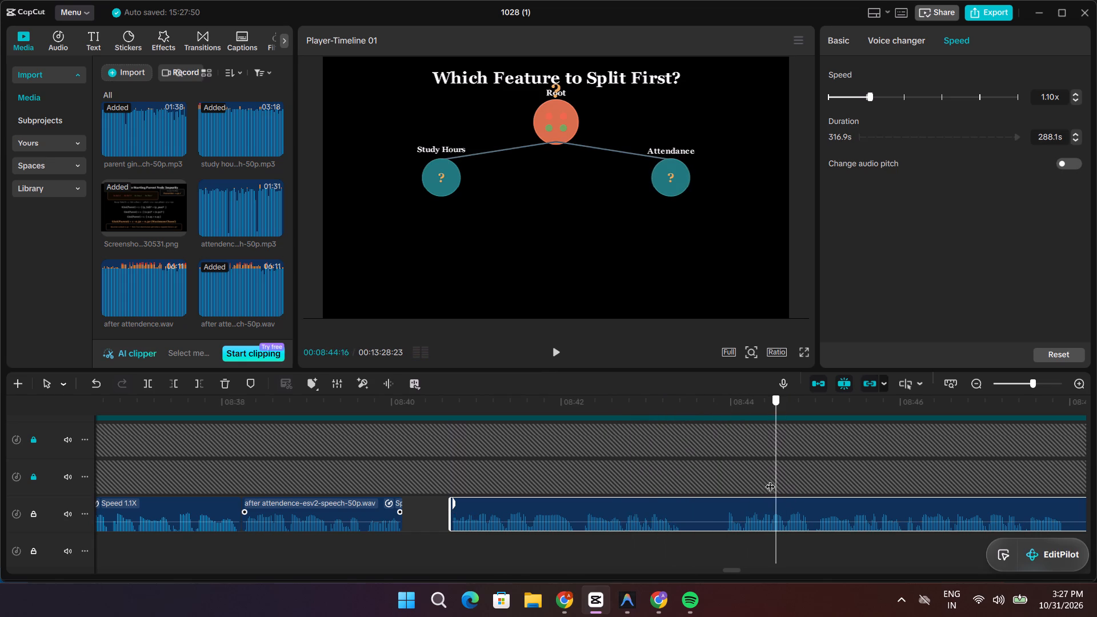
pyautogui.moveTo(770, 479); pyautogui.dragTo(722, 490)
pyautogui.click(669, 514)
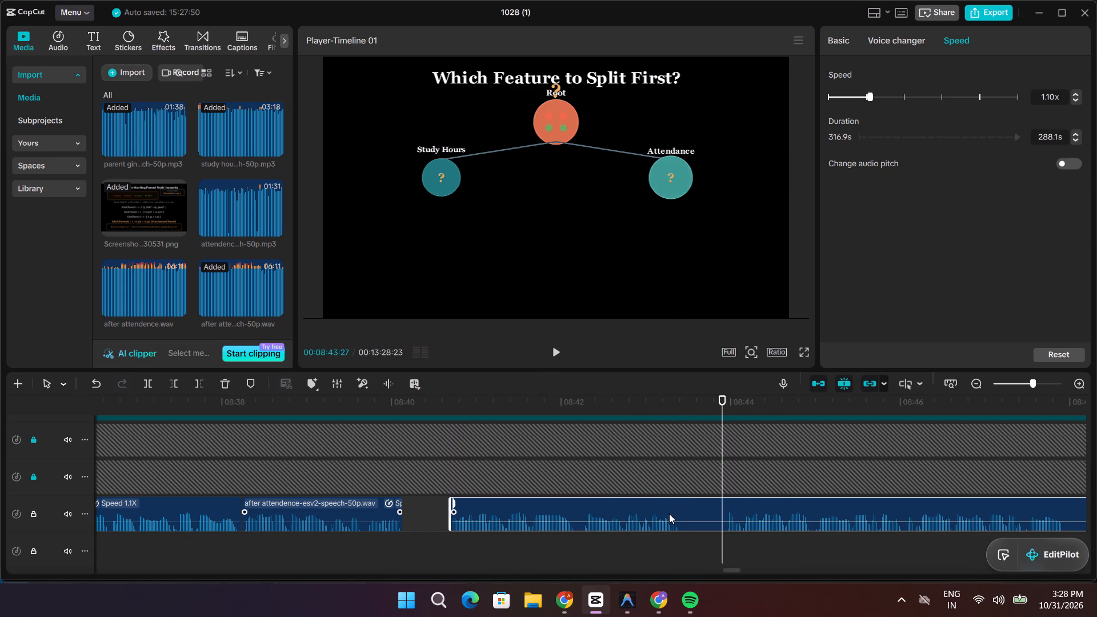
pyautogui.hotkey('ctrl', 'b')
pyautogui.click(669, 514)
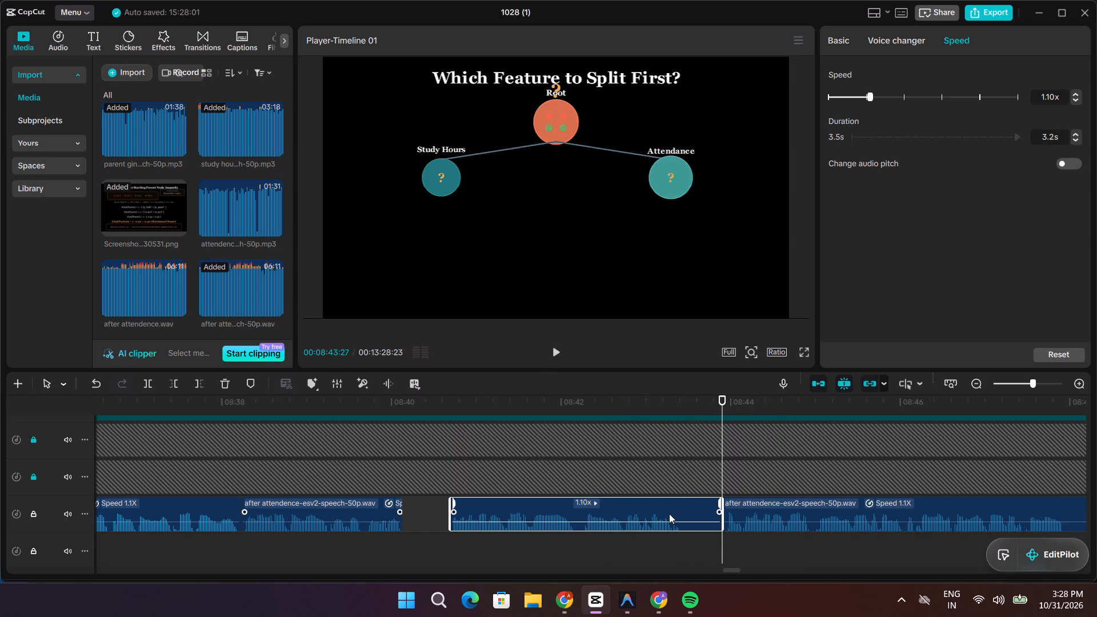
pyautogui.press('BackSpace')
# Move the remaining voice-over piece back to the end of the preceding piece at about 08:40:04, on the audio track below.
pyautogui.moveTo(750, 531); pyautogui.dragTo(499, 534)
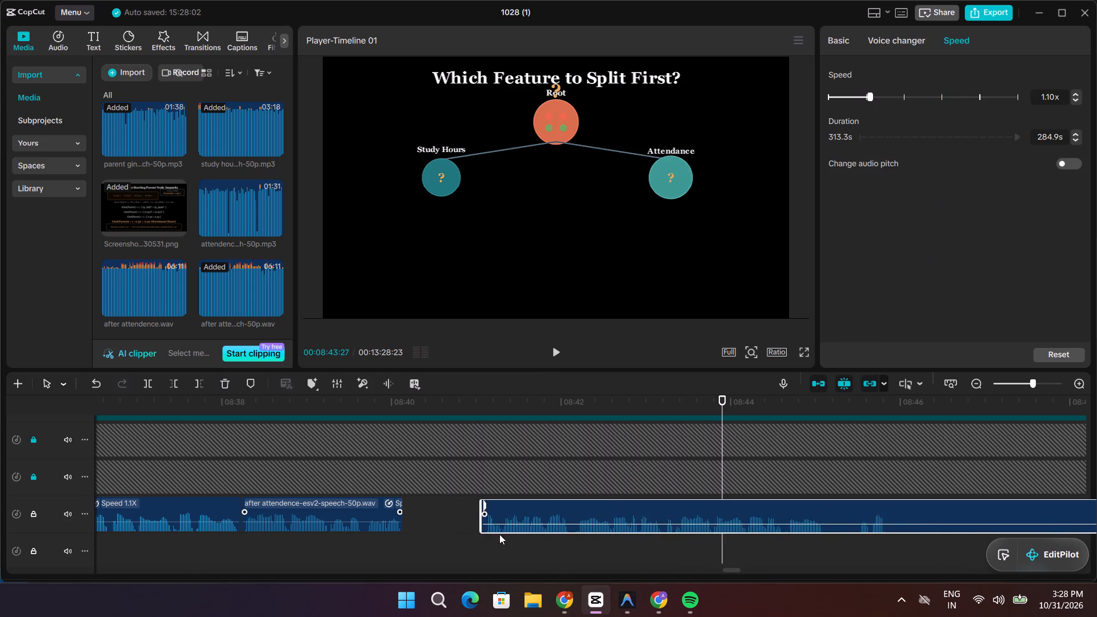
pyautogui.moveTo(499, 534); pyautogui.dragTo(434, 534)
# Play the rejoined narration from about 08:39 to 08:47, replaying from about 08:43, to check its pauses against the decision tree scene.
pyautogui.moveTo(722, 467); pyautogui.dragTo(572, 467)
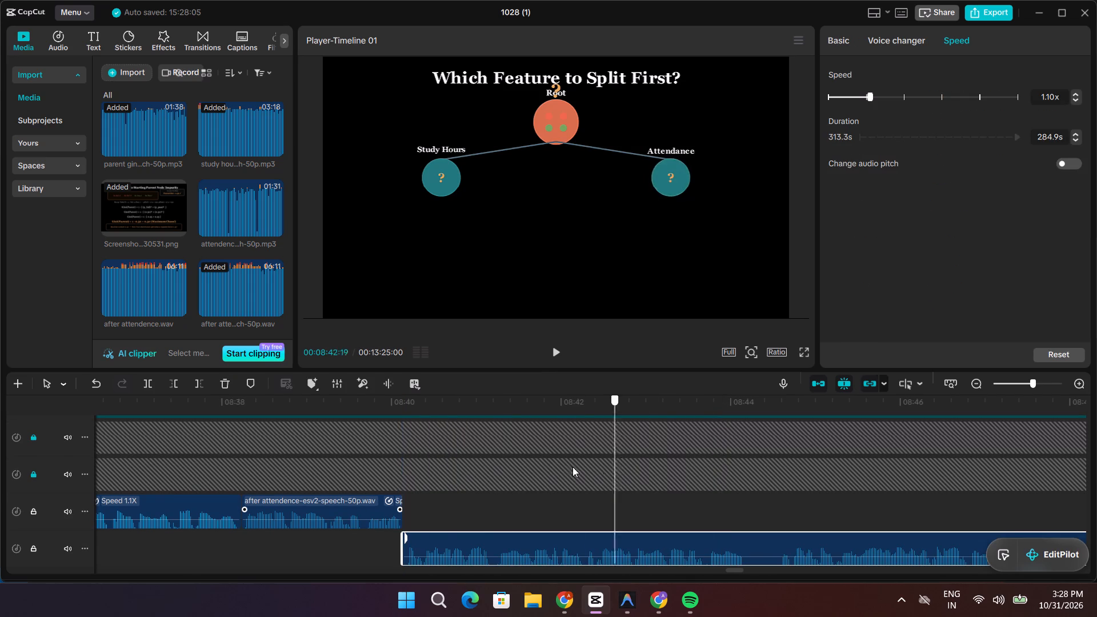
pyautogui.moveTo(572, 467); pyautogui.dragTo(303, 464)
pyautogui.press('space')
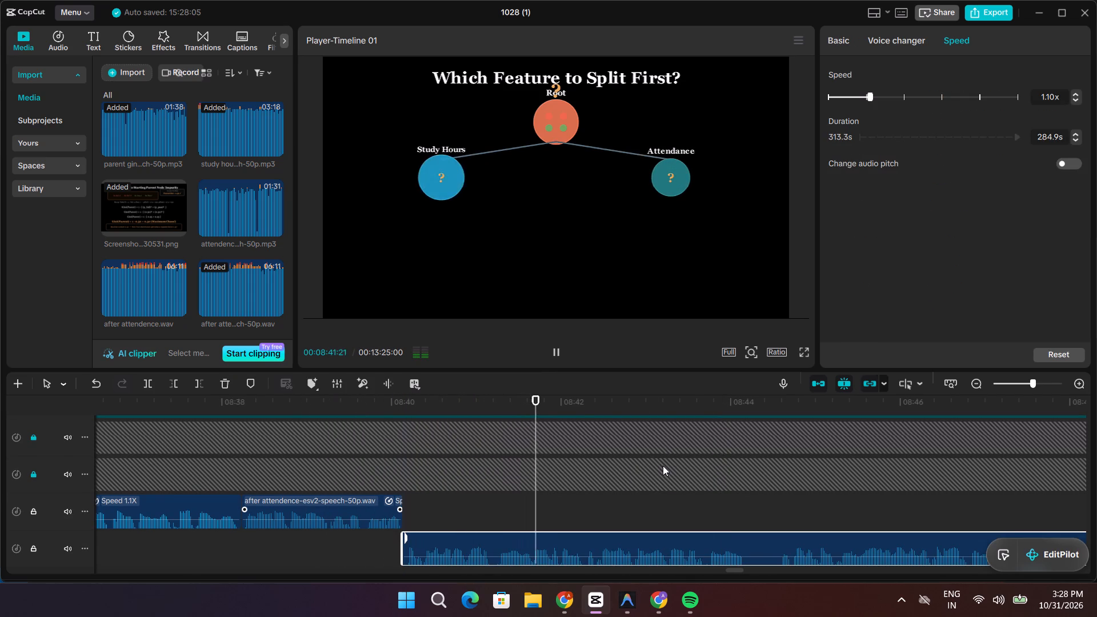
pyautogui.press('space')
pyautogui.press('space')
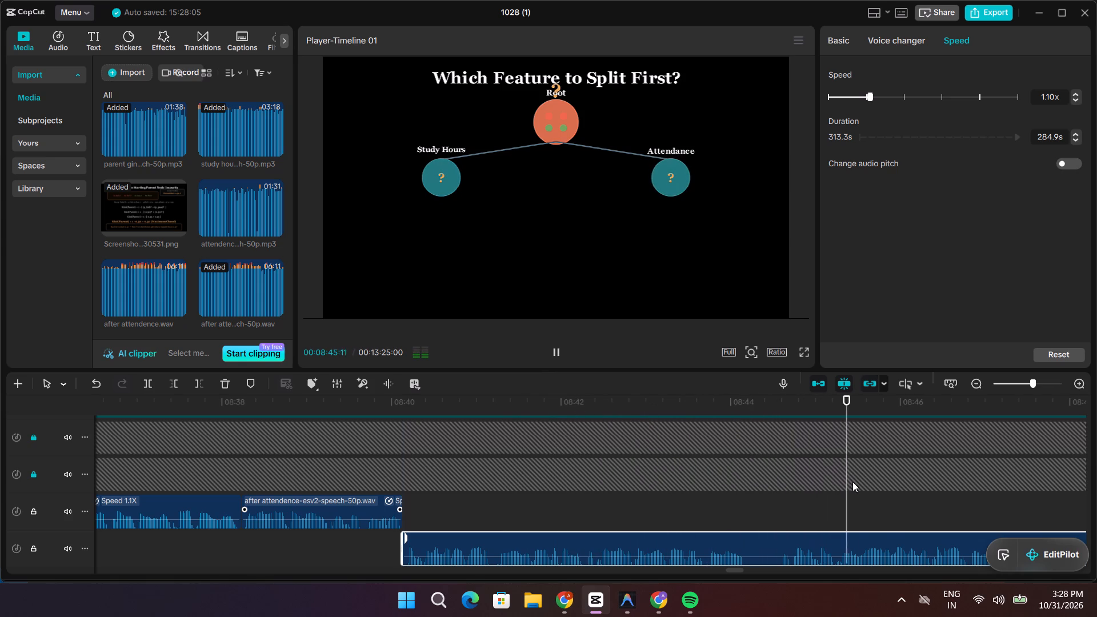
pyautogui.press('space')
pyautogui.moveTo(918, 494); pyautogui.dragTo(674, 526)
pyautogui.press('space')
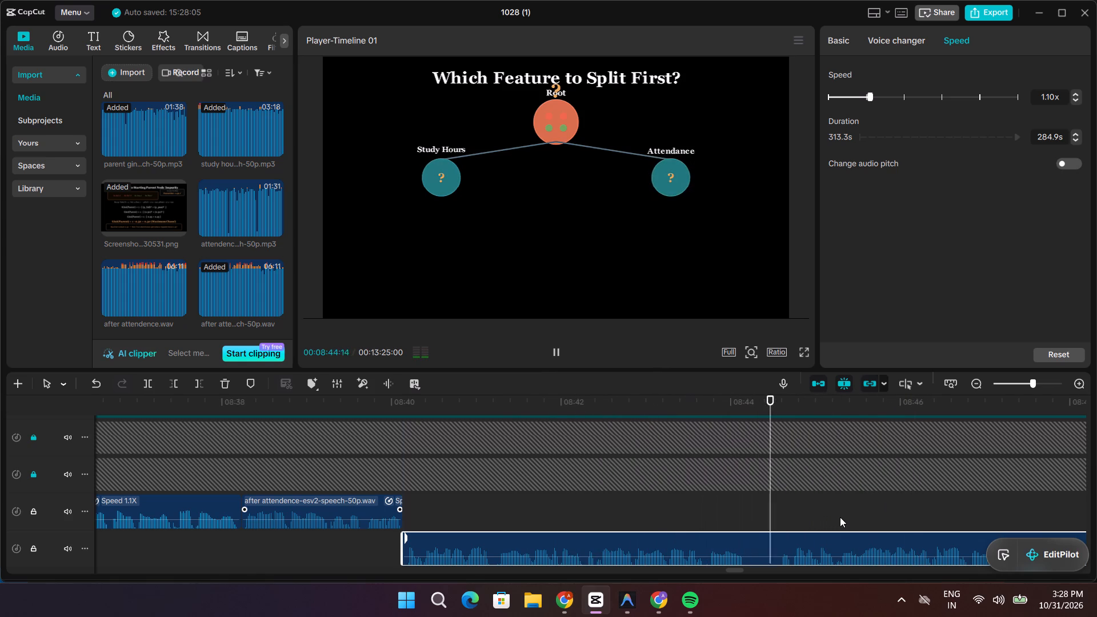
pyautogui.press('space')
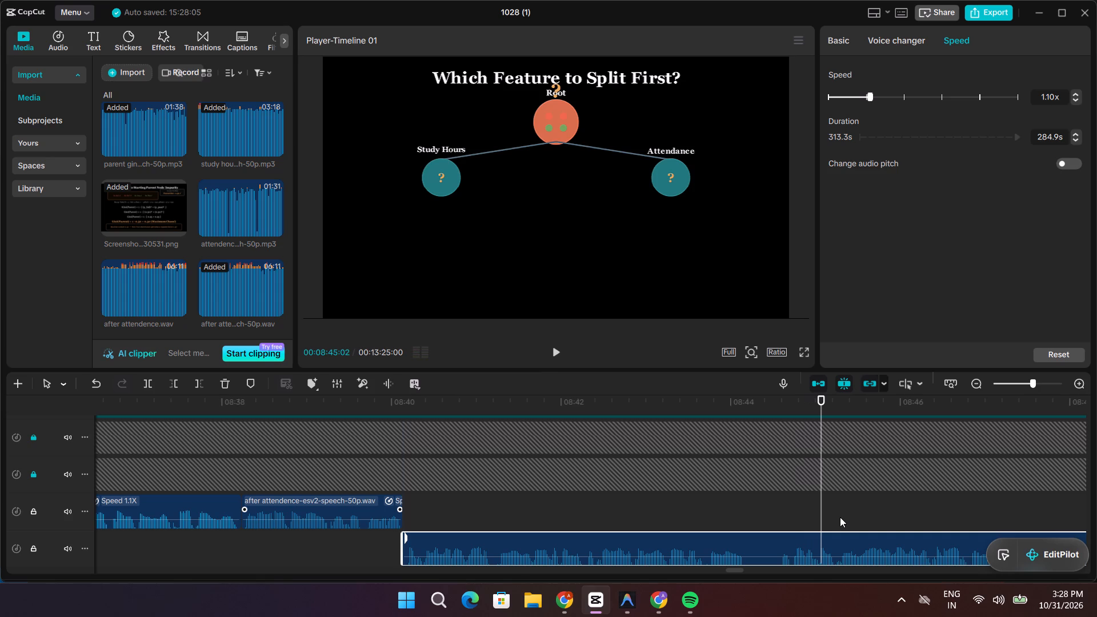
pyautogui.press('space')
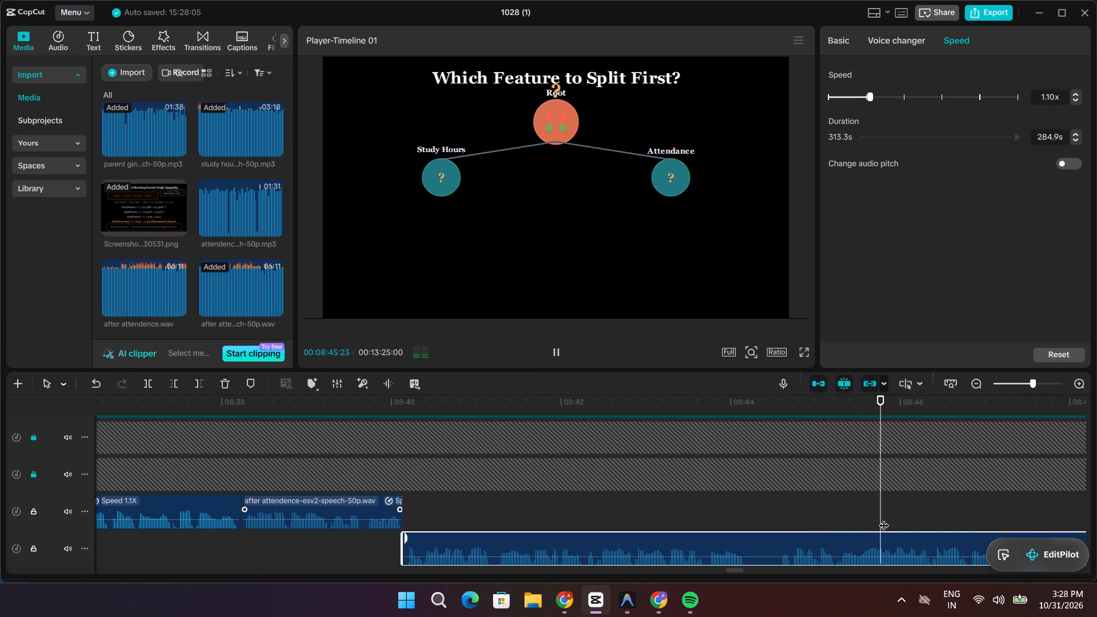
pyautogui.press('space')
pyautogui.press('space')
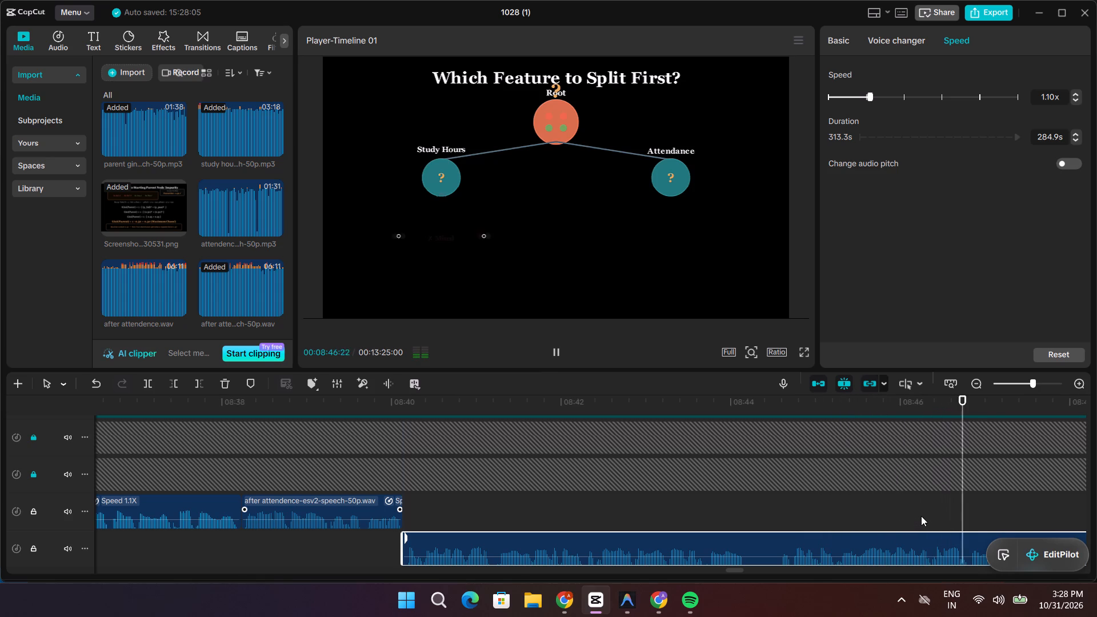
pyautogui.press('space')
pyautogui.moveTo(992, 514); pyautogui.dragTo(920, 520)
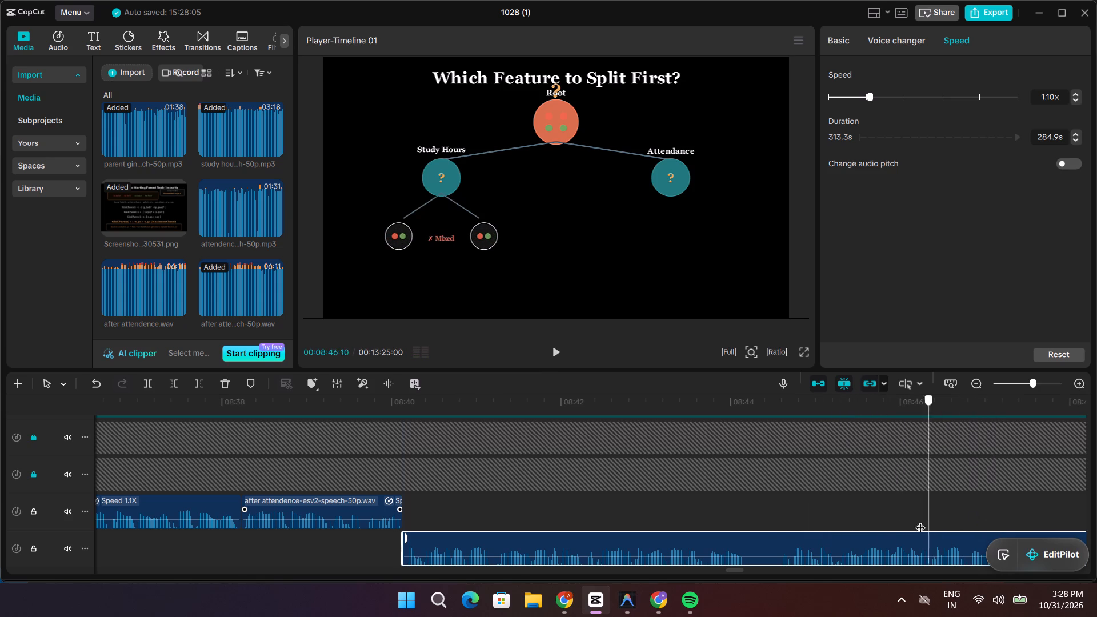
# Split the voice-over at the pause at 08:44:05.
pyautogui.moveTo(920, 520); pyautogui.dragTo(746, 522)
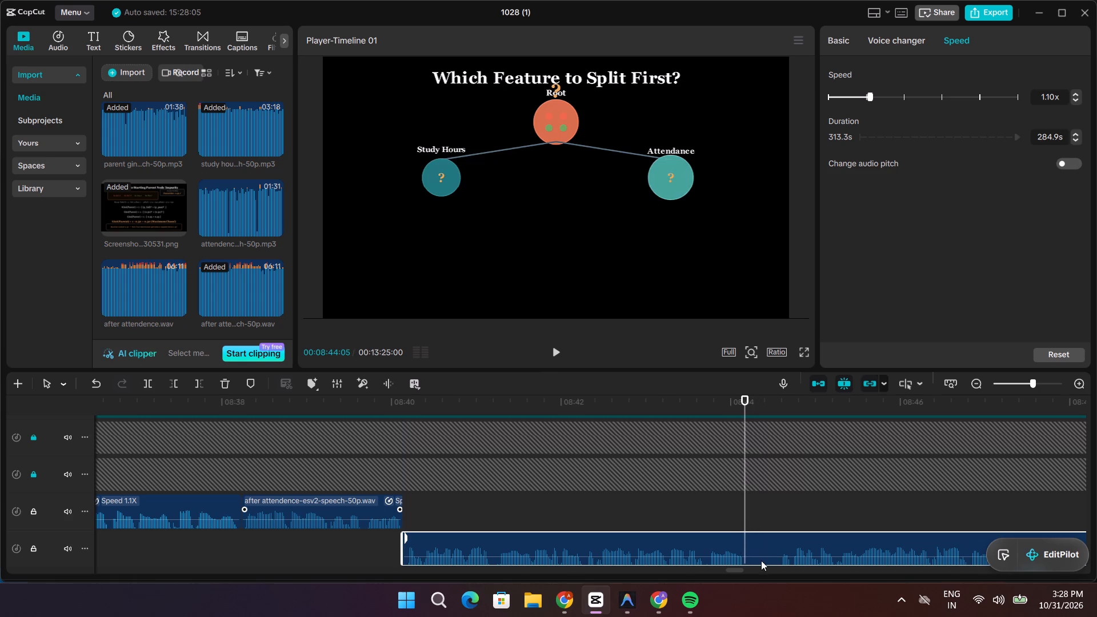
pyautogui.hotkey('ctrl', 'b')
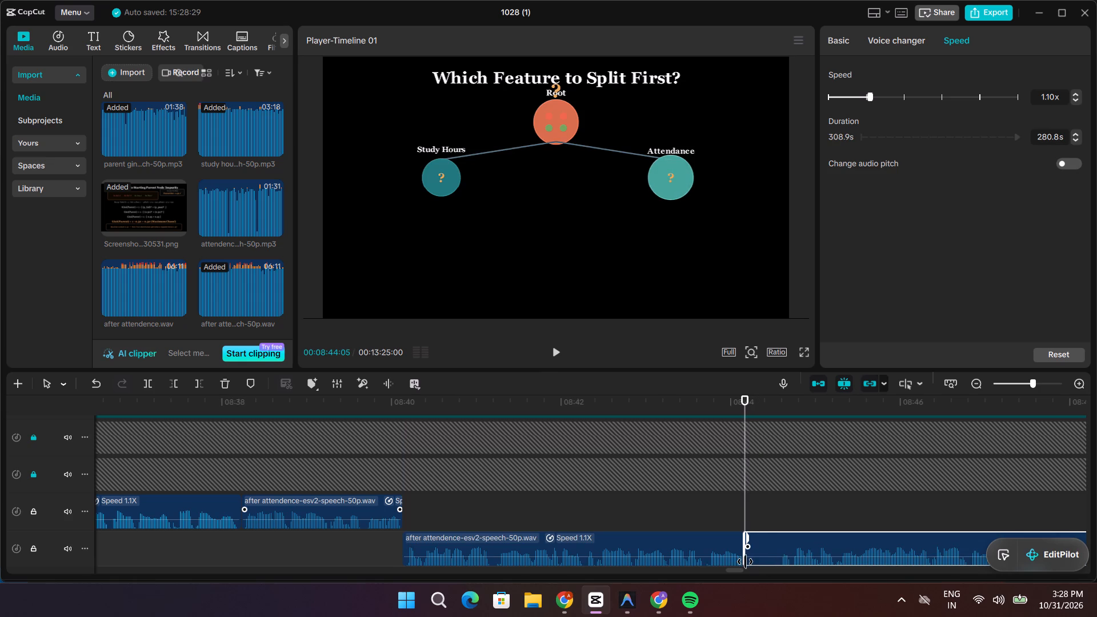
# Trim the start of the piece after the 08:44:05 split to a 280.4 s duration and move it against the preceding piece.
pyautogui.moveTo(745, 562); pyautogui.dragTo(784, 570)
pyautogui.moveTo(798, 564); pyautogui.dragTo(764, 568)
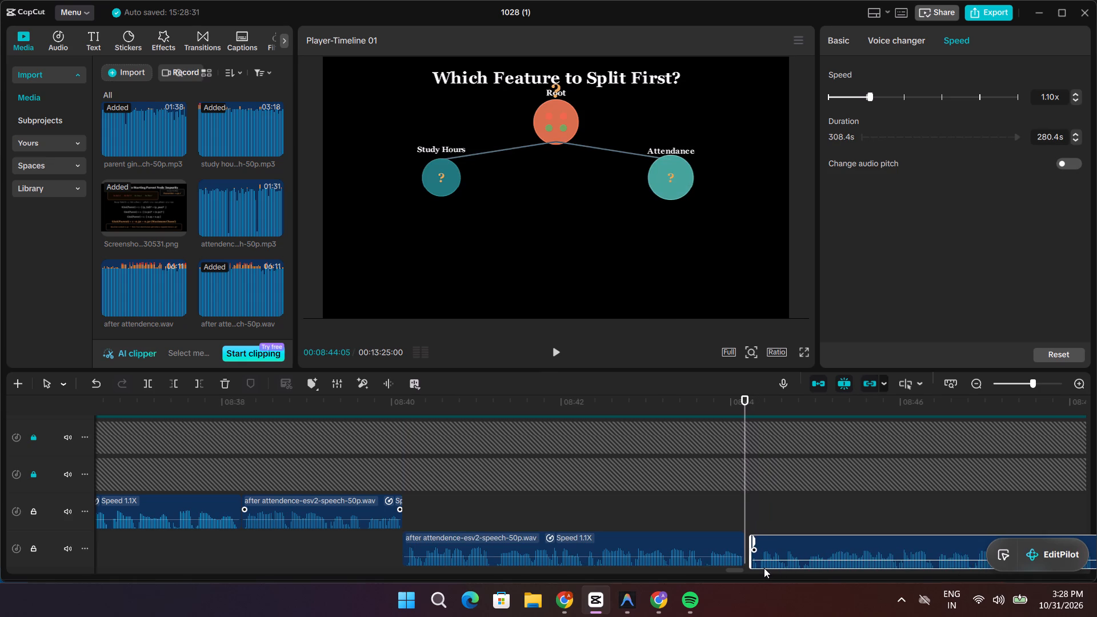
pyautogui.moveTo(764, 568); pyautogui.dragTo(760, 568)
# Play the closed pause from 08:44:05 to about 08:50 and split the voice-over at the pause at 08:48:24.
pyautogui.press('space')
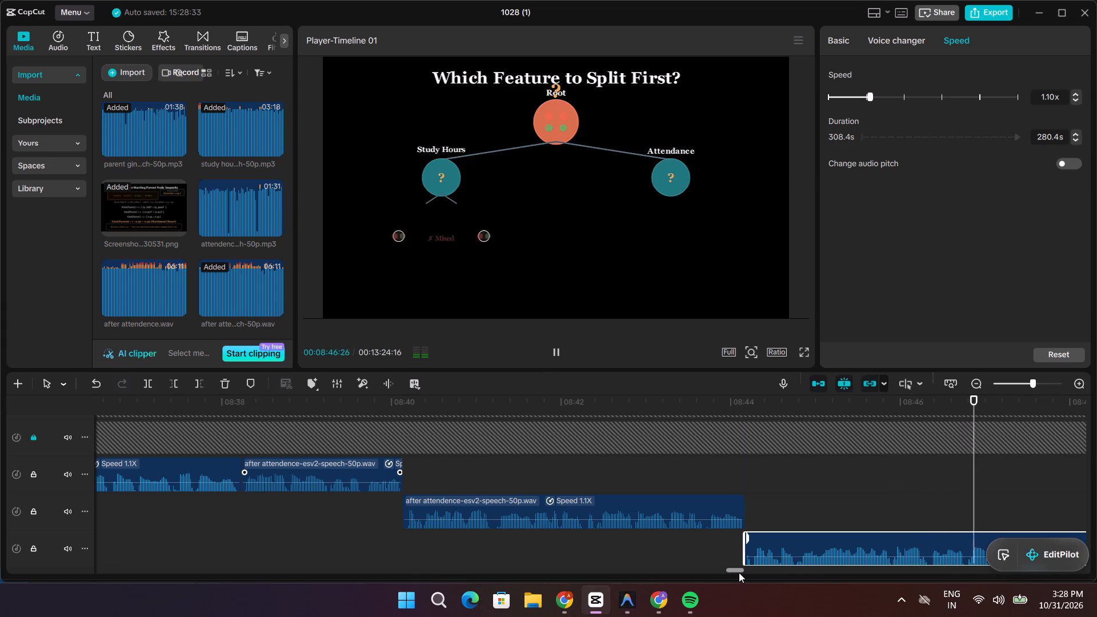
pyautogui.moveTo(739, 572); pyautogui.dragTo(740, 571)
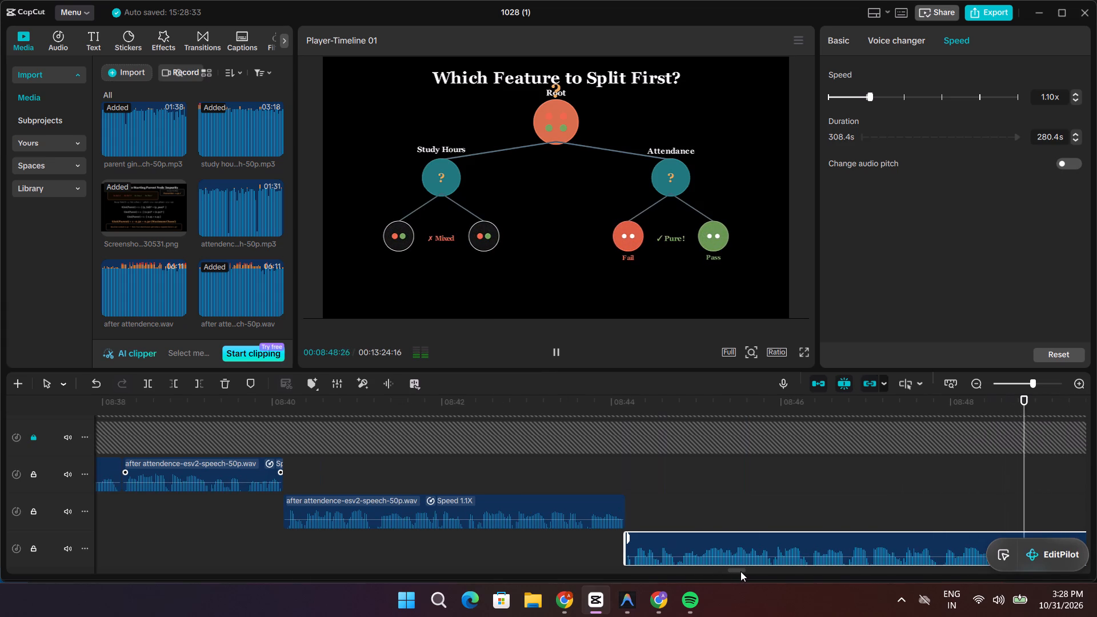
pyautogui.moveTo(740, 571); pyautogui.dragTo(745, 571)
pyautogui.press('space')
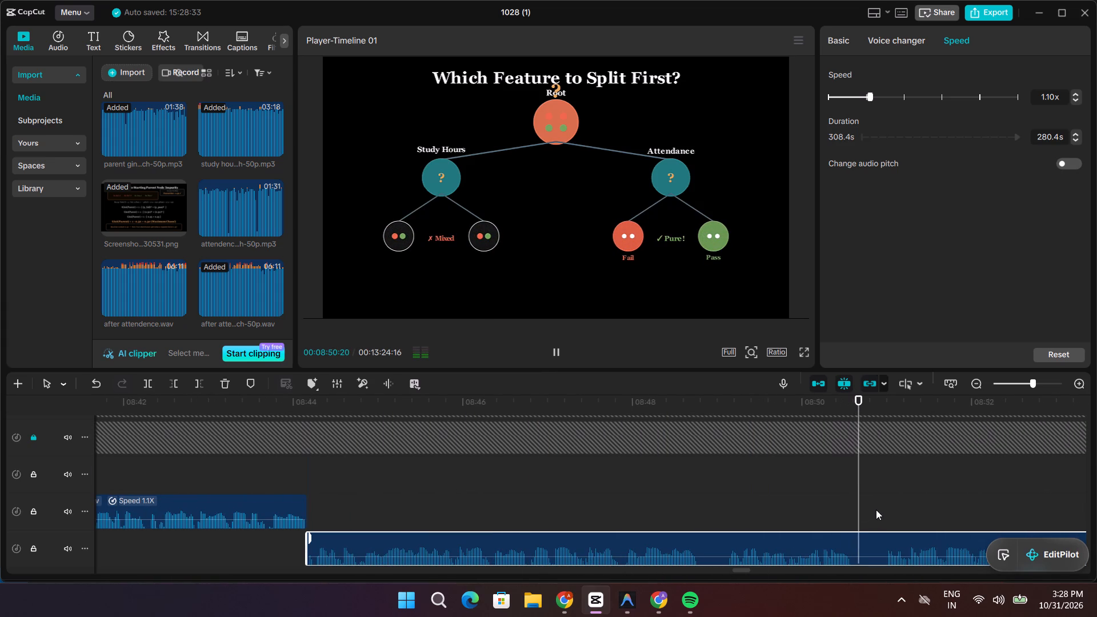
pyautogui.moveTo(860, 507); pyautogui.dragTo(724, 515)
pyautogui.moveTo(721, 515); pyautogui.dragTo(701, 517)
pyautogui.click(710, 537)
pyautogui.hotkey('ctrl', 'b')
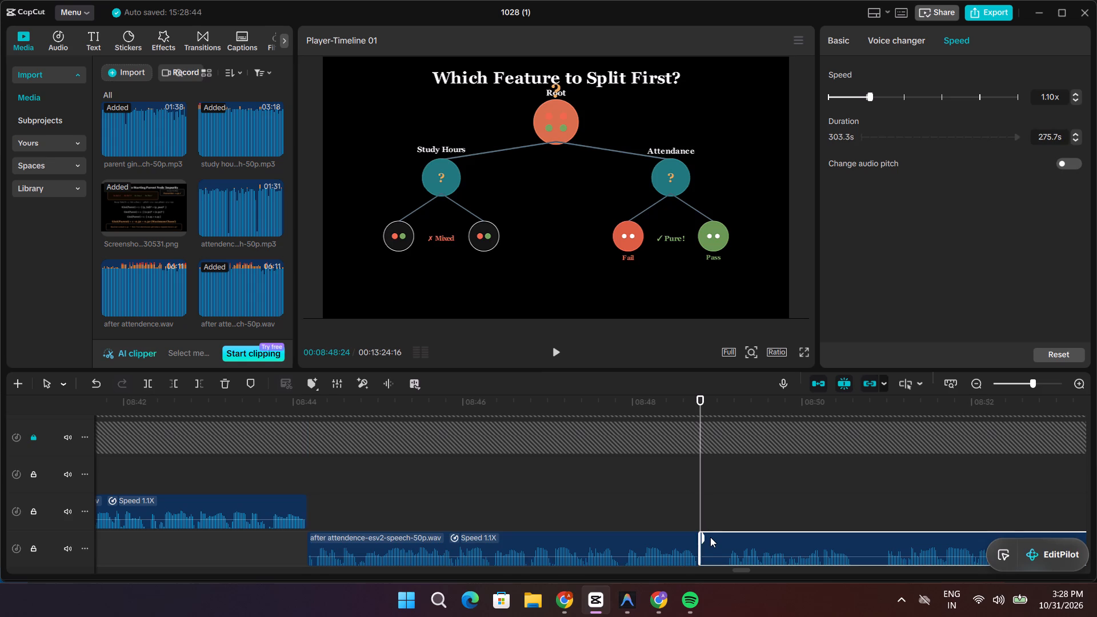
# Trim the start of the piece after the 08:48:24 split to a 275.4 s duration.
pyautogui.moveTo(700, 560); pyautogui.dragTo(727, 572)
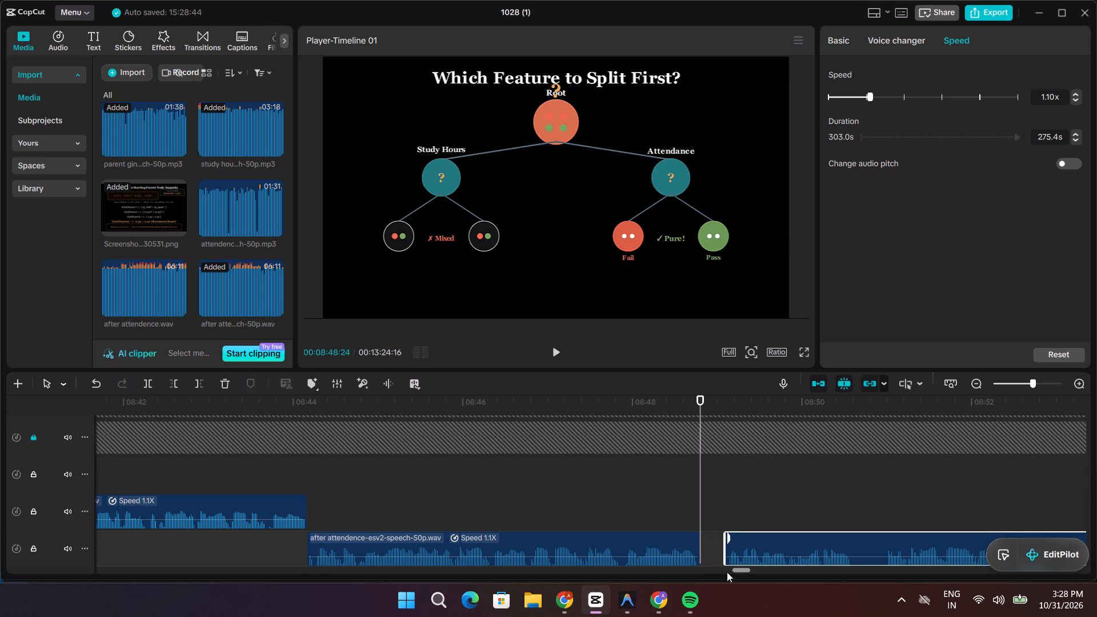
# Play from 08:48:24 to about 08:53:22, checking the narration against the video scene up to the impurity box.
pyautogui.press('space')
pyautogui.press('space')
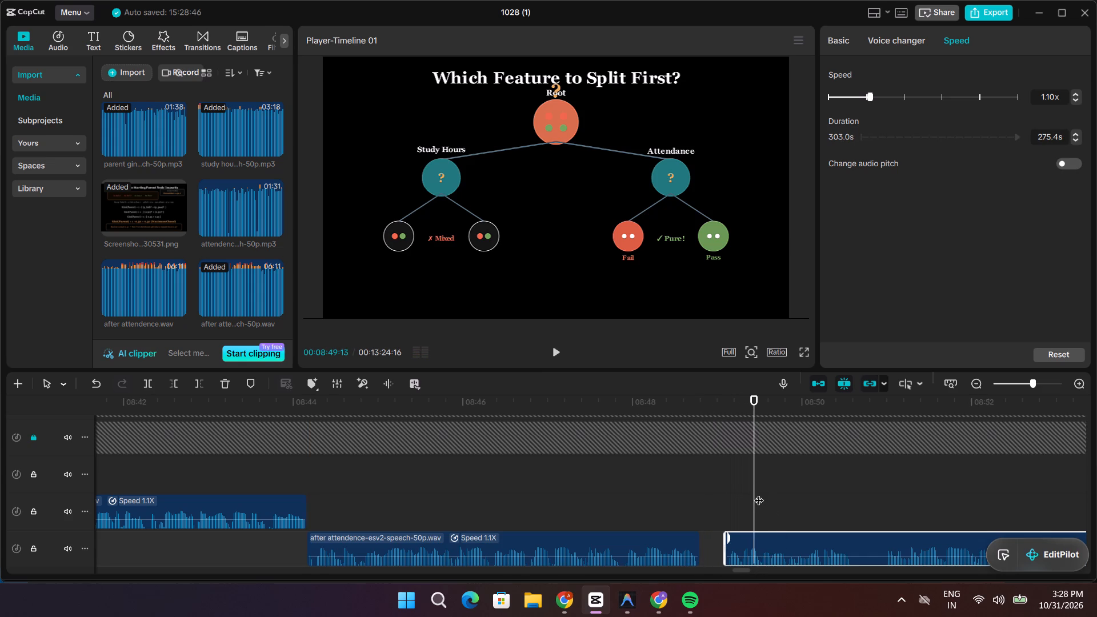
pyautogui.scroll(5, 759, 493)
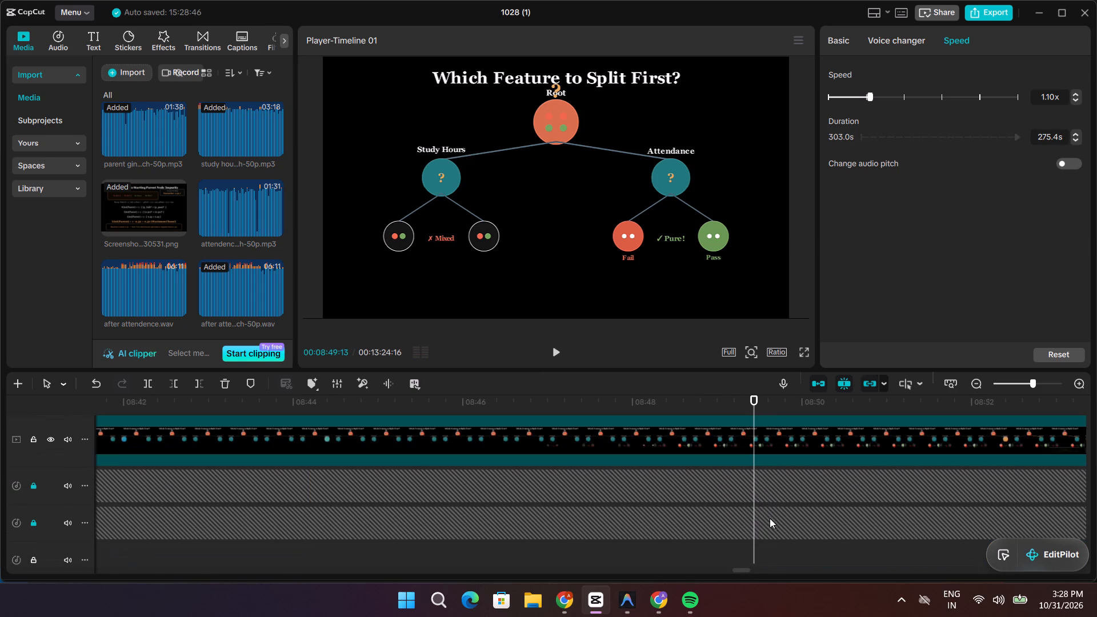
pyautogui.press('space')
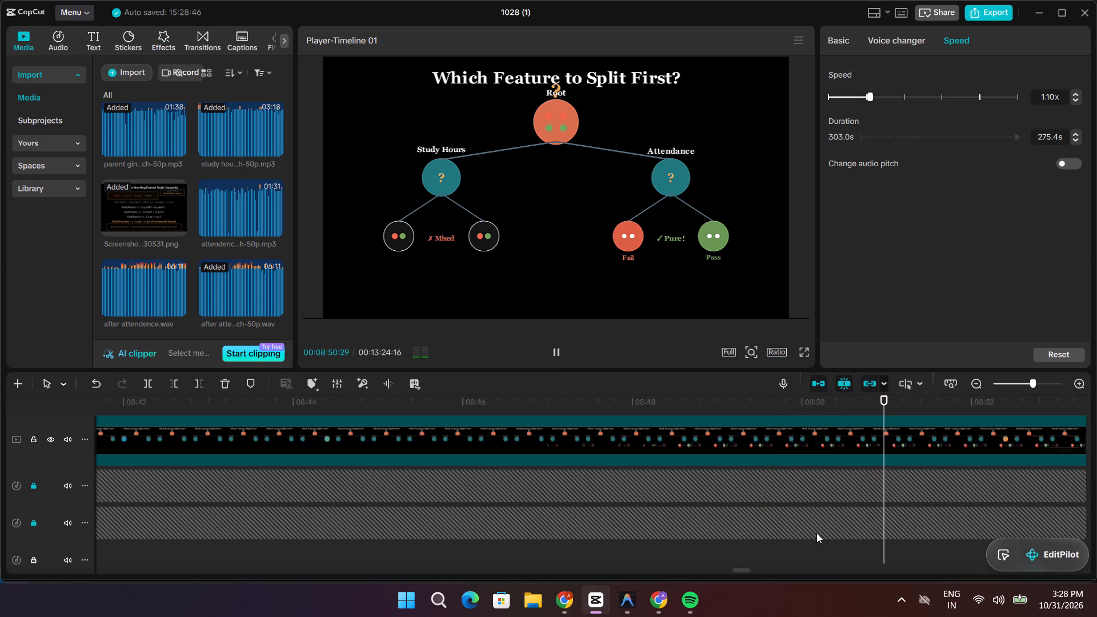
pyautogui.press('space')
pyautogui.scroll(-6, 816, 533)
pyautogui.scroll(-4, 871, 512)
pyautogui.press('space')
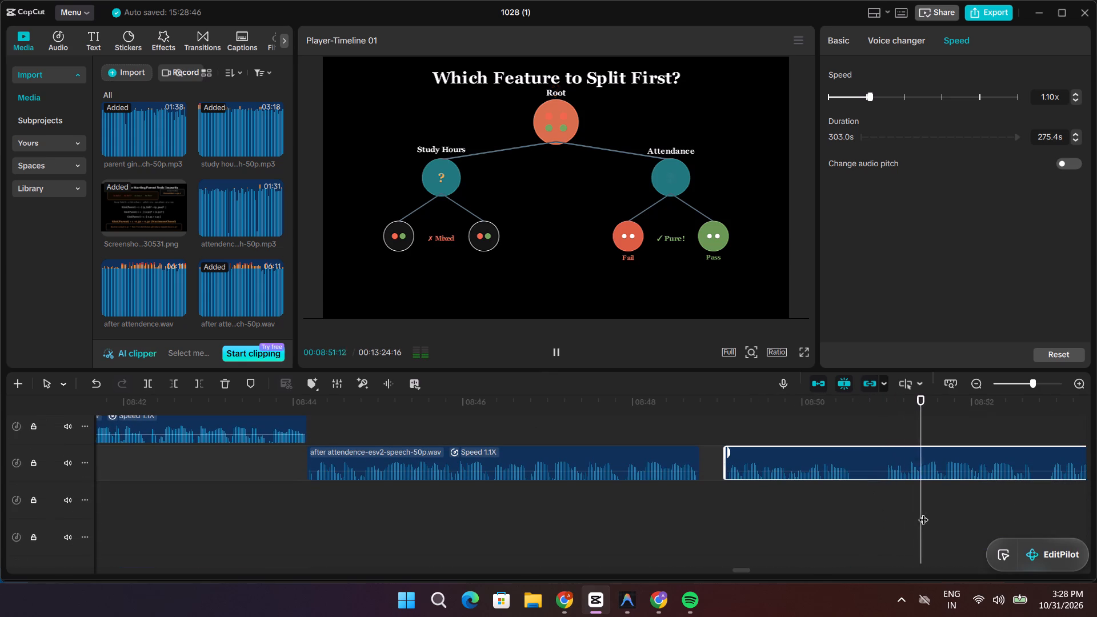
pyautogui.press('space')
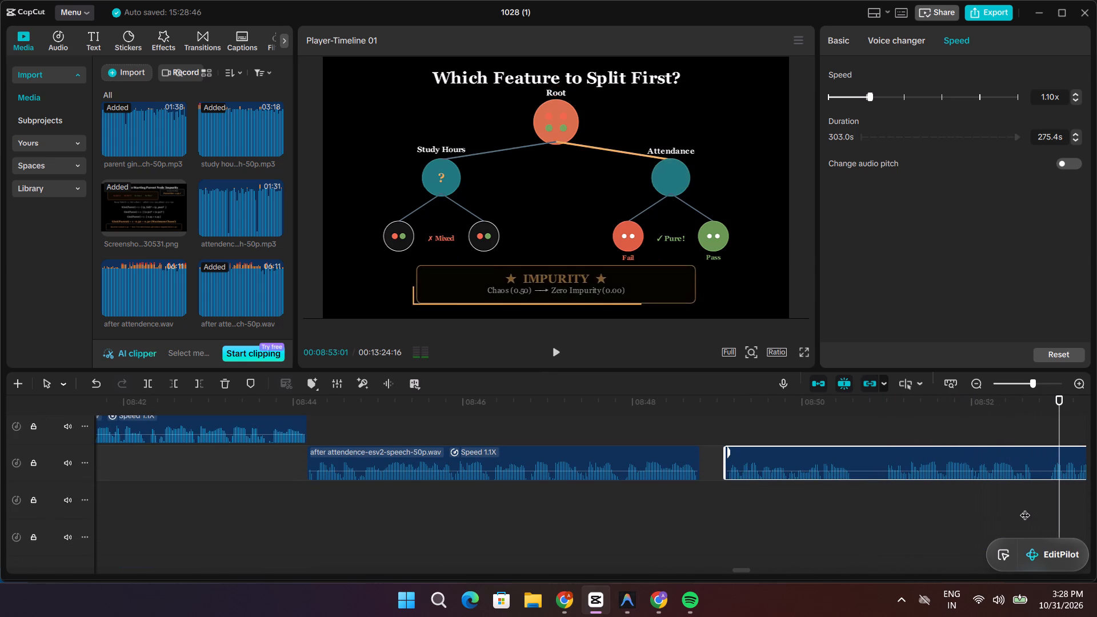
pyautogui.press('space')
pyautogui.press('space')
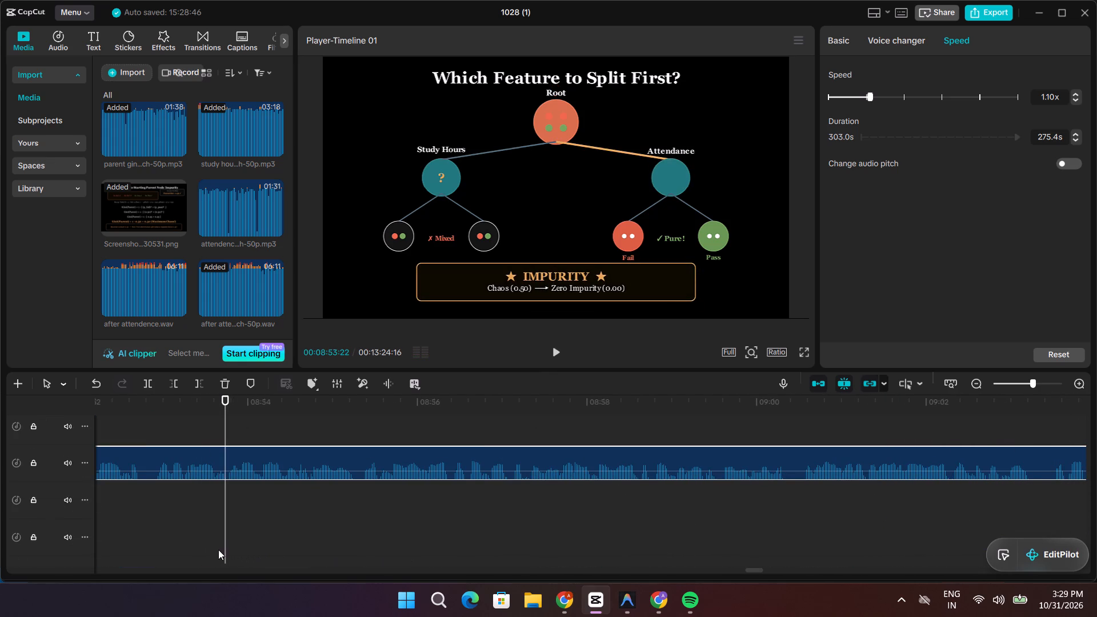
# Move the 275.4 s voice-over piece against the end of the piece before it, on the audio track below.
pyautogui.moveTo(227, 549); pyautogui.dragTo(390, 562)
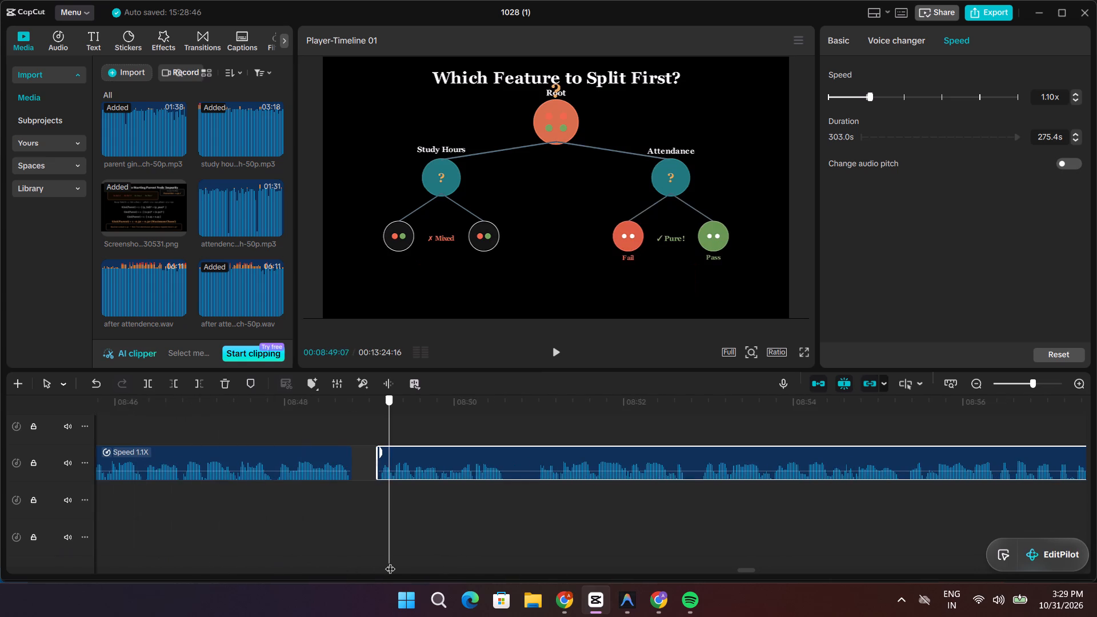
pyautogui.moveTo(390, 562); pyautogui.dragTo(313, 552)
pyautogui.moveTo(470, 479); pyautogui.dragTo(455, 482)
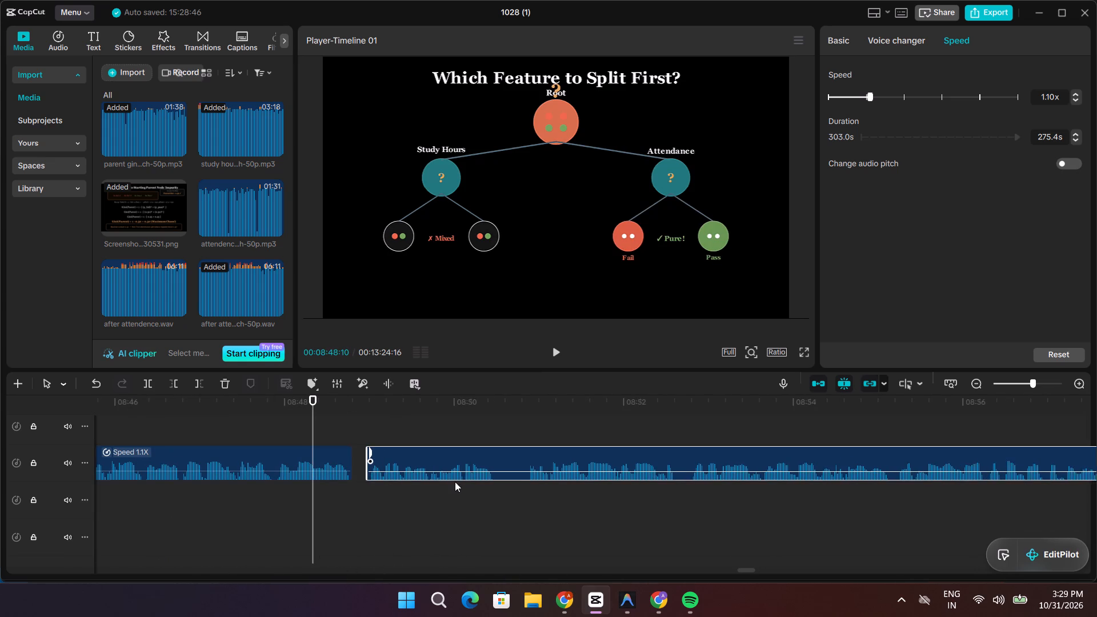
pyautogui.moveTo(455, 482); pyautogui.dragTo(446, 484)
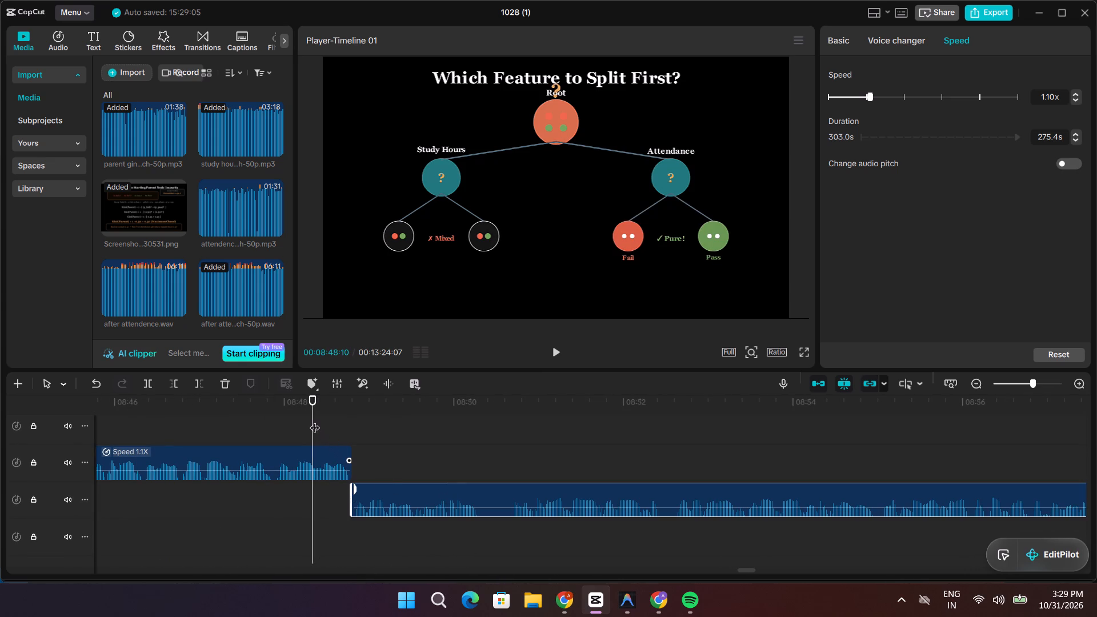
# Split the voice-over at the pause at 08:50:09.
pyautogui.moveTo(315, 420); pyautogui.dragTo(479, 452)
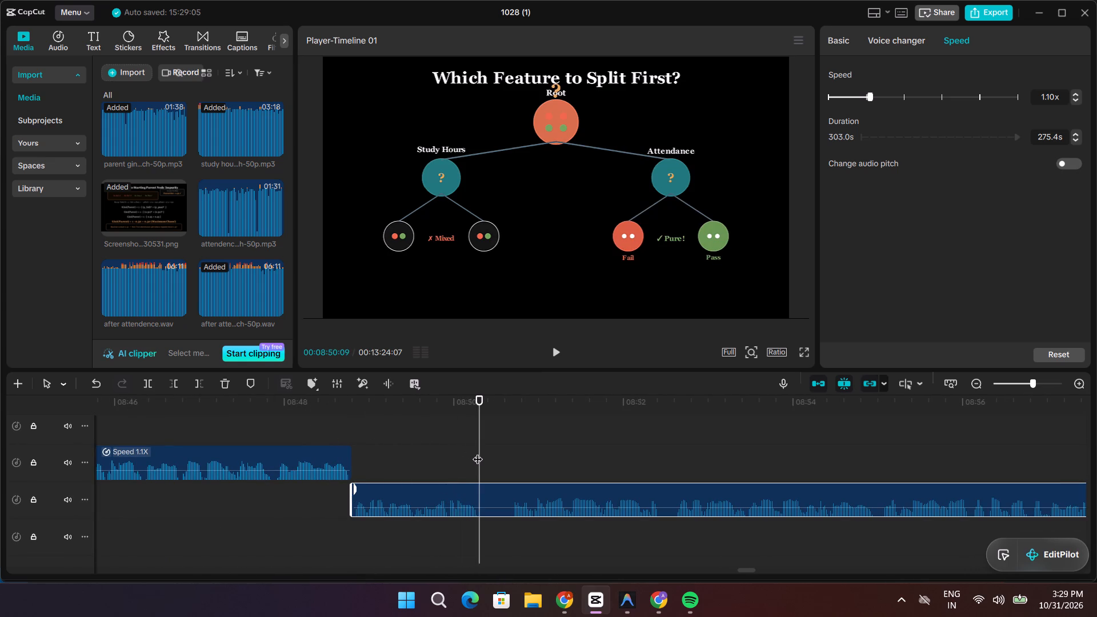
pyautogui.hotkey('ctrl', 'b')
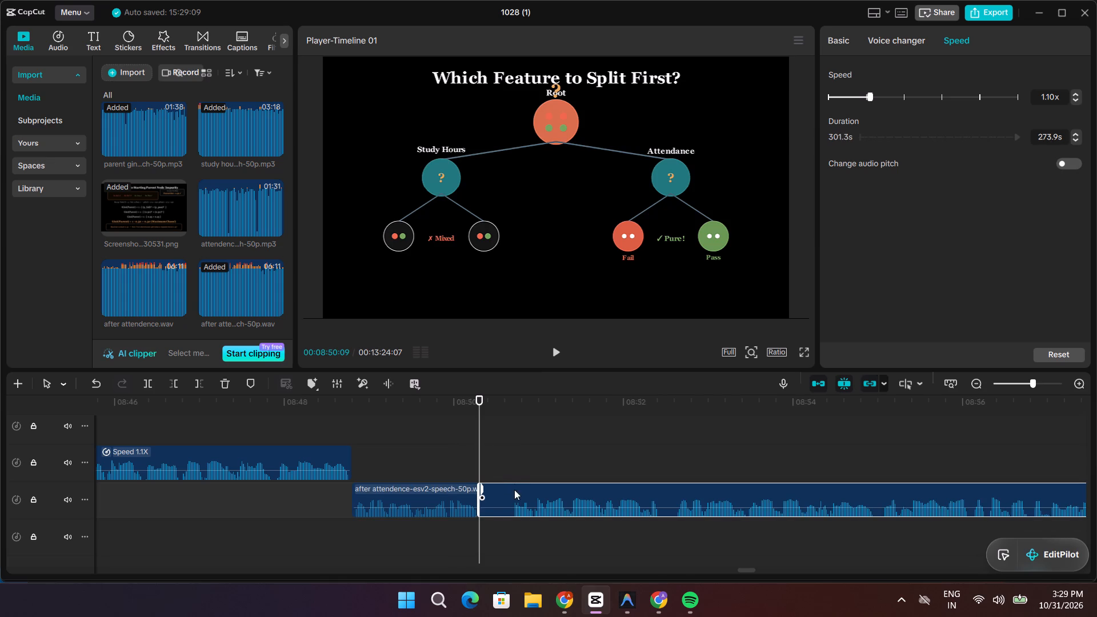
# Trim the start of the piece after the 08:50:09 split to a 273.6 s duration and move it against the preceding piece.
pyautogui.moveTo(481, 514); pyautogui.dragTo(513, 526)
pyautogui.moveTo(531, 515); pyautogui.dragTo(505, 515)
# Play on from 08:50:09, find the pause at 08:52:02 and split the voice-over there.
pyautogui.press('space')
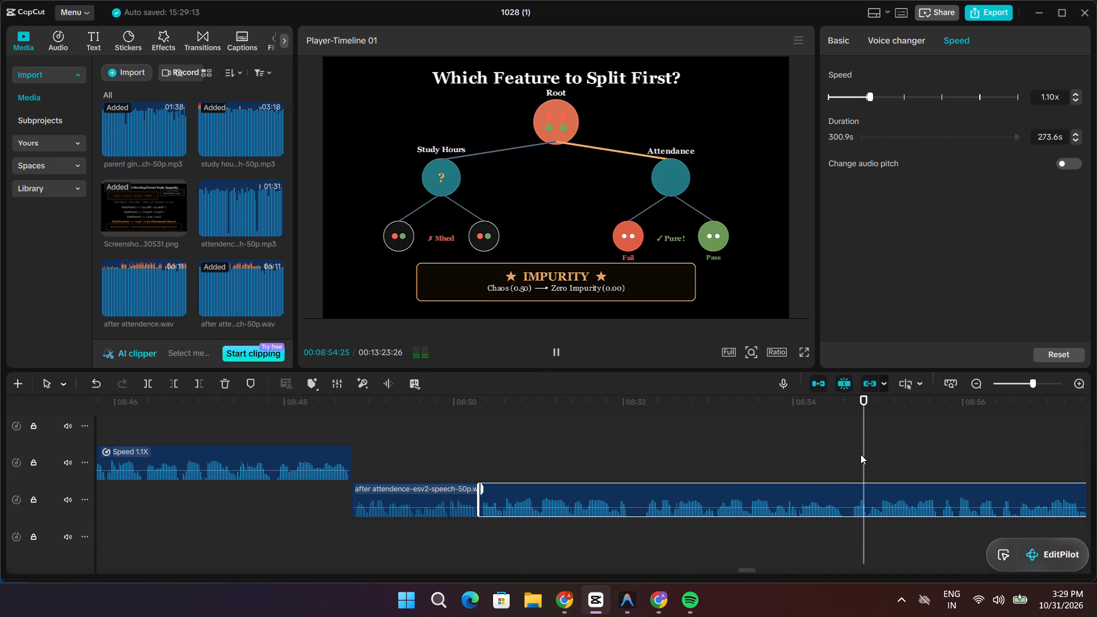
pyautogui.press('space')
pyautogui.moveTo(865, 454); pyautogui.dragTo(646, 454)
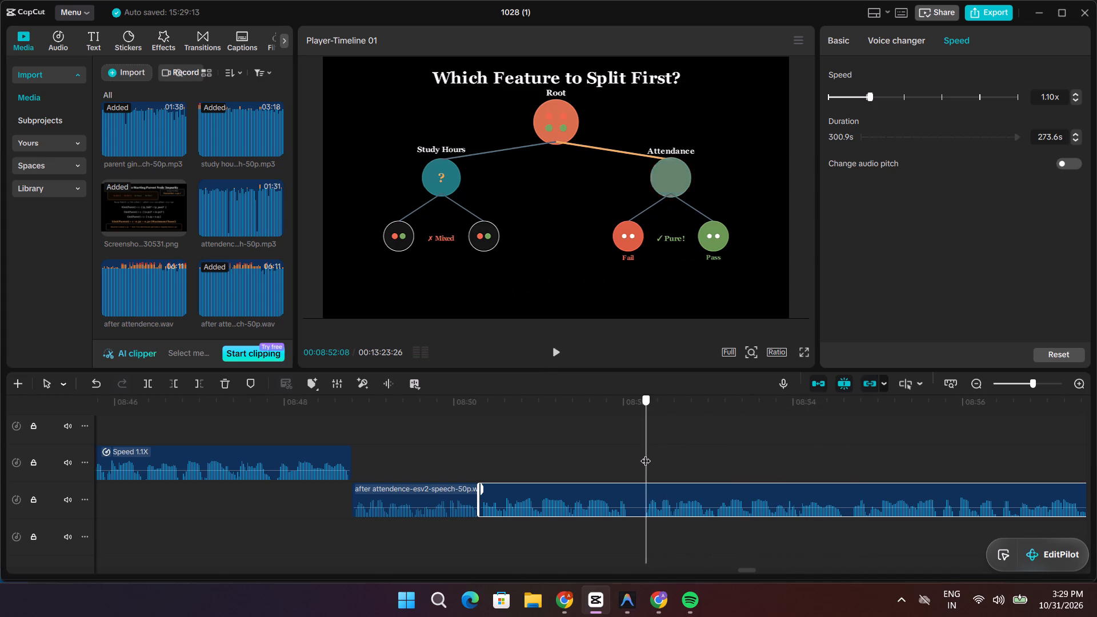
pyautogui.moveTo(646, 454); pyautogui.dragTo(630, 454)
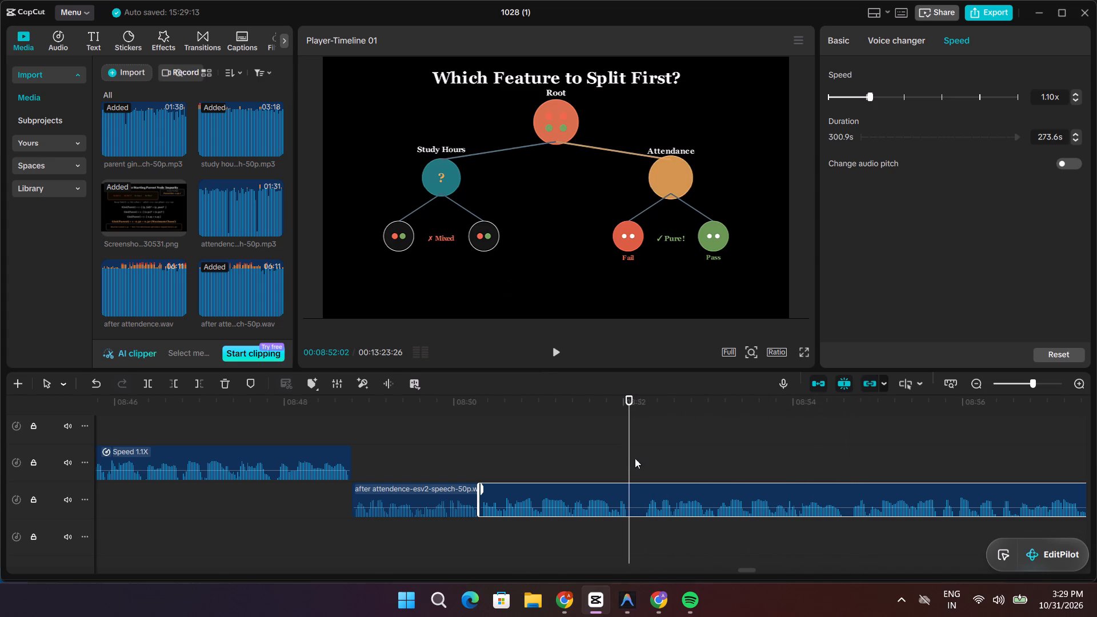
pyautogui.click(639, 486)
pyautogui.hotkey('ctrl', 'b')
# Trim the start of the piece after the 08:52:02 split to a 271.6 s duration and move it against the preceding piece.
pyautogui.moveTo(630, 515); pyautogui.dragTo(643, 521)
pyautogui.moveTo(661, 511); pyautogui.dragTo(646, 513)
# Play from 08:52:02 to 09:03:07, checking the narration against the video into the Multi-Level Splits scene.
pyautogui.press('space')
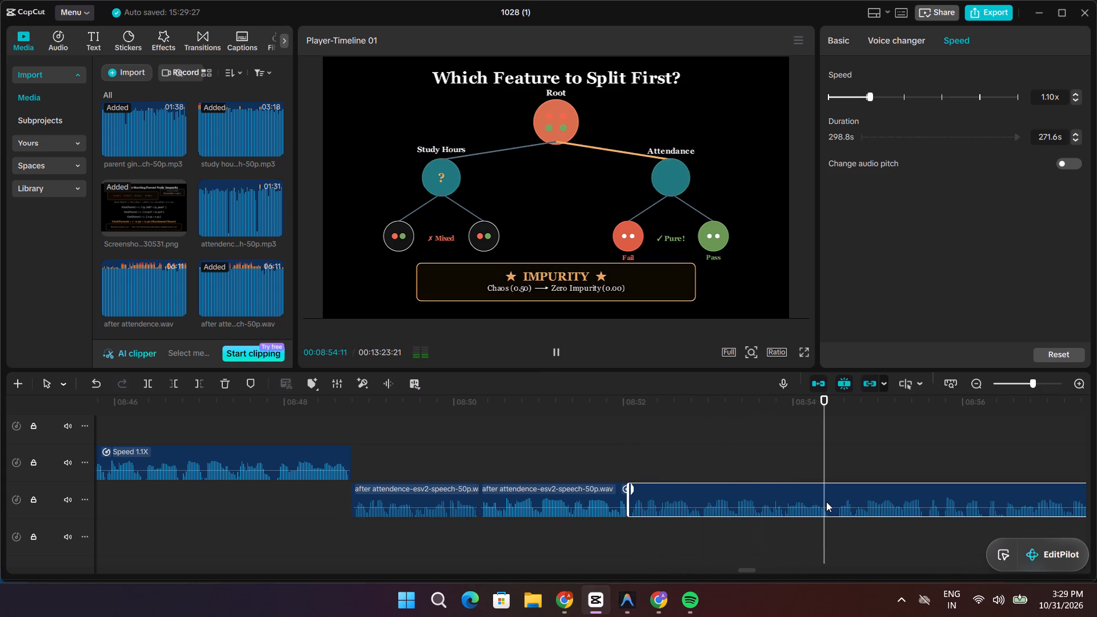
pyautogui.press('space')
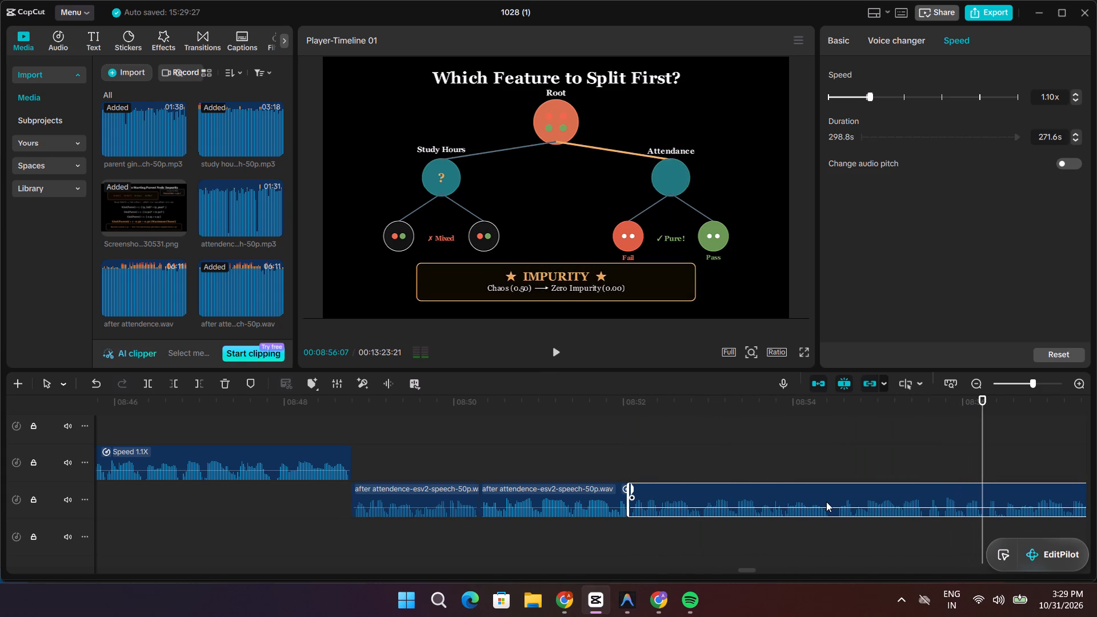
pyautogui.press('space')
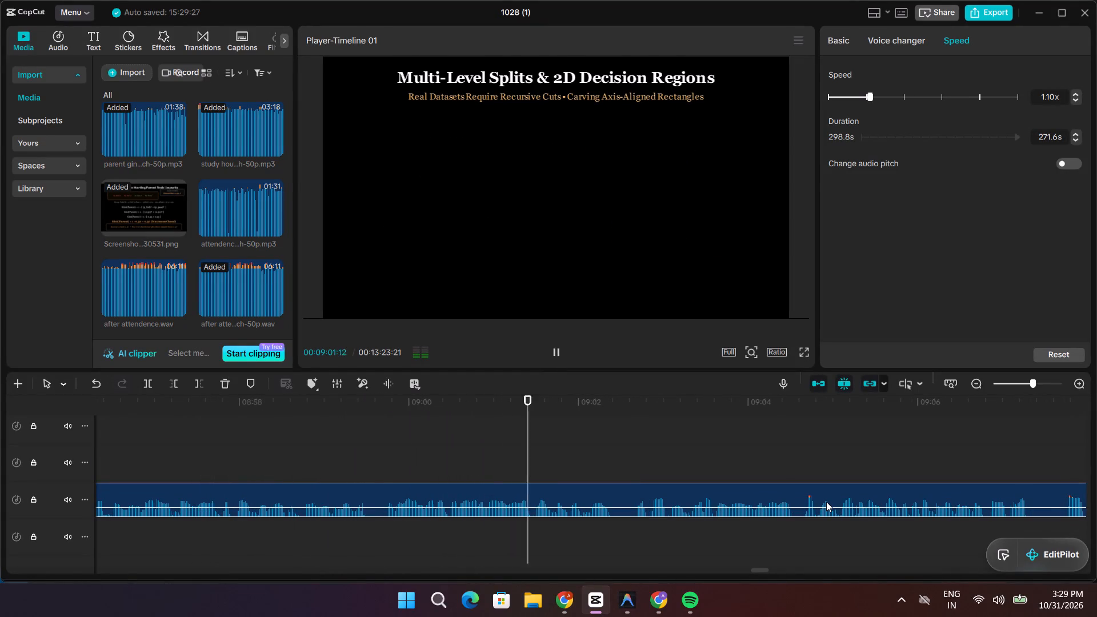
pyautogui.press('space')
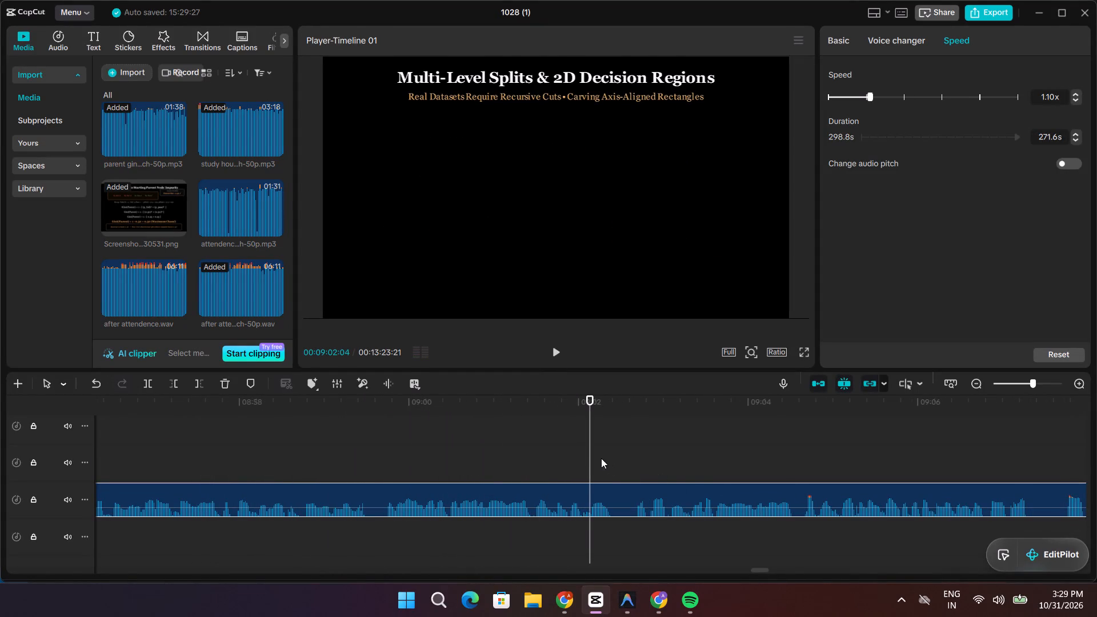
pyautogui.moveTo(588, 457); pyautogui.dragTo(367, 457)
pyautogui.press('space')
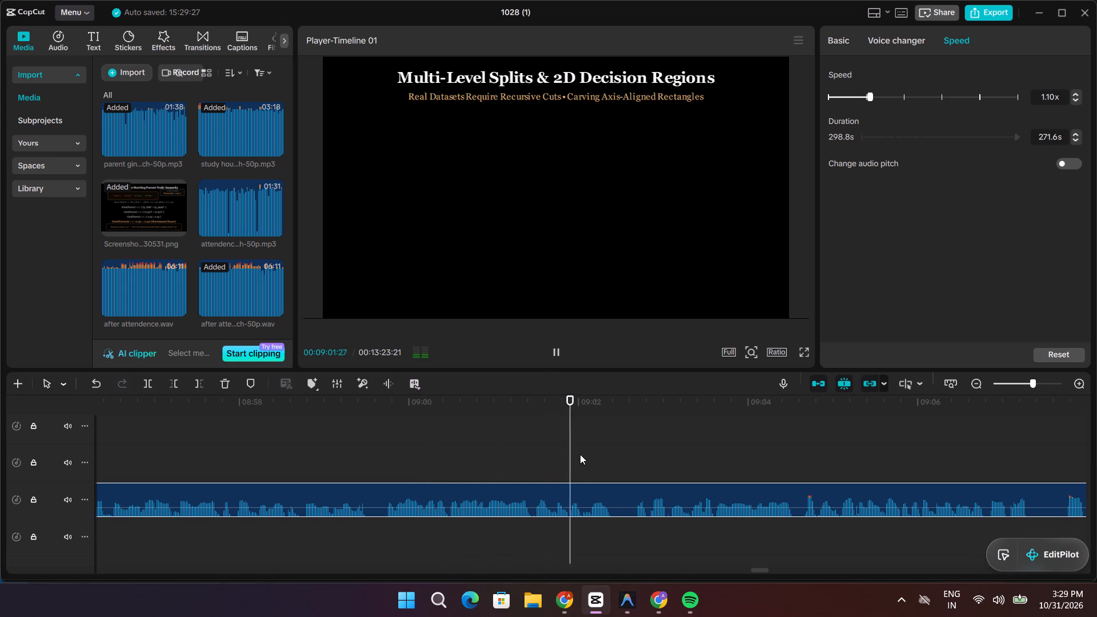
pyautogui.press('space')
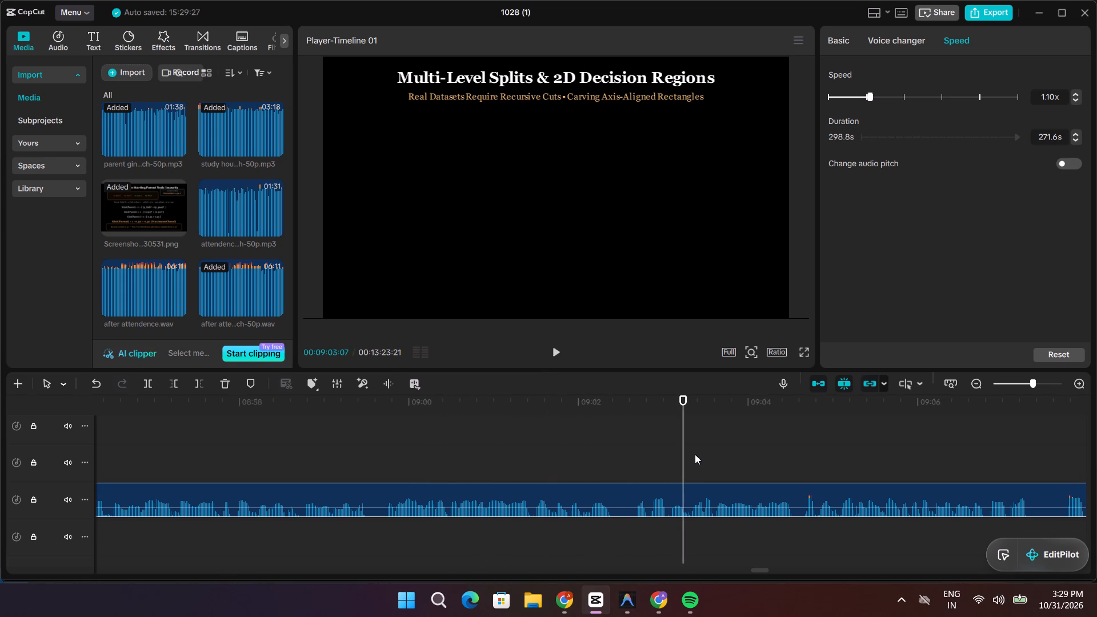
# Review the root scene from about 08:38 to 08:42 and insert a 3-second freeze frame at 08:39:23, before the branches appear.
pyautogui.moveTo(683, 454); pyautogui.dragTo(406, 456)
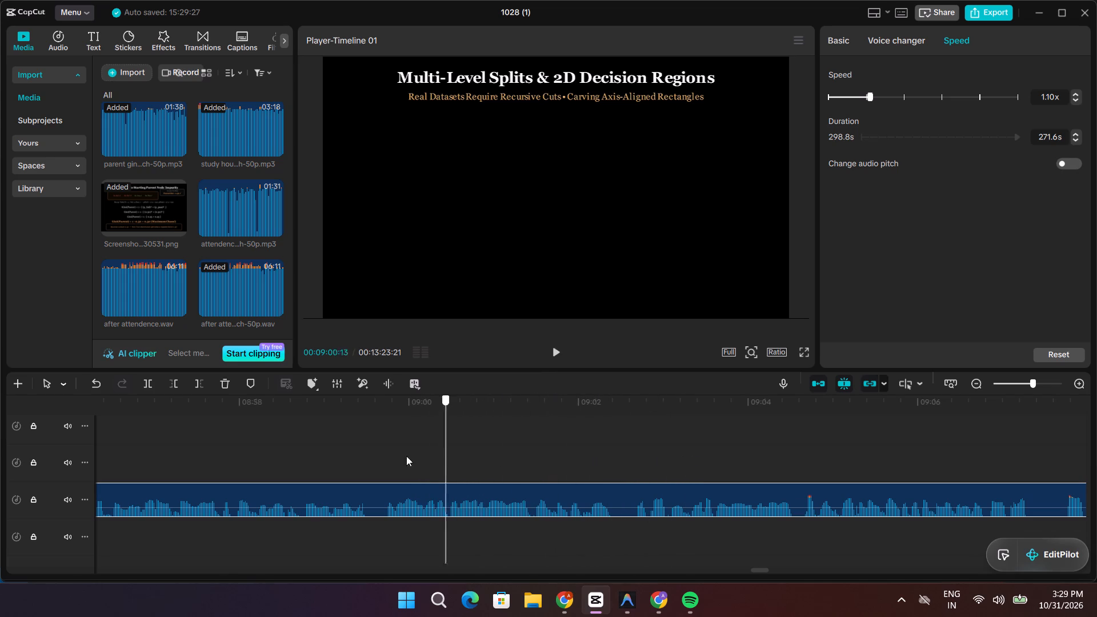
pyautogui.moveTo(406, 456); pyautogui.dragTo(74, 456)
pyautogui.press('space')
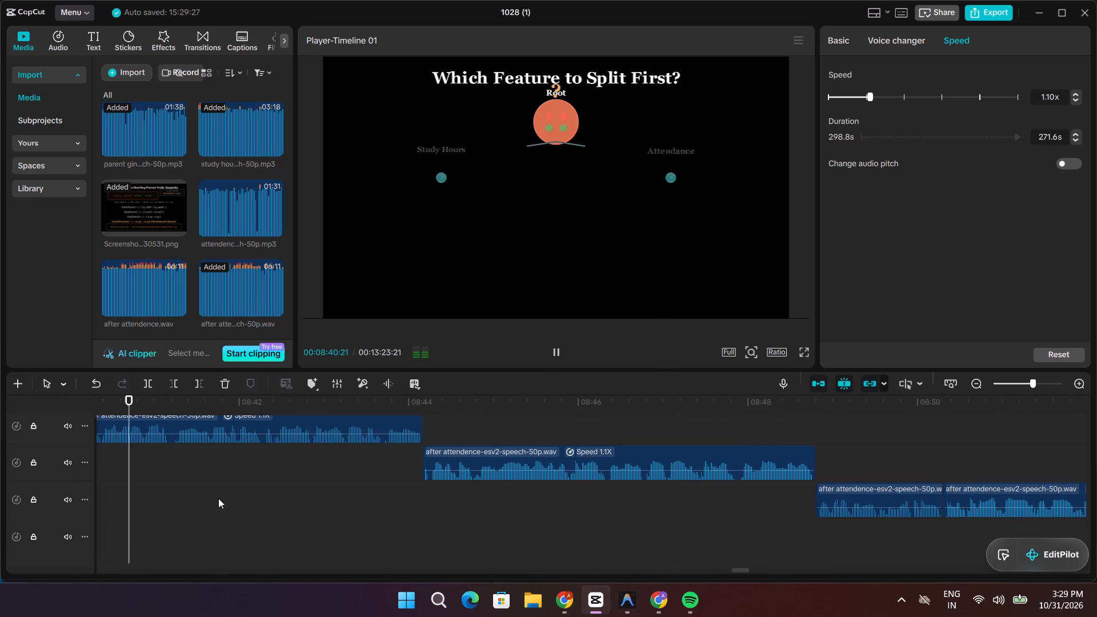
pyautogui.scroll(6, 225, 500)
pyautogui.press('space')
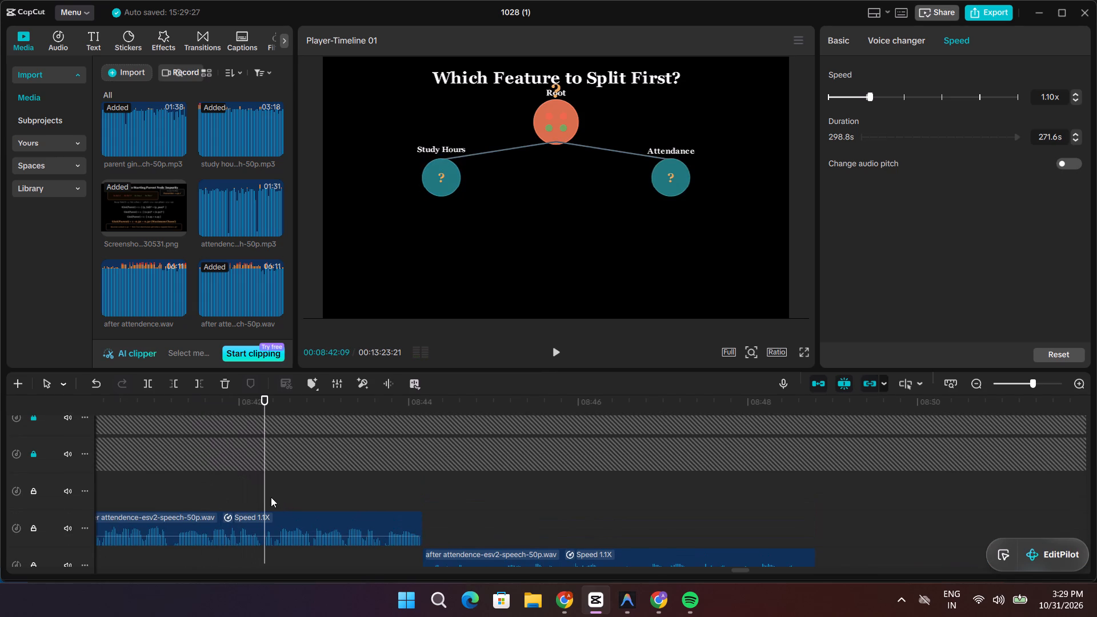
pyautogui.moveTo(263, 495); pyautogui.dragTo(105, 493)
pyautogui.press('space')
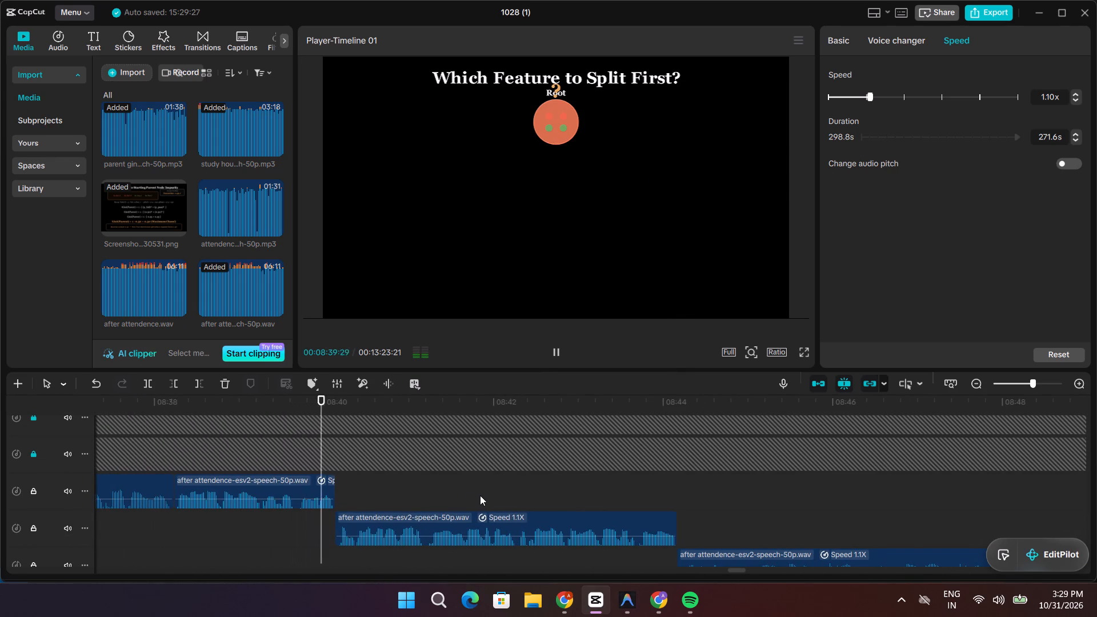
pyautogui.scroll(6, 480, 495)
pyautogui.press('space')
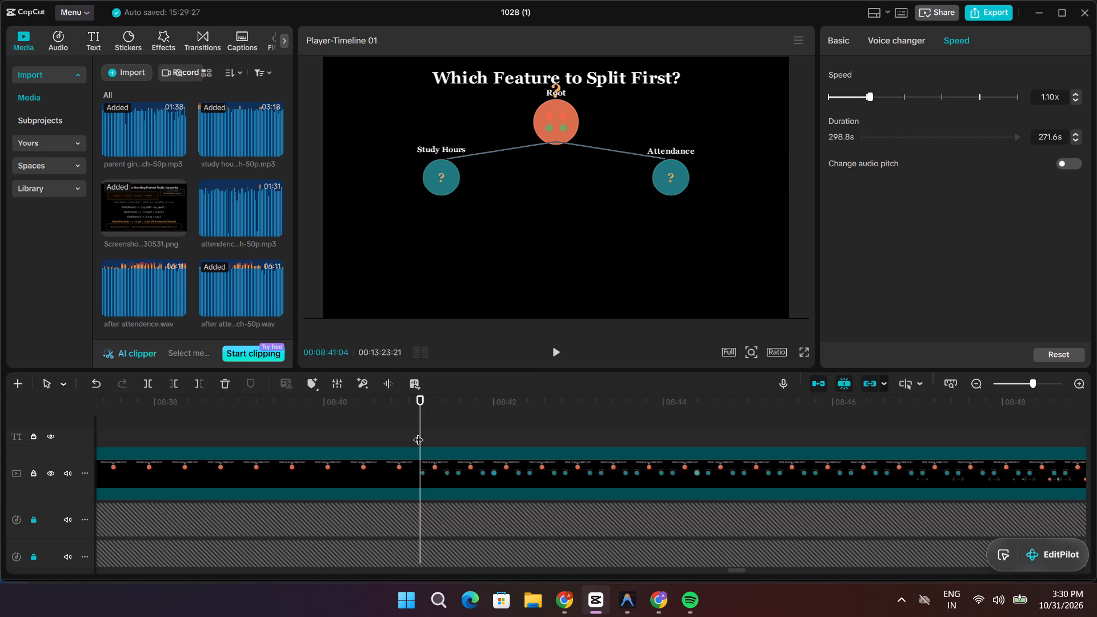
pyautogui.moveTo(418, 432); pyautogui.dragTo(387, 436)
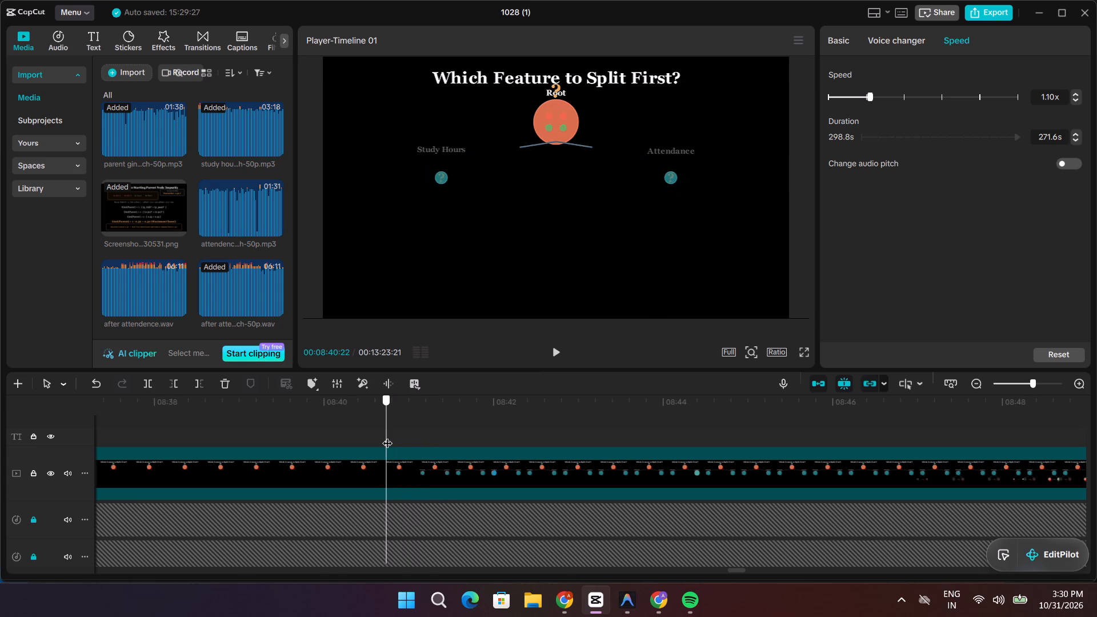
pyautogui.moveTo(387, 436); pyautogui.dragTo(403, 445)
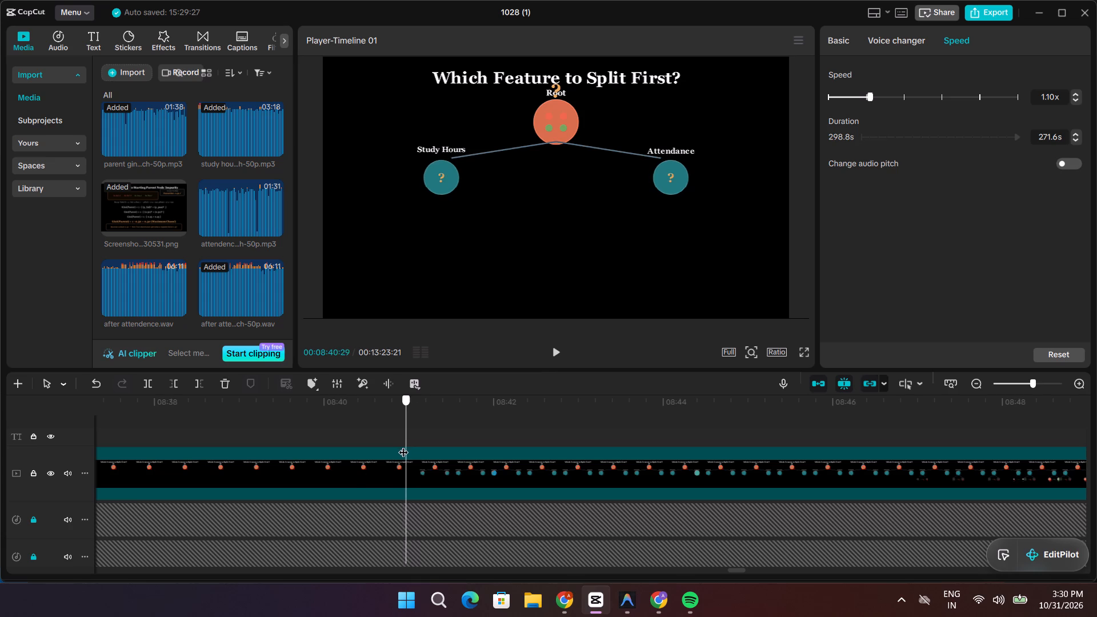
pyautogui.moveTo(403, 445); pyautogui.dragTo(304, 445)
pyautogui.click(315, 464)
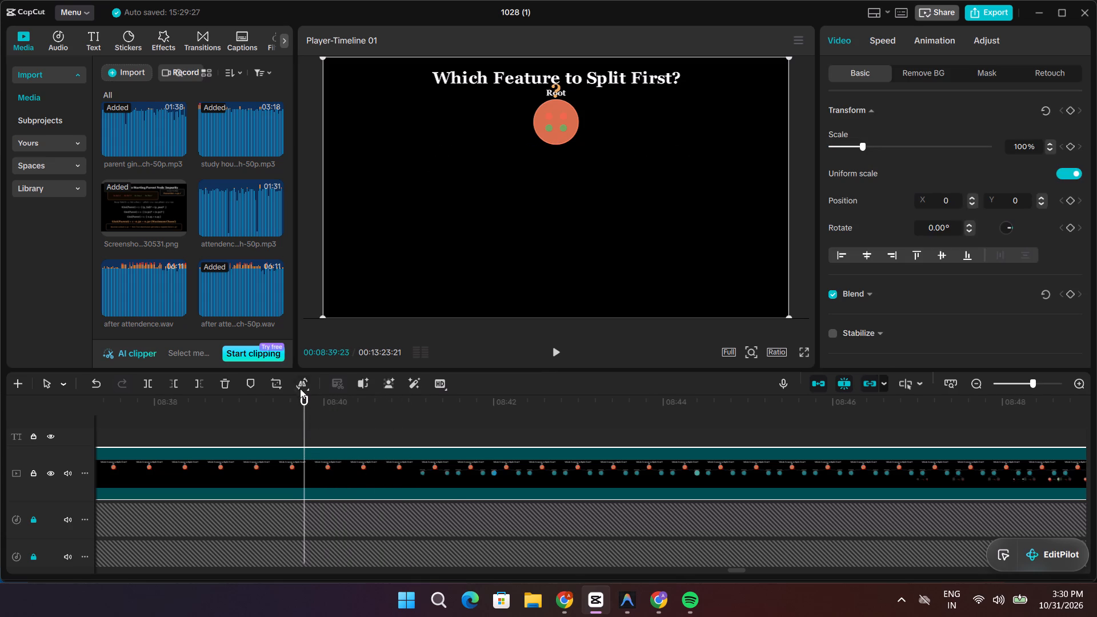
pyautogui.click(318, 411)
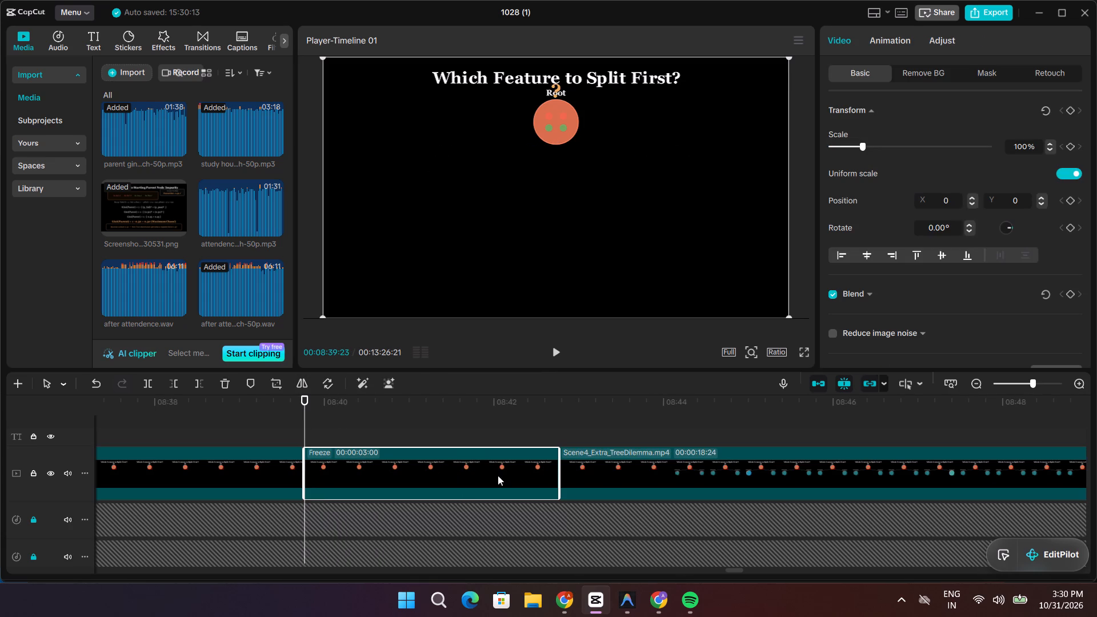
# Move the 4.0 s and 4.6 s voice-over pieces back so each starts at the end of its preceding piece, from about 08:40.
pyautogui.press('space')
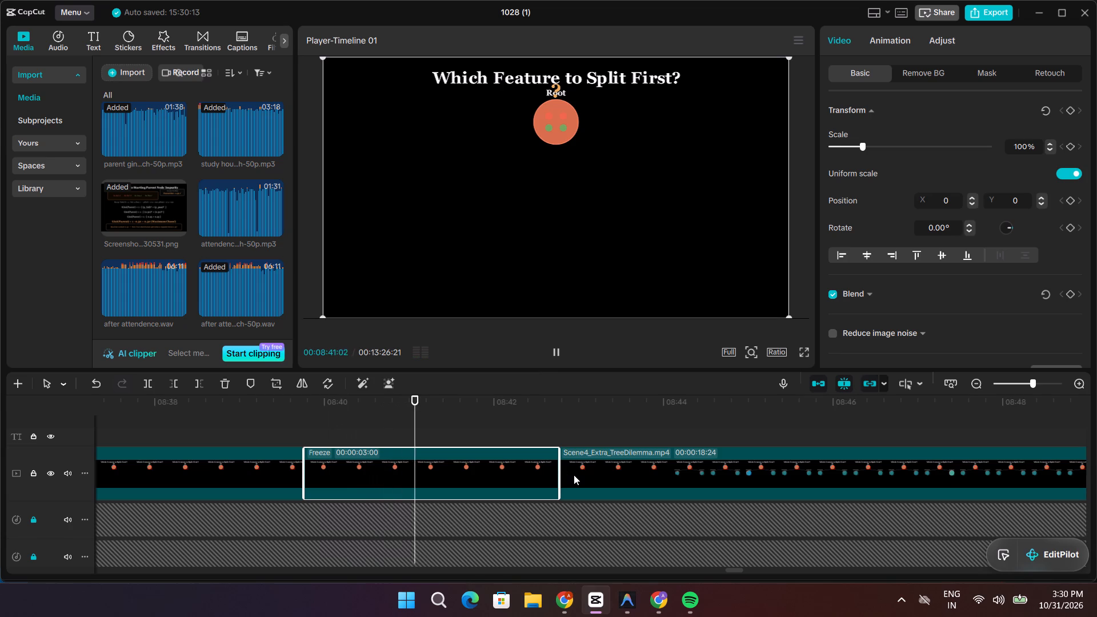
pyautogui.scroll(-4, 575, 475)
pyautogui.press('space')
pyautogui.scroll(-4, 586, 484)
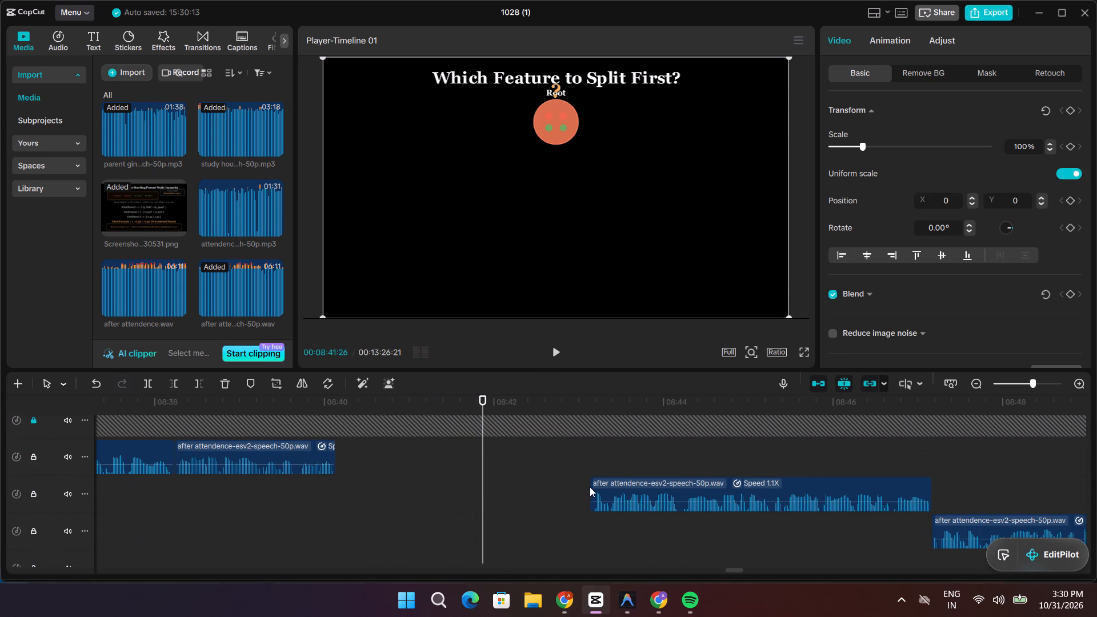
pyautogui.moveTo(606, 508); pyautogui.dragTo(454, 508)
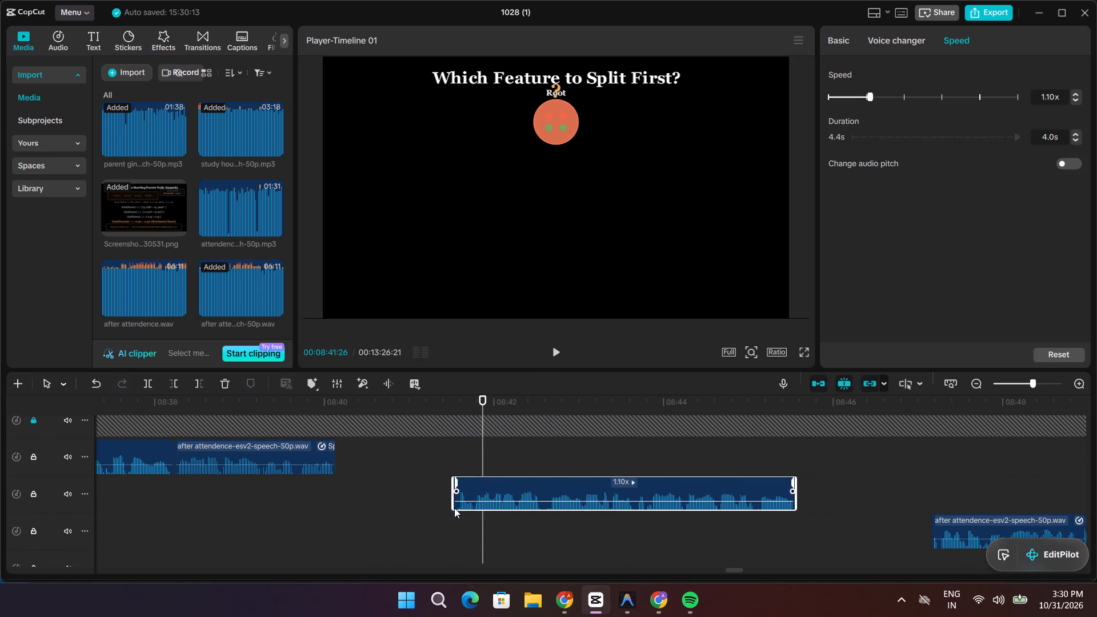
pyautogui.moveTo(454, 508); pyautogui.dragTo(354, 494)
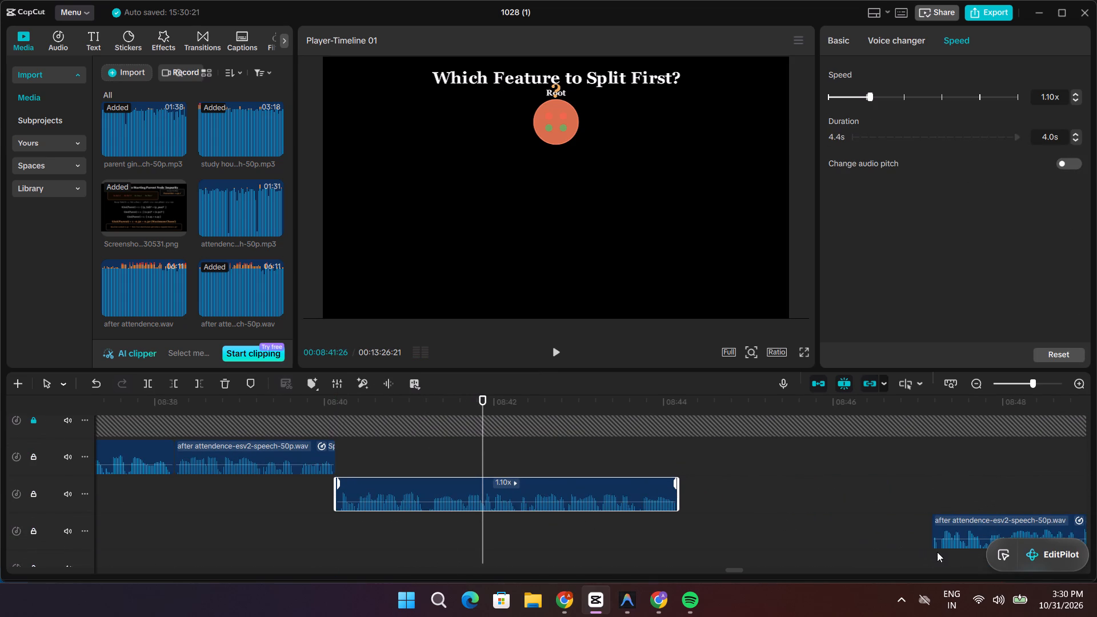
pyautogui.moveTo(939, 547); pyautogui.dragTo(686, 542)
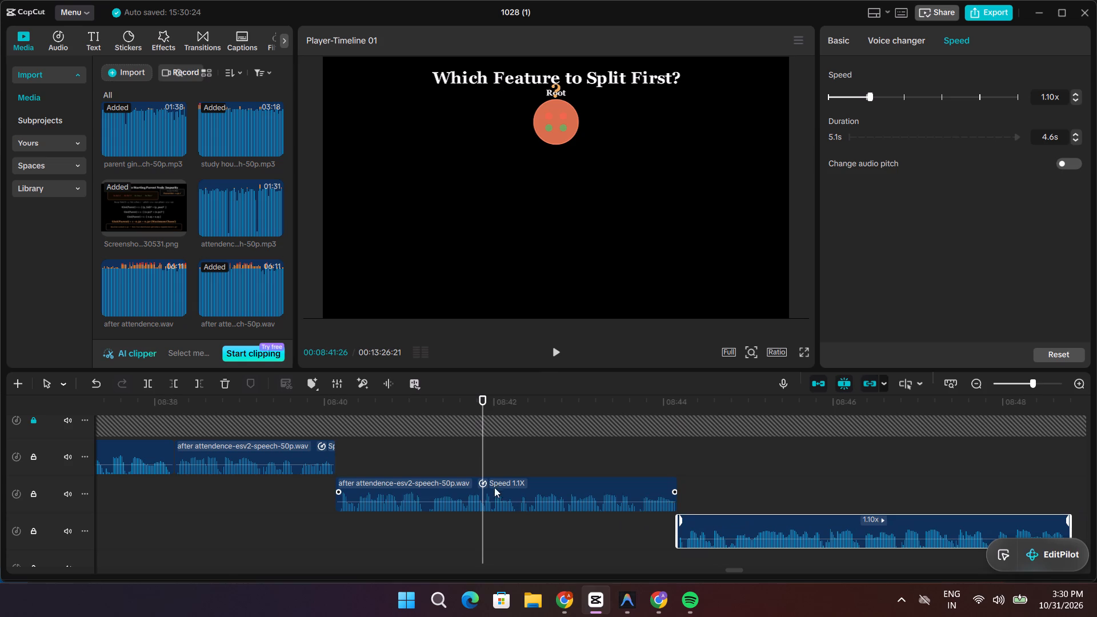
# Play from about 08:39 to 08:45:17, checking the narration against the frozen root scene and the branches' appearance.
pyautogui.moveTo(483, 464); pyautogui.dragTo(274, 464)
pyautogui.press('space')
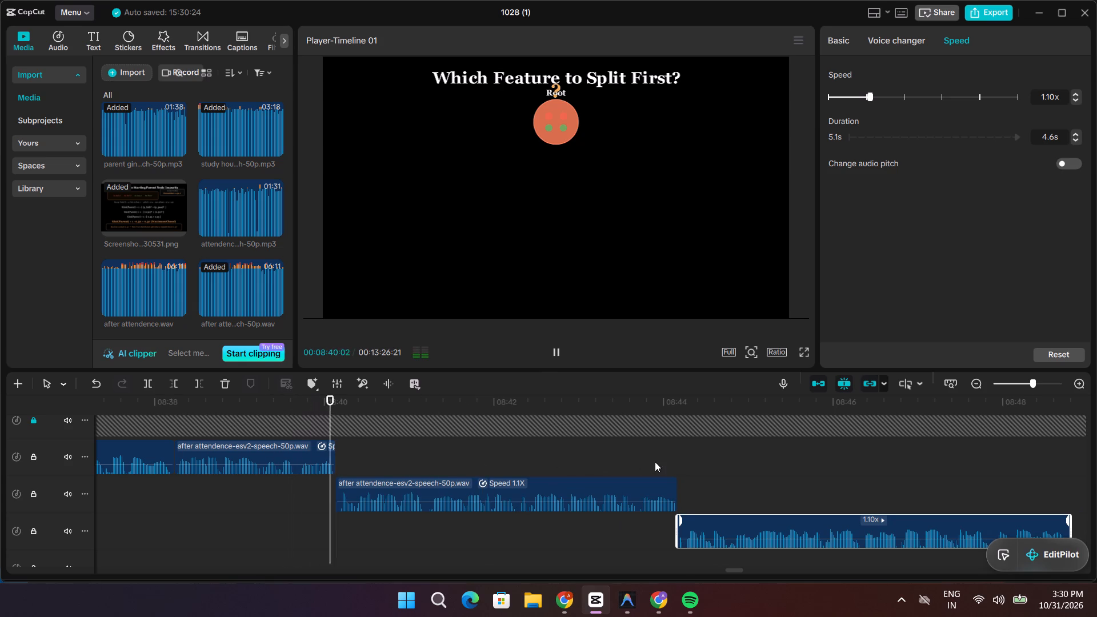
pyautogui.scroll(8, 655, 462)
pyautogui.scroll(-5, 655, 462)
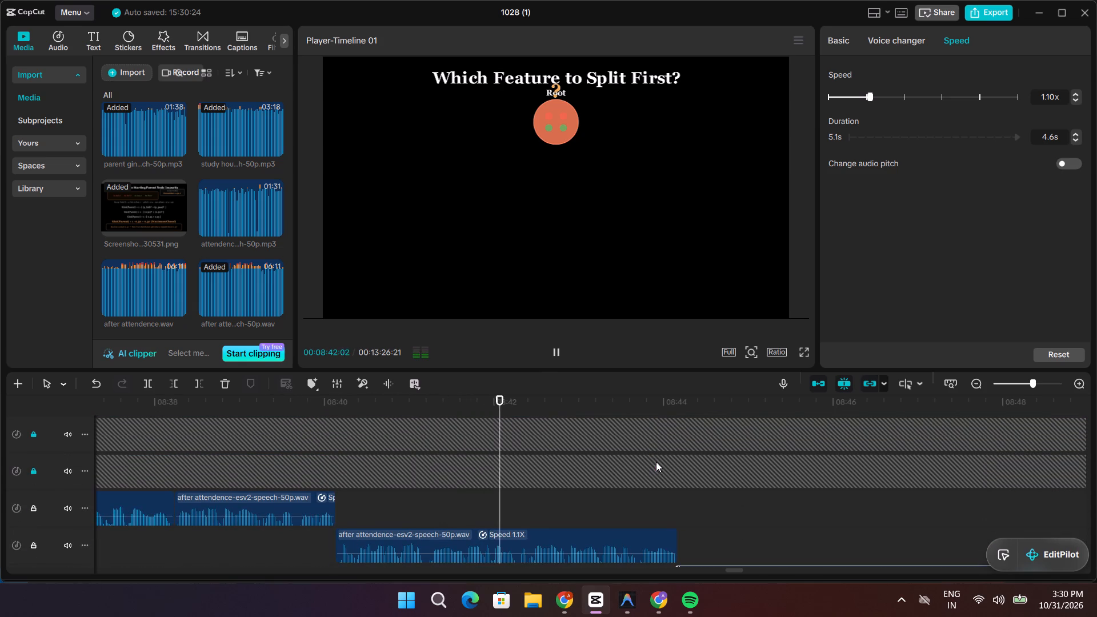
pyautogui.press('space')
pyautogui.press('space')
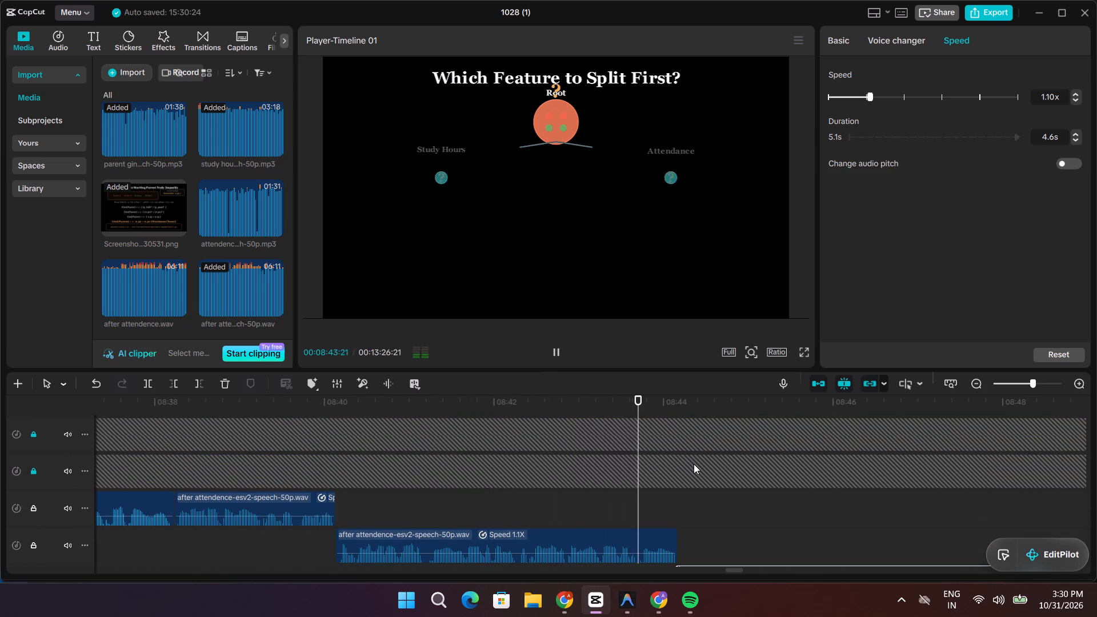
pyautogui.press('space')
pyautogui.press('space')
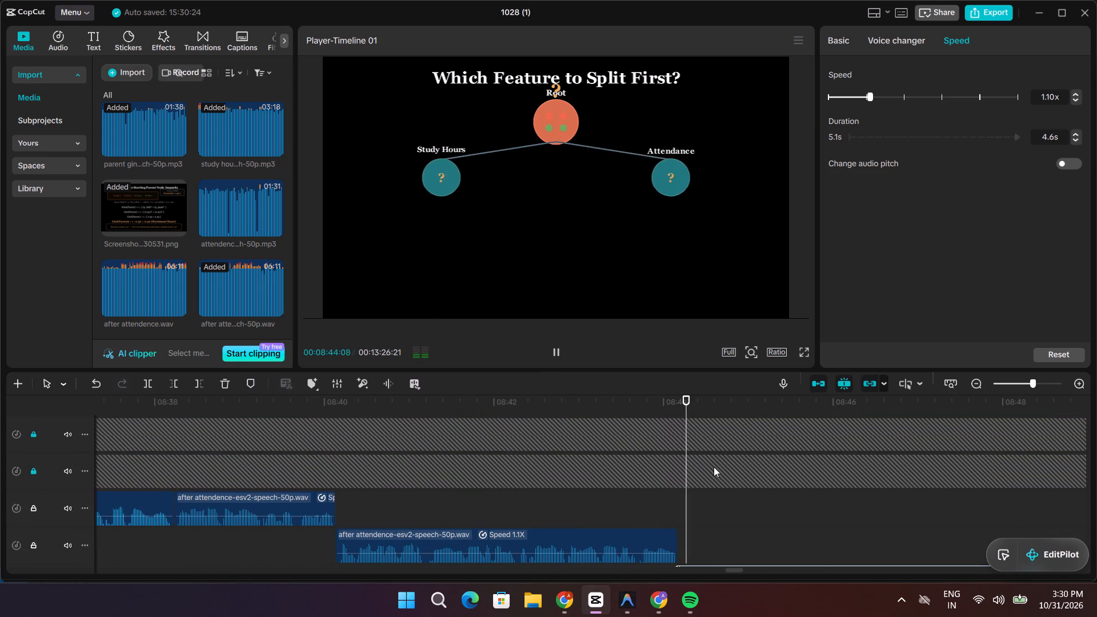
pyautogui.press('space')
# Play from 08:45:17 to 08:48:27, checking the 4.6 s voice-over piece to its end and locating the pieces after it.
pyautogui.scroll(-5, 739, 474)
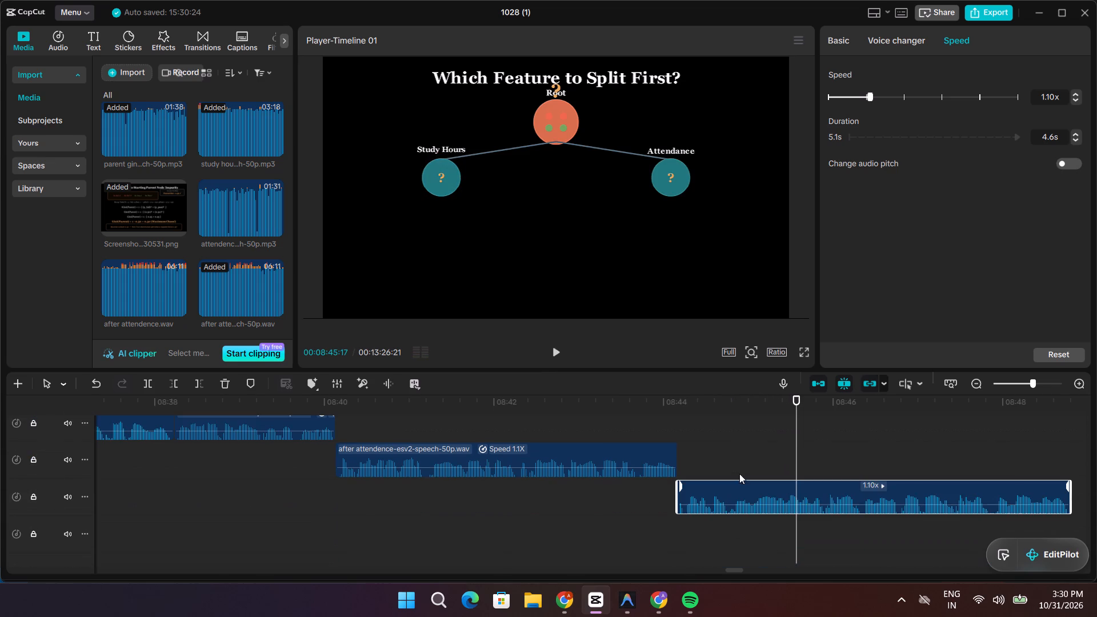
pyautogui.press('space')
pyautogui.press('space')
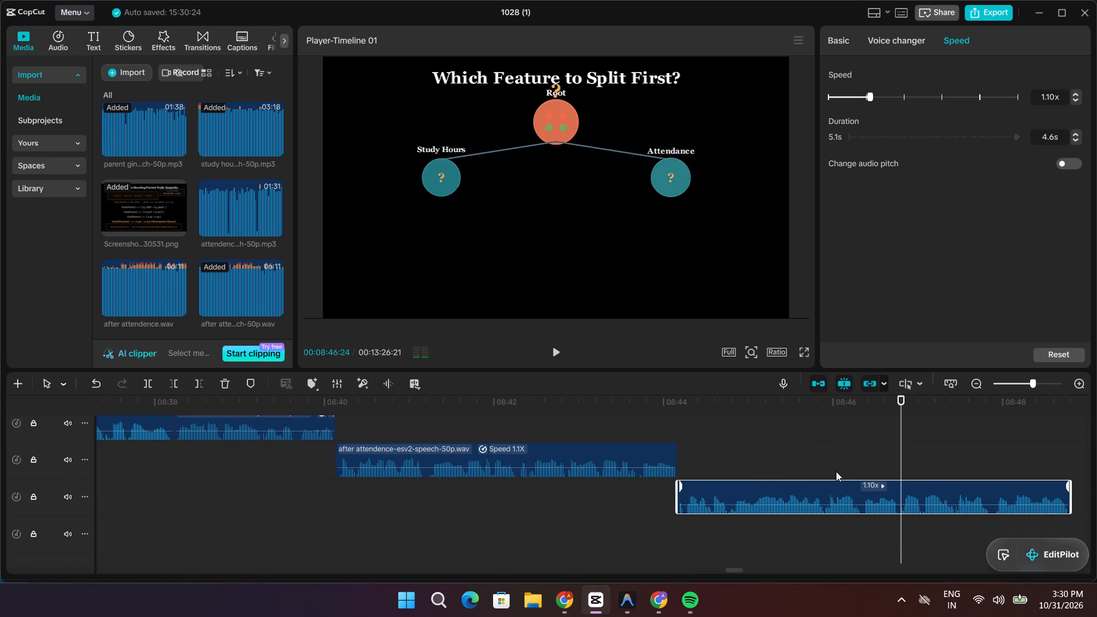
pyautogui.press('space')
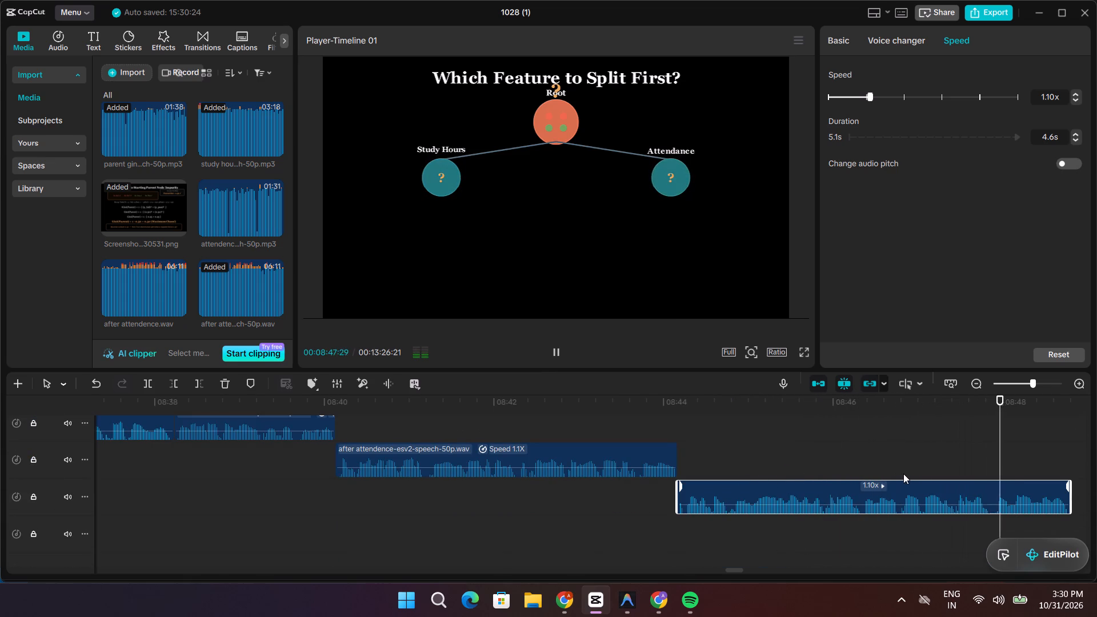
pyautogui.press('space')
pyautogui.scroll(-14, 903, 475)
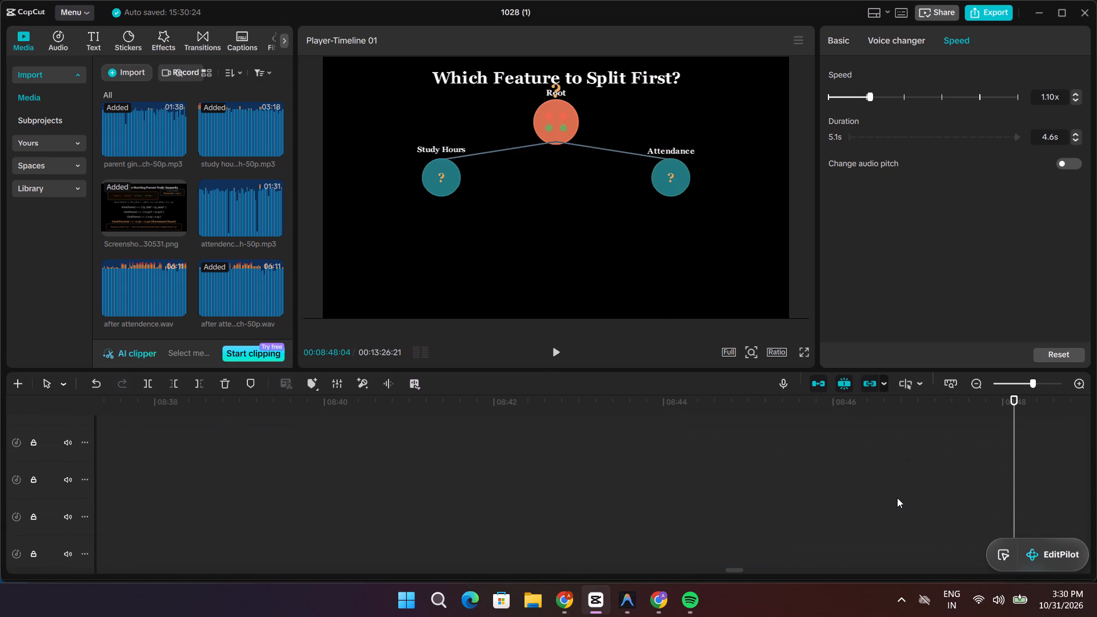
pyautogui.scroll(4, 897, 498)
pyautogui.scroll(8, 784, 558)
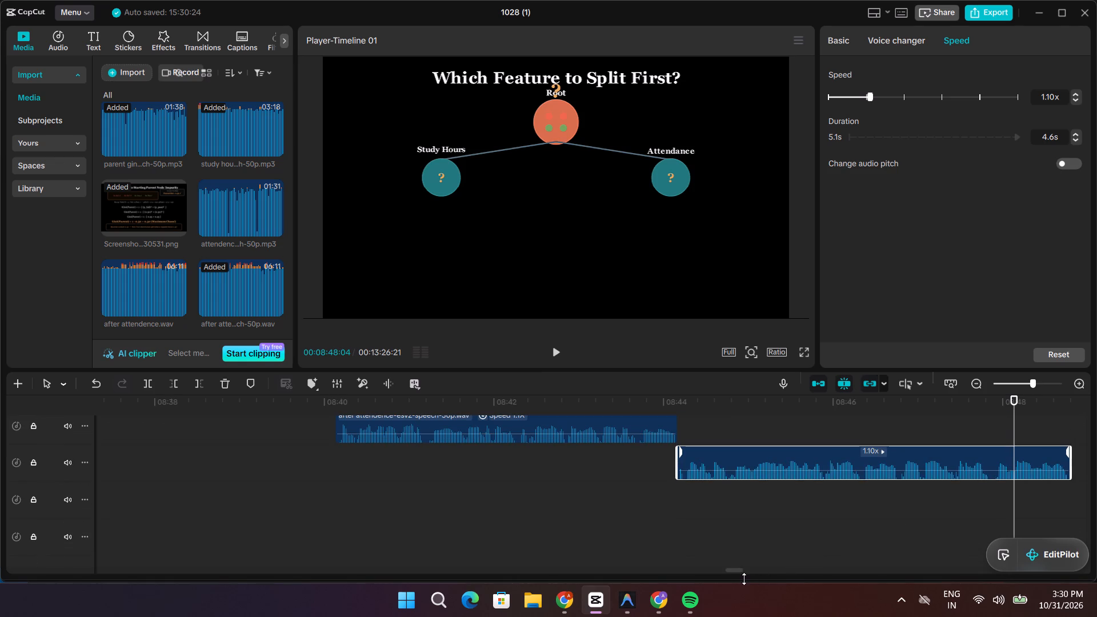
pyautogui.moveTo(736, 571); pyautogui.dragTo(747, 571)
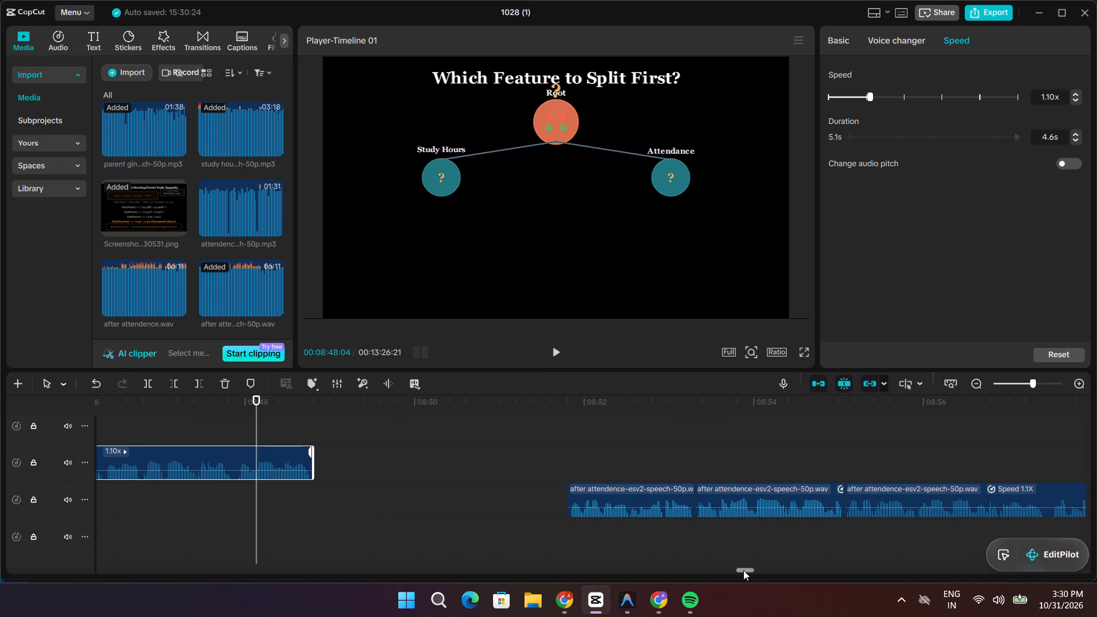
pyautogui.press('space')
pyautogui.press('space')
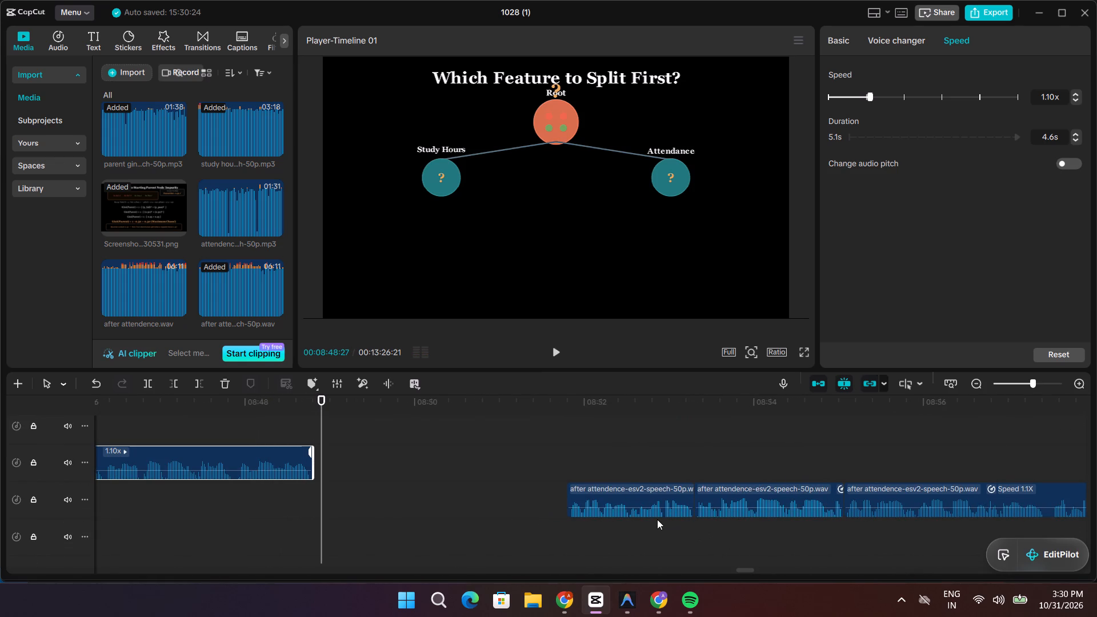
# Move the 1.5 s, 1.8 s and 271.6 s voice-over pieces back end to end, directly after the 4.6 s piece, from about 08:48:24.
pyautogui.moveTo(654, 518); pyautogui.dragTo(397, 519)
pyautogui.press('space')
pyautogui.press('space')
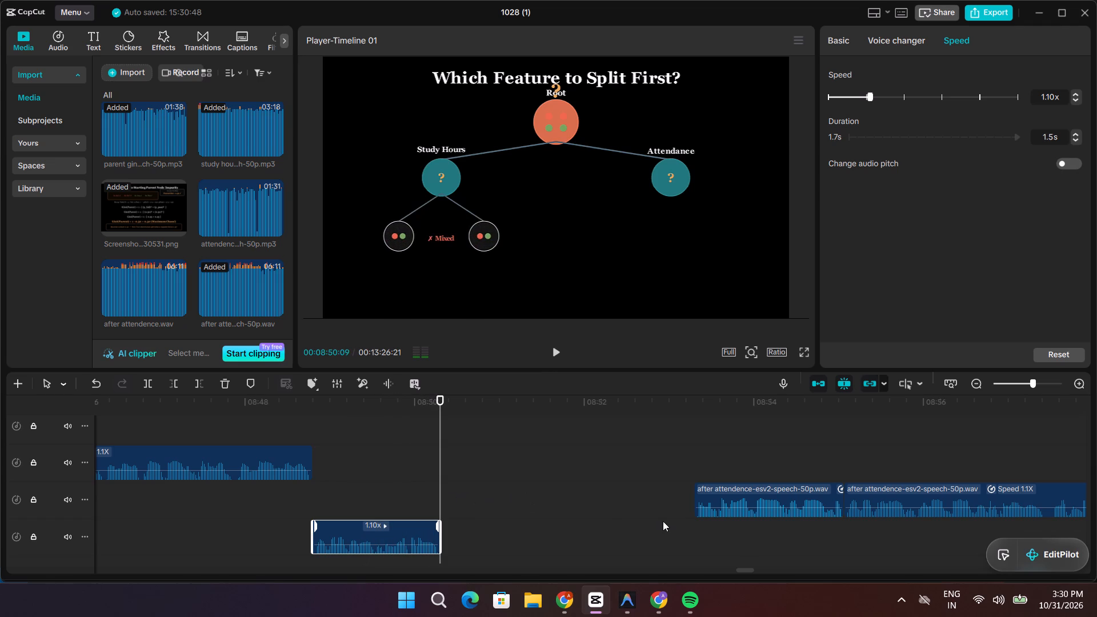
pyautogui.moveTo(737, 516); pyautogui.dragTo(486, 554)
pyautogui.press('space')
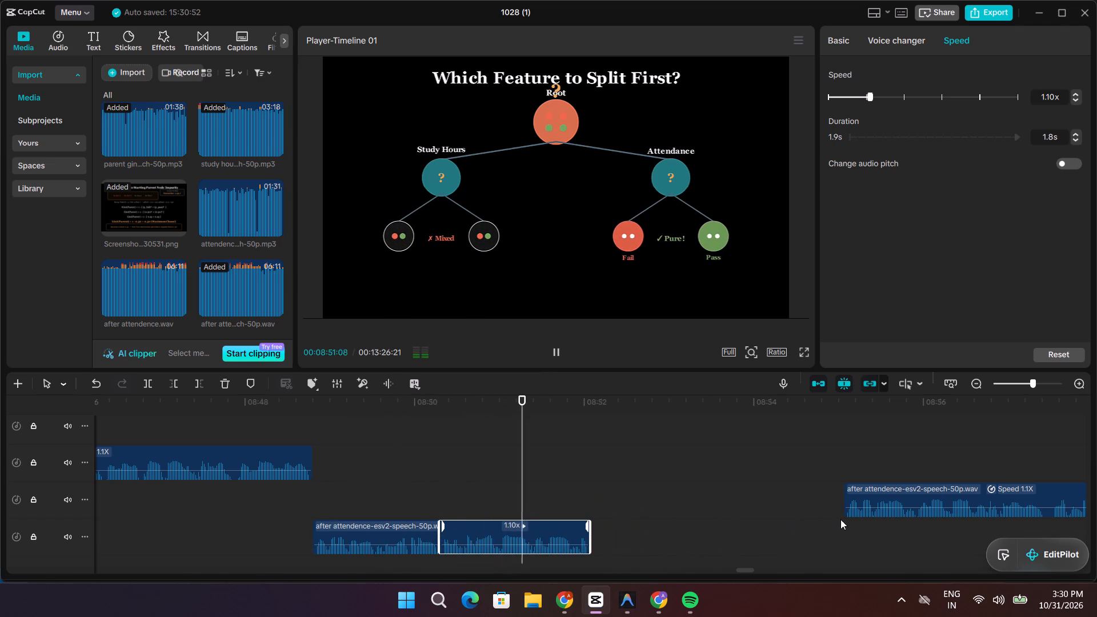
pyautogui.press('space')
pyautogui.moveTo(857, 518); pyautogui.dragTo(734, 546)
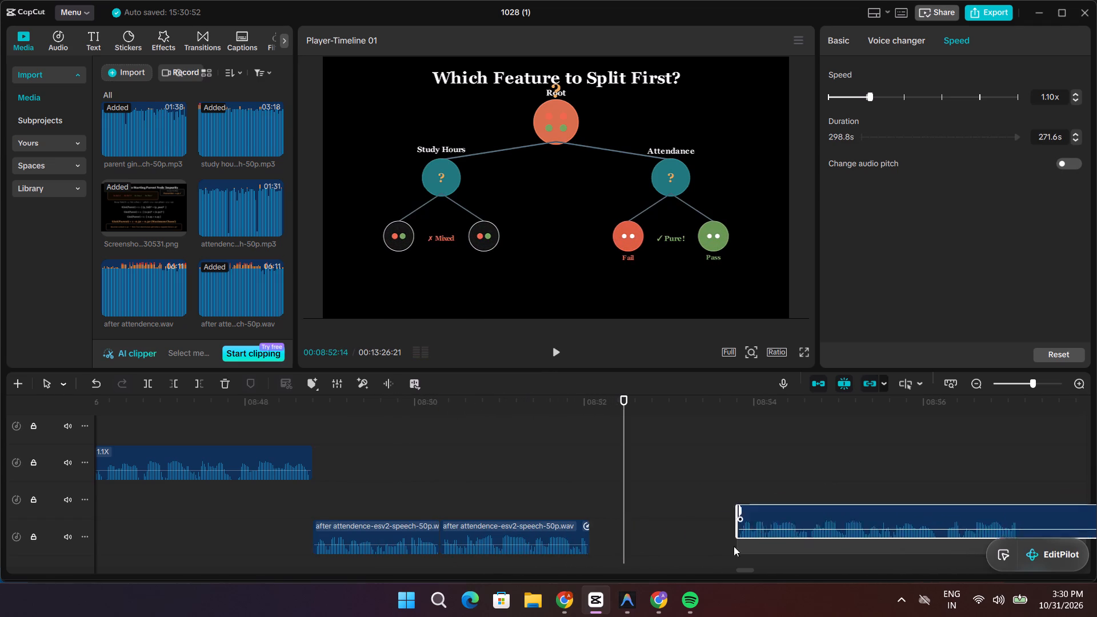
pyautogui.moveTo(734, 546); pyautogui.dragTo(600, 555)
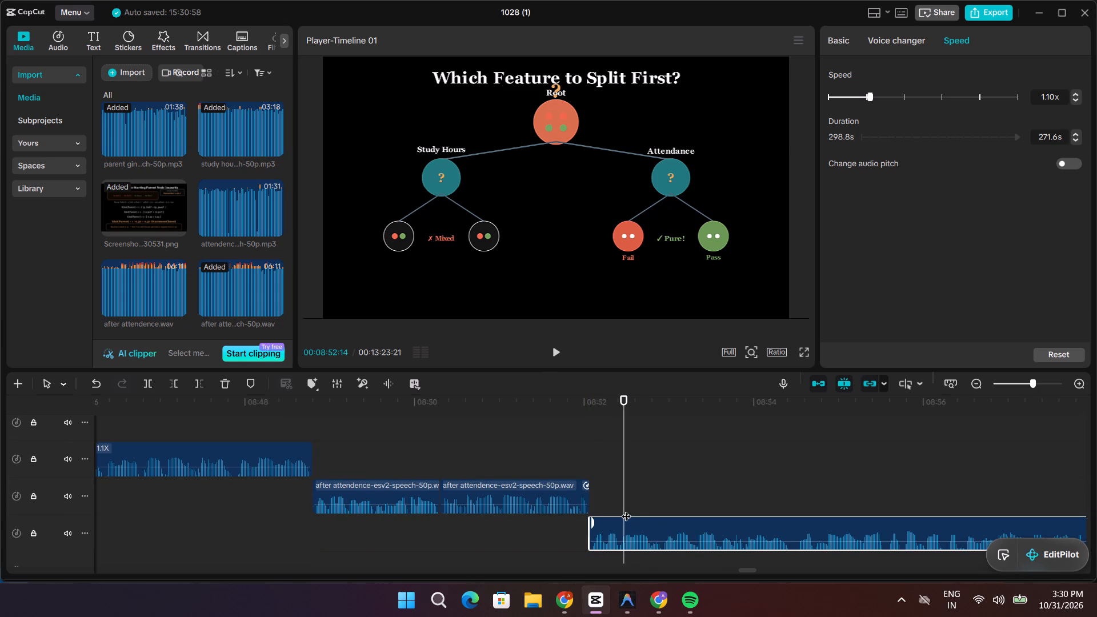
# Play on to 08:54:01 and review 08:48:10 to 08:50:24, comparing the voice-over pieces with the Study Hours and Attendance branches.
pyautogui.press('space')
pyautogui.press('space')
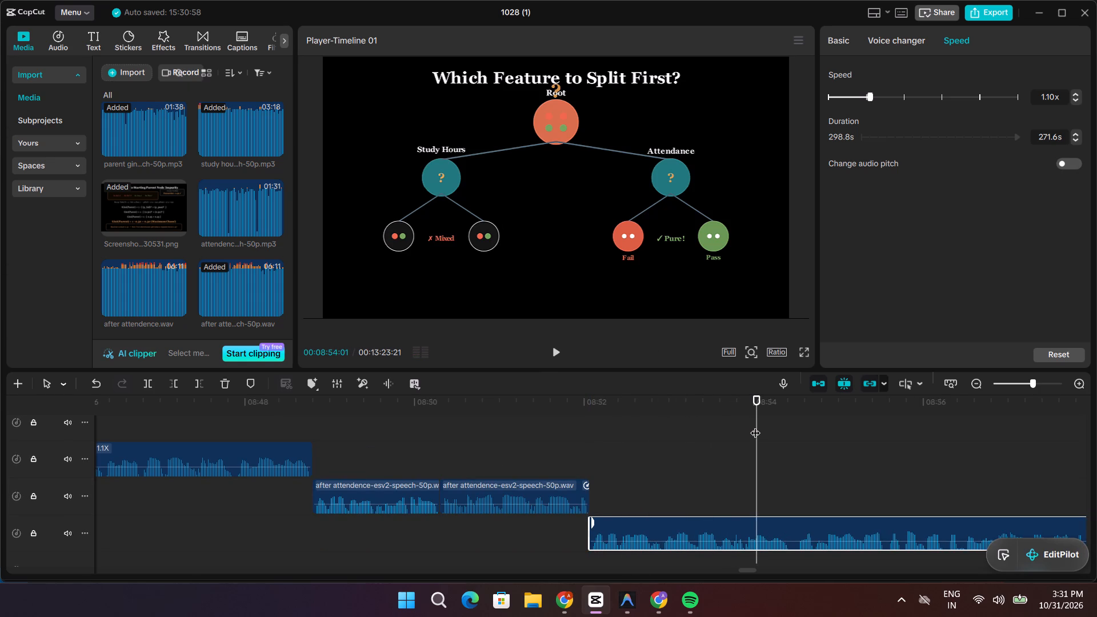
pyautogui.moveTo(755, 426); pyautogui.dragTo(273, 402)
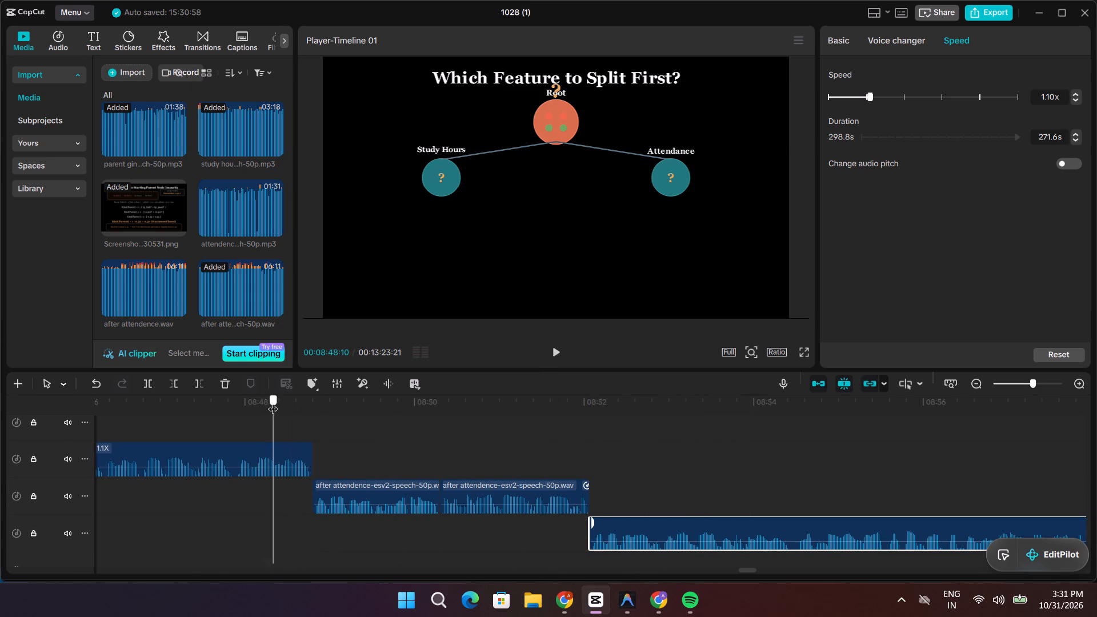
pyautogui.moveTo(273, 402); pyautogui.dragTo(361, 435)
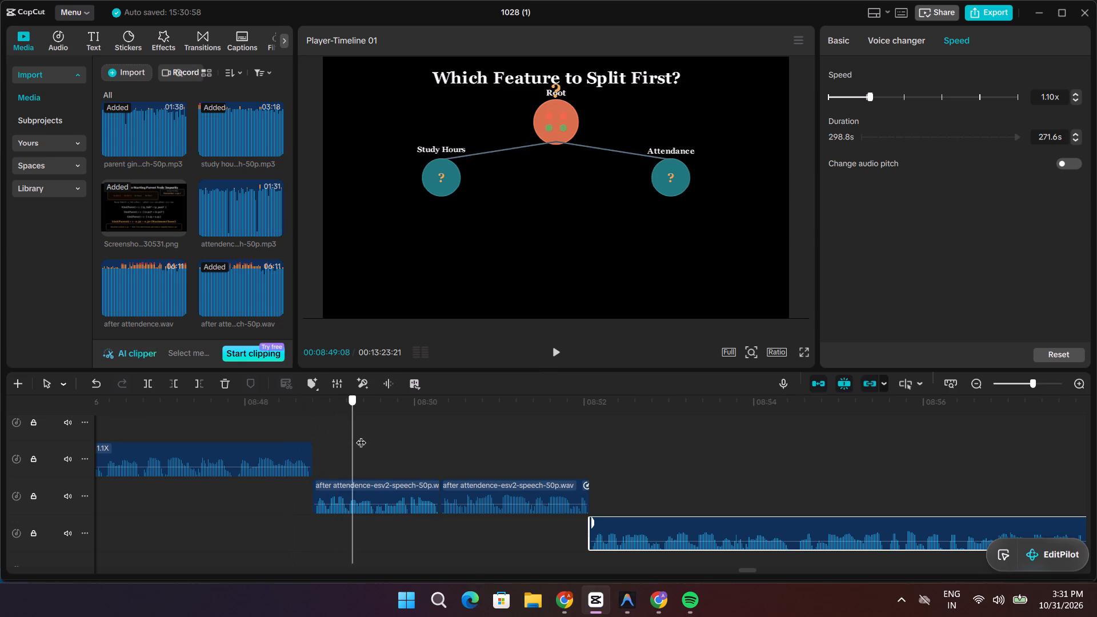
pyautogui.moveTo(361, 435); pyautogui.dragTo(483, 455)
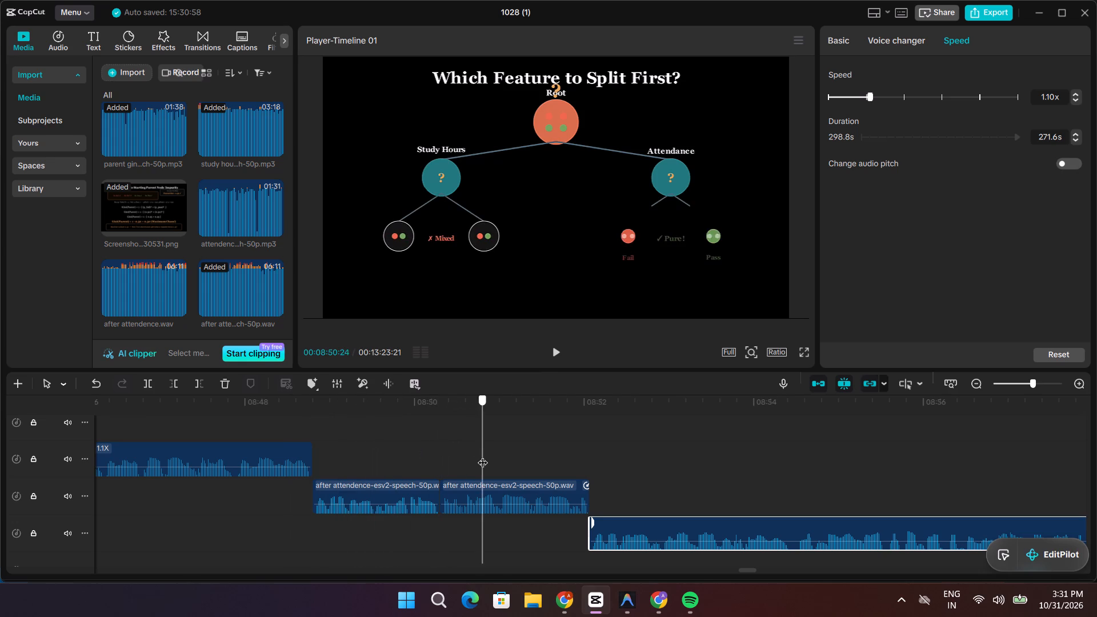
pyautogui.moveTo(483, 455); pyautogui.dragTo(444, 454)
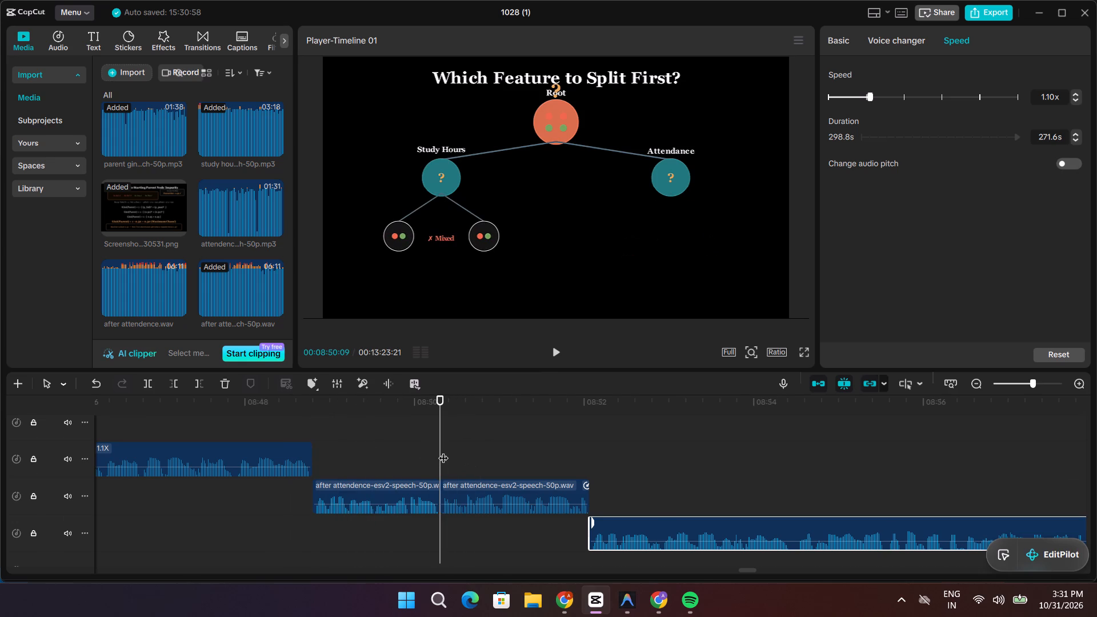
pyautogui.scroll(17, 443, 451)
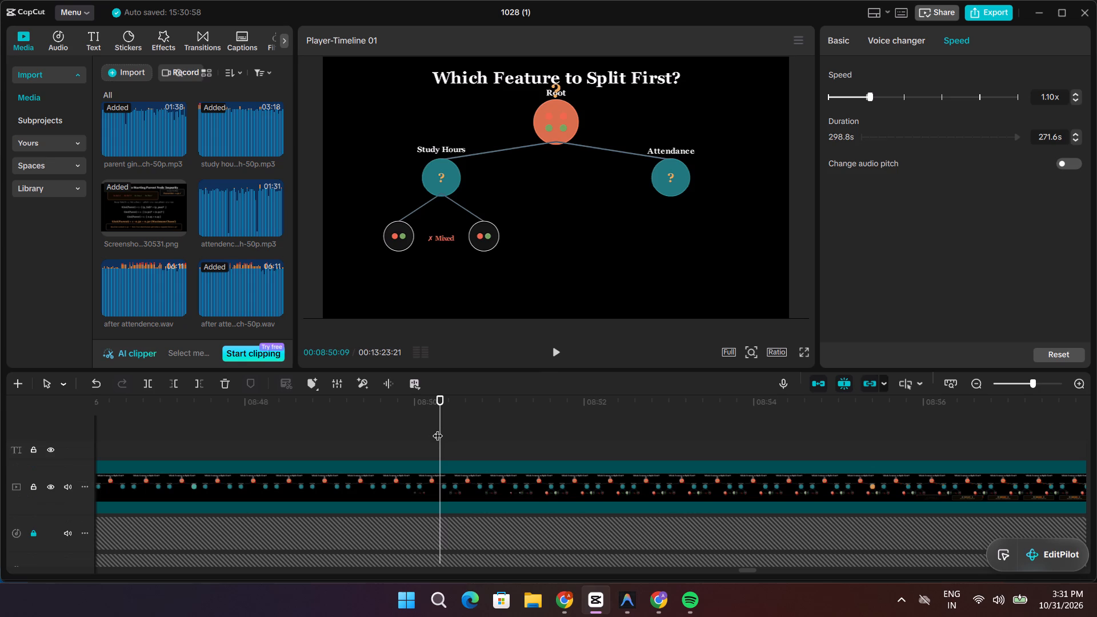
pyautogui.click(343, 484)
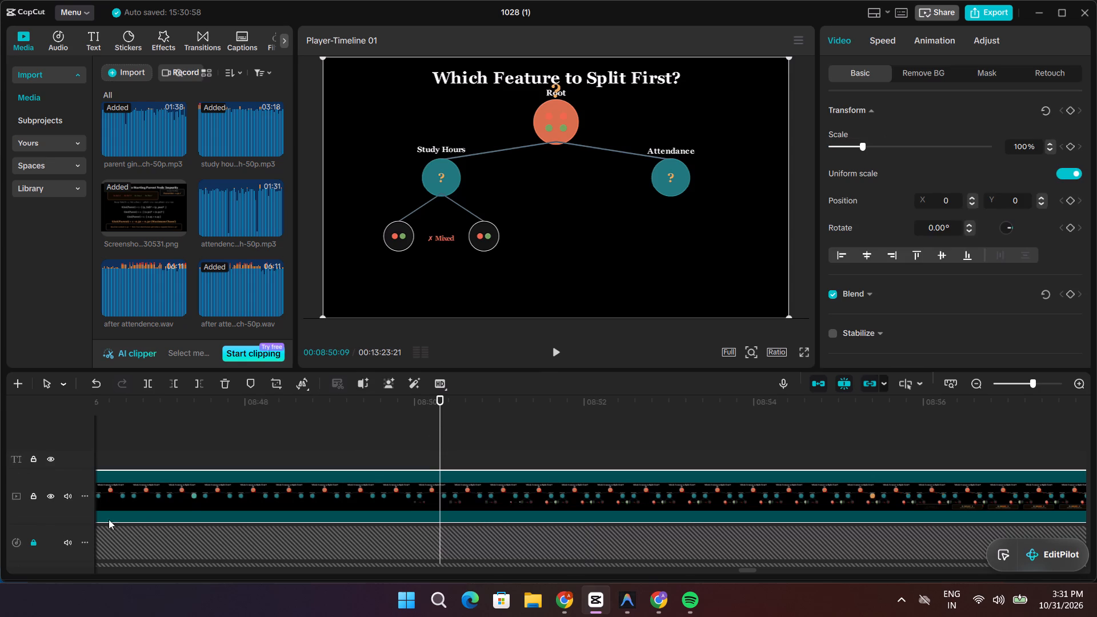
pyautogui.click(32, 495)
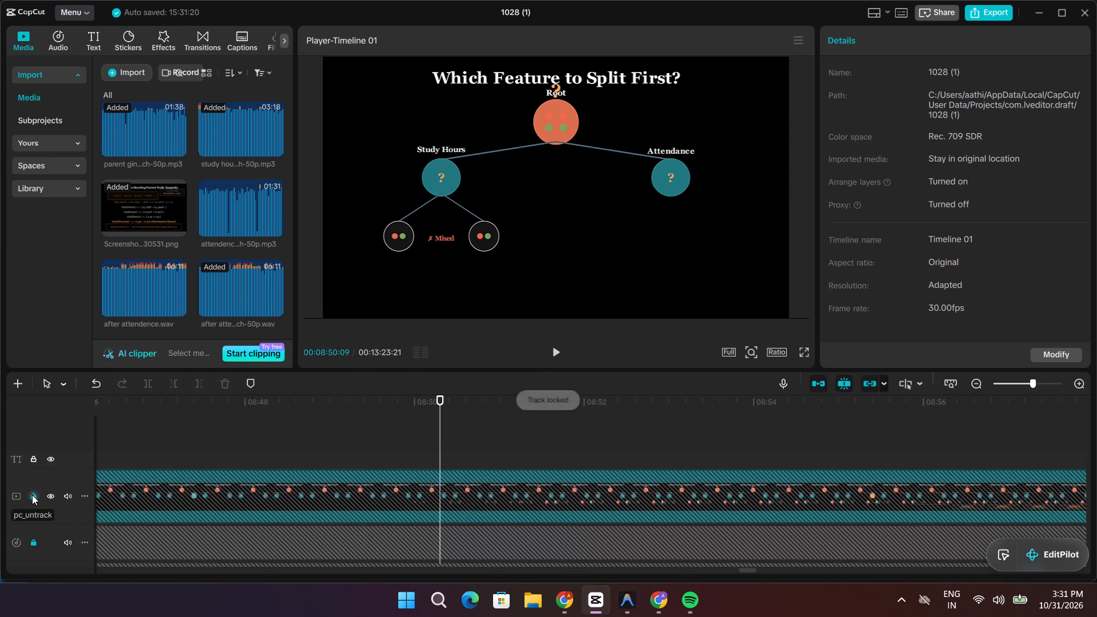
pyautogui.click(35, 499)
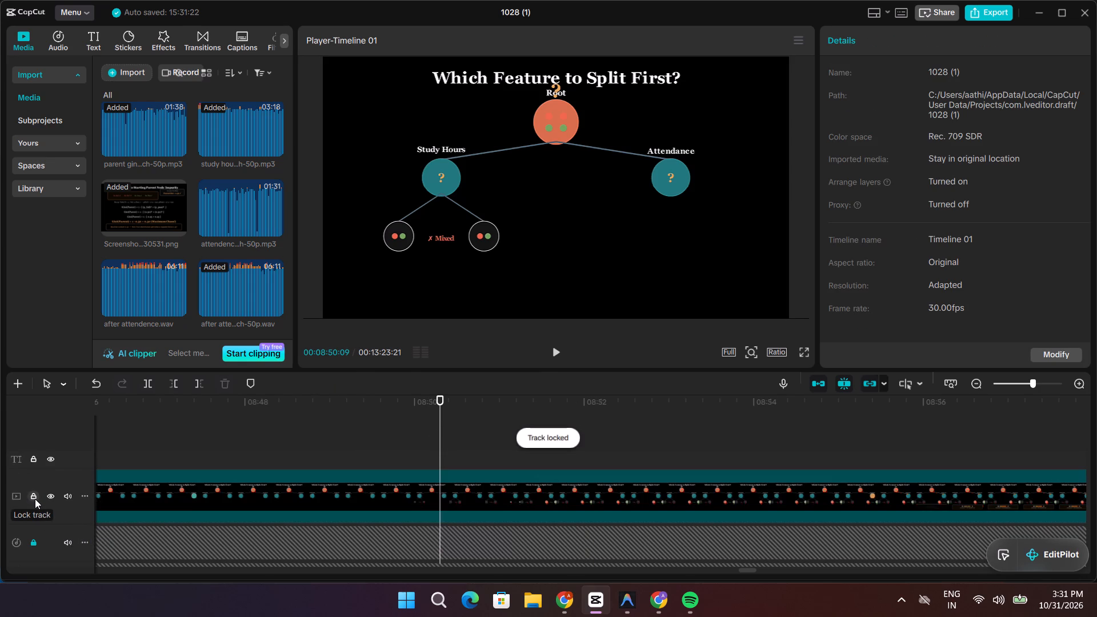
# Lock the two audio tracks above the 1.5 s voice-over piece, including the one holding the 4.6 s piece.
pyautogui.scroll(-6, 35, 499)
pyautogui.scroll(-2, 375, 491)
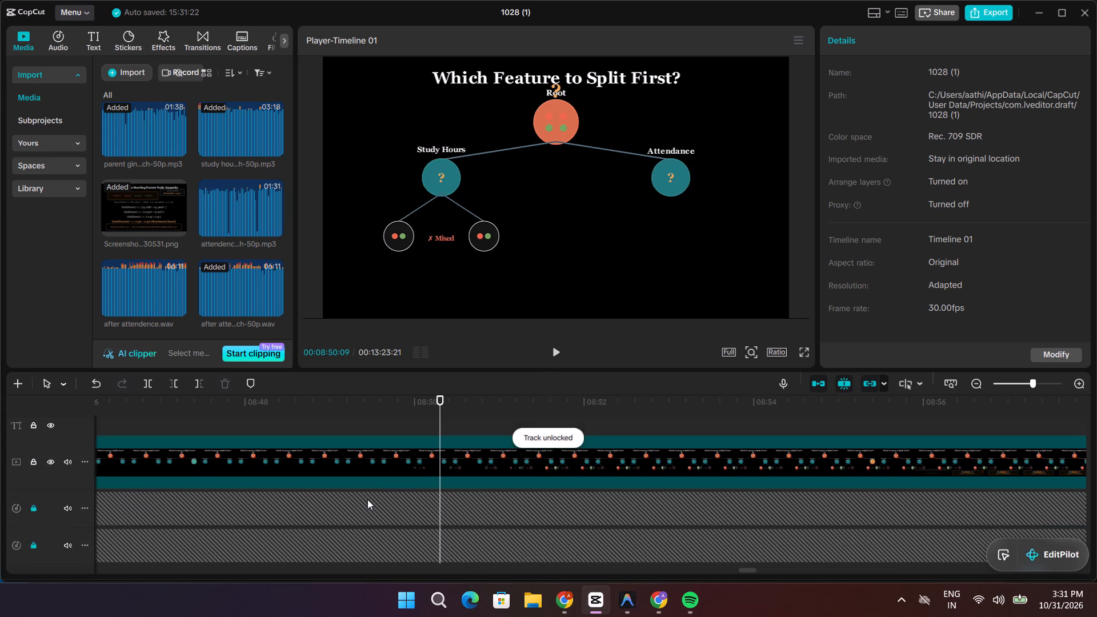
pyautogui.scroll(-3, 367, 499)
pyautogui.click(33, 523)
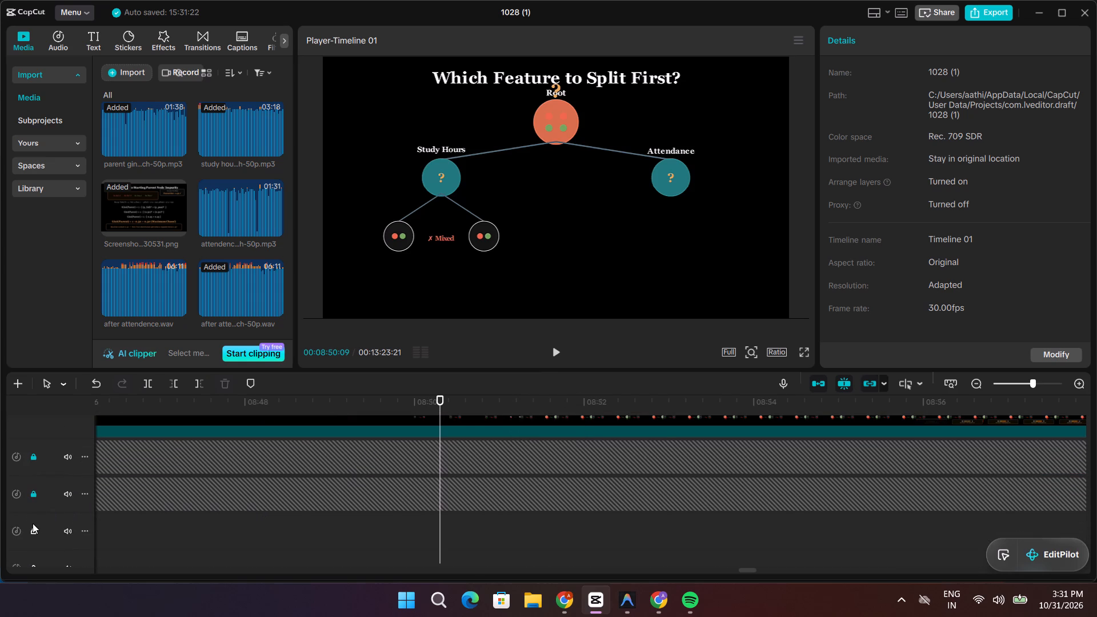
pyautogui.click(32, 526)
pyautogui.click(31, 532)
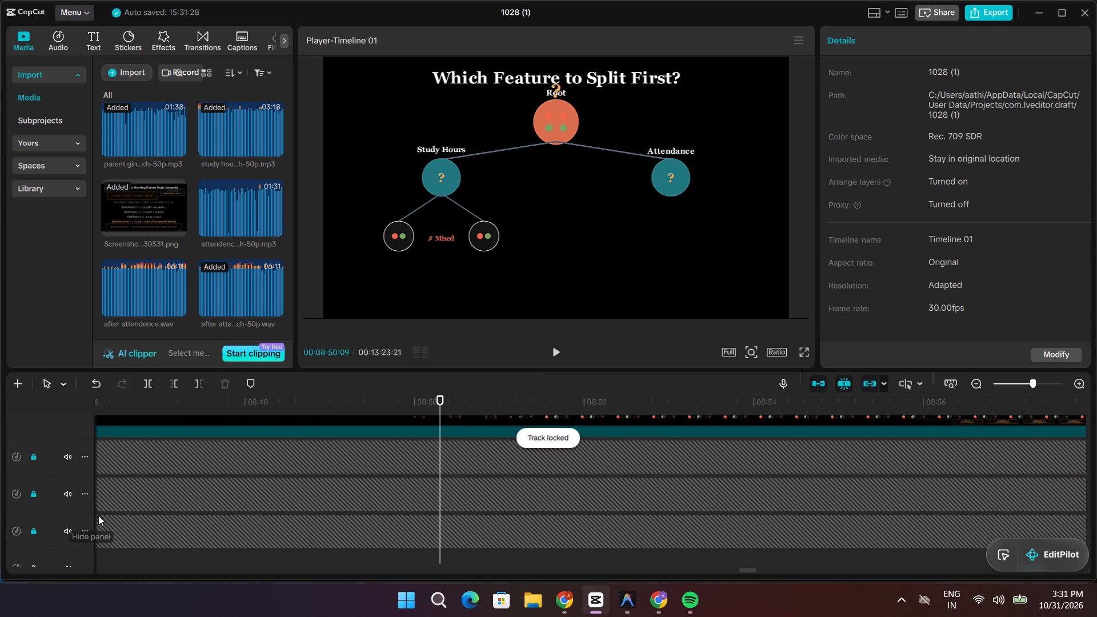
pyautogui.scroll(-4, 98, 515)
pyautogui.click(32, 499)
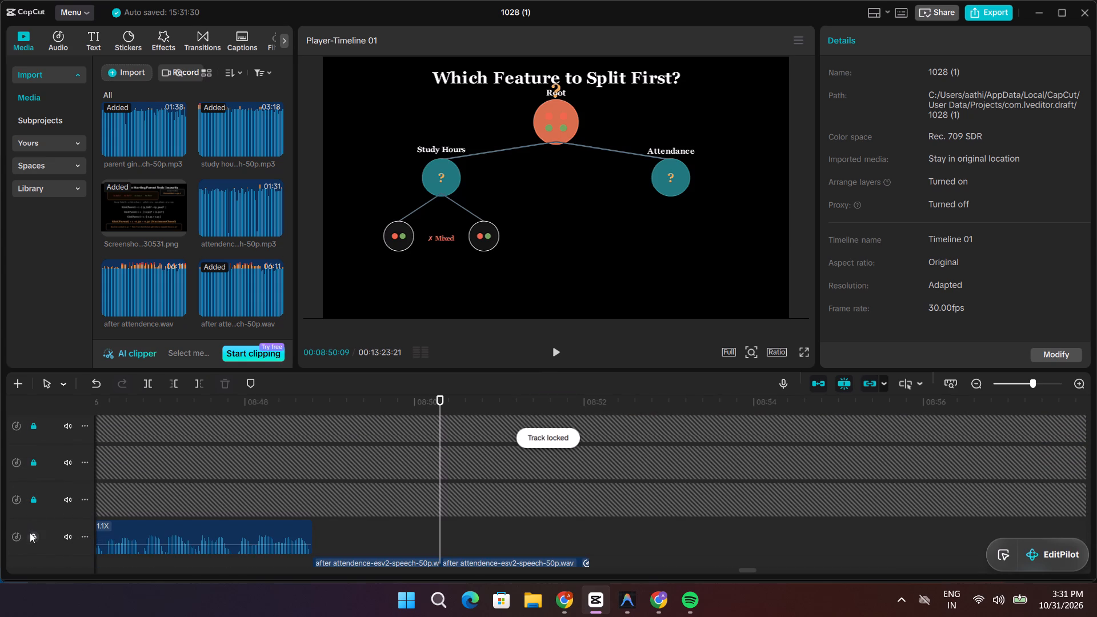
pyautogui.click(30, 538)
# Review the scene around 08:50 and insert a 3-second freeze frame at 08:50:06, before the Attendance leaves appear.
pyautogui.scroll(-5, 49, 532)
pyautogui.scroll(4, 62, 470)
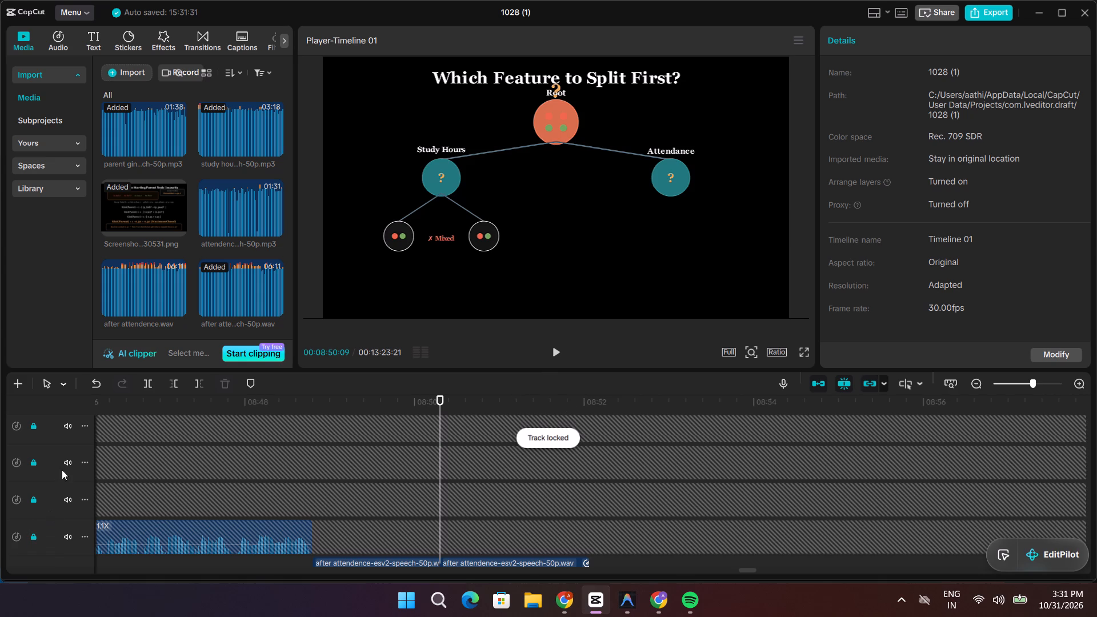
pyautogui.scroll(3, 62, 470)
pyautogui.scroll(10, 401, 467)
pyautogui.press('space')
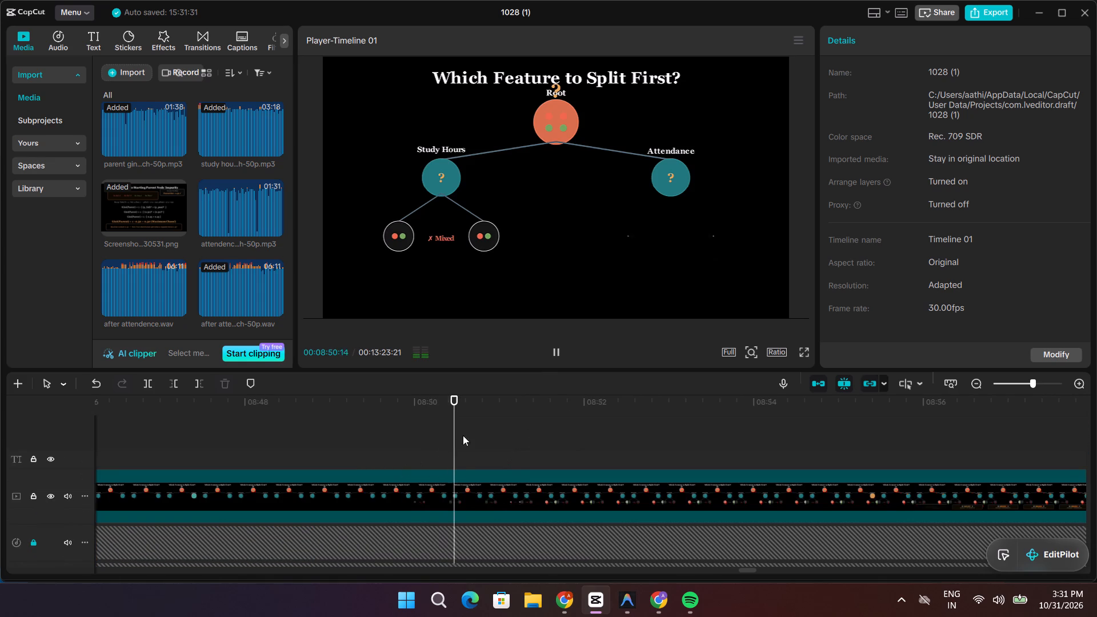
pyautogui.press('space')
pyautogui.moveTo(534, 432); pyautogui.dragTo(338, 430)
pyautogui.press('space')
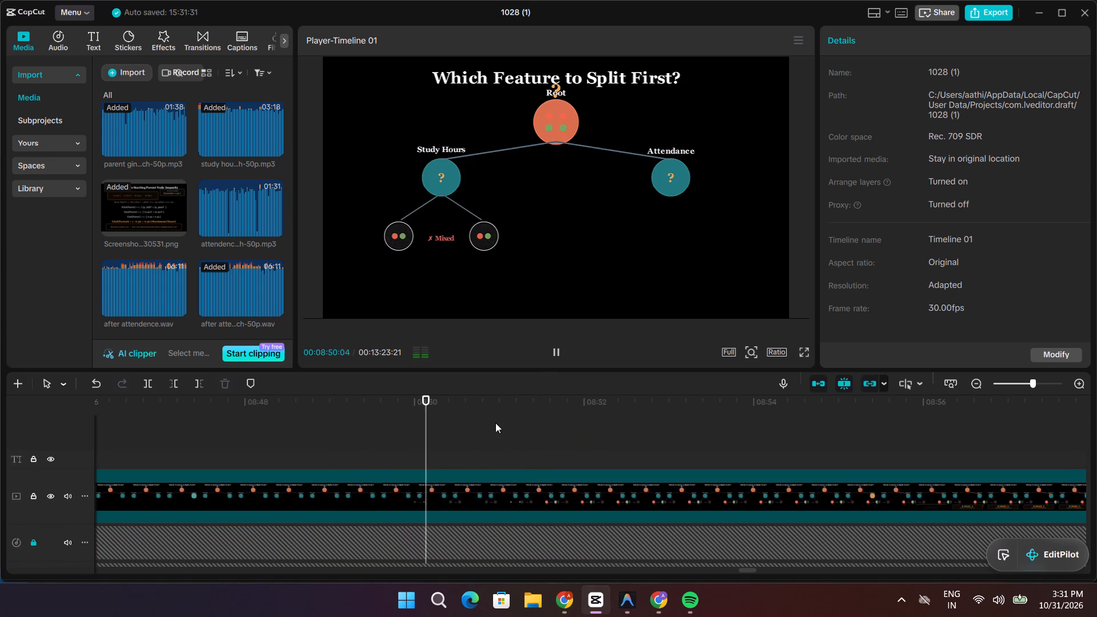
pyautogui.press('space')
pyautogui.moveTo(480, 427); pyautogui.dragTo(470, 428)
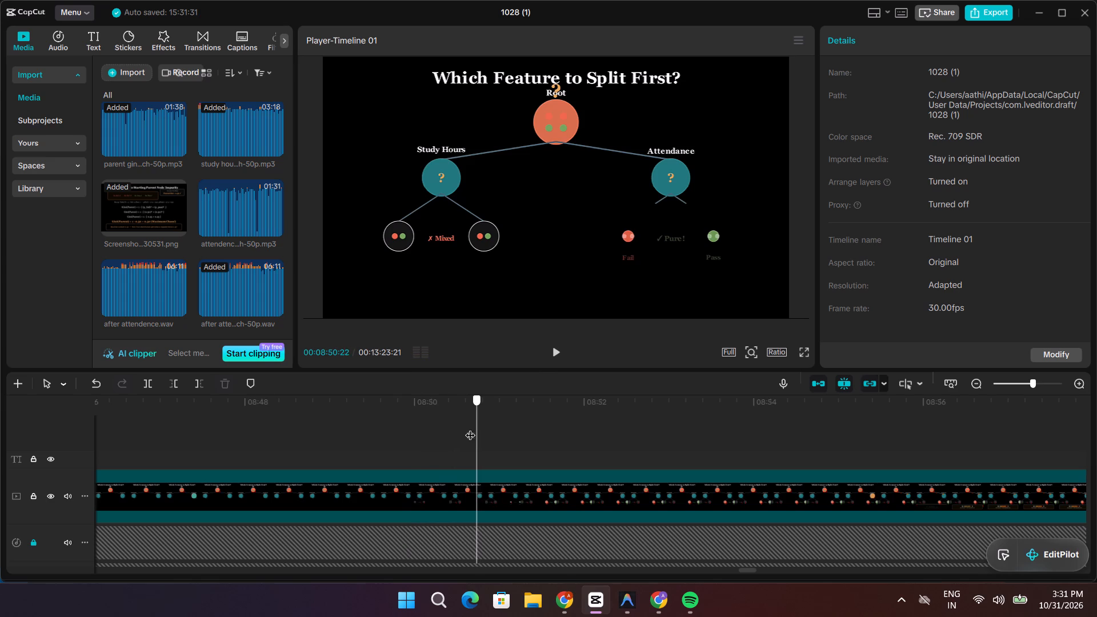
pyautogui.moveTo(470, 428); pyautogui.dragTo(418, 428)
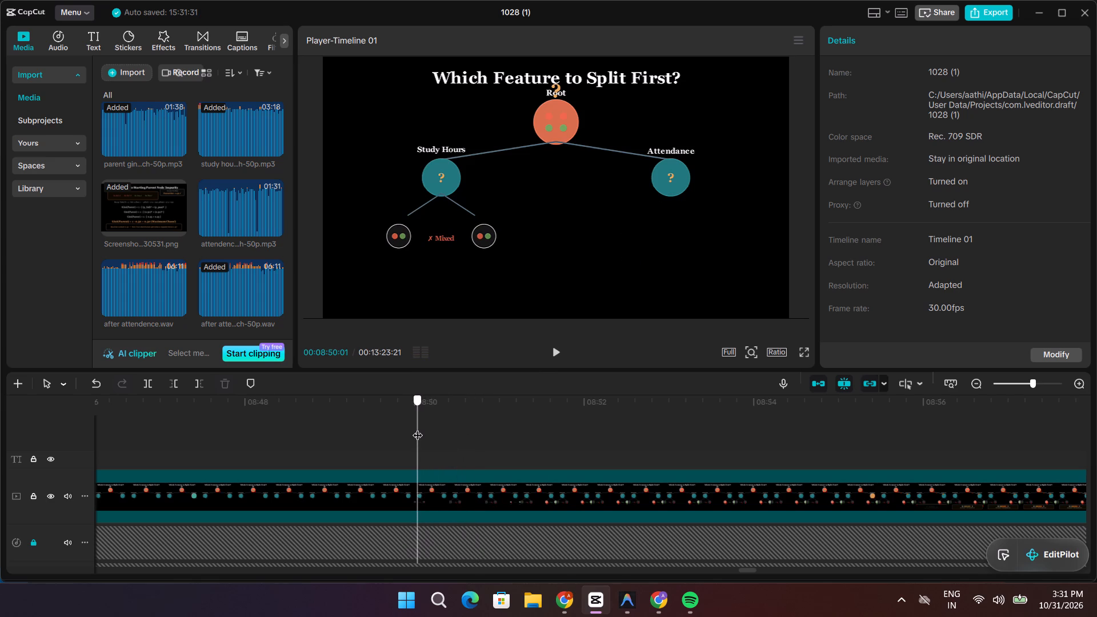
pyautogui.moveTo(418, 428); pyautogui.dragTo(452, 444)
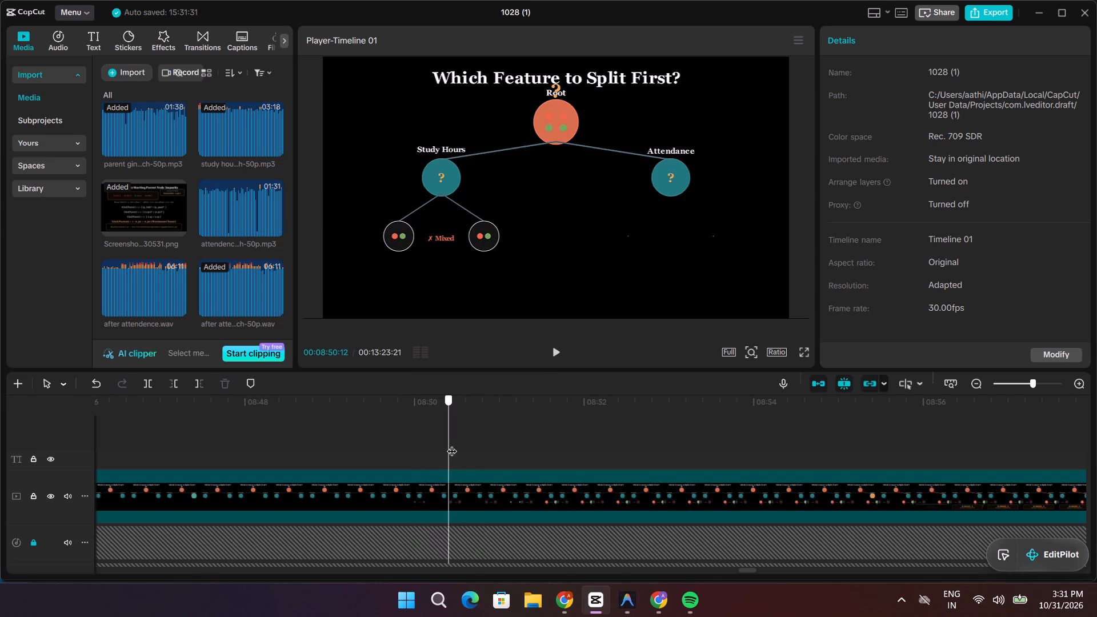
pyautogui.moveTo(452, 444); pyautogui.dragTo(439, 445)
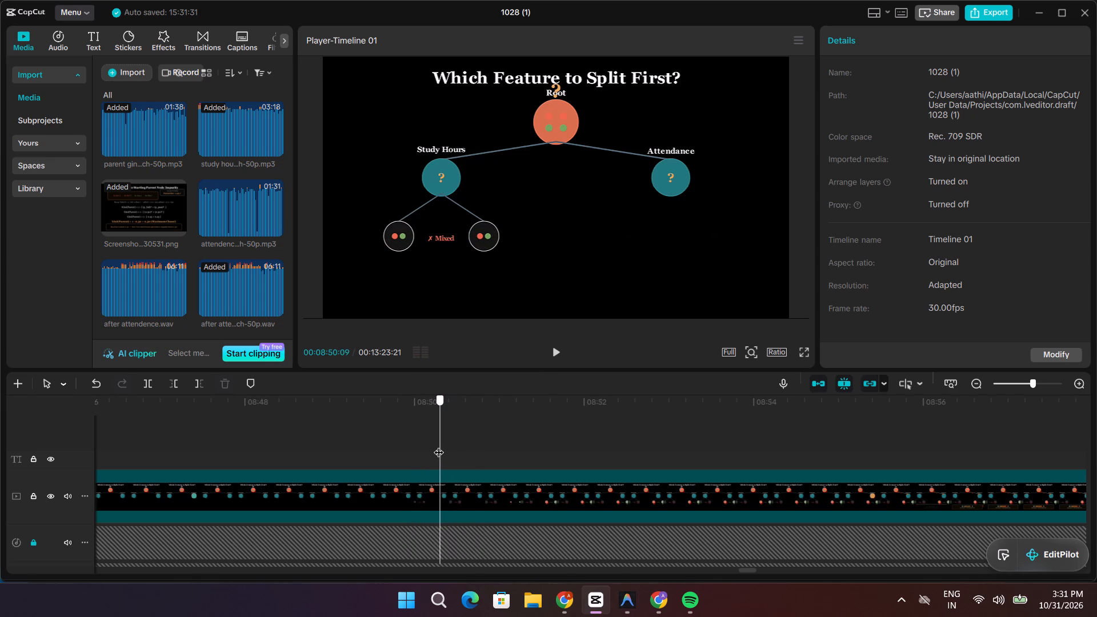
pyautogui.moveTo(439, 445); pyautogui.dragTo(431, 445)
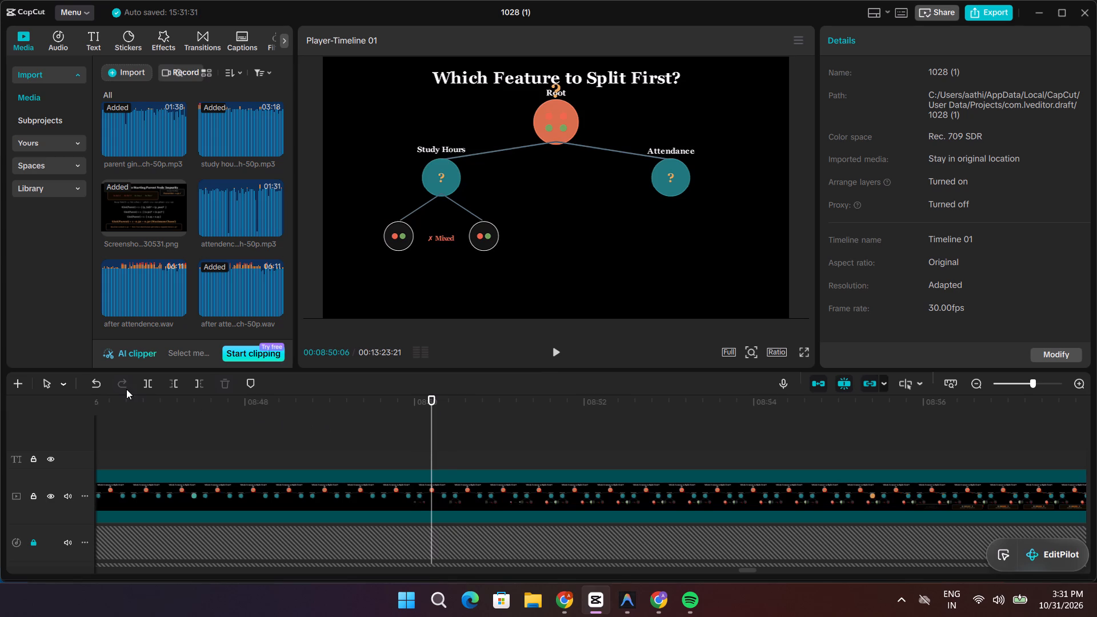
pyautogui.click(355, 487)
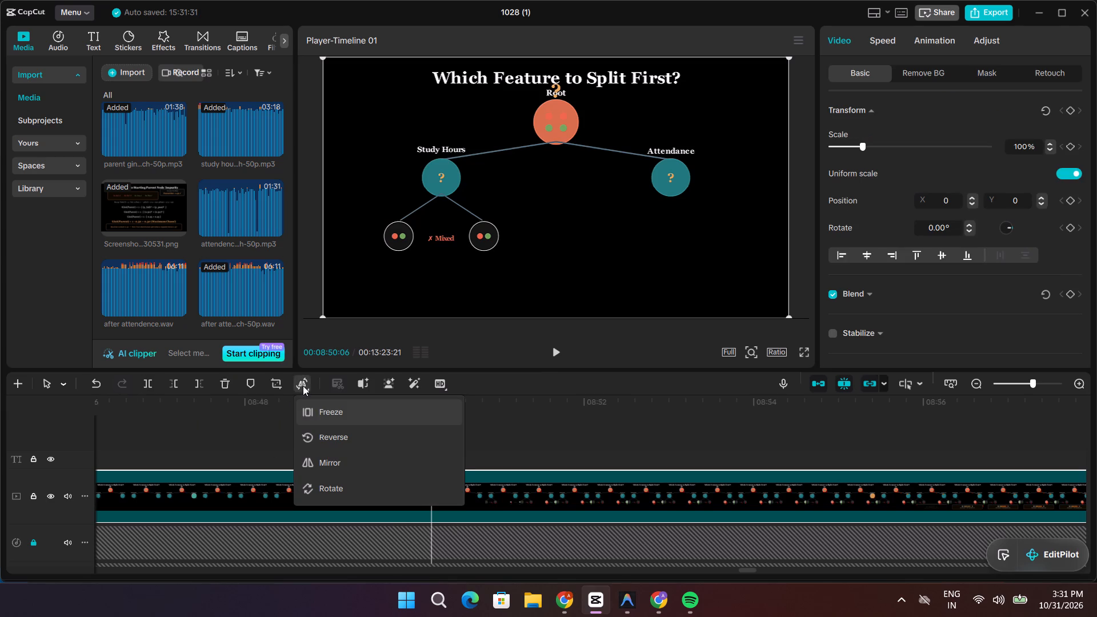
pyautogui.click(311, 416)
# Play the freeze to 08:52:09 and move the 1.8 s and 271.6 s voice-over pieces back to about 08:50:11 and 08:52:04.
pyautogui.press('space')
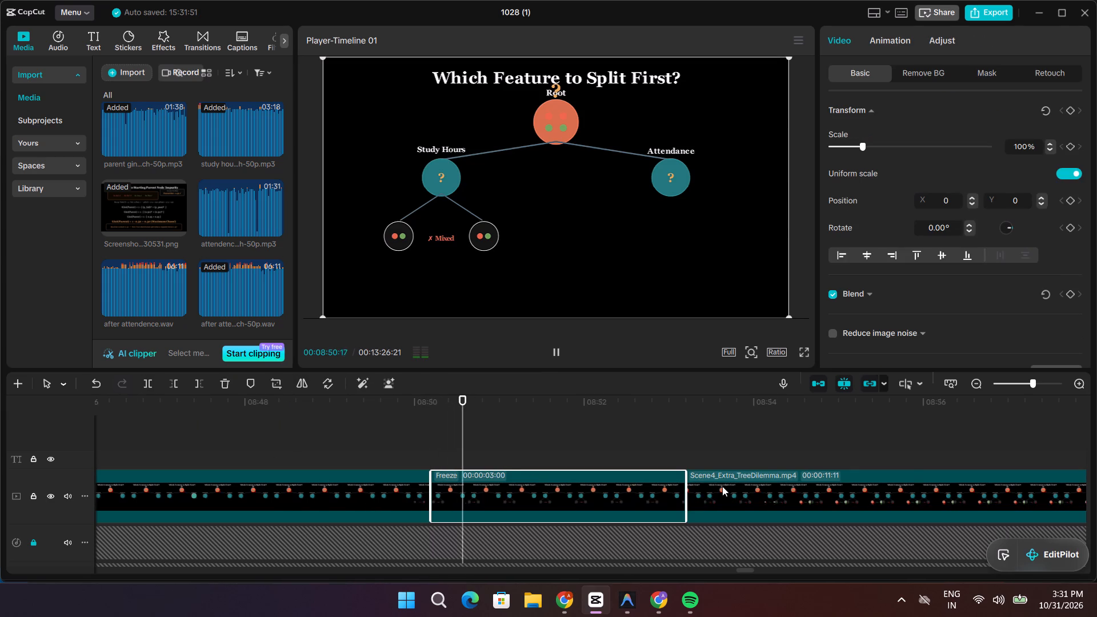
pyautogui.press('space')
pyautogui.scroll(-12, 712, 484)
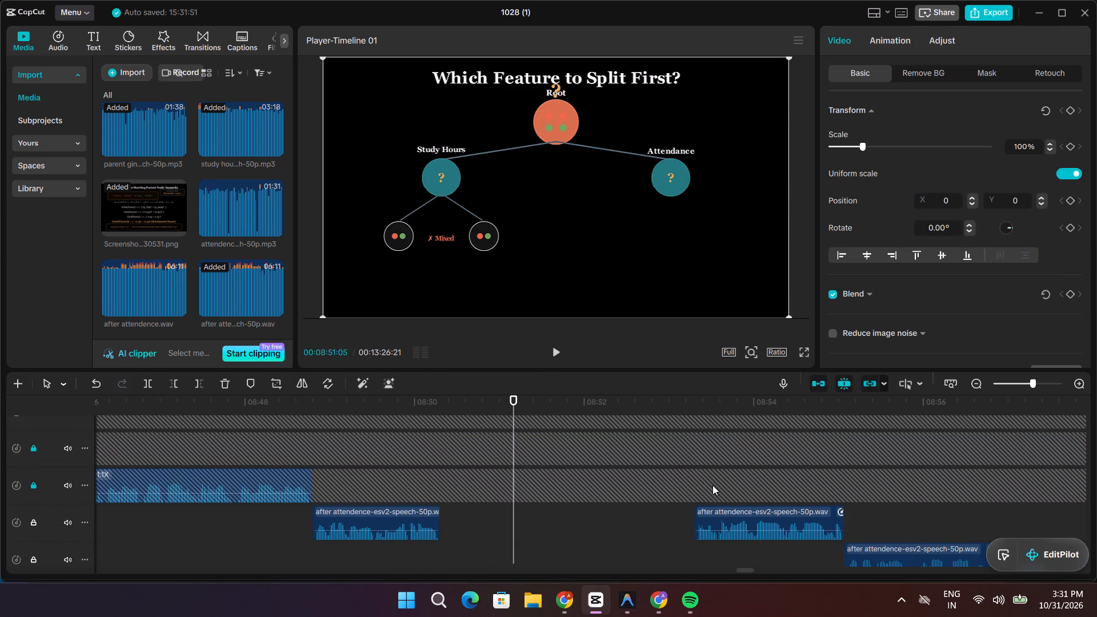
pyautogui.press('space')
pyautogui.press('space')
pyautogui.scroll(-4, 712, 485)
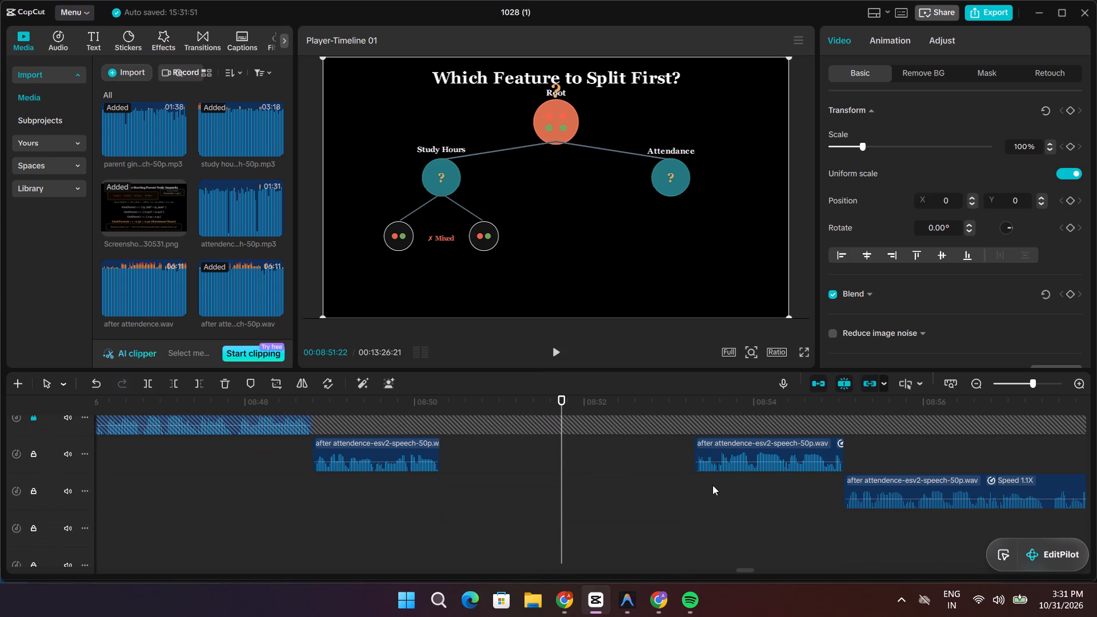
pyautogui.scroll(-1, 712, 485)
pyautogui.press('space')
pyautogui.press('space')
pyautogui.moveTo(722, 451); pyautogui.dragTo(473, 451)
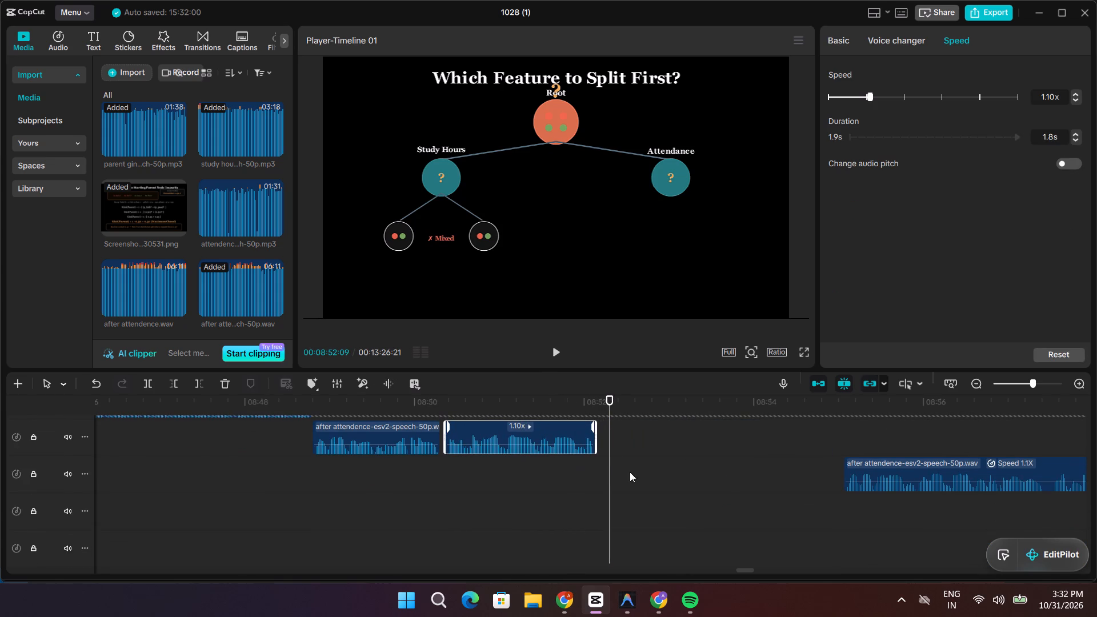
pyautogui.moveTo(903, 489); pyautogui.dragTo(665, 463)
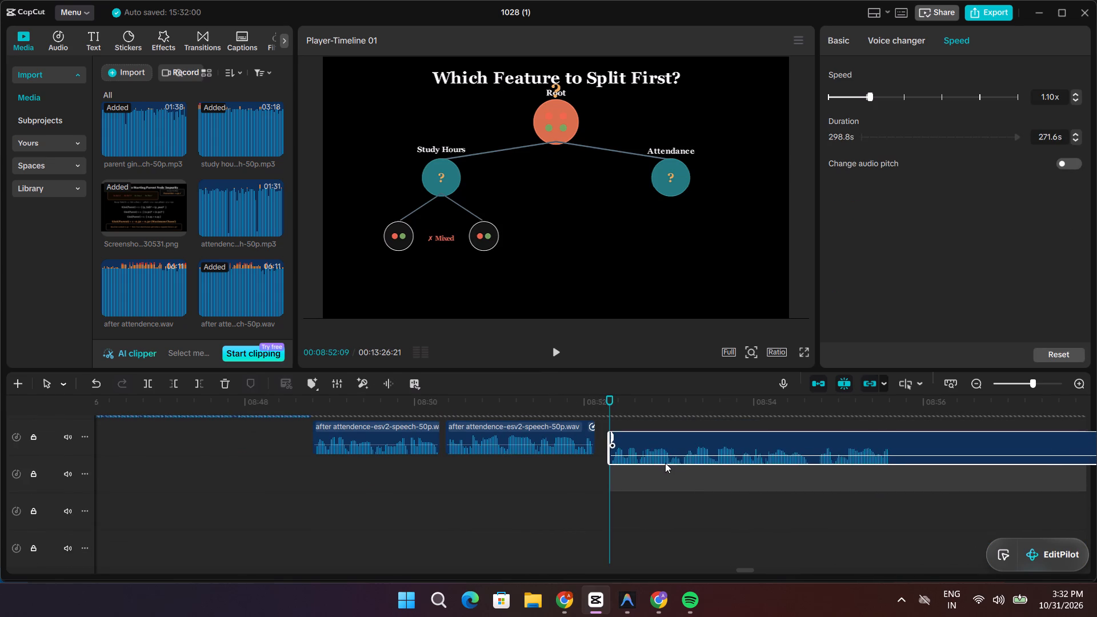
pyautogui.moveTo(665, 463); pyautogui.dragTo(651, 460)
# Shift the 1.8 s voice-over piece earlier to about 08:50:07, on the track below the 1.5 s piece.
pyautogui.moveTo(601, 426); pyautogui.dragTo(443, 426)
pyautogui.moveTo(491, 455); pyautogui.dragTo(490, 455)
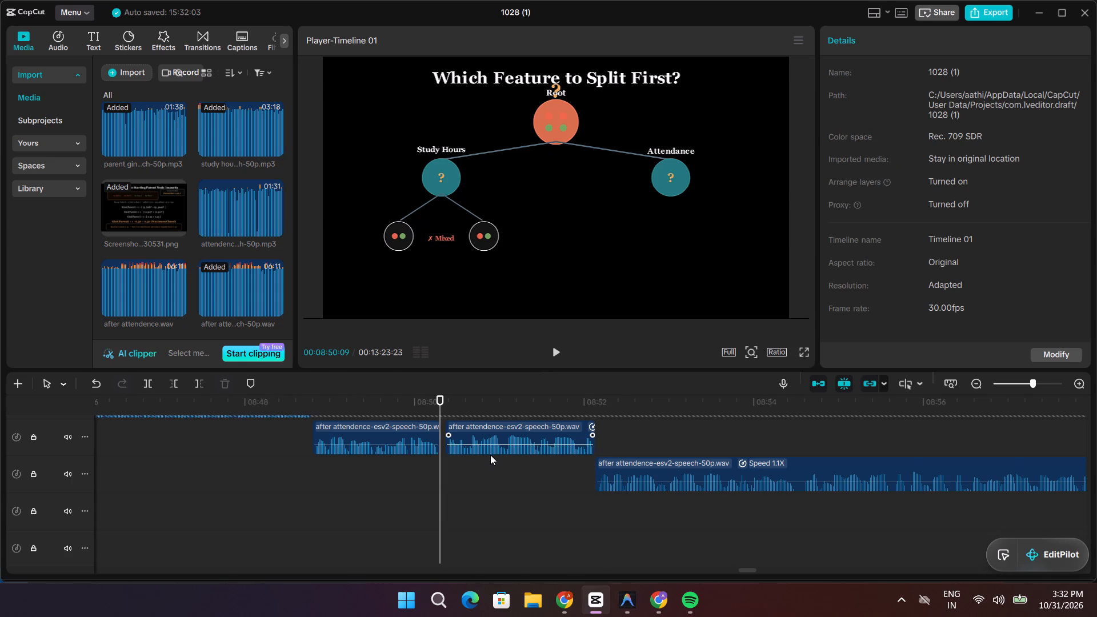
pyautogui.moveTo(490, 455); pyautogui.dragTo(480, 454)
# Replay the voice-over from 08:47:24 and extend the freeze frame starting at 08:50:06 to 00:00:06:03.
pyautogui.press('space')
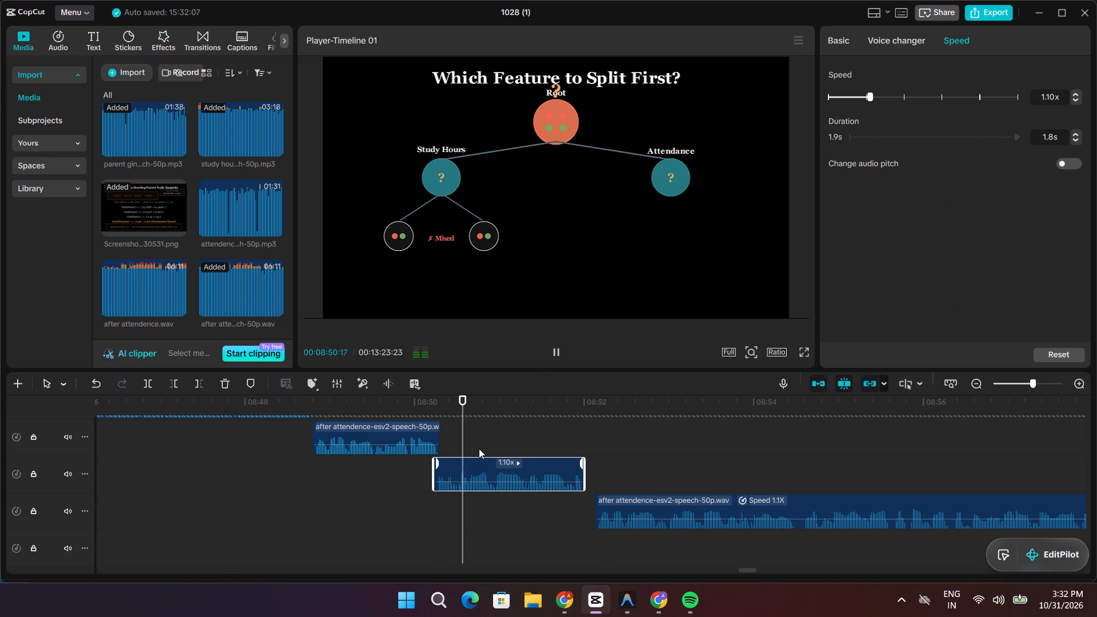
pyautogui.press('space')
pyautogui.moveTo(493, 432); pyautogui.dragTo(227, 432)
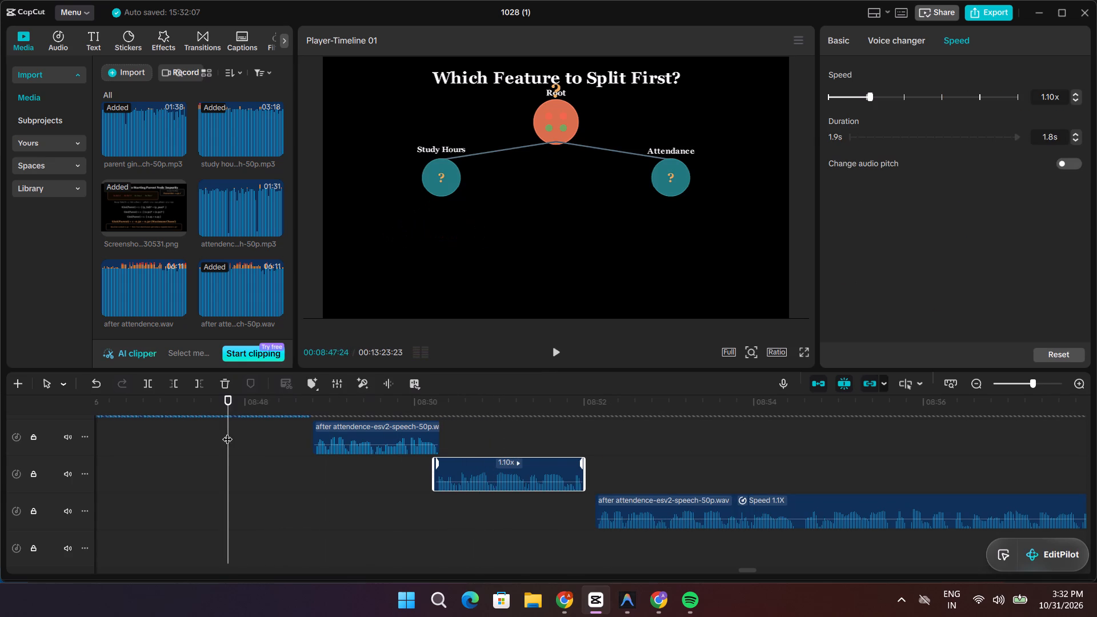
pyautogui.press('space')
pyautogui.scroll(11, 574, 450)
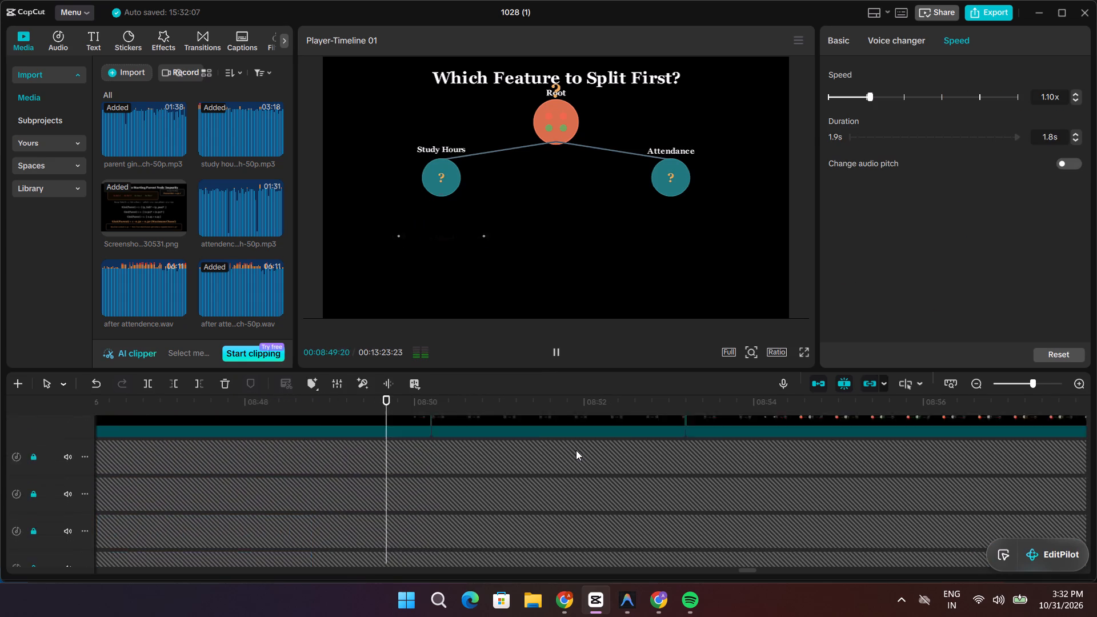
pyautogui.scroll(4, 576, 450)
pyautogui.press('space')
pyautogui.click(625, 451)
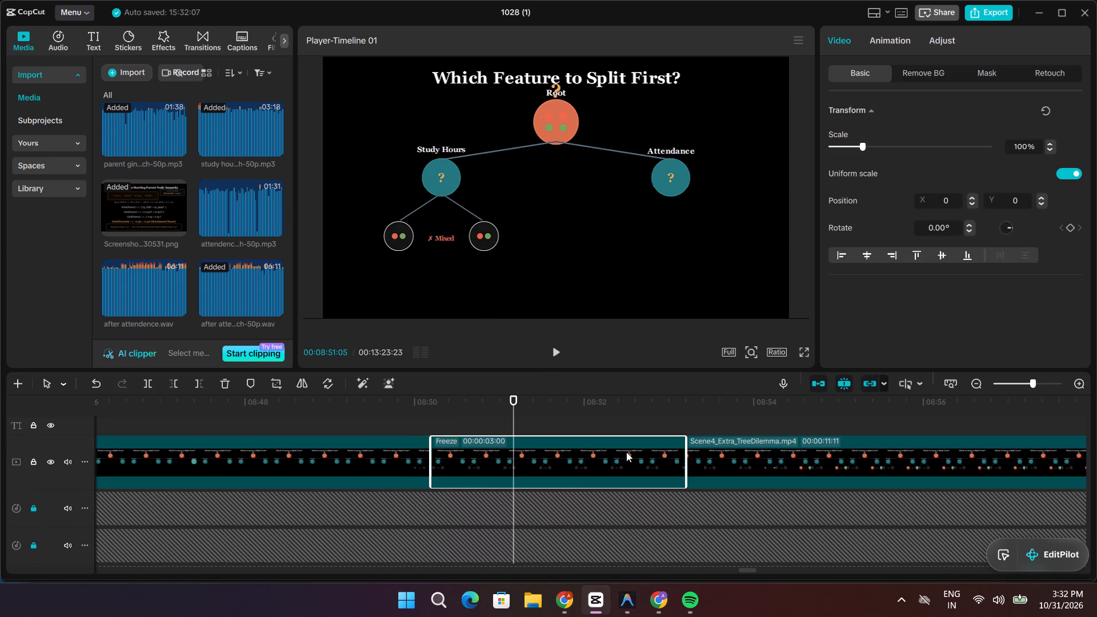
pyautogui.moveTo(688, 470); pyautogui.dragTo(948, 472)
pyautogui.press('space')
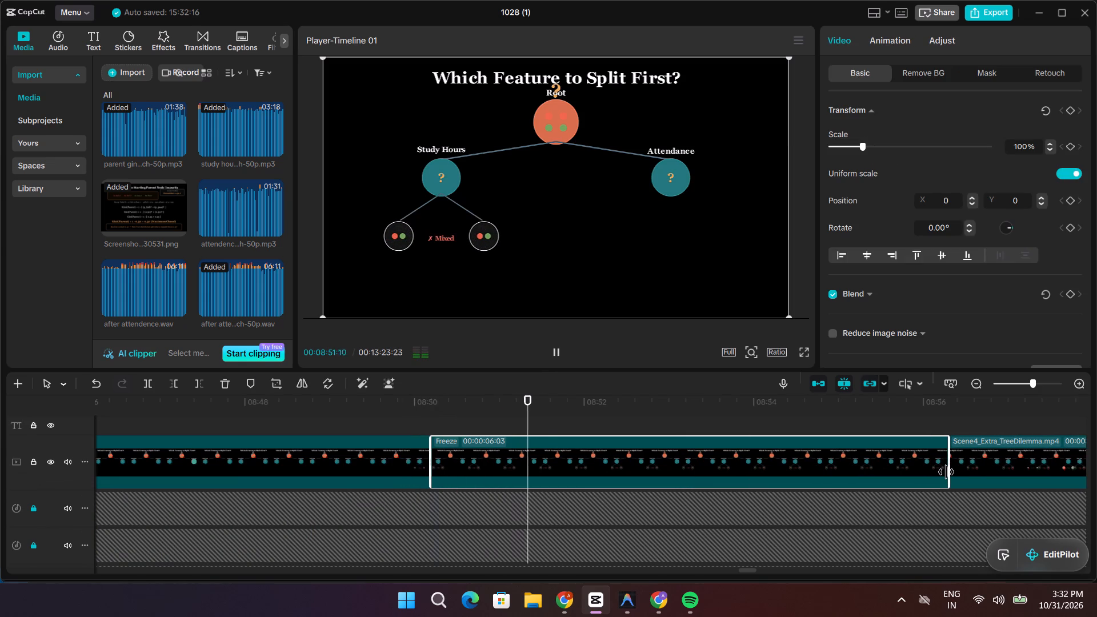
# Nudge the 1.8 s and 271.6 s voice-over pieces to start at about 08:50:09 and 08:52:02, keeping a short pause between pieces.
pyautogui.scroll(-6, 946, 472)
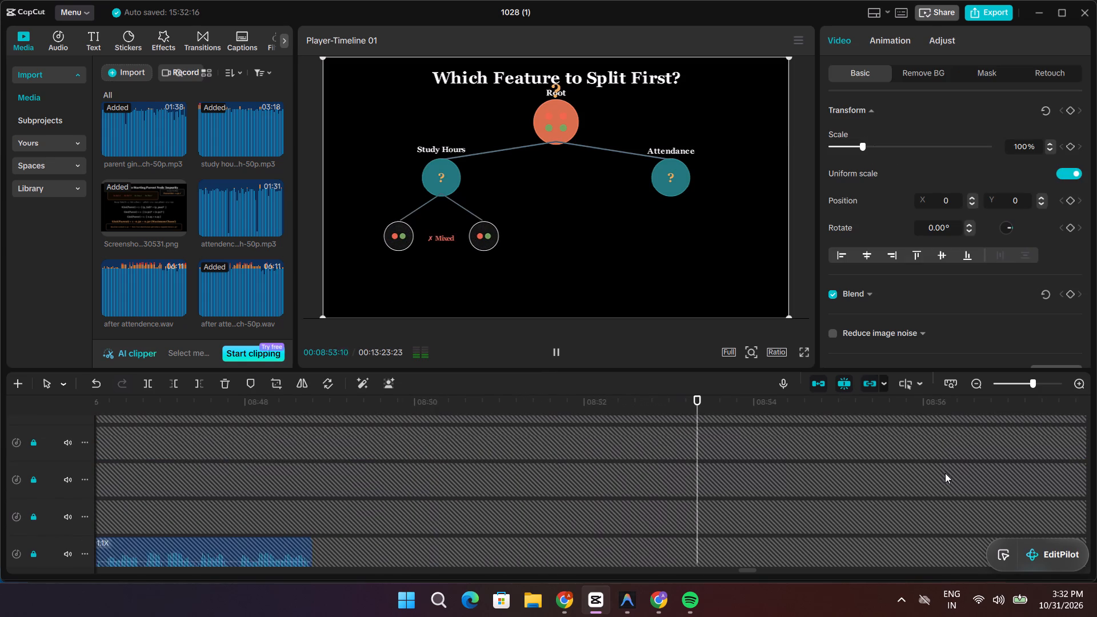
pyautogui.scroll(-5, 944, 478)
pyautogui.press('space')
pyautogui.scroll(-4, 944, 479)
pyautogui.scroll(-1, 727, 546)
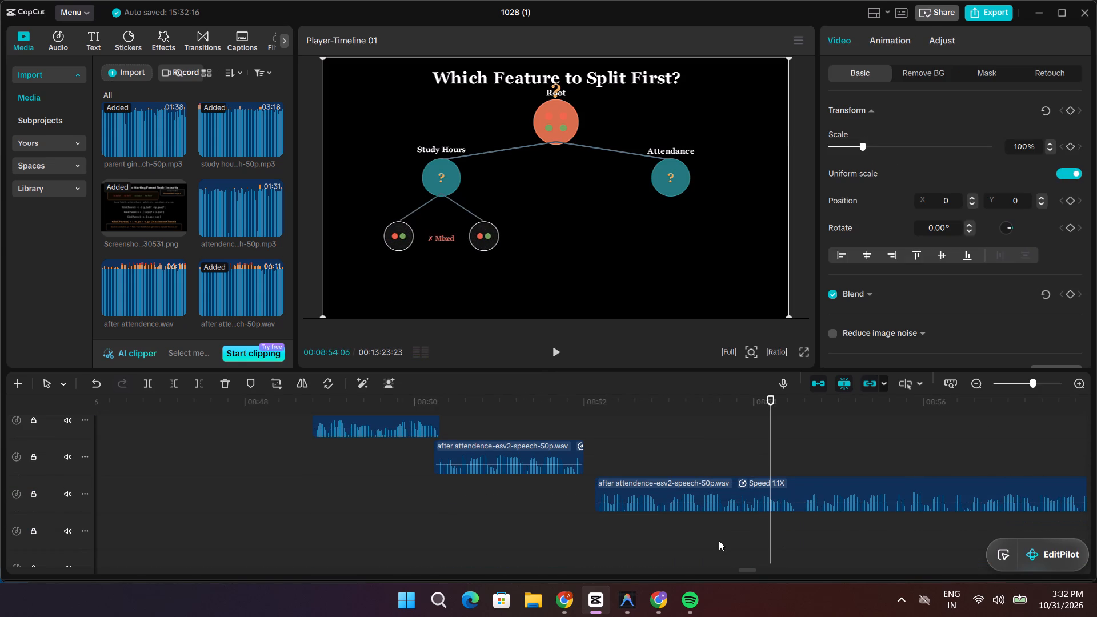
pyautogui.moveTo(723, 510); pyautogui.dragTo(715, 510)
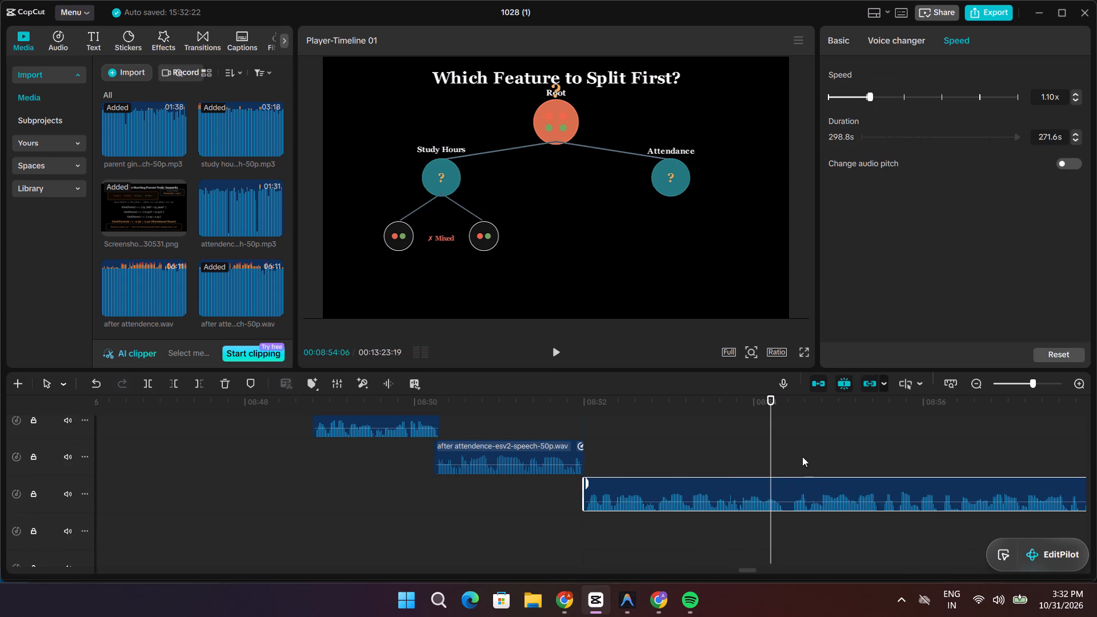
pyautogui.moveTo(771, 450); pyautogui.dragTo(416, 449)
pyautogui.moveTo(449, 470); pyautogui.dragTo(449, 470)
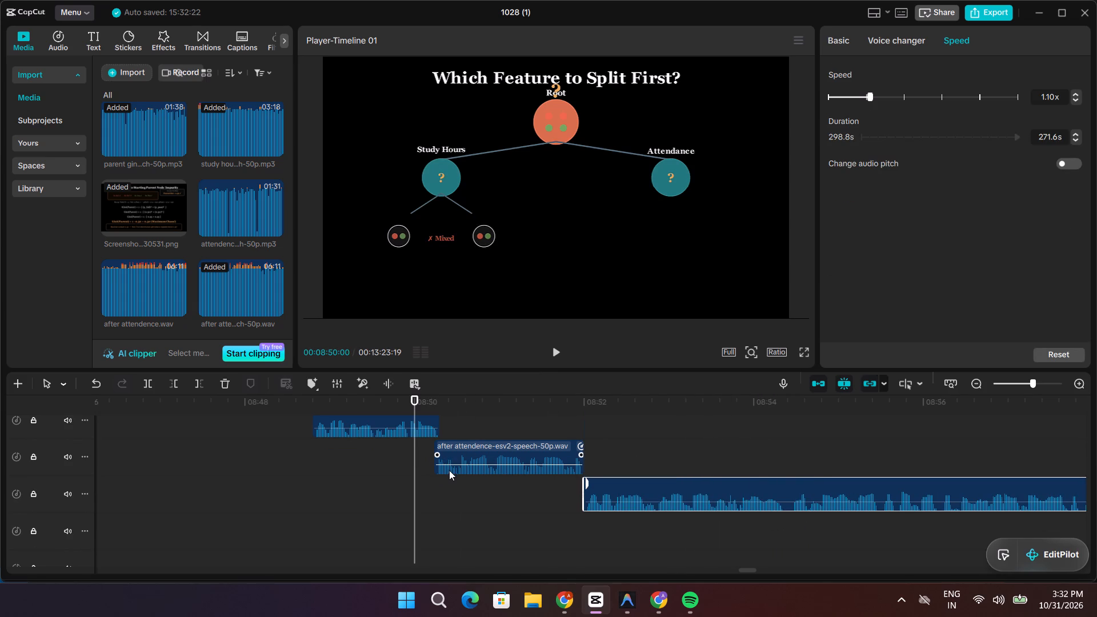
pyautogui.moveTo(449, 470); pyautogui.dragTo(455, 471)
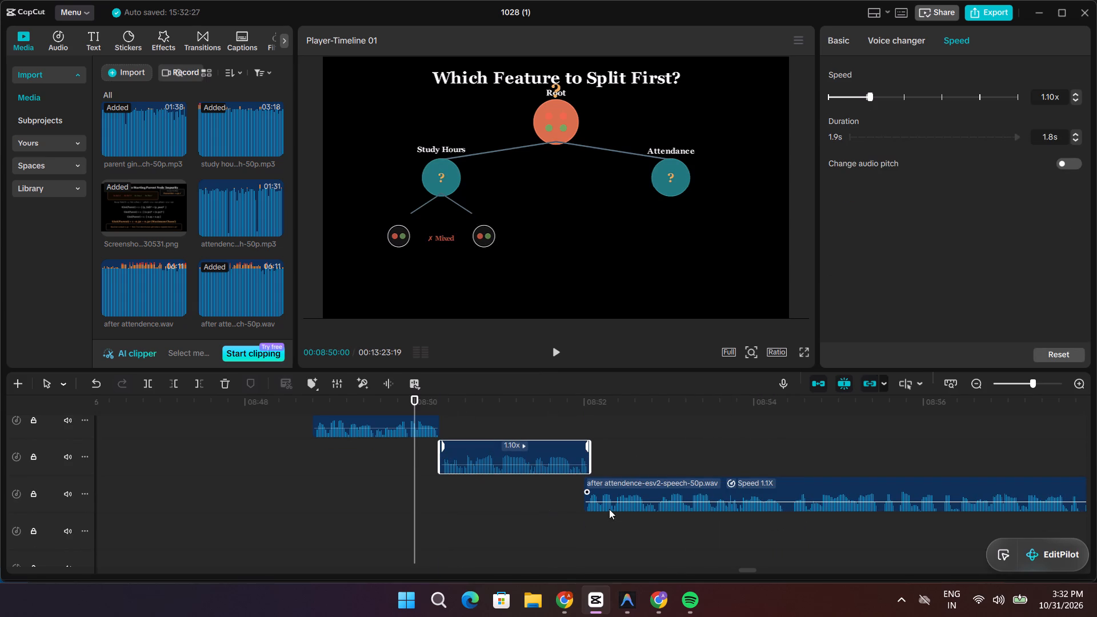
pyautogui.moveTo(610, 508); pyautogui.dragTo(618, 511)
# Lengthen the freeze frame in stages to match the narration, first to 00:00:09:18 and finally ending at about 09:01:27.
pyautogui.press('space')
pyautogui.scroll(3, 653, 452)
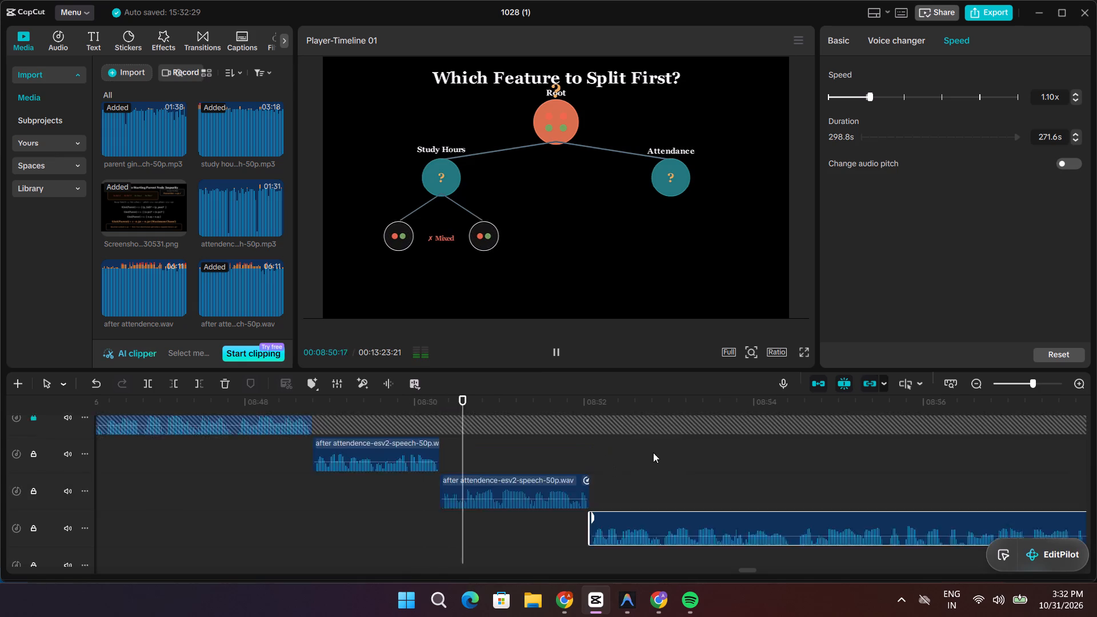
pyautogui.scroll(13, 653, 452)
pyautogui.click(870, 466)
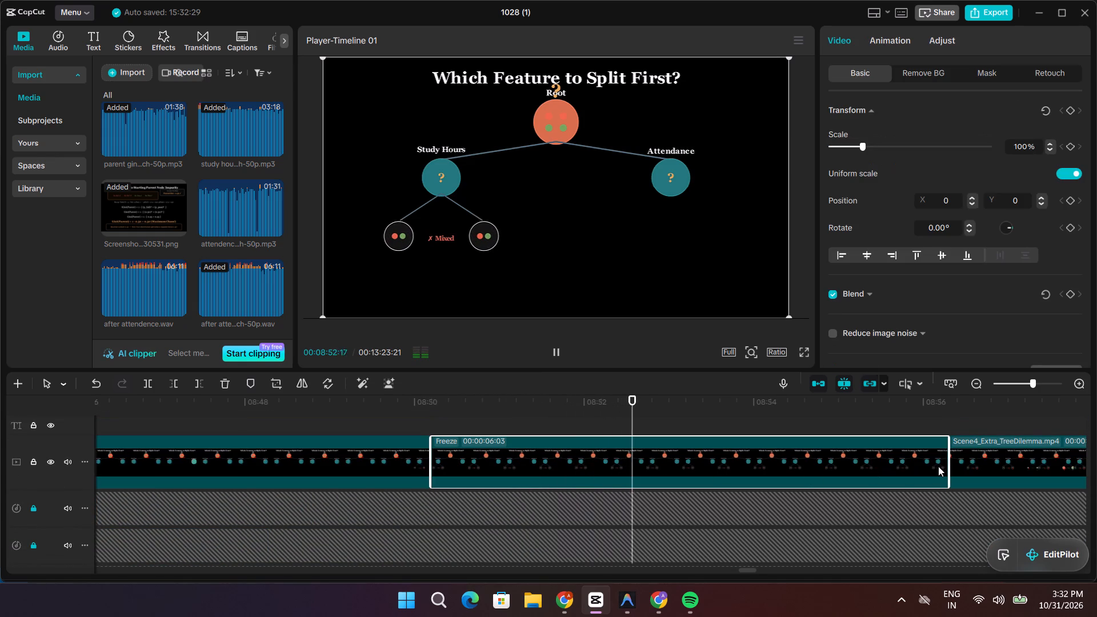
pyautogui.moveTo(946, 466); pyautogui.dragTo(1096, 468)
pyautogui.press('space')
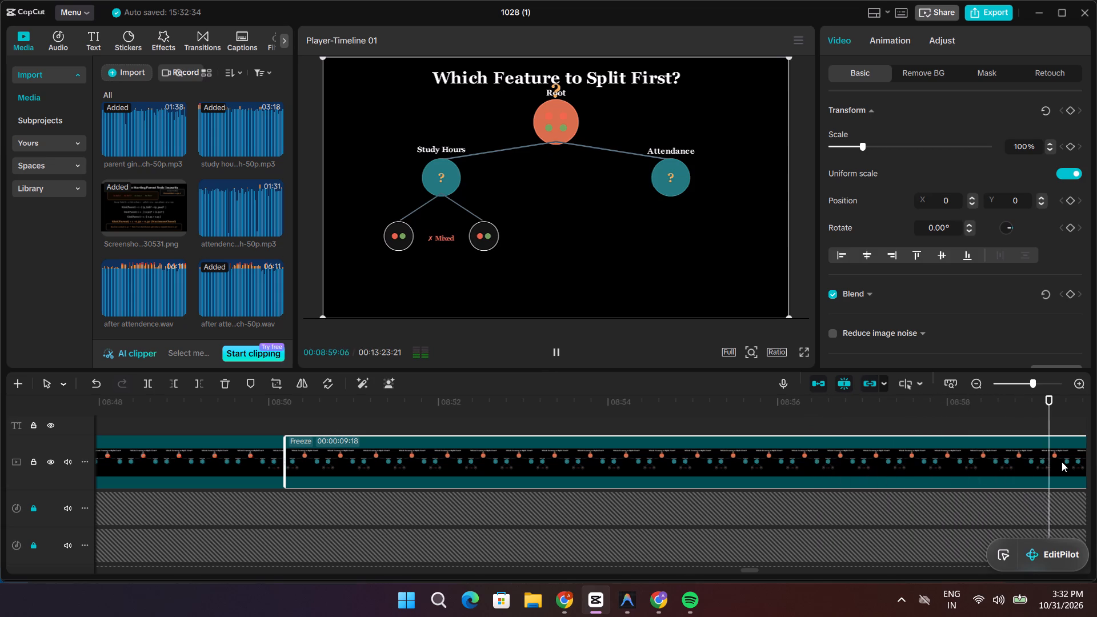
pyautogui.press('space')
pyautogui.press('space')
pyautogui.press('space')
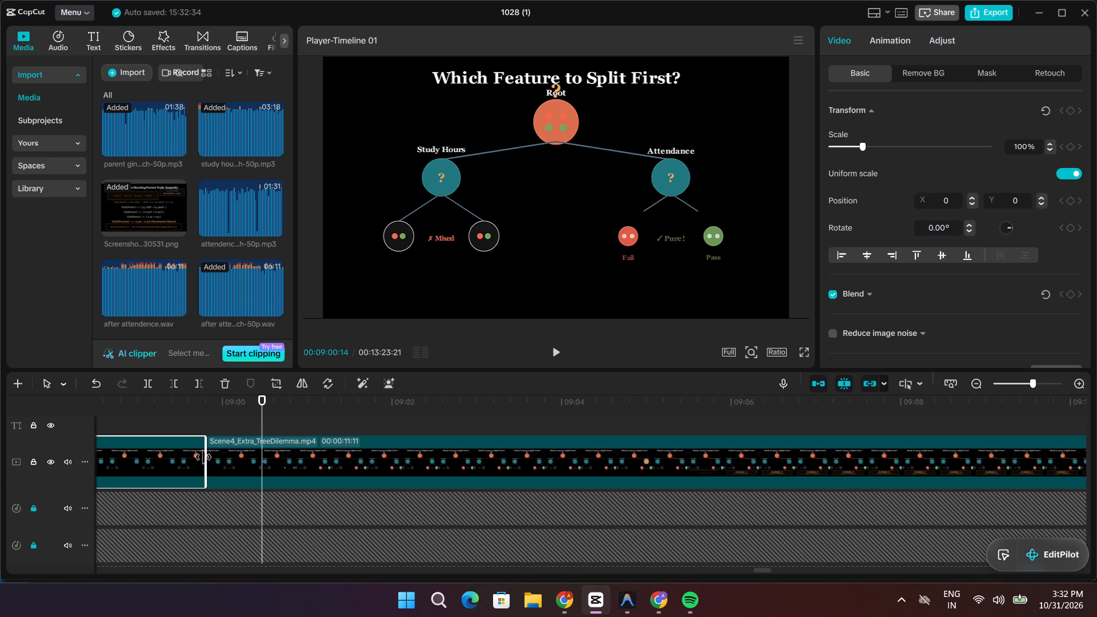
pyautogui.moveTo(203, 457); pyautogui.dragTo(383, 477)
# Play the following Scene4_Extra_TreeDilemma clip, set the playhead to 09:06:29 before the IMPURITY box appears, and select that clip.
pyautogui.press('space')
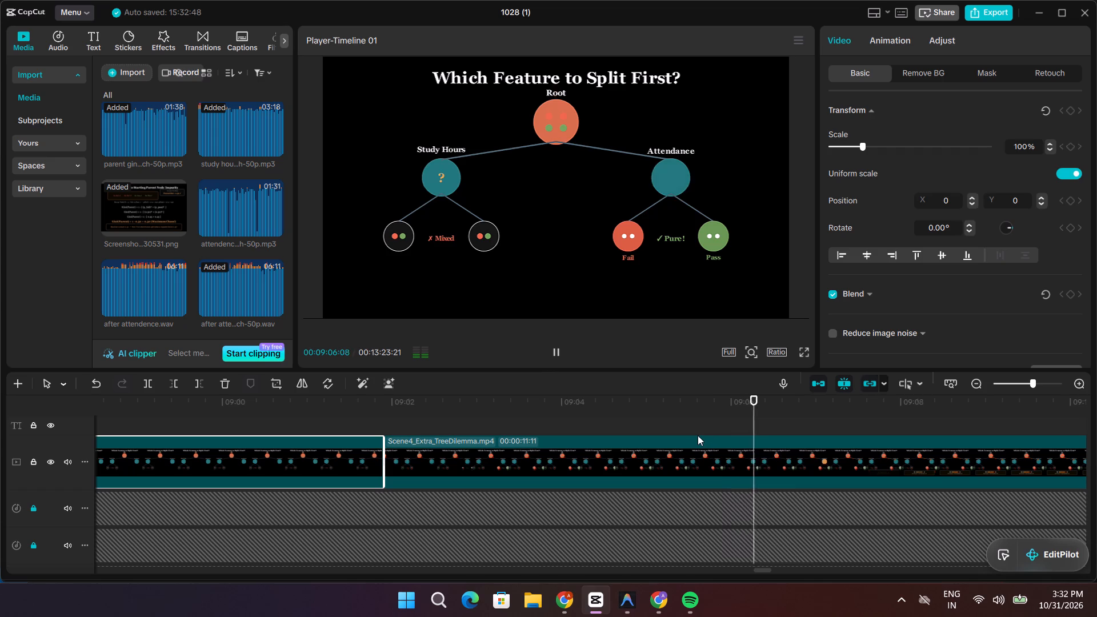
pyautogui.scroll(-1, 690, 430)
pyautogui.press('space')
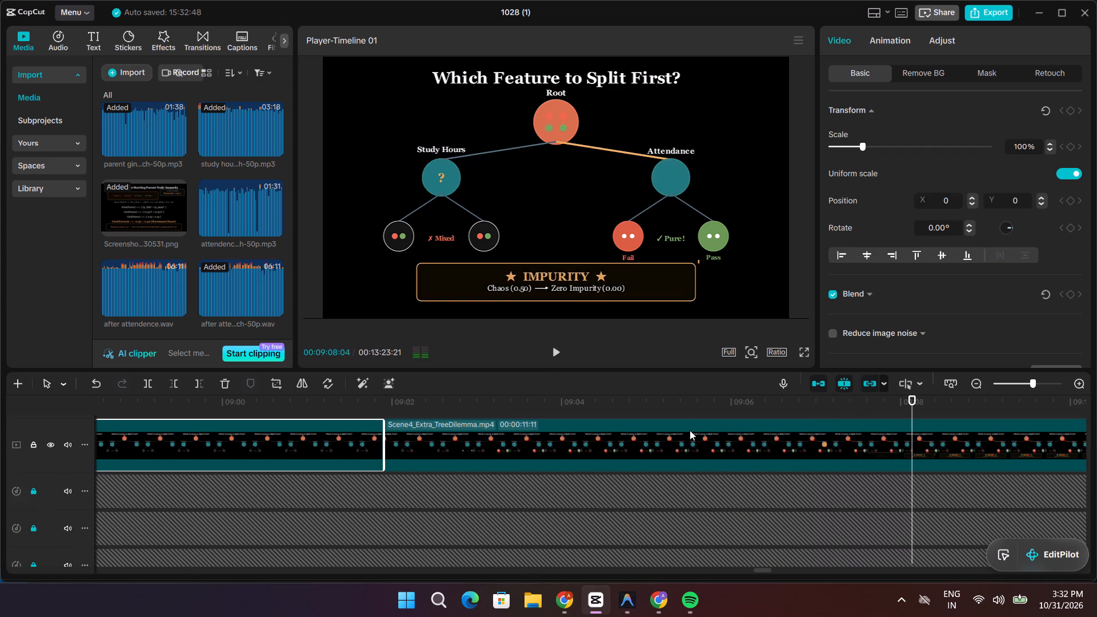
pyautogui.moveTo(912, 408); pyautogui.dragTo(845, 409)
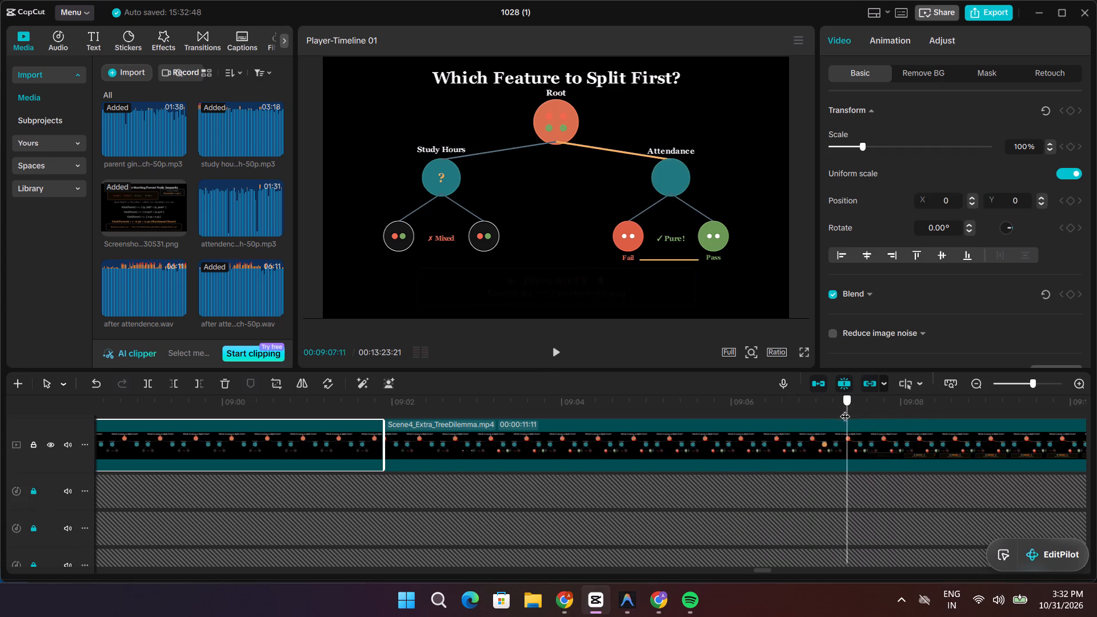
pyautogui.moveTo(845, 409); pyautogui.dragTo(814, 409)
pyautogui.click(788, 440)
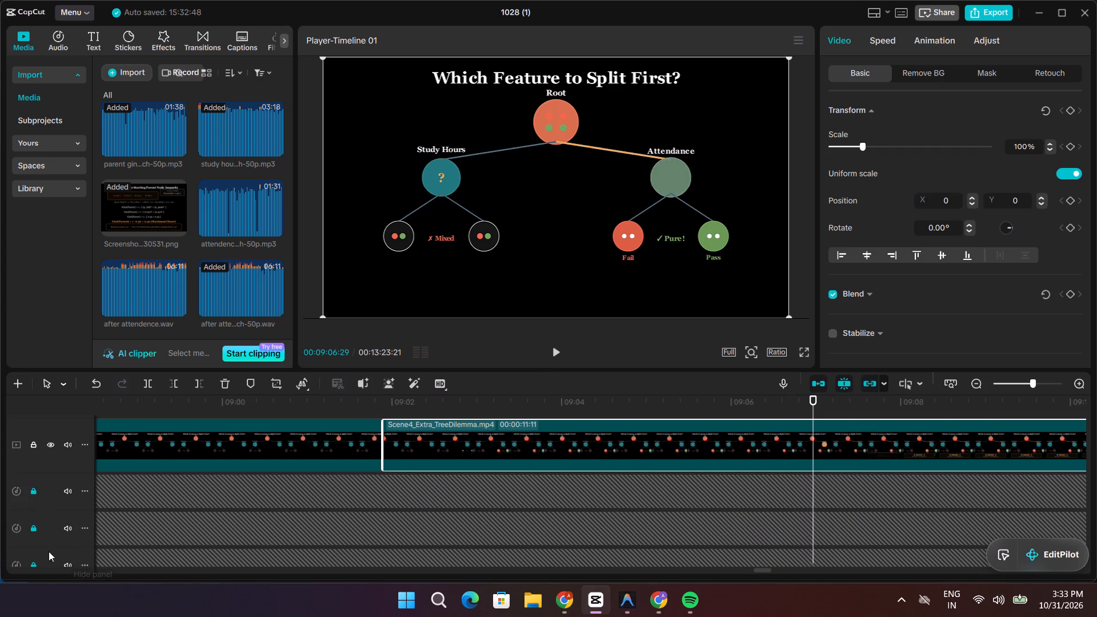
# Lock the three remaining unlocked audio tracks holding the 1.5 s, 1.8 s and 271.6 s voice-over pieces.
pyautogui.scroll(-1, 27, 541)
pyautogui.scroll(-5, 226, 539)
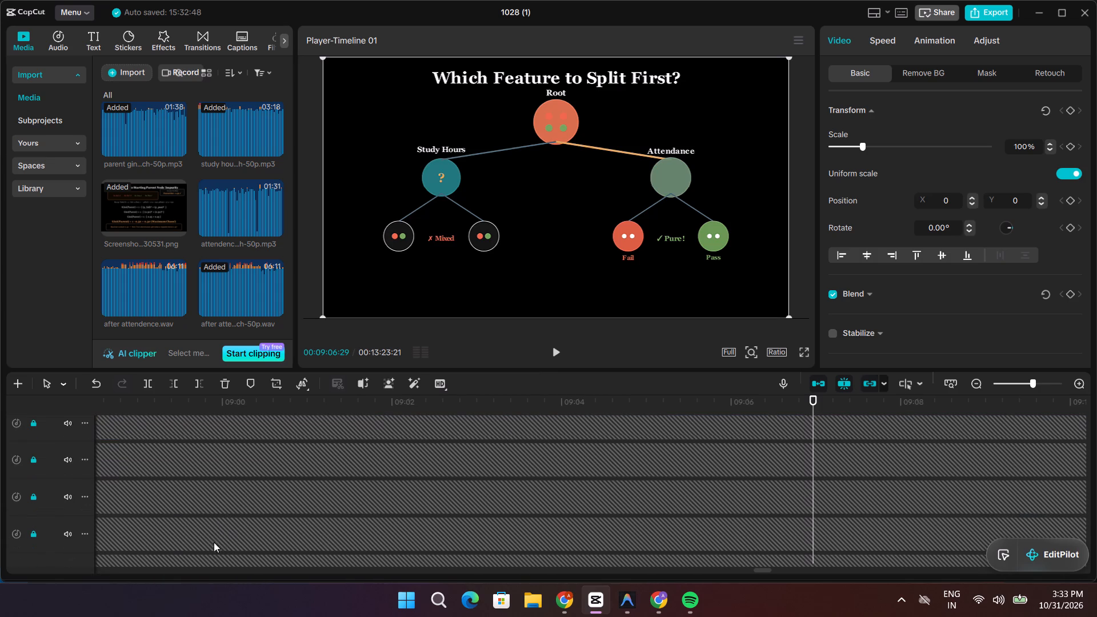
pyautogui.scroll(-6, 197, 536)
pyautogui.click(34, 490)
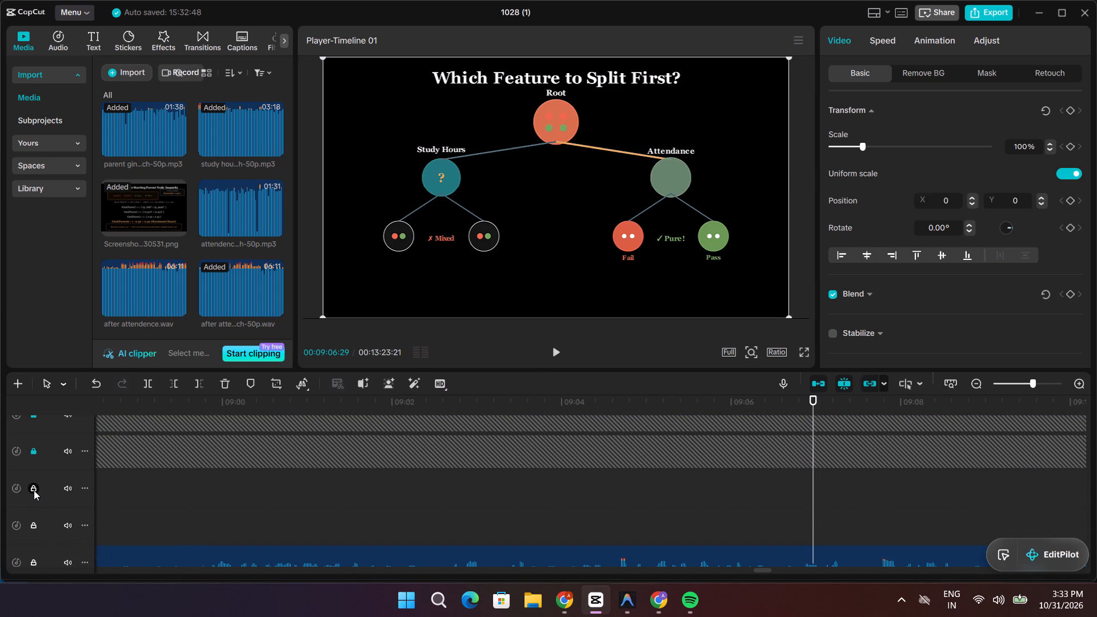
pyautogui.click(31, 519)
pyautogui.click(33, 527)
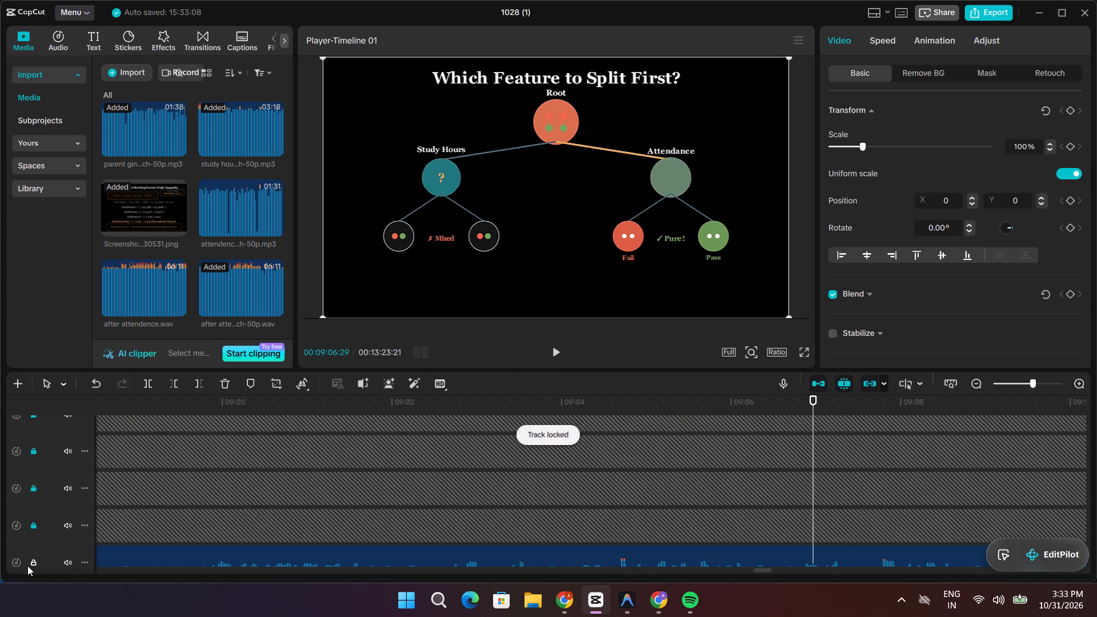
pyautogui.click(27, 566)
pyautogui.click(30, 564)
pyautogui.scroll(-7, 69, 544)
pyautogui.scroll(7, 53, 544)
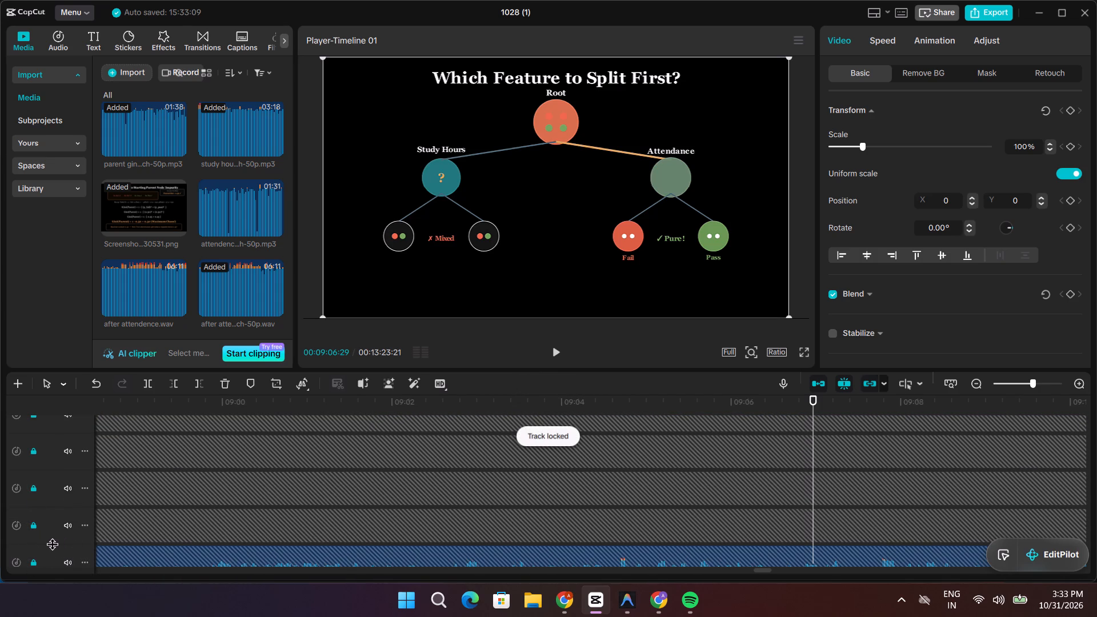
pyautogui.scroll(9, 72, 474)
pyautogui.scroll(5, 558, 518)
pyautogui.scroll(-1, 558, 518)
pyautogui.scroll(2, 558, 518)
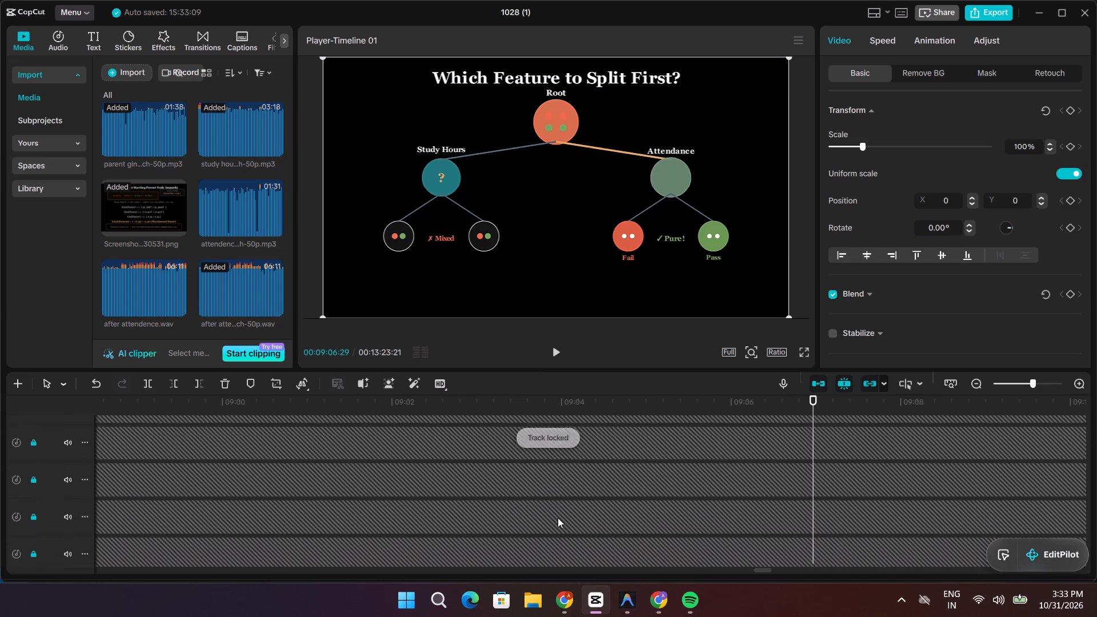
# Insert a 3-second freeze frame in the Scene4_Extra_TreeDilemma clip at 09:06:29 and play into it.
pyautogui.scroll(7, 558, 518)
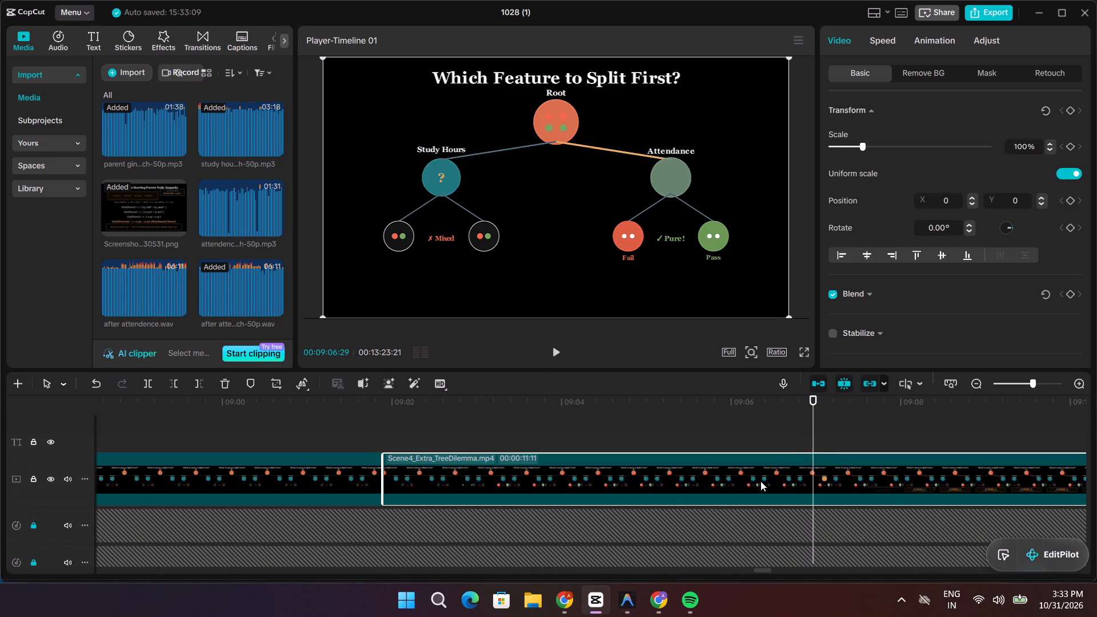
pyautogui.click(307, 410)
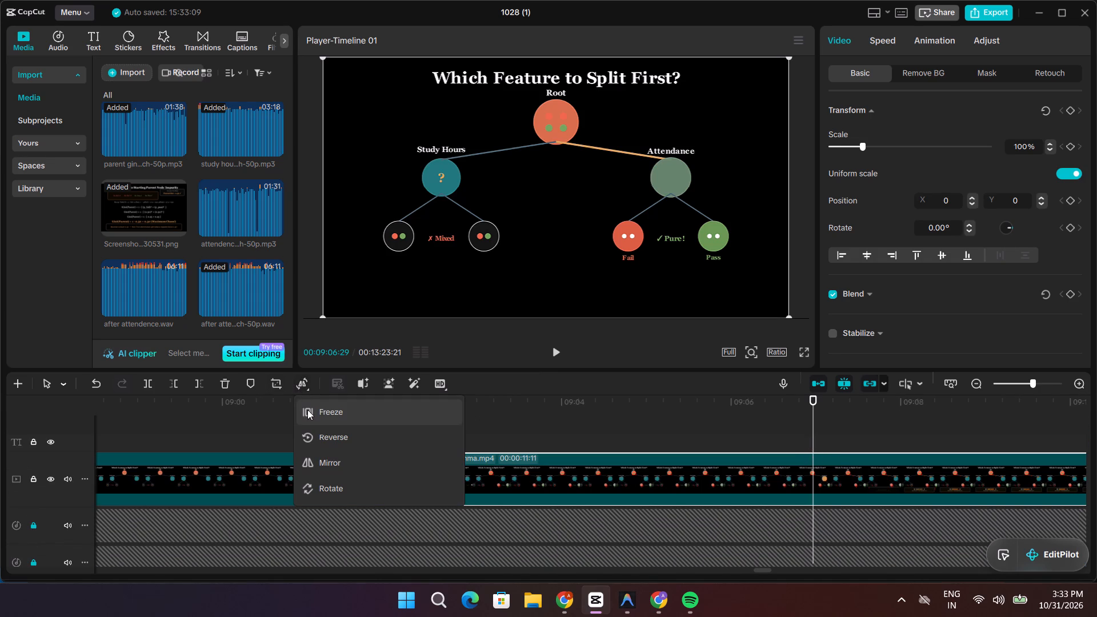
pyautogui.press('space')
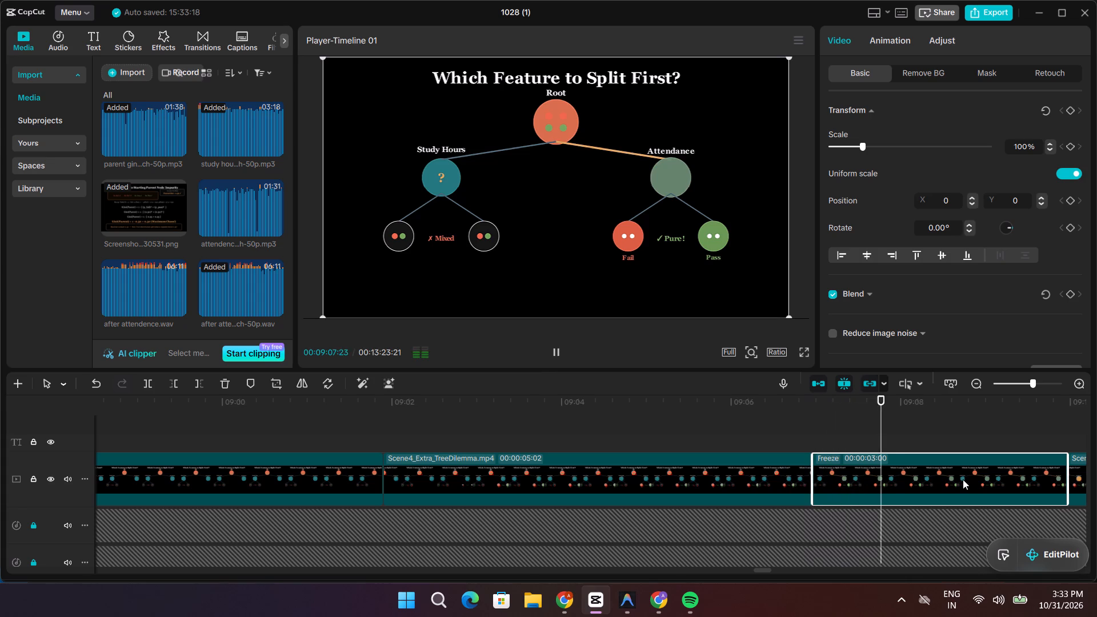
pyautogui.press('space')
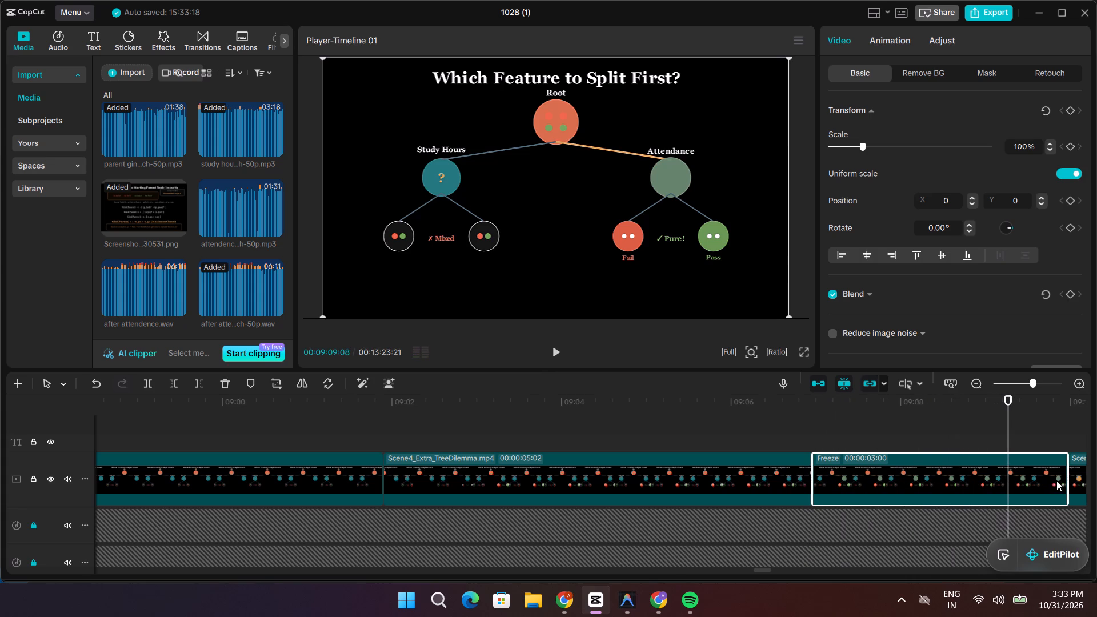
# Lengthen the freeze before the IMPURITY box to match the narration, first to 00:00:05:12 and finally ending at about 09:17:17.
pyautogui.moveTo(1066, 482); pyautogui.dragTo(1096, 482)
pyautogui.press('space')
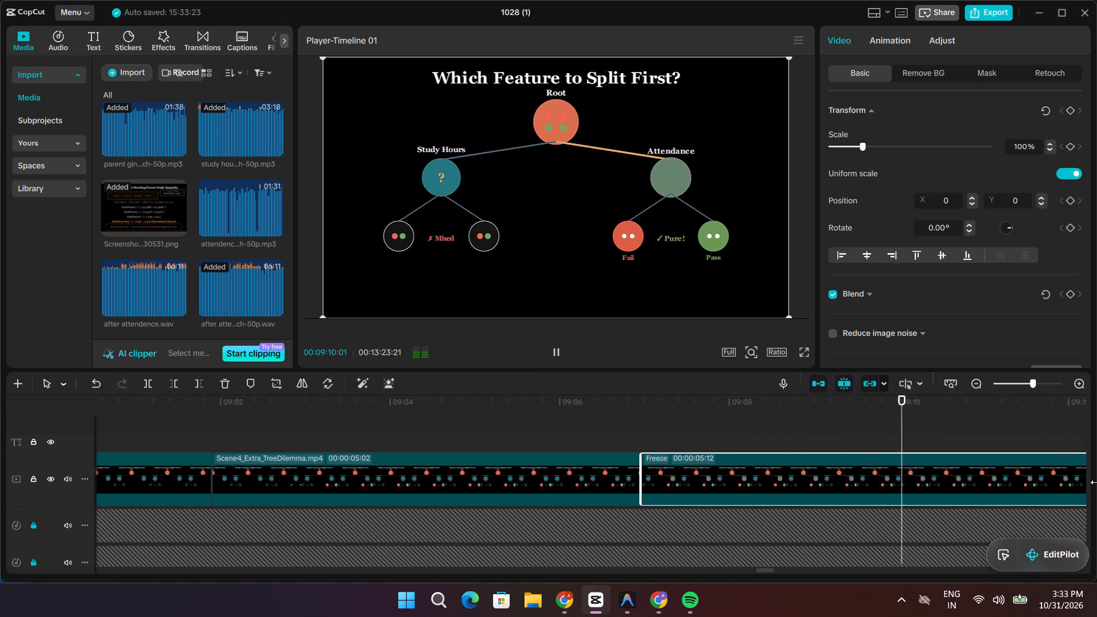
pyautogui.press('space')
pyautogui.press('space')
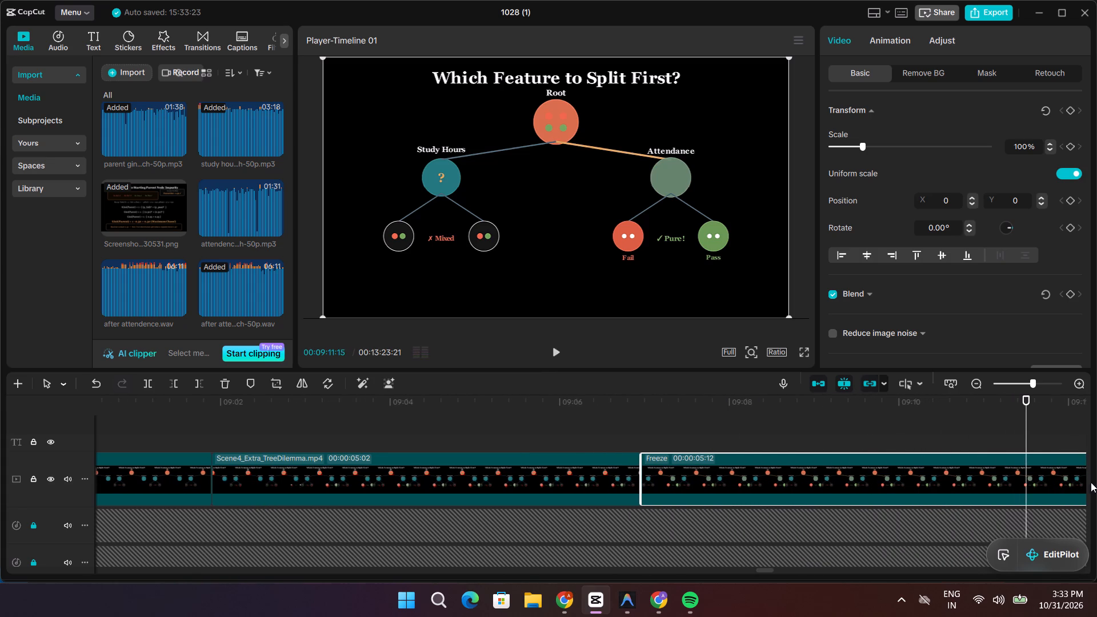
pyautogui.scroll(-2, 1084, 482)
pyautogui.scroll(3, 1084, 482)
pyautogui.press('space')
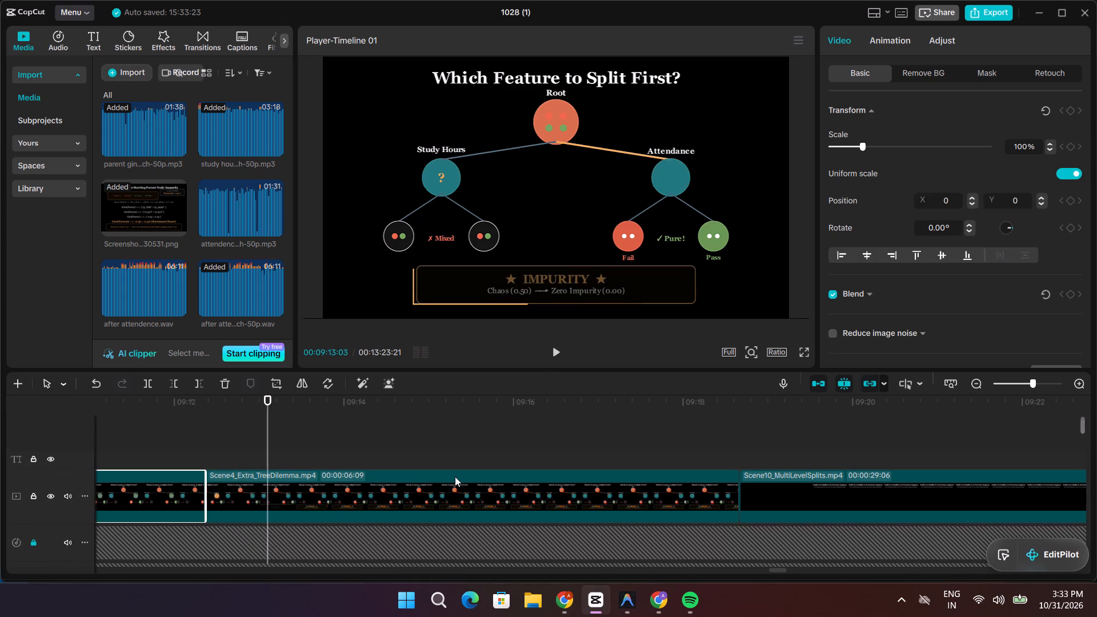
pyautogui.moveTo(270, 457); pyautogui.dragTo(157, 456)
pyautogui.click(162, 484)
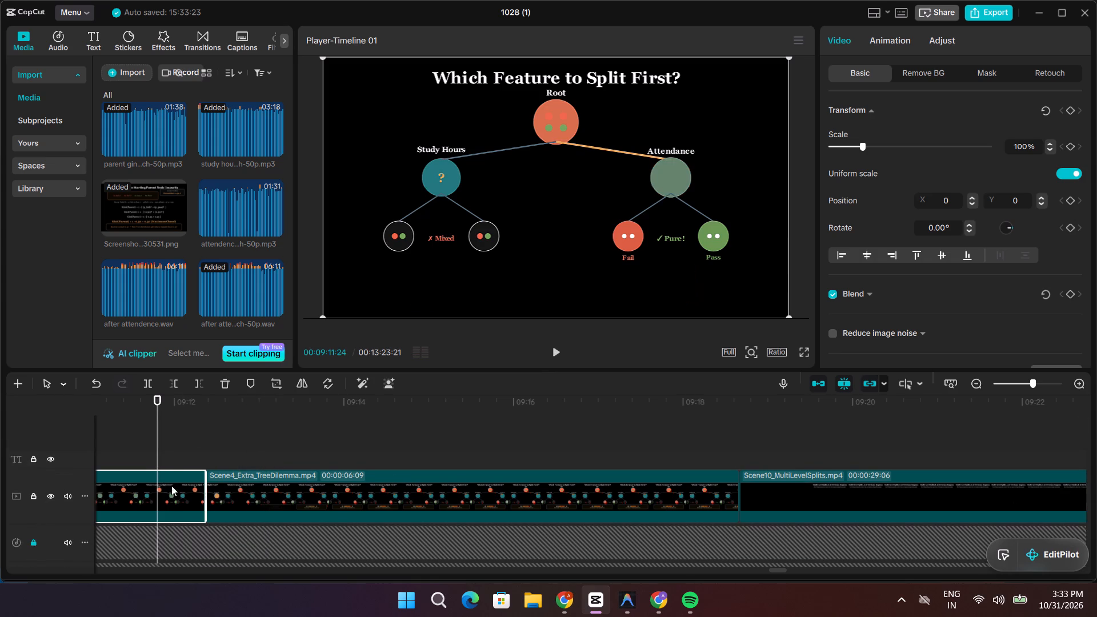
pyautogui.moveTo(206, 498); pyautogui.dragTo(593, 506)
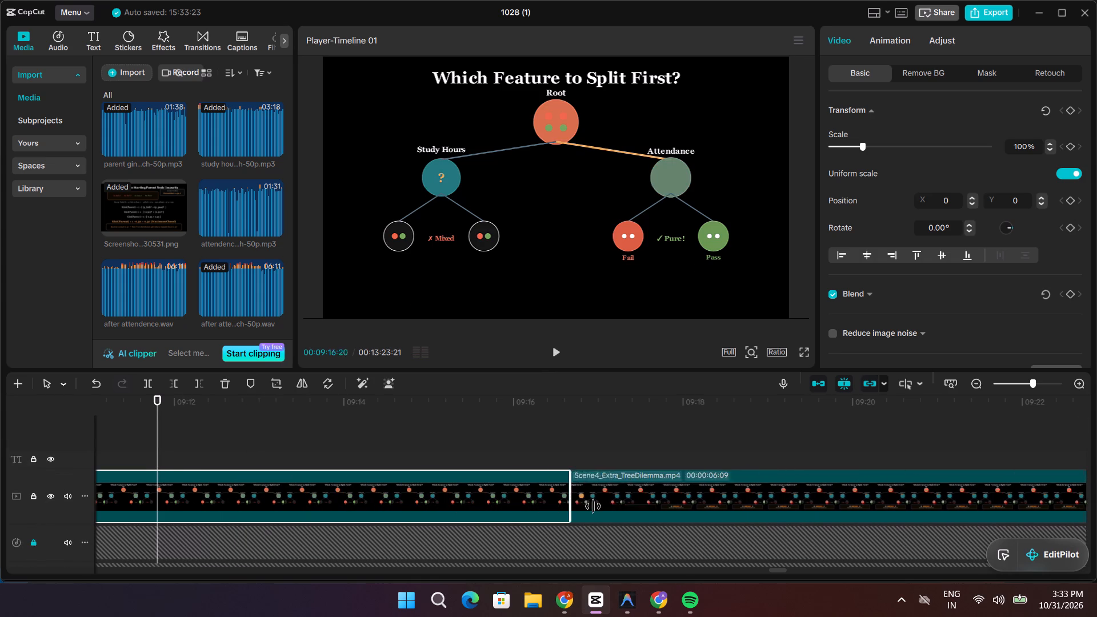
pyautogui.moveTo(593, 506); pyautogui.dragTo(640, 506)
# Play past the freeze into the IMPURITY box, and replay the narration from about 08:58:28 to locate the pause after 09:07.
pyautogui.press('space')
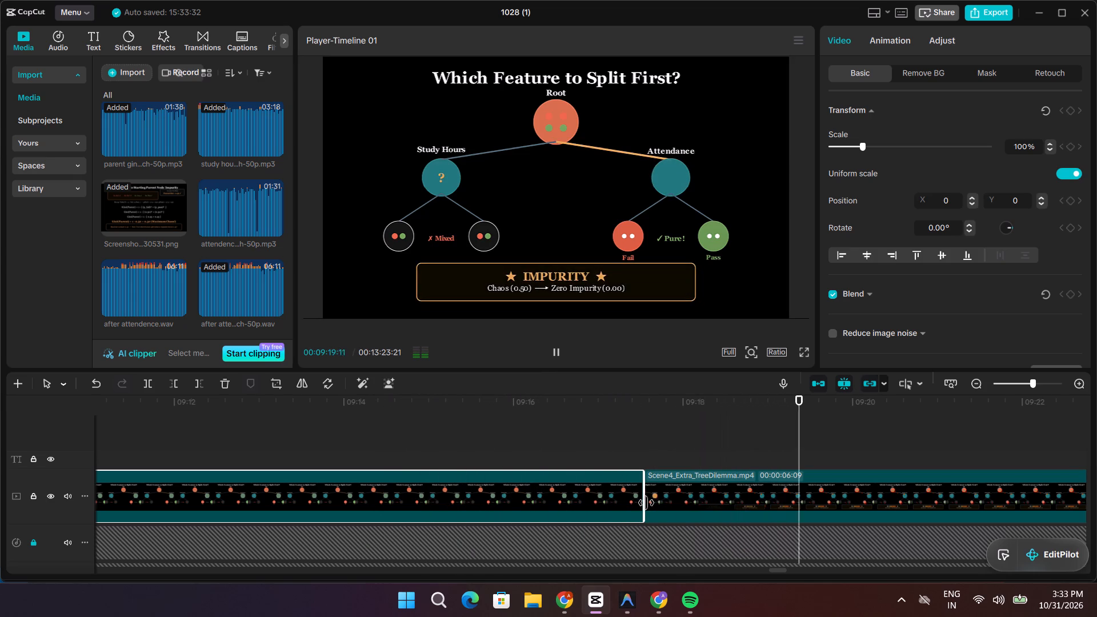
pyautogui.press('space')
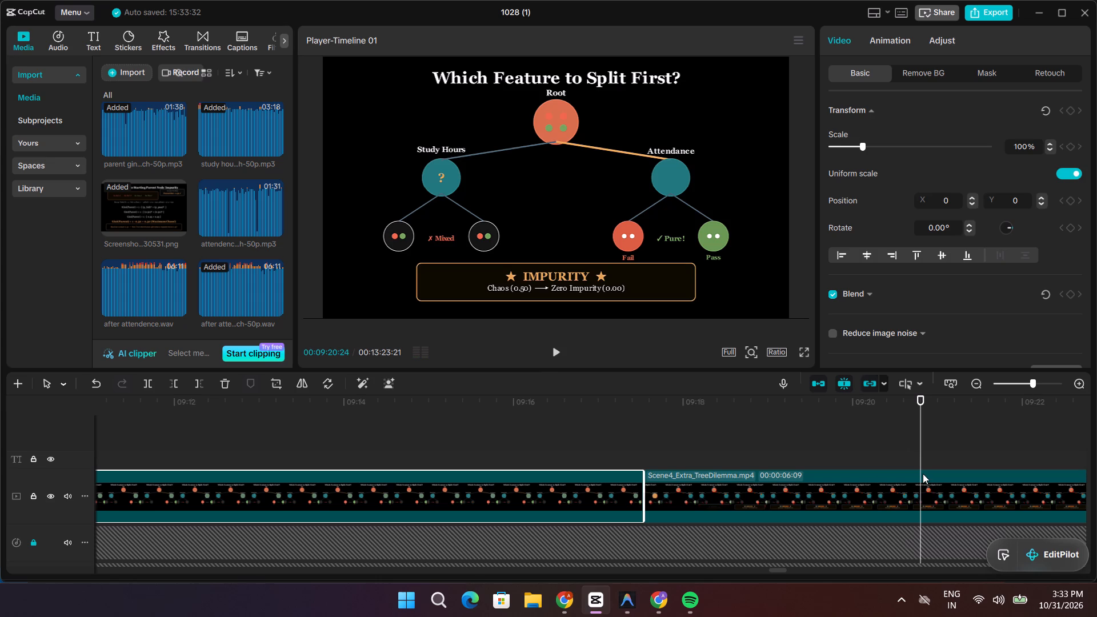
pyautogui.scroll(-20, 923, 474)
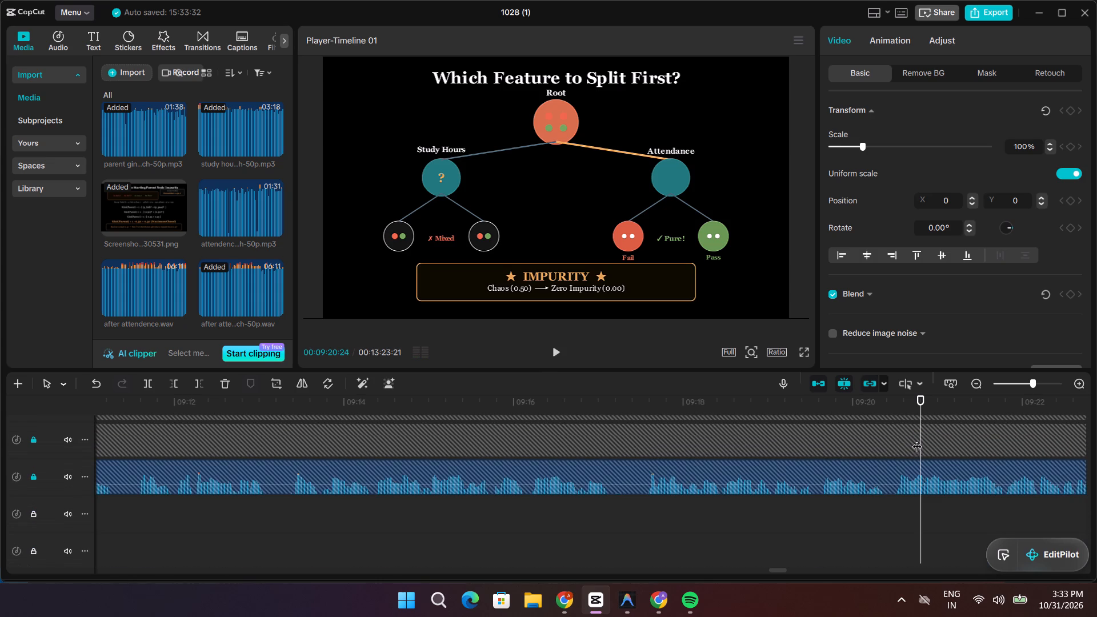
pyautogui.moveTo(921, 432); pyautogui.dragTo(493, 491)
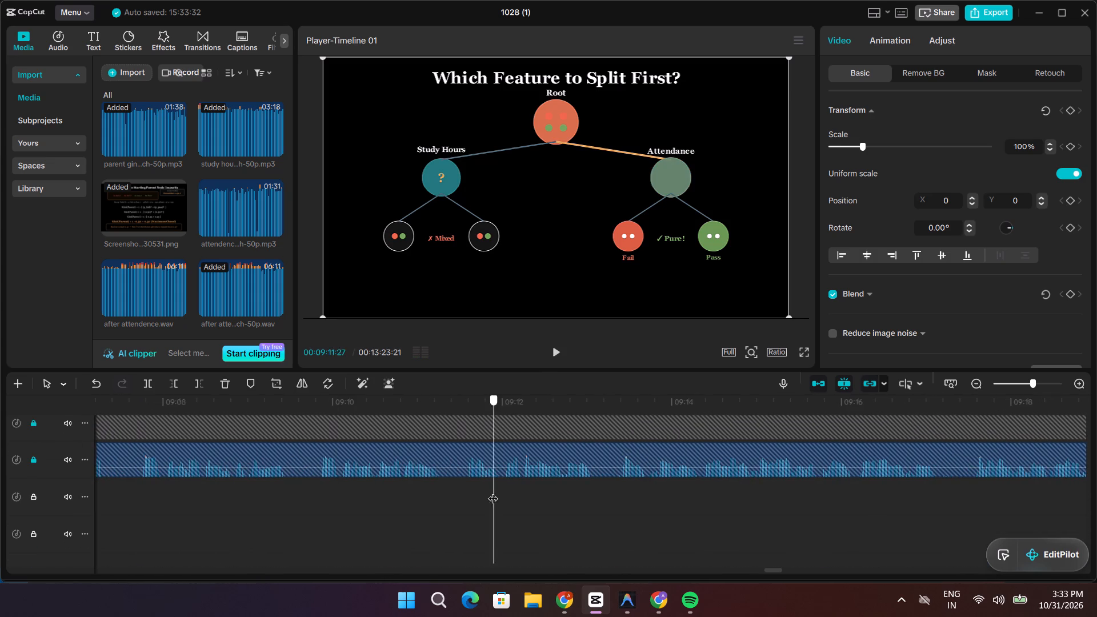
pyautogui.moveTo(493, 491); pyautogui.dragTo(134, 496)
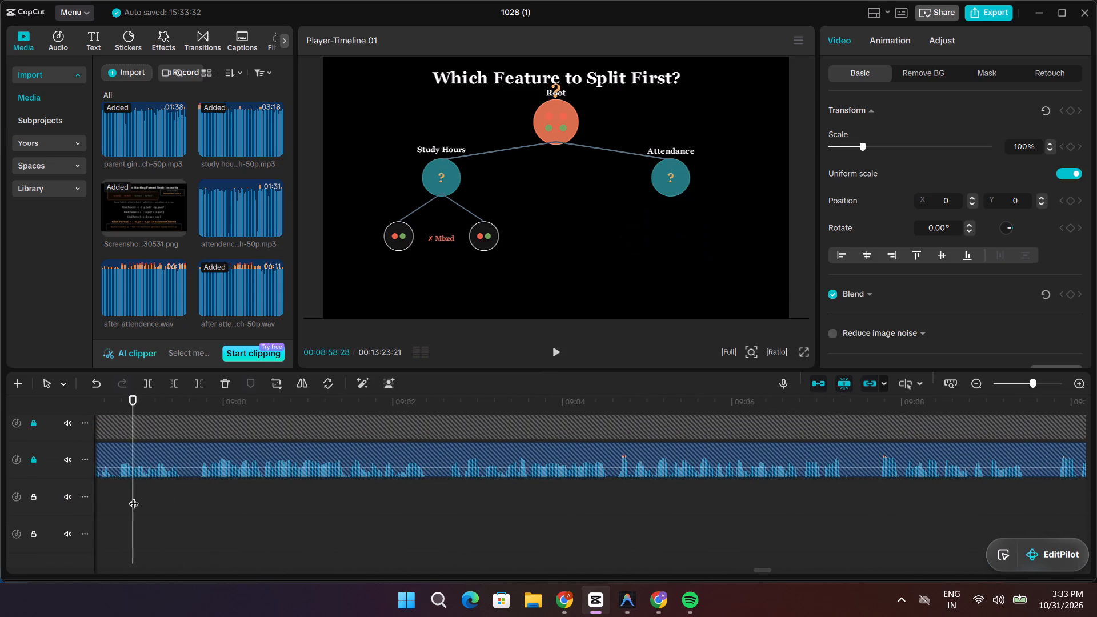
pyautogui.press('space')
pyautogui.scroll(1, 410, 494)
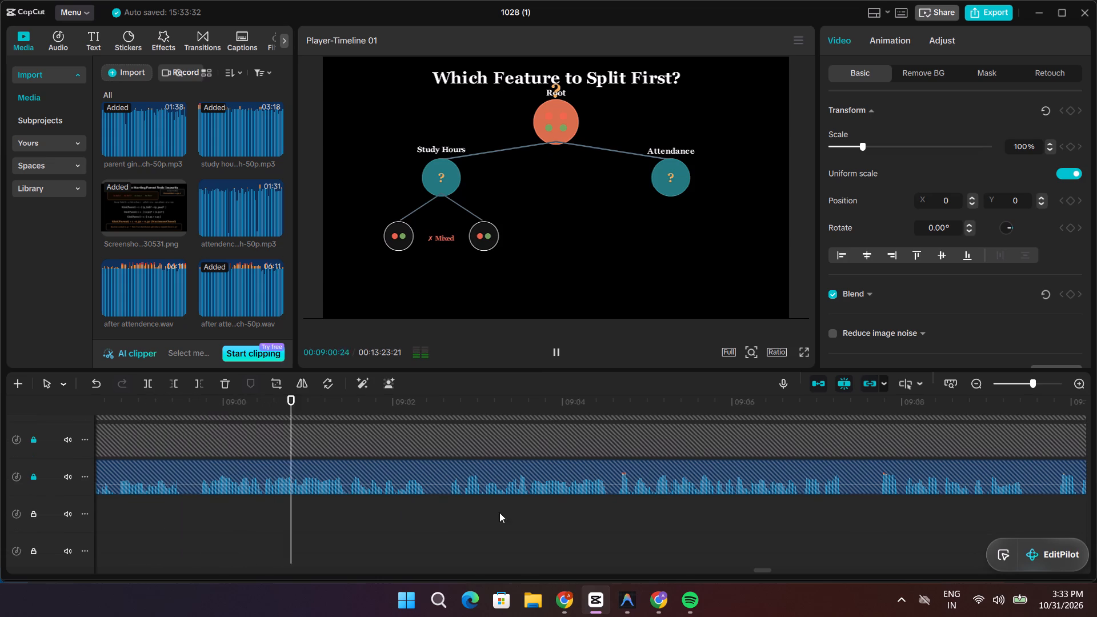
pyautogui.scroll(1, 630, 539)
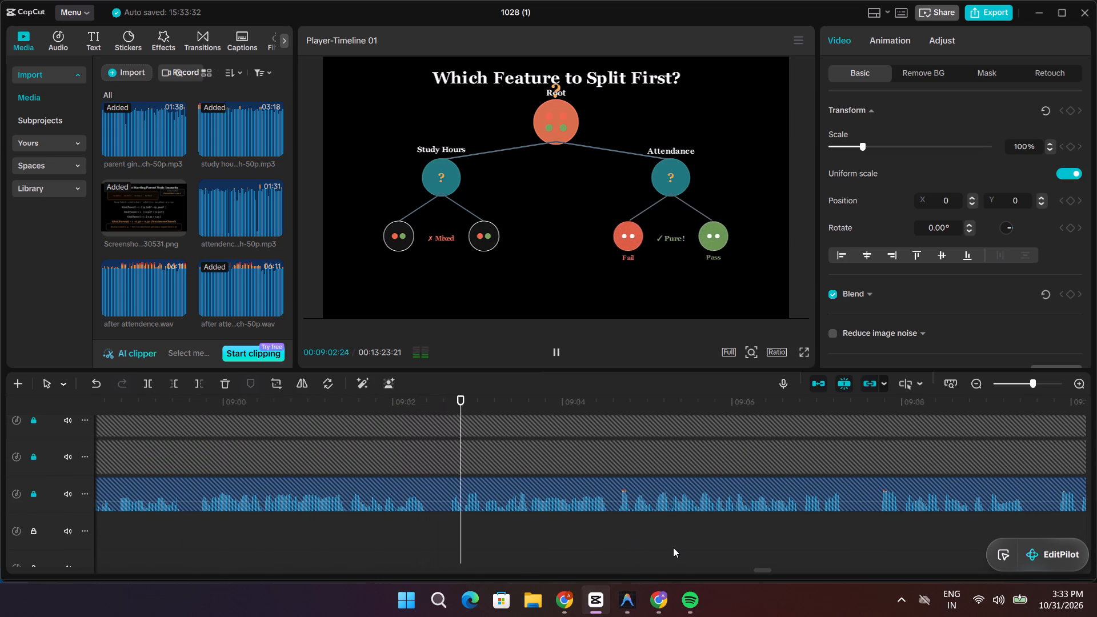
pyautogui.scroll(1, 688, 550)
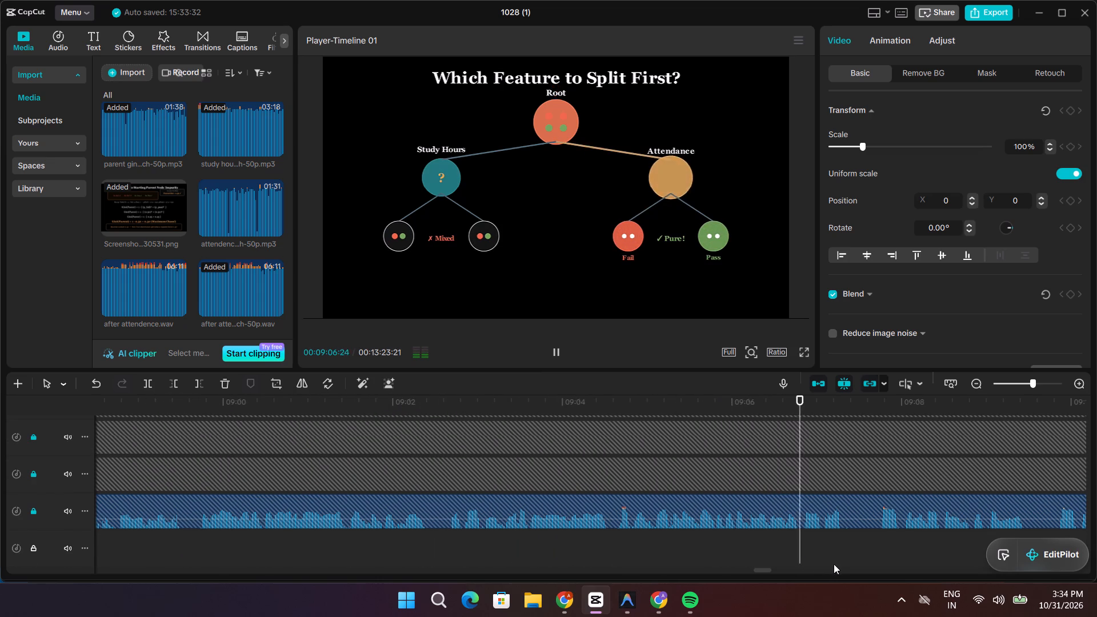
pyautogui.press('space')
# Unlock the 271.6 s voice-over track, split it at 09:07:10, trim the pause after the cut and close the gap.
pyautogui.click(850, 548)
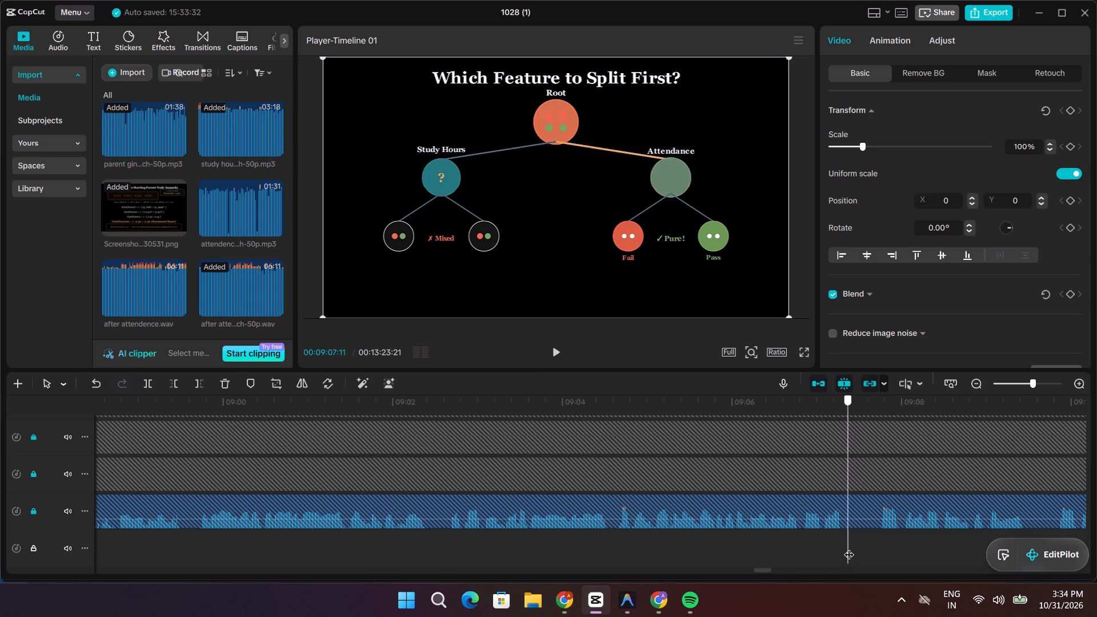
pyautogui.click(29, 513)
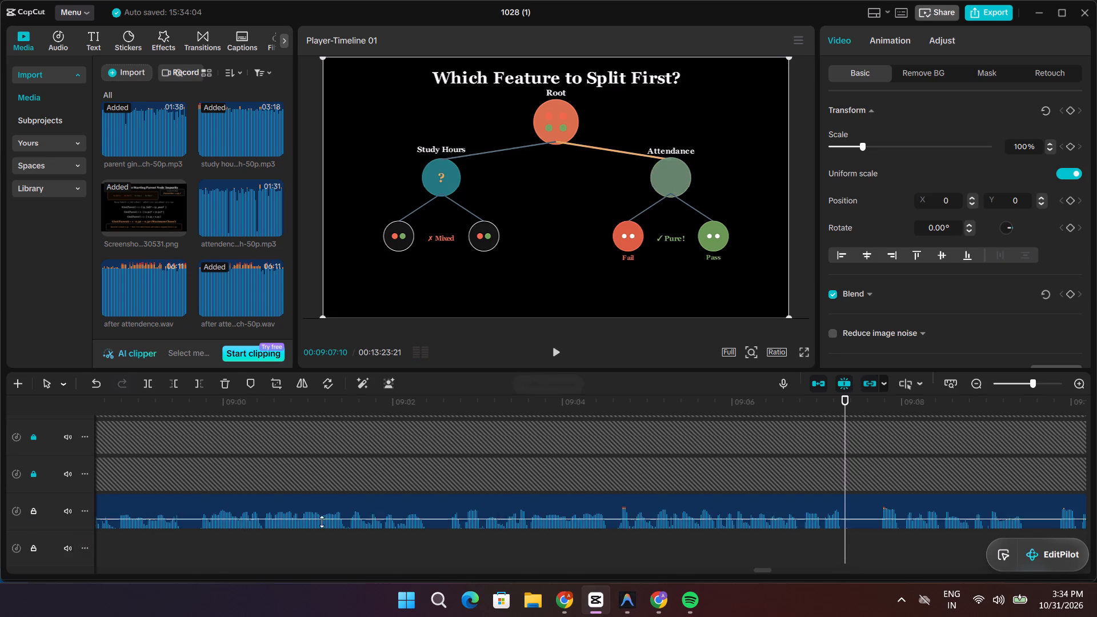
pyautogui.click(764, 508)
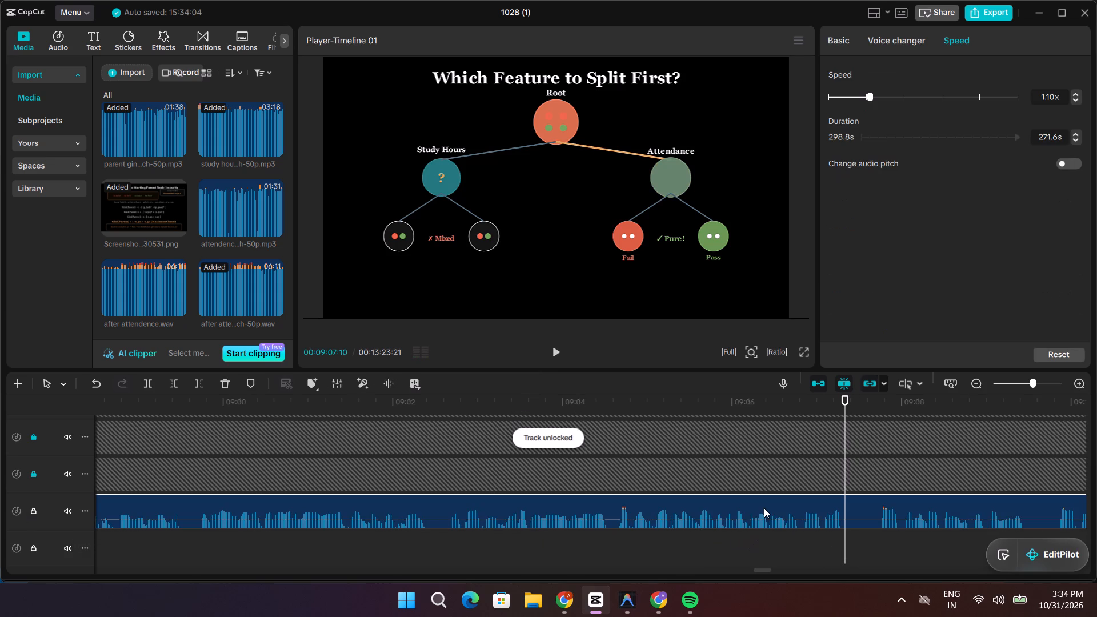
pyautogui.hotkey('ctrl', 'b')
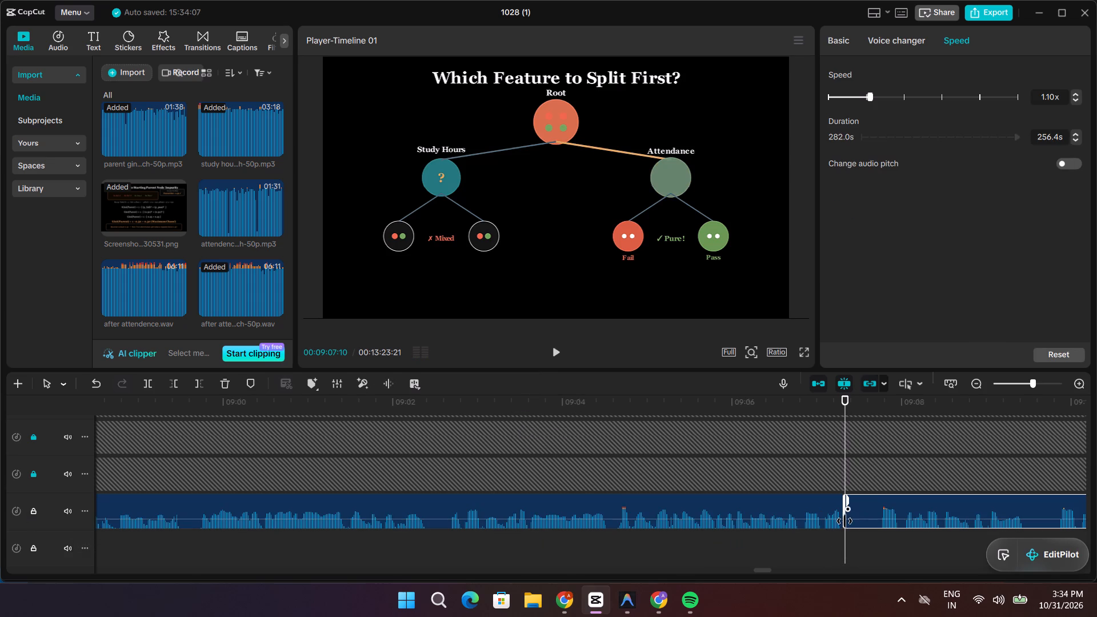
pyautogui.moveTo(844, 521); pyautogui.dragTo(879, 538)
pyautogui.moveTo(891, 524); pyautogui.dragTo(861, 527)
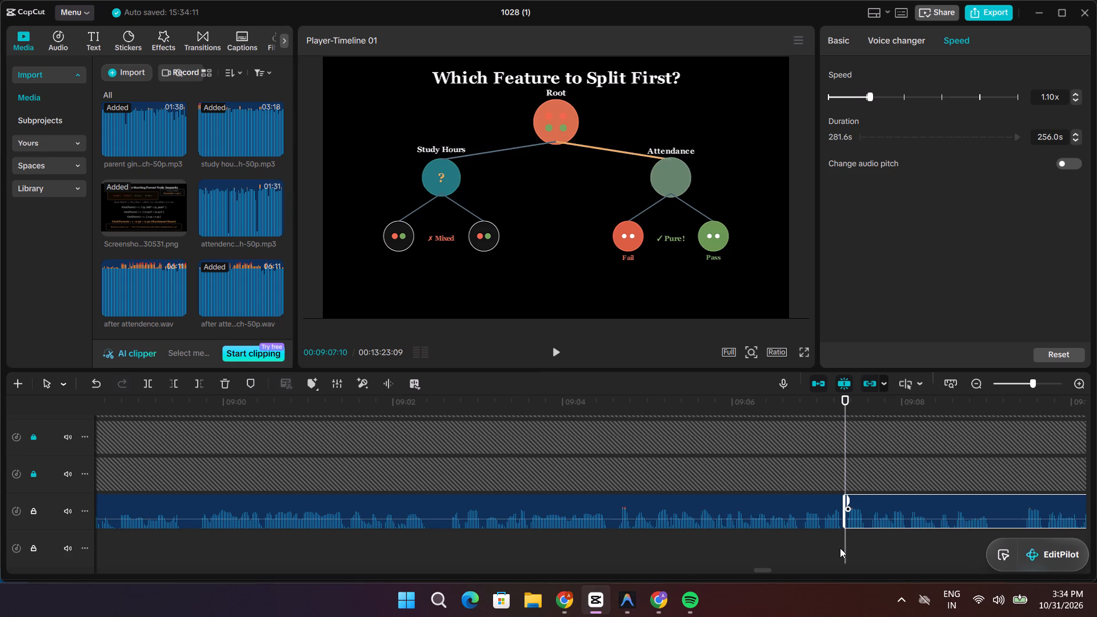
# Split the voice-over at 09:09:01, trim the silence from the following piece down to 253.9 s and close the gap.
pyautogui.moveTo(847, 550); pyautogui.dragTo(990, 558)
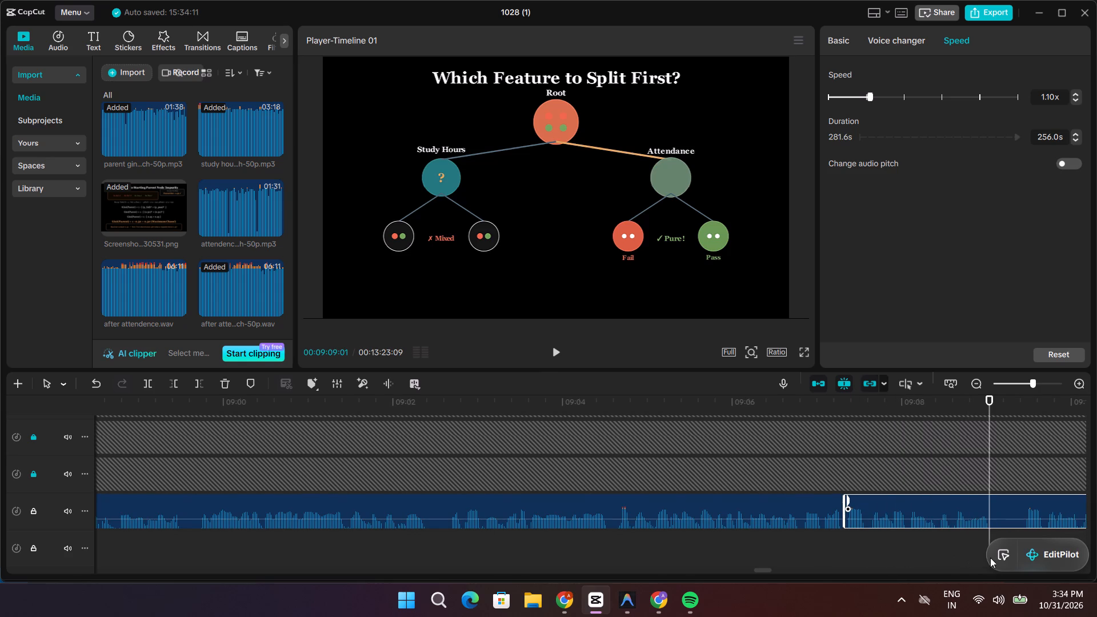
pyautogui.hotkey('ctrl', 'b')
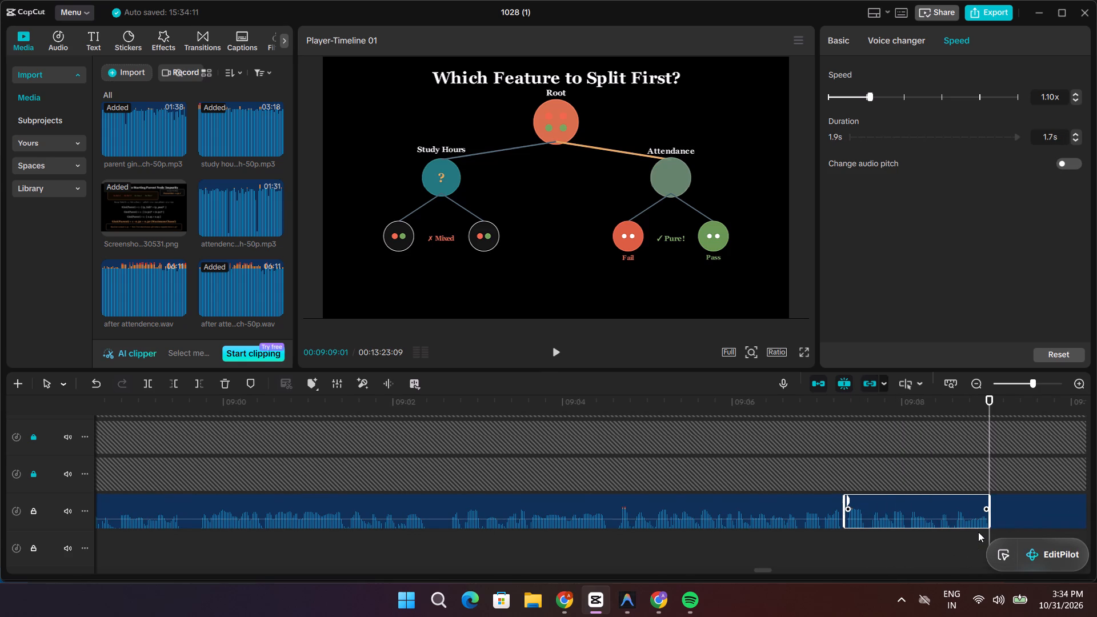
pyautogui.moveTo(987, 524); pyautogui.dragTo(1016, 525)
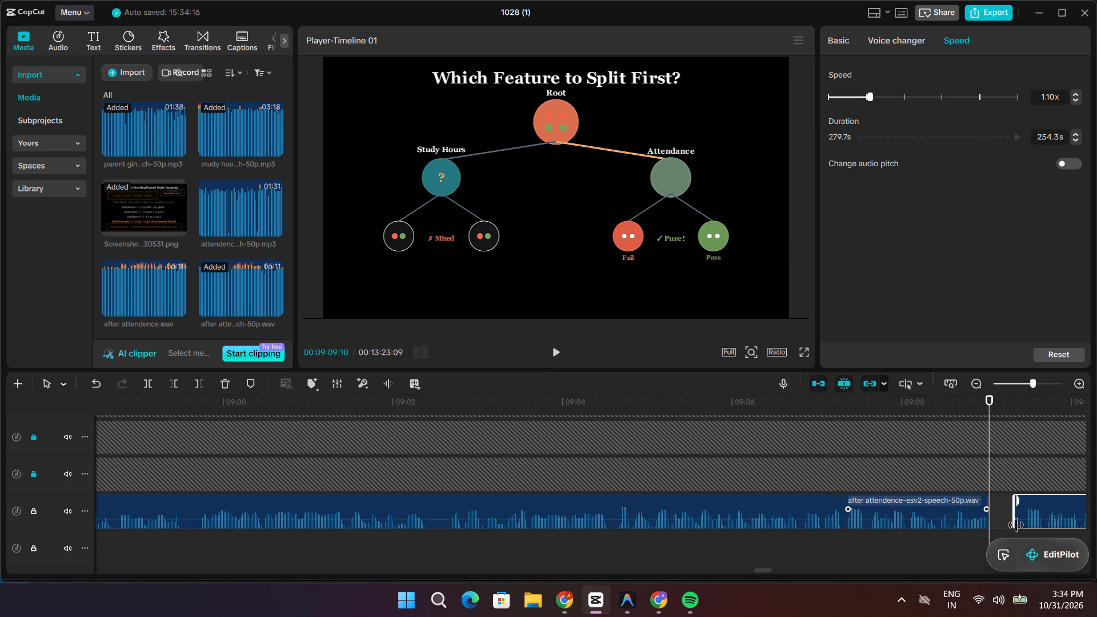
pyautogui.moveTo(1016, 525); pyautogui.dragTo(1023, 528)
pyautogui.moveTo(1033, 526); pyautogui.dragTo(1021, 527)
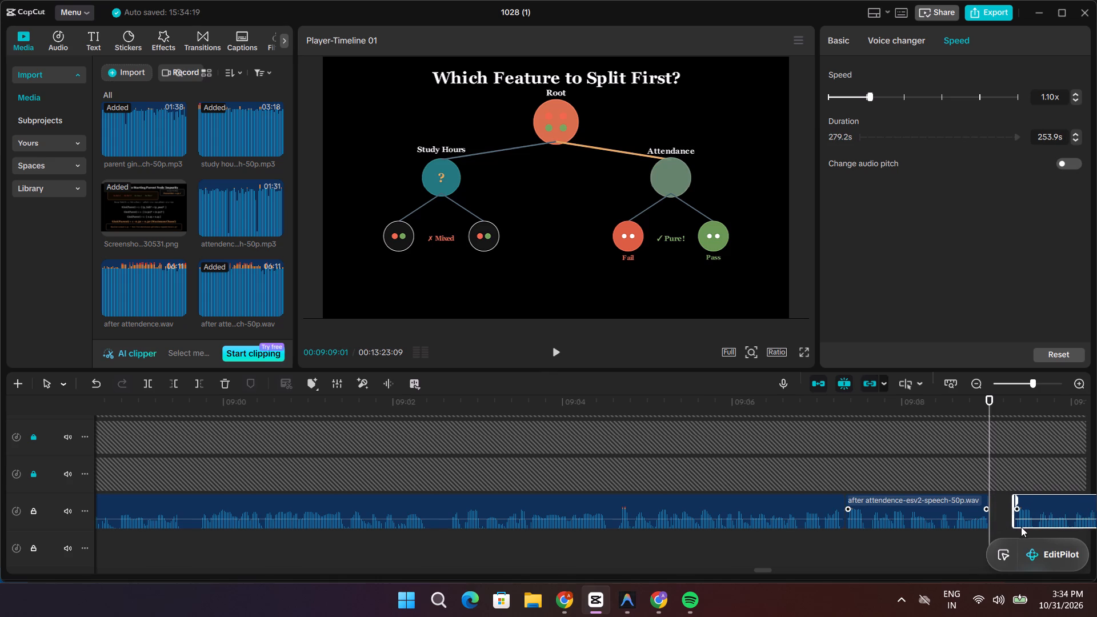
pyautogui.moveTo(1021, 527); pyautogui.dragTo(1003, 528)
# Split the voice-over at 09:10:15, trim the following piece's opening pause to leave 252.1 s and close the gap.
pyautogui.moveTo(764, 570); pyautogui.dragTo(775, 571)
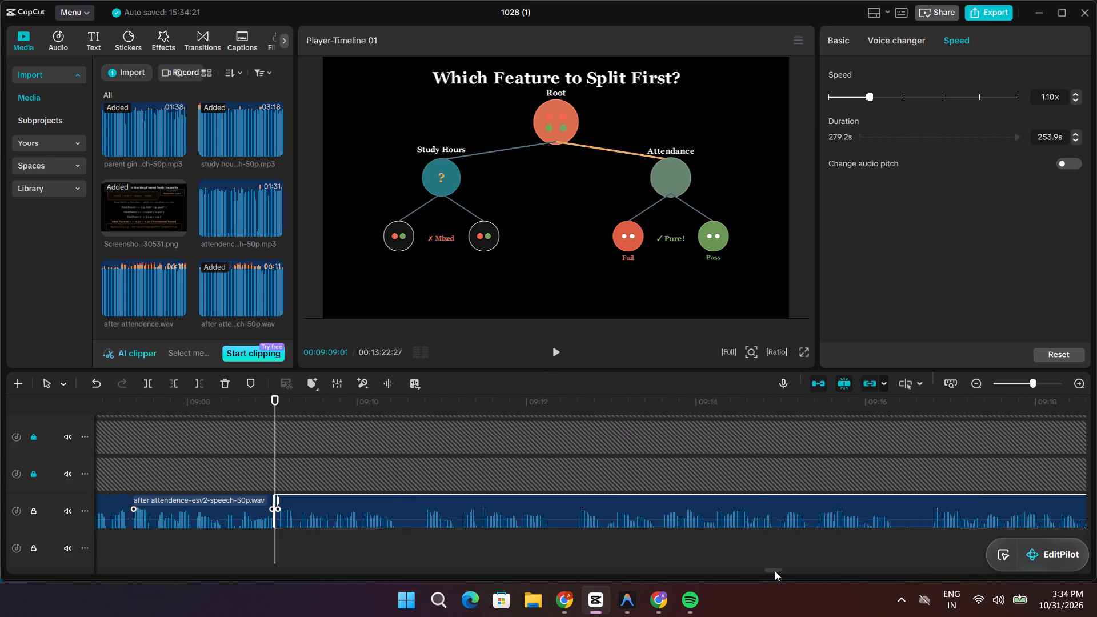
pyautogui.moveTo(775, 571); pyautogui.dragTo(774, 571)
pyautogui.moveTo(312, 461); pyautogui.dragTo(366, 462)
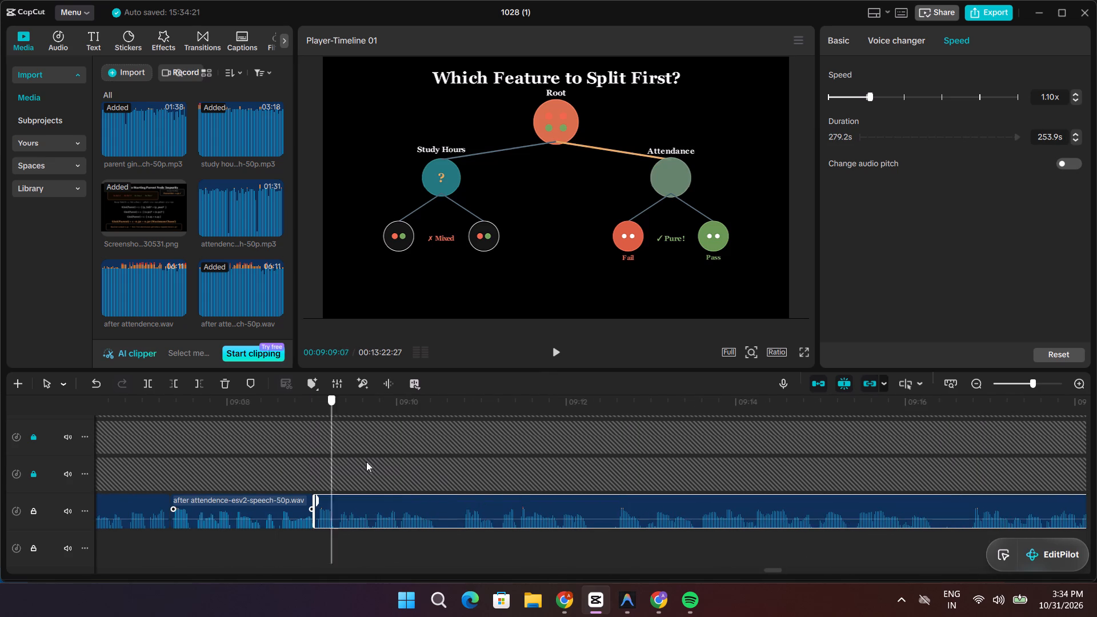
pyautogui.moveTo(366, 462); pyautogui.dragTo(438, 475)
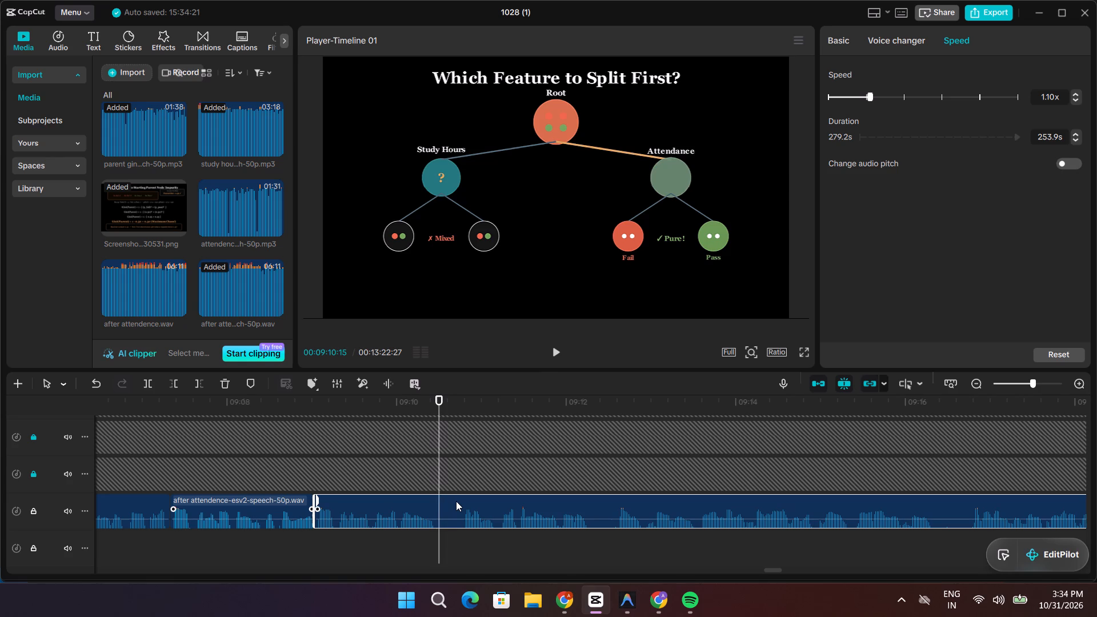
pyautogui.hotkey('ctrl', 'b')
pyautogui.moveTo(439, 519); pyautogui.dragTo(464, 526)
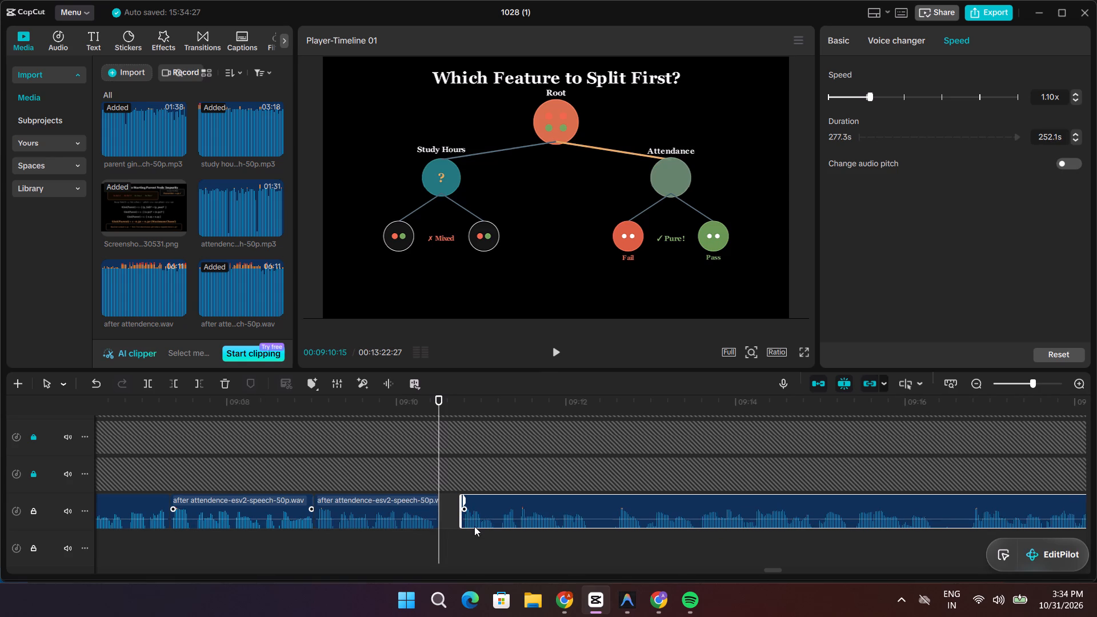
pyautogui.moveTo(478, 526); pyautogui.dragTo(454, 523)
# Replay the trimmed narration, split it at 09:12:00, trim the following piece's opening pause to leave 250.3 s and close the gap.
pyautogui.moveTo(435, 468); pyautogui.dragTo(403, 468)
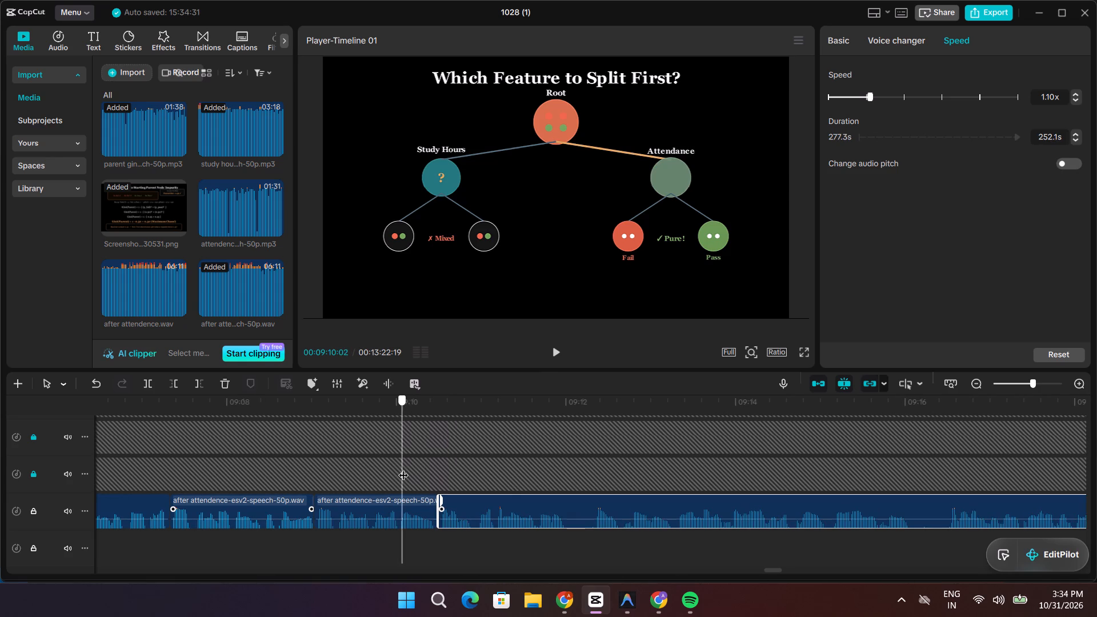
pyautogui.moveTo(403, 468); pyautogui.dragTo(72, 467)
pyautogui.press('space')
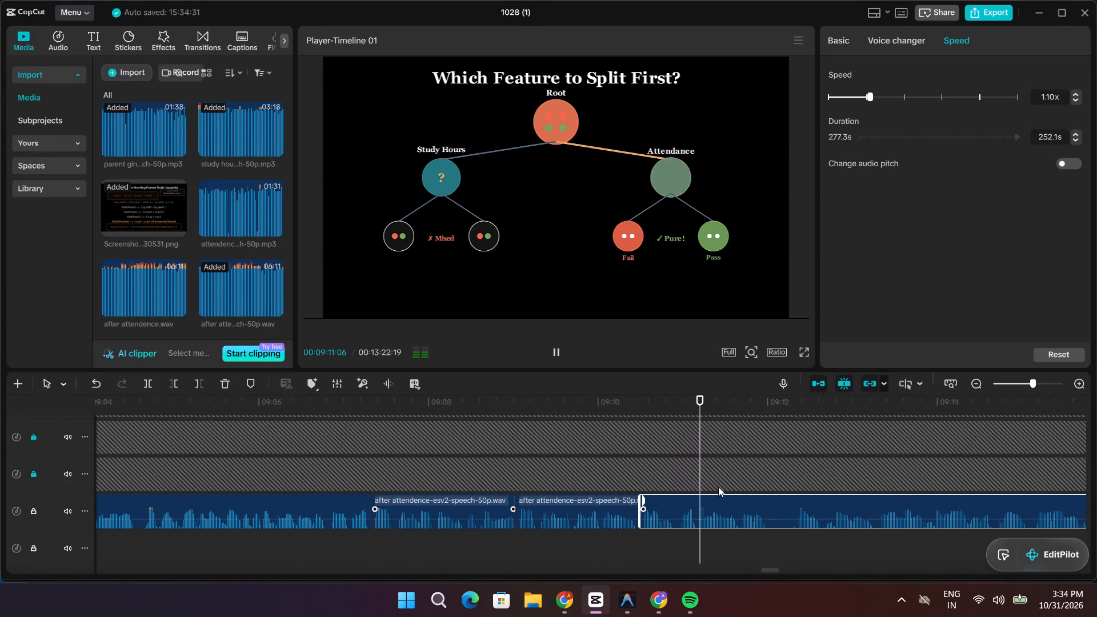
pyautogui.press('space')
pyautogui.moveTo(791, 474); pyautogui.dragTo(768, 474)
pyautogui.click(776, 512)
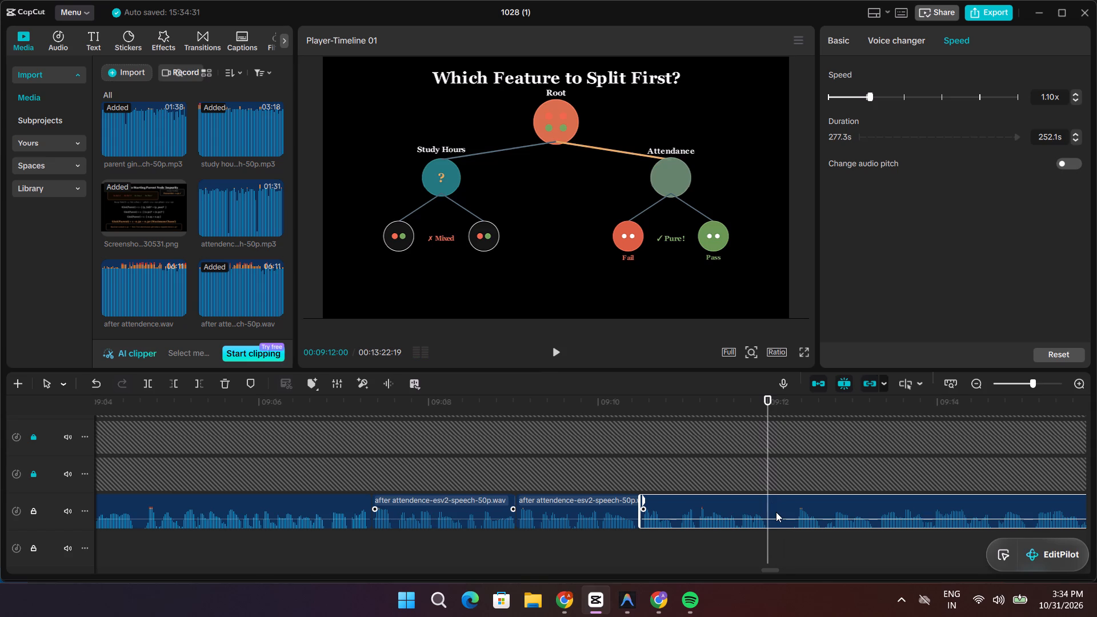
pyautogui.hotkey('ctrl', 'b')
pyautogui.moveTo(771, 525); pyautogui.dragTo(801, 534)
pyautogui.moveTo(804, 527); pyautogui.dragTo(778, 526)
# Play on, split the voice-over at 09:15:21, trim the following piece's opening silence to leave 246.1 s and close the gap.
pyautogui.press('space')
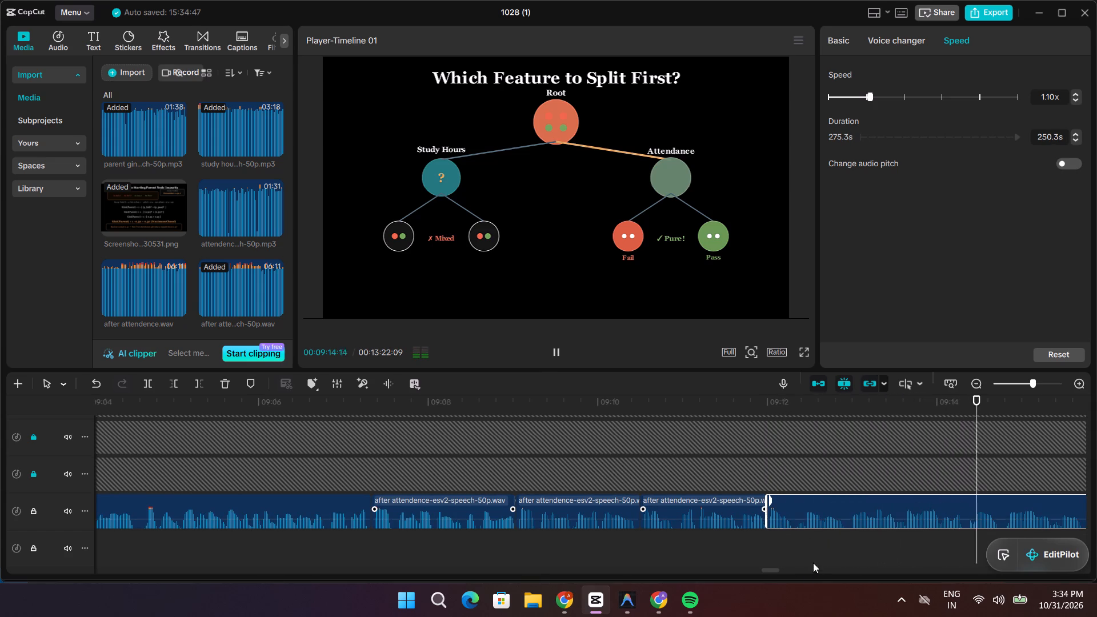
pyautogui.moveTo(774, 572); pyautogui.dragTo(780, 573)
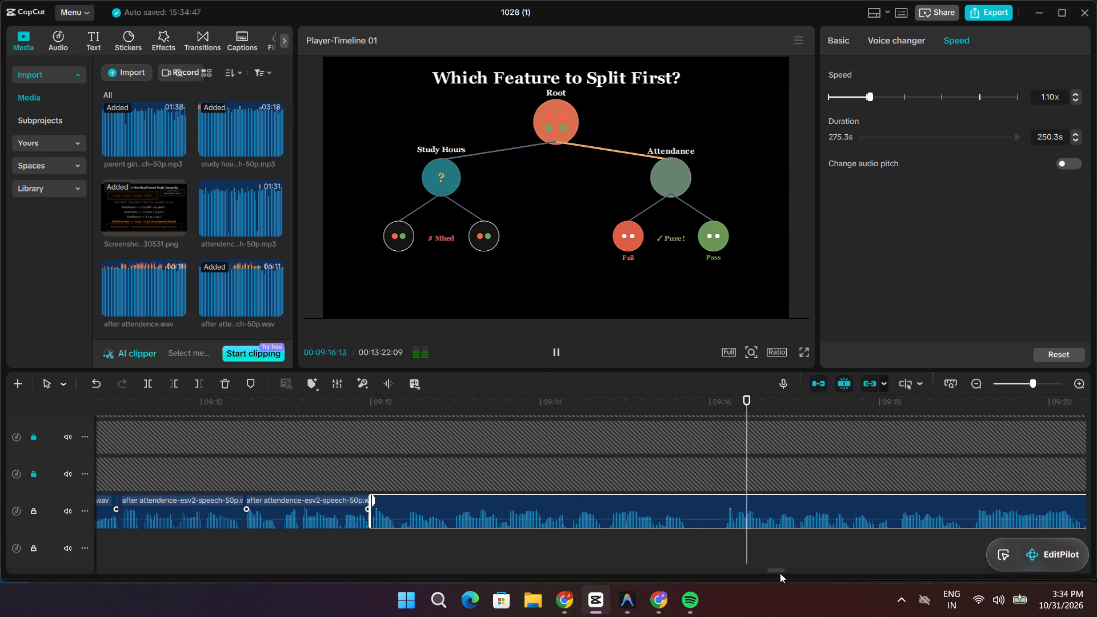
pyautogui.moveTo(780, 573); pyautogui.dragTo(782, 573)
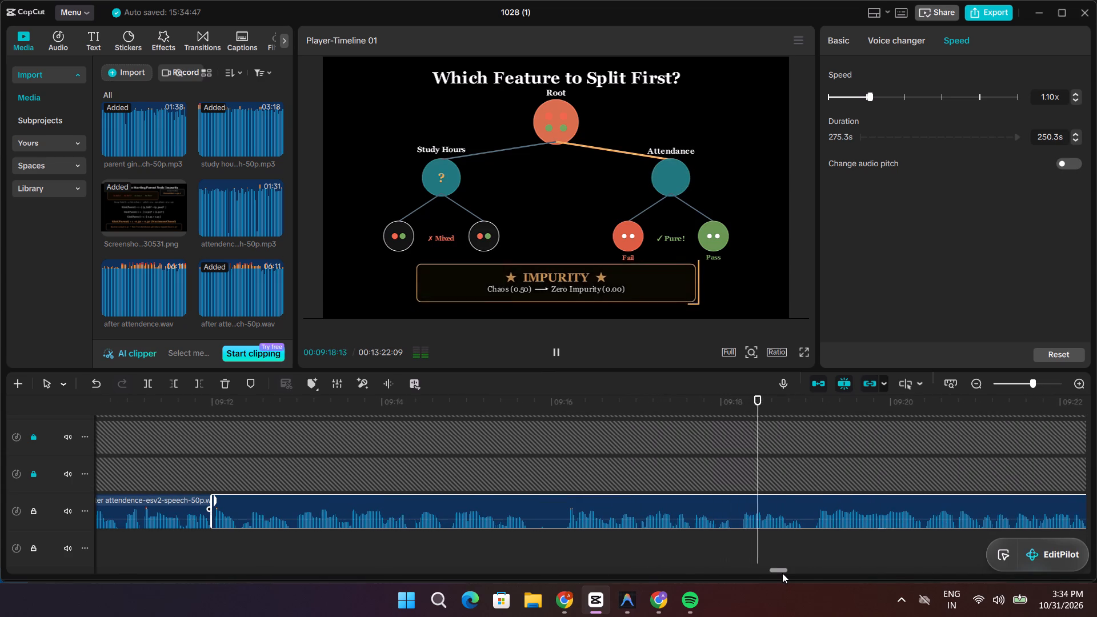
pyautogui.press('space')
pyautogui.moveTo(785, 477); pyautogui.dragTo(562, 482)
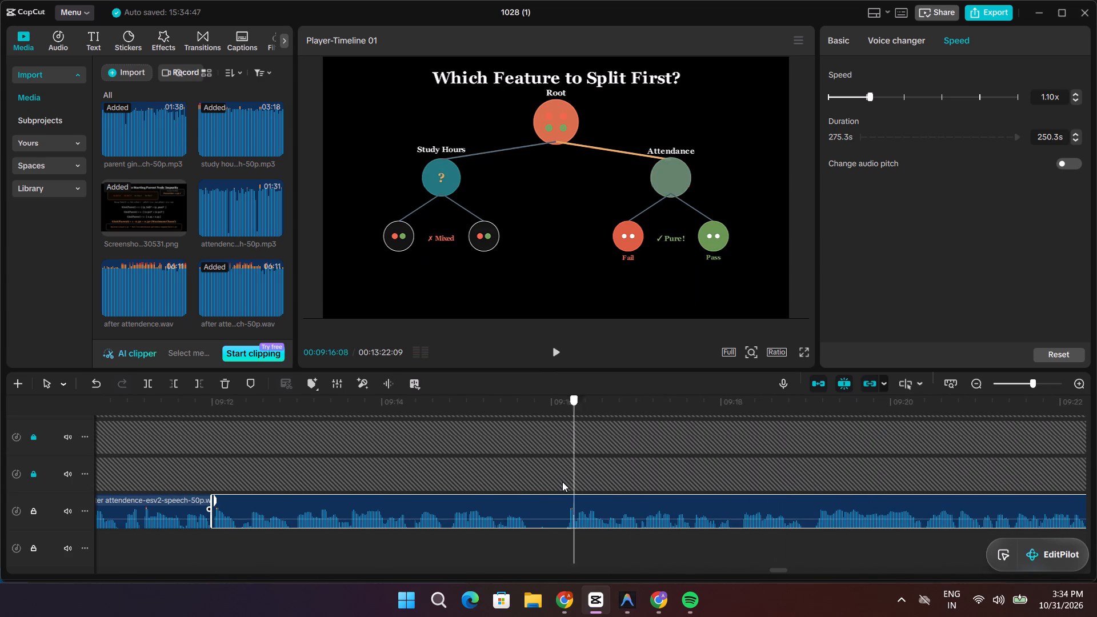
pyautogui.moveTo(562, 482); pyautogui.dragTo(525, 490)
pyautogui.hotkey('ctrl', 'b')
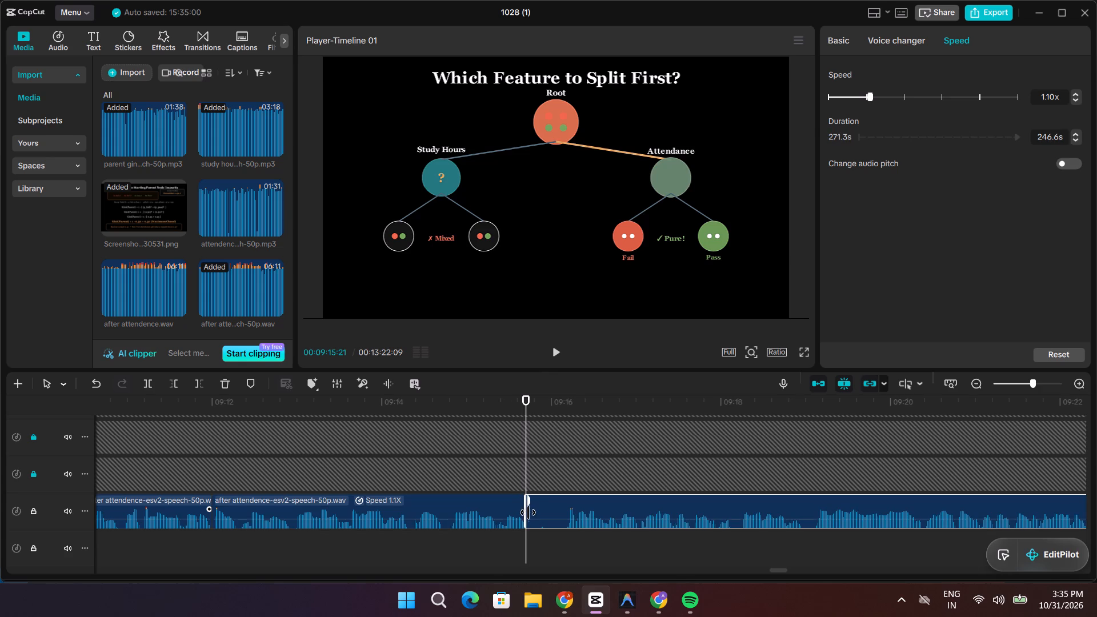
pyautogui.moveTo(527, 523); pyautogui.dragTo(568, 539)
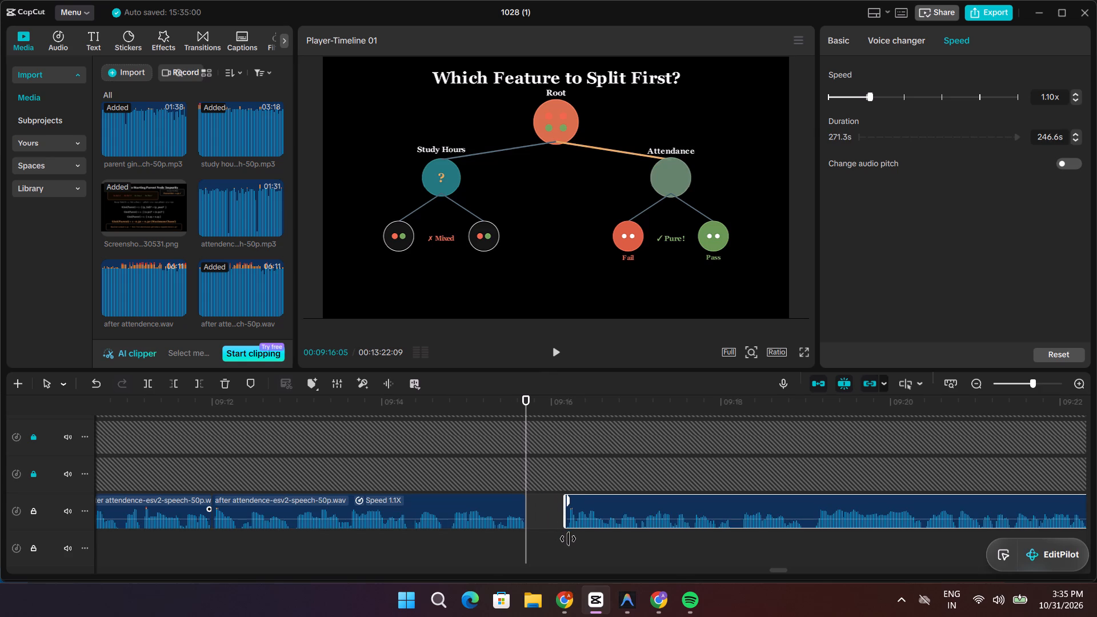
pyautogui.moveTo(568, 539); pyautogui.dragTo(566, 538)
pyautogui.moveTo(578, 525); pyautogui.dragTo(541, 524)
# Play on past the closed gap and split the Scene4_Extra_TreeDilemma.mp4 clip at 09:18:17.
pyautogui.moveTo(527, 474); pyautogui.dragTo(454, 475)
pyautogui.press('space')
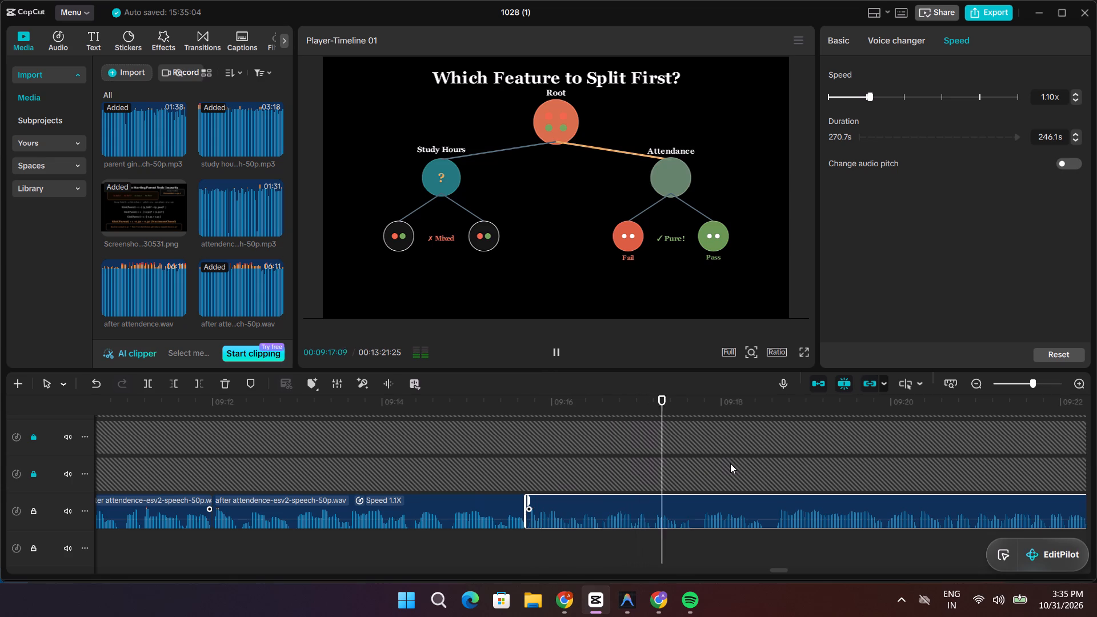
pyautogui.press('space')
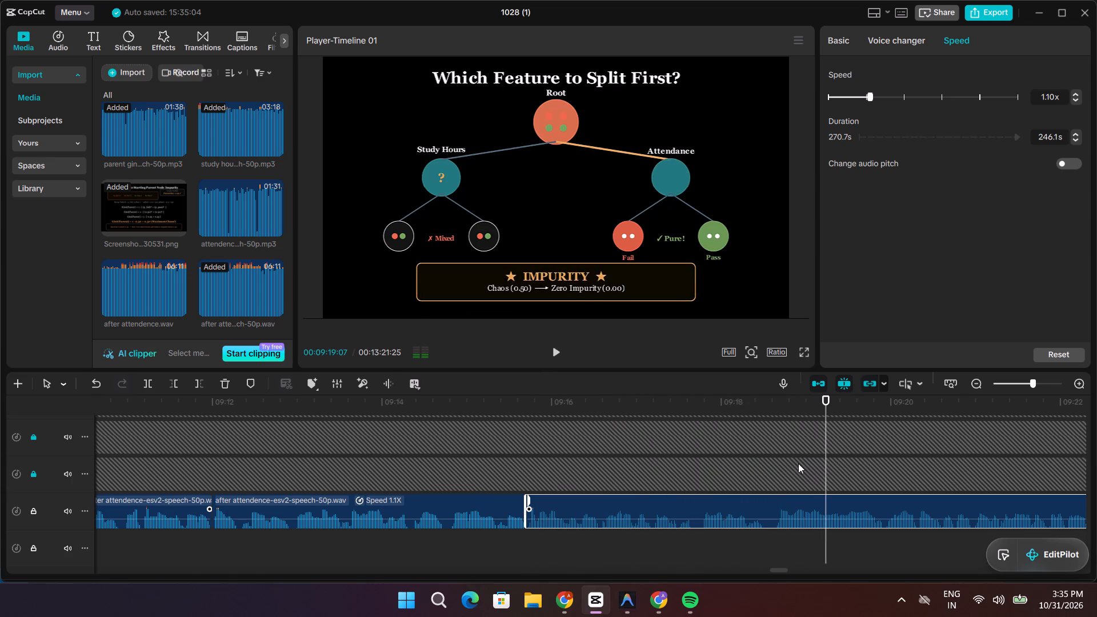
pyautogui.moveTo(824, 463); pyautogui.dragTo(770, 463)
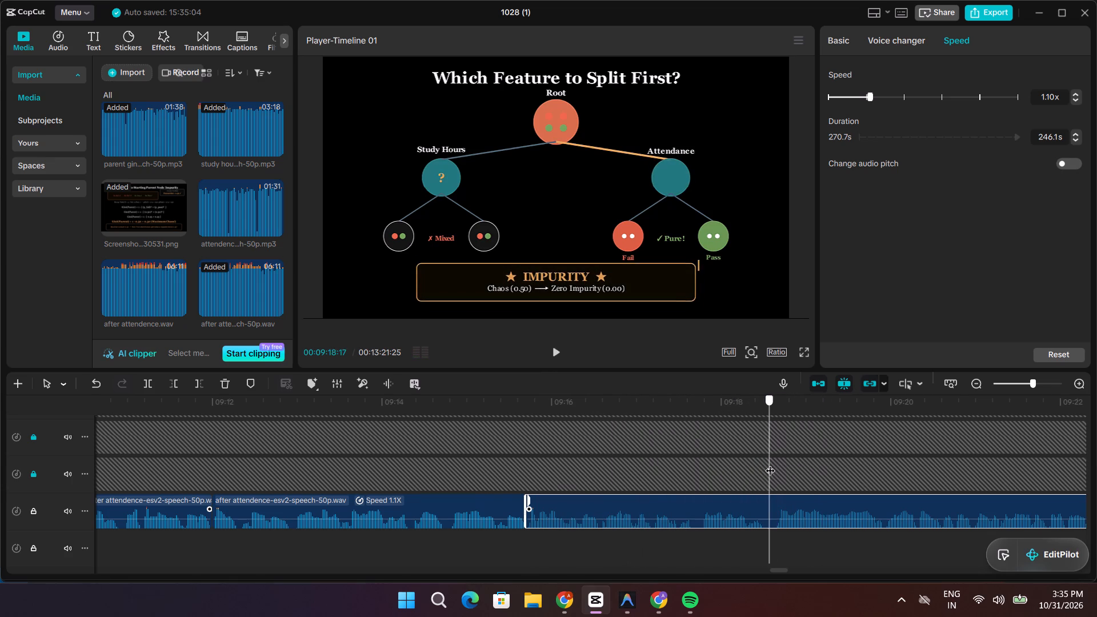
pyautogui.moveTo(770, 463); pyautogui.dragTo(768, 463)
pyautogui.scroll(3, 768, 464)
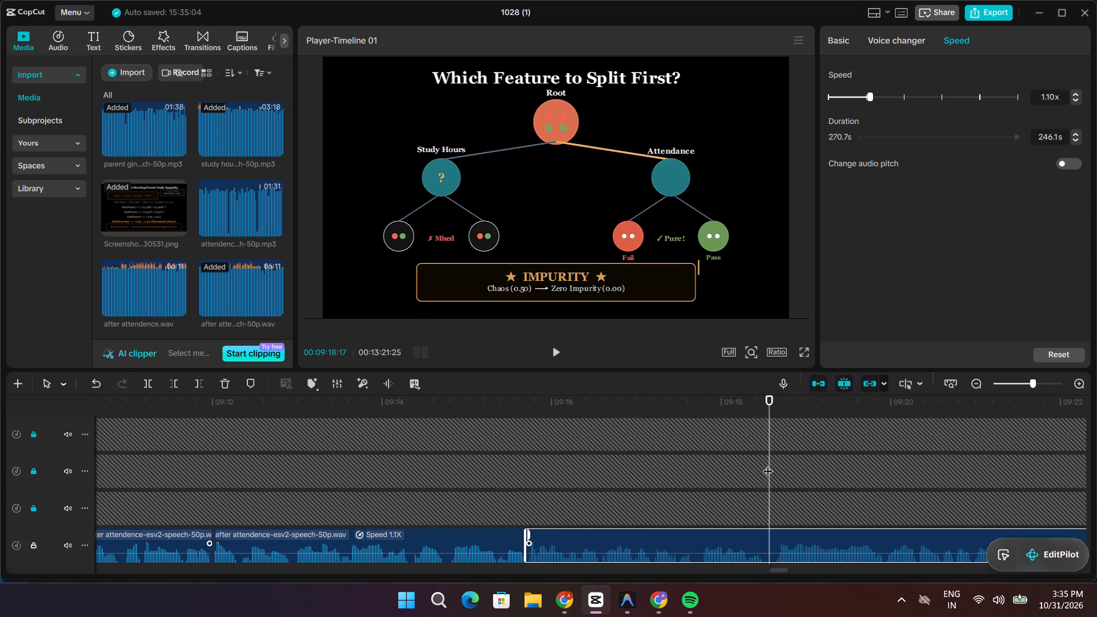
pyautogui.scroll(16, 768, 464)
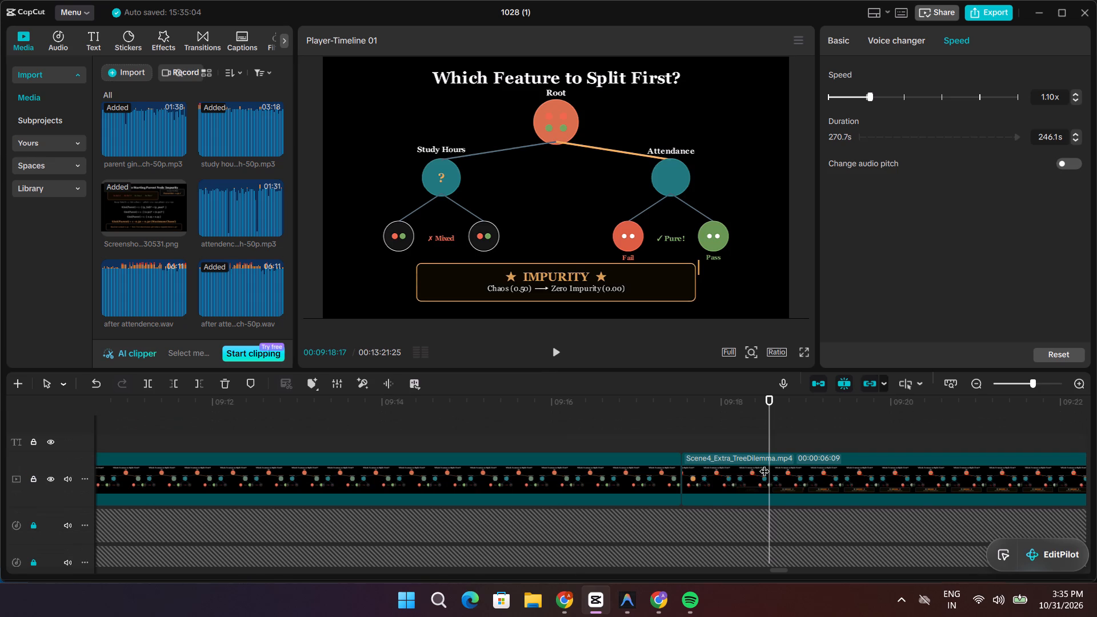
pyautogui.click(647, 491)
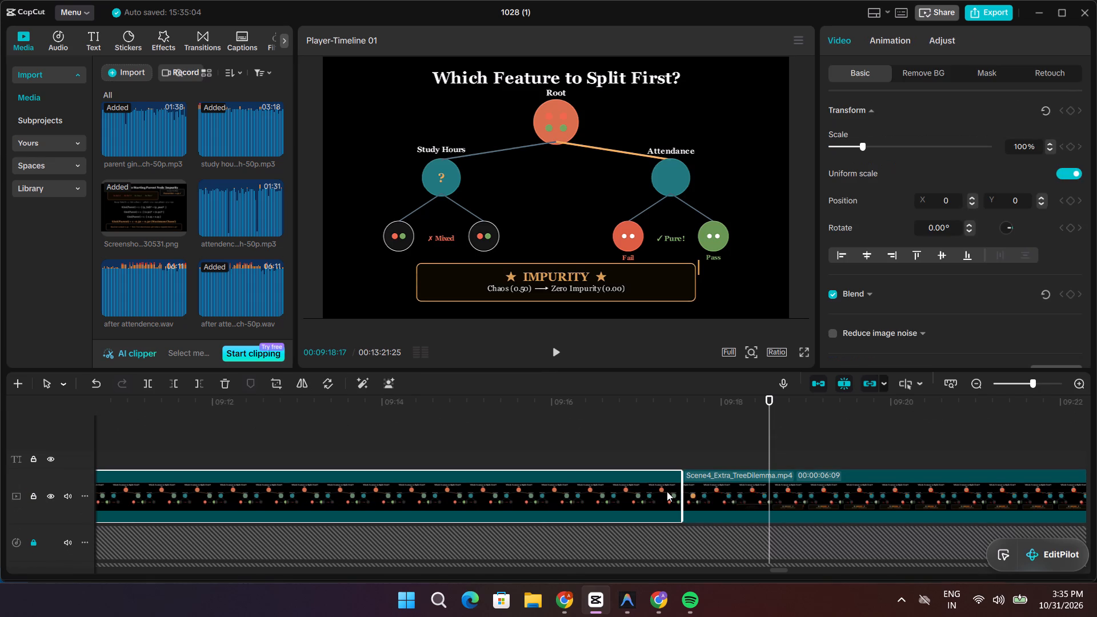
pyautogui.click(798, 491)
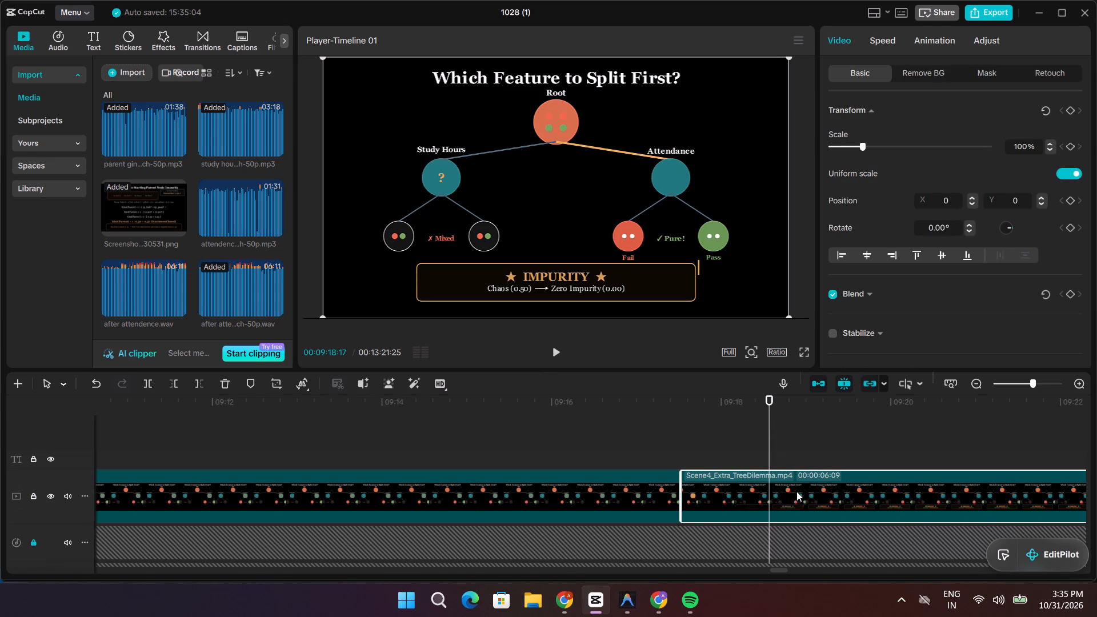
pyautogui.hotkey('ctrl', 'b')
# Lock the 1.1x voice-over track and the two empty audio tracks below it.
pyautogui.scroll(-2, 790, 495)
pyautogui.scroll(-3, 38, 513)
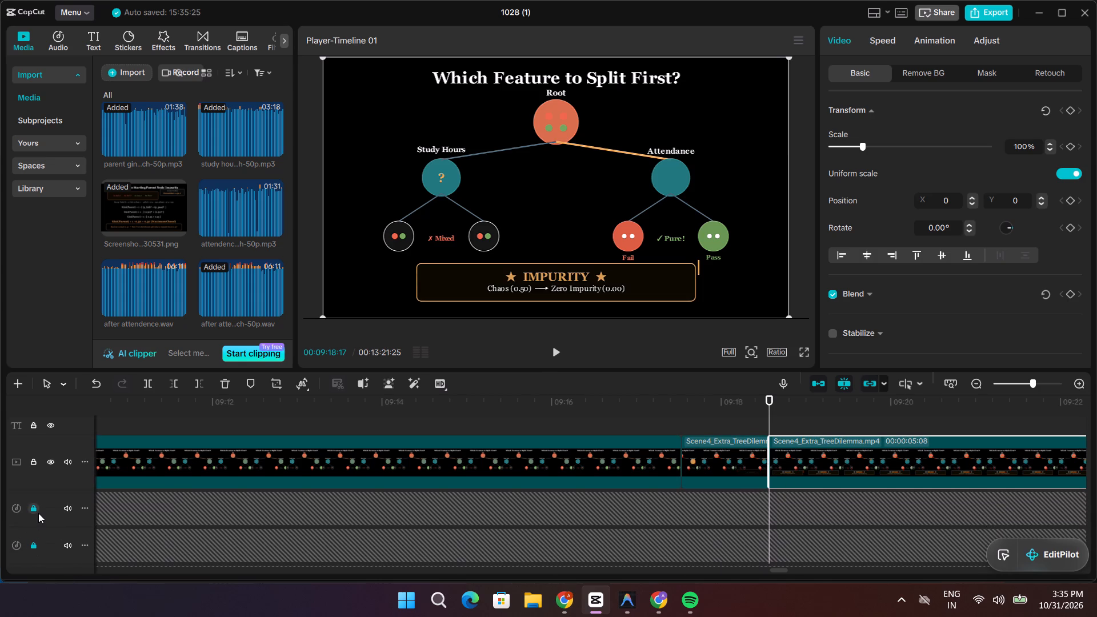
pyautogui.scroll(-2, 38, 513)
pyautogui.scroll(-12, 199, 533)
pyautogui.scroll(-6, 124, 545)
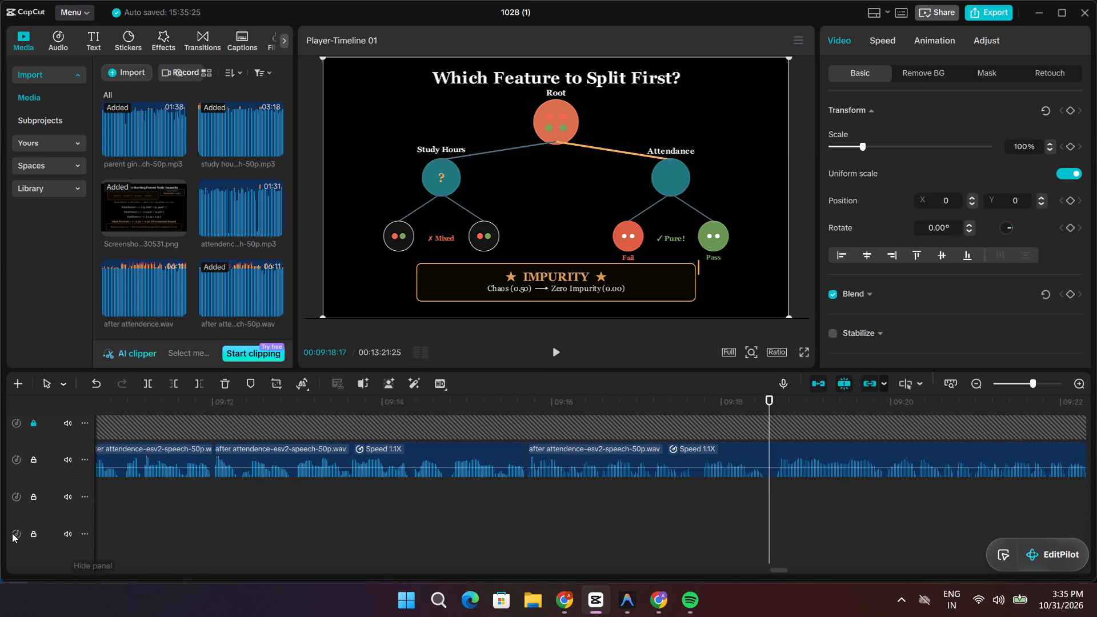
pyautogui.click(29, 461)
pyautogui.click(34, 498)
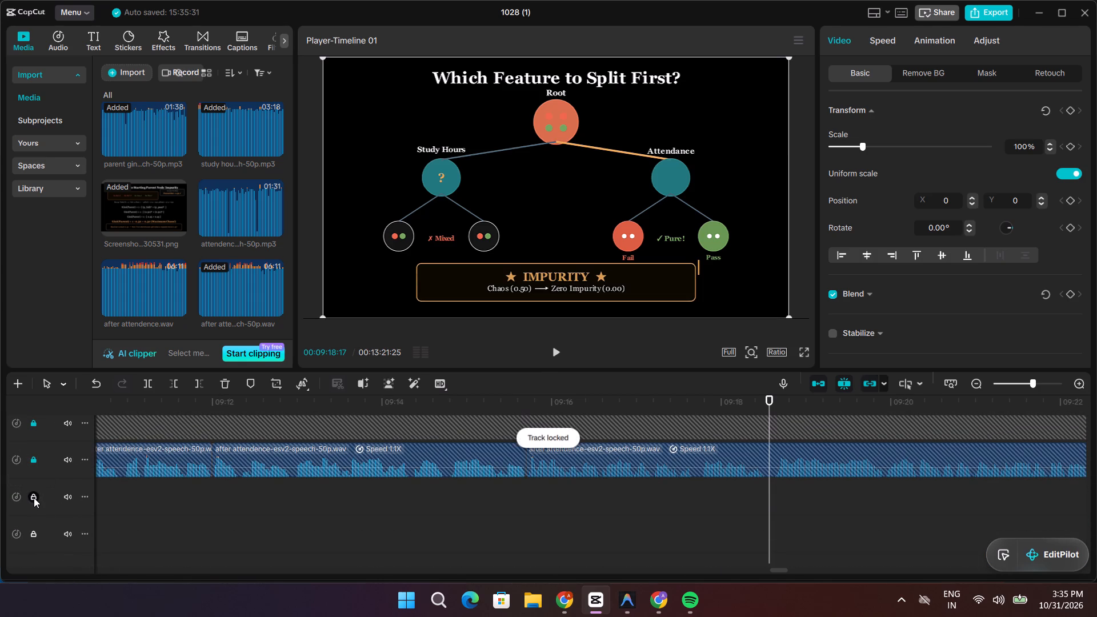
pyautogui.click(33, 536)
pyautogui.scroll(16, 466, 524)
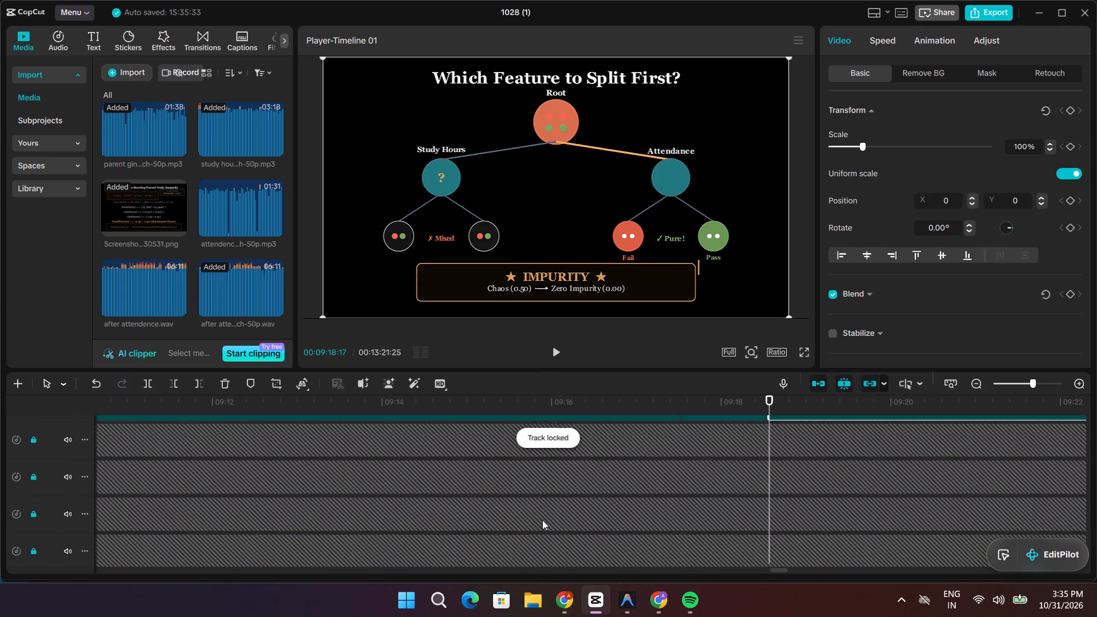
pyautogui.scroll(7, 542, 520)
# Delete the Scene4_Extra_TreeDilemma.mp4 piece after the split so the Scene10_MultiLevelSplits.mp4 scene follows directly.
pyautogui.moveTo(768, 447); pyautogui.dragTo(1015, 447)
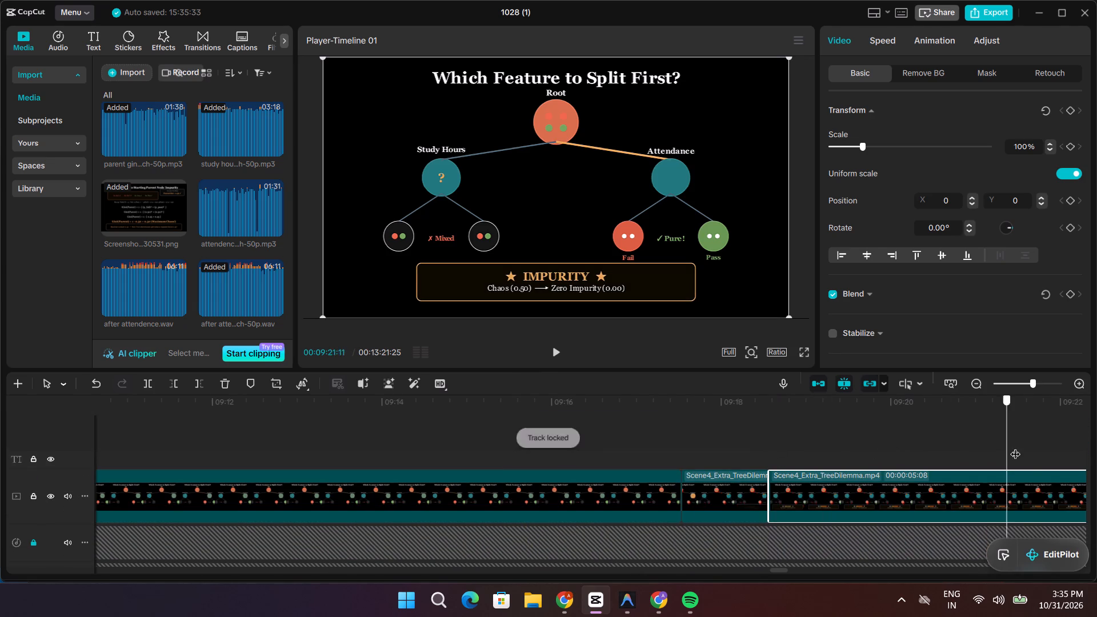
pyautogui.moveTo(1015, 447); pyautogui.dragTo(886, 466)
pyautogui.click(796, 500)
pyautogui.press('BackSpace')
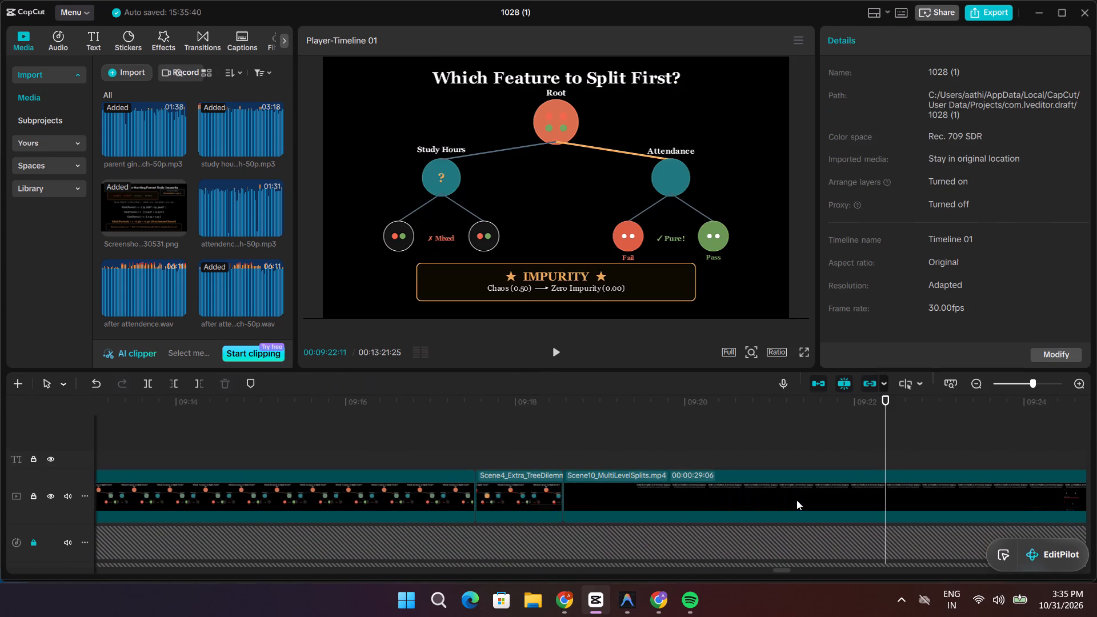
# Play the narration from the end of the tree dilemma scene into the Multi-Level Splits scene, replaying the part around 09:28 against the waveform.
pyautogui.click(878, 450)
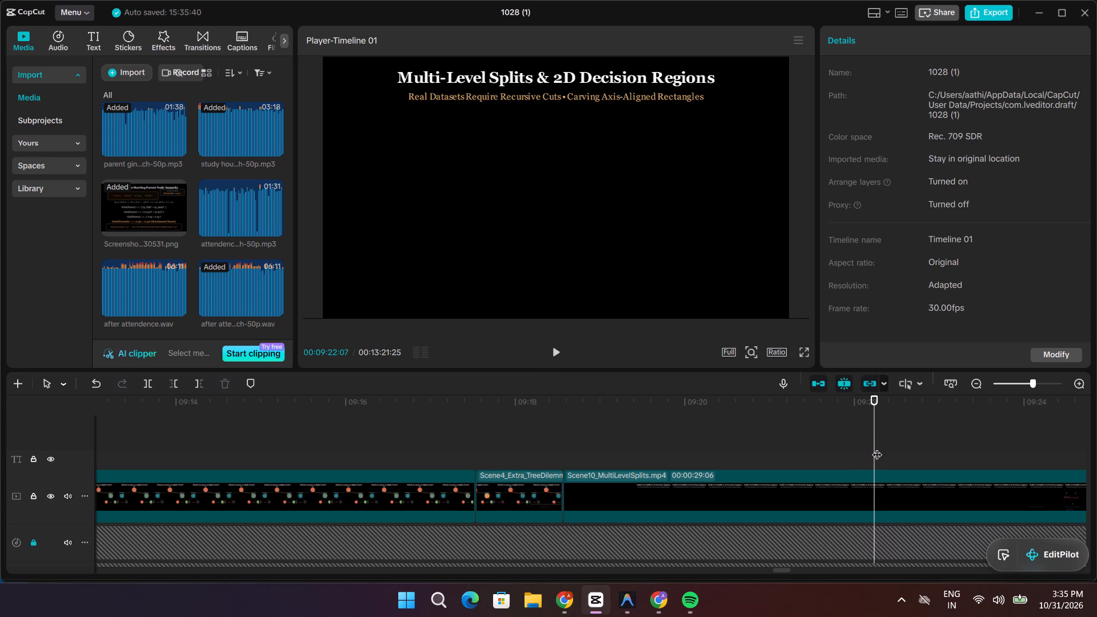
pyautogui.moveTo(876, 447); pyautogui.dragTo(457, 450)
pyautogui.press('space')
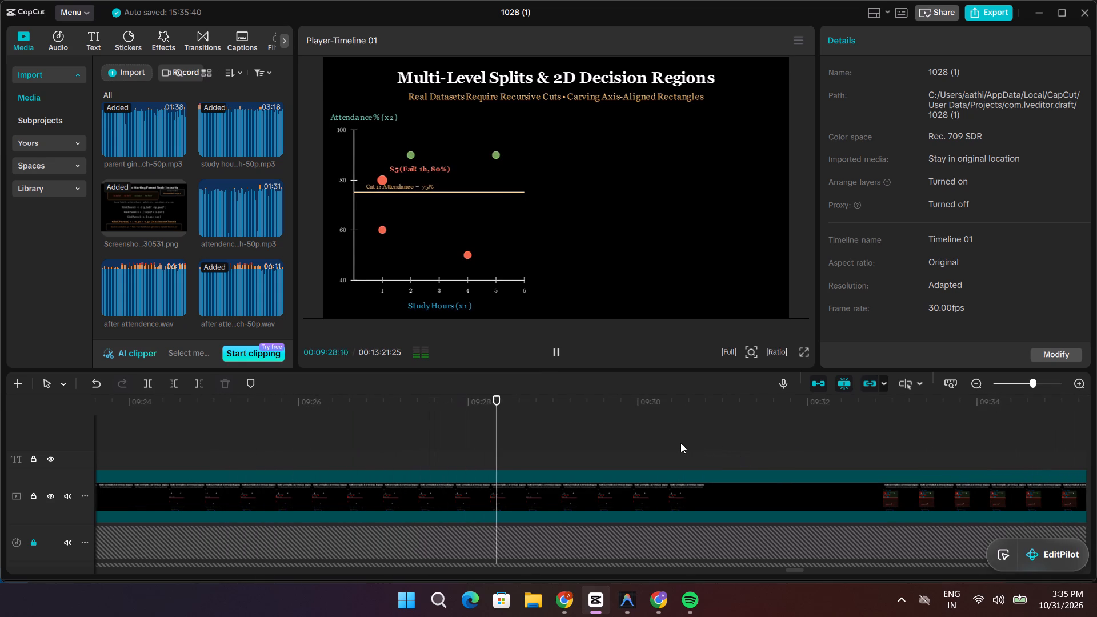
pyautogui.press('space')
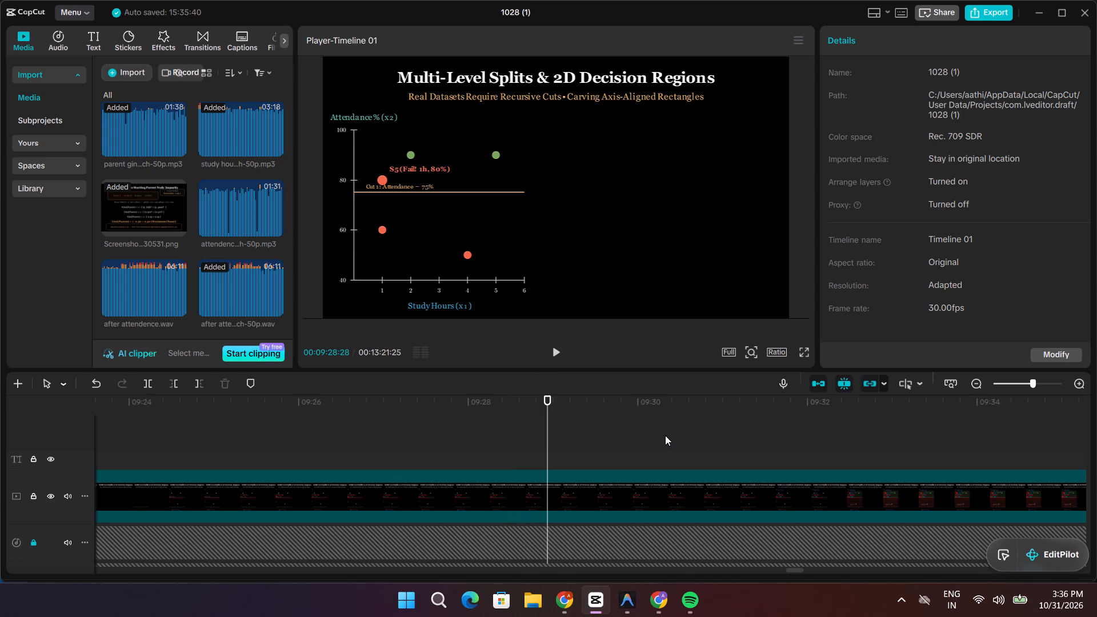
pyautogui.press('space')
pyautogui.press('space')
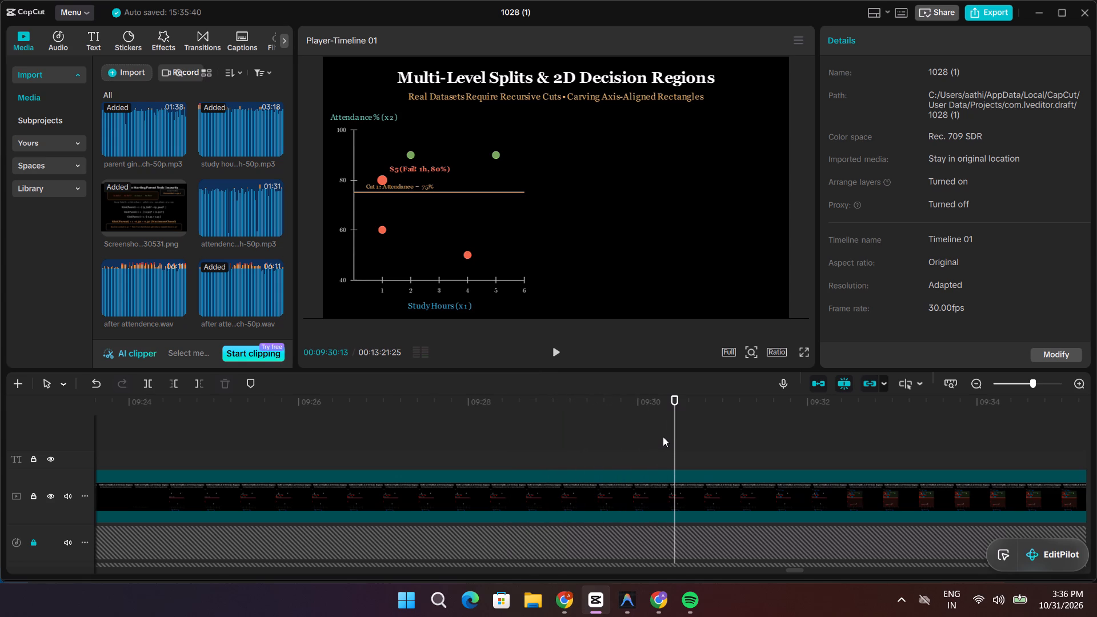
pyautogui.moveTo(672, 436); pyautogui.dragTo(270, 440)
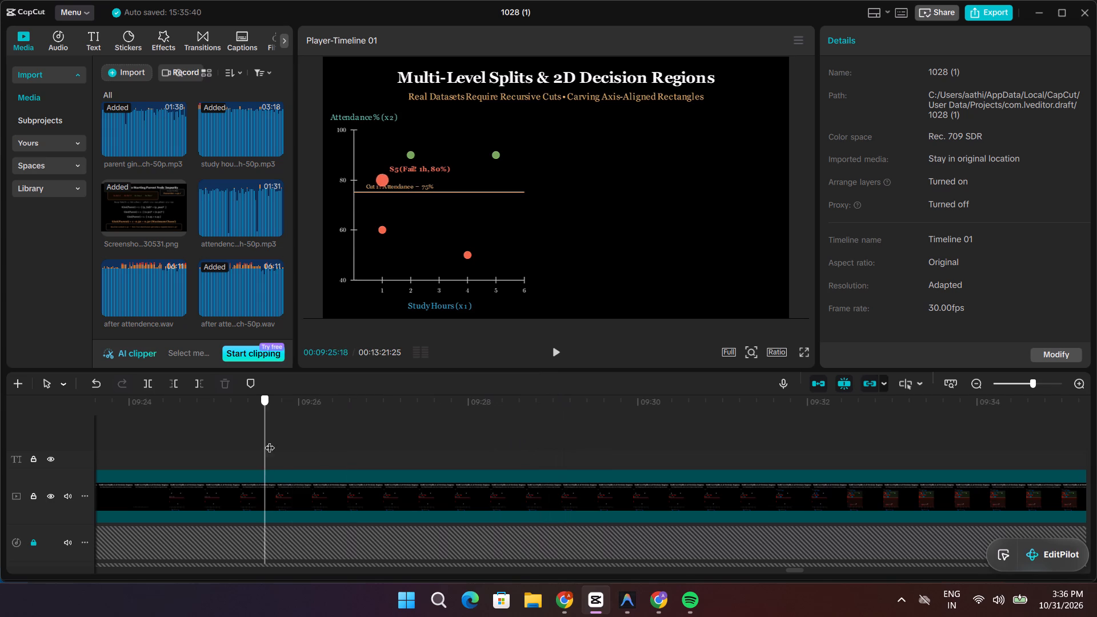
pyautogui.moveTo(270, 440); pyautogui.dragTo(403, 452)
pyautogui.press('space')
pyautogui.scroll(-7, 499, 451)
pyautogui.press('space')
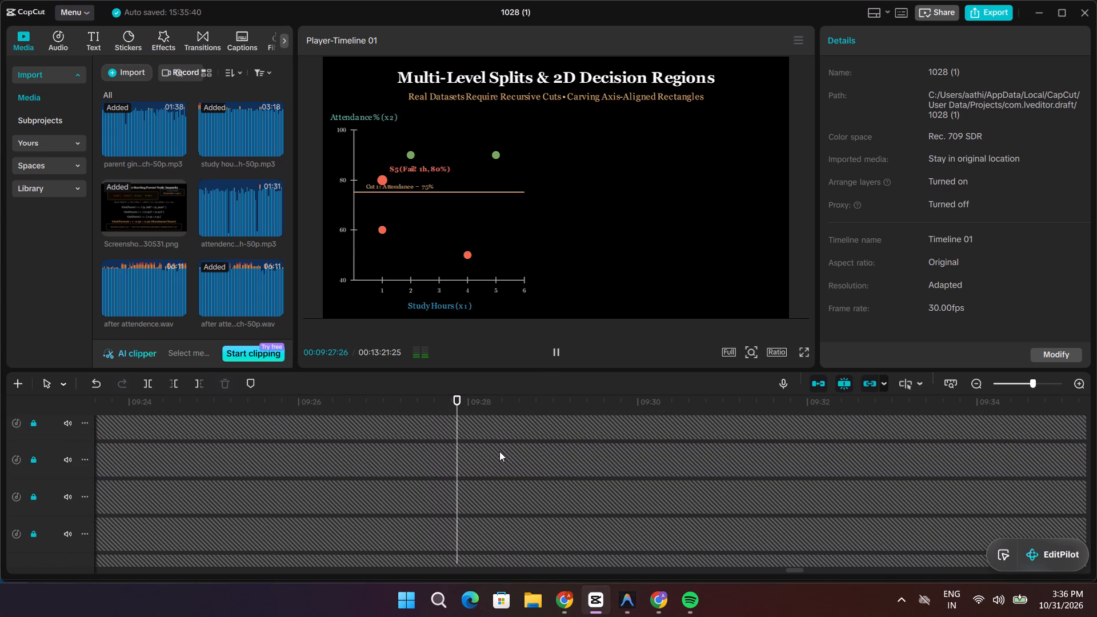
pyautogui.scroll(-13, 500, 452)
pyautogui.press('space')
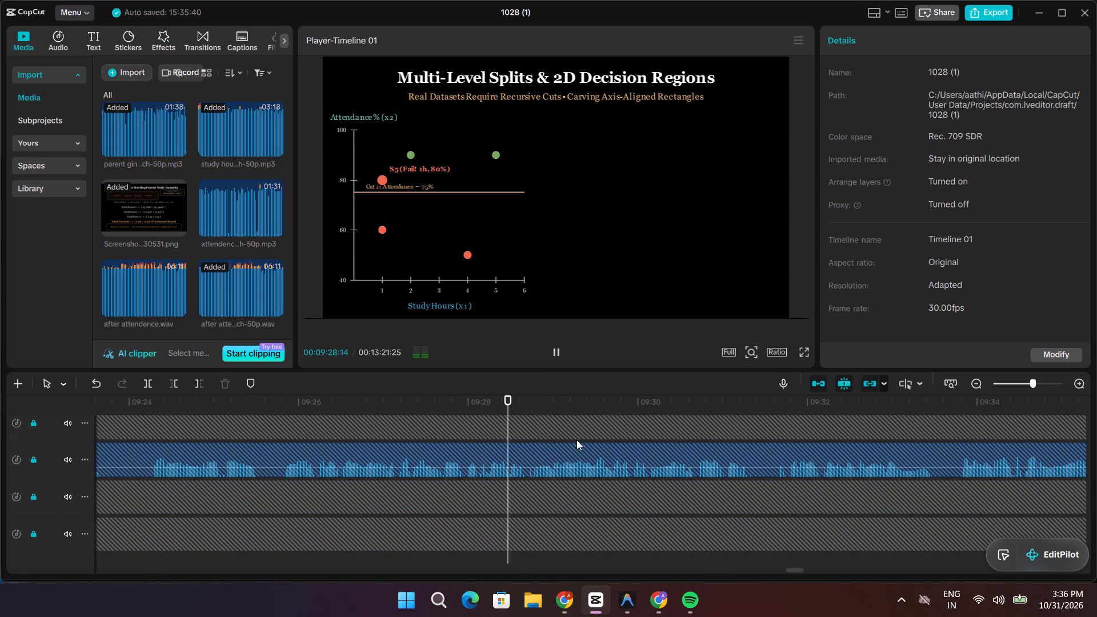
pyautogui.press('space')
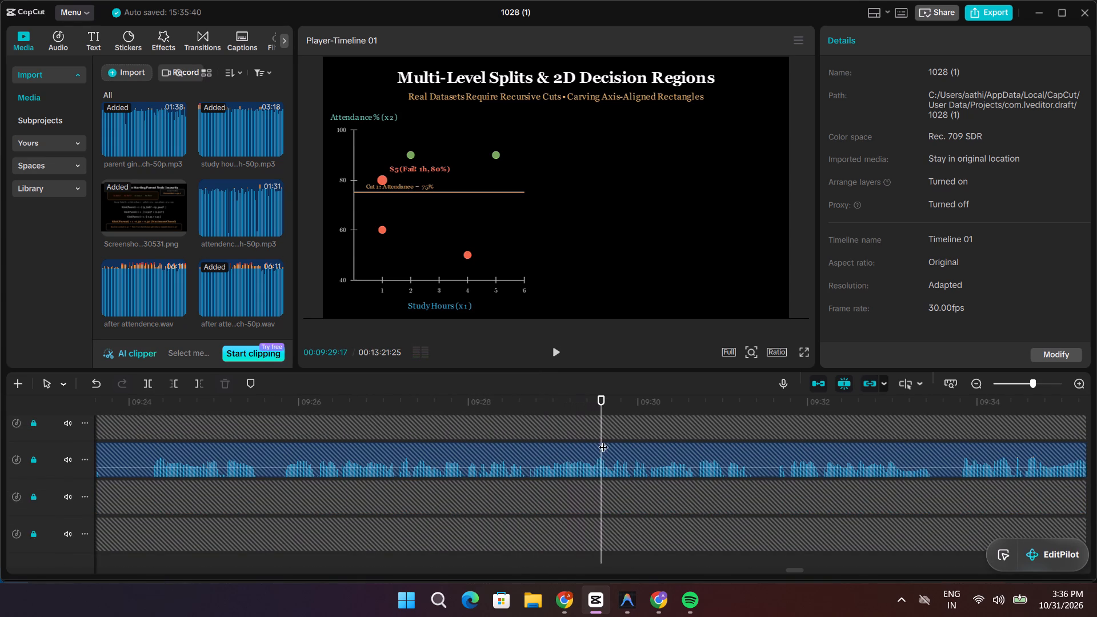
pyautogui.moveTo(603, 440); pyautogui.dragTo(530, 440)
pyautogui.press('space')
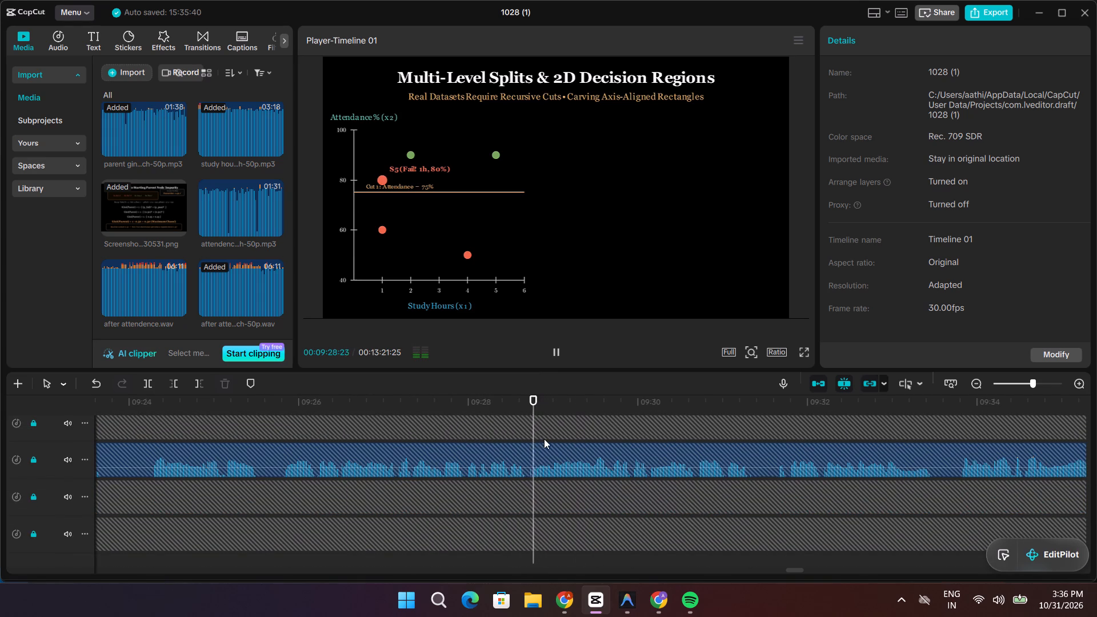
pyautogui.press('space')
# Add a default text clip above the Multi-Level Splits scene, starting at 09:28:22.
pyautogui.click(571, 444)
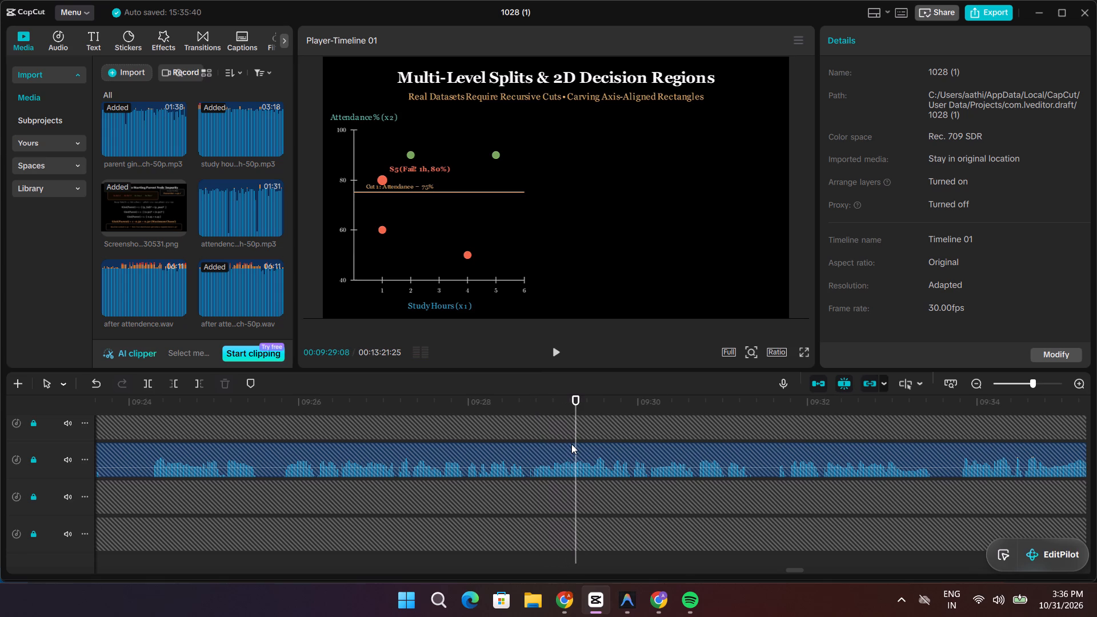
pyautogui.moveTo(575, 446); pyautogui.dragTo(559, 446)
pyautogui.moveTo(574, 408); pyautogui.dragTo(531, 408)
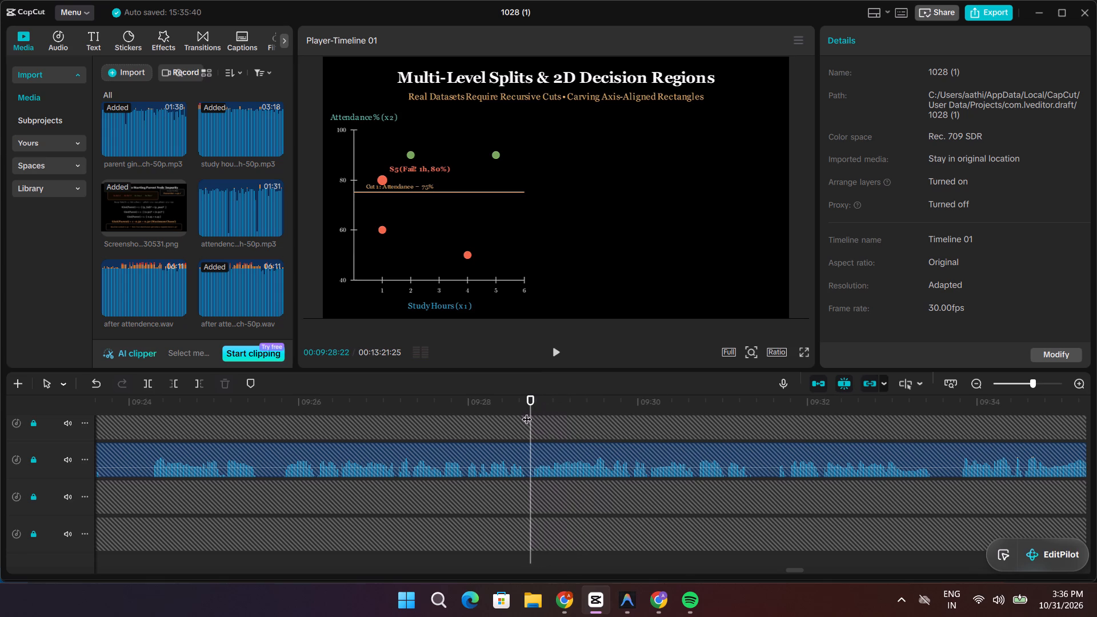
pyautogui.scroll(12, 527, 412)
pyautogui.scroll(12, 575, 420)
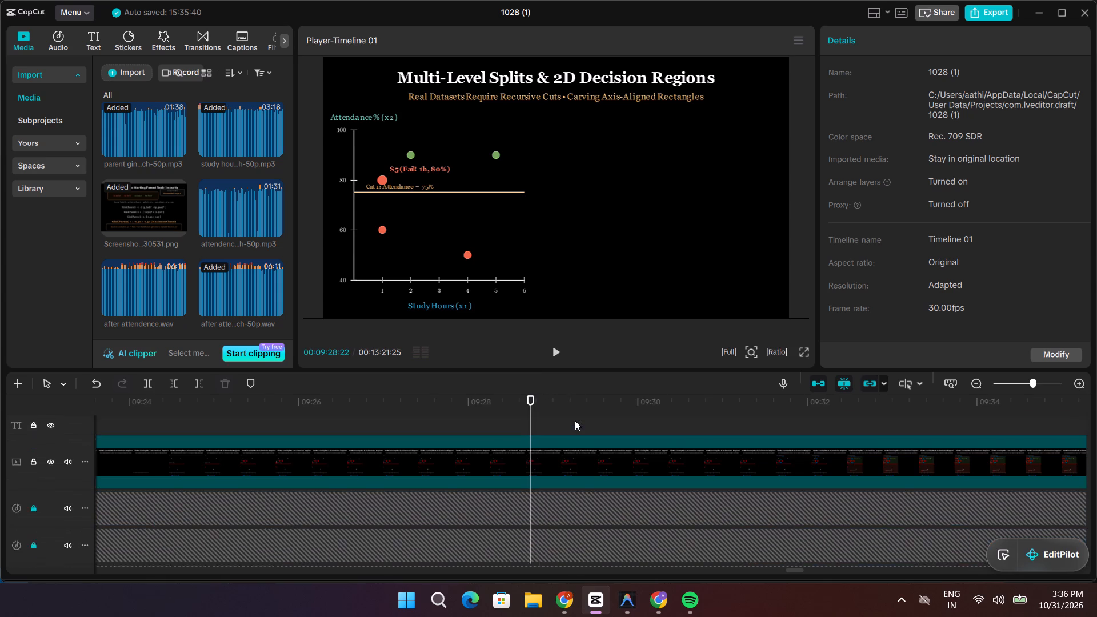
pyautogui.scroll(15, 575, 420)
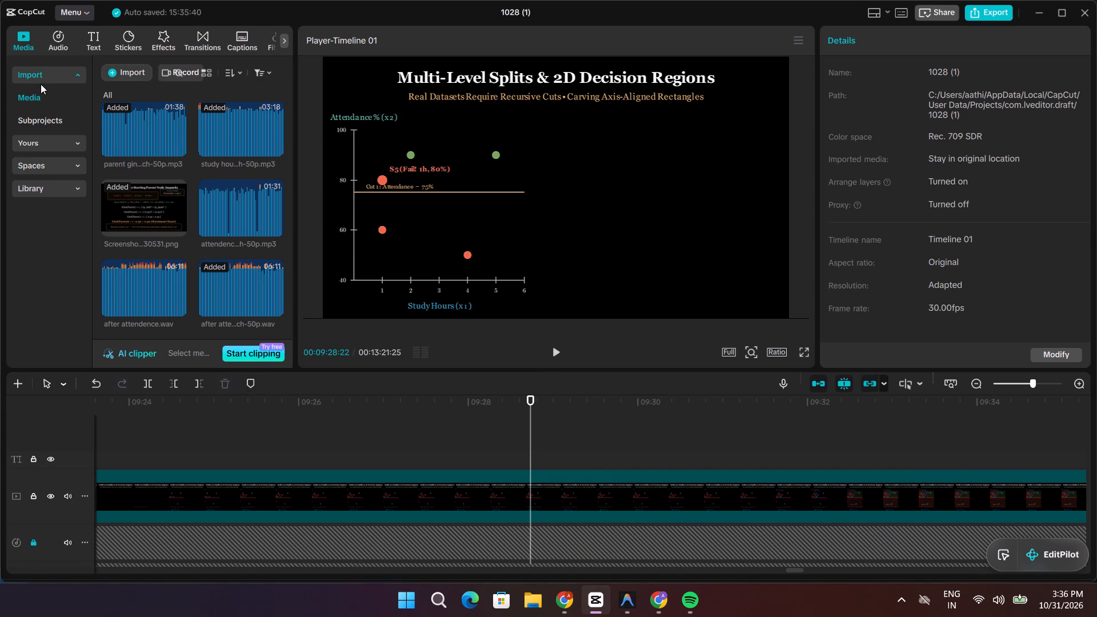
pyautogui.click(87, 42)
pyautogui.moveTo(125, 81); pyautogui.dragTo(510, 418)
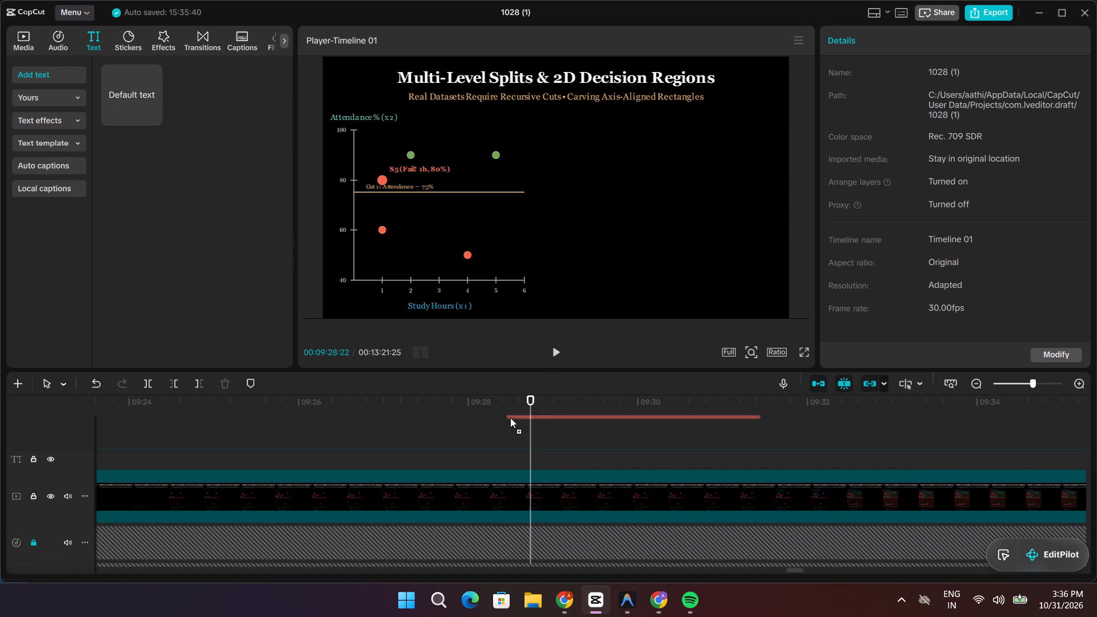
pyautogui.moveTo(510, 418); pyautogui.dragTo(531, 459)
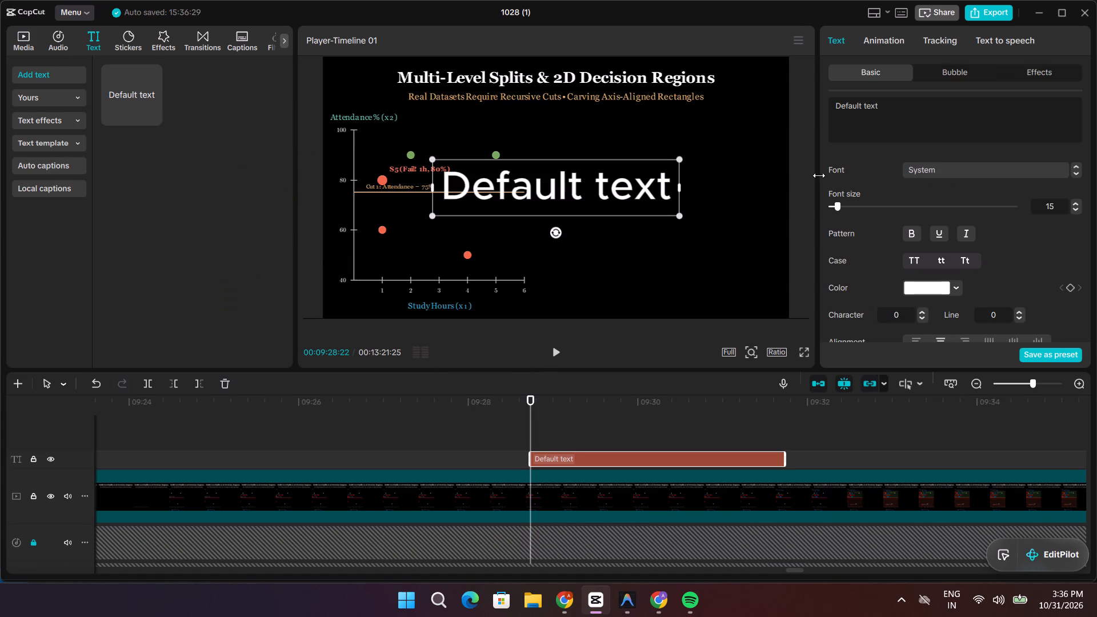
# Replace the default text with "Sorry he studied one hour".
pyautogui.moveTo(914, 109); pyautogui.dragTo(810, 112)
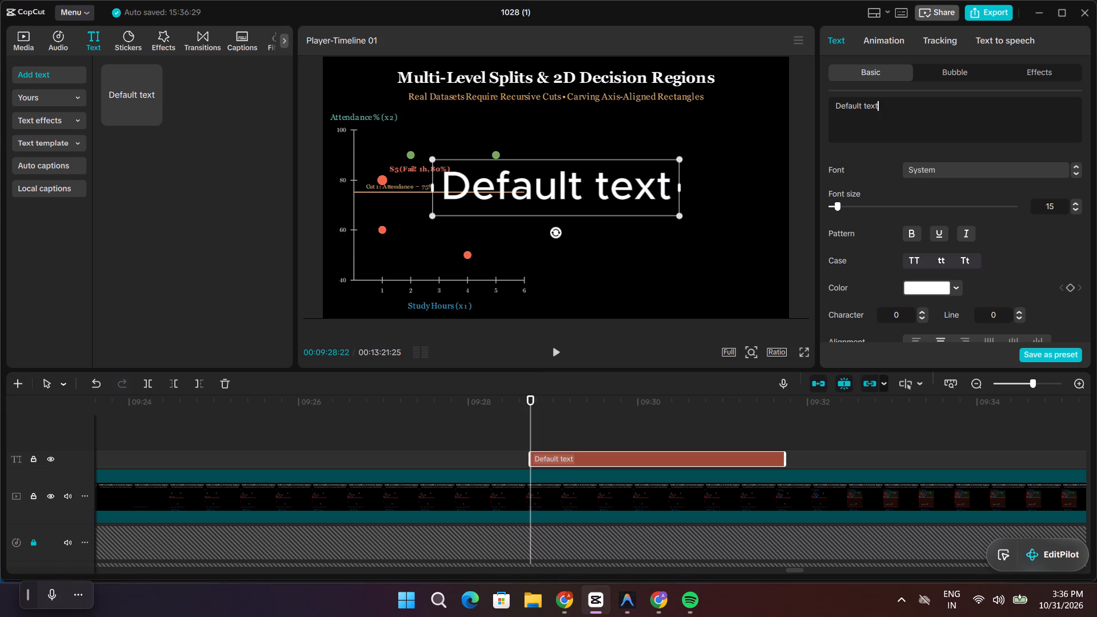
pyautogui.moveTo(882, 106); pyautogui.dragTo(811, 106)
pyautogui.press('BackSpace')
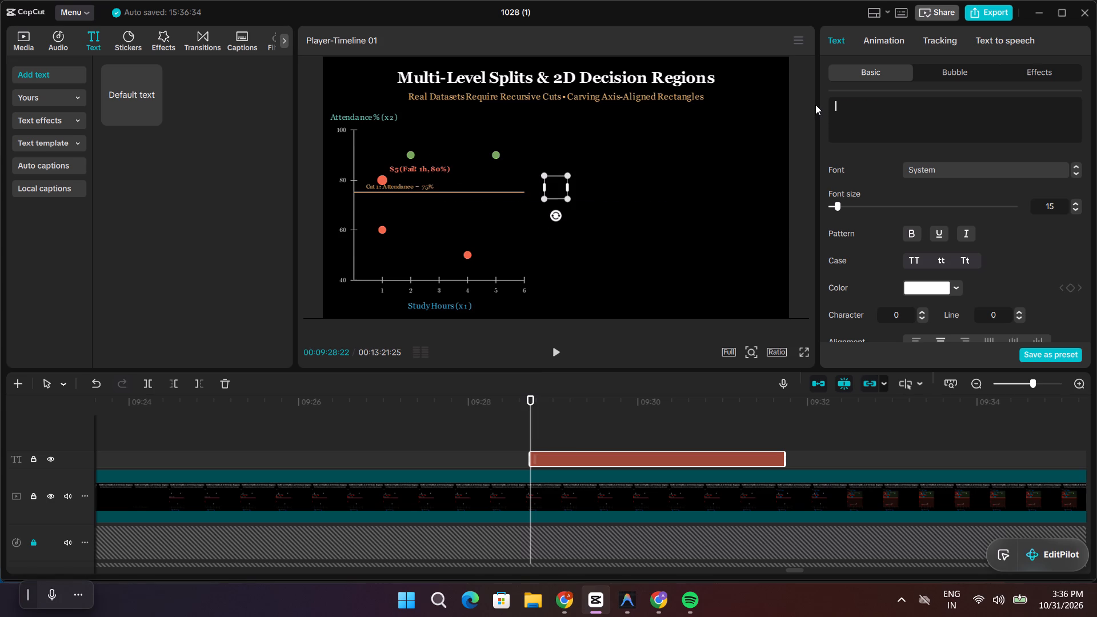
pyautogui.hotkey('shift', 's')
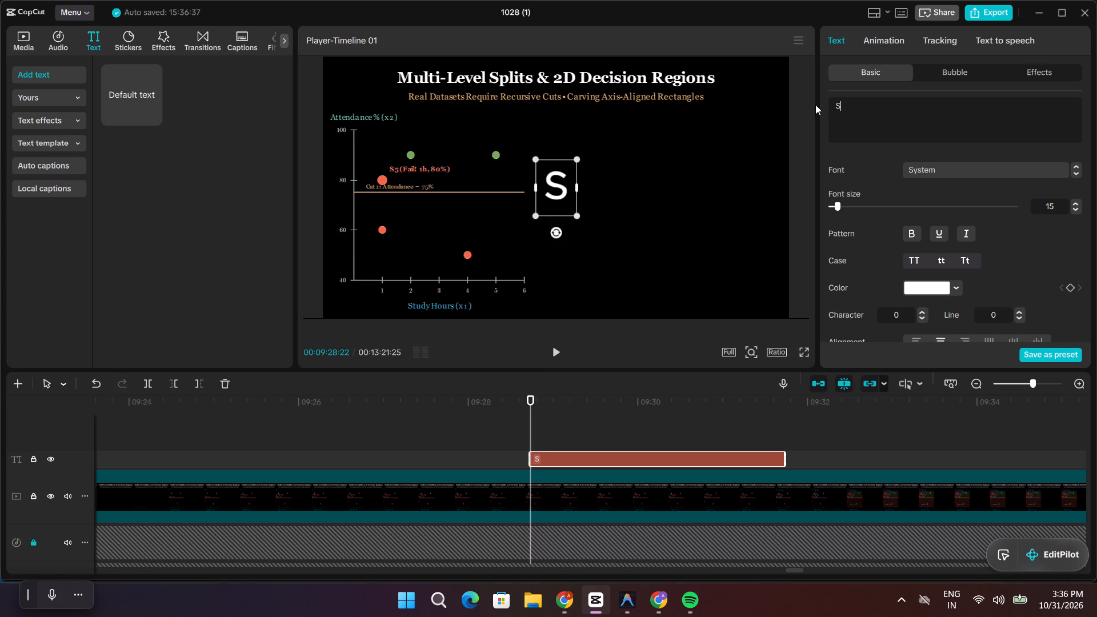
pyautogui.write('orry')
pyautogui.press('space')
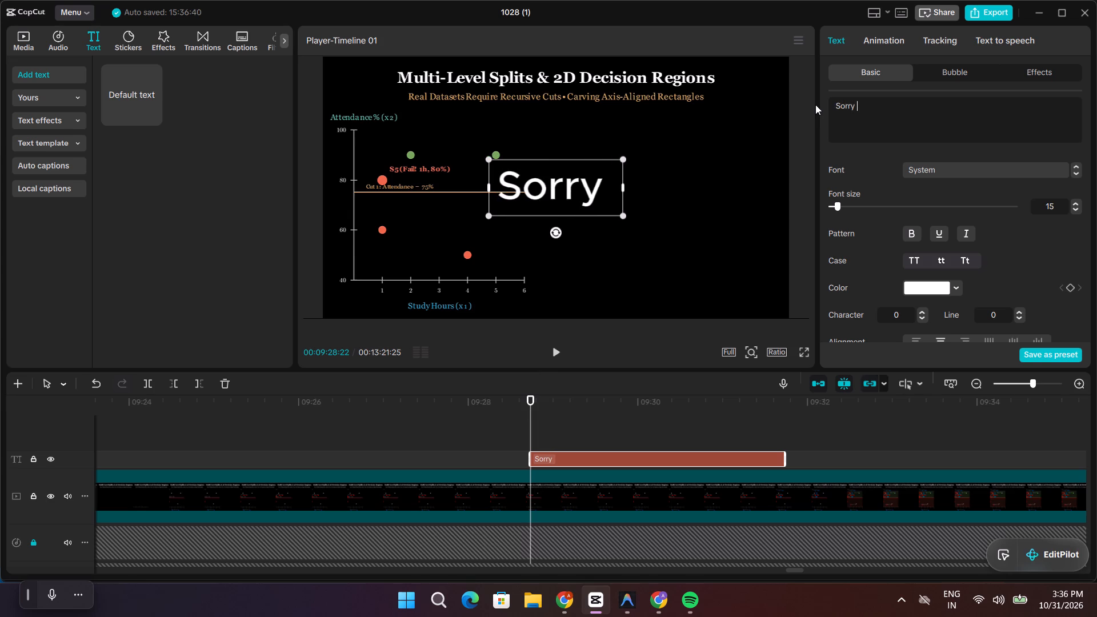
pyautogui.write('he stu')
pyautogui.write('die')
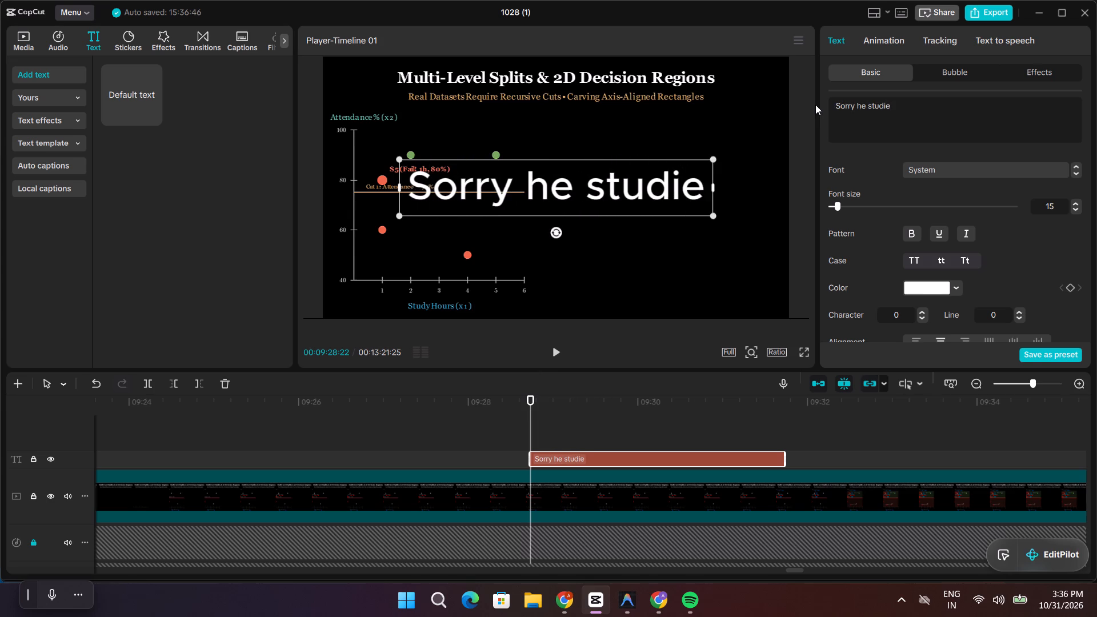
pyautogui.press('d')
pyautogui.press('space')
pyautogui.write('one')
pyautogui.press('space')
pyautogui.write('hour')
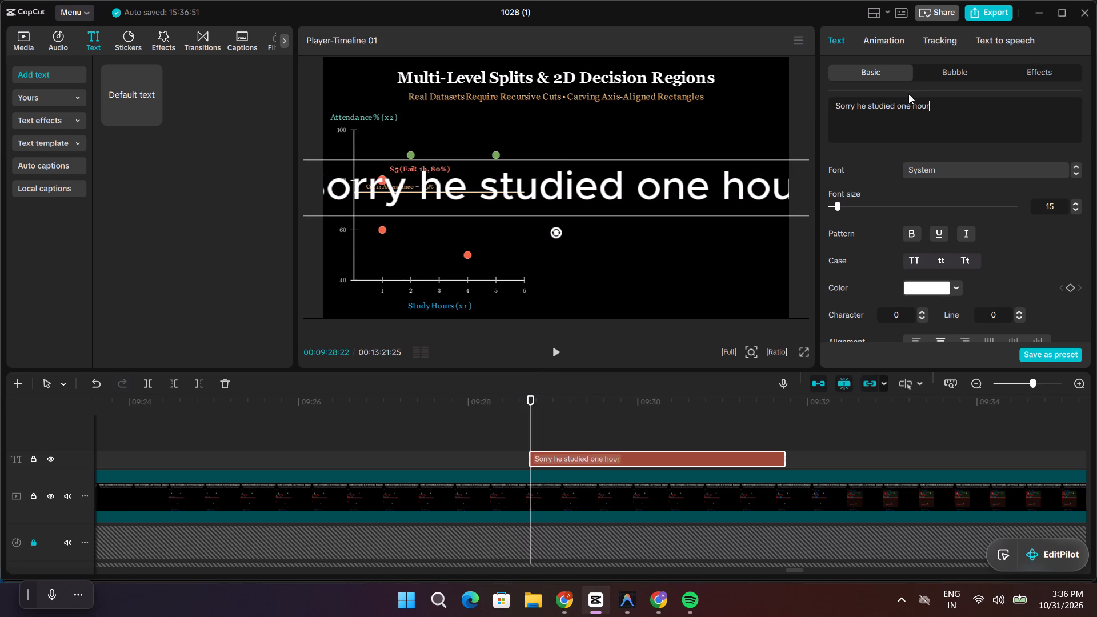
# Reduce the correction text to font size 7 and place it in the lower-right corner of the frame, beside the Study Hours graph.
pyautogui.tripleClick(1077, 213)
pyautogui.tripleClick(1077, 213)
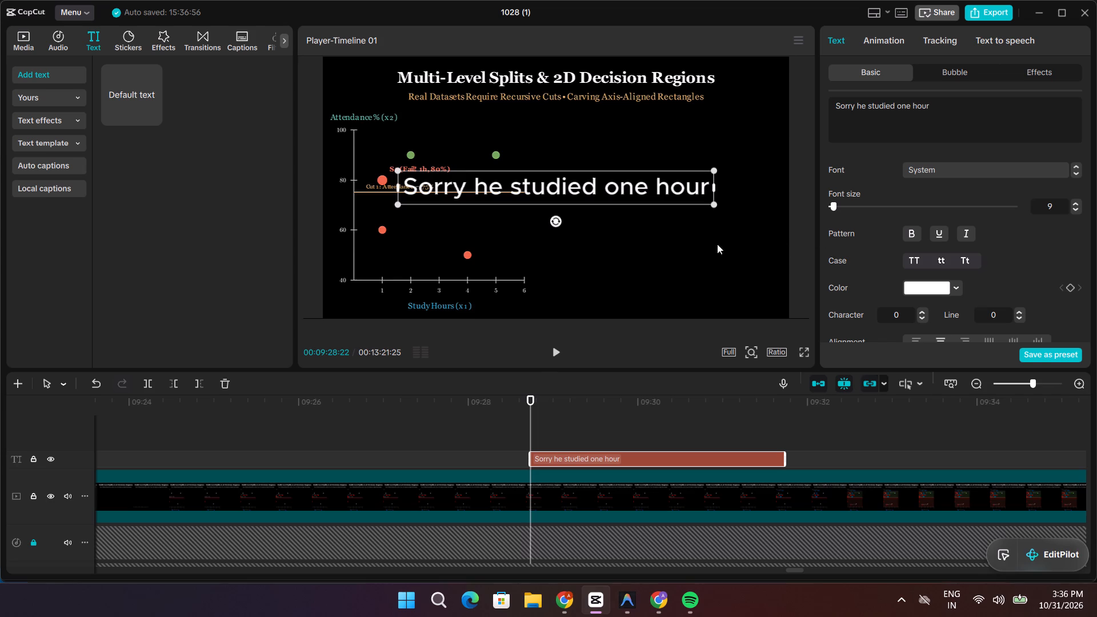
pyautogui.click(607, 194)
pyautogui.moveTo(602, 186); pyautogui.dragTo(699, 253)
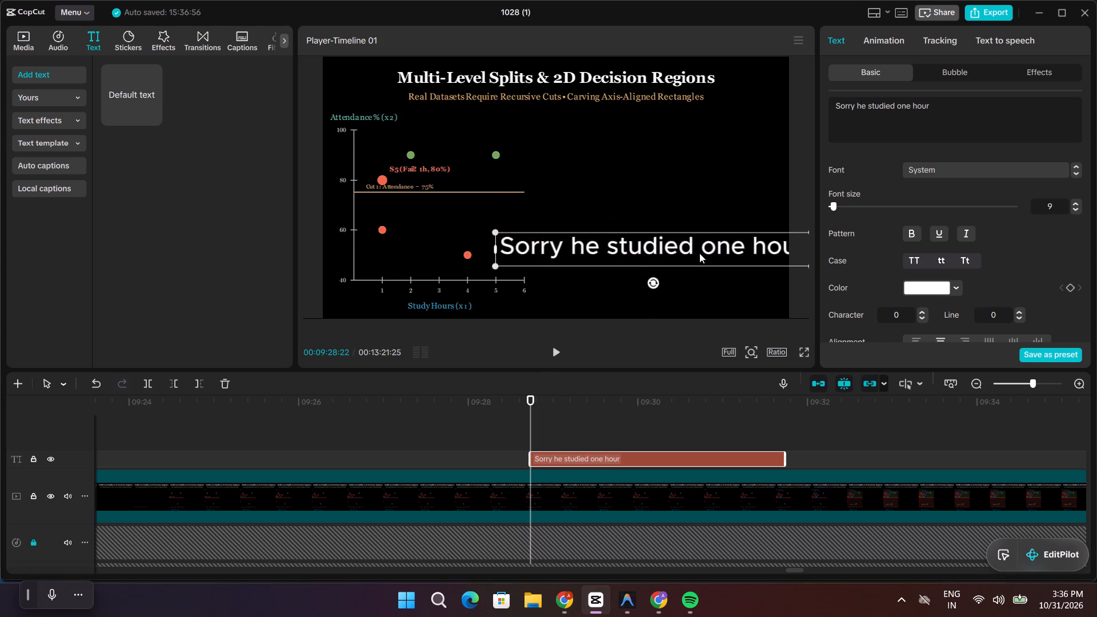
pyautogui.moveTo(699, 253); pyautogui.dragTo(696, 227)
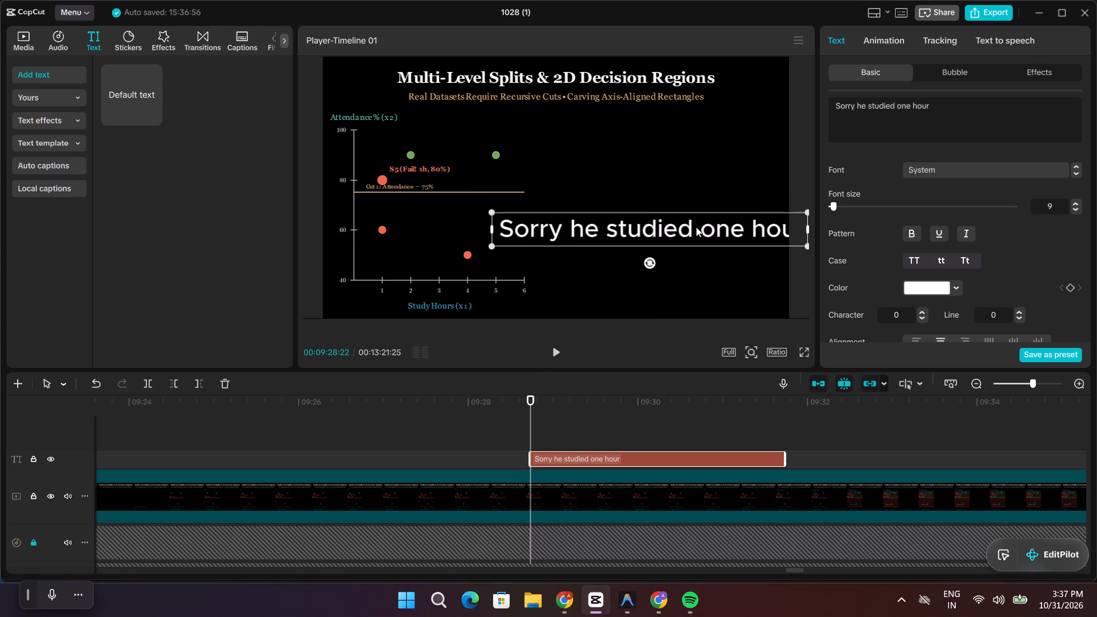
pyautogui.moveTo(696, 227); pyautogui.dragTo(694, 226)
pyautogui.doubleClick(1074, 211)
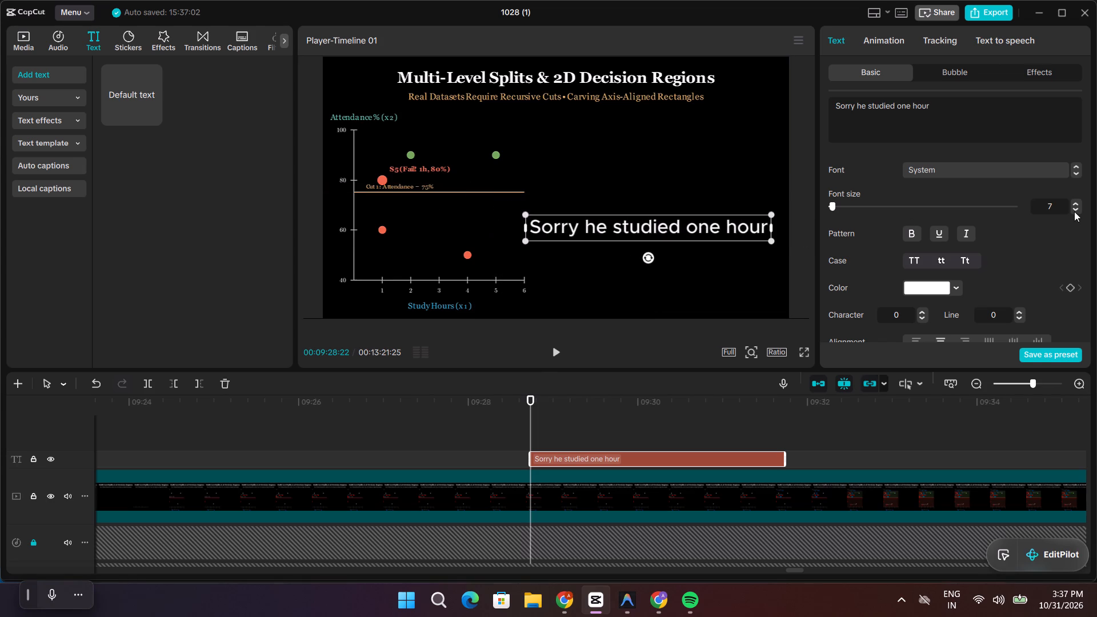
pyautogui.moveTo(668, 229); pyautogui.dragTo(675, 231)
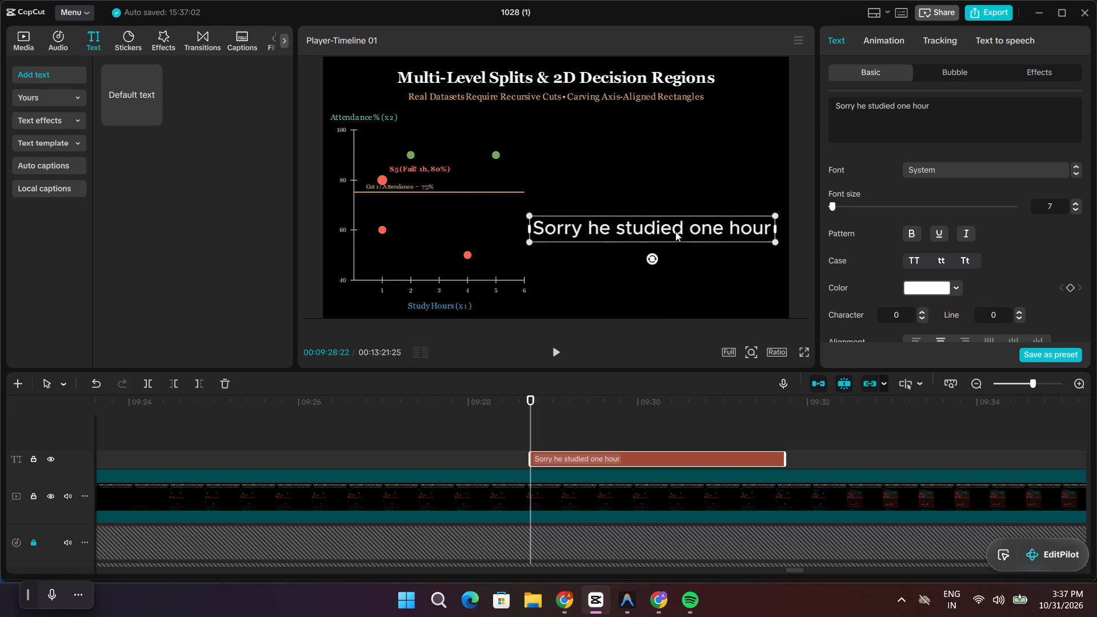
pyautogui.moveTo(675, 231); pyautogui.dragTo(683, 279)
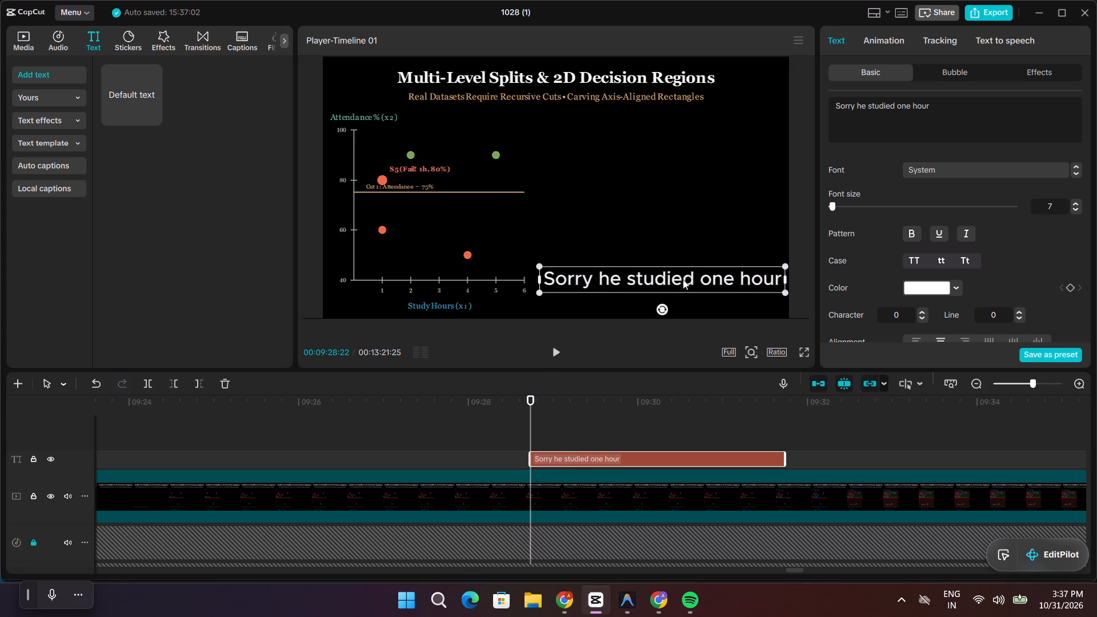
pyautogui.moveTo(683, 279); pyautogui.dragTo(681, 279)
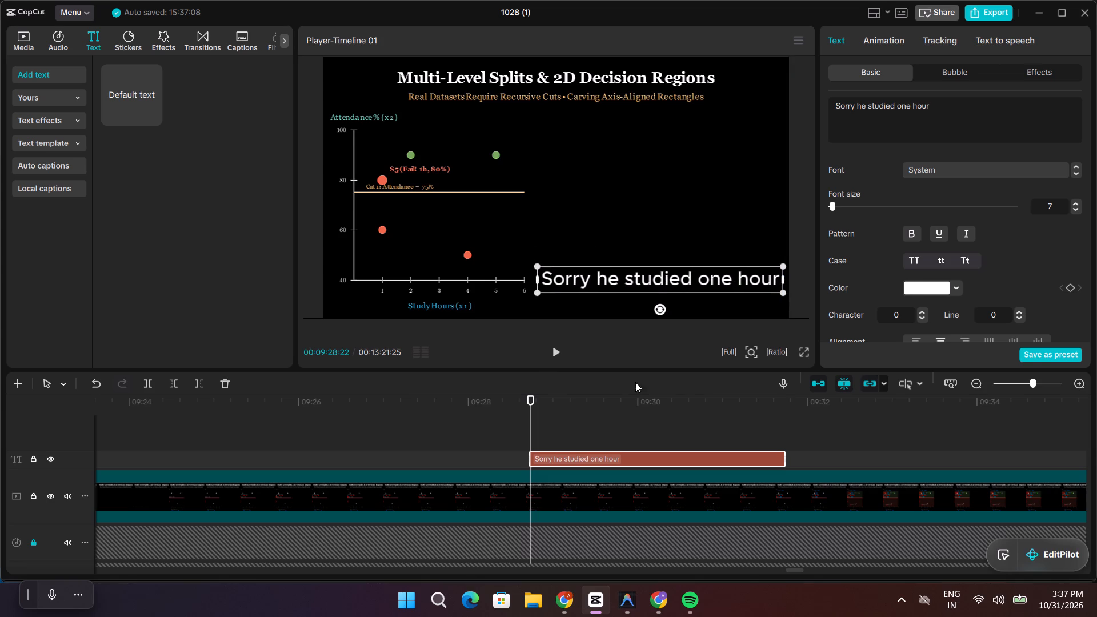
# Play the narration under the correction text and shorten the text clip so it ends at about 09:30:16.
pyautogui.press('space')
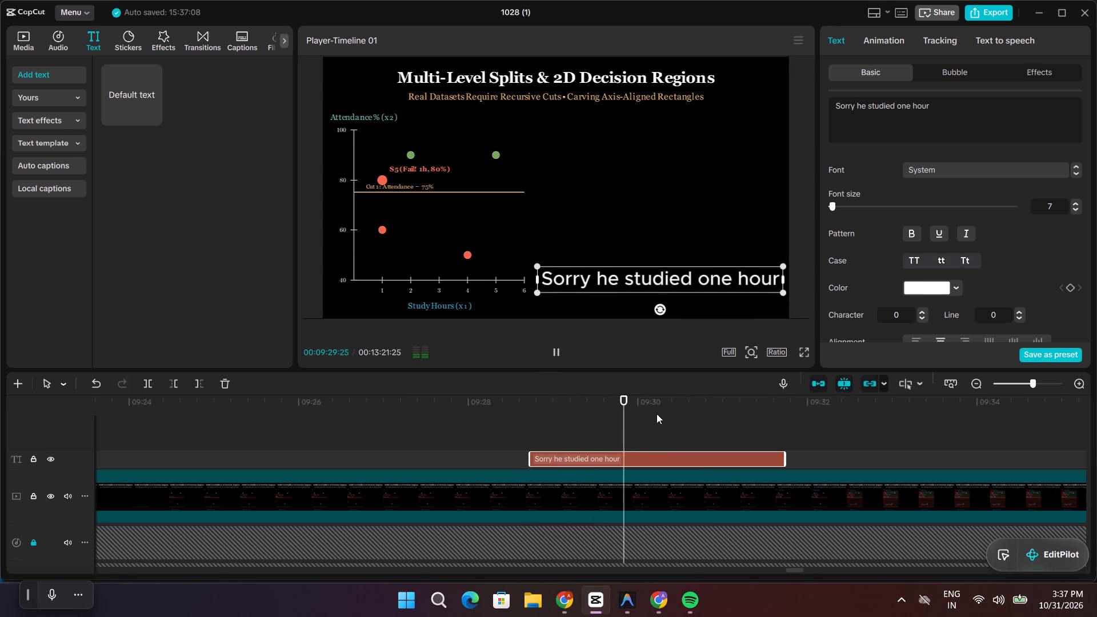
pyautogui.press('space')
pyautogui.click(763, 458)
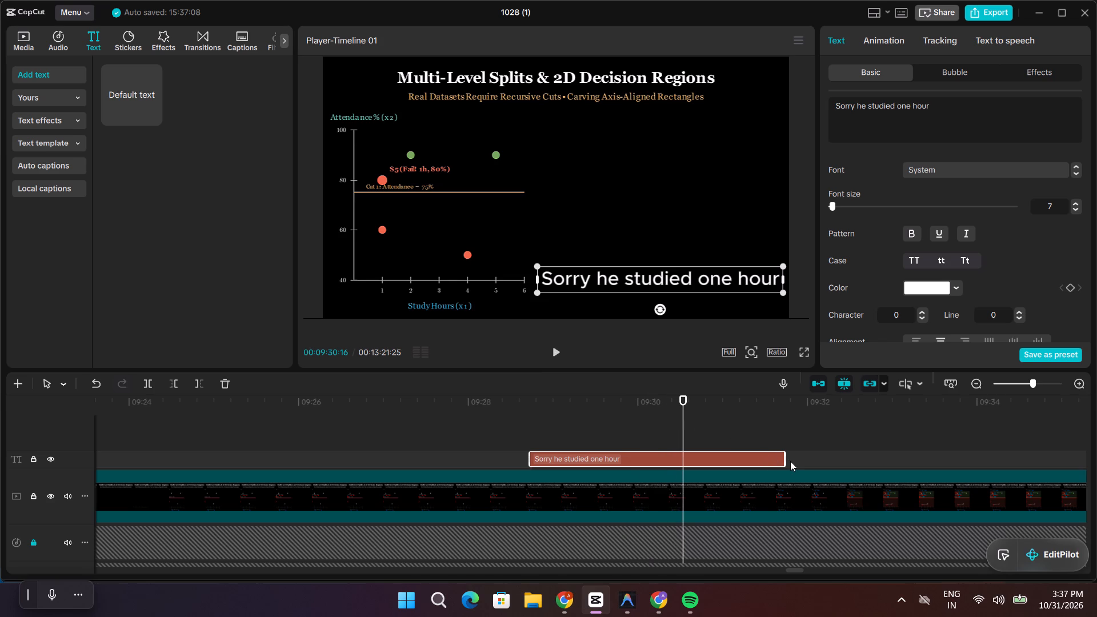
pyautogui.moveTo(787, 461); pyautogui.dragTo(699, 472)
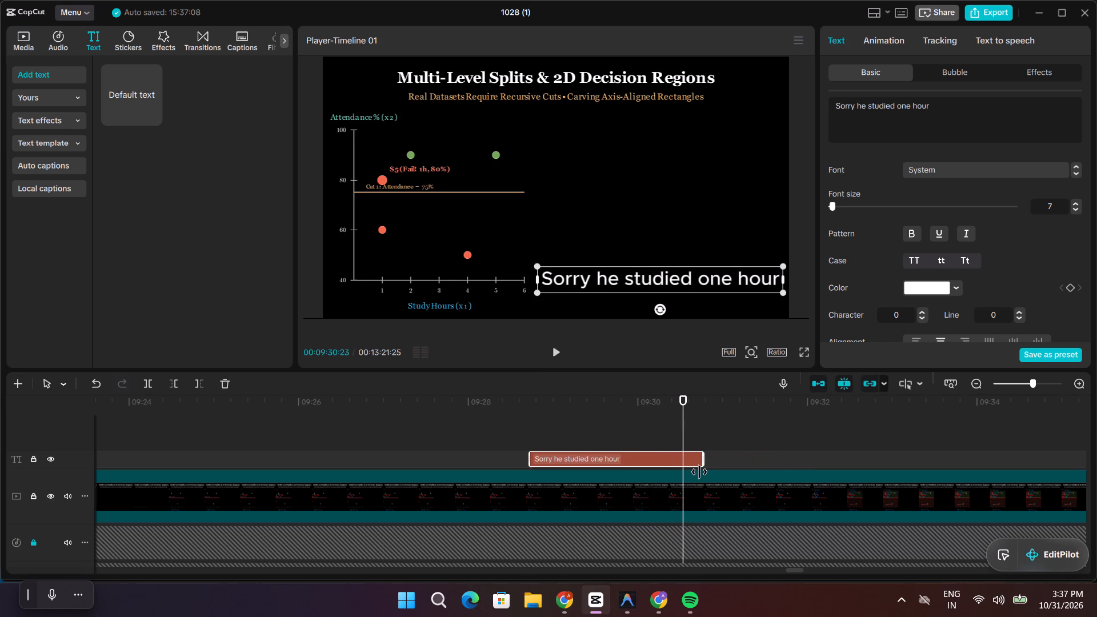
pyautogui.moveTo(699, 472); pyautogui.dragTo(684, 474)
# Play the Multi-Level Splits scene from just before the correction text to about 09:41:27, checking the text timing and narration.
pyautogui.moveTo(682, 437); pyautogui.dragTo(584, 437)
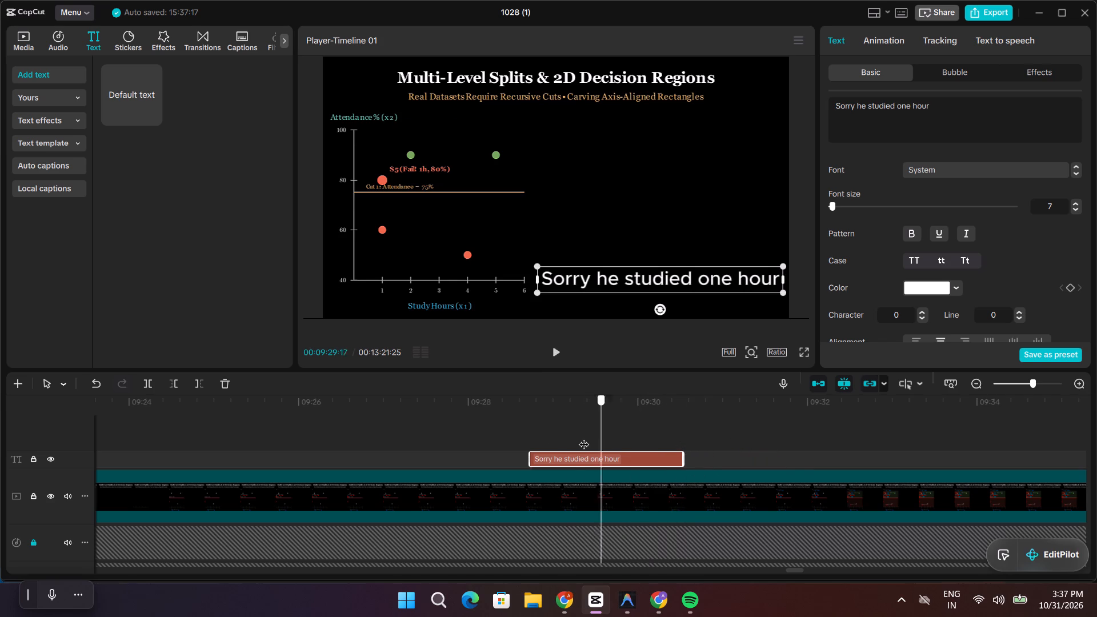
pyautogui.moveTo(584, 437); pyautogui.dragTo(519, 440)
pyautogui.press('space')
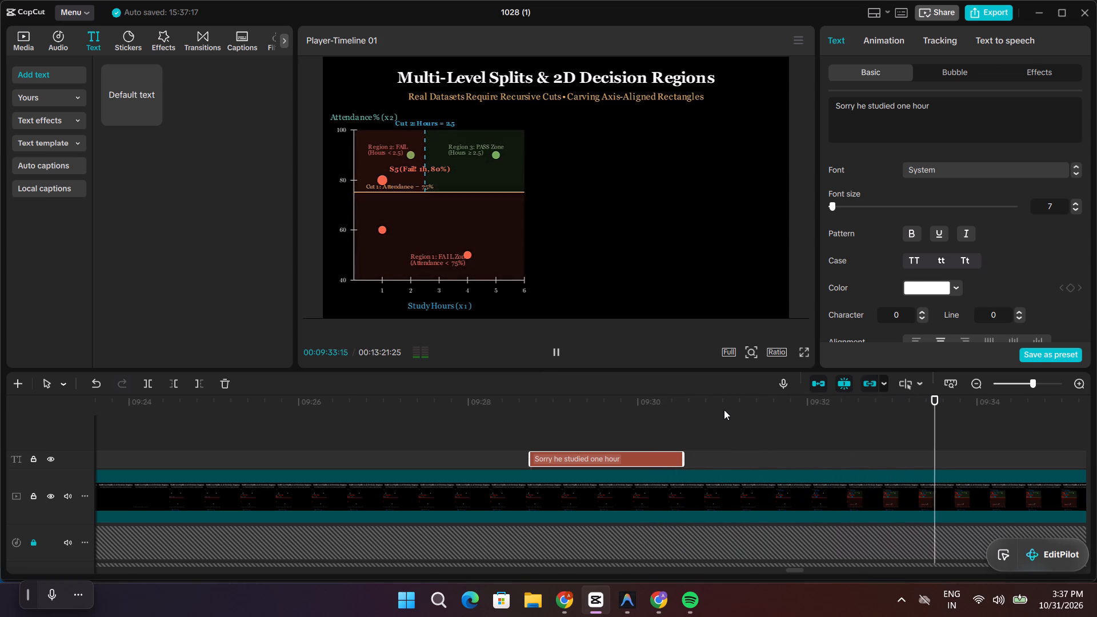
pyautogui.scroll(-3, 724, 410)
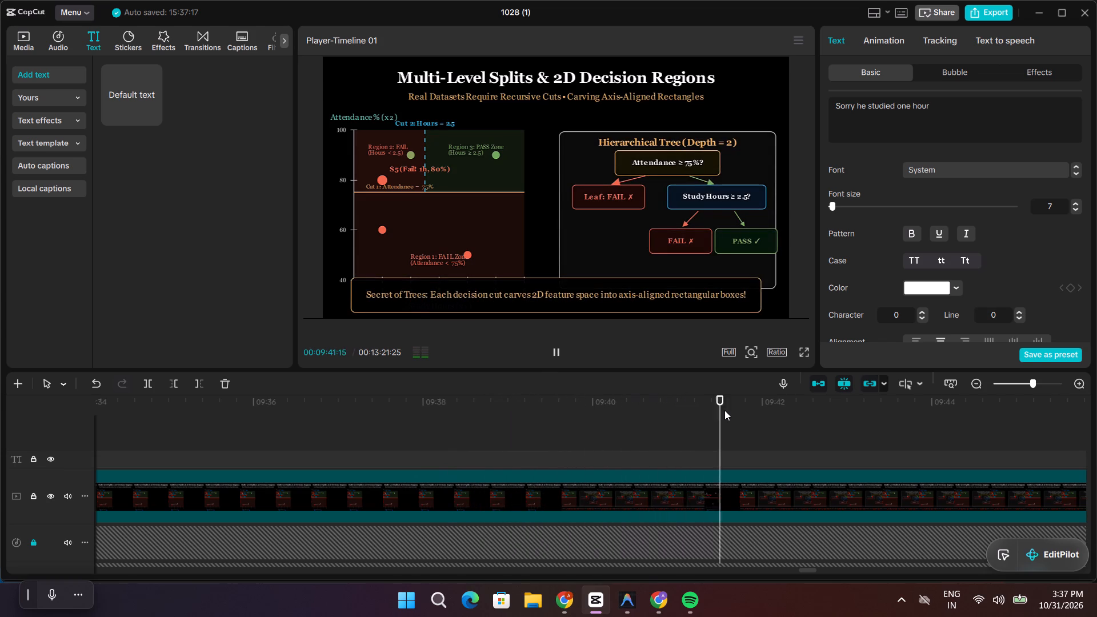
pyautogui.press('space')
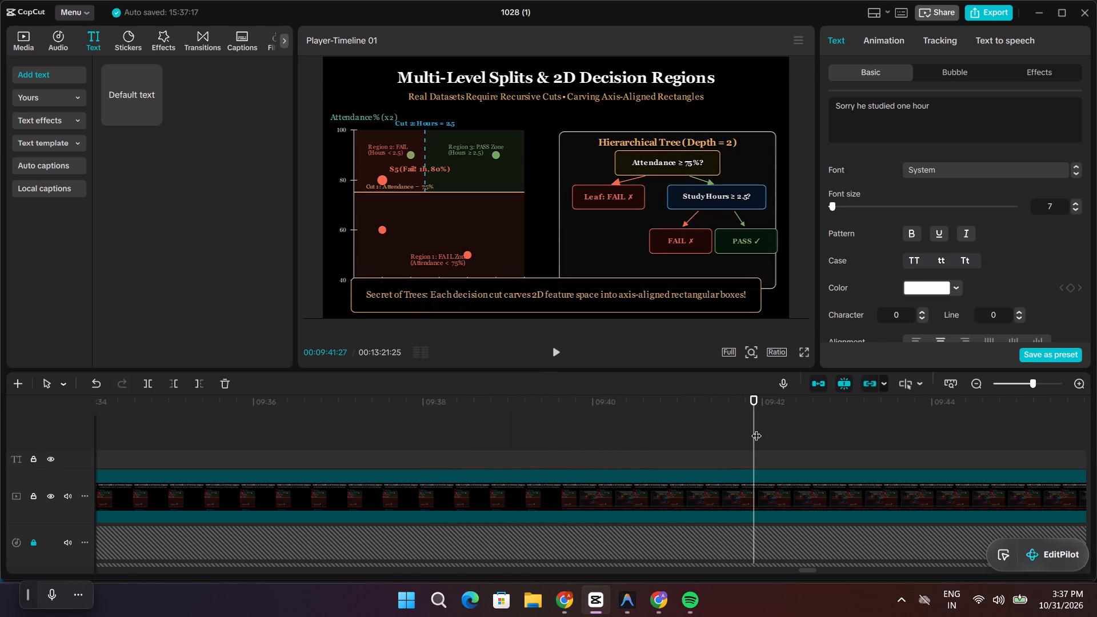
# Unlock the 1.1x voice-over track and the empty audio track directly below it, with the playhead at the narration pause near 09:41.
pyautogui.scroll(-20, 756, 428)
pyautogui.scroll(-1, 756, 428)
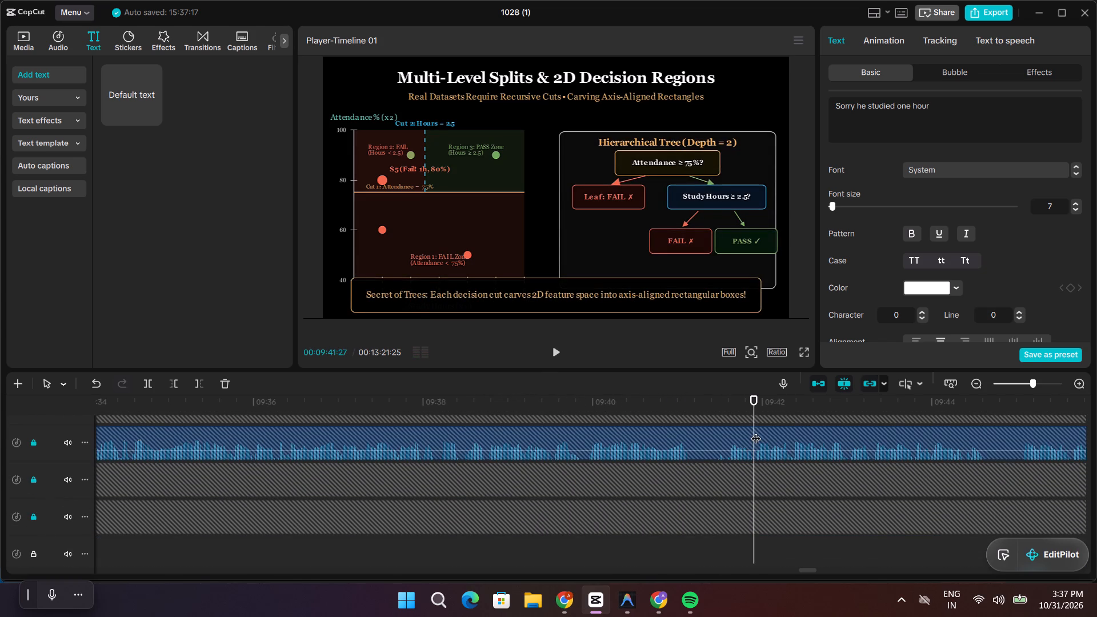
pyautogui.moveTo(754, 429); pyautogui.dragTo(727, 430)
pyautogui.moveTo(752, 407); pyautogui.dragTo(720, 408)
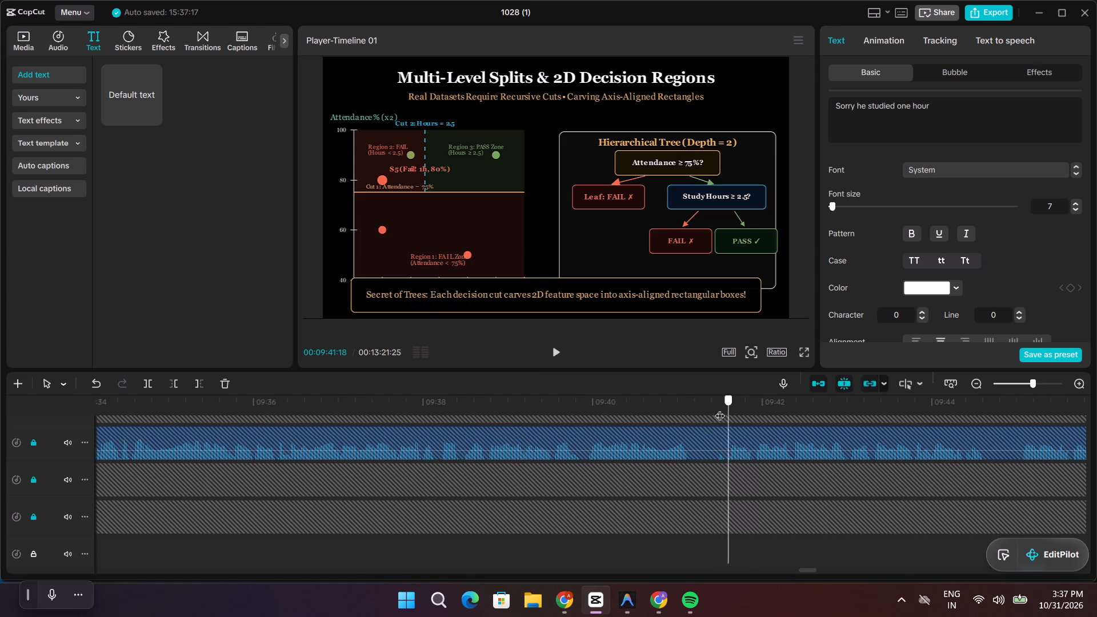
pyautogui.moveTo(720, 408); pyautogui.dragTo(695, 410)
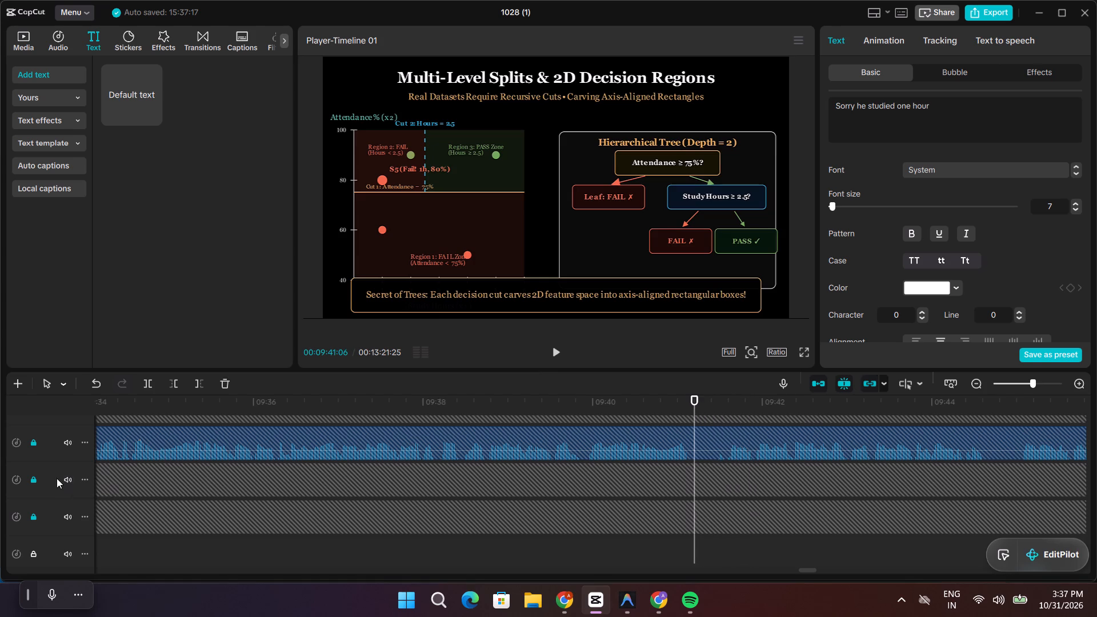
pyautogui.click(37, 483)
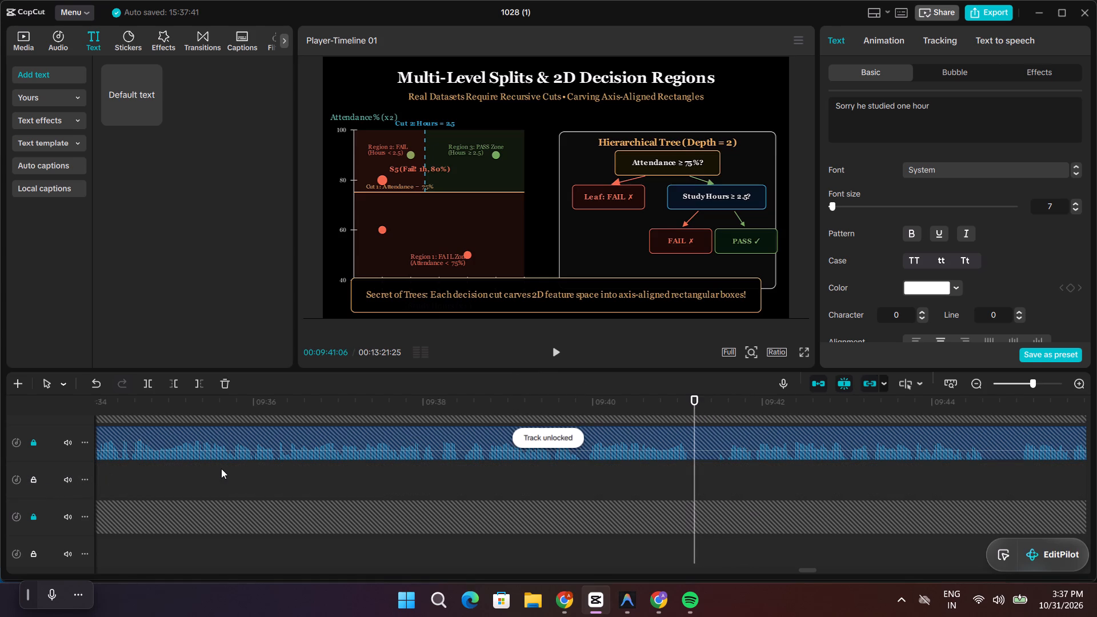
pyautogui.click(30, 444)
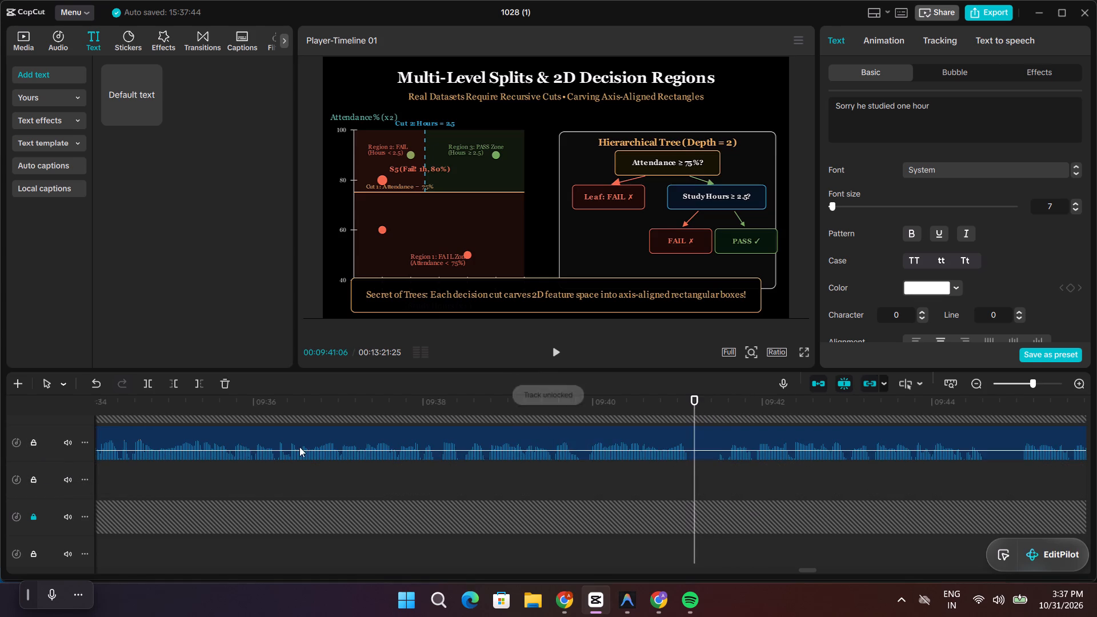
# Split the voice-over at 09:41:04, trim the silence from the start of the second piece and move it back to close the gap.
pyautogui.click(692, 407)
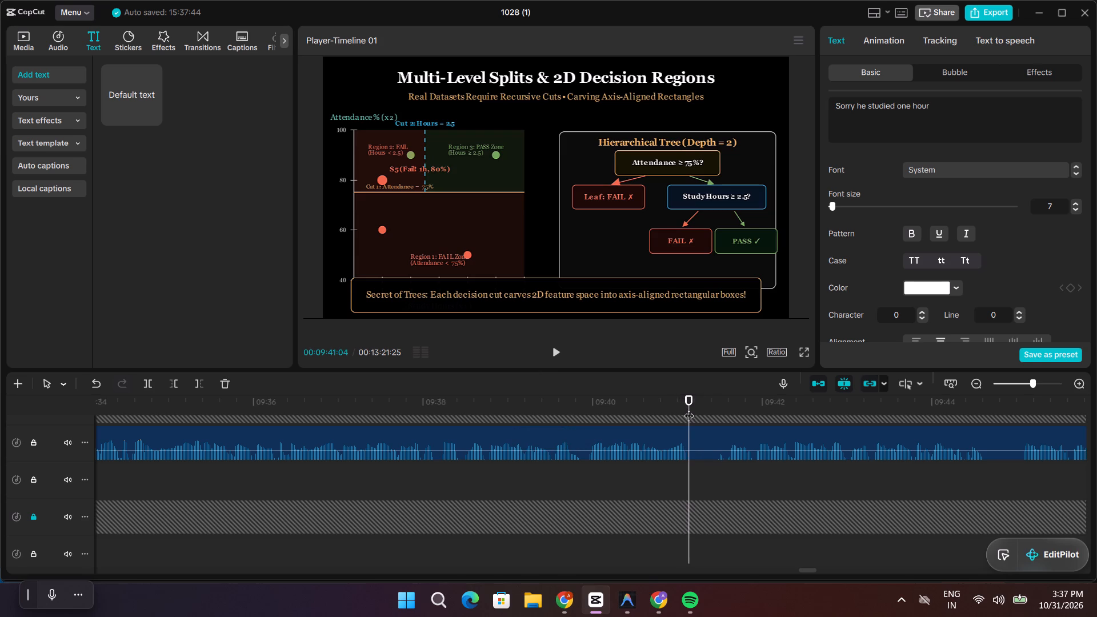
pyautogui.click(705, 443)
pyautogui.hotkey('ctrl', 'b')
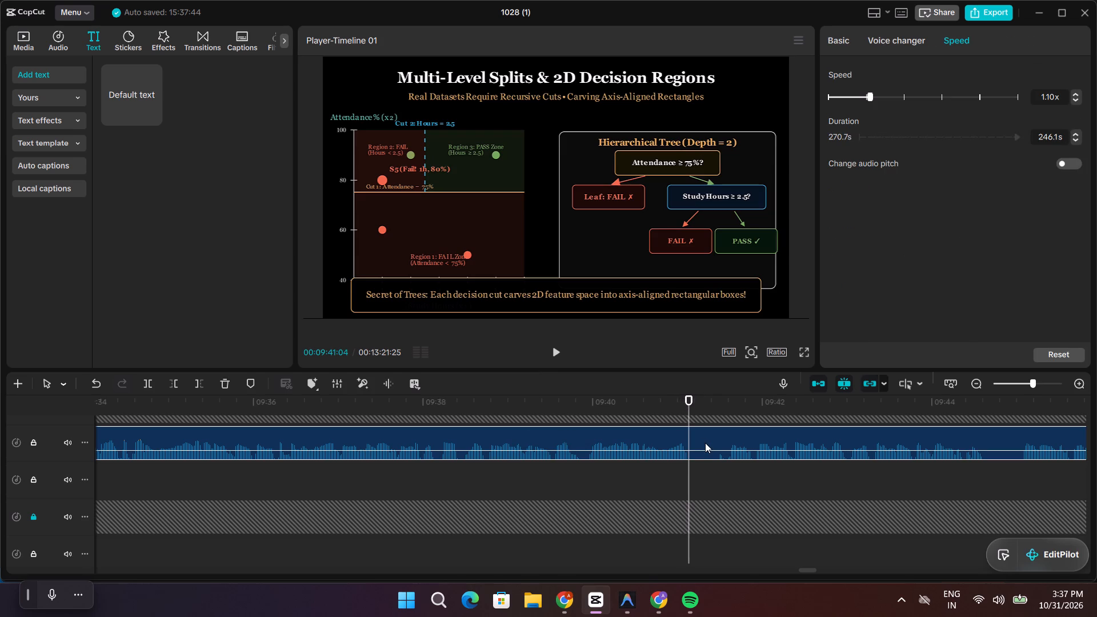
pyautogui.moveTo(686, 456); pyautogui.dragTo(719, 467)
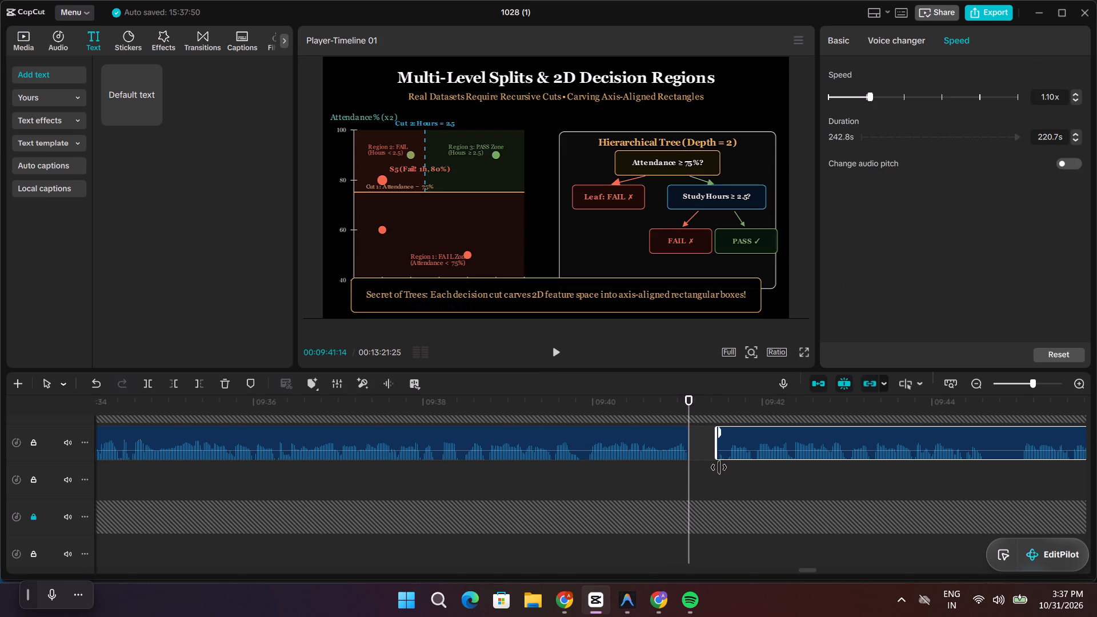
pyautogui.moveTo(719, 467); pyautogui.dragTo(724, 472)
pyautogui.moveTo(736, 454); pyautogui.dragTo(702, 457)
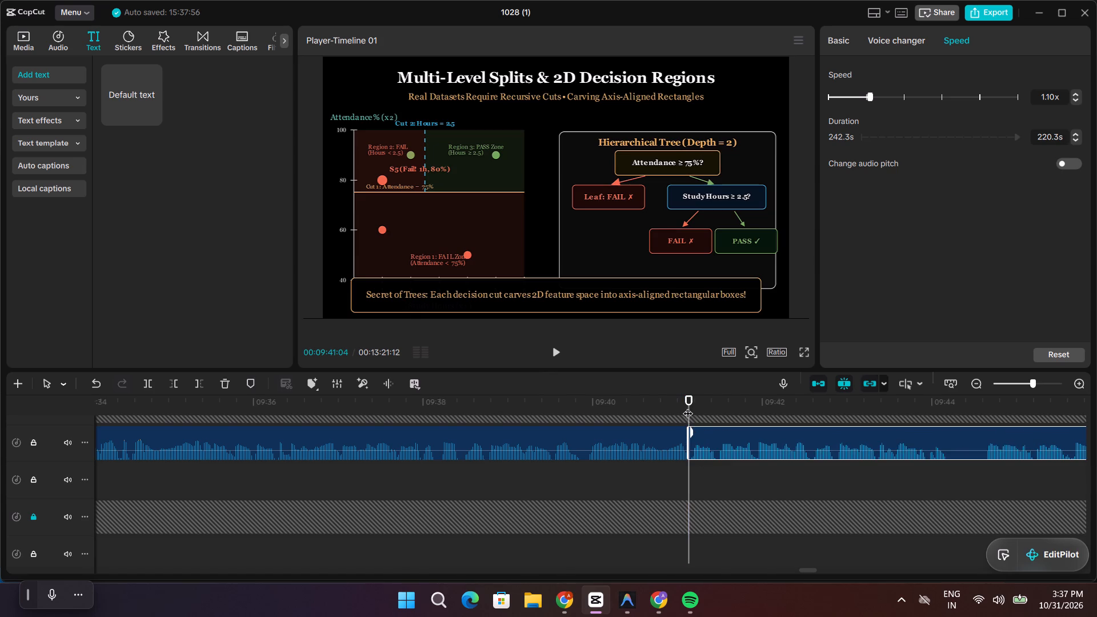
# Play the narration across the new voice-over join at 09:41:04.
pyautogui.moveTo(689, 406); pyautogui.dragTo(648, 406)
pyautogui.press('space')
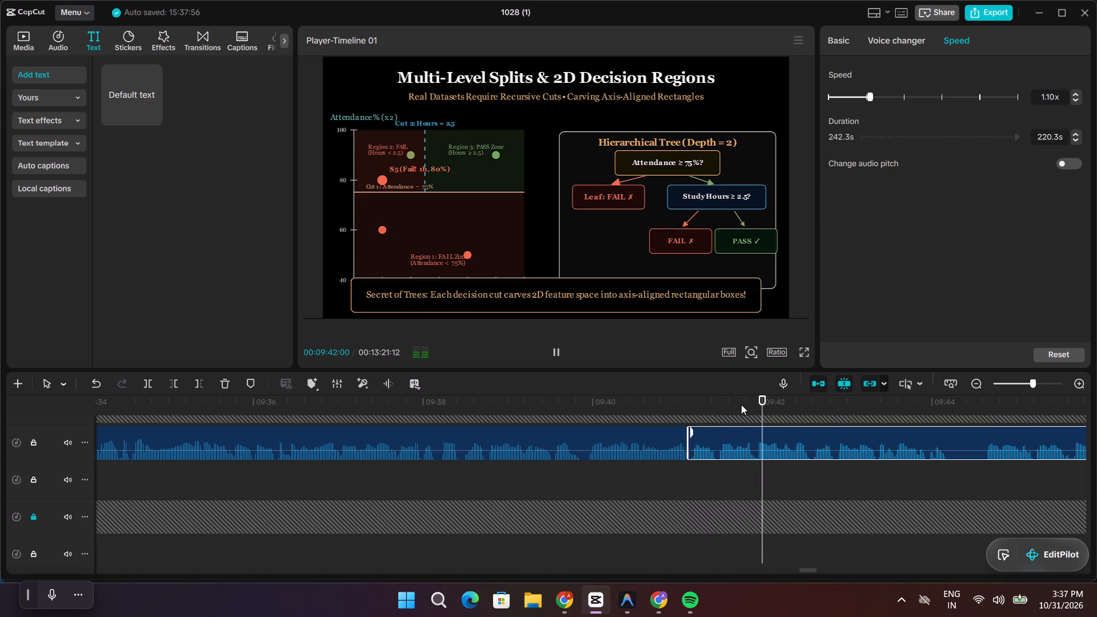
pyautogui.press('space')
# Insert a freeze frame at 09:37:09 in the Multi-Level Splits clip, before the hierarchical tree appears.
pyautogui.moveTo(789, 407); pyautogui.dragTo(636, 412)
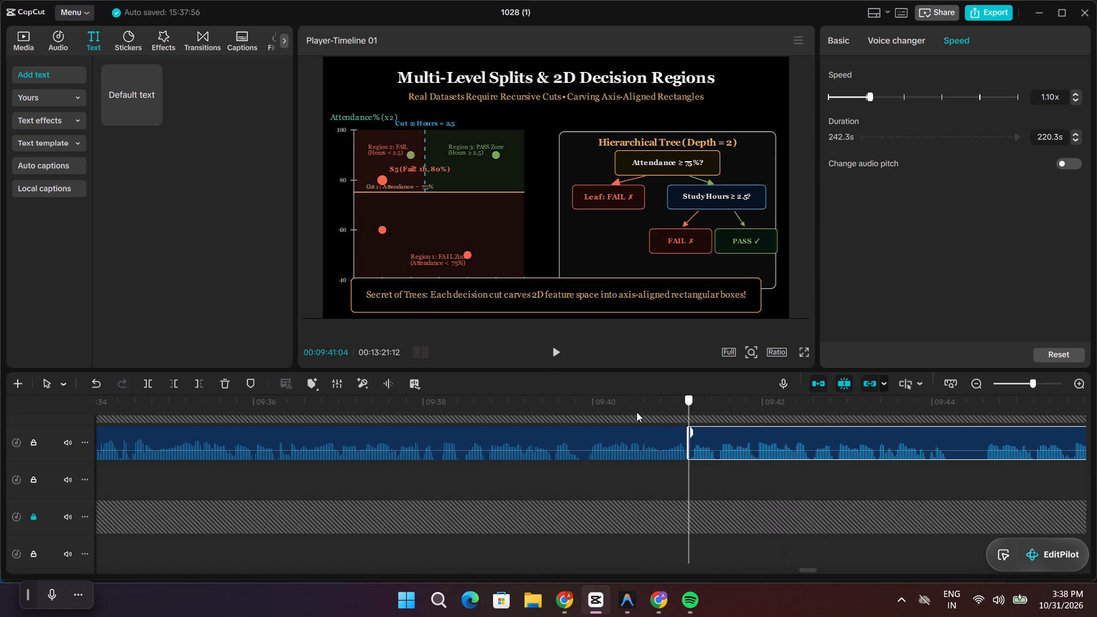
pyautogui.moveTo(636, 412); pyautogui.dragTo(495, 412)
pyautogui.scroll(7, 495, 412)
pyautogui.scroll(7, 582, 410)
pyautogui.scroll(4, 632, 439)
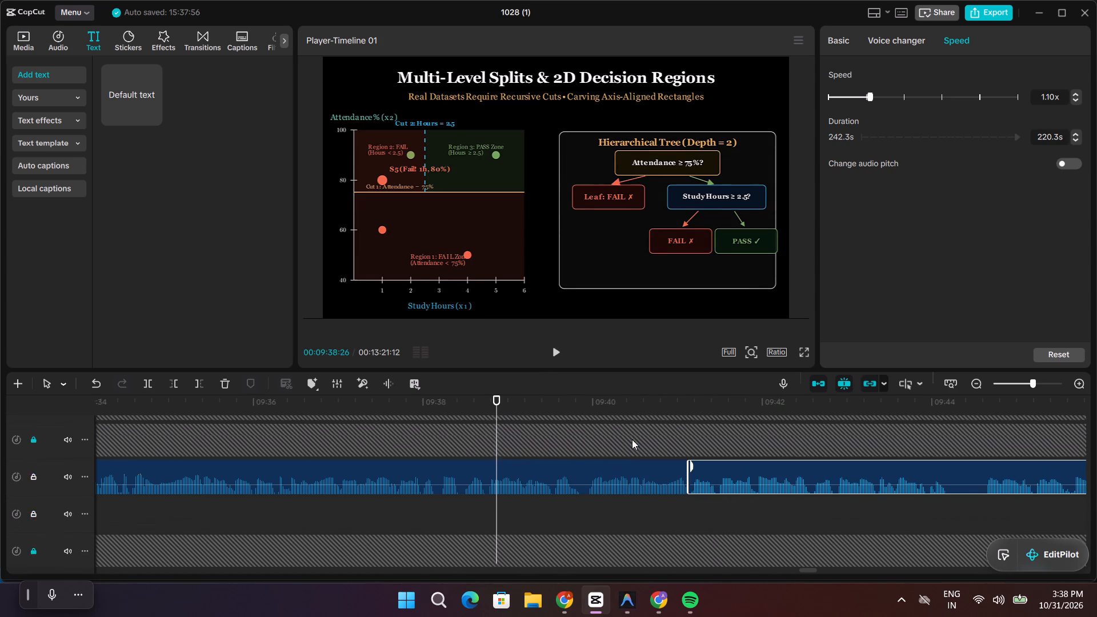
pyautogui.scroll(20, 632, 439)
pyautogui.scroll(4, 632, 439)
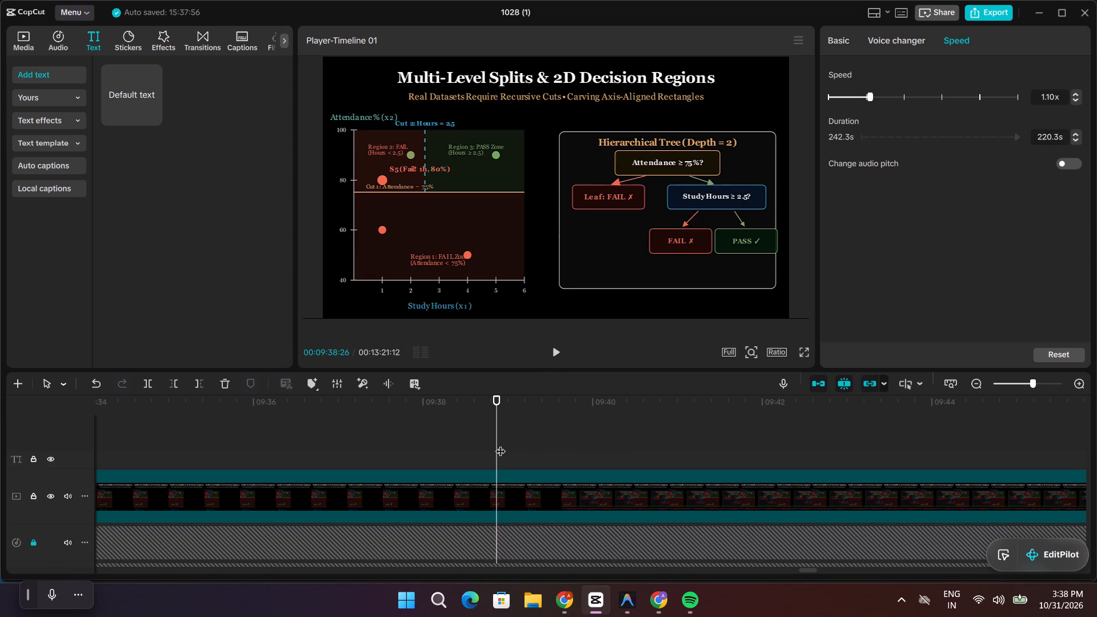
pyautogui.moveTo(497, 444); pyautogui.dragTo(391, 447)
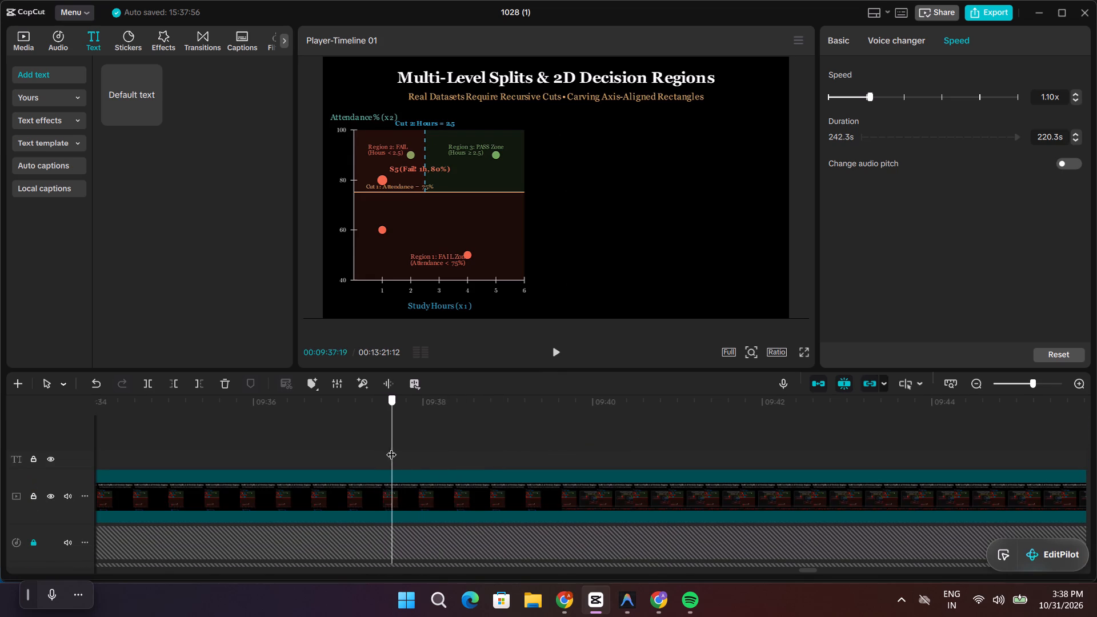
pyautogui.moveTo(391, 447); pyautogui.dragTo(423, 455)
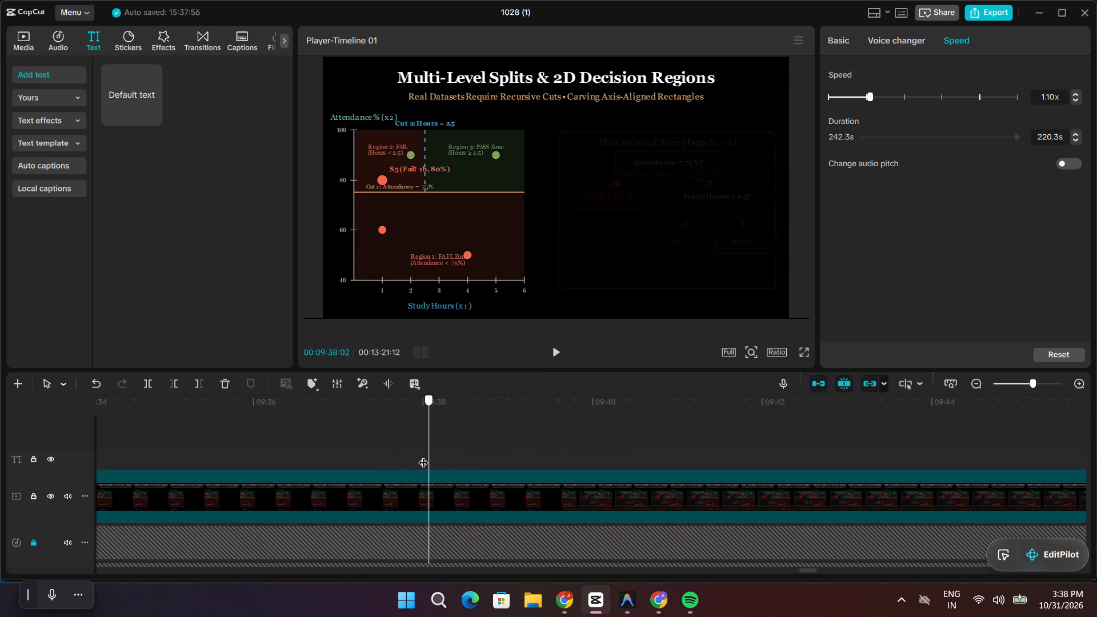
pyautogui.moveTo(423, 455); pyautogui.dragTo(364, 450)
pyautogui.click(392, 491)
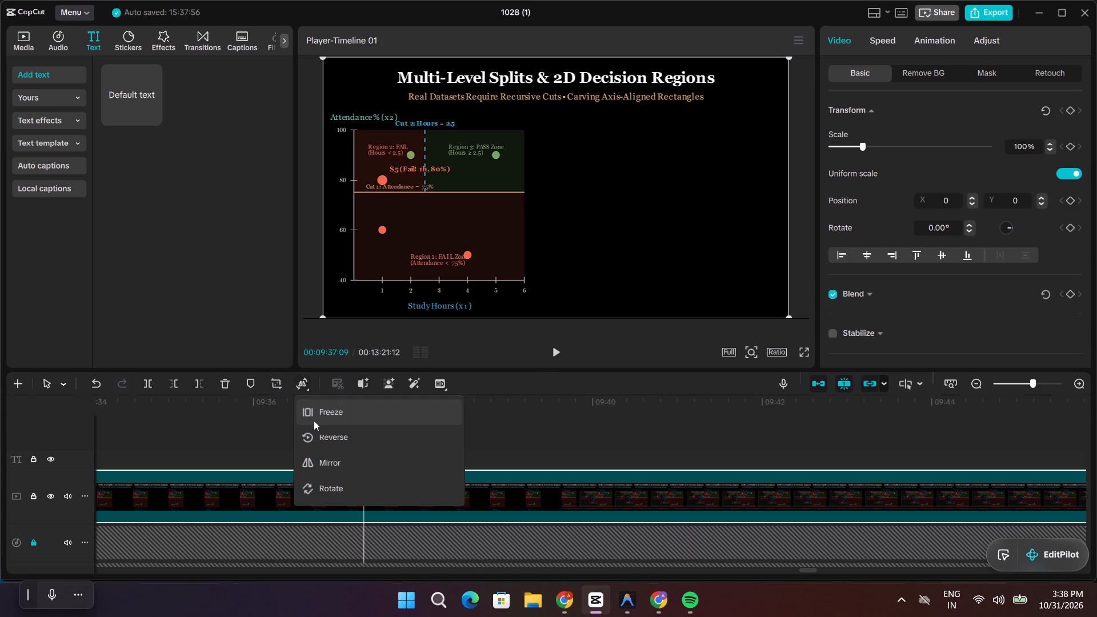
pyautogui.click(314, 420)
# Move the shifted second voice-over piece back against the end of the first piece at 09:41:04.
pyautogui.scroll(-10, 470, 462)
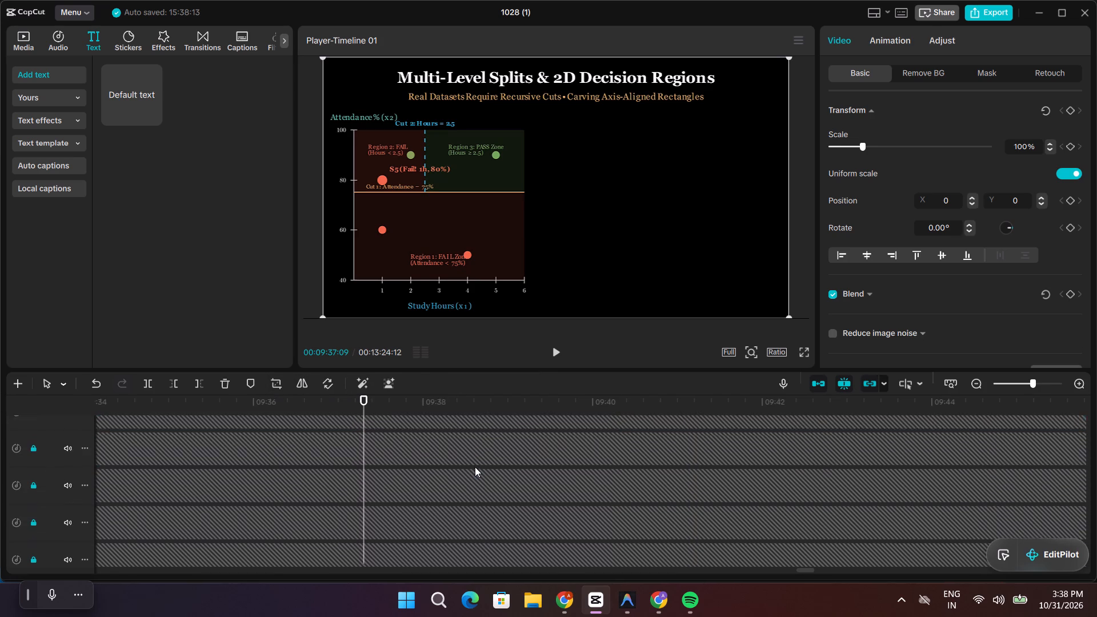
pyautogui.scroll(-9, 475, 467)
pyautogui.moveTo(955, 494); pyautogui.dragTo(807, 494)
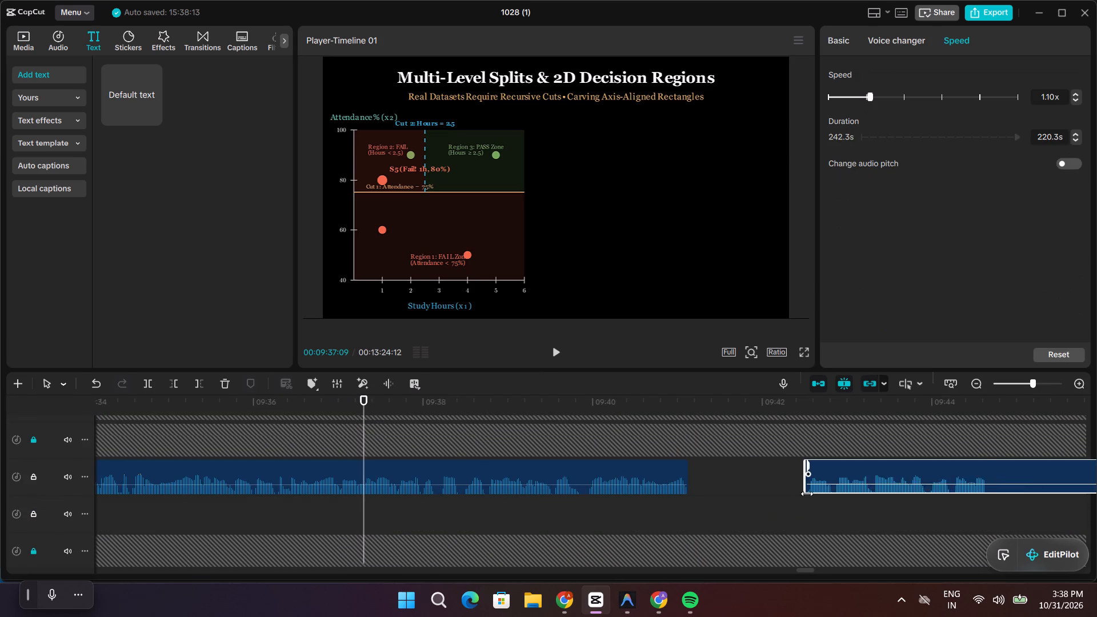
pyautogui.moveTo(807, 494); pyautogui.dragTo(703, 494)
# Play the narration over the freeze frame, then extend the freeze frame to 00:00:08:03.
pyautogui.press('space')
pyautogui.scroll(6, 619, 458)
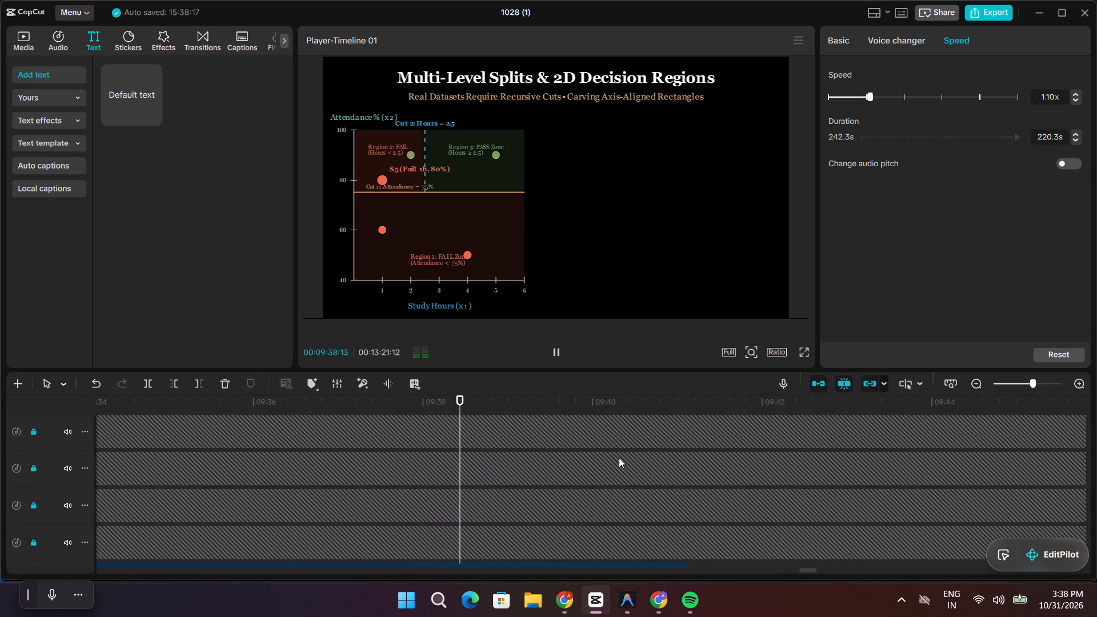
pyautogui.scroll(17, 619, 458)
pyautogui.press('space')
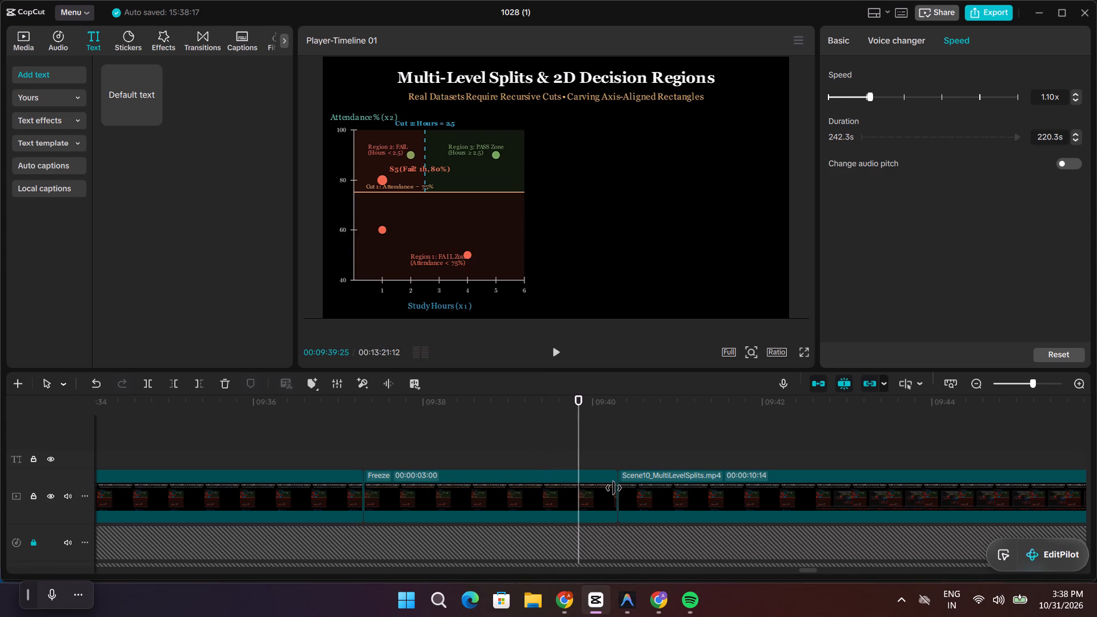
pyautogui.click(609, 491)
pyautogui.moveTo(618, 494); pyautogui.dragTo(1047, 495)
# Move the shifted voice-over piece to the empty audio track below, starting where the first piece ends at 09:41:04.
pyautogui.press('space')
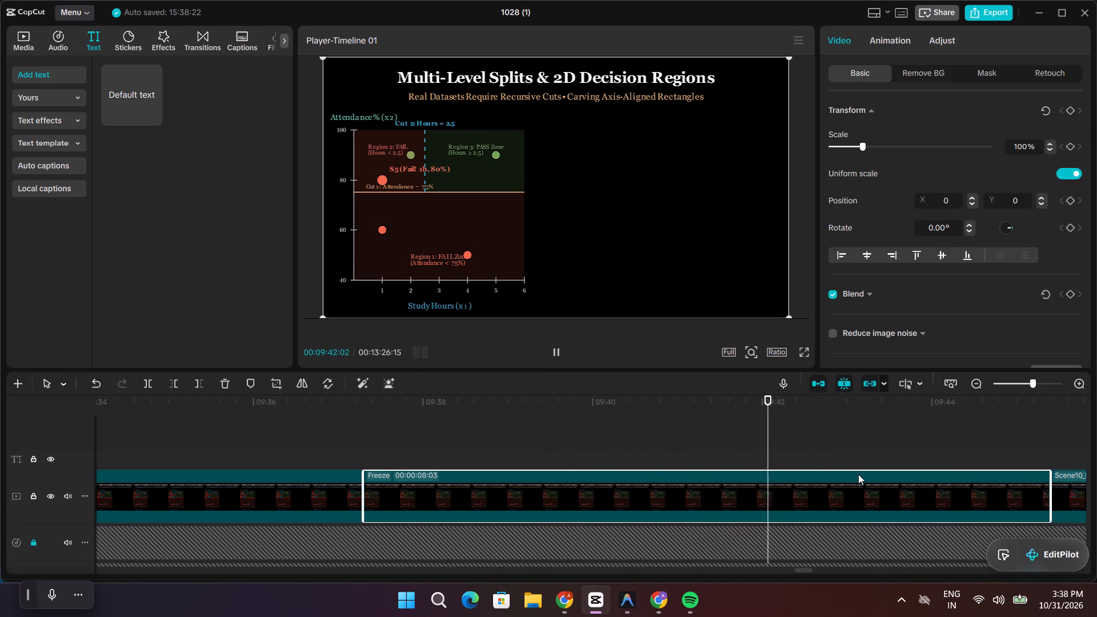
pyautogui.press('space')
pyautogui.scroll(-20, 876, 462)
pyautogui.scroll(-8, 876, 462)
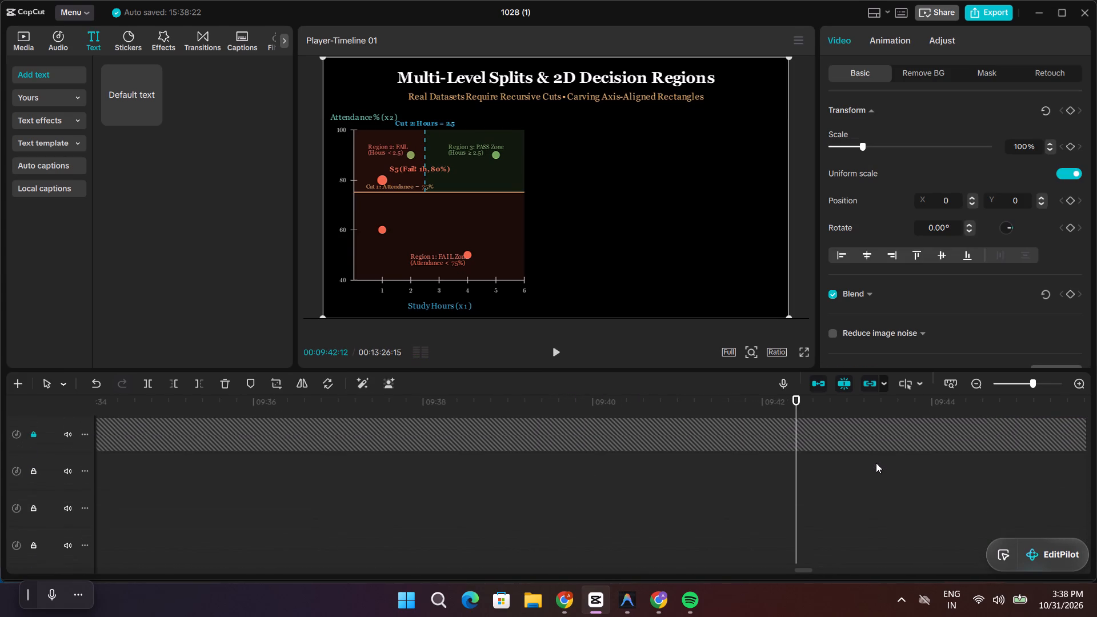
pyautogui.scroll(4, 876, 463)
pyautogui.click(804, 568)
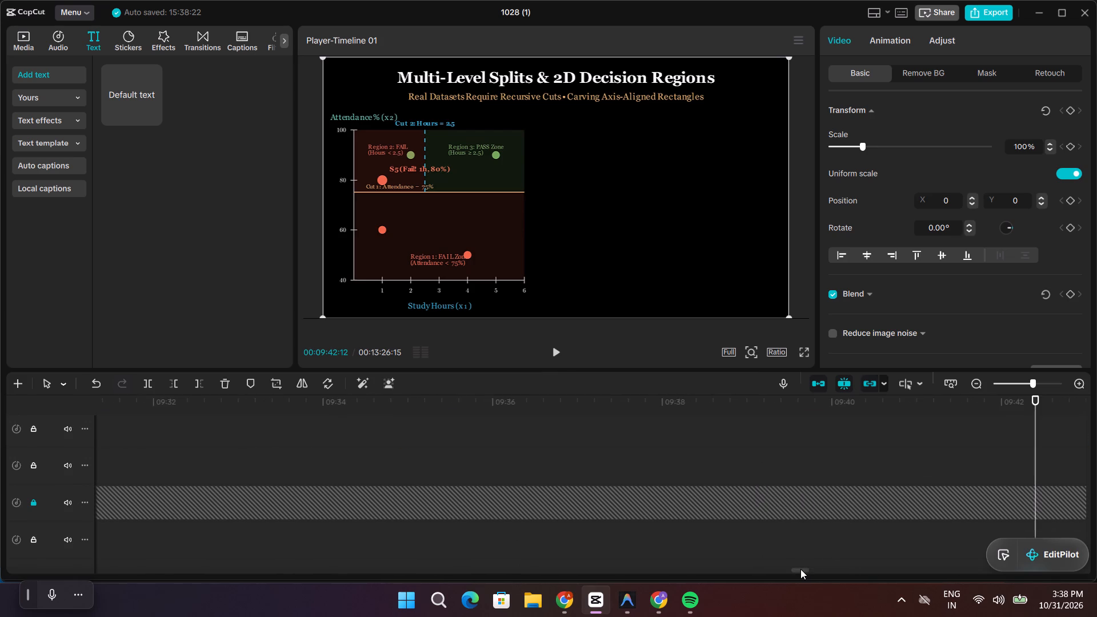
pyautogui.scroll(5, 803, 524)
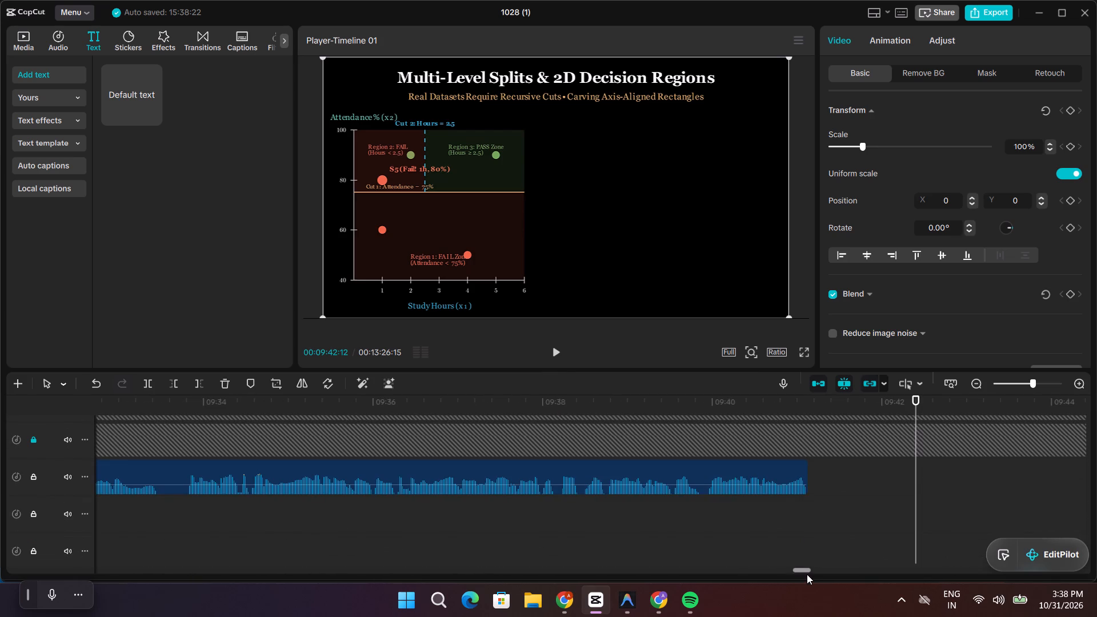
pyautogui.moveTo(807, 574); pyautogui.dragTo(812, 574)
pyautogui.moveTo(860, 530); pyautogui.dragTo(434, 531)
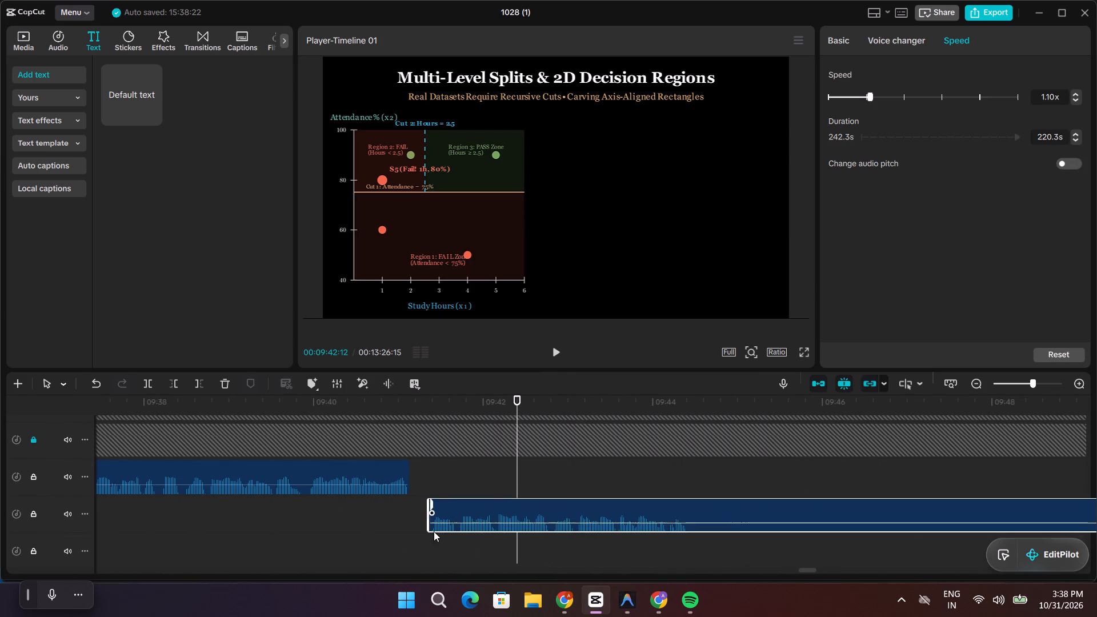
pyautogui.moveTo(434, 531); pyautogui.dragTo(430, 531)
# Play the Multi-Level Splits scene from just before the voice-over join to about 09:53, checking narration against the extended freeze.
pyautogui.moveTo(516, 475); pyautogui.dragTo(423, 475)
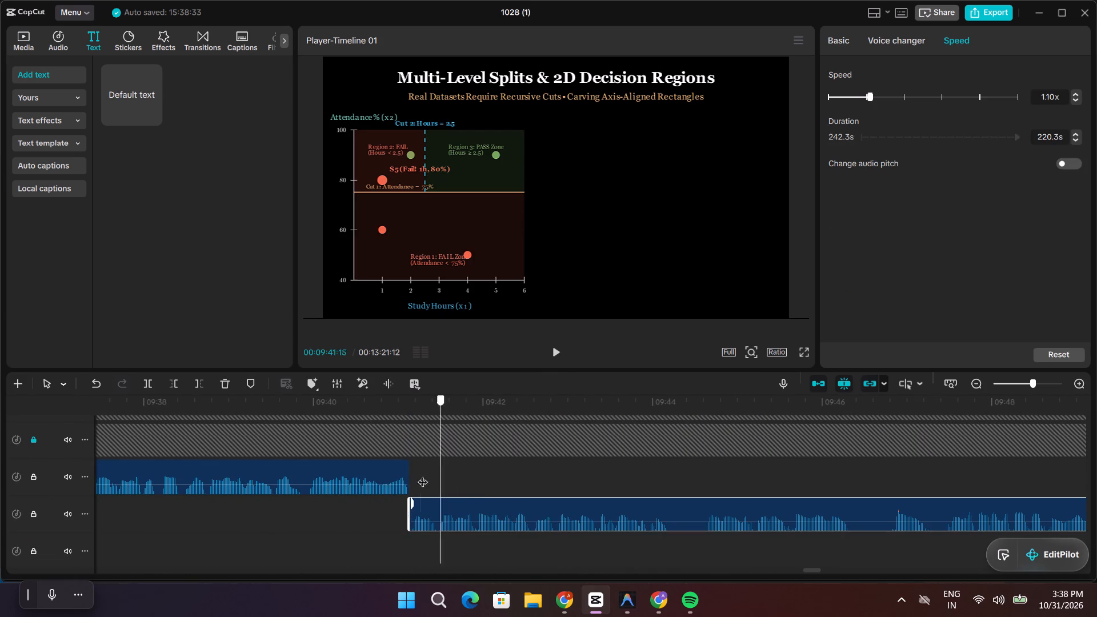
pyautogui.moveTo(423, 475); pyautogui.dragTo(373, 475)
pyautogui.press('space')
pyautogui.scroll(8, 525, 478)
pyautogui.scroll(10, 588, 491)
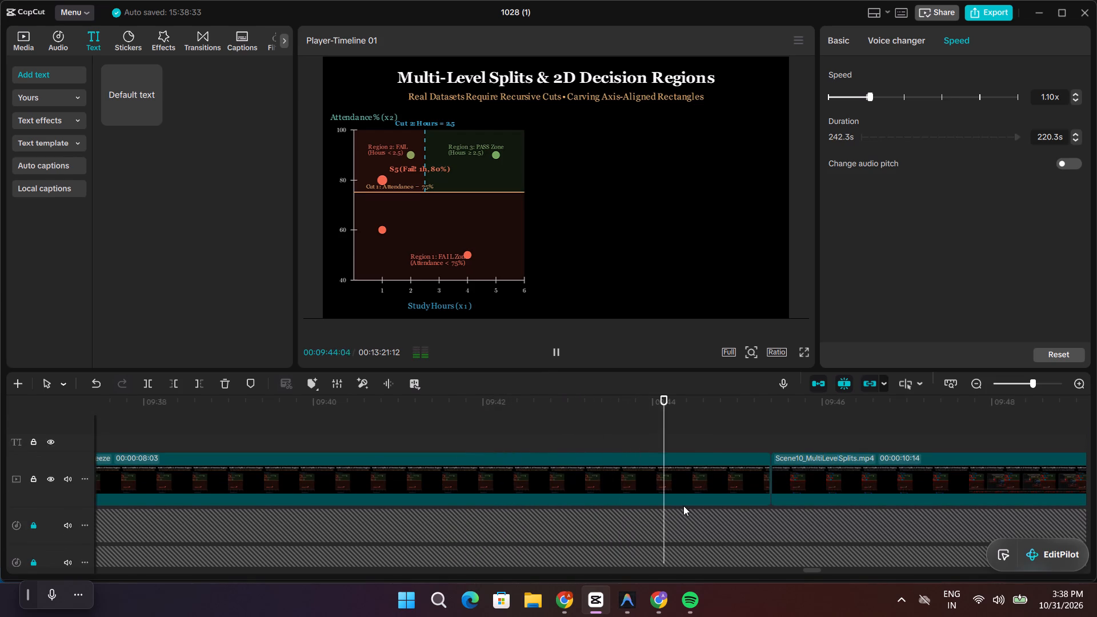
pyautogui.press('space')
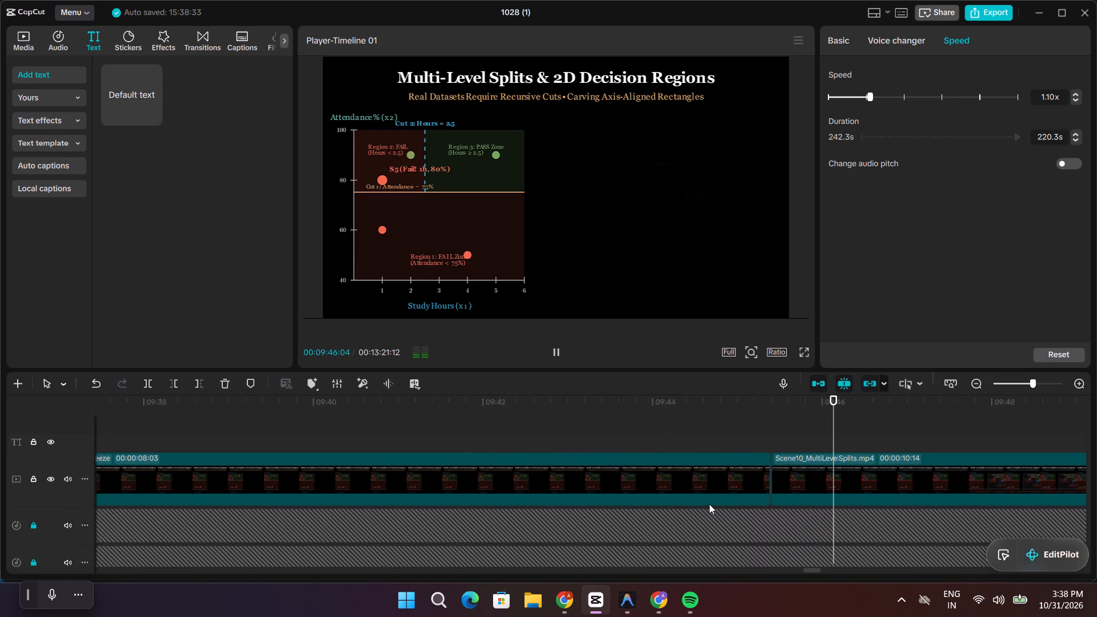
pyautogui.press('space')
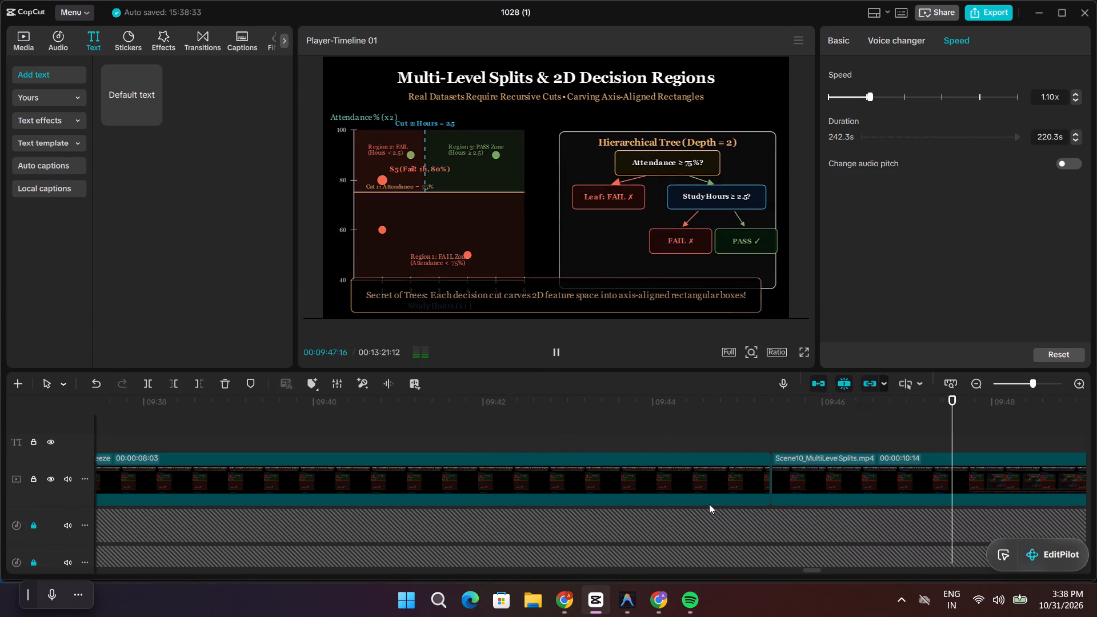
pyautogui.press('space')
pyautogui.press('space')
pyautogui.press('space')
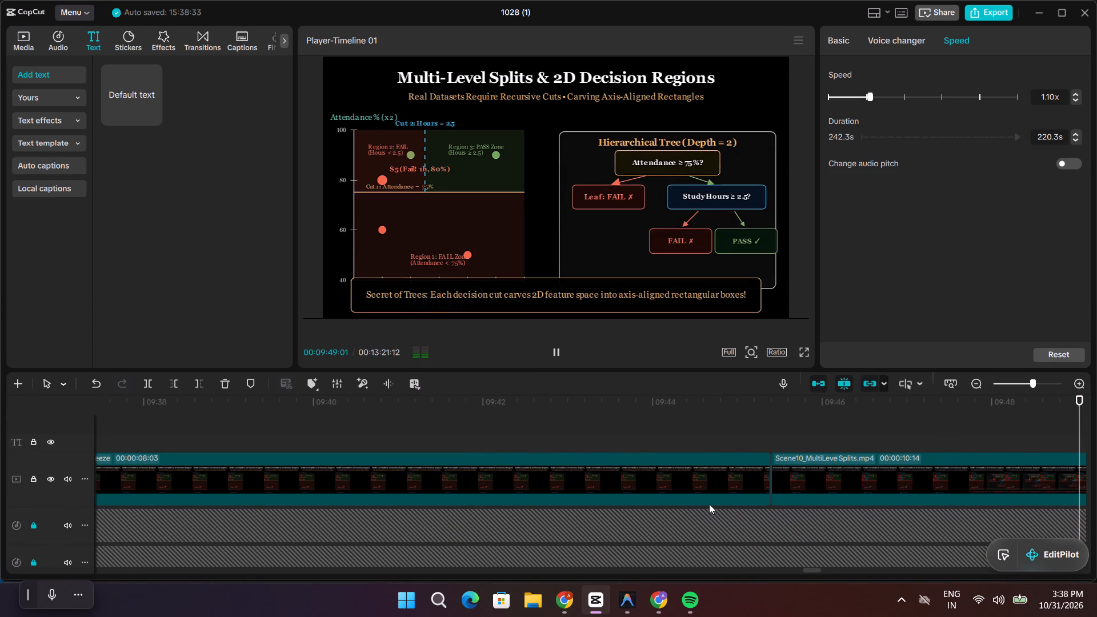
pyautogui.press('space')
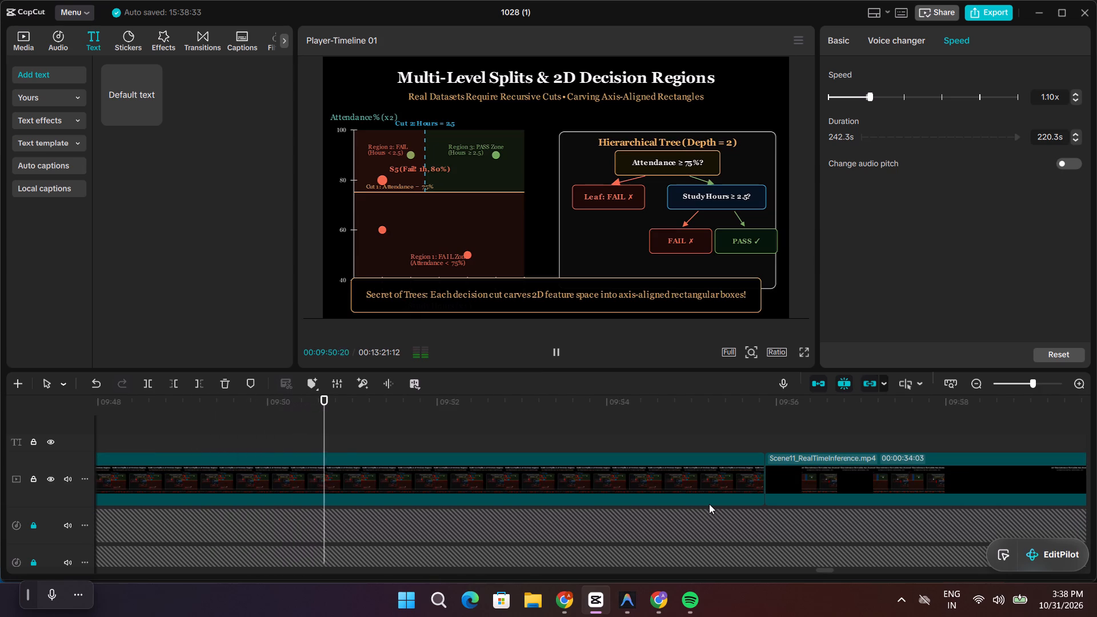
pyautogui.press('space')
pyautogui.press('space')
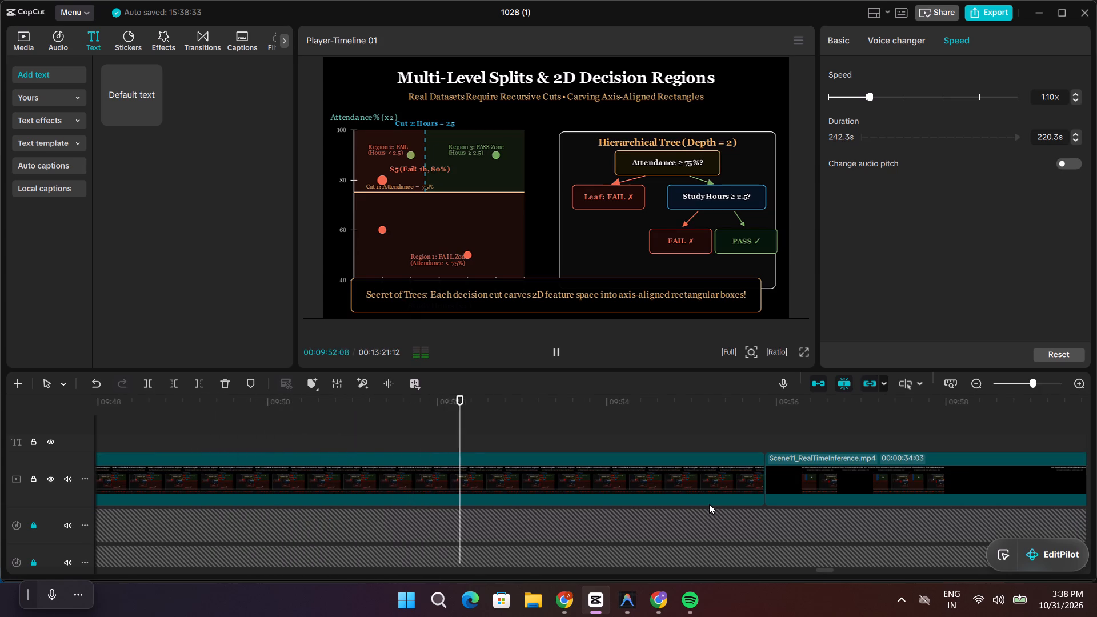
pyautogui.press('space')
# Split the voice-over at 09:53:07, trim the silence from the start of the second piece and move it back to close the gap.
pyautogui.scroll(-15, 709, 504)
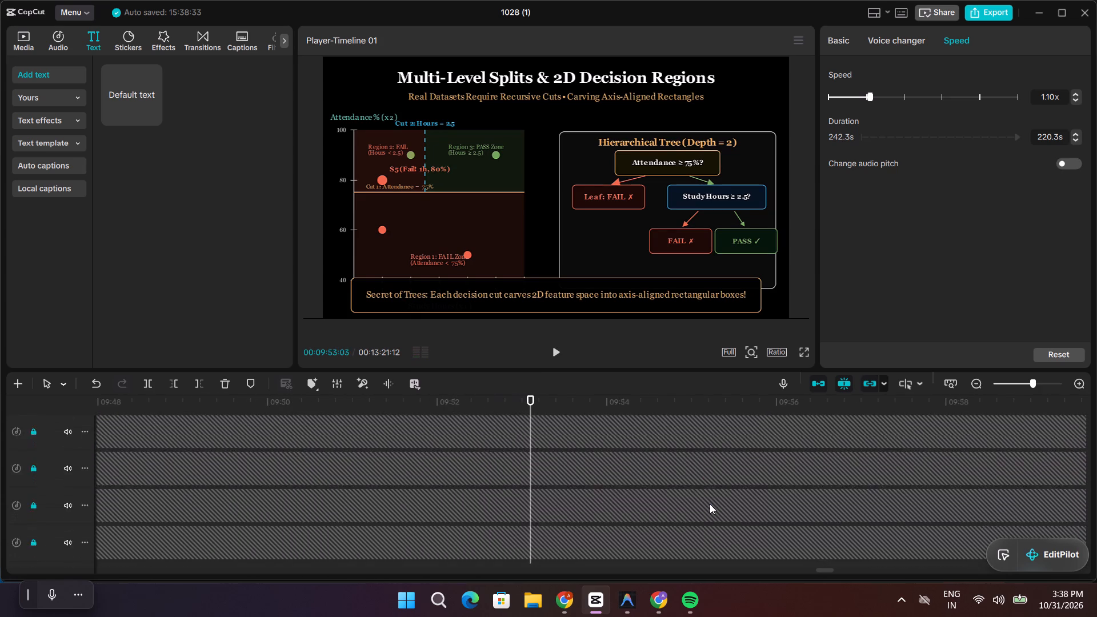
pyautogui.scroll(-4, 710, 504)
pyautogui.moveTo(531, 458); pyautogui.dragTo(541, 462)
pyautogui.click(567, 499)
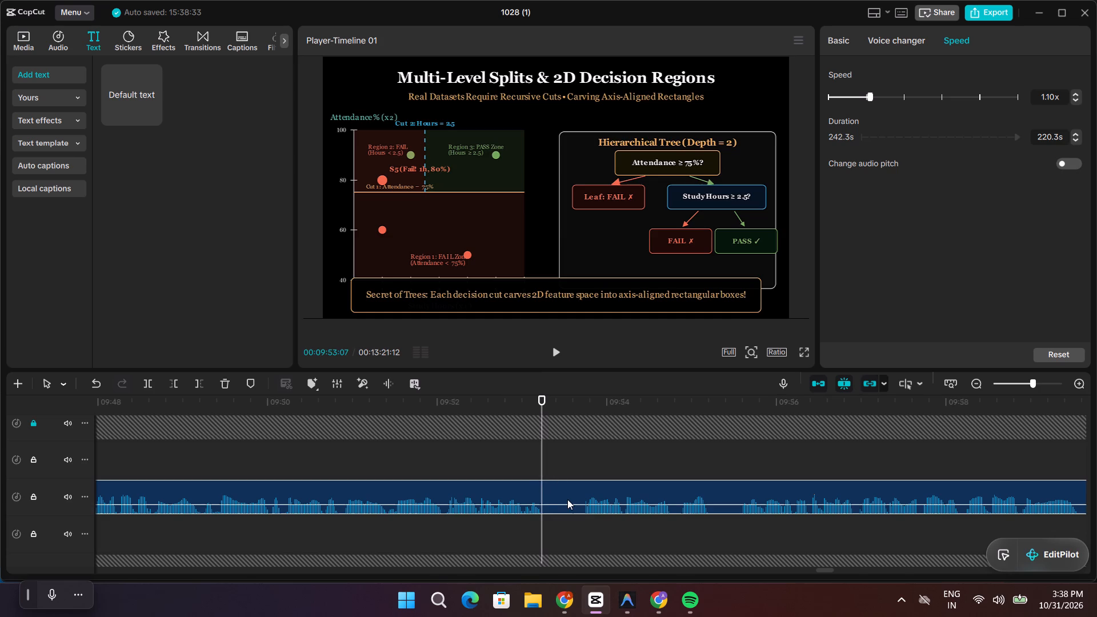
pyautogui.hotkey('ctrl', 'b')
pyautogui.moveTo(542, 513); pyautogui.dragTo(576, 520)
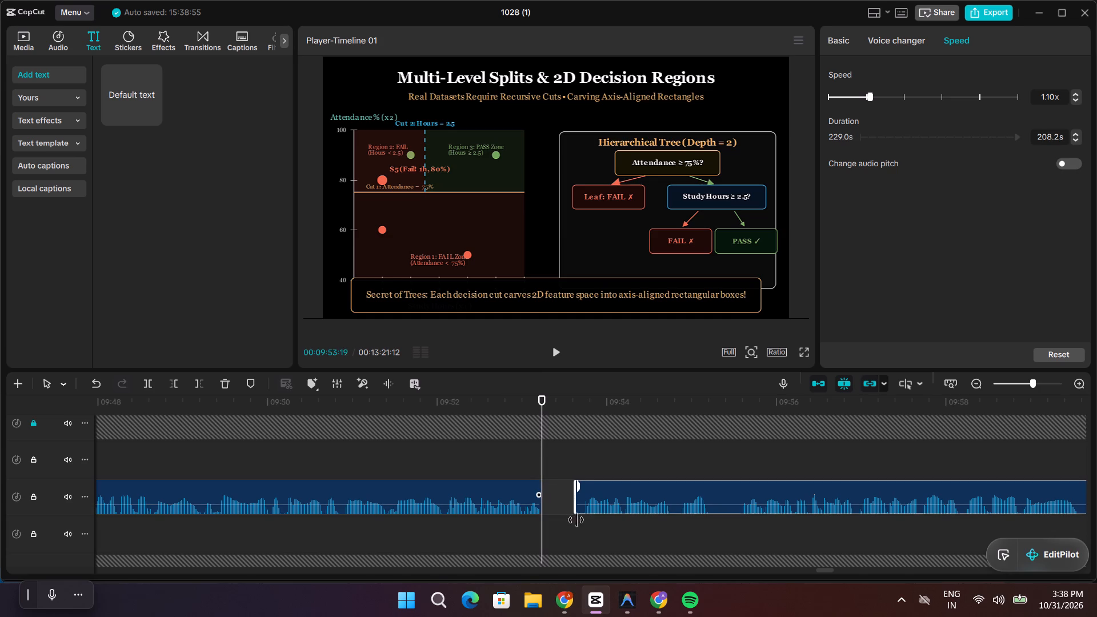
pyautogui.moveTo(576, 520); pyautogui.dragTo(584, 523)
pyautogui.moveTo(596, 511); pyautogui.dragTo(554, 511)
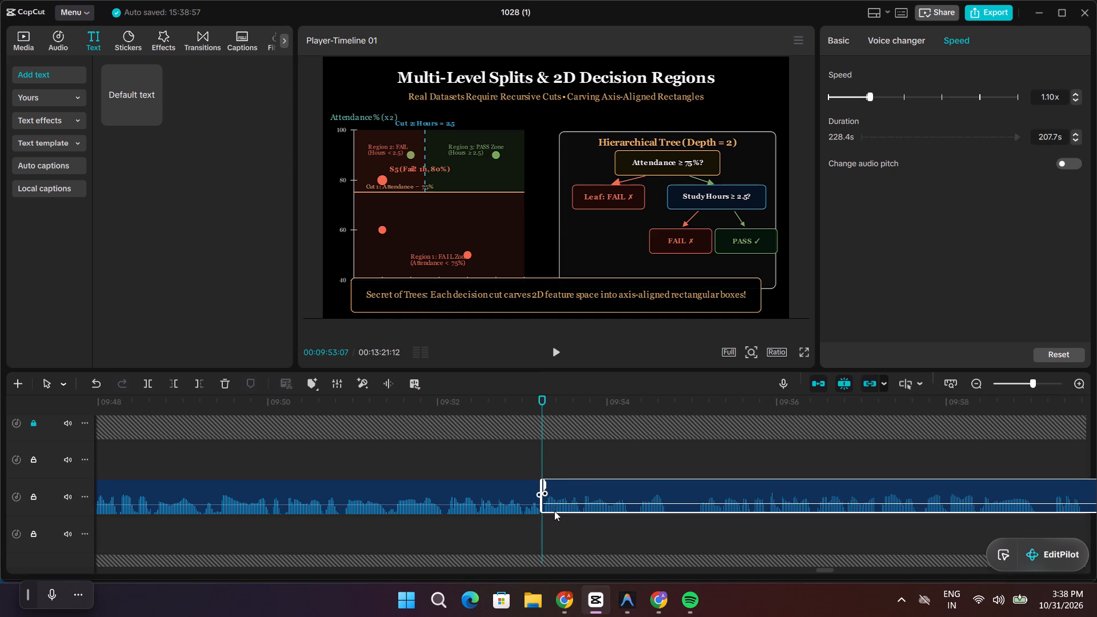
# Split the voice-over at 09:46:09, undoing any split of the wrong clip, and trim the silence from the second piece's start.
pyautogui.moveTo(545, 455); pyautogui.dragTo(403, 507)
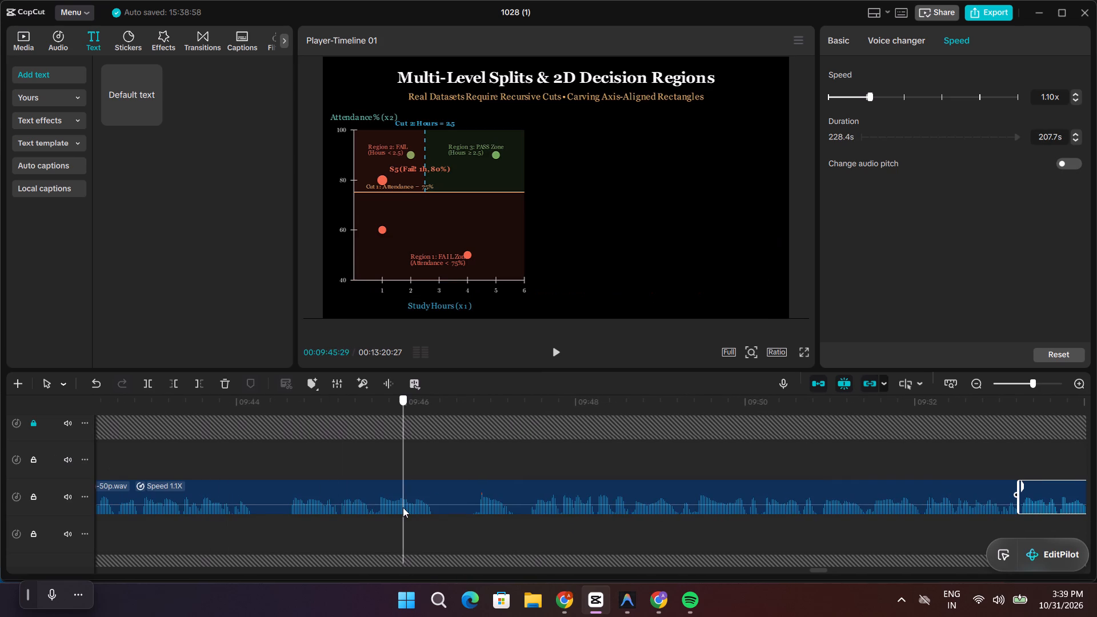
pyautogui.moveTo(403, 507); pyautogui.dragTo(432, 524)
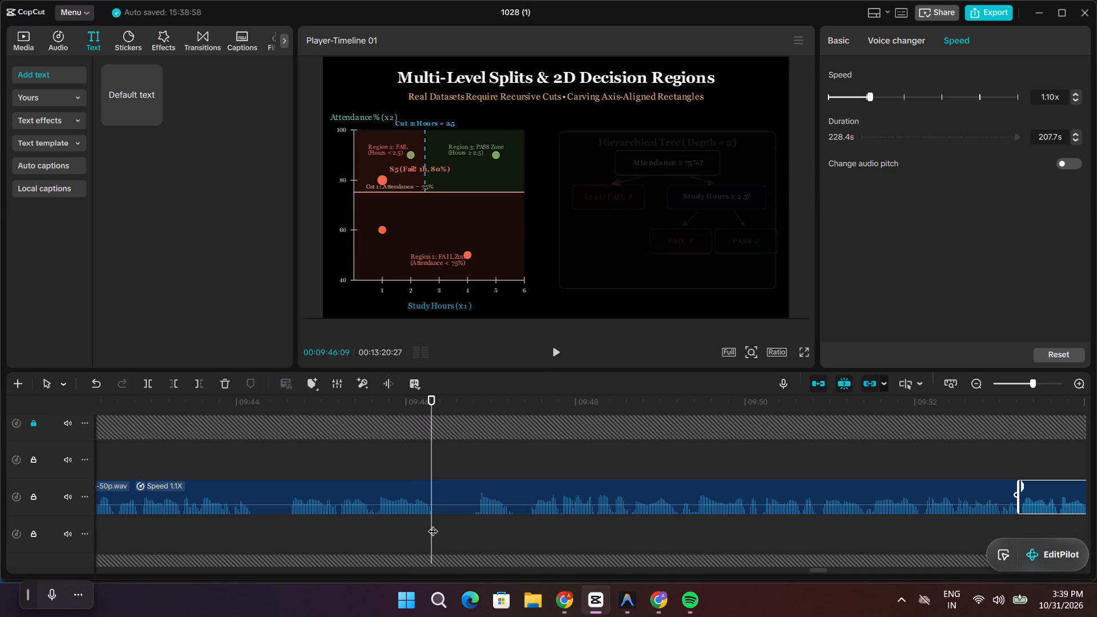
pyautogui.hotkey('ctrl', 'b')
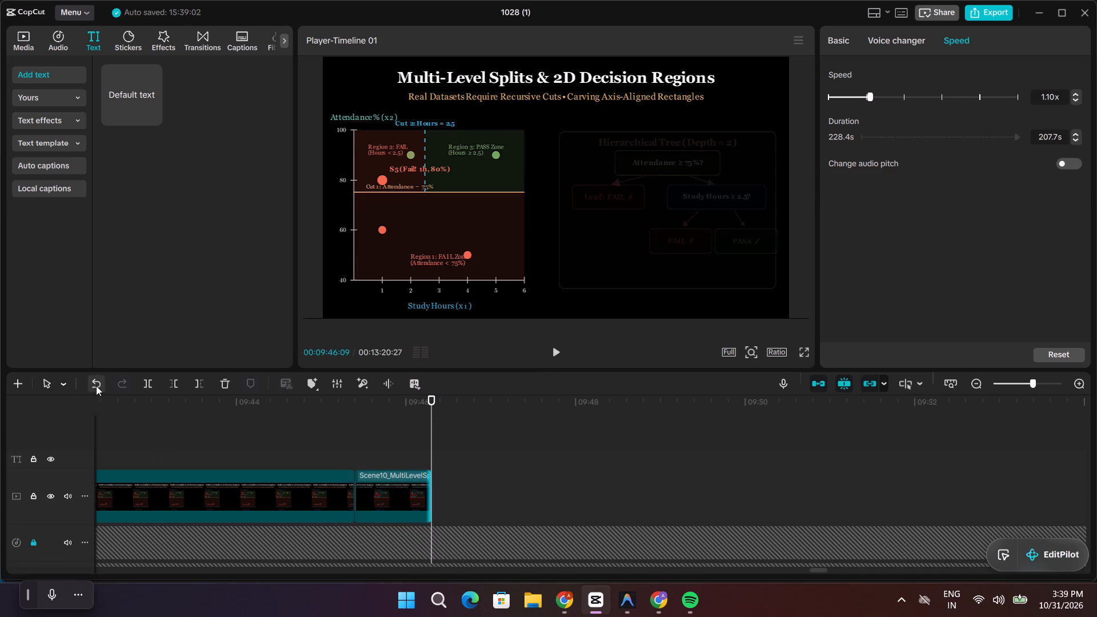
pyautogui.click(96, 386)
pyautogui.scroll(-19, 324, 480)
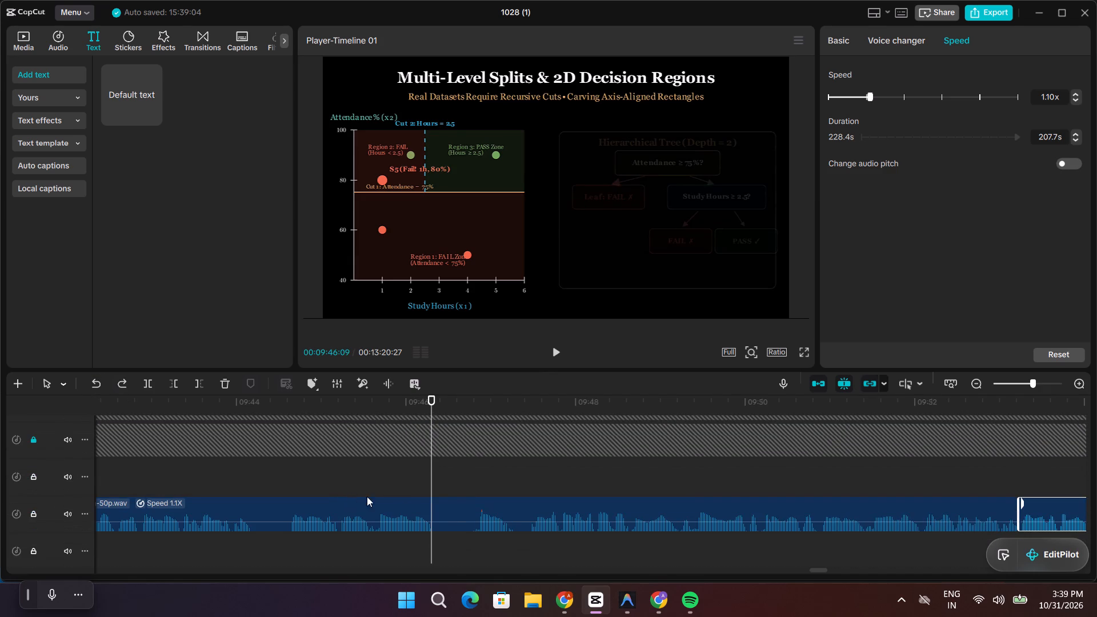
pyautogui.click(450, 515)
pyautogui.hotkey('ctrl', 'b')
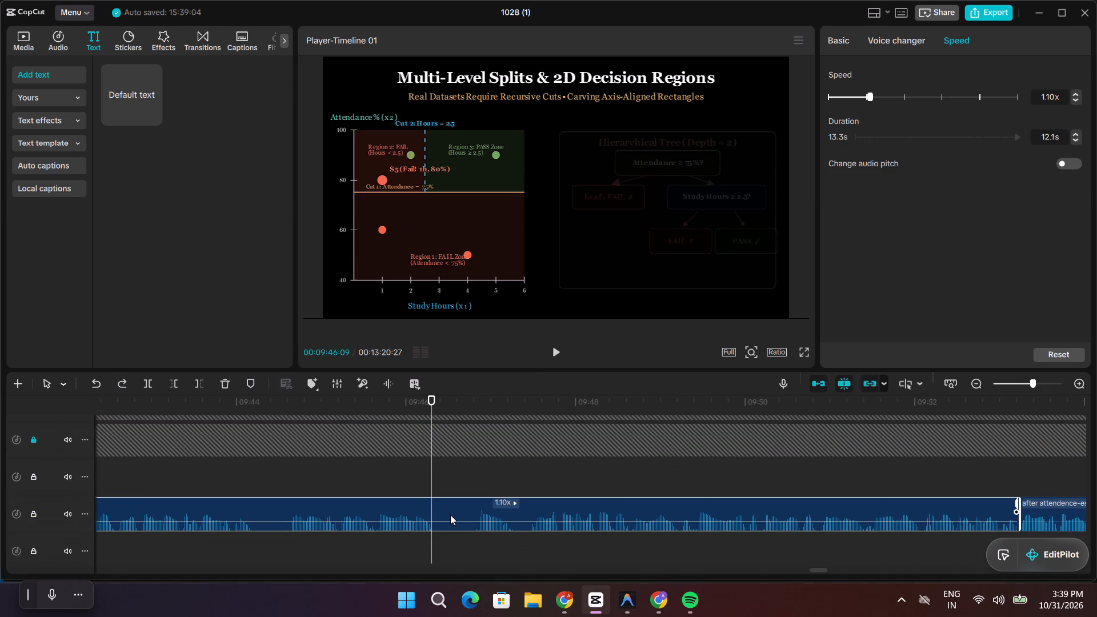
pyautogui.moveTo(433, 530); pyautogui.dragTo(479, 539)
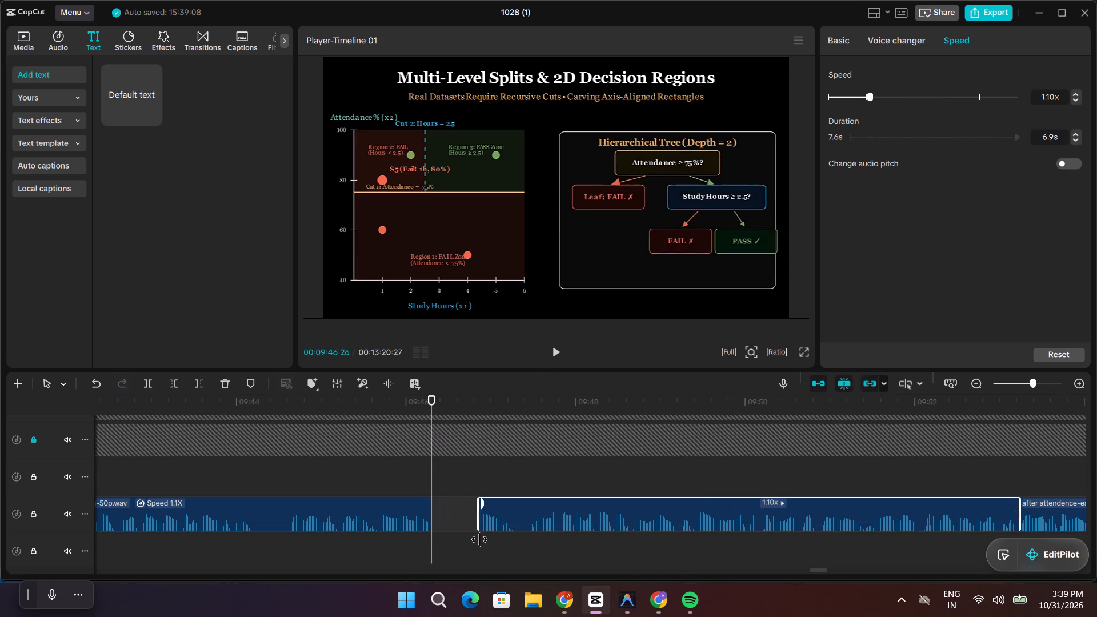
pyautogui.moveTo(479, 539); pyautogui.dragTo(478, 539)
# Split the voice-over at 09:44:06, trim the silence from the new piece's start, and move it and the following piece back to close the gaps.
pyautogui.moveTo(429, 487); pyautogui.dragTo(247, 487)
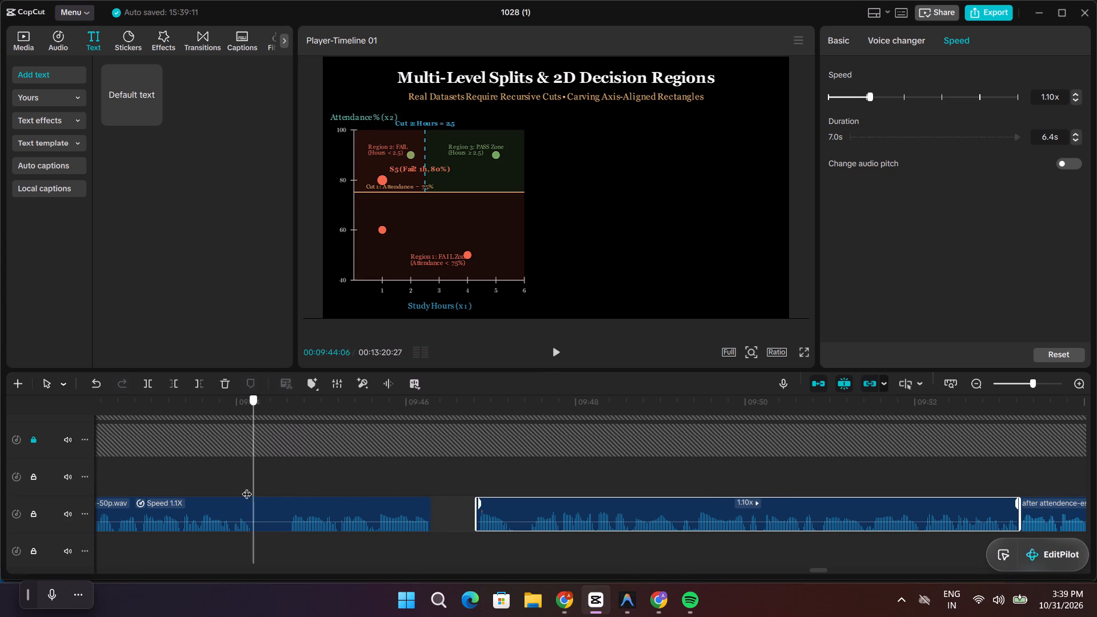
pyautogui.moveTo(247, 487); pyautogui.dragTo(254, 489)
pyautogui.click(271, 502)
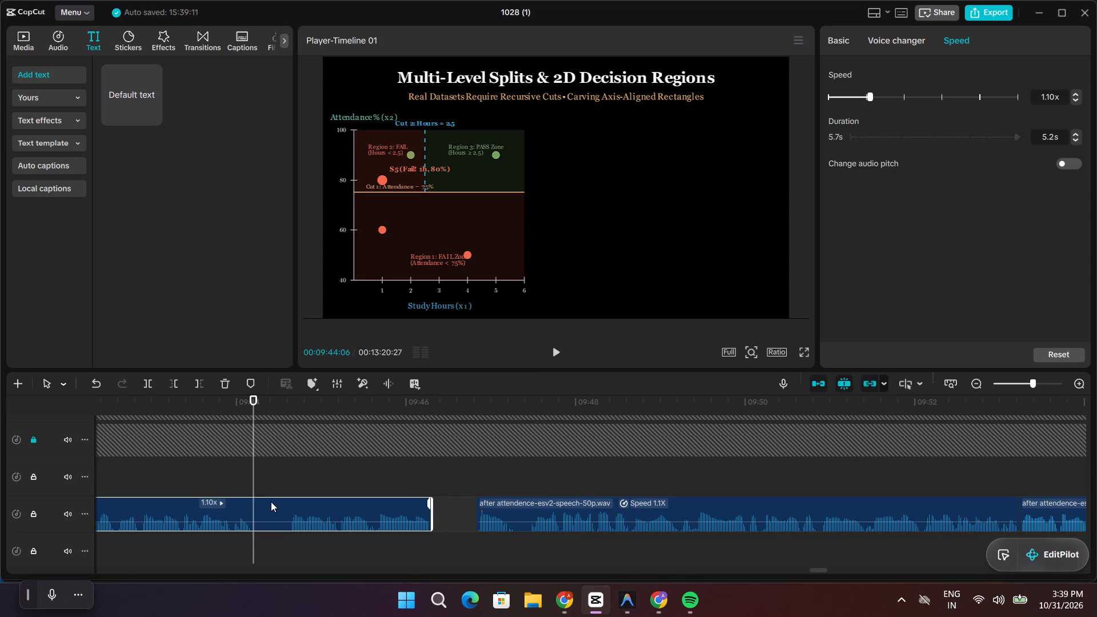
pyautogui.hotkey('ctrl', 'b')
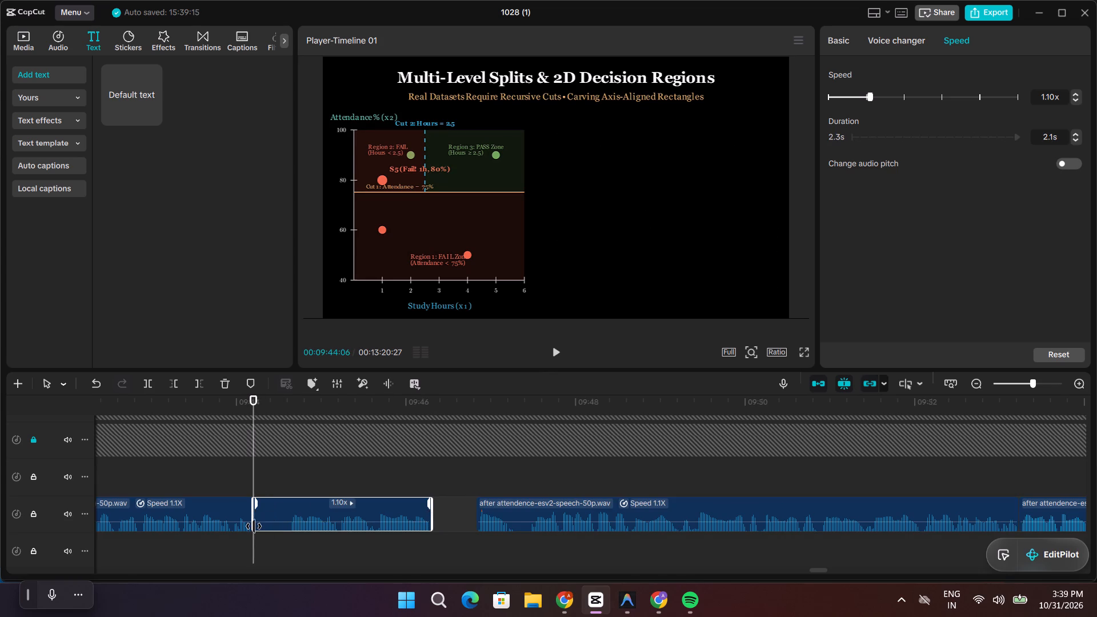
pyautogui.moveTo(254, 526); pyautogui.dragTo(289, 538)
pyautogui.moveTo(299, 529); pyautogui.dragTo(269, 528)
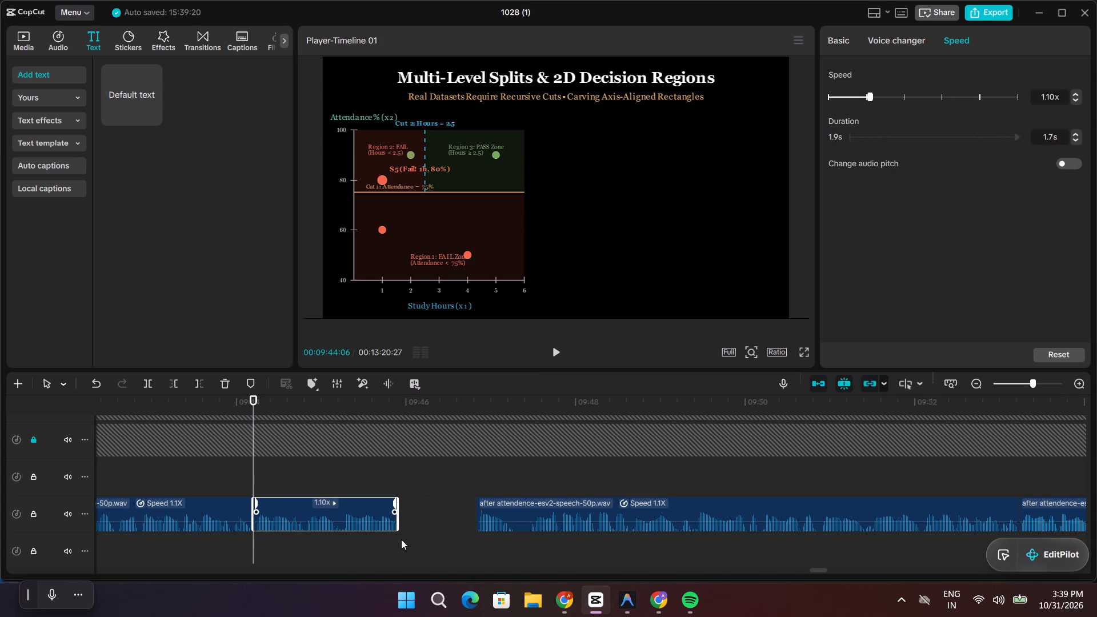
pyautogui.moveTo(495, 531); pyautogui.dragTo(413, 530)
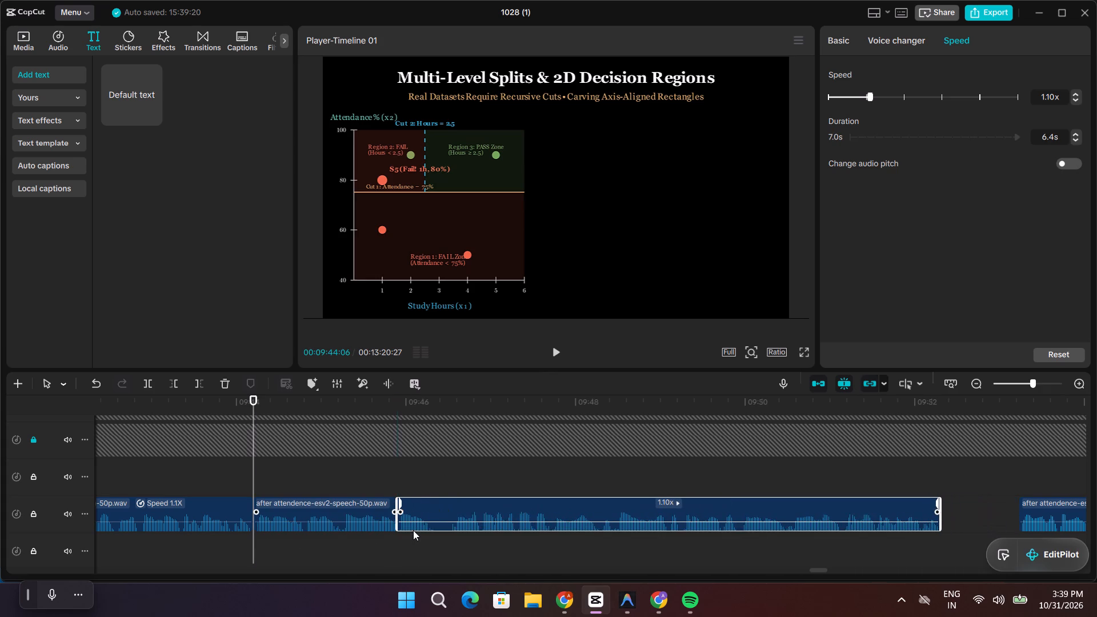
# Extend the freeze frame before the second Scene10_MultiLevelSplits.mp4 clip until it ends at about 09:48:18.
pyautogui.press('space')
pyautogui.scroll(5, 423, 481)
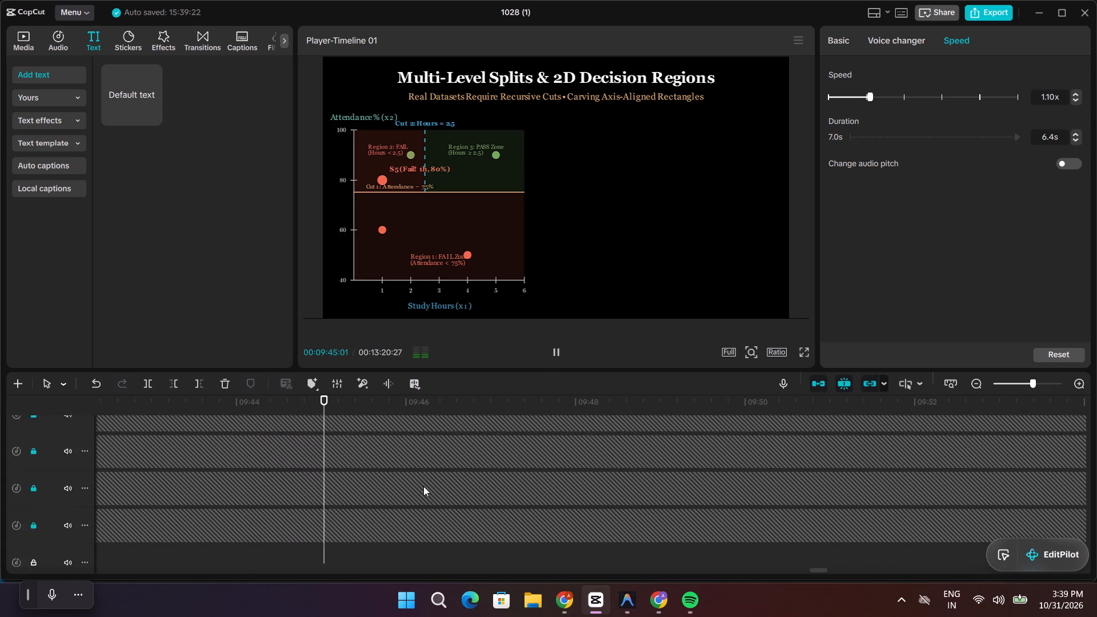
pyautogui.scroll(14, 423, 486)
pyautogui.press('space')
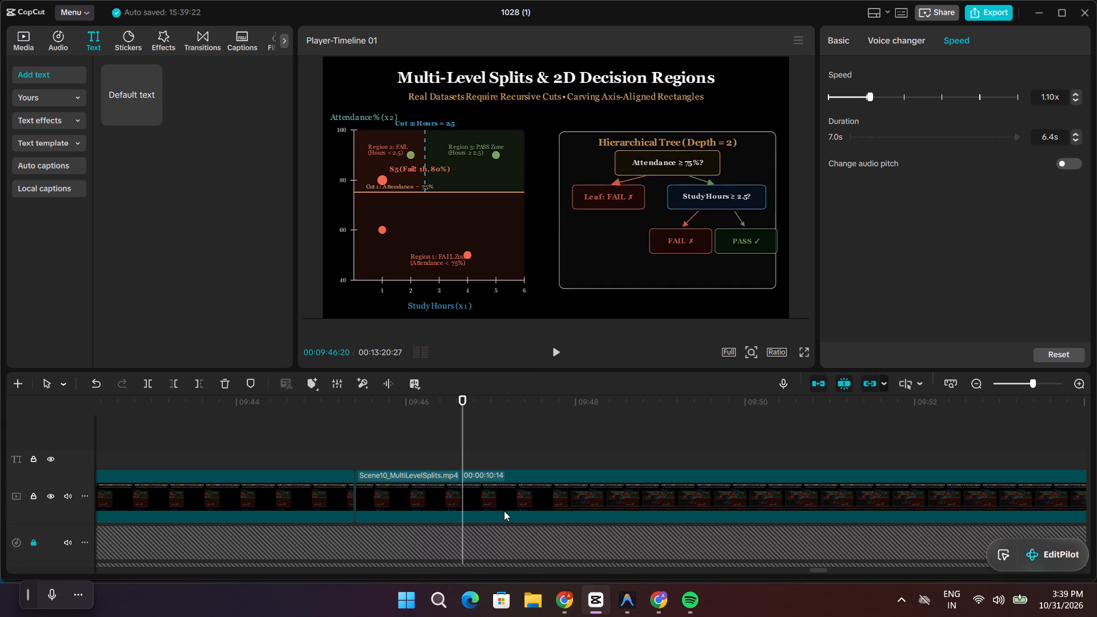
pyautogui.moveTo(459, 440); pyautogui.dragTo(300, 444)
pyautogui.click(278, 494)
pyautogui.moveTo(352, 504); pyautogui.dragTo(602, 511)
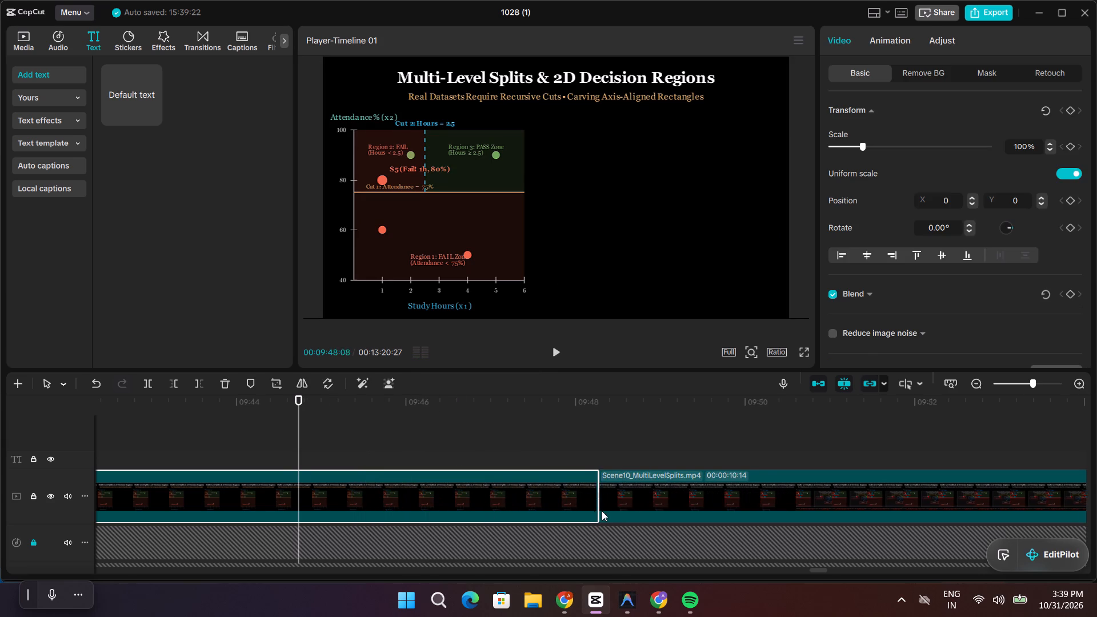
pyautogui.moveTo(602, 511); pyautogui.dragTo(624, 513)
# Move the shifted voice-over piece to the empty audio track below, starting where the previous piece ends at about 09:45:27.
pyautogui.press('space')
pyautogui.scroll(-19, 614, 515)
pyautogui.scroll(-4, 611, 516)
pyautogui.press('space')
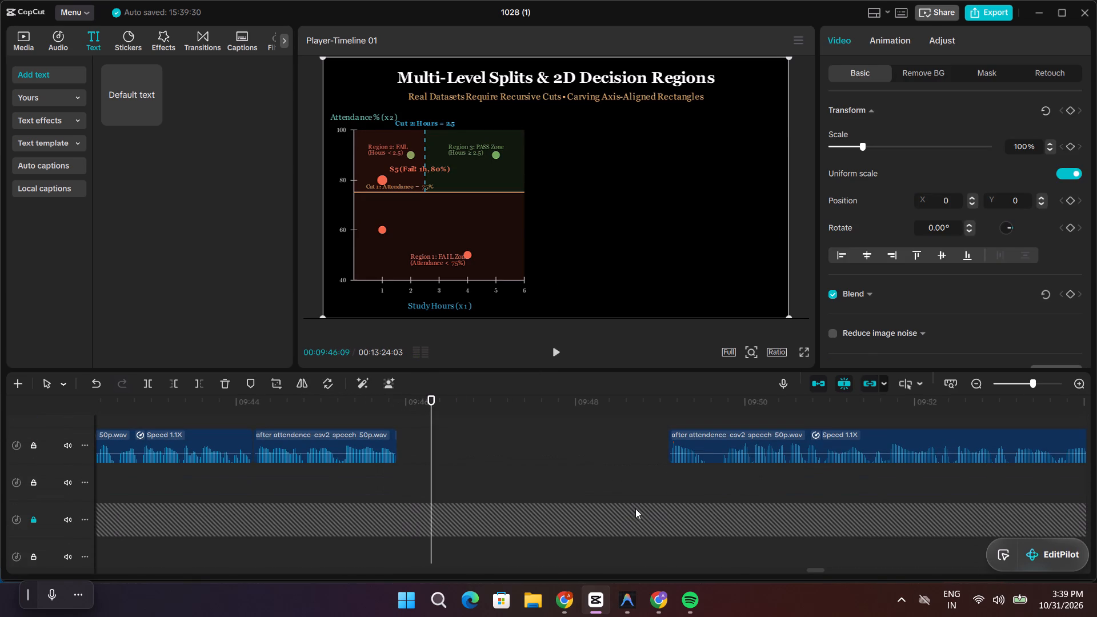
pyautogui.moveTo(683, 457); pyautogui.dragTo(416, 470)
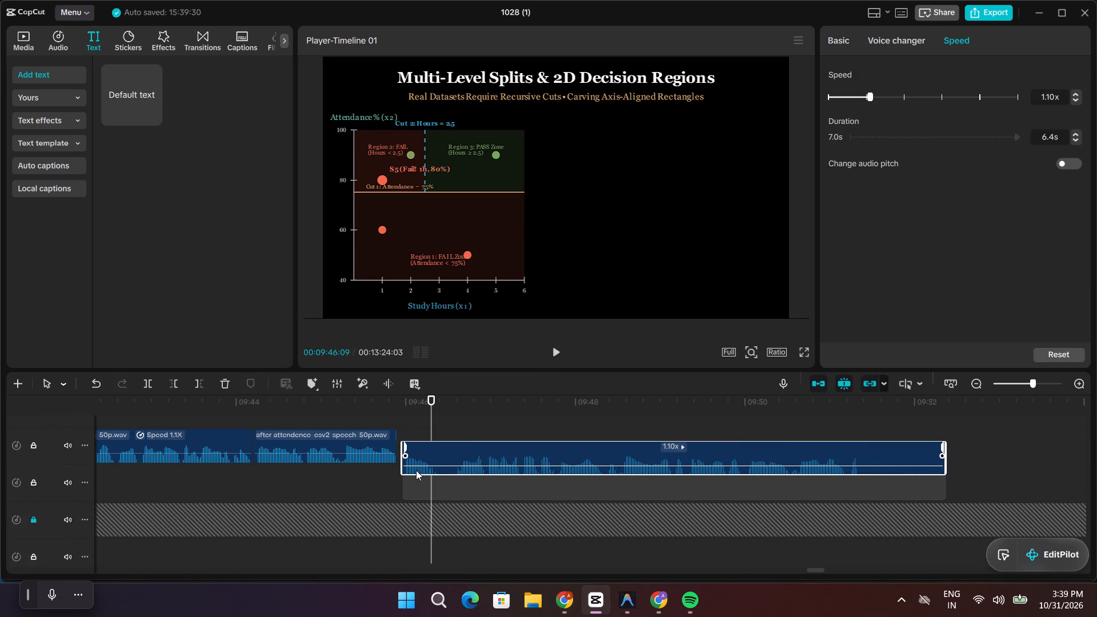
pyautogui.moveTo(416, 470); pyautogui.dragTo(414, 471)
# Extend the Multi-Level Splits freeze frame further until it ends at about 09:51:24.
pyautogui.press('space')
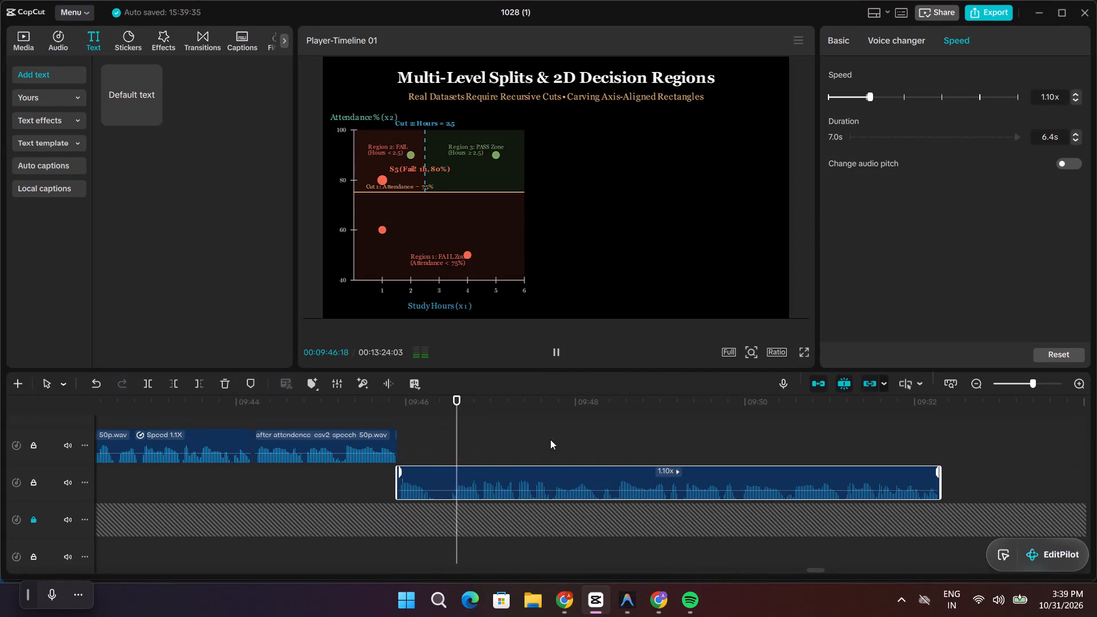
pyautogui.scroll(20, 564, 442)
pyautogui.scroll(4, 564, 442)
pyautogui.press('space')
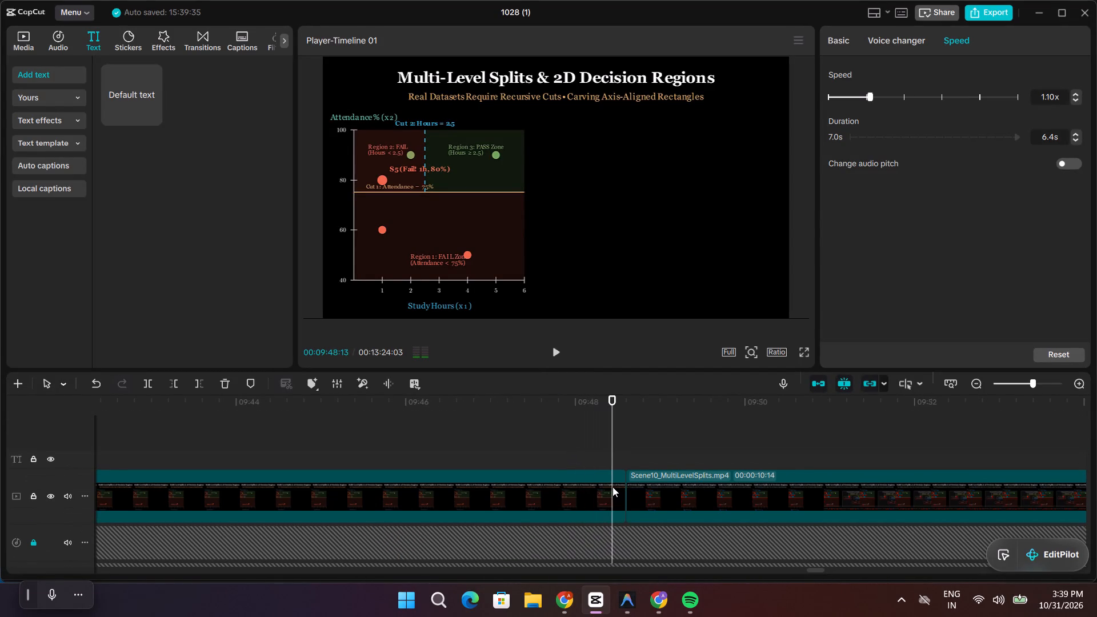
pyautogui.click(611, 490)
pyautogui.moveTo(628, 496); pyautogui.dragTo(706, 502)
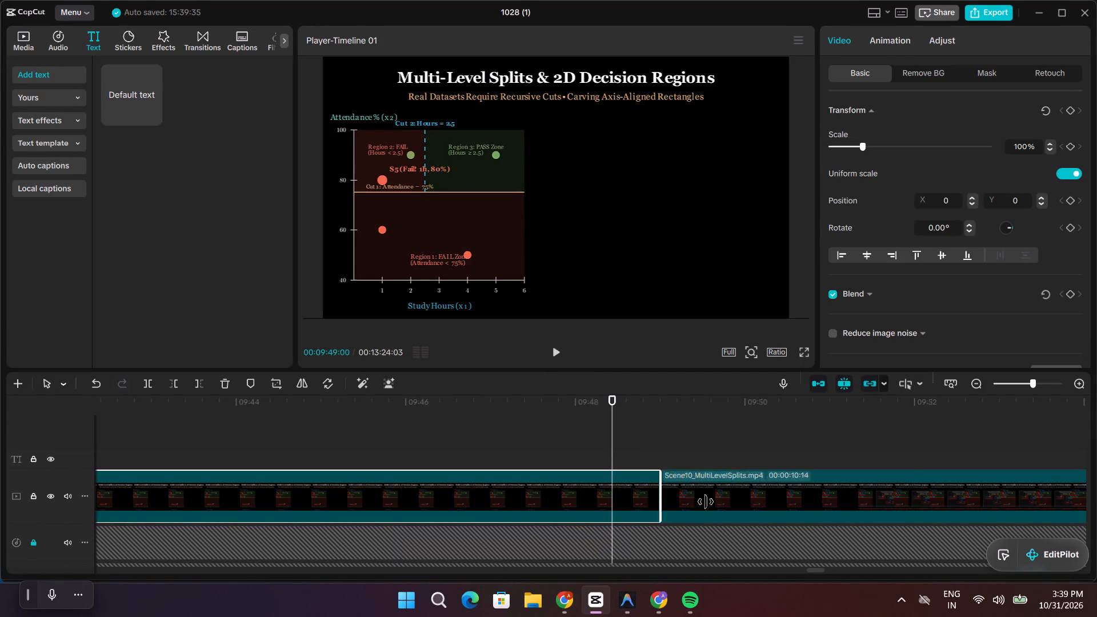
pyautogui.moveTo(706, 502); pyautogui.dragTo(895, 502)
# Play the extended Multi-Level Splits freeze through to about 09:54, checking where the tree diagram appears against the narration.
pyautogui.press('space')
pyautogui.scroll(-5, 762, 526)
pyautogui.press('space')
pyautogui.scroll(-6, 758, 534)
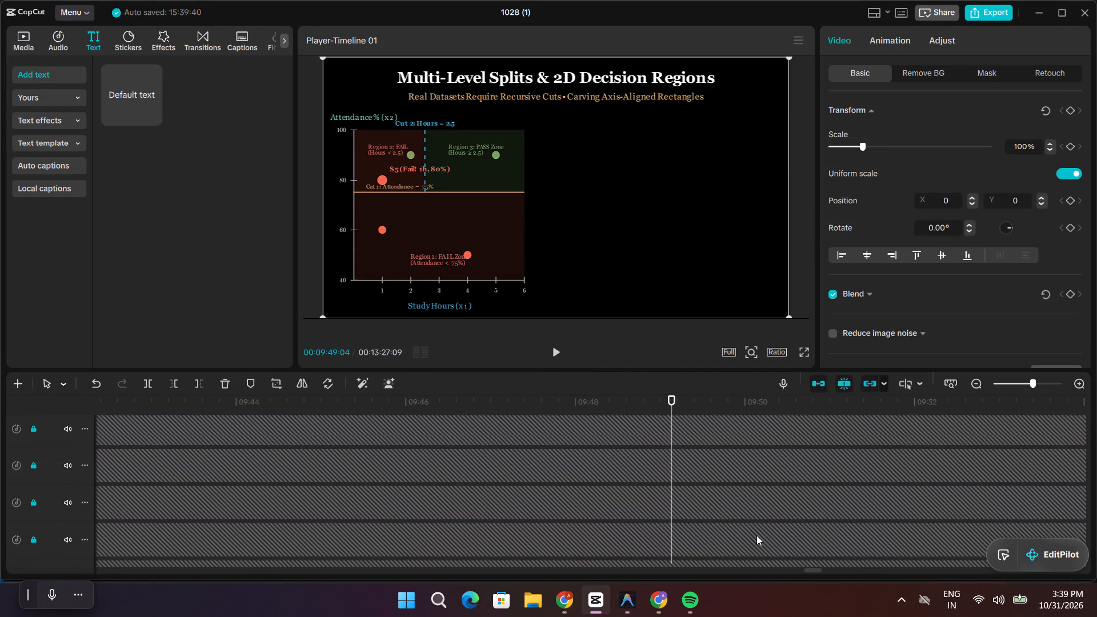
pyautogui.scroll(-7, 756, 535)
pyautogui.scroll(1, 756, 535)
pyautogui.scroll(-6, 757, 534)
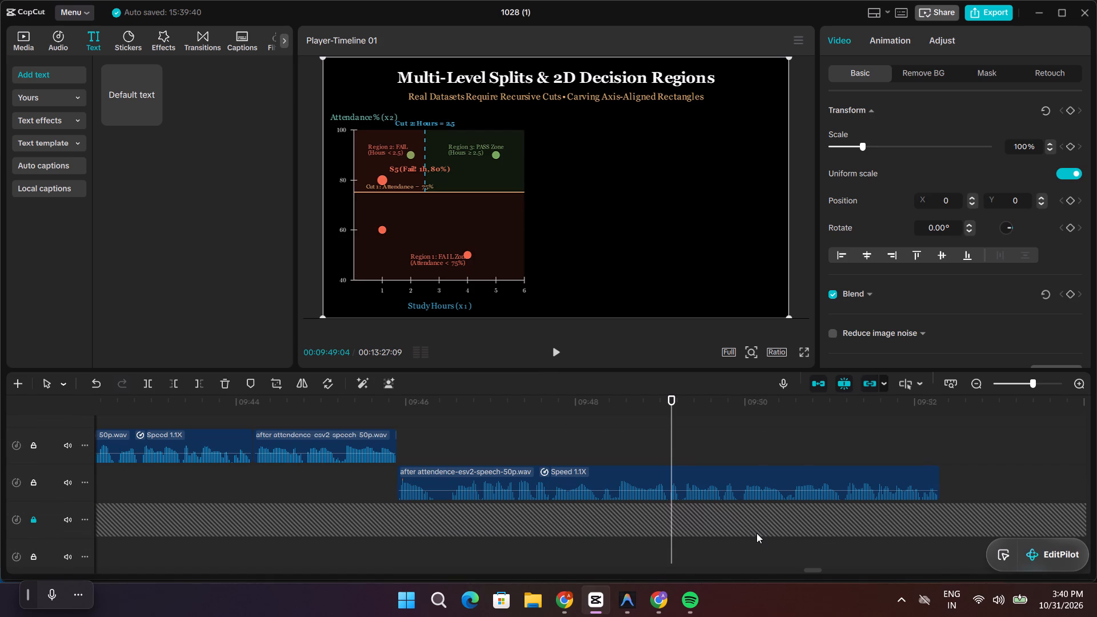
pyautogui.press('space')
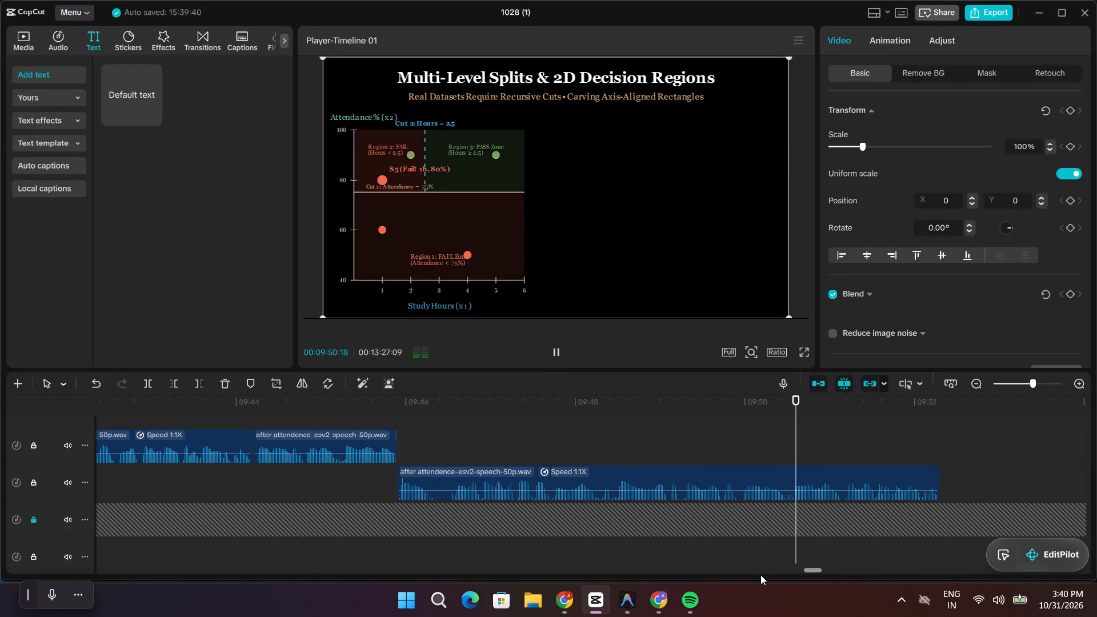
pyautogui.press('space')
pyautogui.press('space')
pyautogui.press('space')
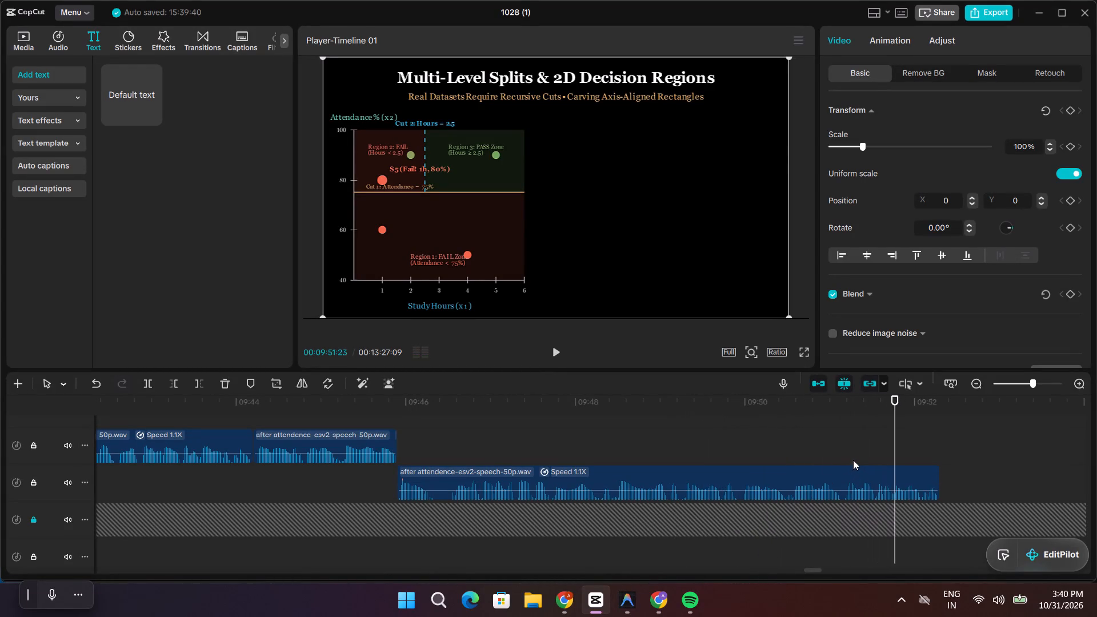
pyautogui.press('space')
pyautogui.press('space')
pyautogui.press('space')
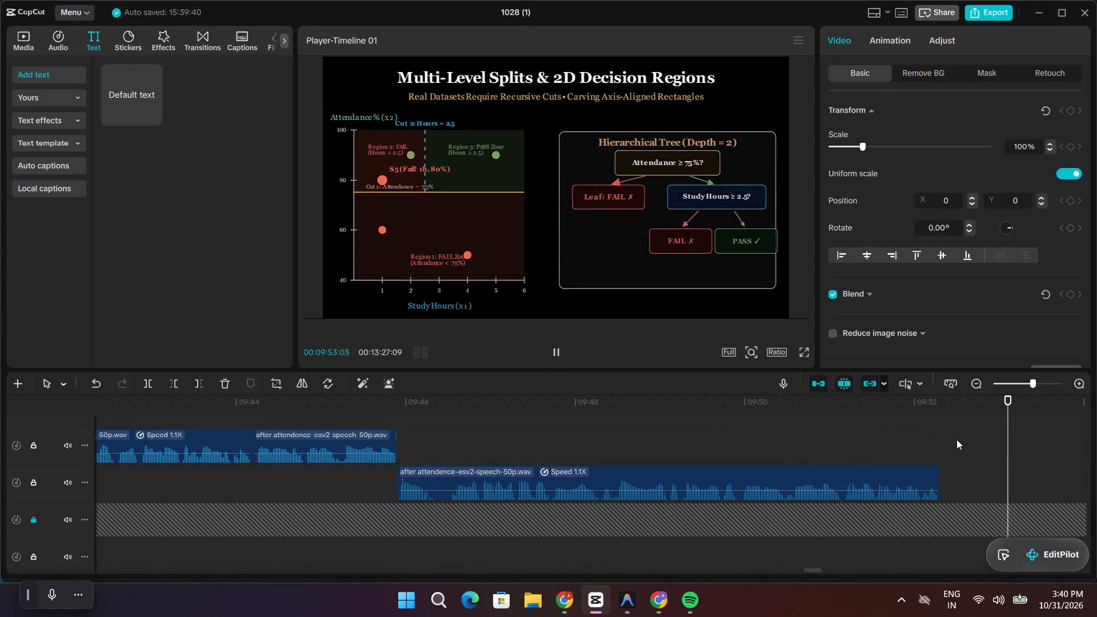
pyautogui.scroll(-6, 951, 451)
pyautogui.press('space')
# Move the remaining long voice-over piece to the lower audio track, starting where the previous piece ends at about 09:52:09.
pyautogui.scroll(6, 951, 452)
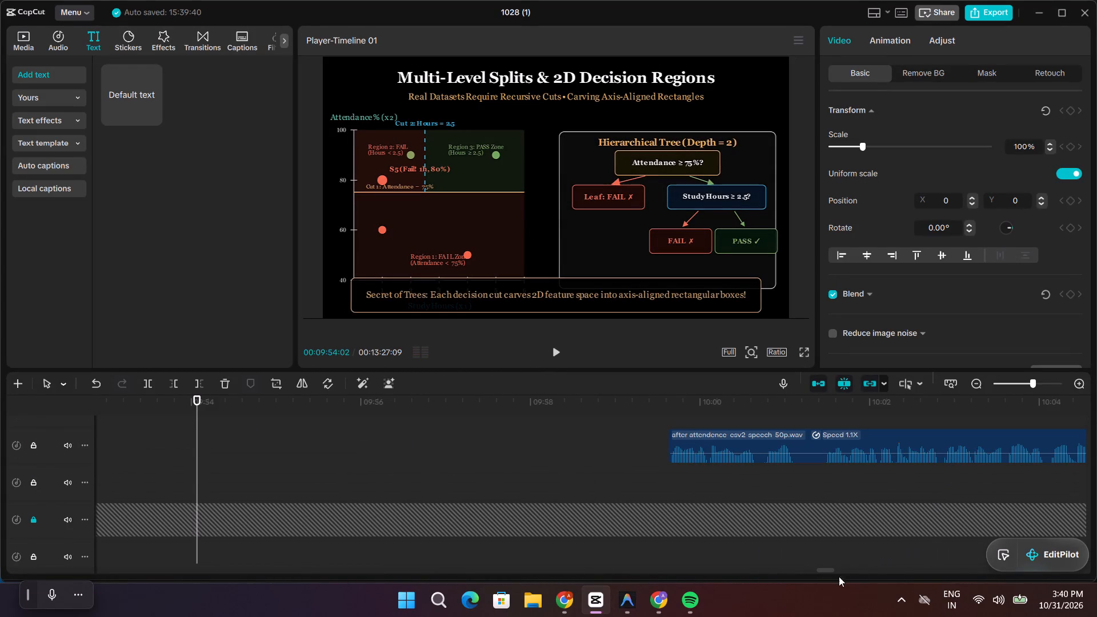
pyautogui.scroll(13, 700, 516)
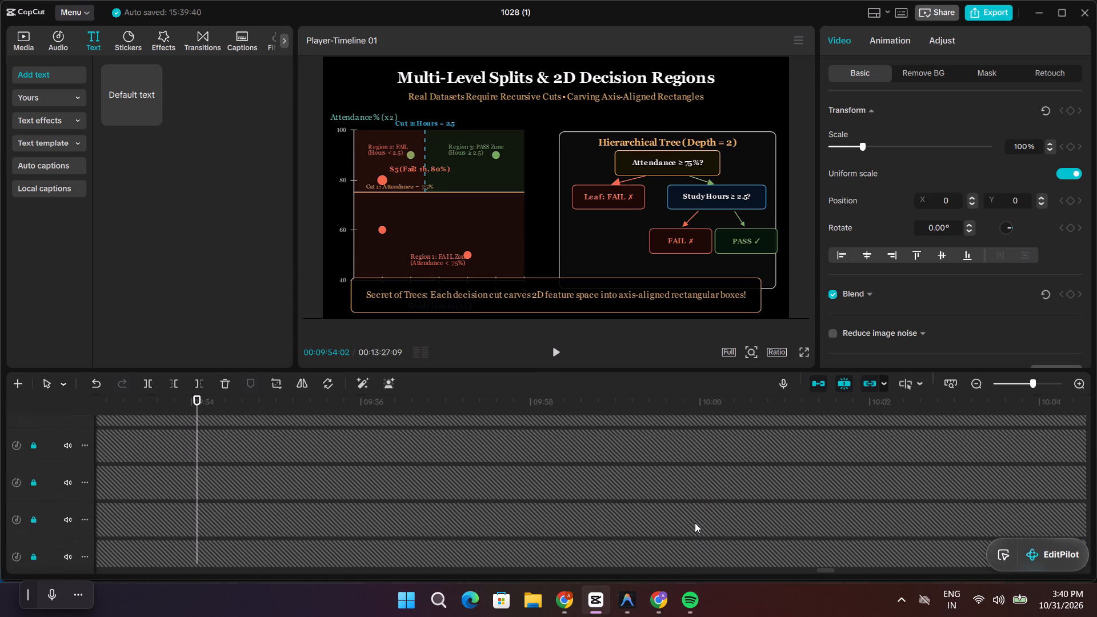
pyautogui.scroll(-12, 694, 527)
pyautogui.moveTo(199, 472); pyautogui.dragTo(198, 473)
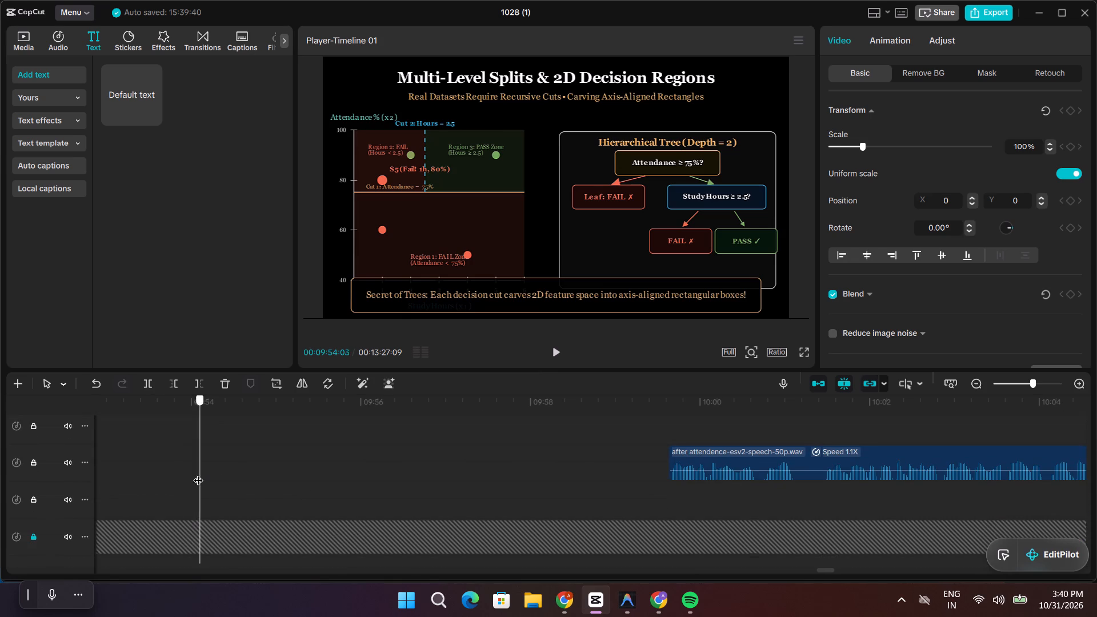
pyautogui.moveTo(198, 473); pyautogui.dragTo(201, 489)
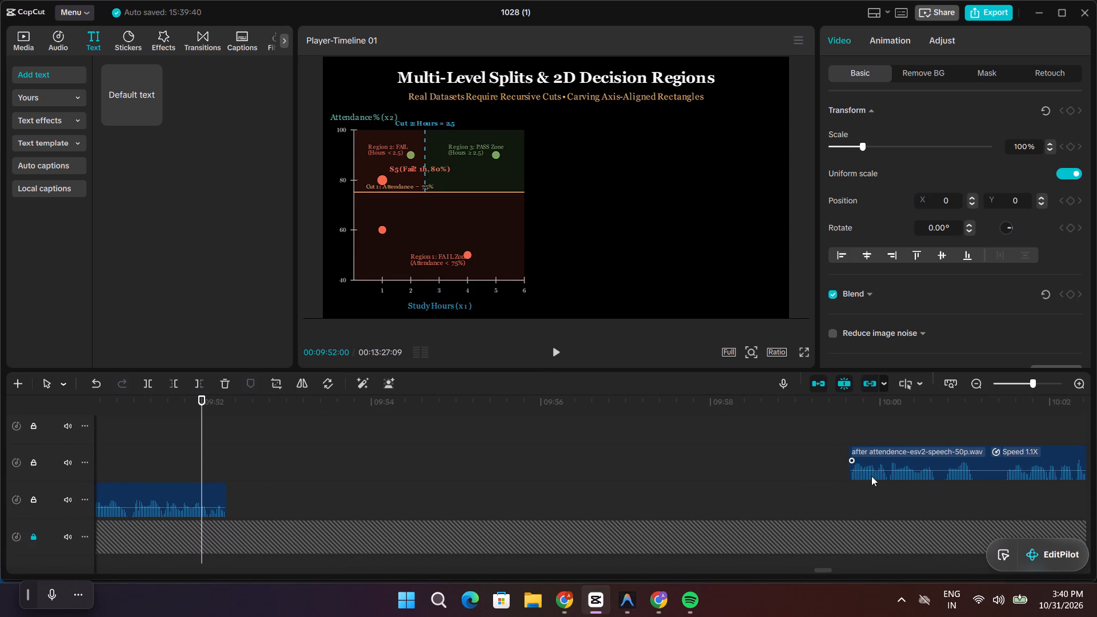
pyautogui.moveTo(871, 476); pyautogui.dragTo(249, 512)
# Play from the new voice-over join to the Real-Time Inference title at about 10:02, checking narration against the scene change.
pyautogui.press('space')
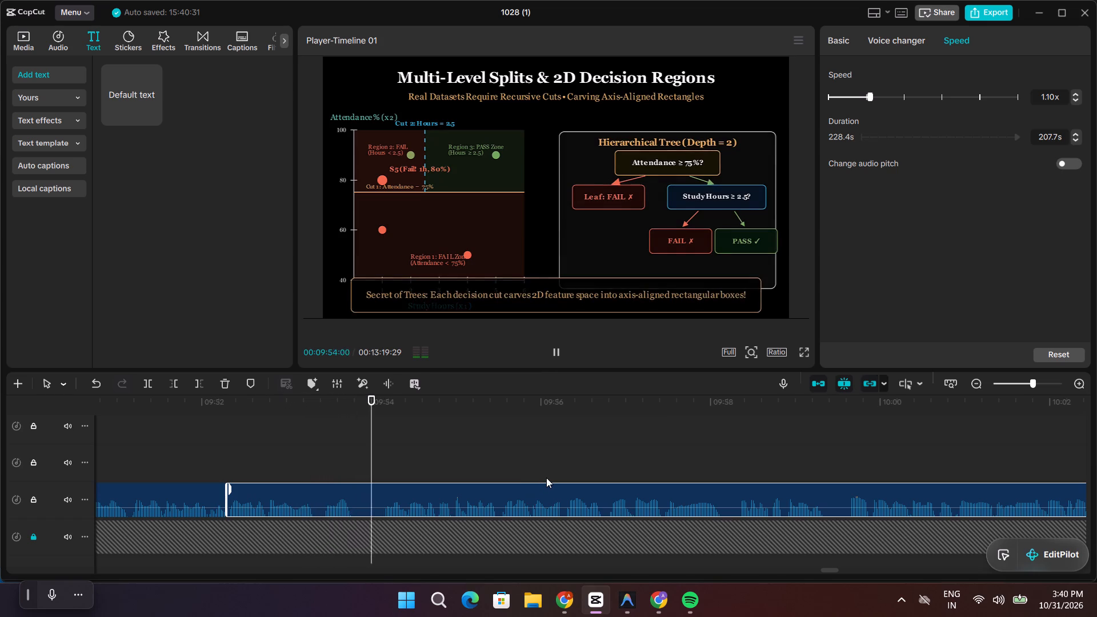
pyautogui.scroll(2, 546, 478)
pyautogui.press('space')
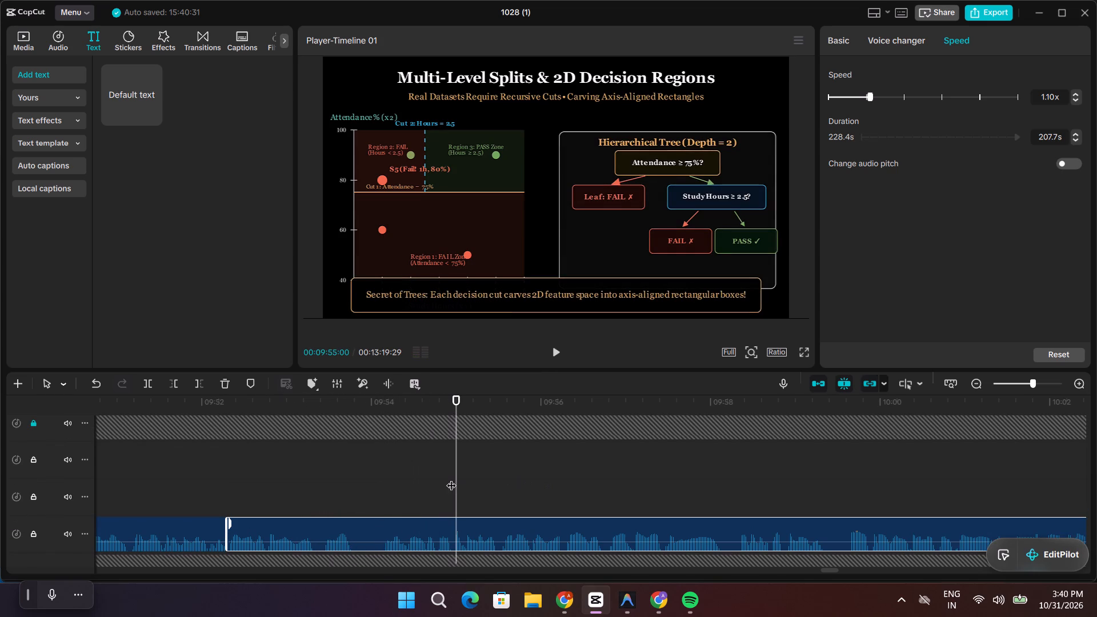
pyautogui.press('space')
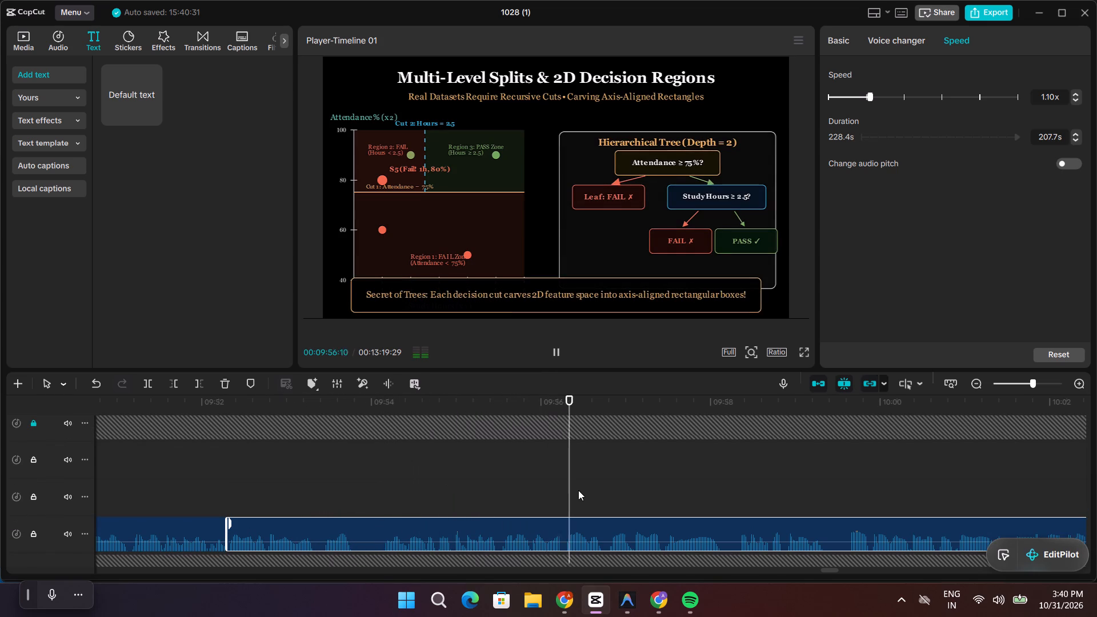
pyautogui.scroll(6, 578, 490)
pyautogui.press('space')
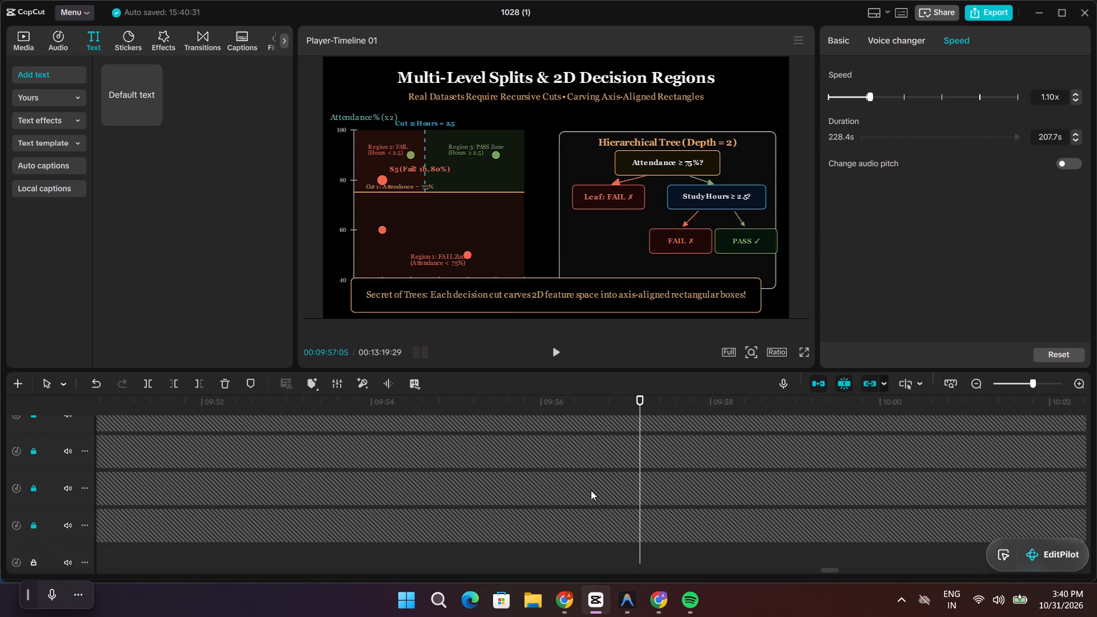
pyautogui.scroll(7, 591, 490)
pyautogui.scroll(-2, 591, 490)
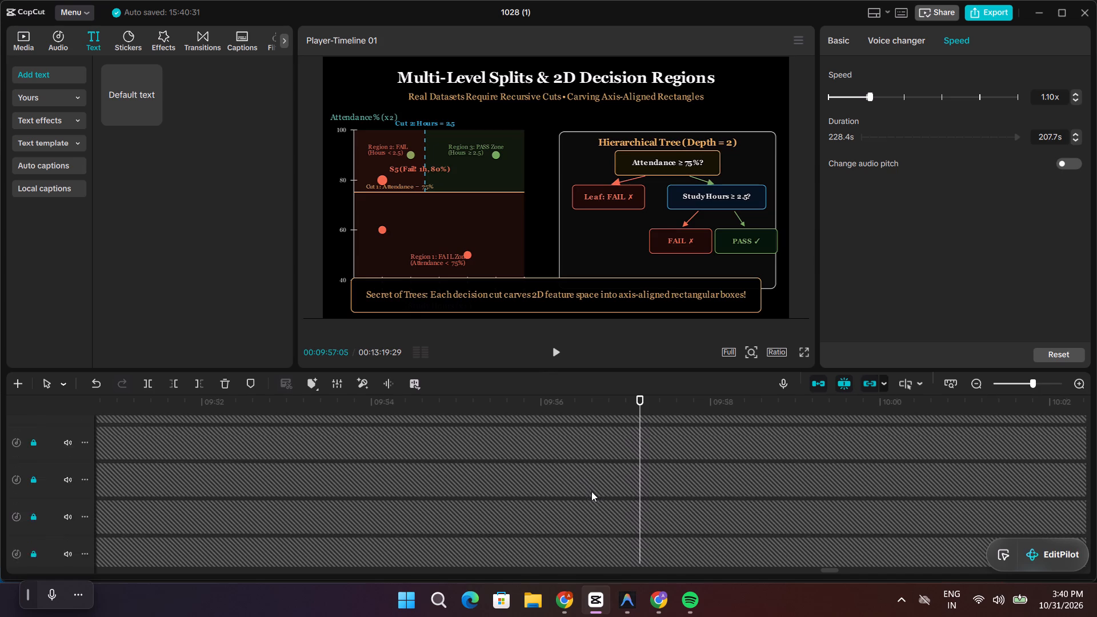
pyautogui.scroll(-20, 591, 491)
pyautogui.scroll(-2, 591, 491)
pyautogui.press('space')
pyautogui.scroll(3, 595, 488)
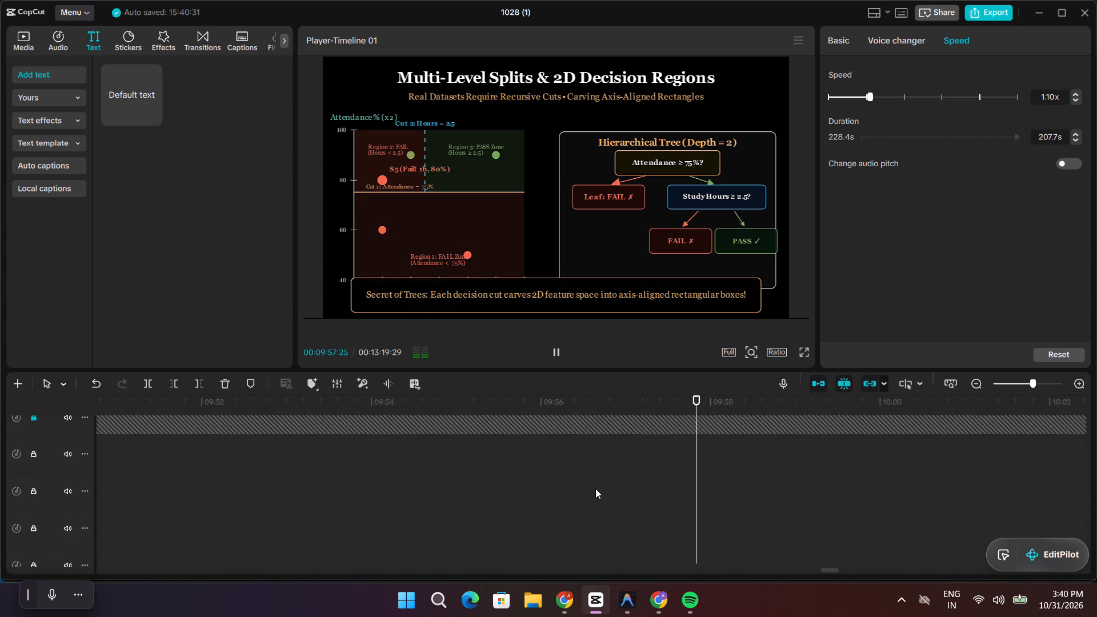
pyautogui.scroll(5, 595, 488)
pyautogui.scroll(-1, 596, 489)
pyautogui.press('space')
pyautogui.press('space')
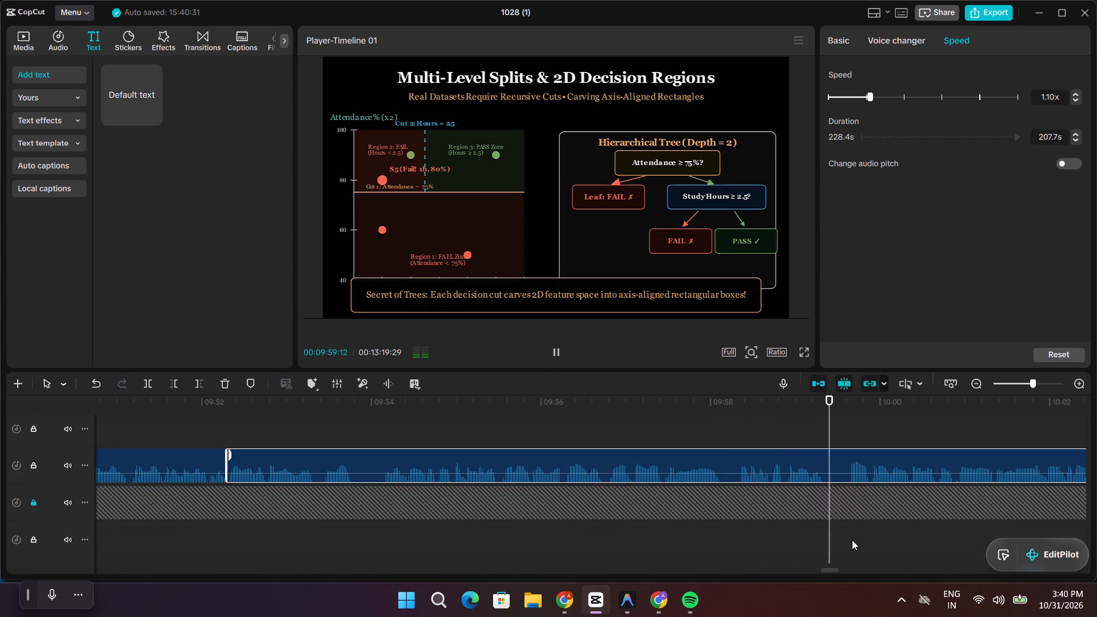
pyautogui.press('space')
pyautogui.press('space')
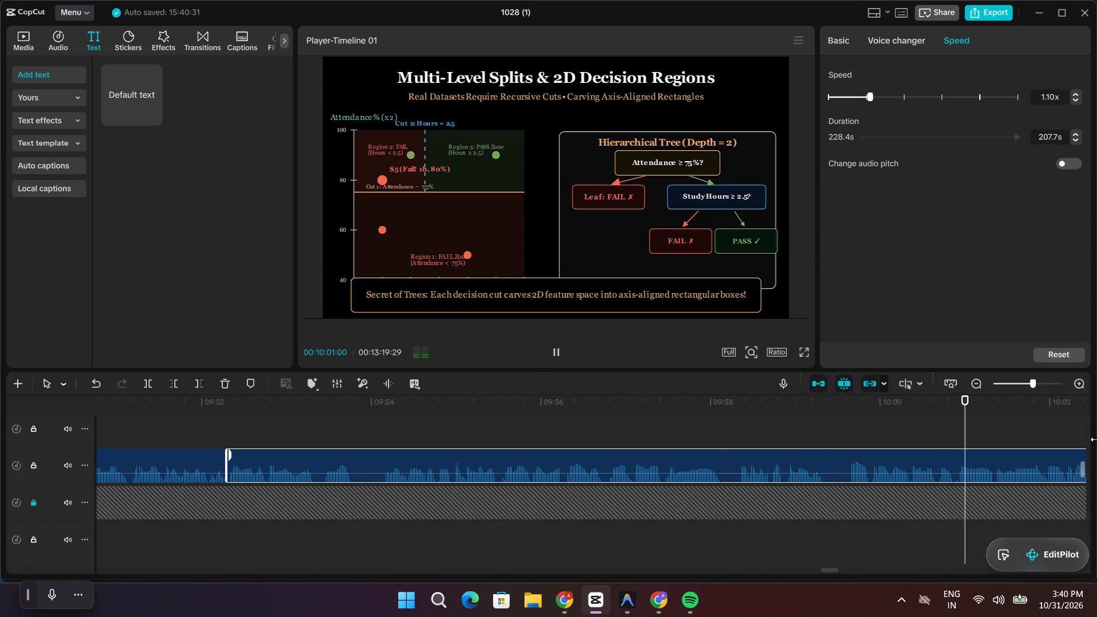
pyautogui.press('space')
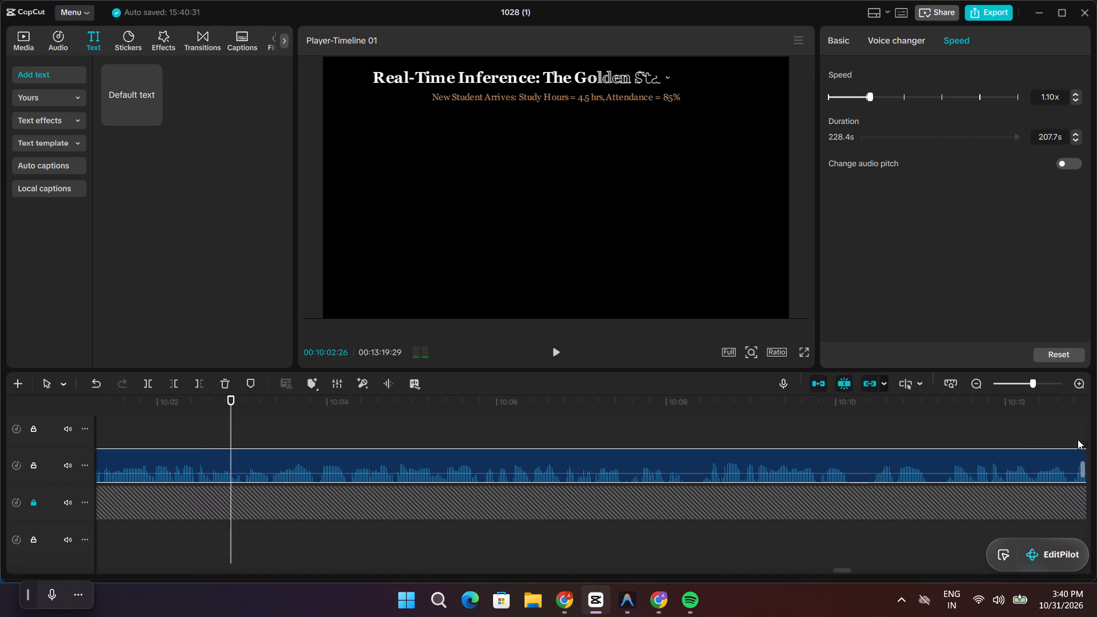
# Go back to the voice-over join near 09:52 and play across it, checking the narration against the Multi-Level Splits scene.
pyautogui.scroll(3, 529, 433)
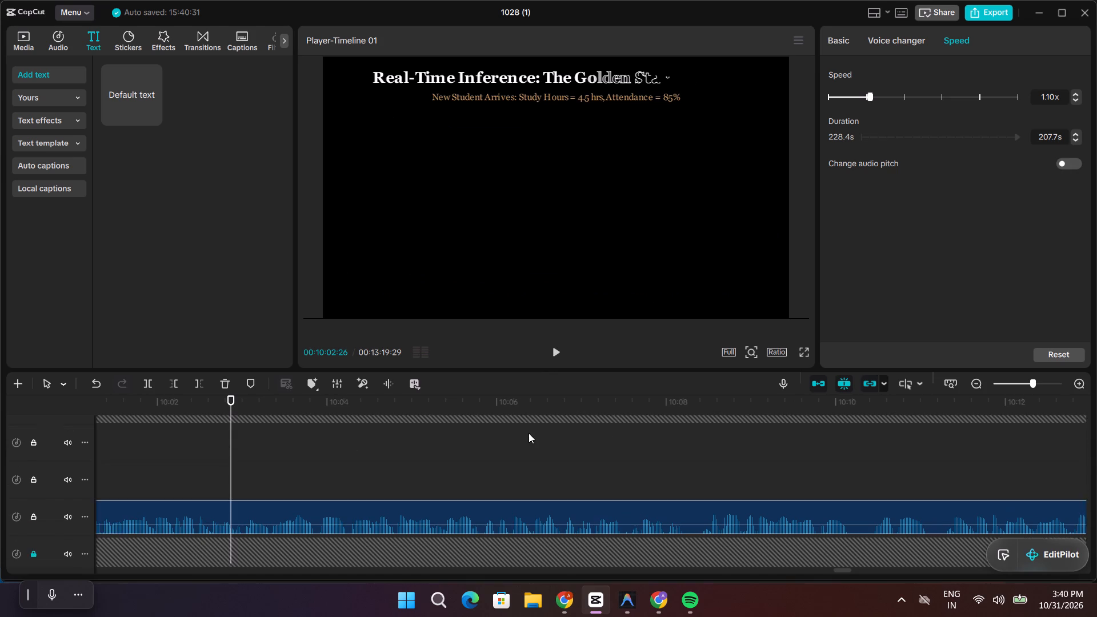
pyautogui.scroll(3, 529, 433)
pyautogui.scroll(-2, 545, 476)
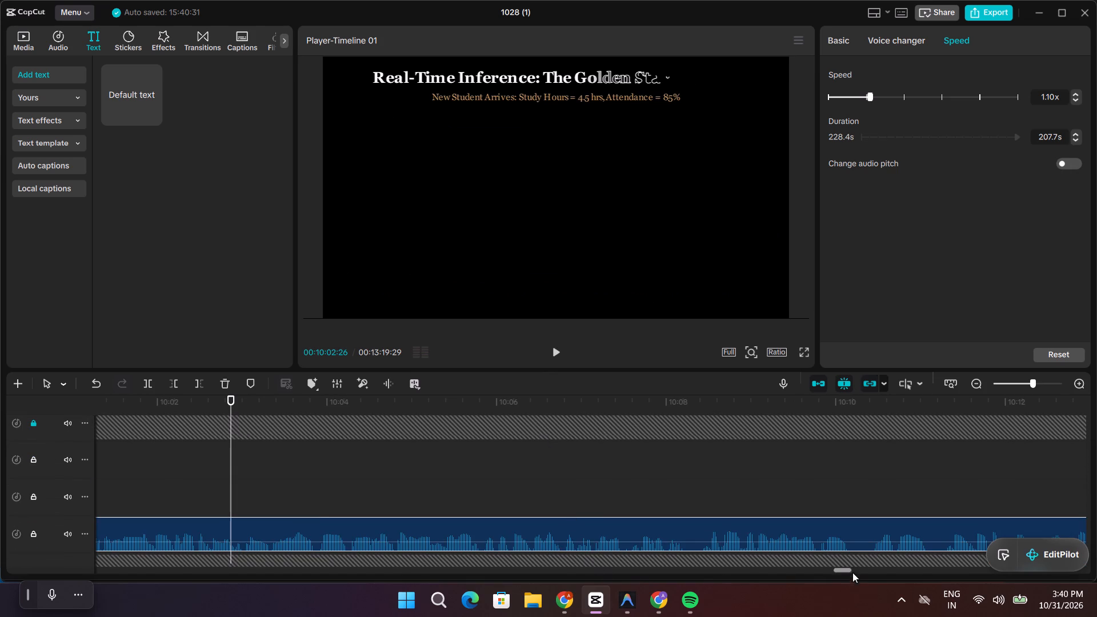
pyautogui.moveTo(839, 570); pyautogui.dragTo(766, 578)
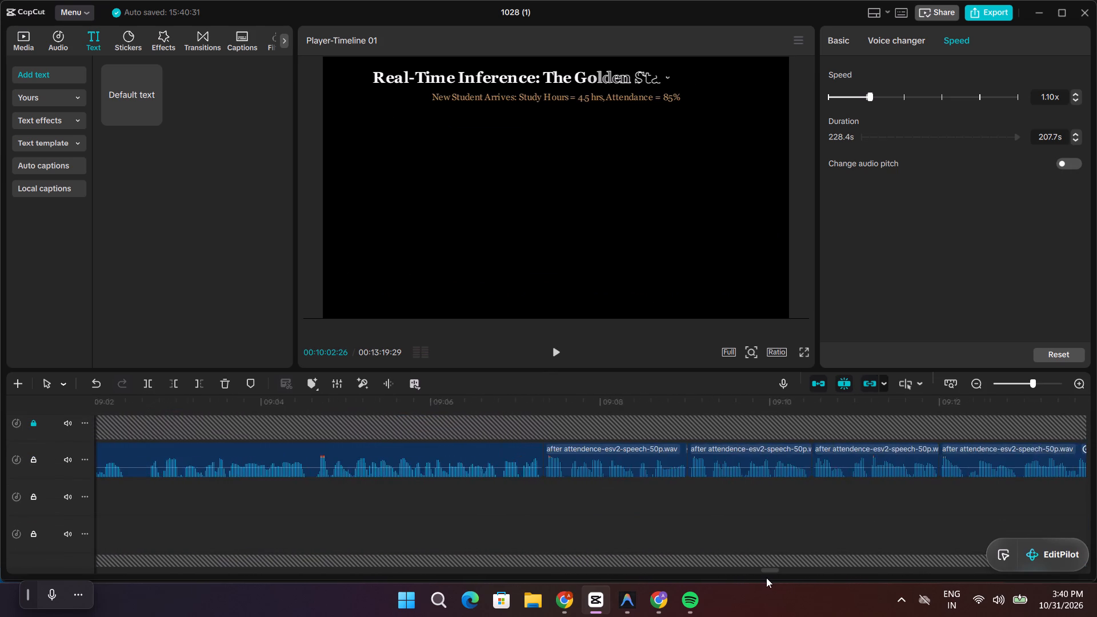
pyautogui.moveTo(766, 578); pyautogui.dragTo(782, 580)
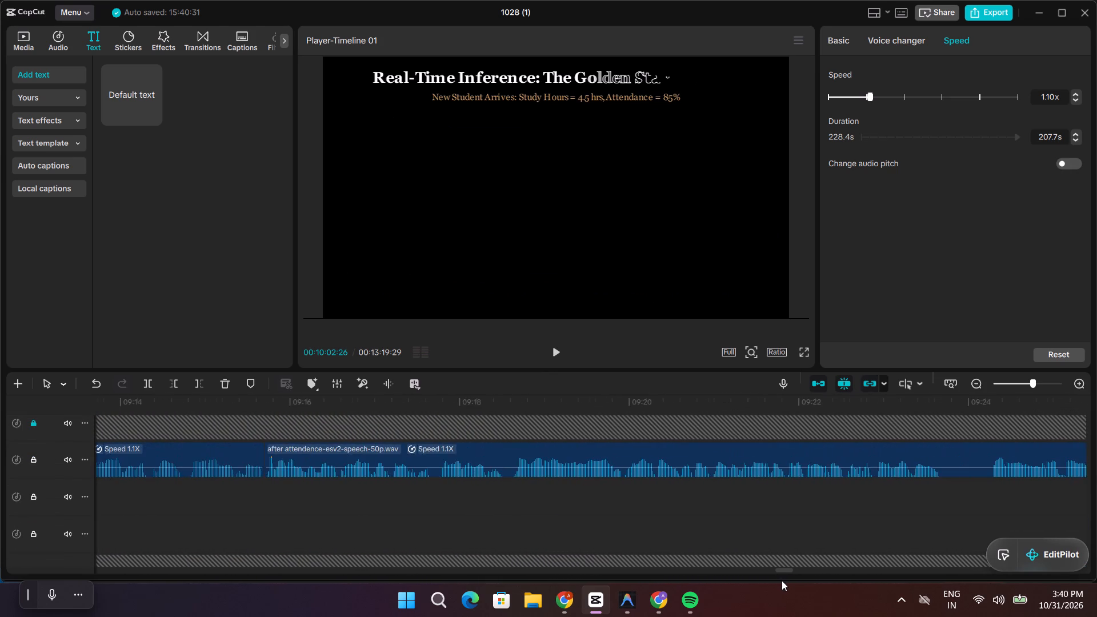
pyautogui.moveTo(782, 580); pyautogui.dragTo(783, 581)
pyautogui.press('space')
pyautogui.press('space')
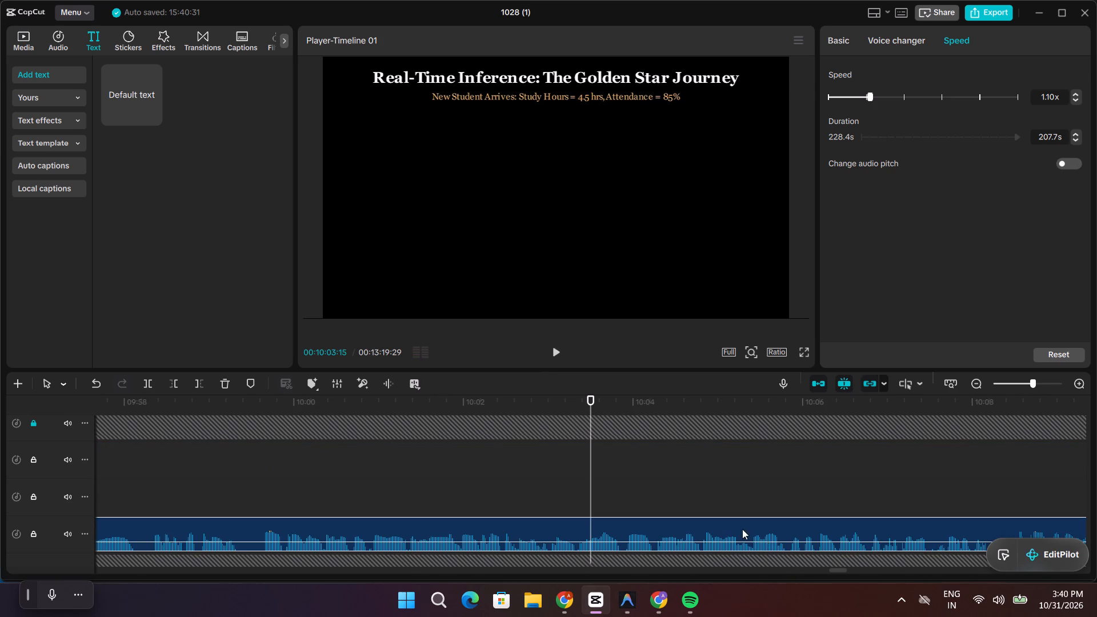
pyautogui.moveTo(842, 572); pyautogui.dragTo(839, 572)
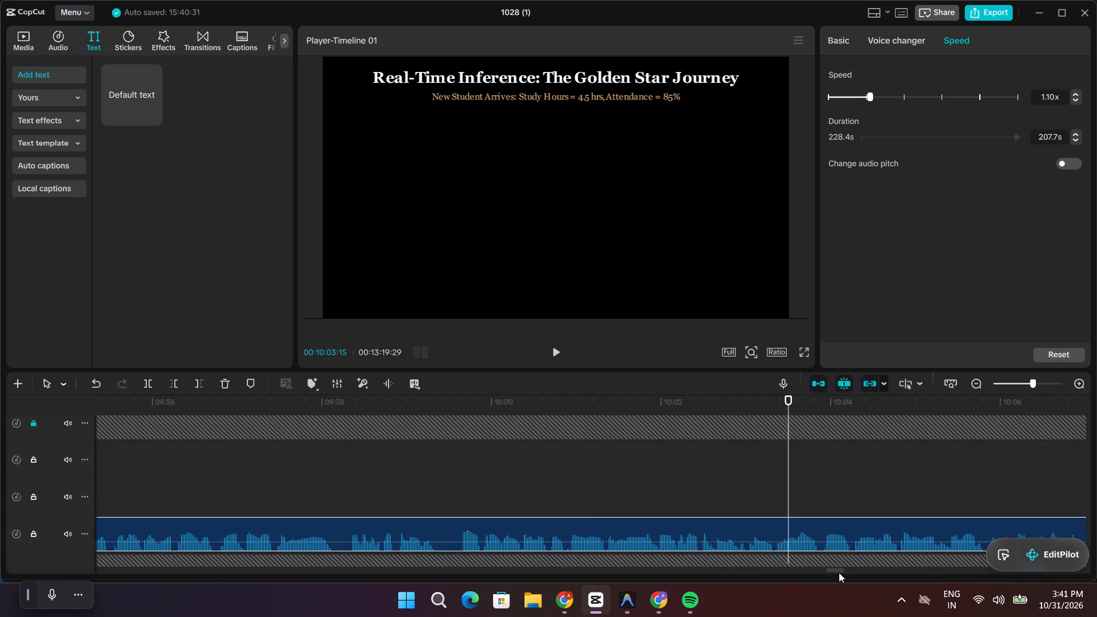
pyautogui.moveTo(839, 572); pyautogui.dragTo(828, 572)
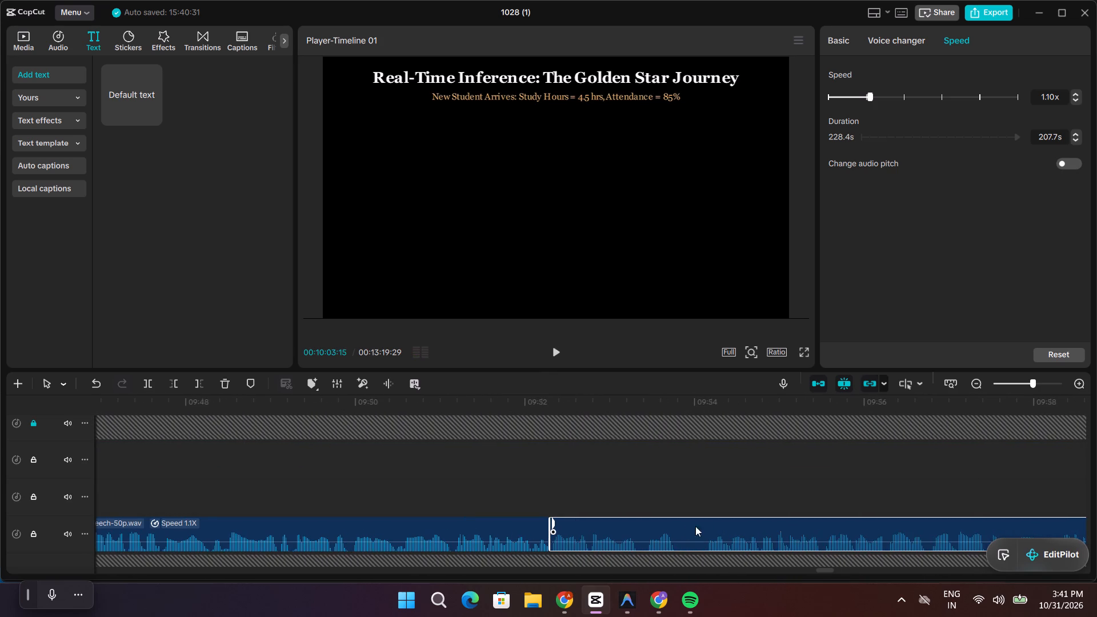
pyautogui.click(669, 531)
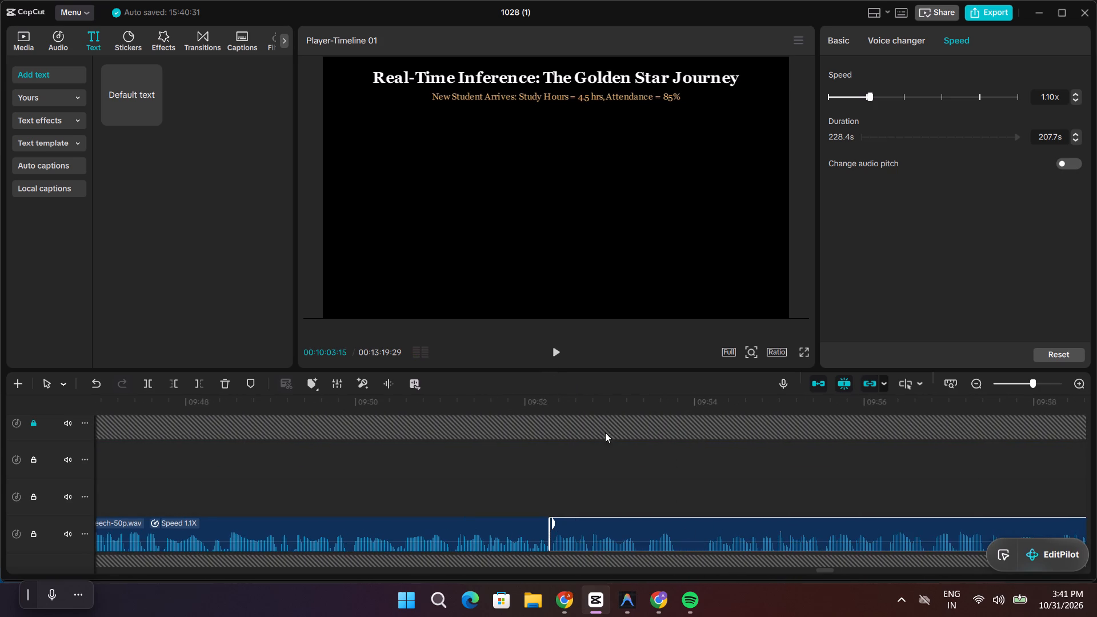
pyautogui.click(605, 432)
pyautogui.moveTo(605, 432); pyautogui.dragTo(491, 438)
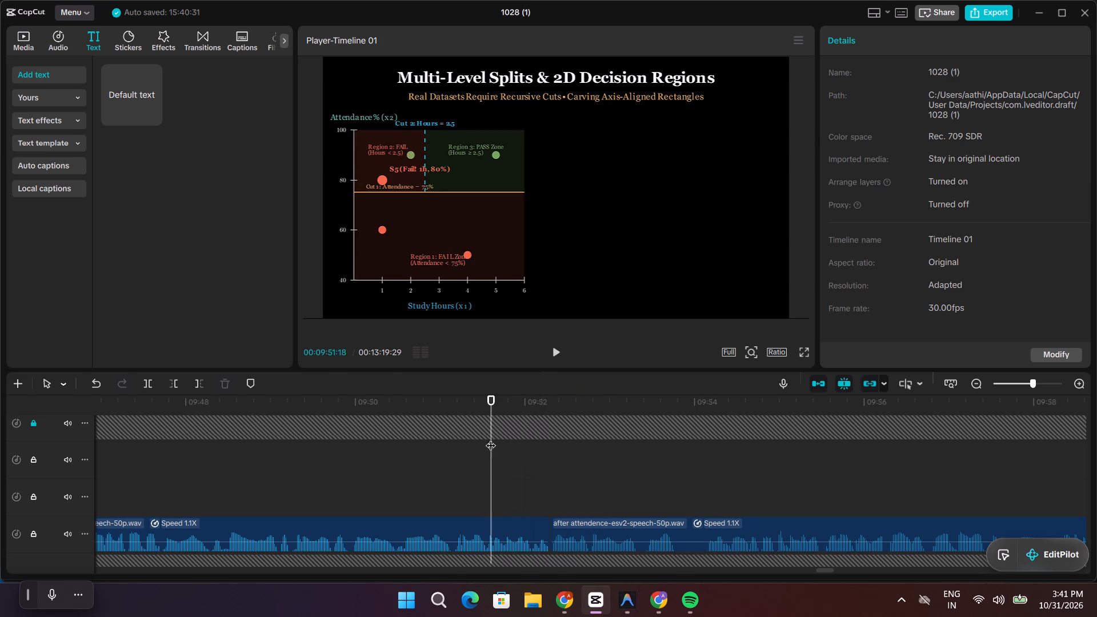
pyautogui.press('space')
pyautogui.press('space')
# Extend the Multi-Level Splits freeze frame until it ends at about 09:57:18.
pyautogui.scroll(15, 568, 457)
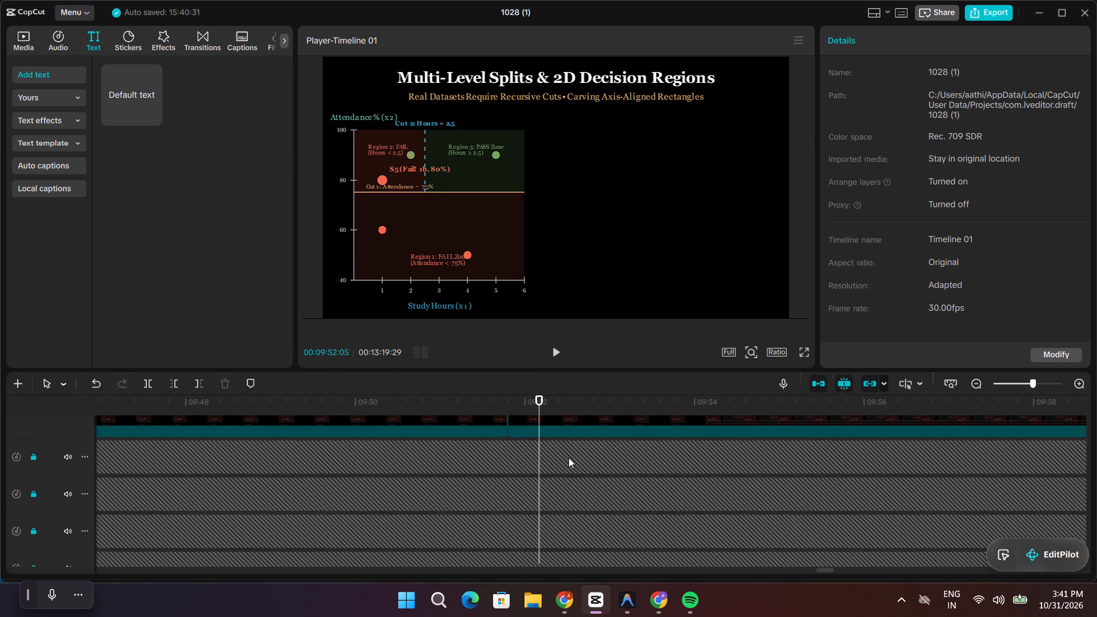
pyautogui.scroll(5, 568, 458)
pyautogui.click(474, 478)
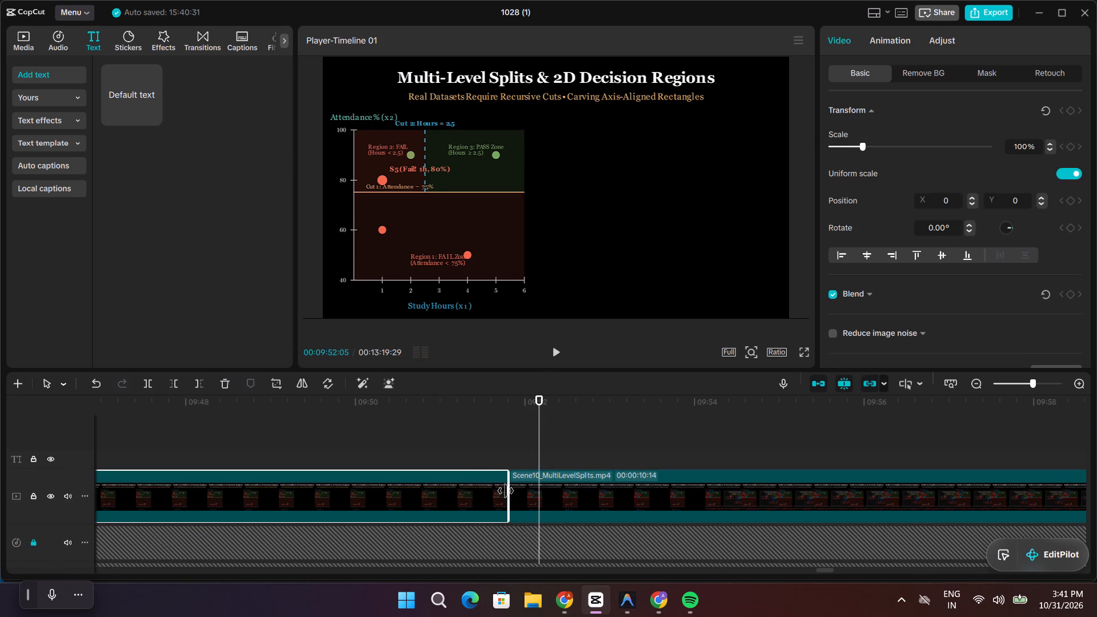
pyautogui.moveTo(507, 491); pyautogui.dragTo(995, 500)
# Move the displaced long voice-over piece to the audio track below the locked one, starting where the previous piece ends, about 09:52:09.
pyautogui.press('space')
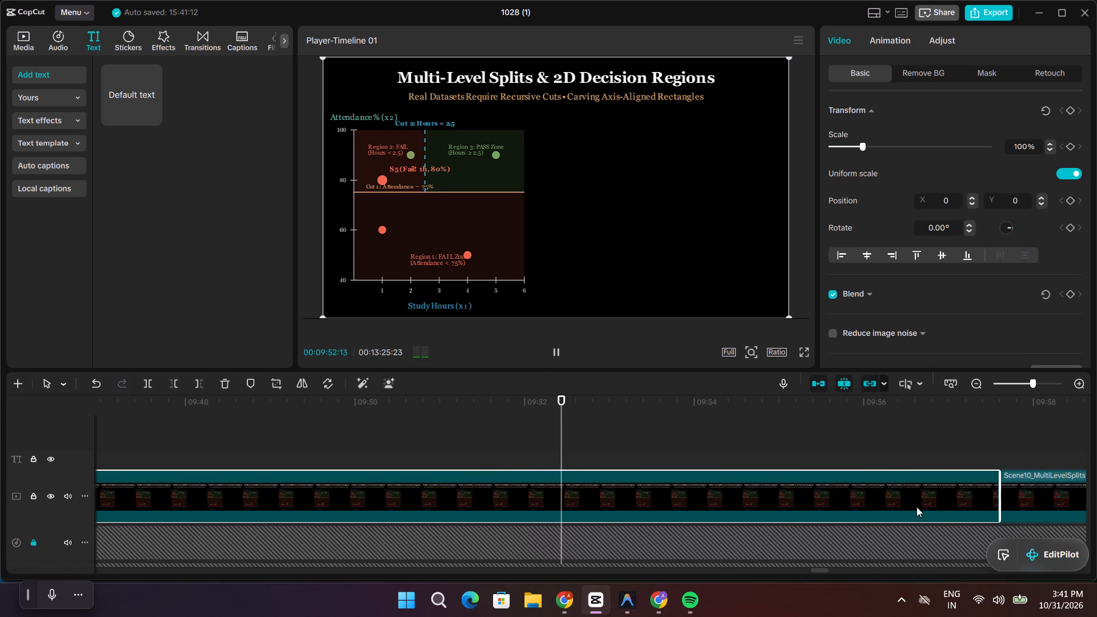
pyautogui.scroll(-12, 761, 513)
pyautogui.press('space')
pyautogui.scroll(-8, 751, 518)
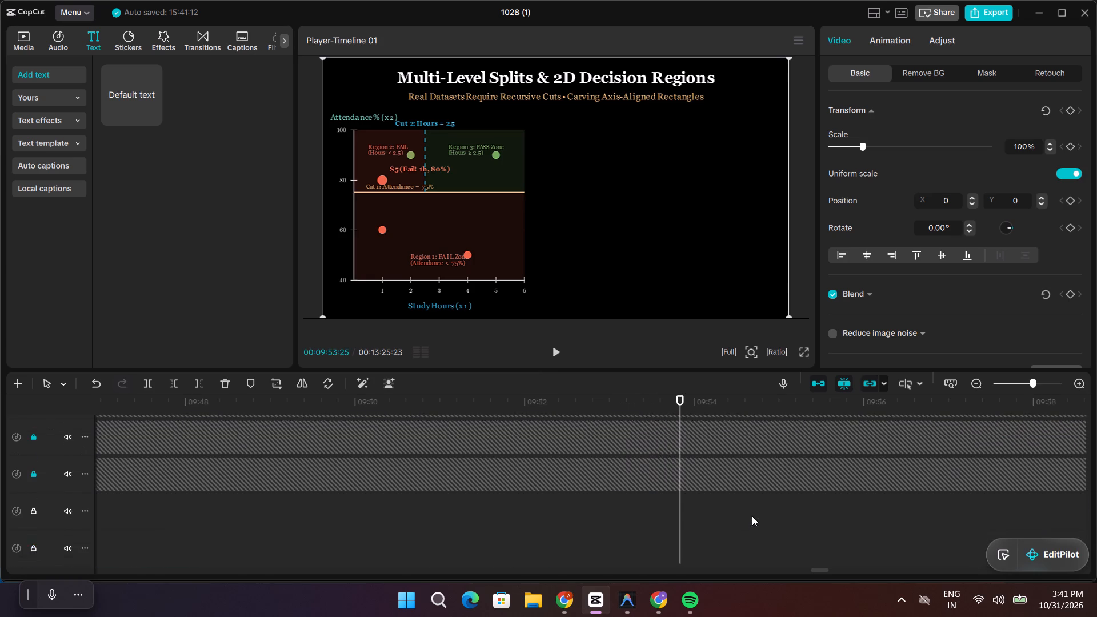
pyautogui.scroll(-3, 752, 516)
pyautogui.moveTo(1066, 497); pyautogui.dragTo(1023, 505)
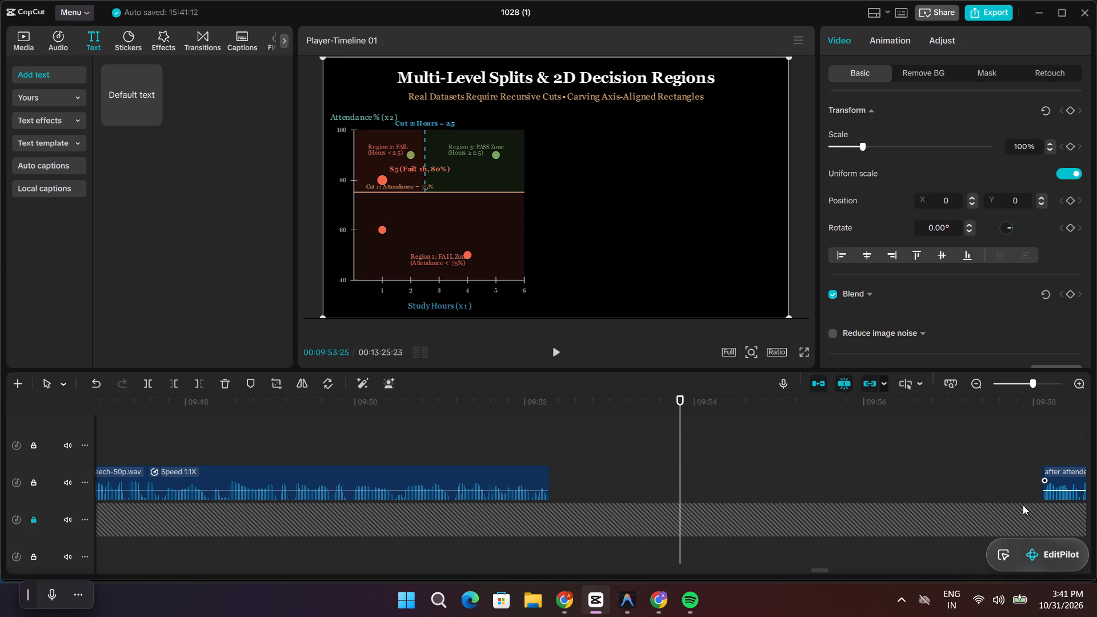
pyautogui.moveTo(1023, 505); pyautogui.dragTo(576, 506)
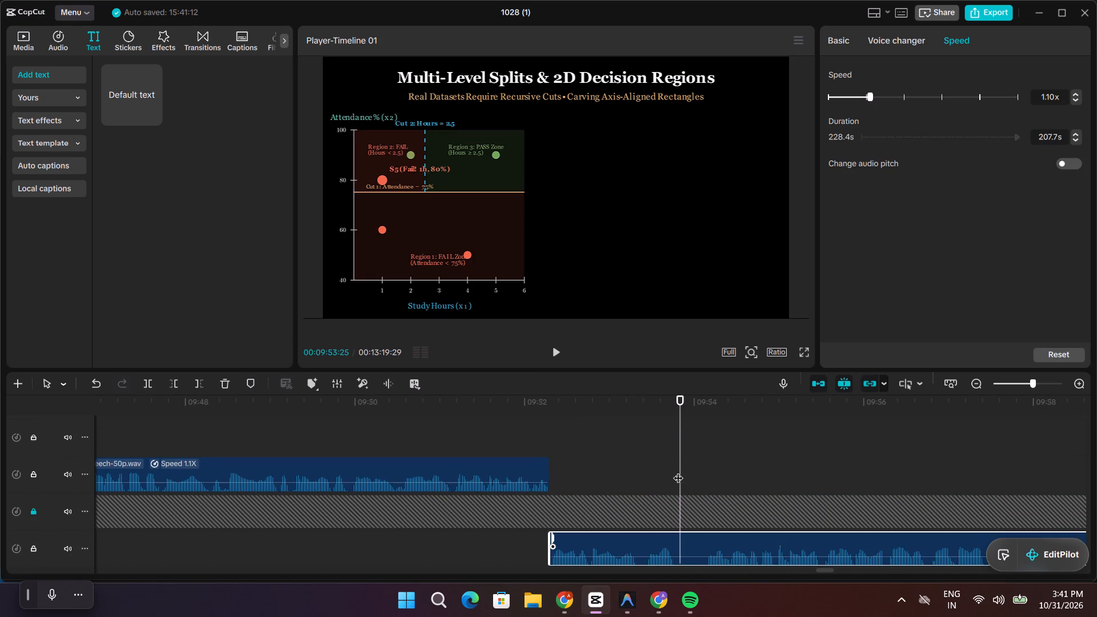
# Play across the voice-over join to find the narration pause, and split the long piece at 09:53:23.
pyautogui.moveTo(676, 471); pyautogui.dragTo(510, 468)
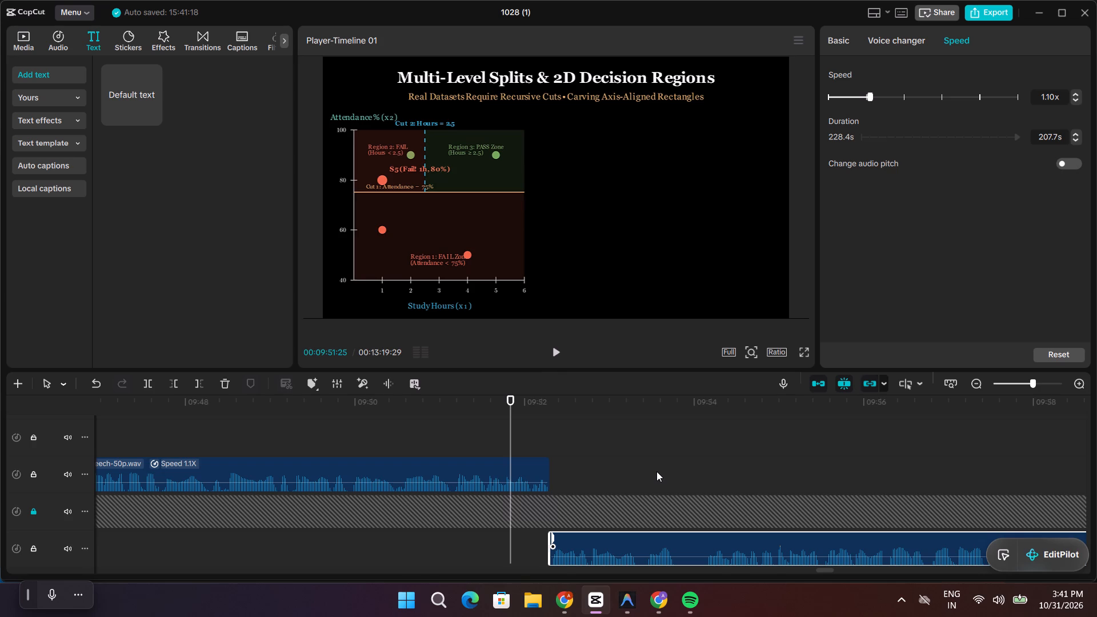
pyautogui.press('space')
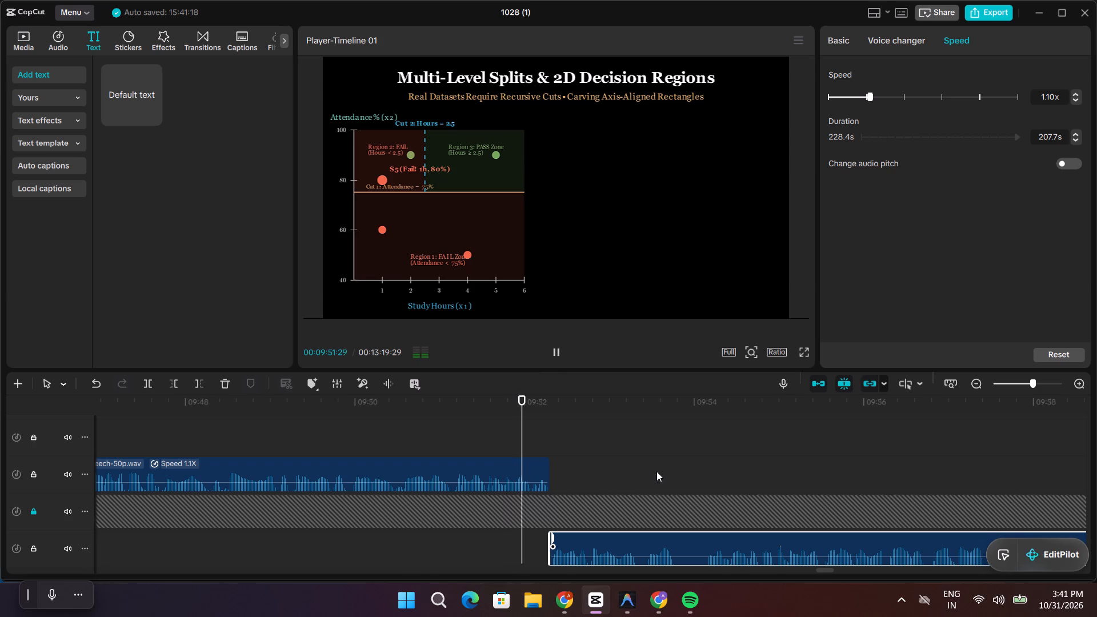
pyautogui.press('space')
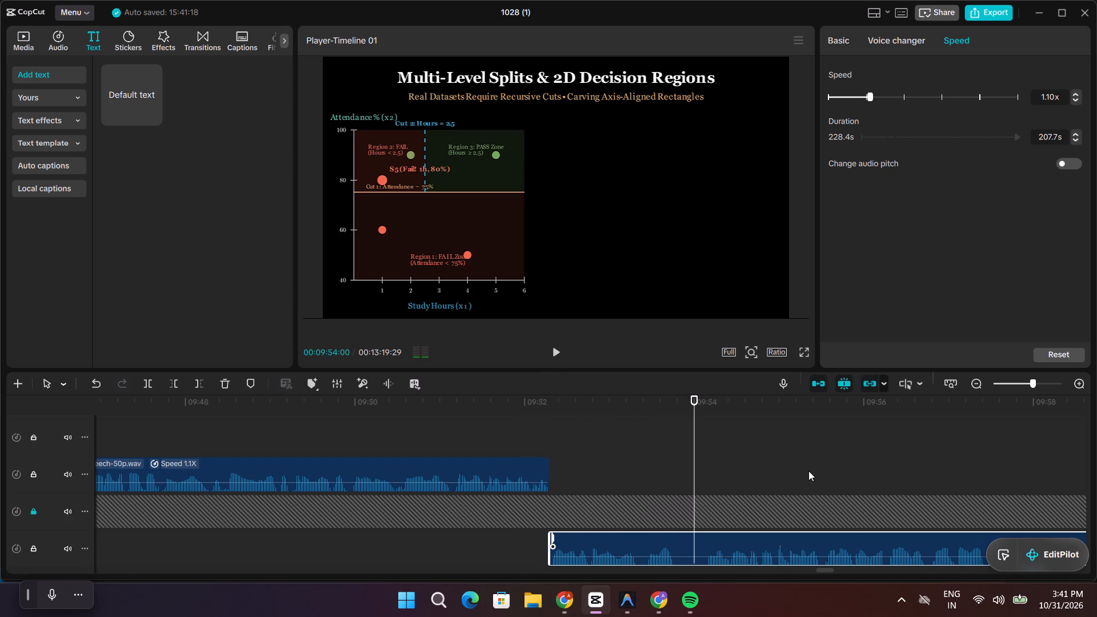
pyautogui.moveTo(696, 471); pyautogui.dragTo(670, 475)
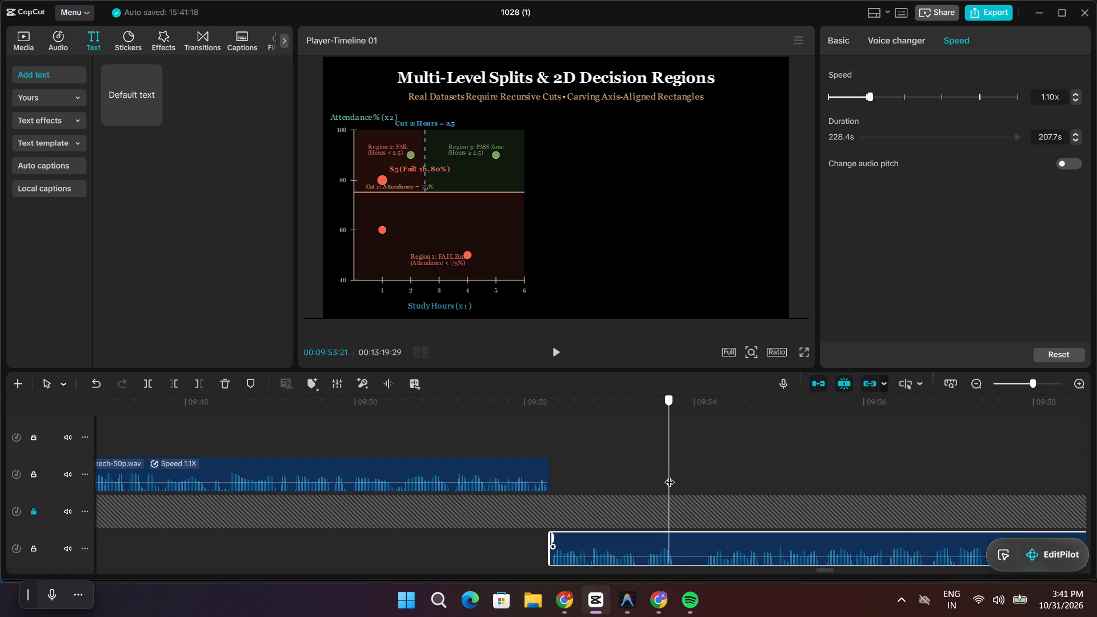
pyautogui.moveTo(670, 475); pyautogui.dragTo(675, 477)
pyautogui.click(681, 542)
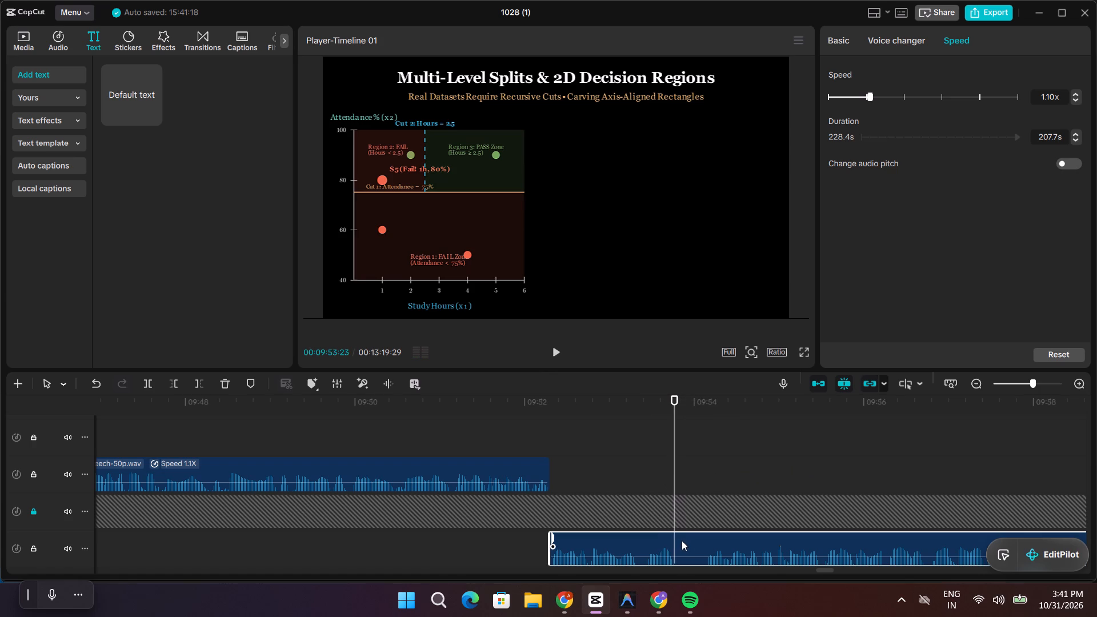
pyautogui.hotkey('ctrl', 'b')
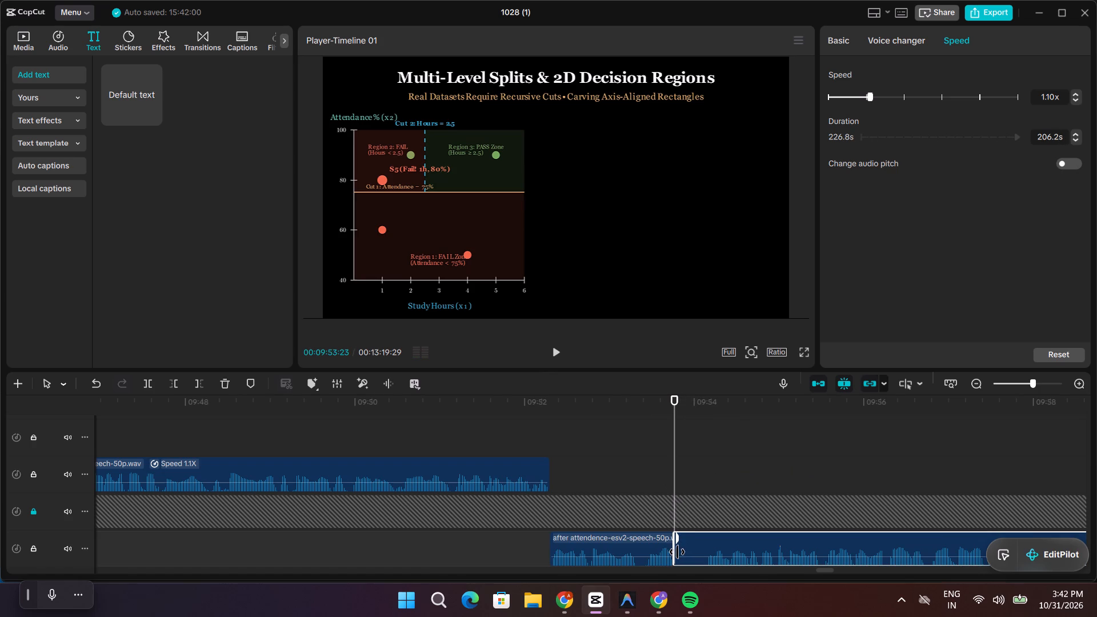
# Trim about 10 frames of silence from the start of the remaining voice-over piece and close the gap at 09:53:23.
pyautogui.moveTo(674, 558); pyautogui.dragTo(704, 573)
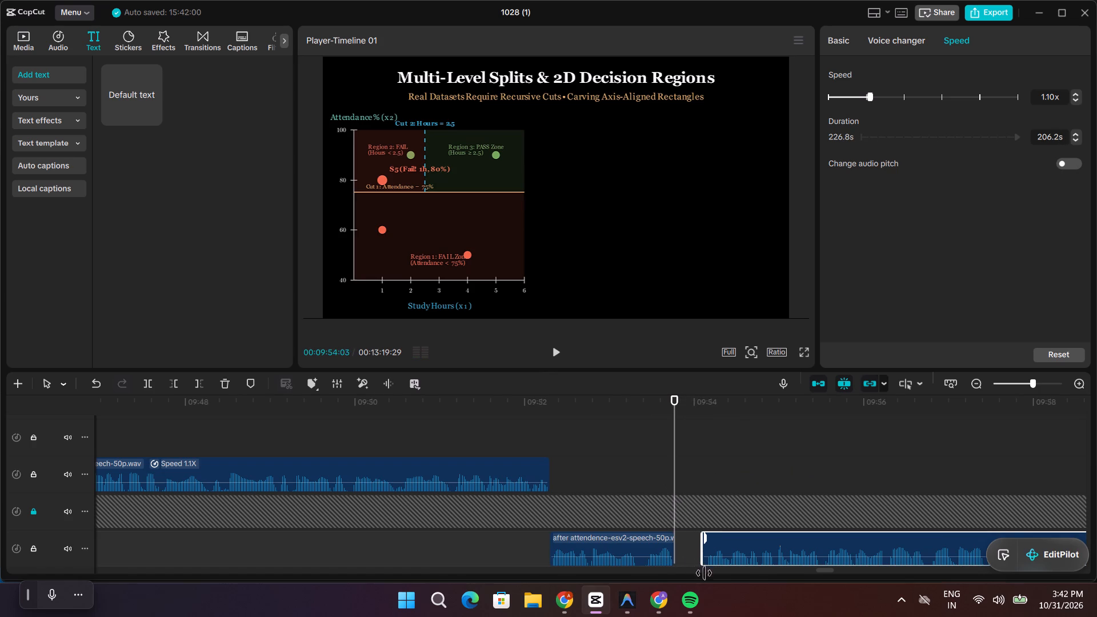
pyautogui.moveTo(704, 573); pyautogui.dragTo(704, 574)
pyautogui.moveTo(722, 562); pyautogui.dragTo(696, 559)
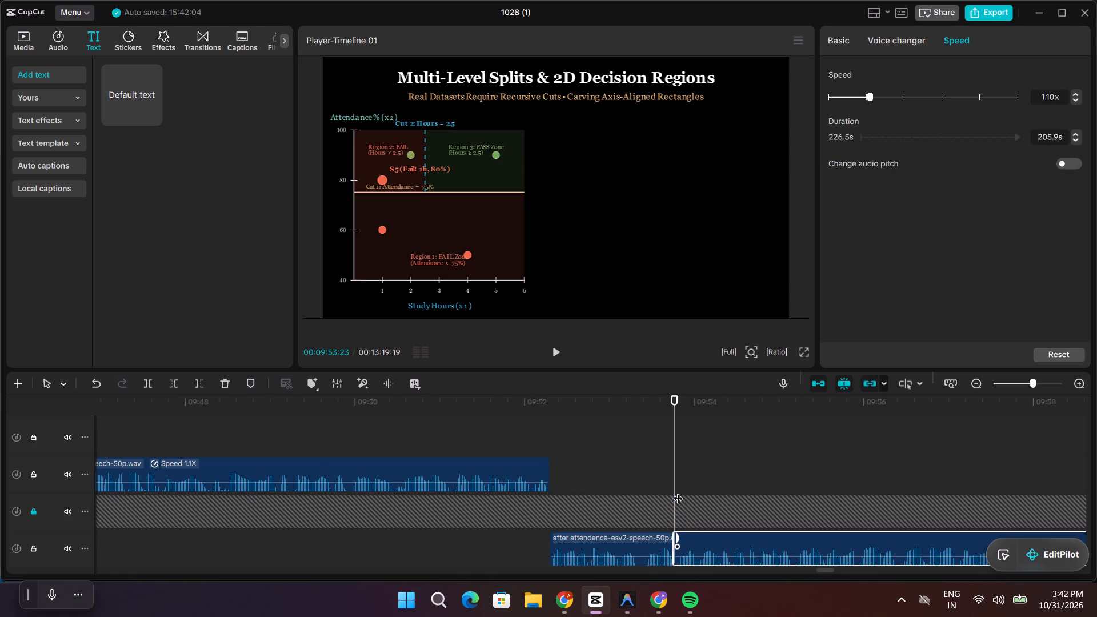
# Play from the trimmed voice-over join to the Real-Time Inference title at about 10:08, checking the tree diagram and scene change against the narration.
pyautogui.moveTo(676, 487); pyautogui.dragTo(628, 488)
pyautogui.press('space')
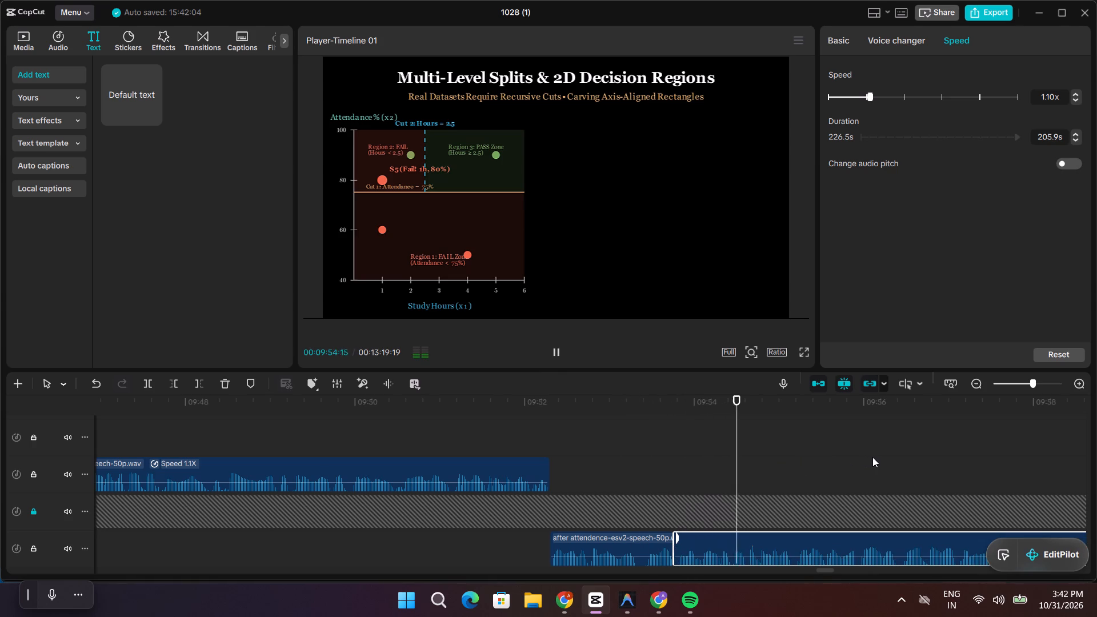
pyautogui.press('space')
pyautogui.click(826, 570)
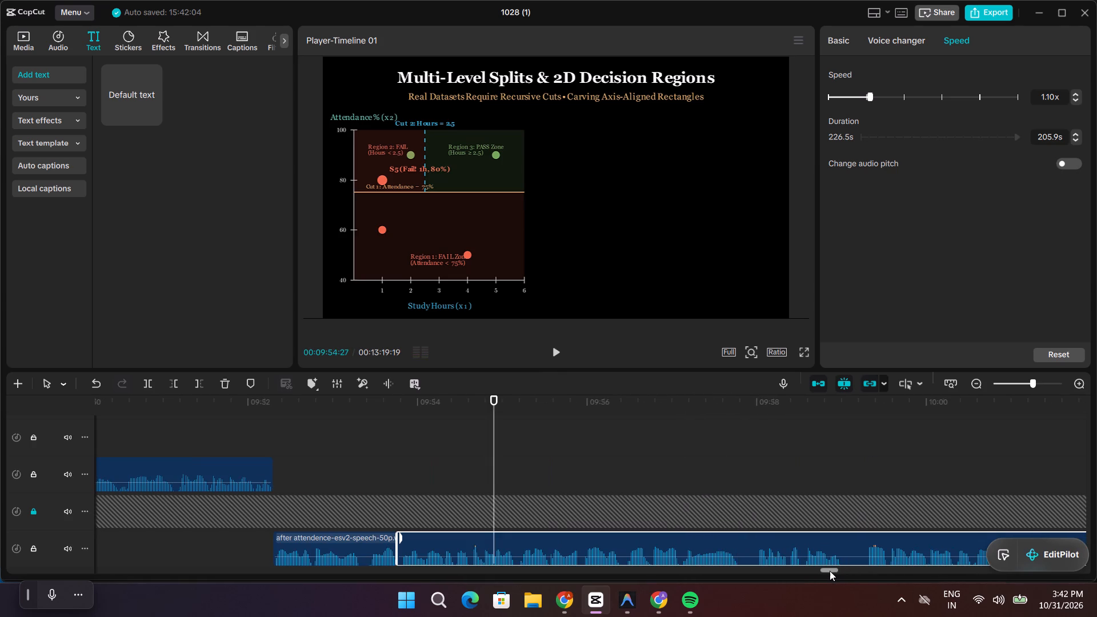
pyautogui.press('space')
pyautogui.scroll(1, 830, 497)
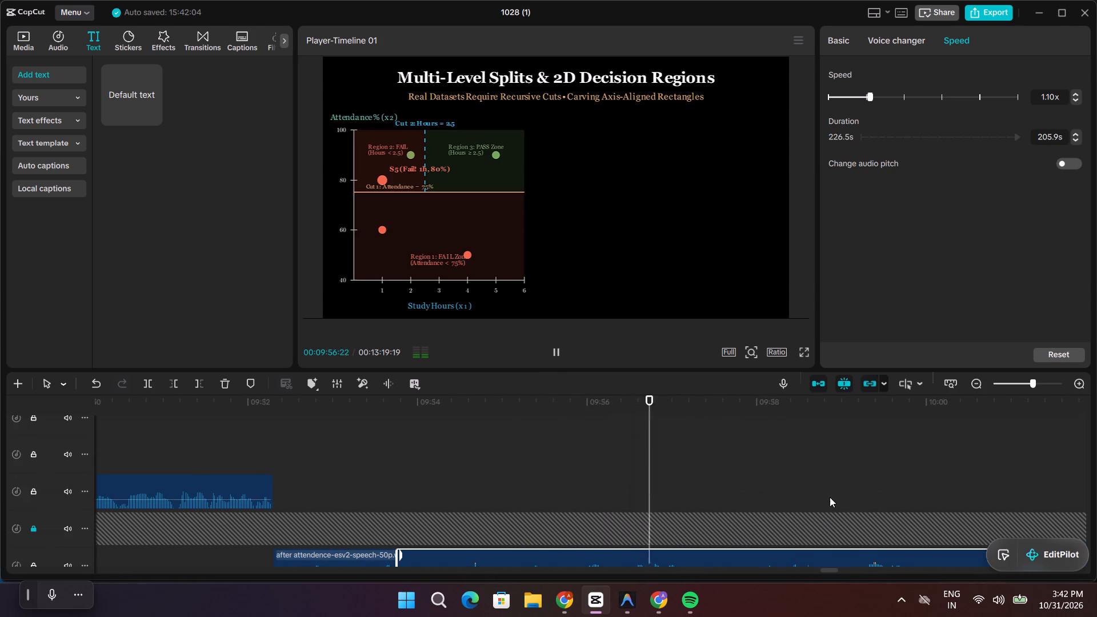
pyautogui.scroll(5, 830, 497)
pyautogui.scroll(-7, 830, 497)
pyautogui.press('space')
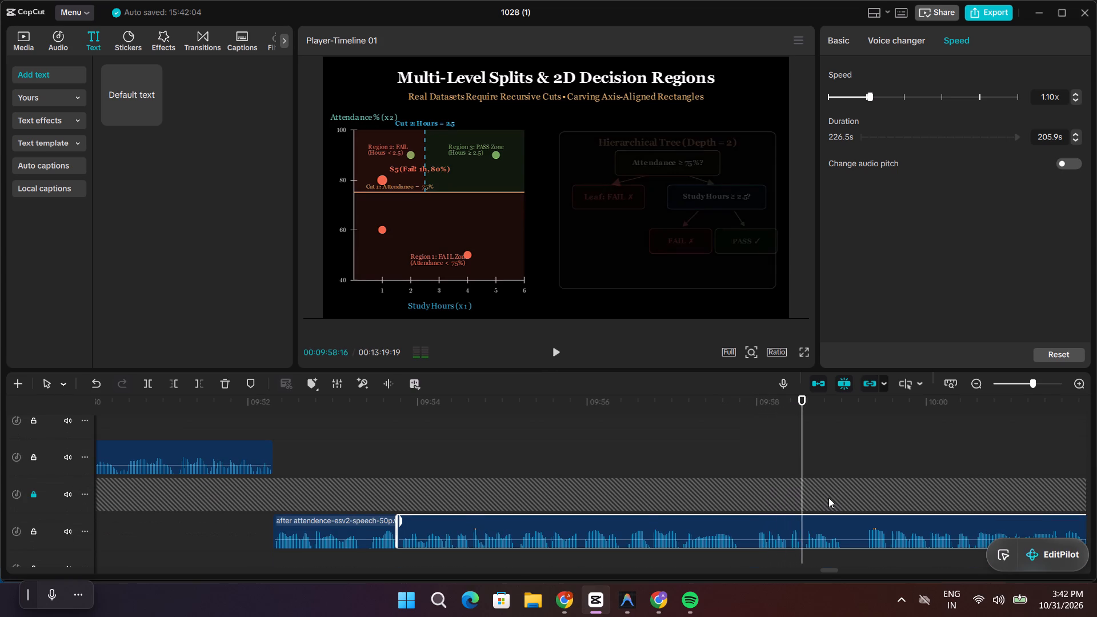
pyautogui.press('space')
pyautogui.press('space')
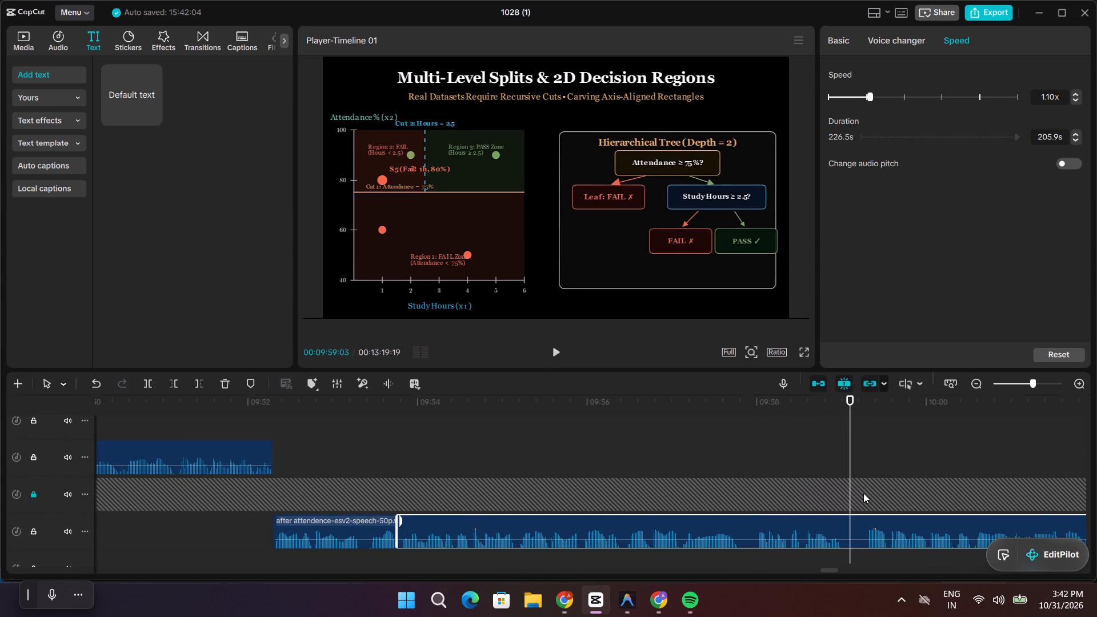
pyautogui.press('space')
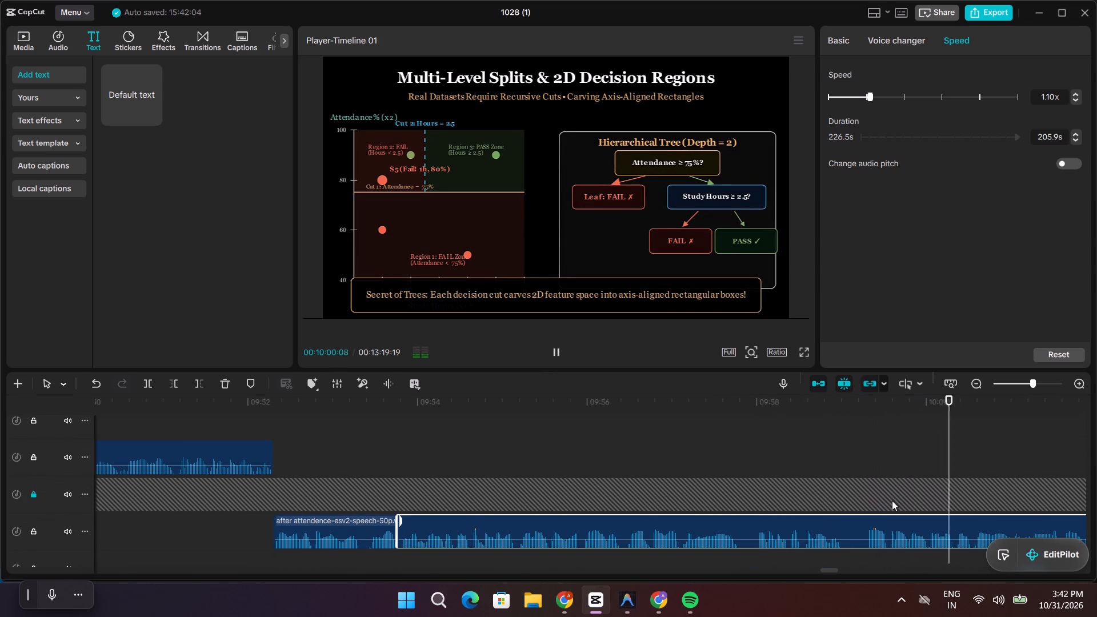
pyautogui.press('space')
pyautogui.press('space')
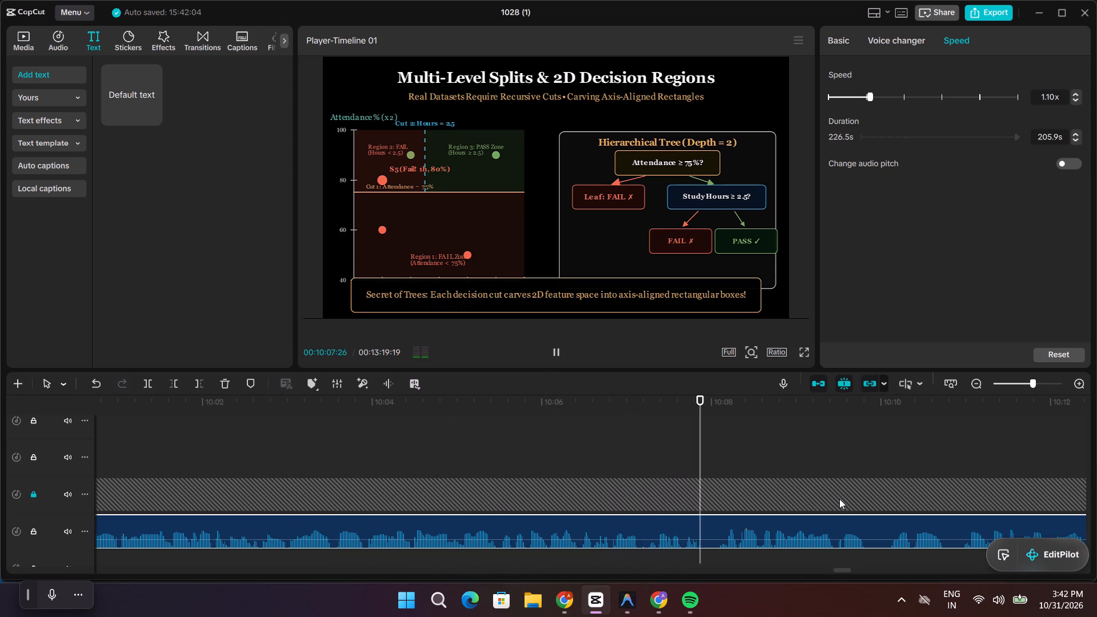
pyautogui.press('space')
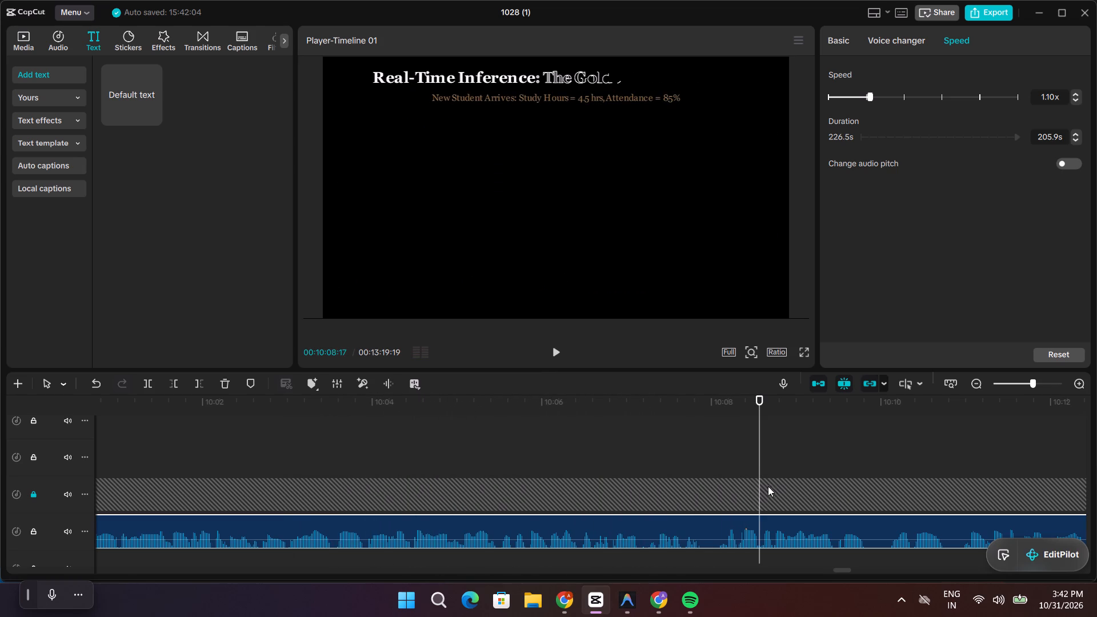
# Replay the end of the Multi-Level Splits scene up to 10:08:00 and examine how the cut to Scene11_RealTimeInference lines up with the narration.
pyautogui.moveTo(764, 454); pyautogui.dragTo(596, 467)
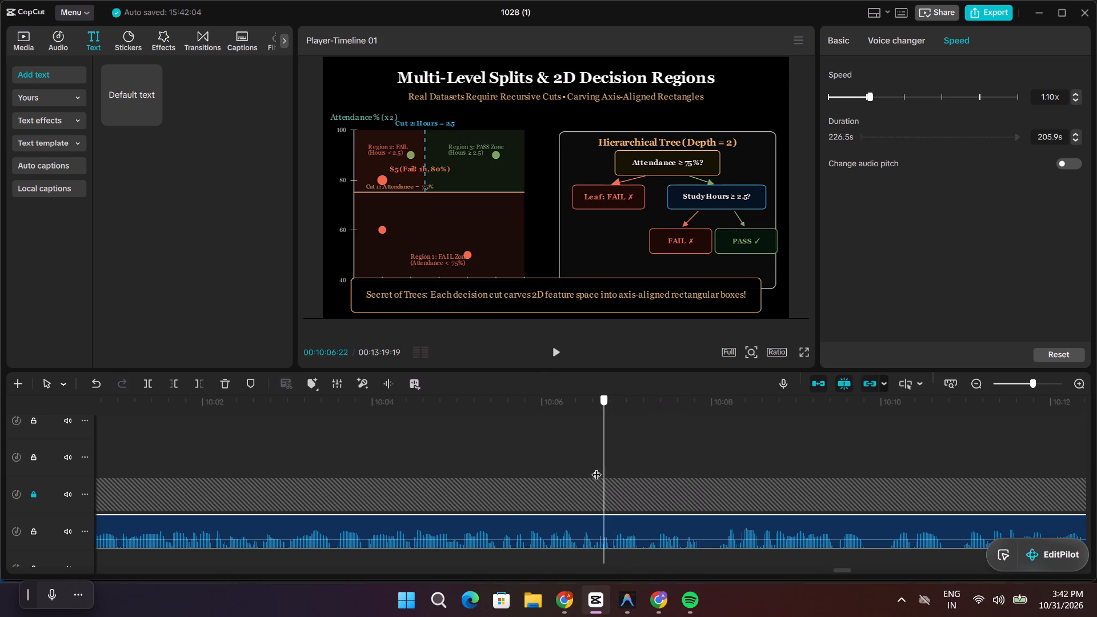
pyautogui.moveTo(596, 467); pyautogui.dragTo(511, 460)
pyautogui.scroll(1, 924, 458)
pyautogui.scroll(2, 813, 471)
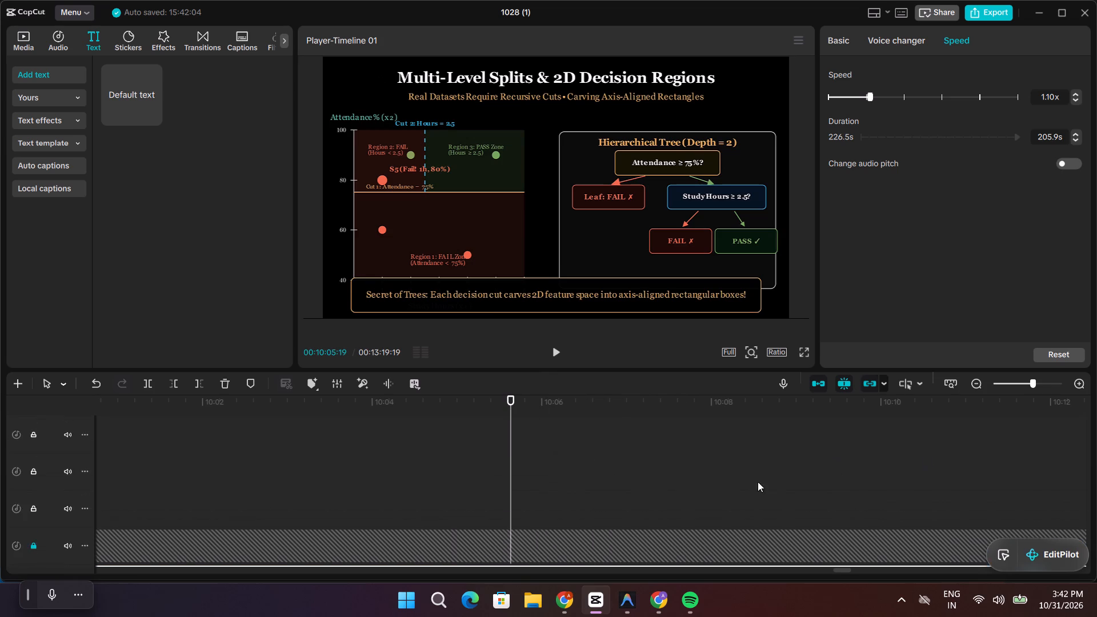
pyautogui.scroll(2, 758, 482)
pyautogui.scroll(-5, 799, 486)
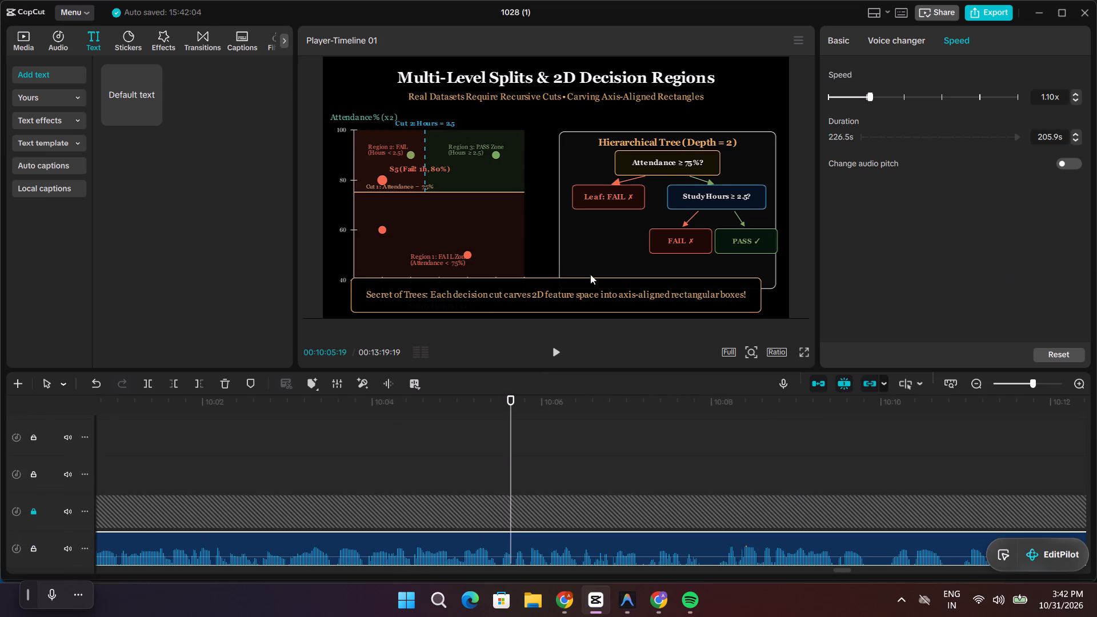
pyautogui.moveTo(509, 482); pyautogui.dragTo(586, 495)
pyautogui.press('space')
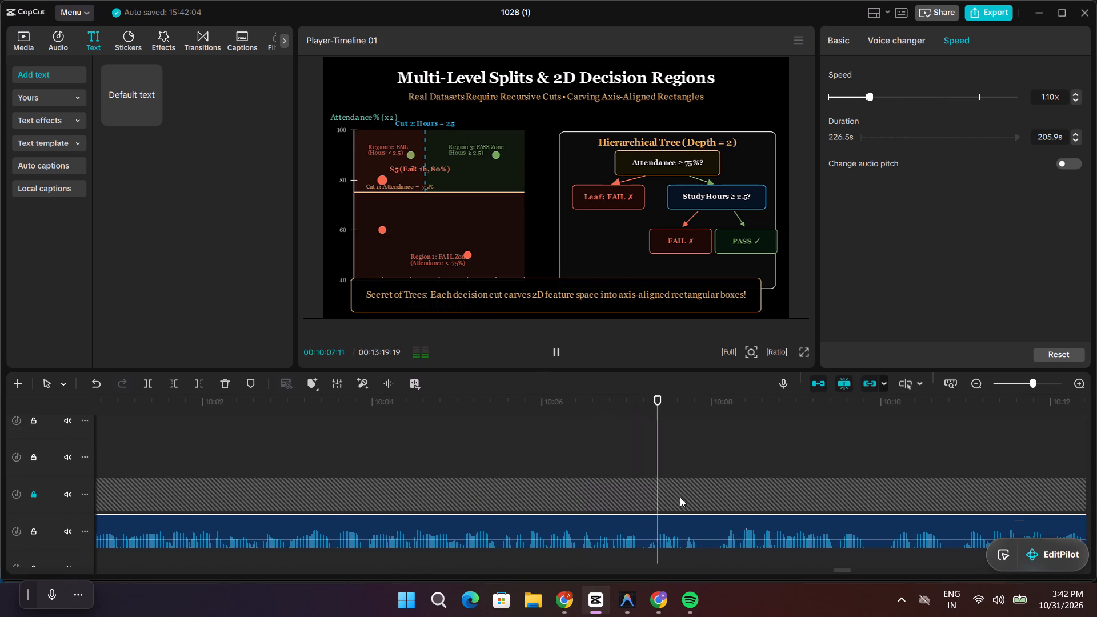
pyautogui.press('space')
pyautogui.moveTo(722, 485); pyautogui.dragTo(716, 486)
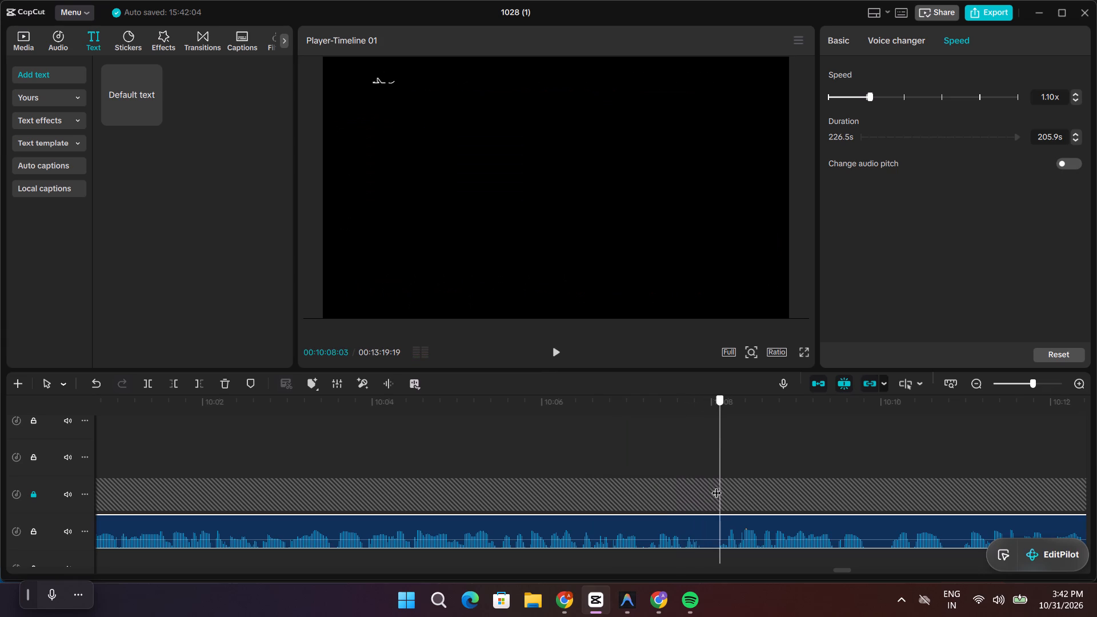
pyautogui.moveTo(716, 486); pyautogui.dragTo(711, 486)
pyautogui.scroll(20, 678, 482)
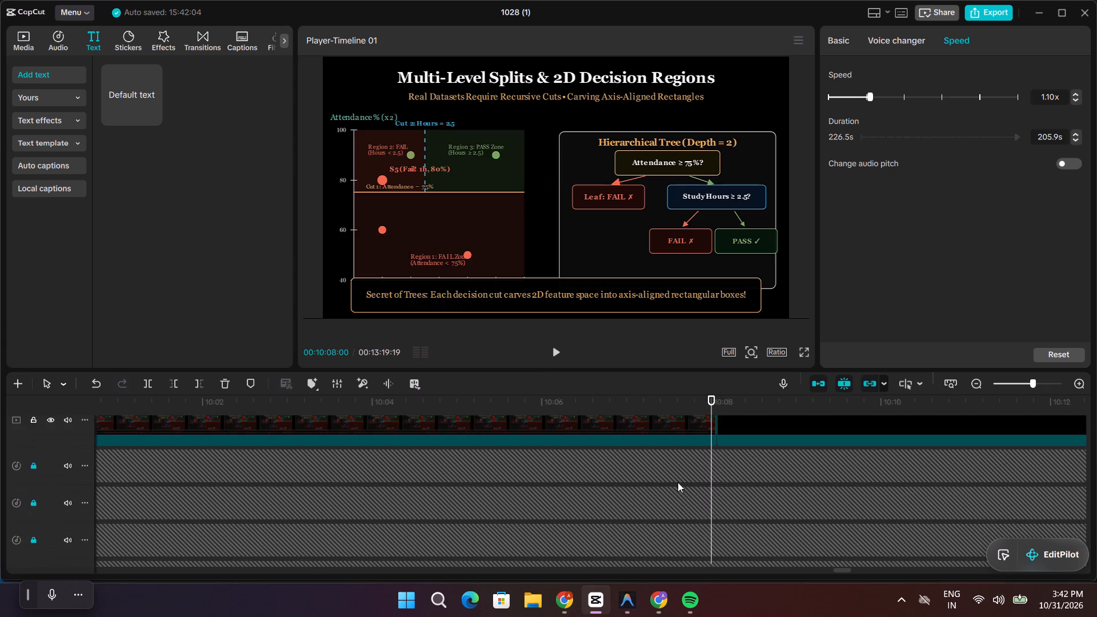
pyautogui.scroll(4, 678, 482)
pyautogui.scroll(-2, 490, 489)
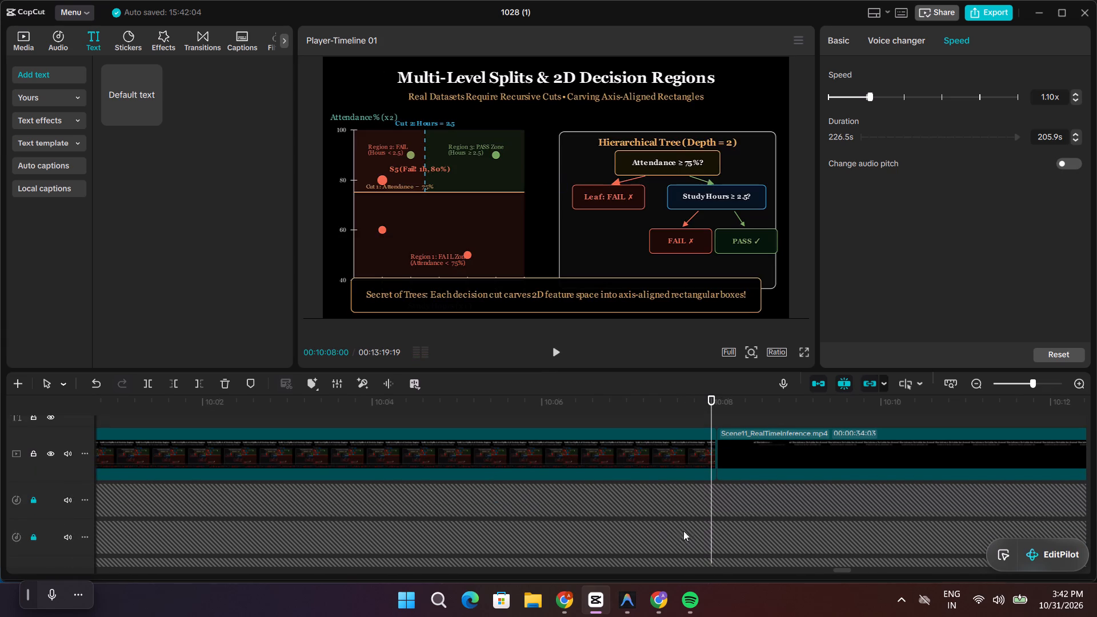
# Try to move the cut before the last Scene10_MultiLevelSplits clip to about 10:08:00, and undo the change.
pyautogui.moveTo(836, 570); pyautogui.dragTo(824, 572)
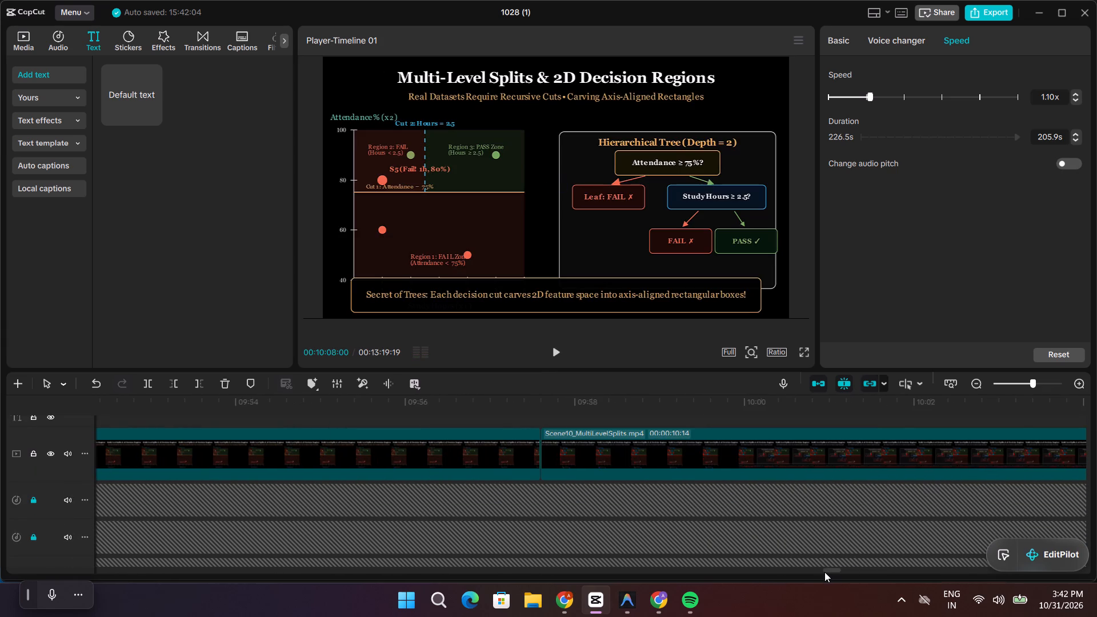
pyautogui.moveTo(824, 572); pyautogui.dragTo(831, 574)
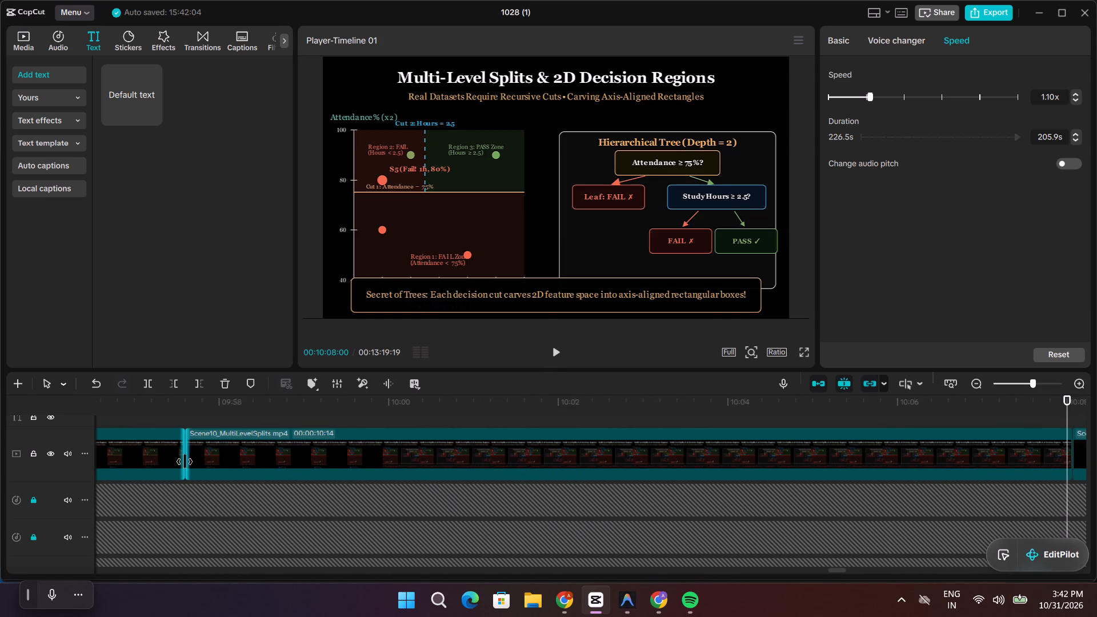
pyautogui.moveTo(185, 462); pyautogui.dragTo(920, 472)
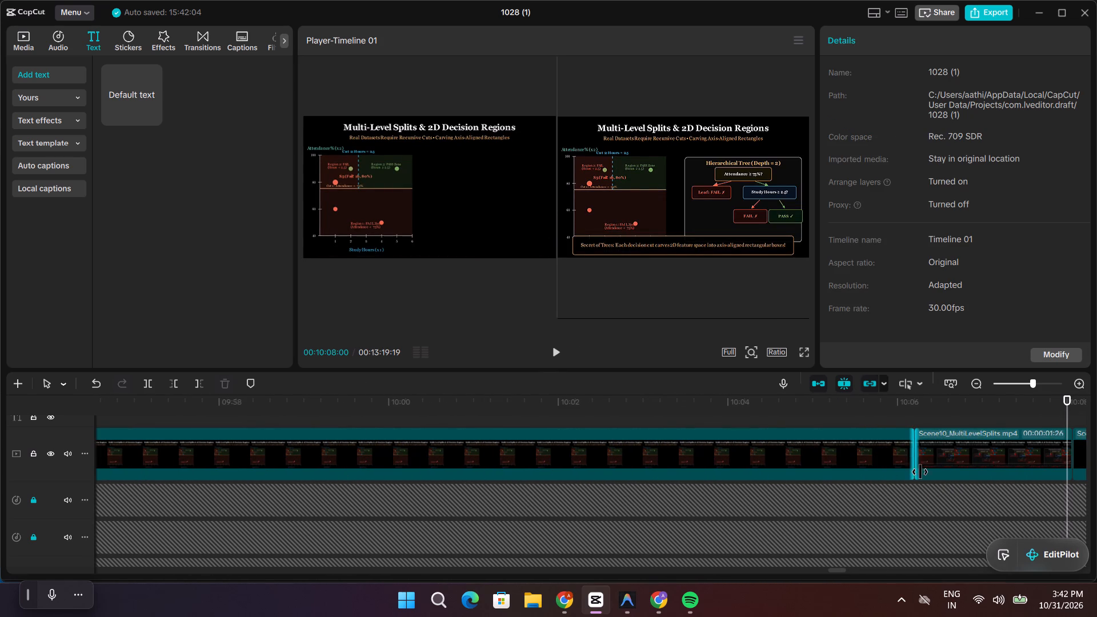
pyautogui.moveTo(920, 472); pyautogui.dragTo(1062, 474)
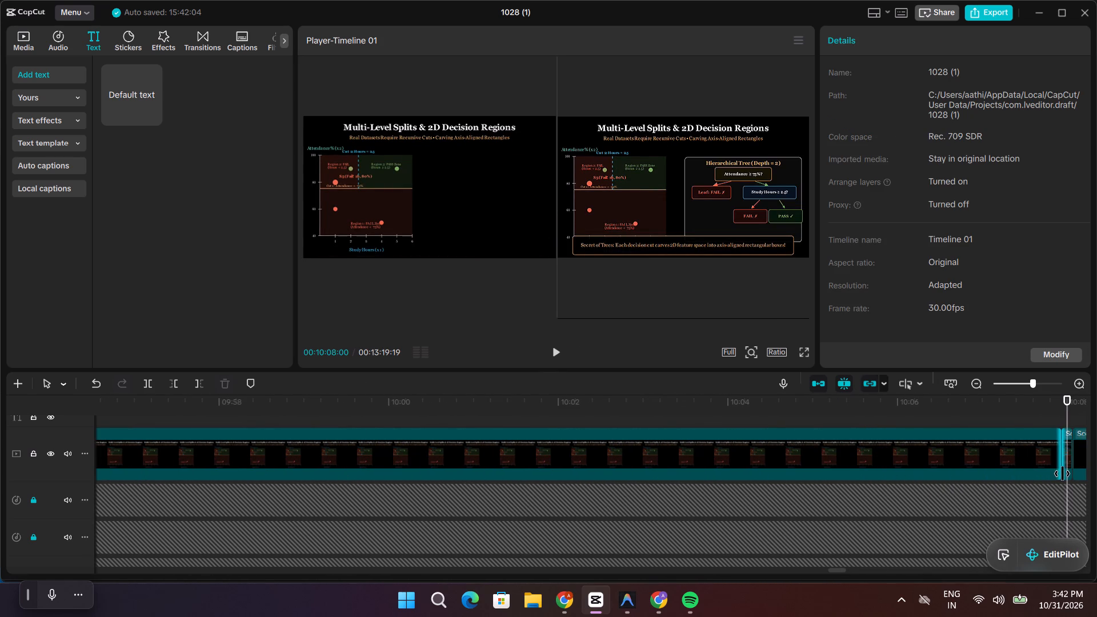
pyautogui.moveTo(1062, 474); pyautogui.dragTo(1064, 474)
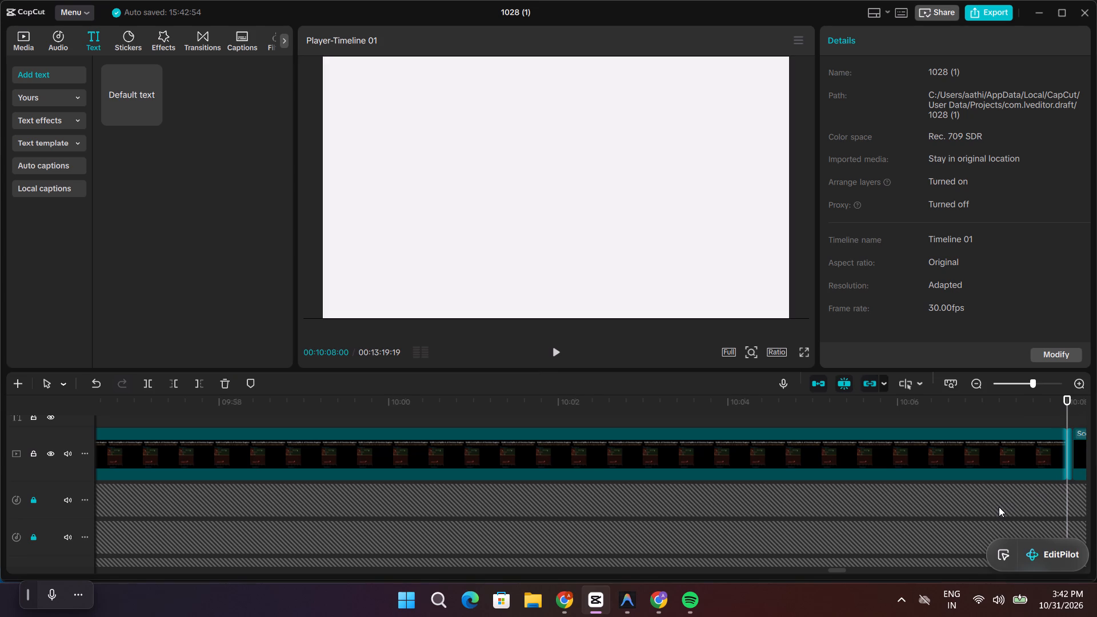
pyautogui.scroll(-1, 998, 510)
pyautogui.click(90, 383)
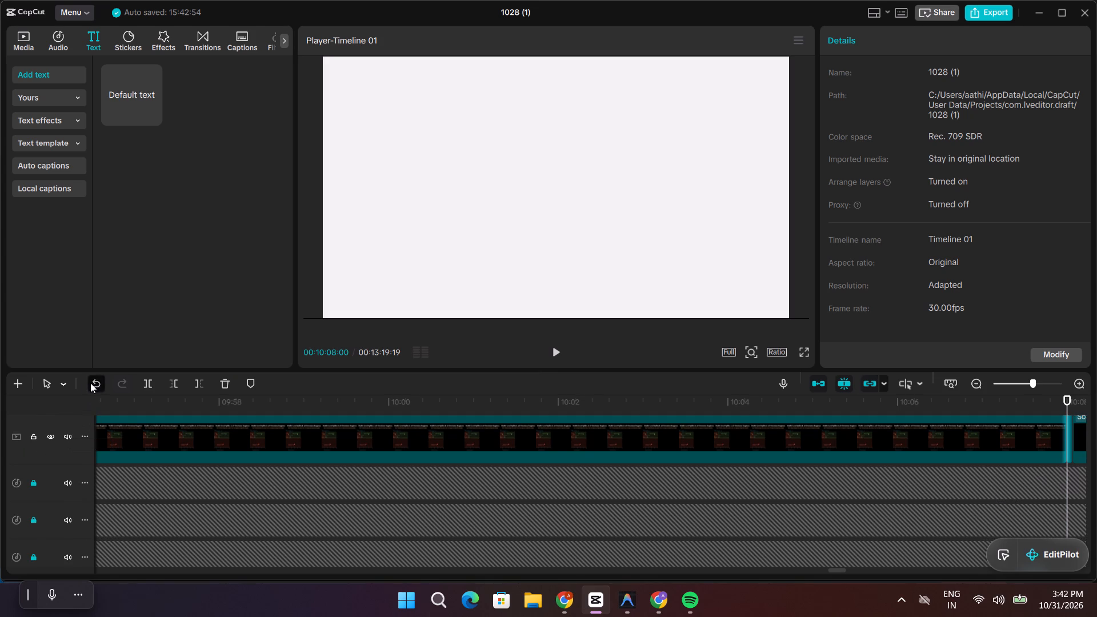
# Go back to the Scene9_CandidateSplit2 clips and play from about 08:24 to 08:27 to review the Gini gain part.
pyautogui.scroll(-1, 513, 506)
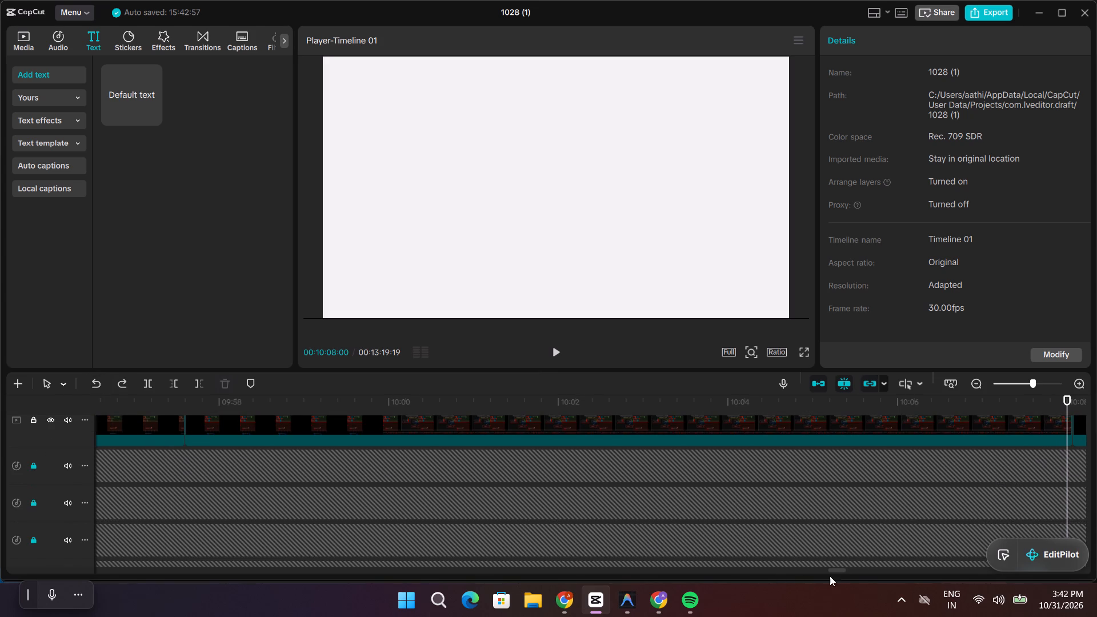
pyautogui.moveTo(838, 571); pyautogui.dragTo(718, 579)
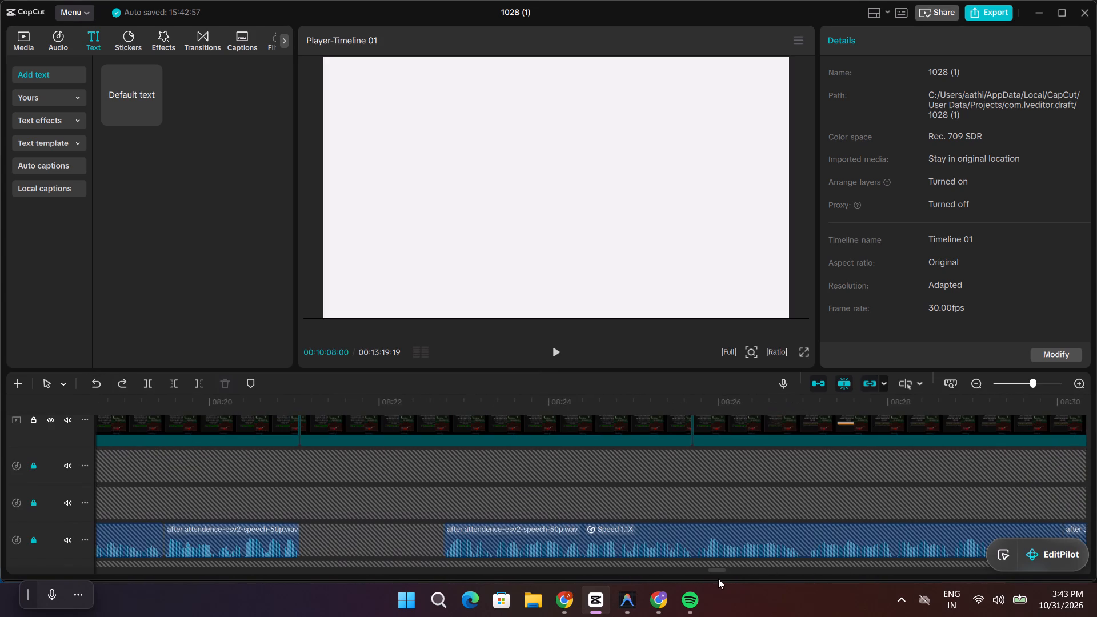
pyautogui.moveTo(718, 579); pyautogui.dragTo(720, 579)
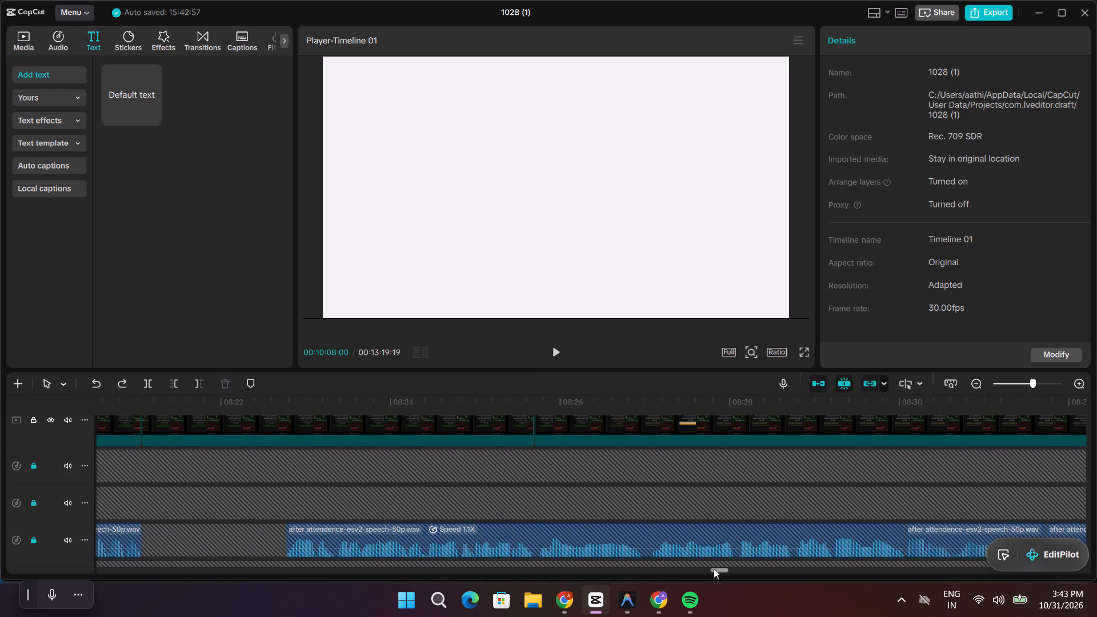
pyautogui.scroll(5, 597, 533)
pyautogui.click(439, 503)
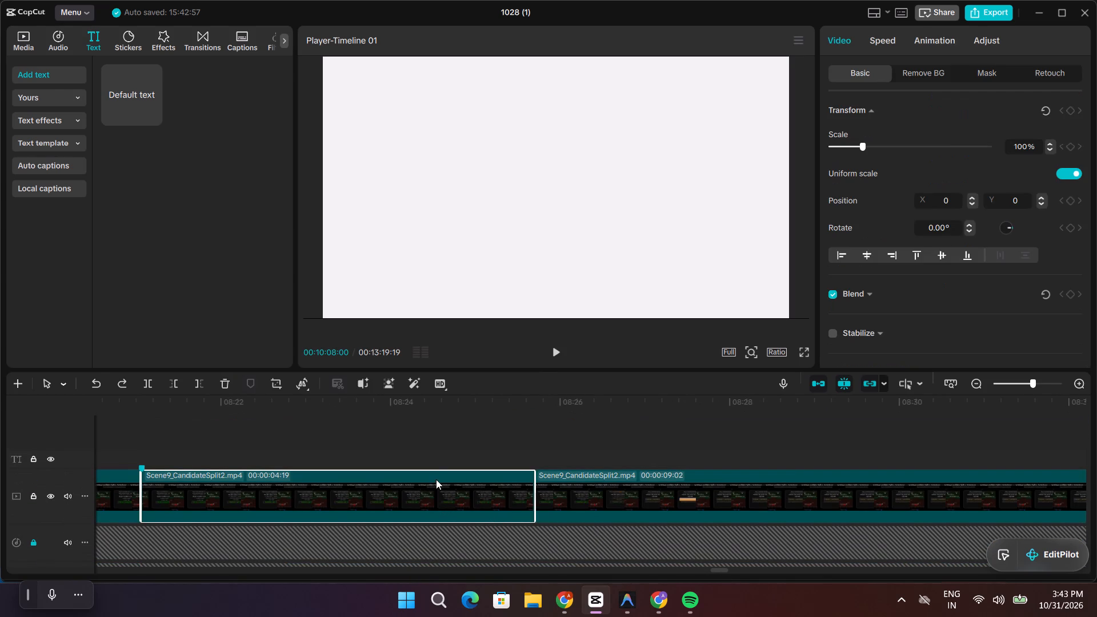
pyautogui.click(436, 479)
pyautogui.click(437, 459)
pyautogui.press('space')
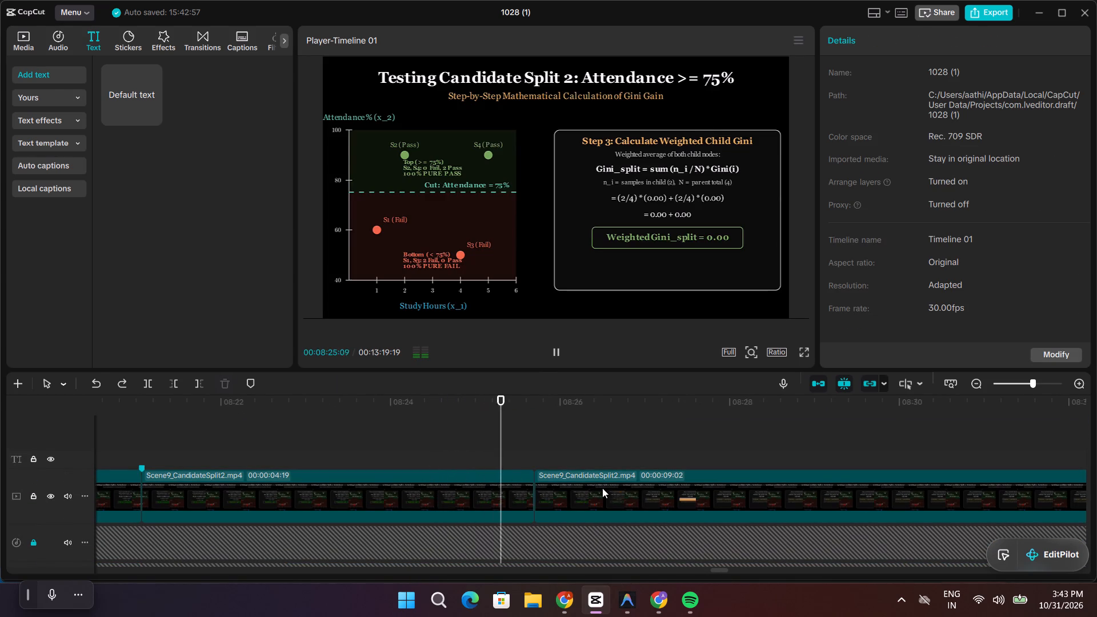
pyautogui.press('space')
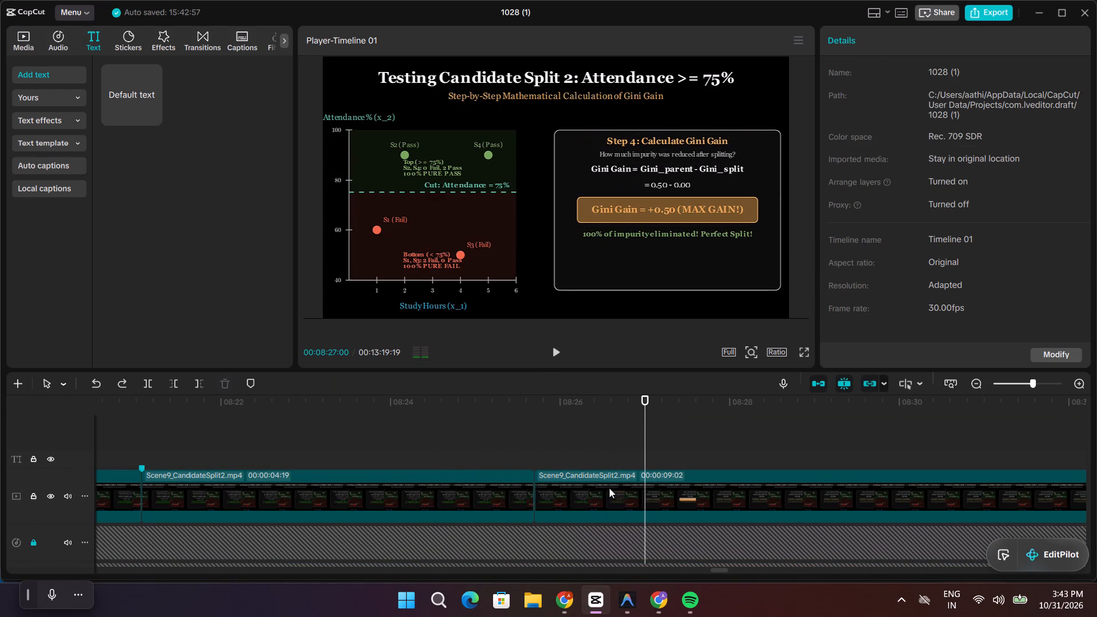
# Replay the Candidate Split 2 scene from about 08:20, examining how the voice-over pieces on the stacked audio tracks match the Gini calculation steps.
pyautogui.scroll(-5, 610, 489)
pyautogui.moveTo(646, 484); pyautogui.dragTo(254, 487)
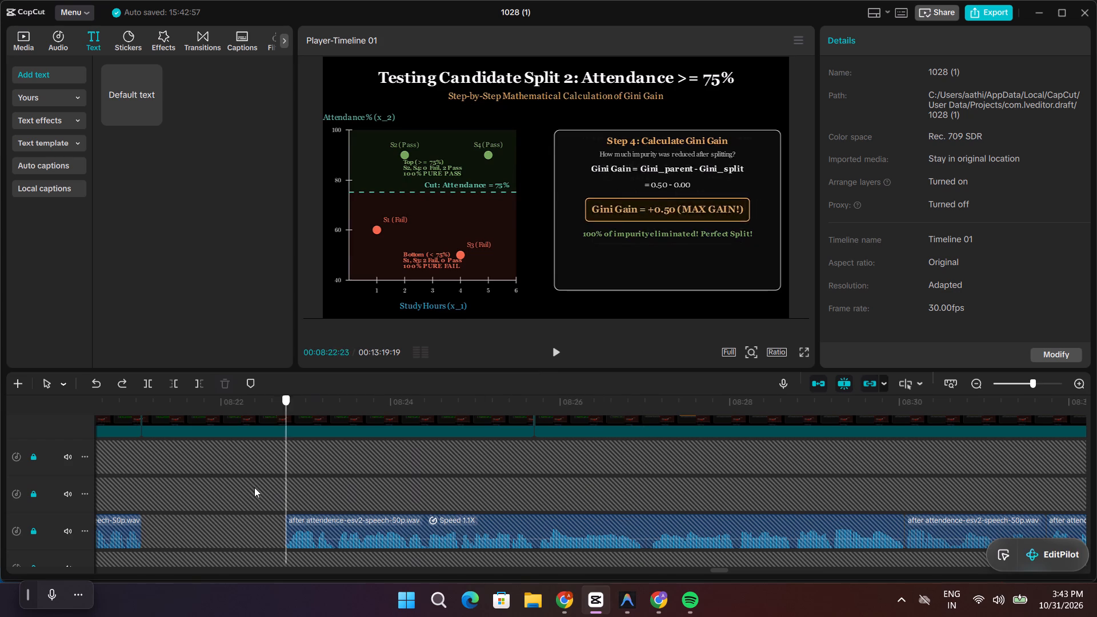
pyautogui.moveTo(254, 487); pyautogui.dragTo(91, 487)
pyautogui.press('space')
pyautogui.scroll(-12, 367, 496)
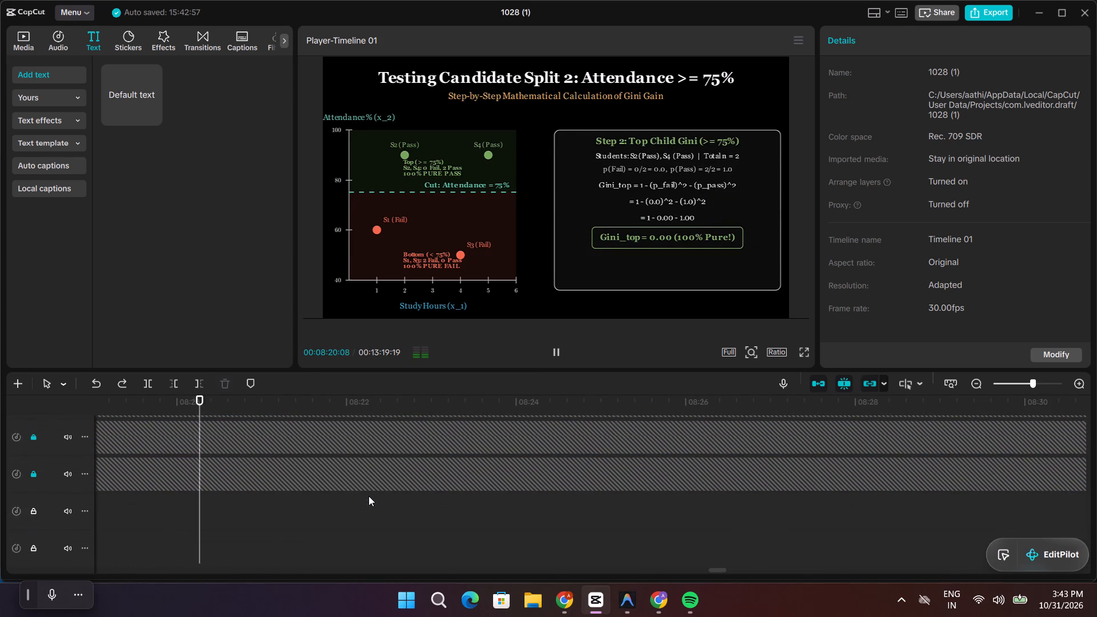
pyautogui.scroll(14, 369, 496)
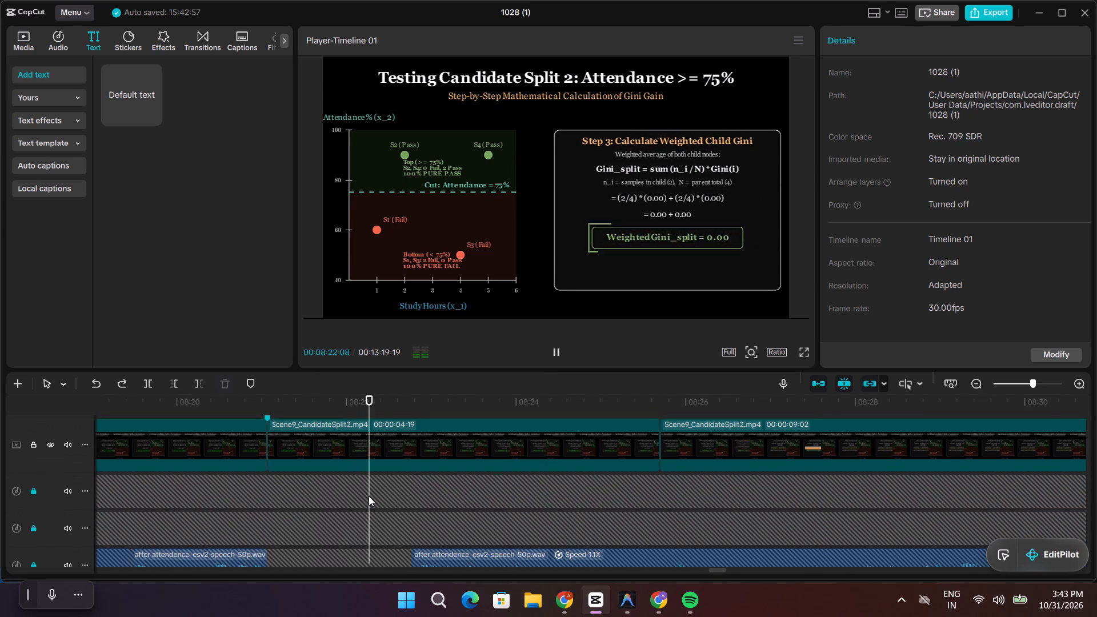
pyautogui.press('space')
pyautogui.moveTo(420, 510); pyautogui.dragTo(208, 513)
pyautogui.press('space')
pyautogui.scroll(-4, 370, 510)
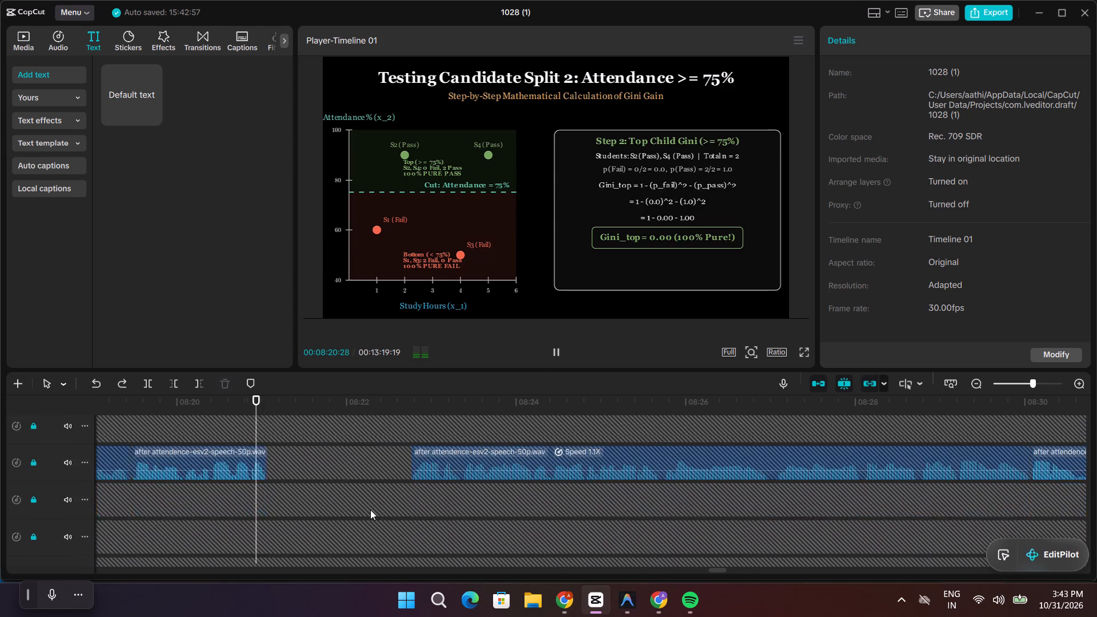
pyautogui.scroll(-16, 370, 510)
pyautogui.press('space')
pyautogui.scroll(-4, 371, 510)
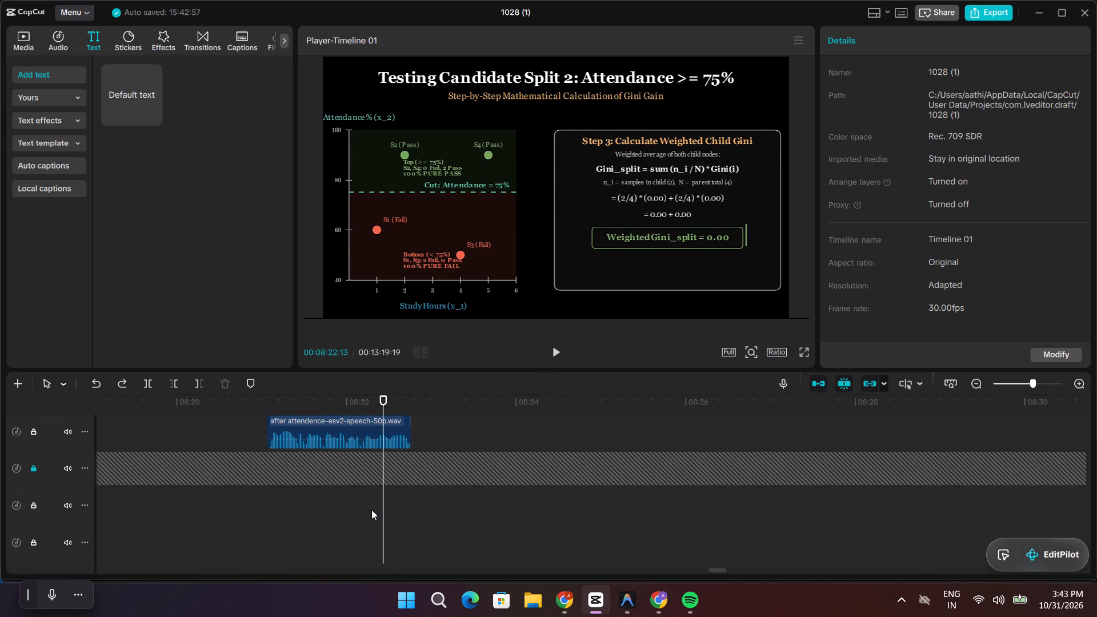
pyautogui.scroll(-19, 371, 510)
pyautogui.press('space')
pyautogui.scroll(3, 371, 511)
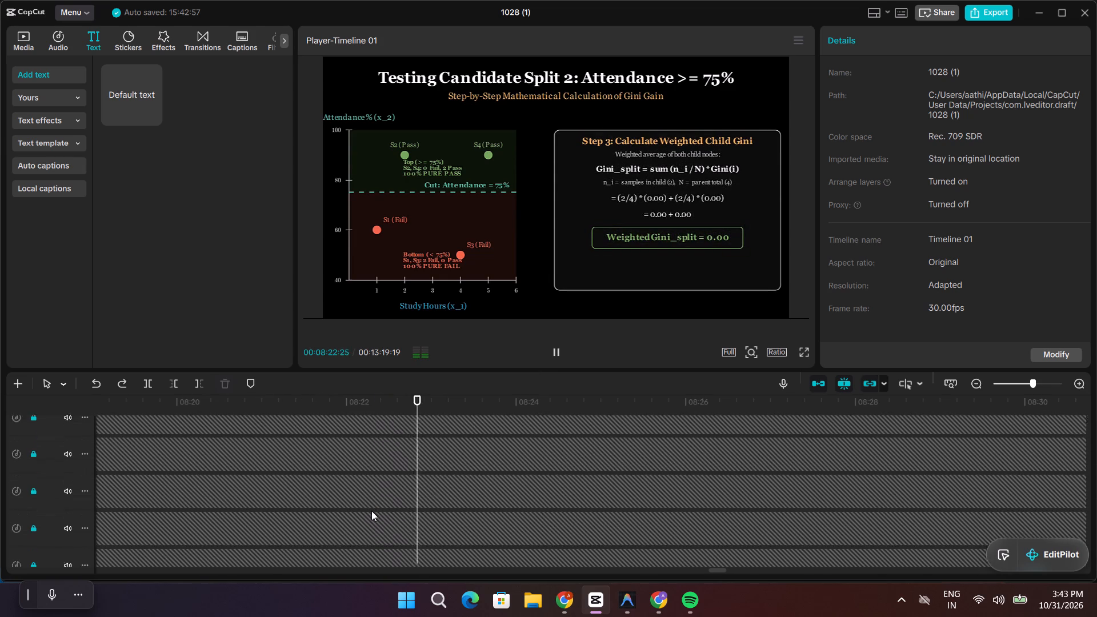
pyautogui.scroll(20, 371, 511)
pyautogui.scroll(20, 371, 511)
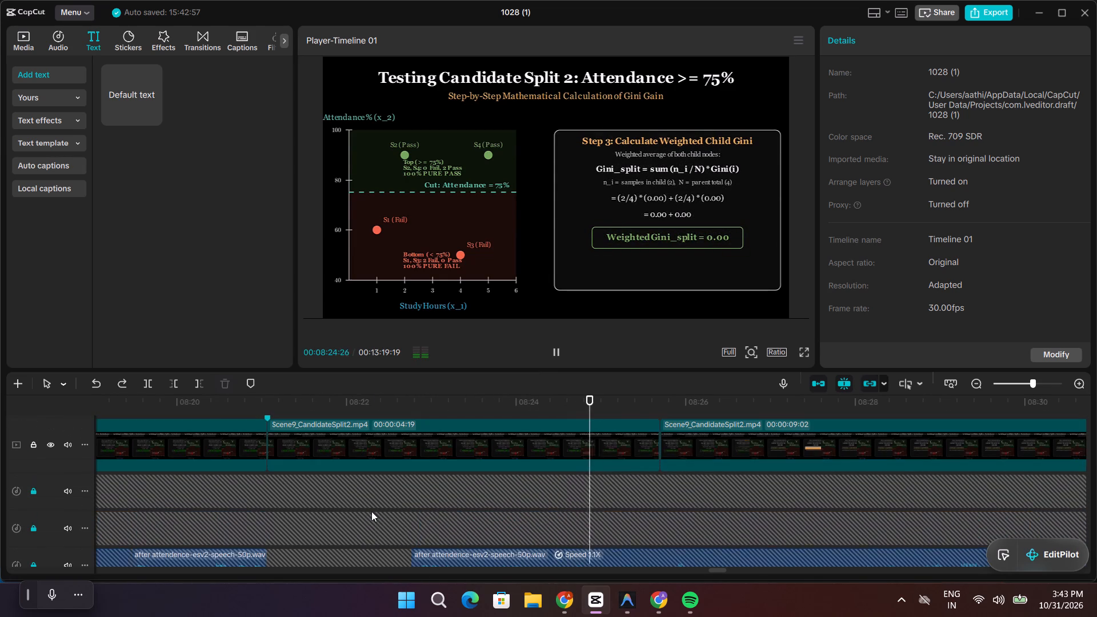
# Continue playback of Candidate Split 2 from about 08:24, reviewing the Gini gain part up to the cut to Scene4_Extra_TreeDilemma.
pyautogui.click(723, 566)
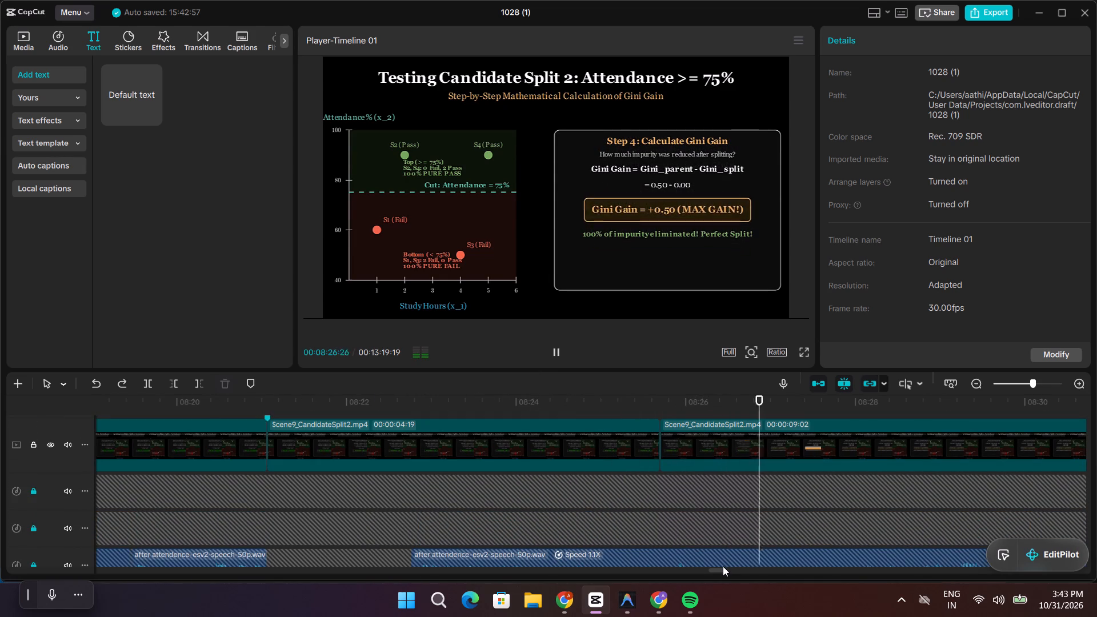
pyautogui.moveTo(722, 569); pyautogui.dragTo(728, 570)
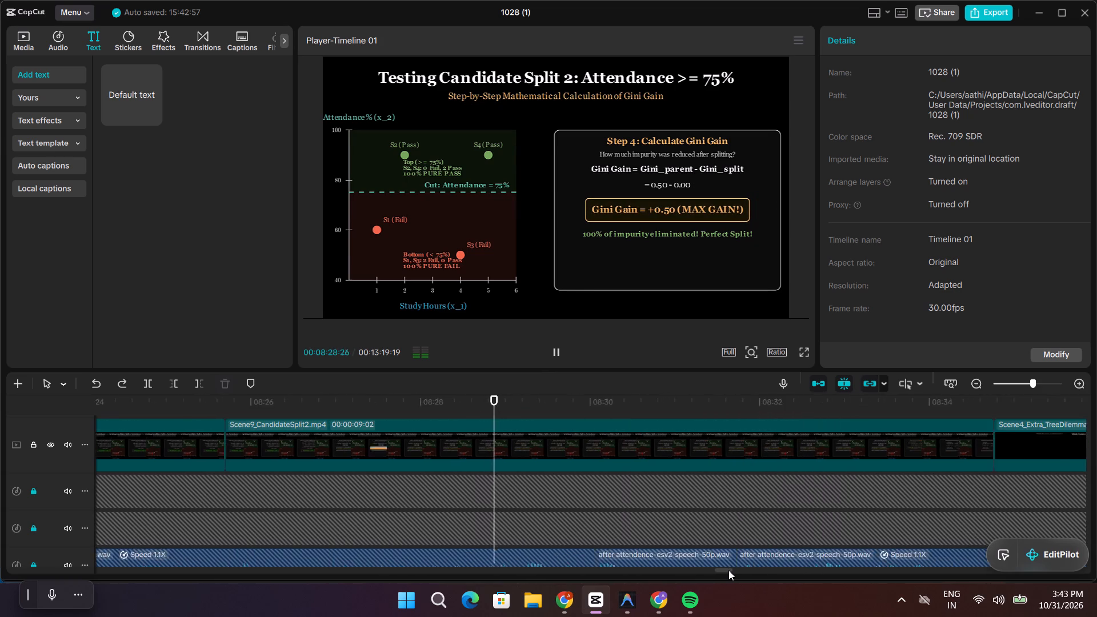
pyautogui.moveTo(728, 570); pyautogui.dragTo(738, 571)
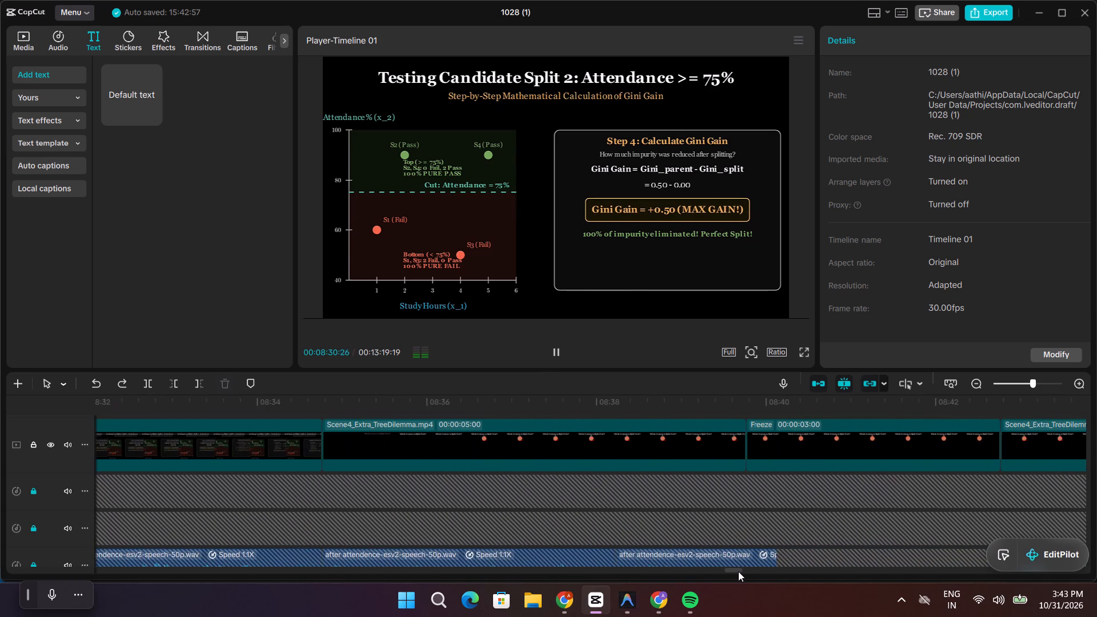
pyautogui.moveTo(738, 571); pyautogui.dragTo(736, 571)
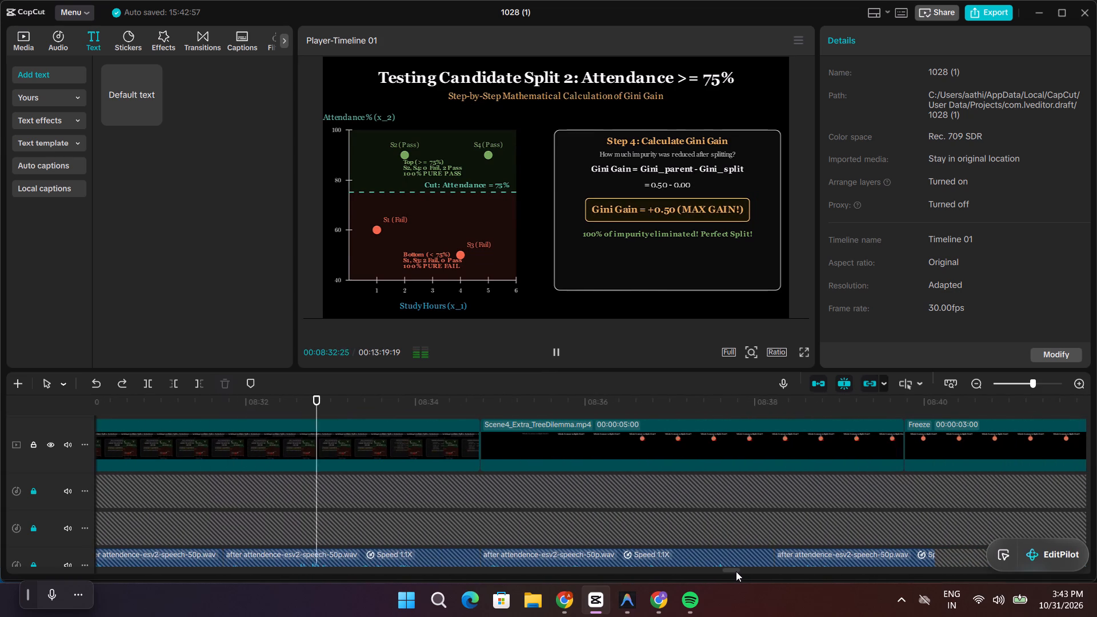
pyautogui.moveTo(736, 571); pyautogui.dragTo(735, 571)
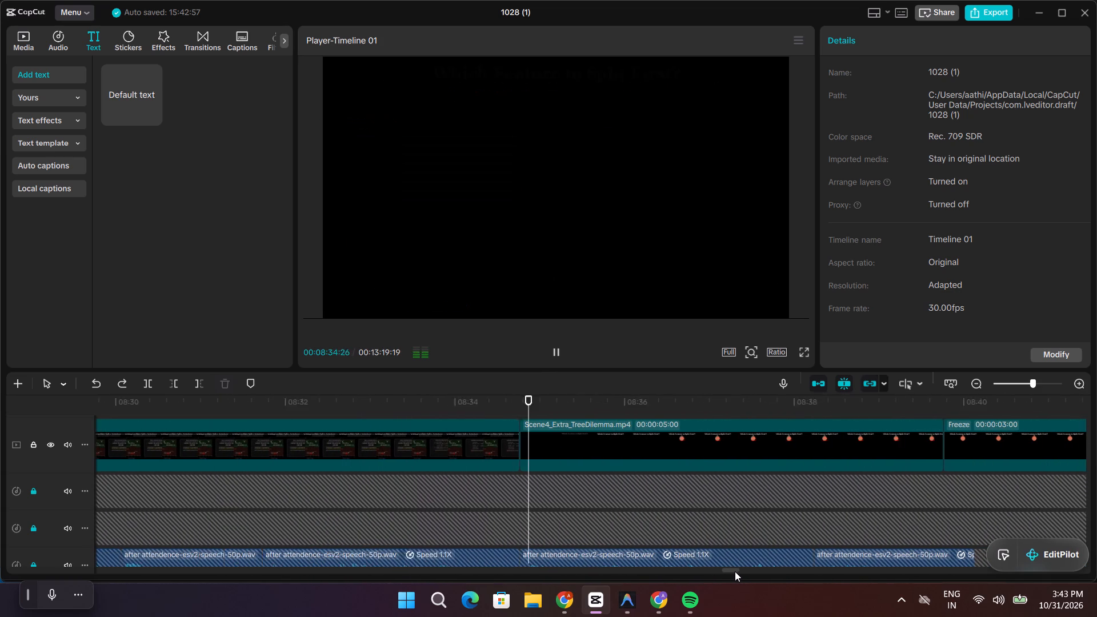
# Play the Scene4_Extra_TreeDilemma clips and their freeze frames from about 08:35 to 09:18, examining how the tree visuals follow the narration.
pyautogui.moveTo(735, 571); pyautogui.dragTo(737, 572)
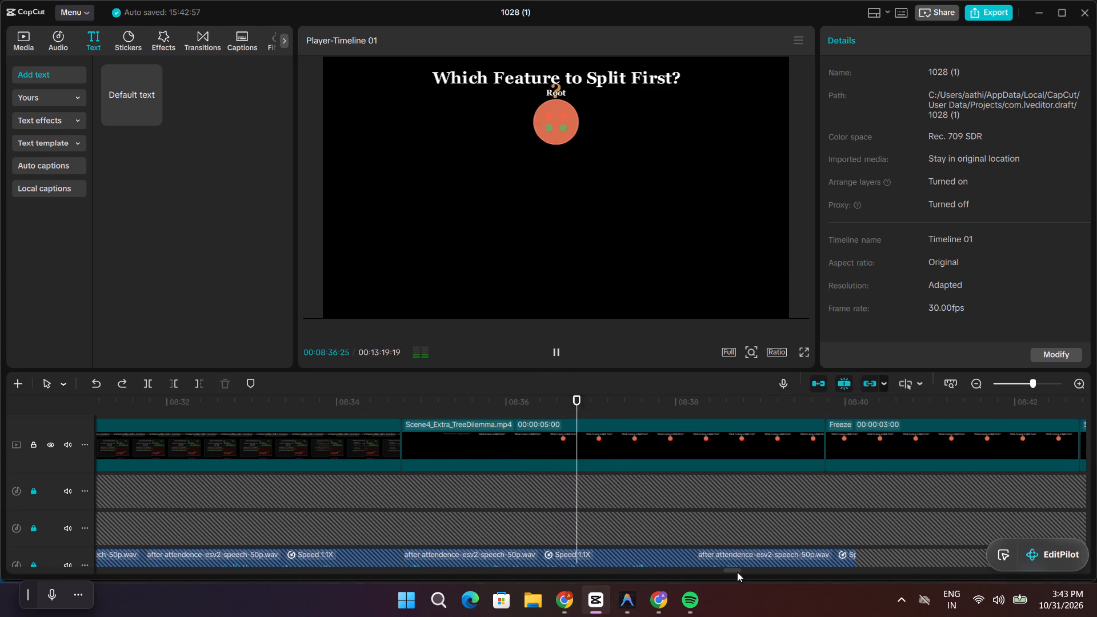
pyautogui.moveTo(737, 572); pyautogui.dragTo(743, 572)
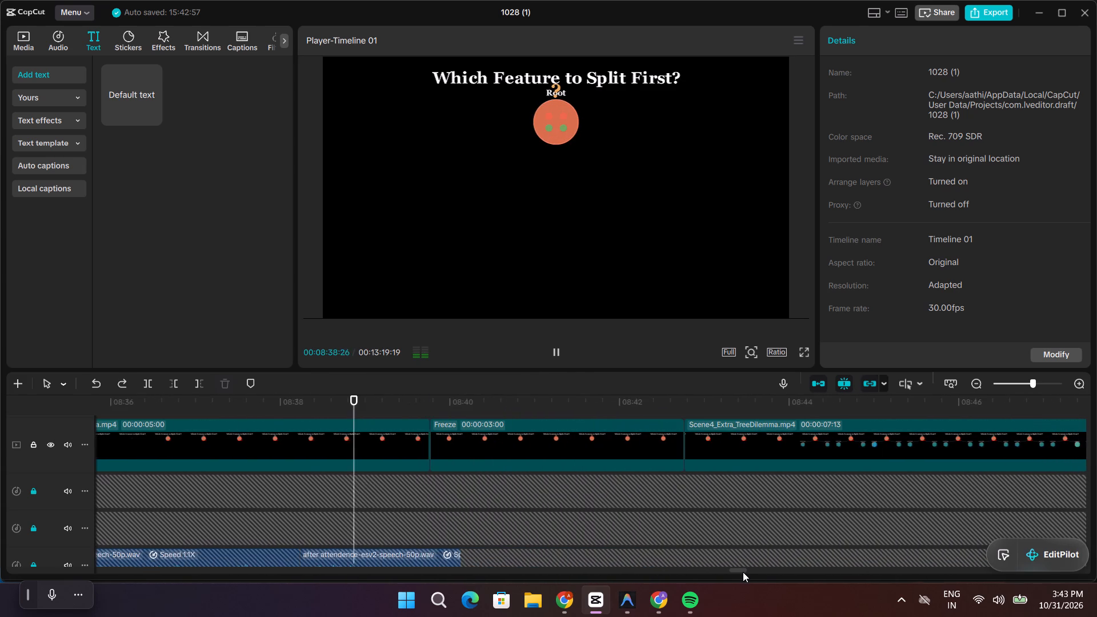
pyautogui.moveTo(743, 572); pyautogui.dragTo(748, 572)
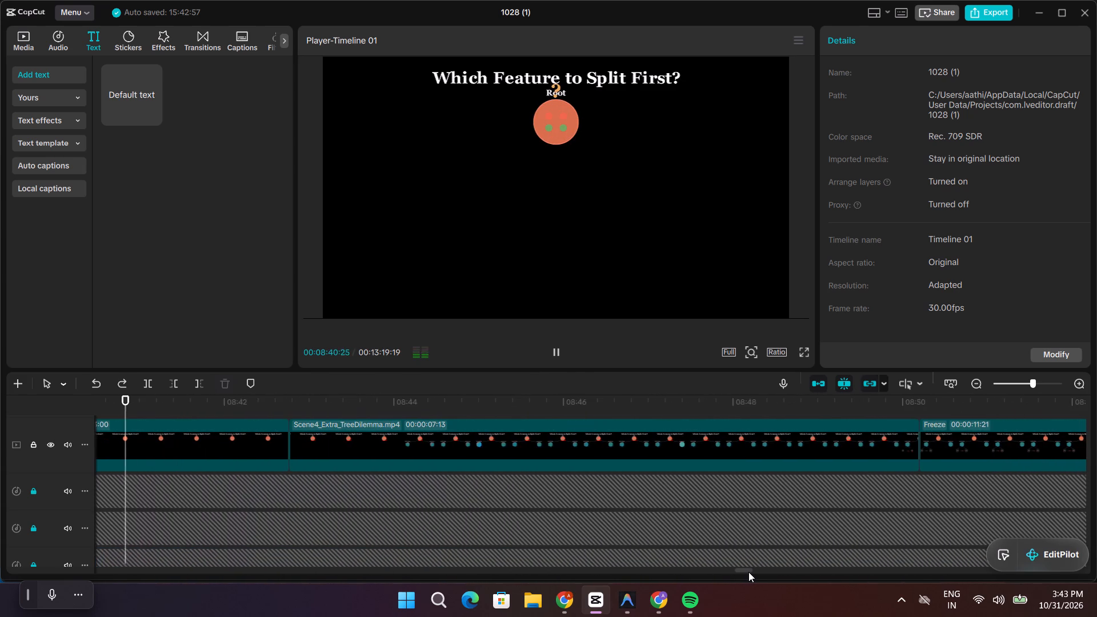
pyautogui.moveTo(748, 572); pyautogui.dragTo(746, 572)
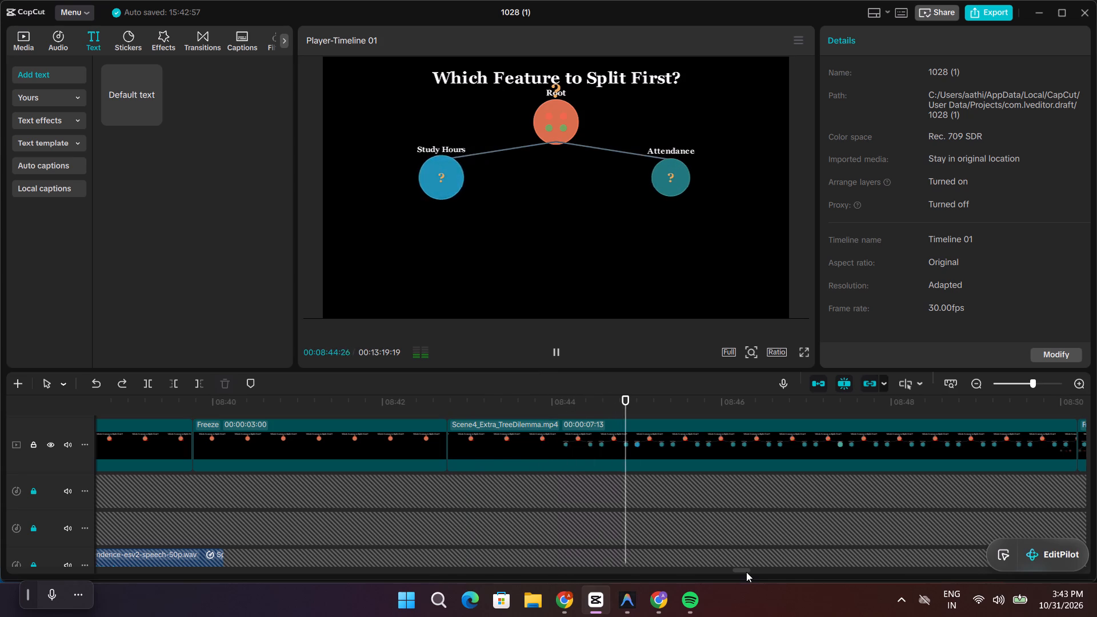
pyautogui.moveTo(746, 572); pyautogui.dragTo(748, 572)
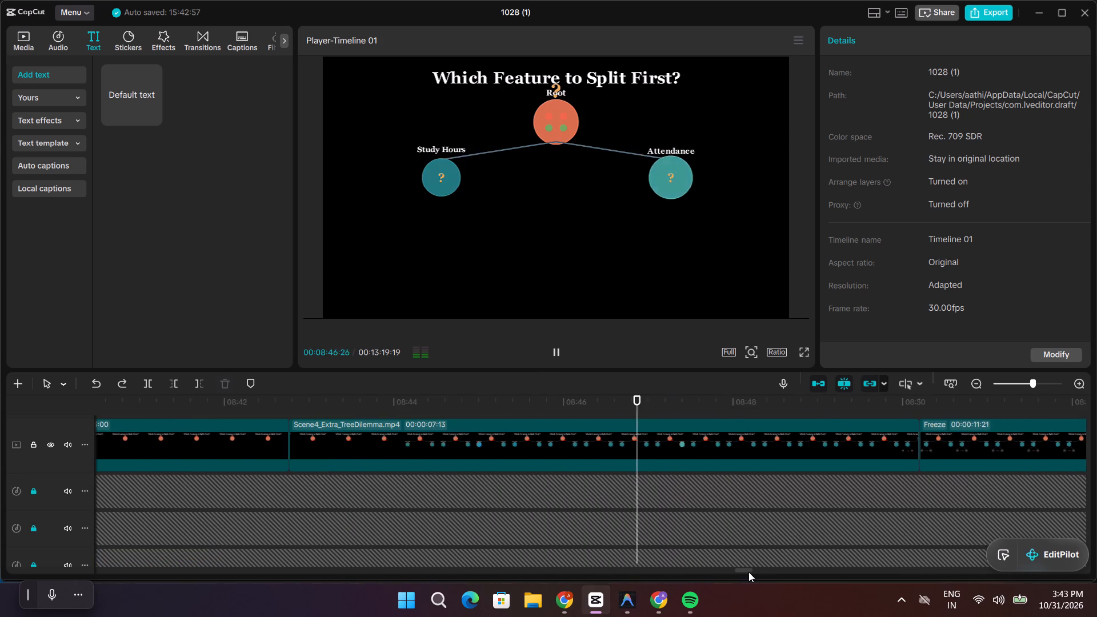
pyautogui.moveTo(748, 572); pyautogui.dragTo(755, 572)
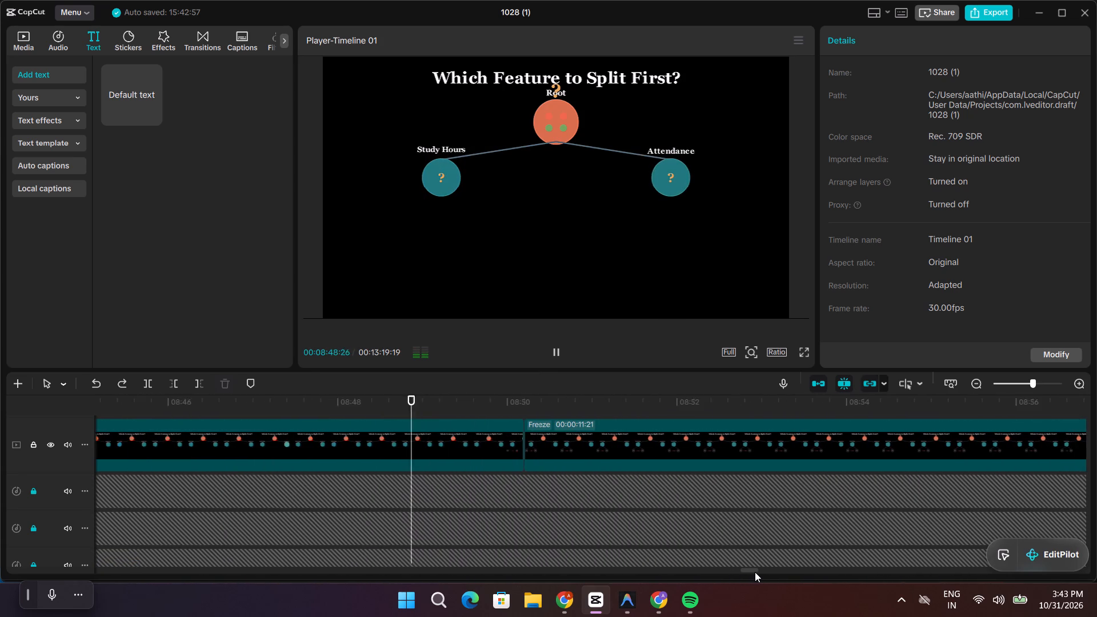
pyautogui.moveTo(755, 572); pyautogui.dragTo(758, 572)
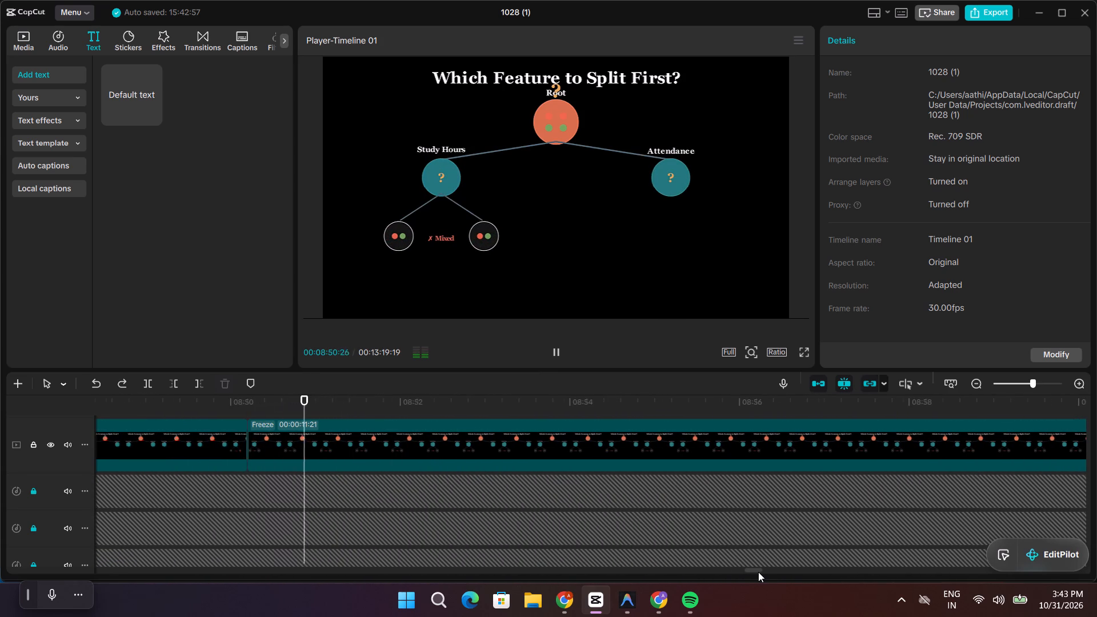
pyautogui.moveTo(758, 572); pyautogui.dragTo(762, 572)
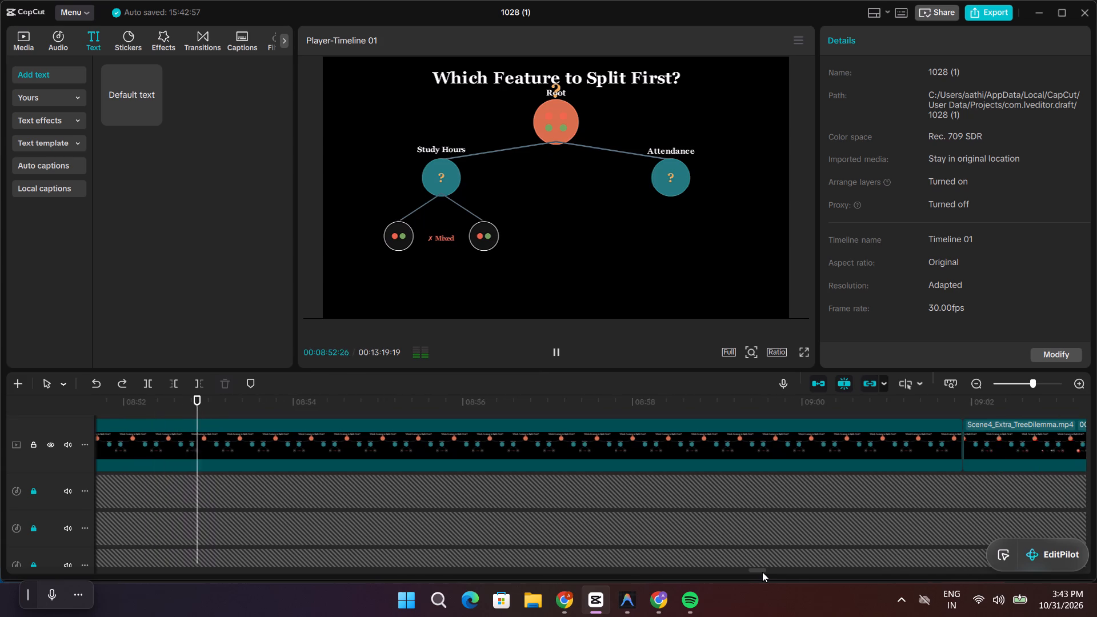
pyautogui.moveTo(762, 572); pyautogui.dragTo(764, 572)
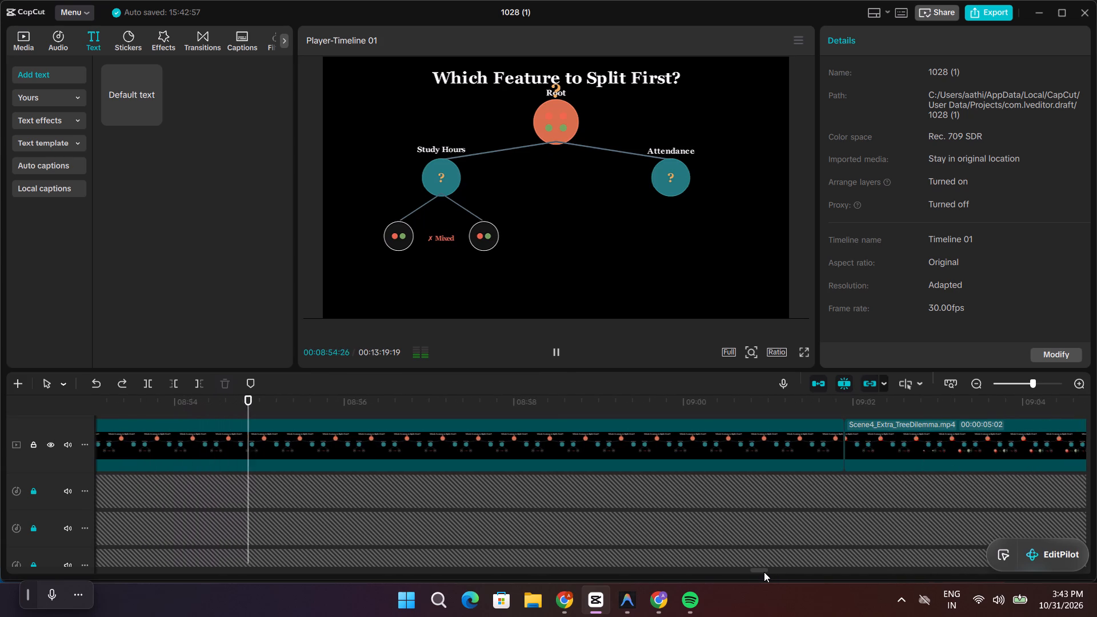
pyautogui.moveTo(764, 572); pyautogui.dragTo(764, 572)
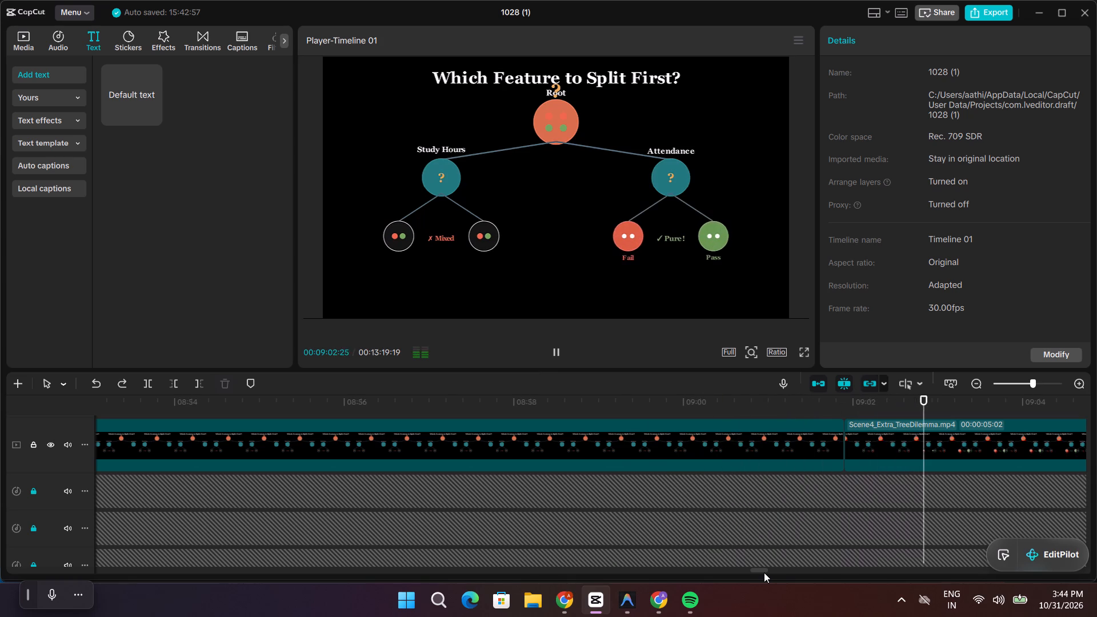
pyautogui.moveTo(764, 572); pyautogui.dragTo(771, 572)
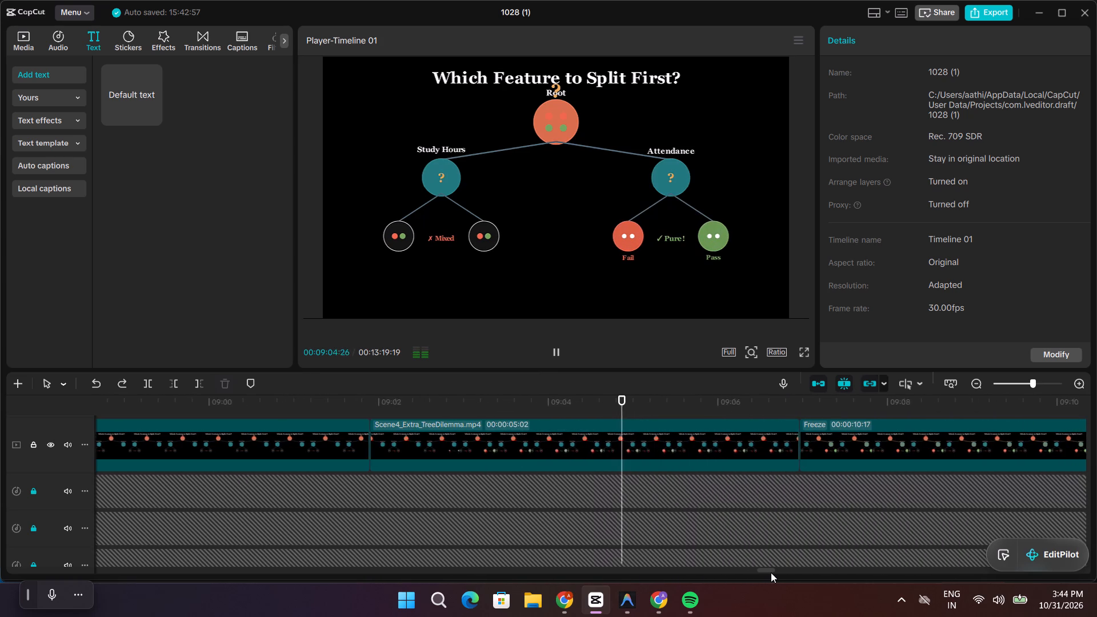
pyautogui.moveTo(771, 572); pyautogui.dragTo(776, 573)
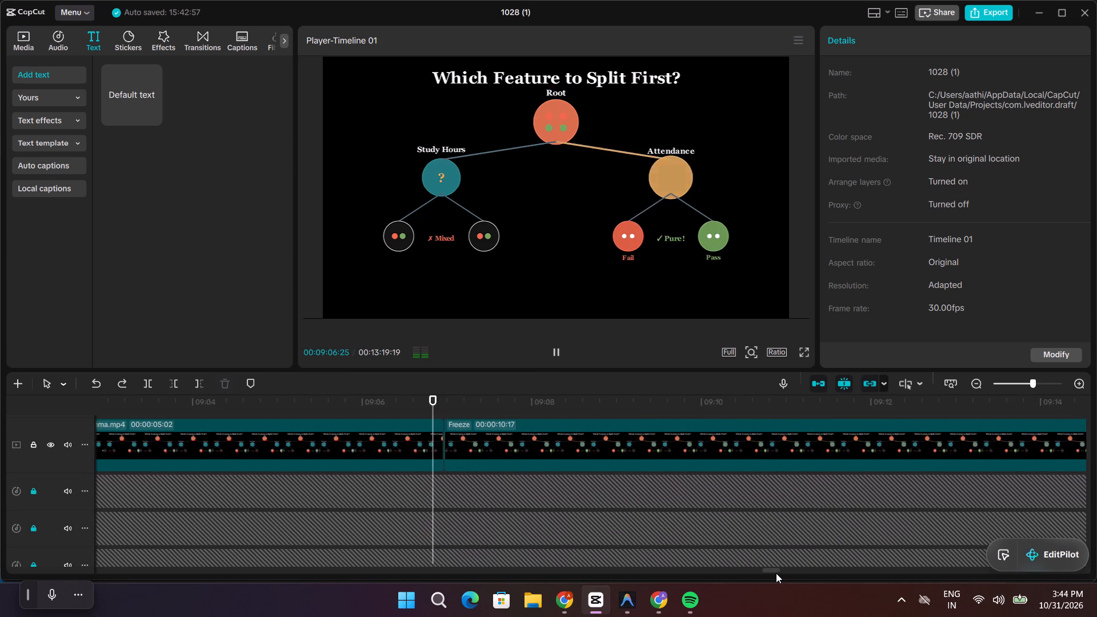
pyautogui.moveTo(776, 573); pyautogui.dragTo(781, 574)
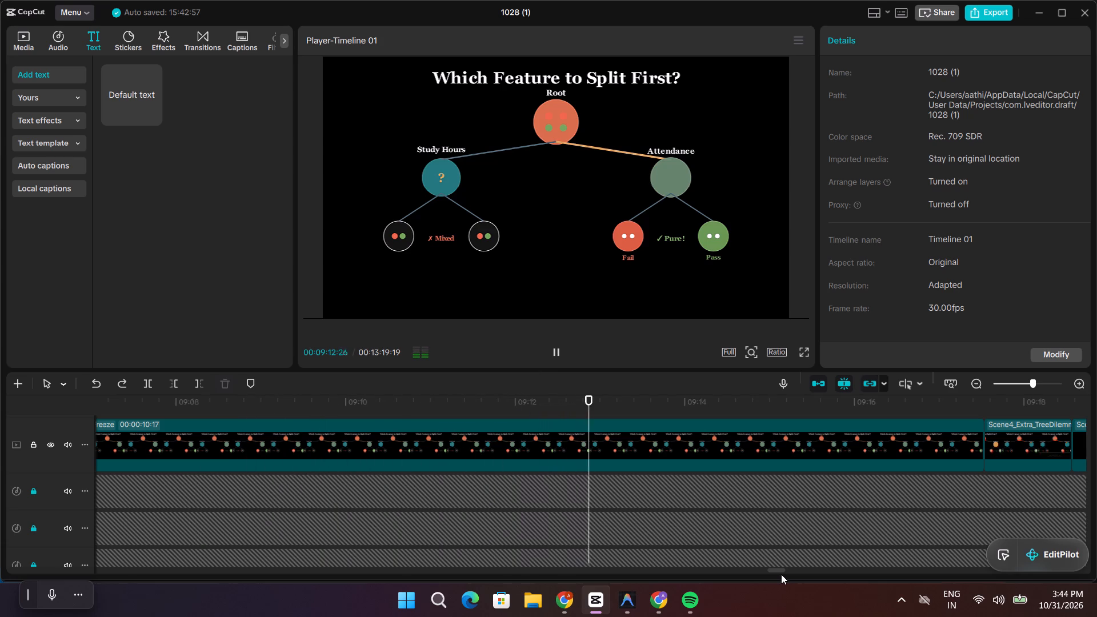
pyautogui.moveTo(781, 574); pyautogui.dragTo(781, 575)
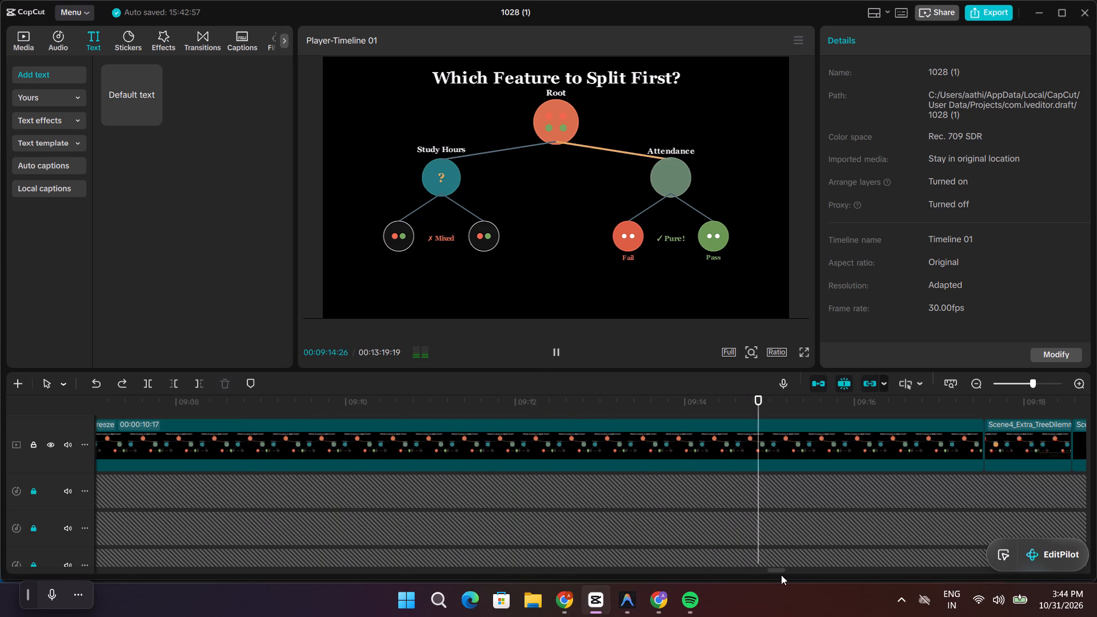
pyautogui.moveTo(781, 575); pyautogui.dragTo(783, 575)
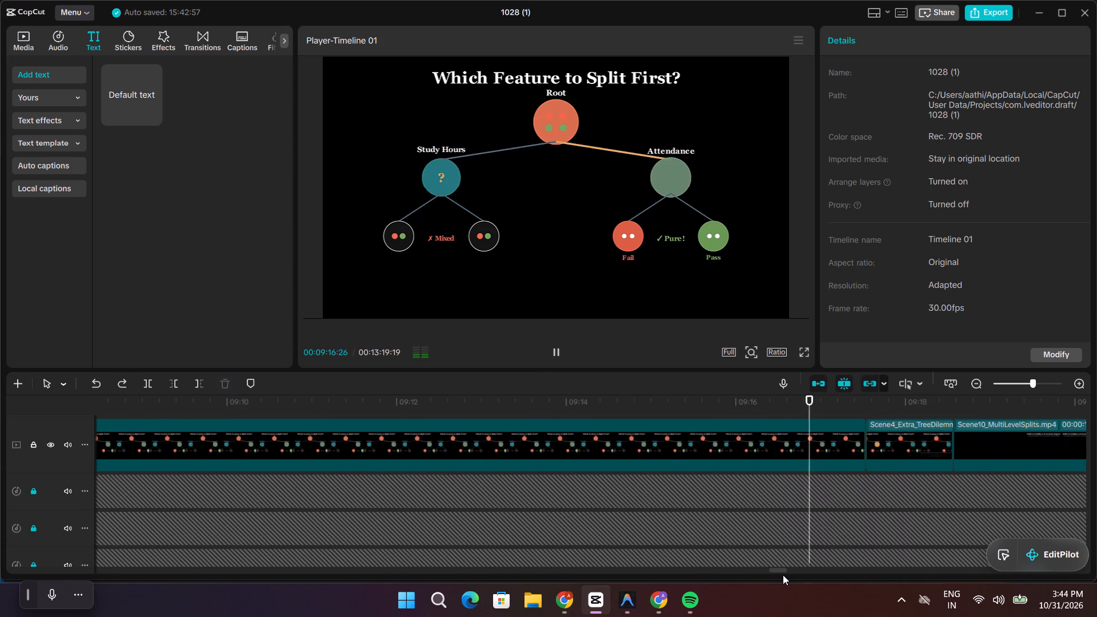
pyautogui.moveTo(783, 575); pyautogui.dragTo(787, 575)
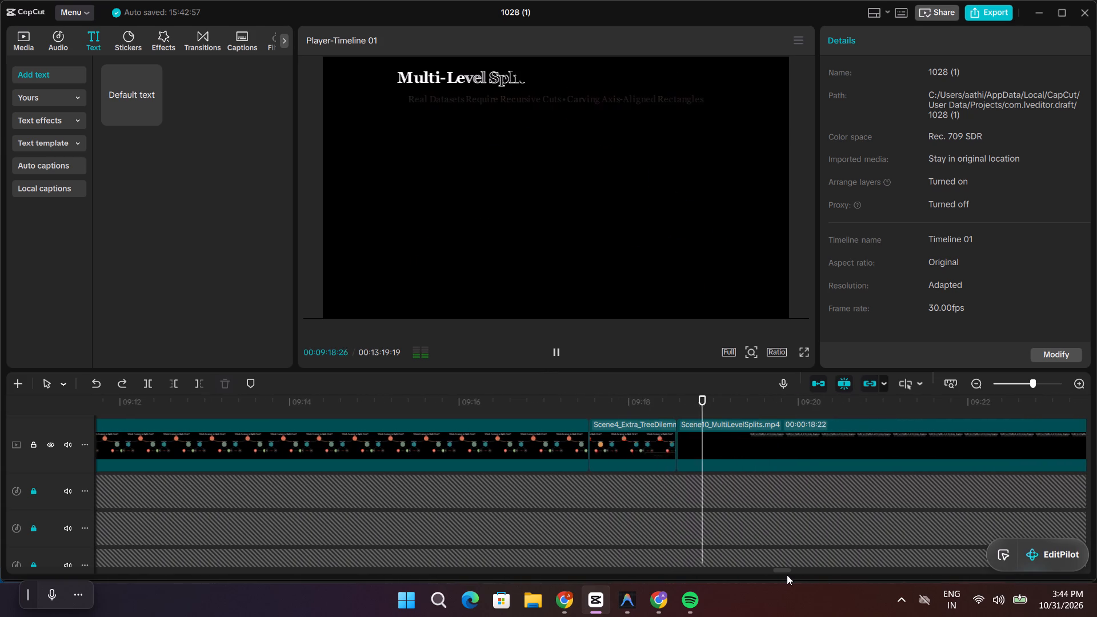
# Review the Scene10_MultiLevelSplits clips and freeze frame from about 09:19 through the cut into Scene11_RealTimeInference, checking their timing against the narration.
pyautogui.moveTo(787, 575); pyautogui.dragTo(788, 575)
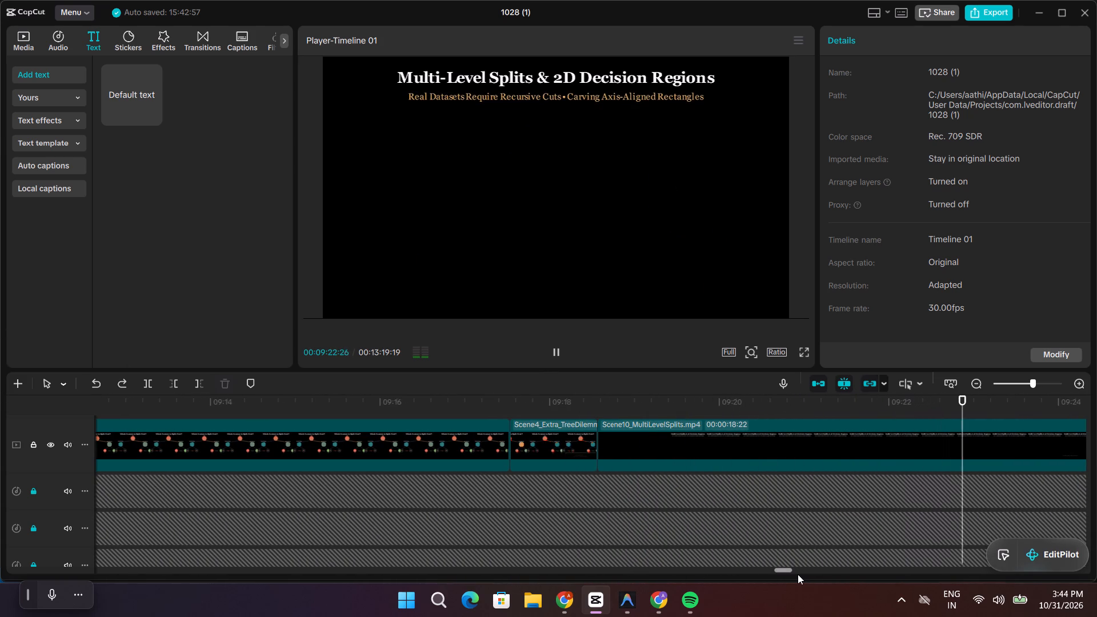
pyautogui.moveTo(791, 574); pyautogui.dragTo(810, 579)
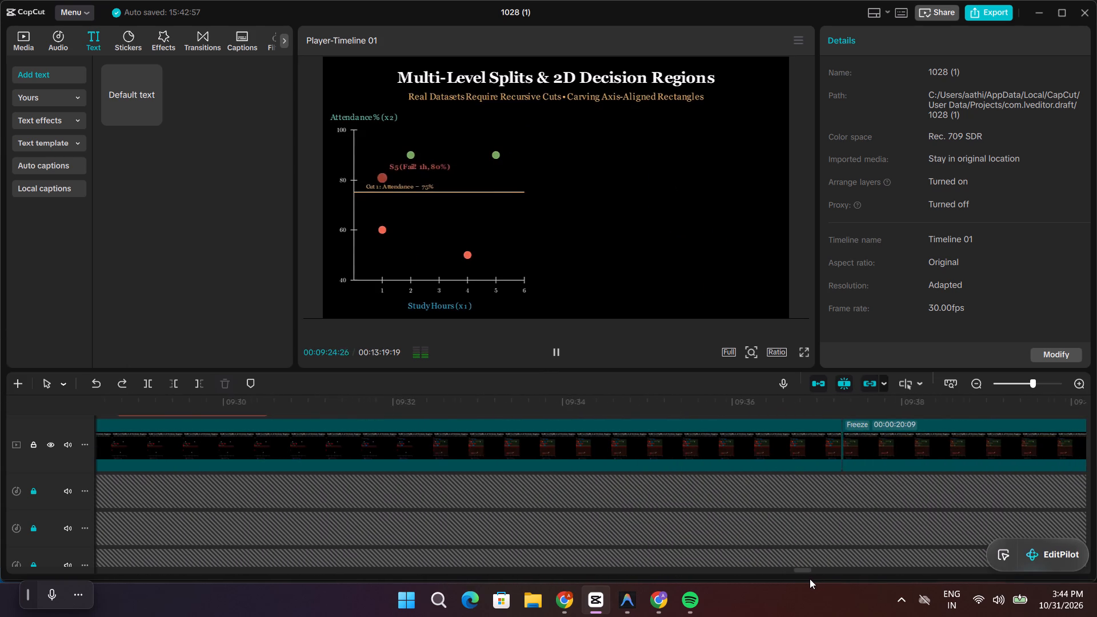
pyautogui.moveTo(810, 579); pyautogui.dragTo(802, 579)
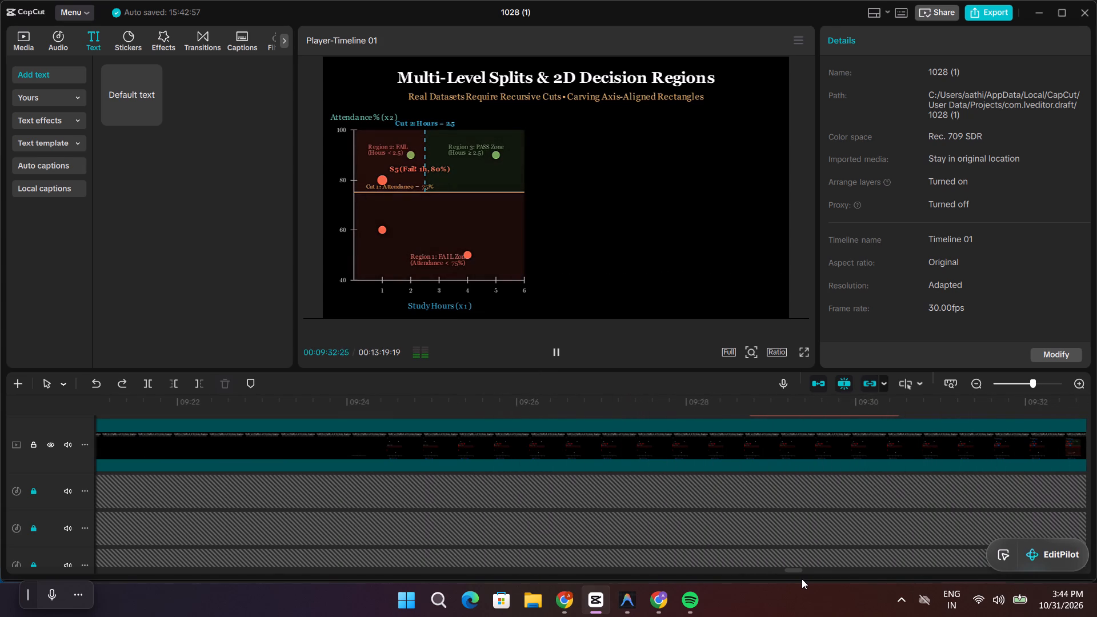
pyautogui.moveTo(802, 579); pyautogui.dragTo(810, 580)
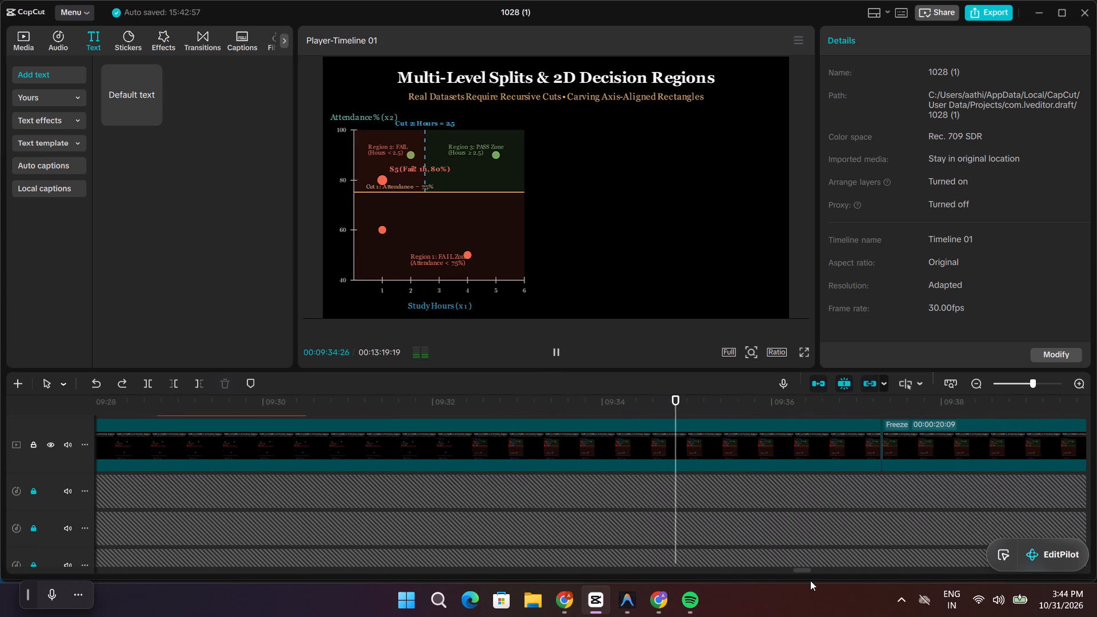
pyautogui.moveTo(810, 580); pyautogui.dragTo(819, 581)
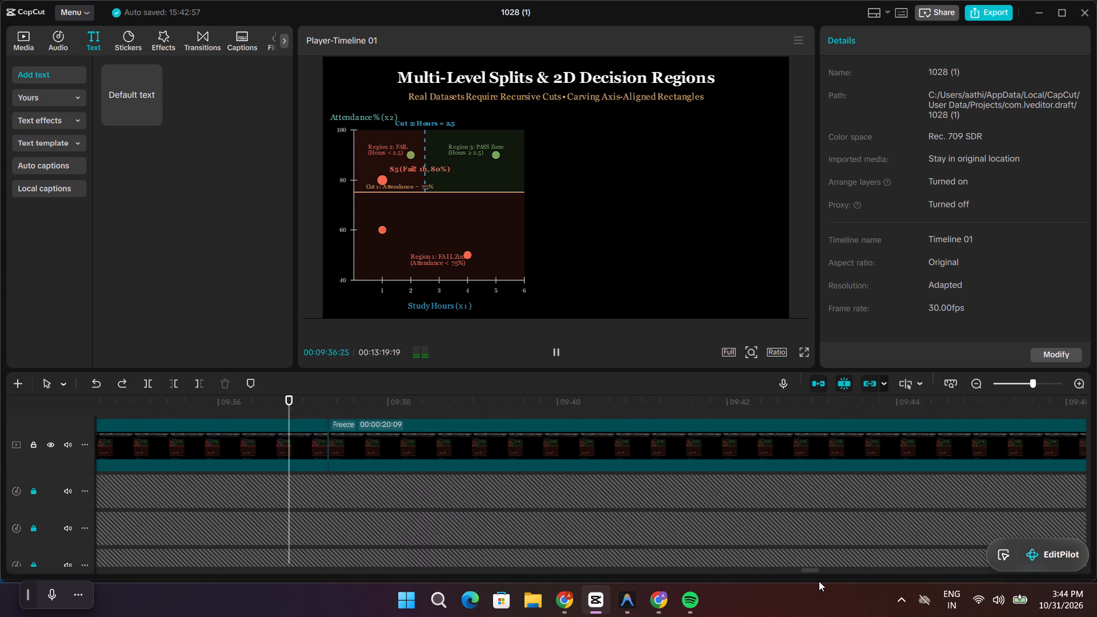
pyautogui.moveTo(819, 581); pyautogui.dragTo(822, 581)
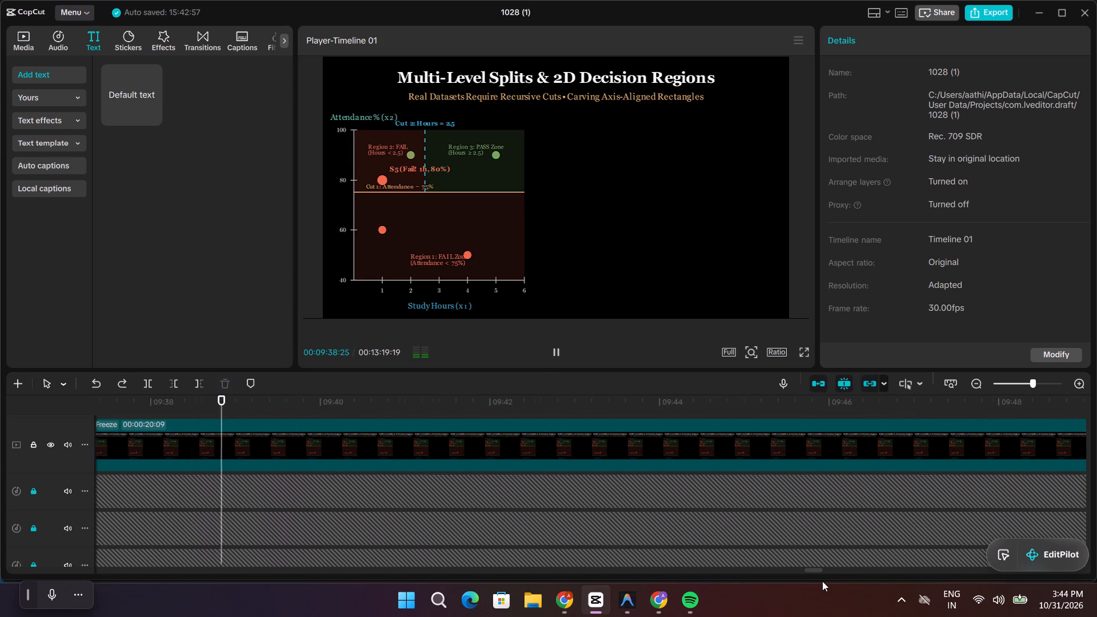
pyautogui.moveTo(822, 581); pyautogui.dragTo(832, 584)
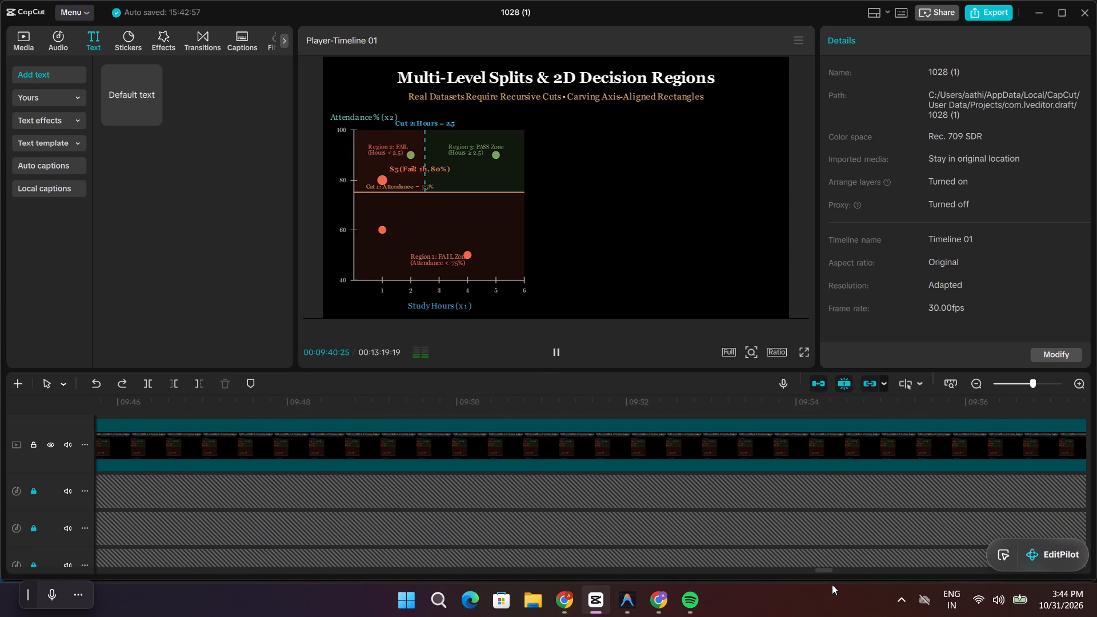
pyautogui.moveTo(832, 584); pyautogui.dragTo(826, 584)
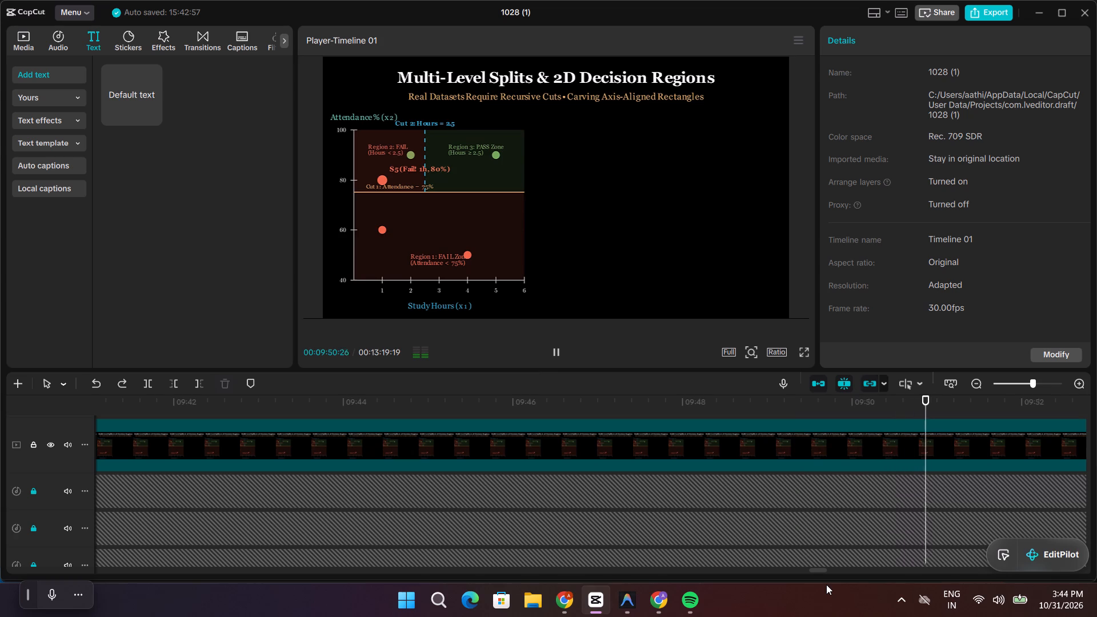
pyautogui.moveTo(826, 584); pyautogui.dragTo(840, 588)
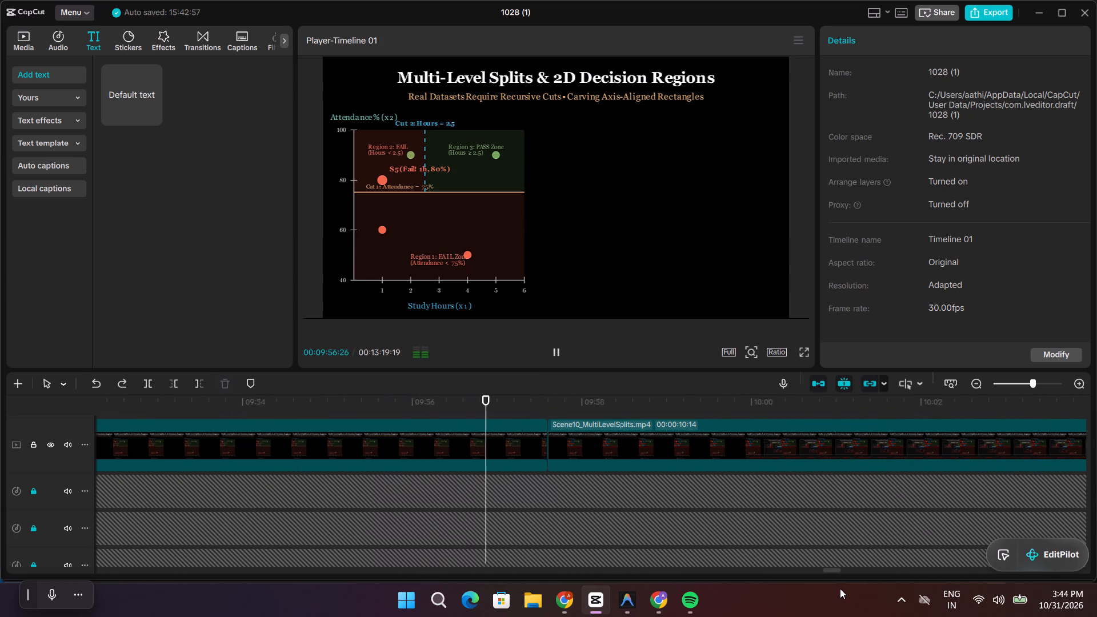
pyautogui.moveTo(840, 588); pyautogui.dragTo(842, 588)
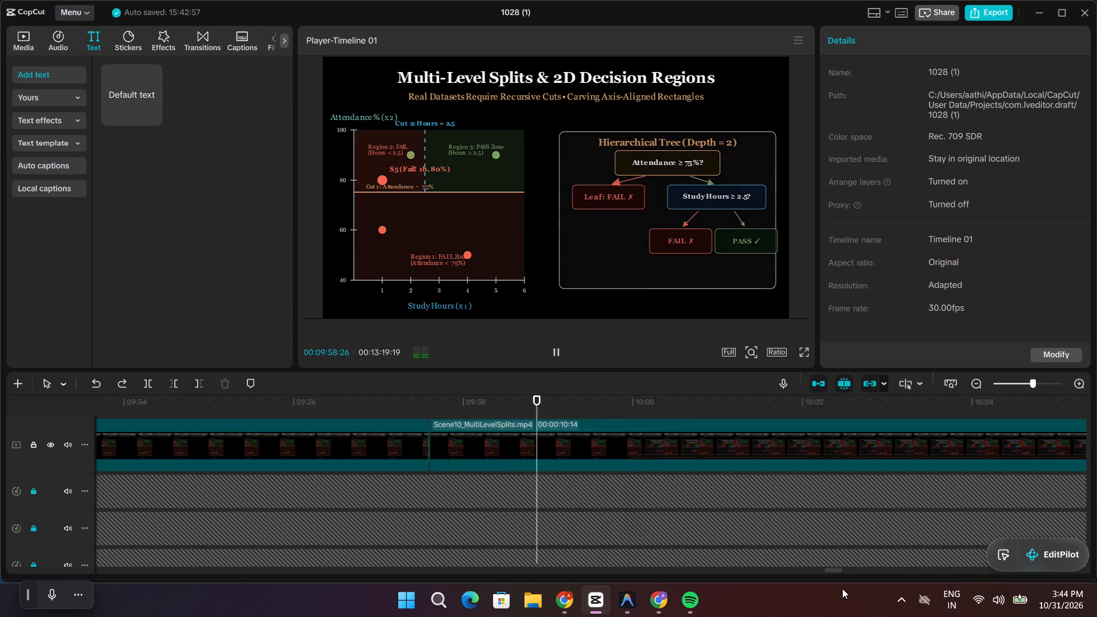
pyautogui.moveTo(842, 588); pyautogui.dragTo(848, 588)
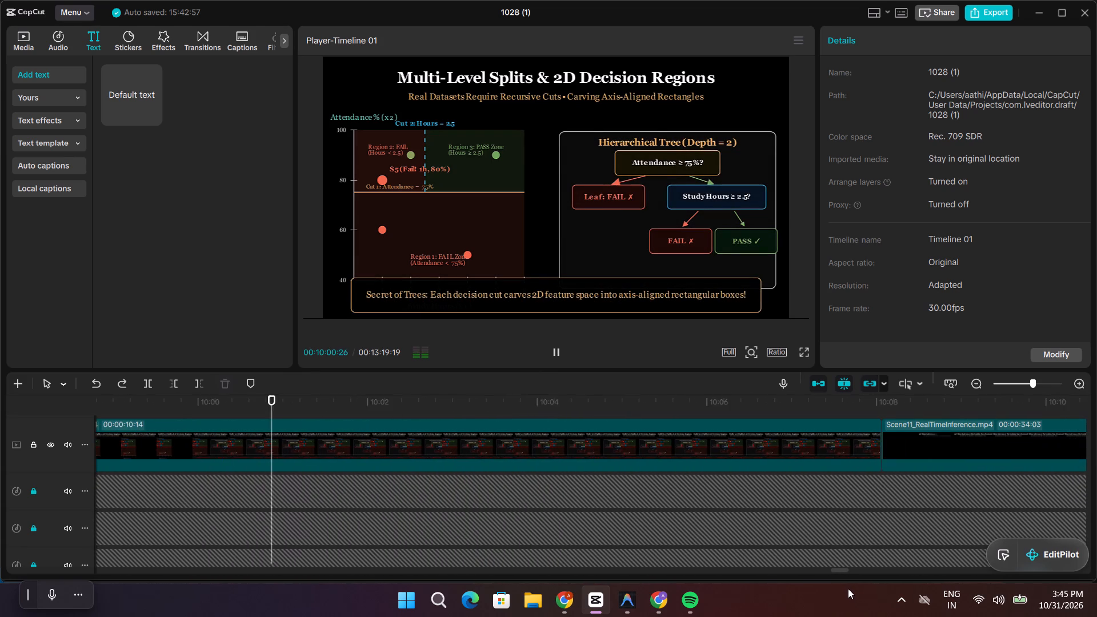
pyautogui.moveTo(848, 588); pyautogui.dragTo(851, 589)
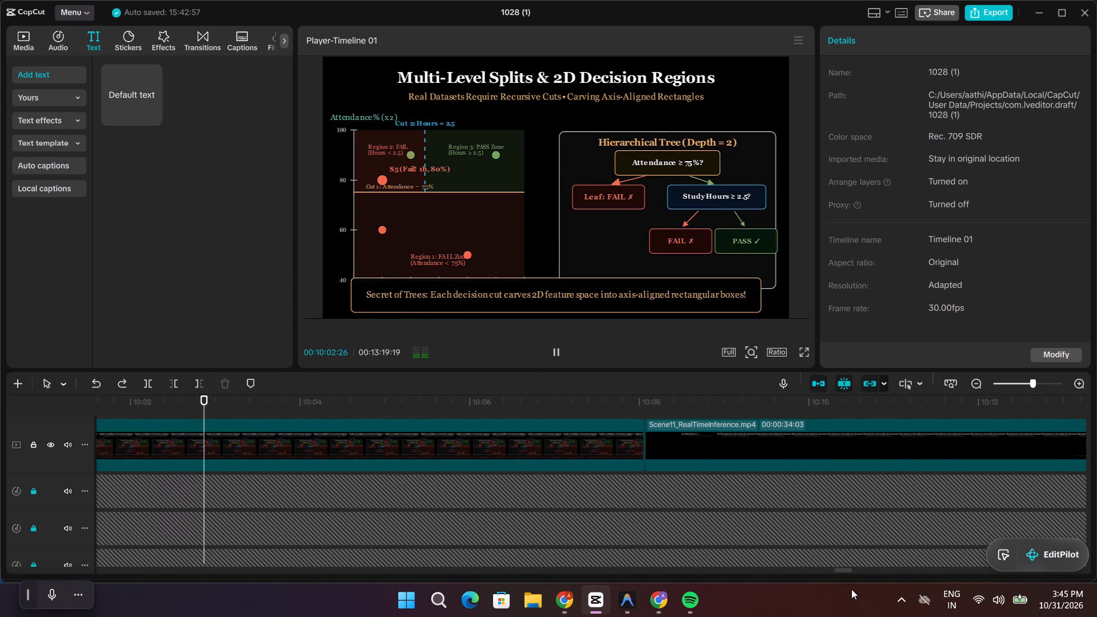
pyautogui.moveTo(851, 589); pyautogui.dragTo(852, 589)
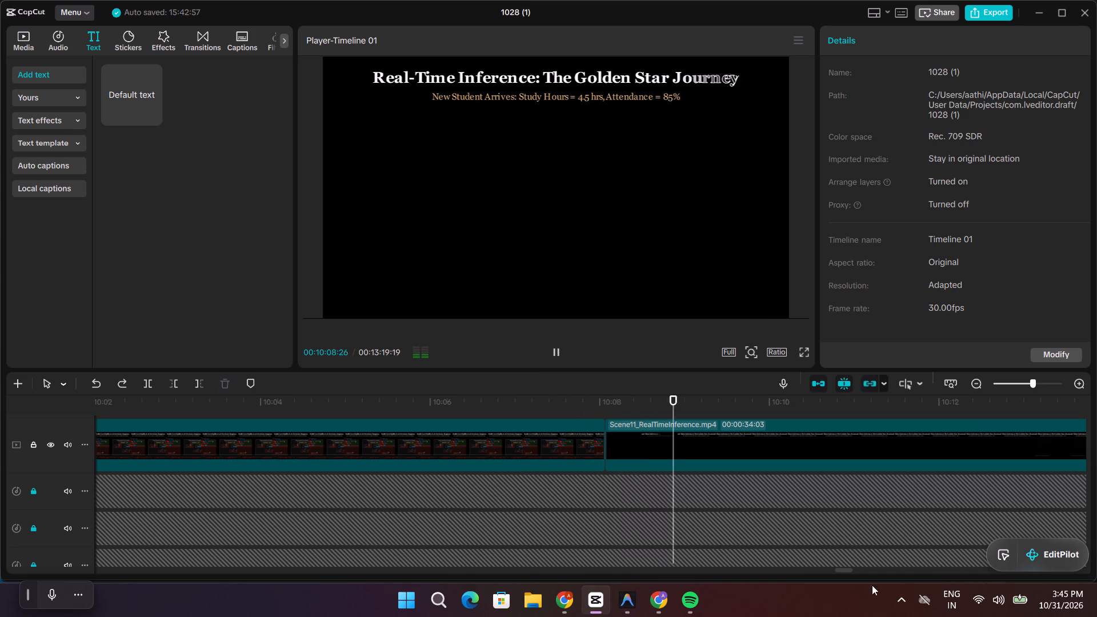
pyautogui.moveTo(852, 574); pyautogui.dragTo(854, 574)
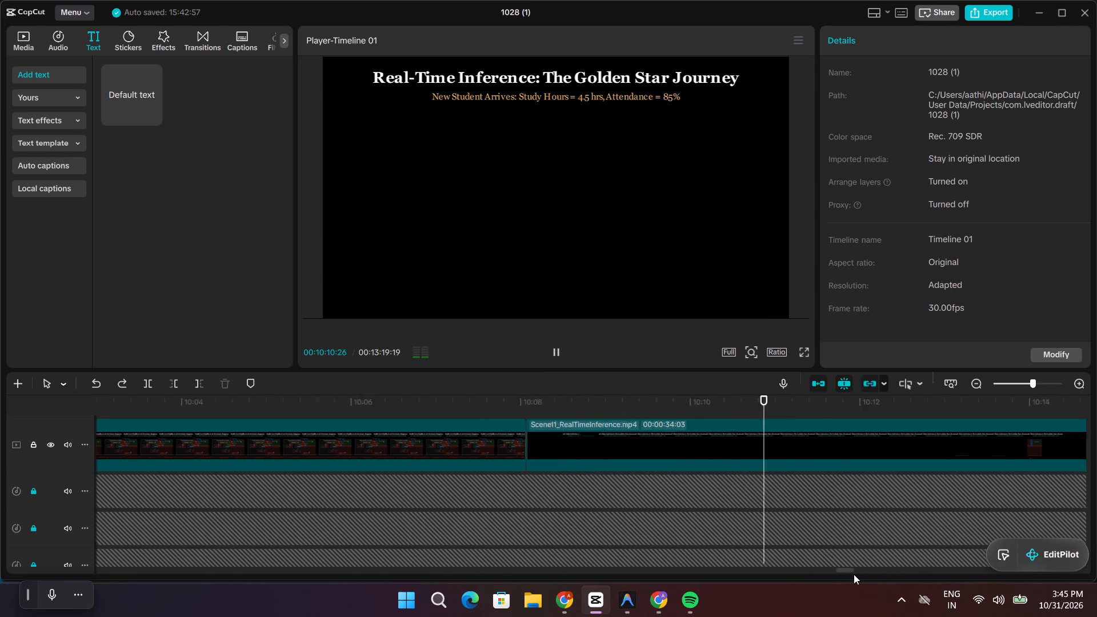
# Play Scene11_RealTimeInference from about 10:10 to 10:30, examining how the star's path through the decision tree follows the narration.
pyautogui.moveTo(854, 574); pyautogui.dragTo(866, 576)
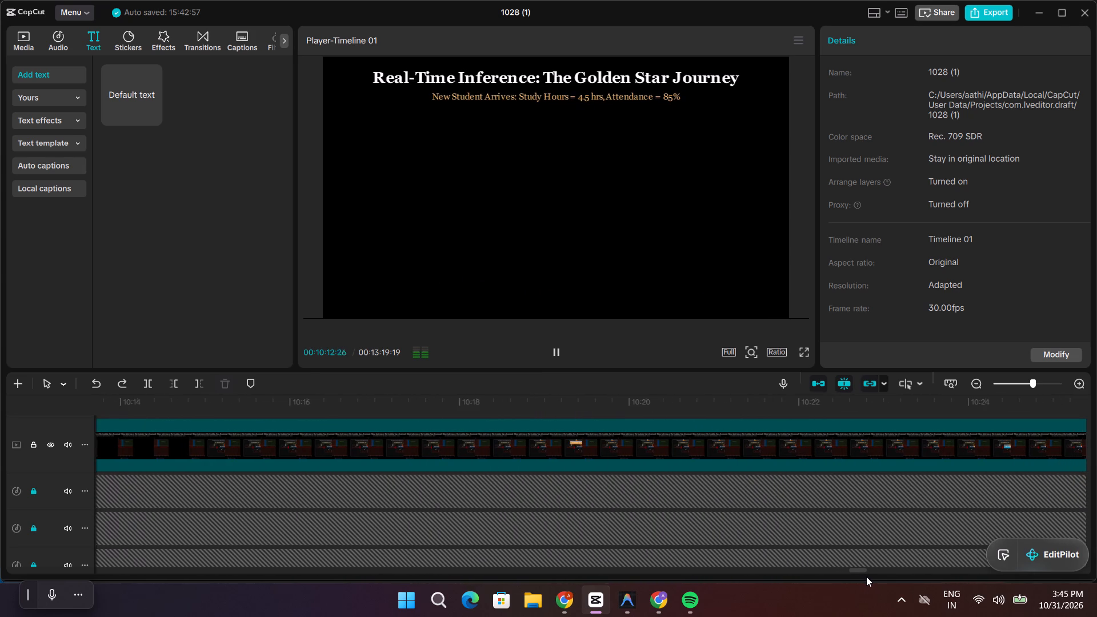
pyautogui.moveTo(866, 576); pyautogui.dragTo(864, 577)
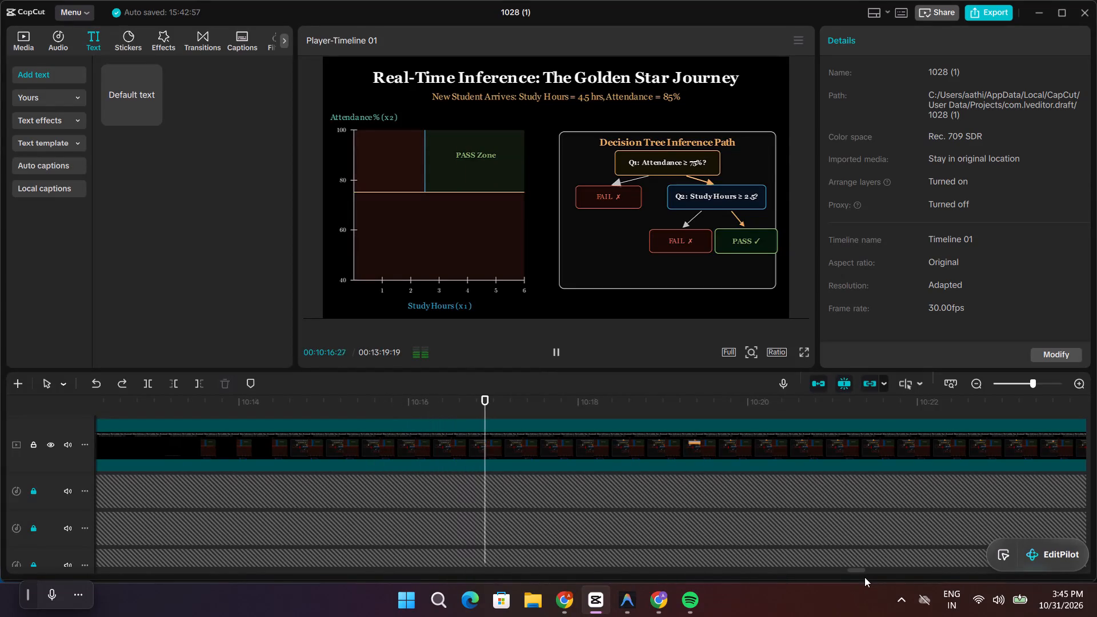
pyautogui.moveTo(864, 577); pyautogui.dragTo(864, 577)
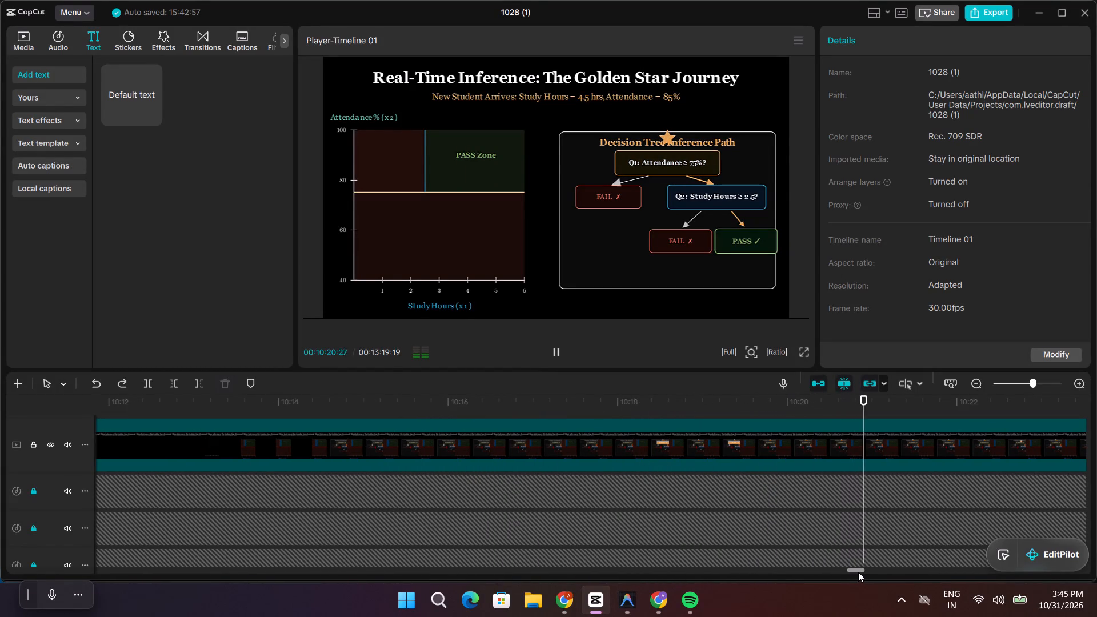
pyautogui.moveTo(858, 571); pyautogui.dragTo(860, 571)
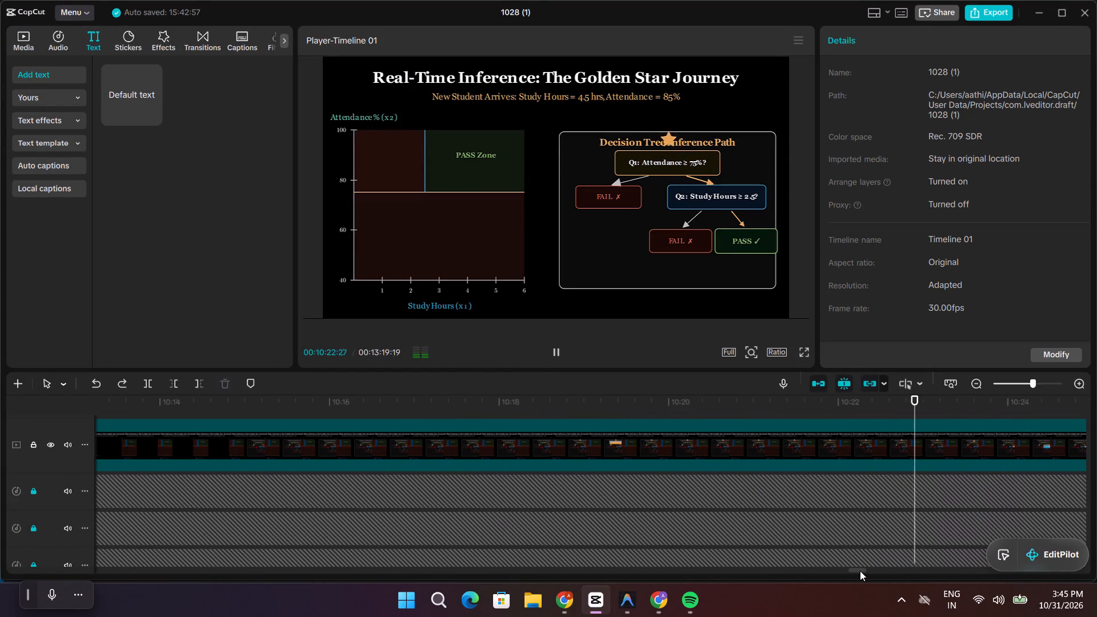
pyautogui.moveTo(860, 571); pyautogui.dragTo(866, 572)
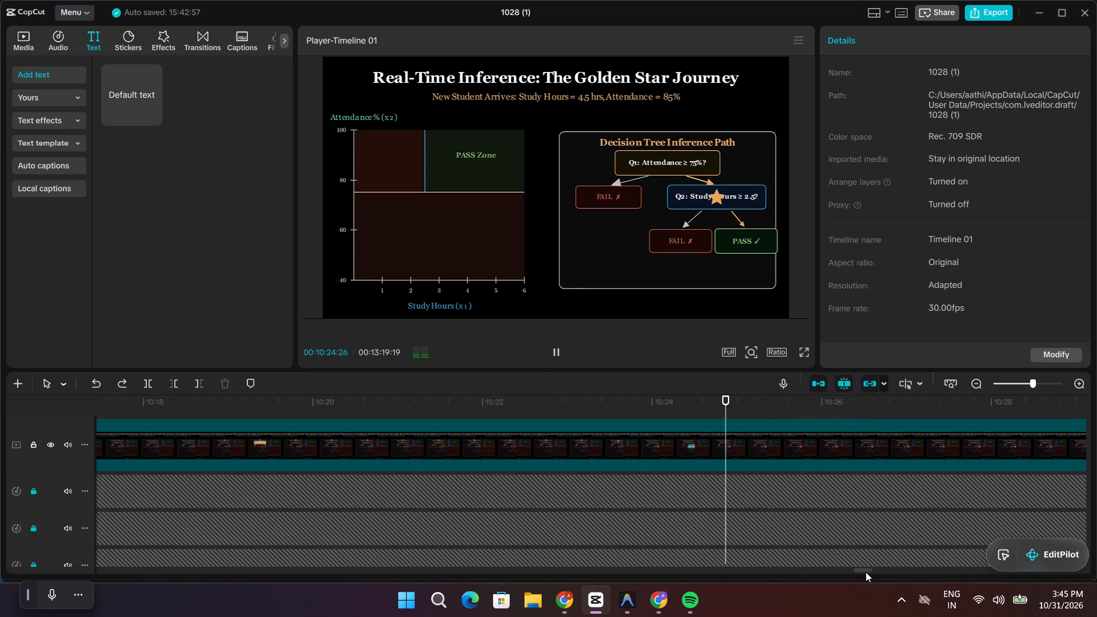
pyautogui.moveTo(866, 572); pyautogui.dragTo(869, 573)
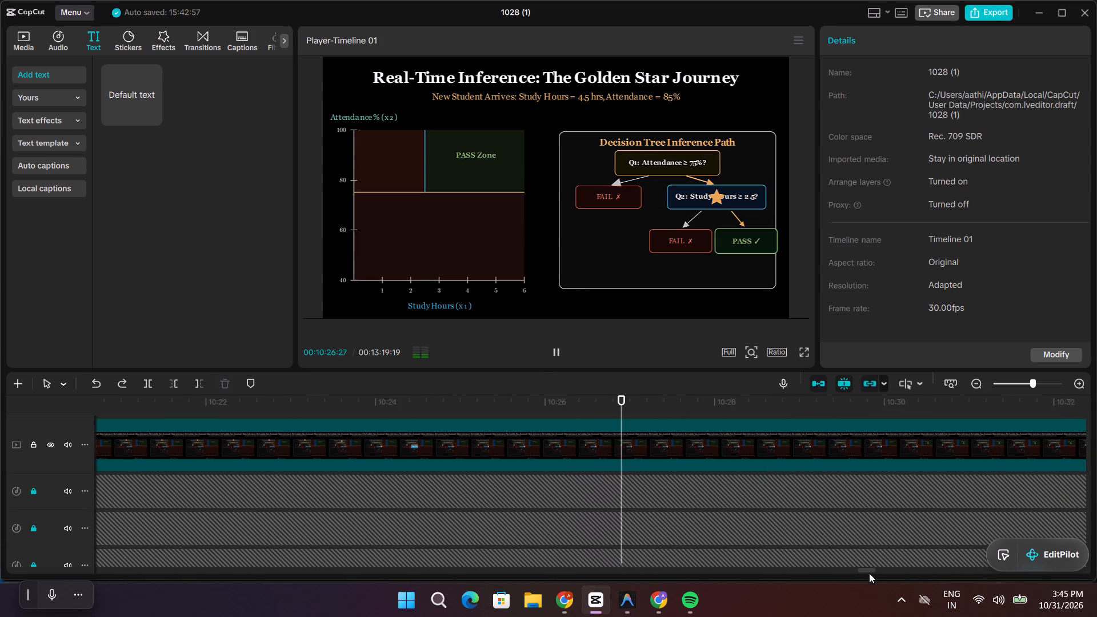
pyautogui.moveTo(869, 573); pyautogui.dragTo(872, 574)
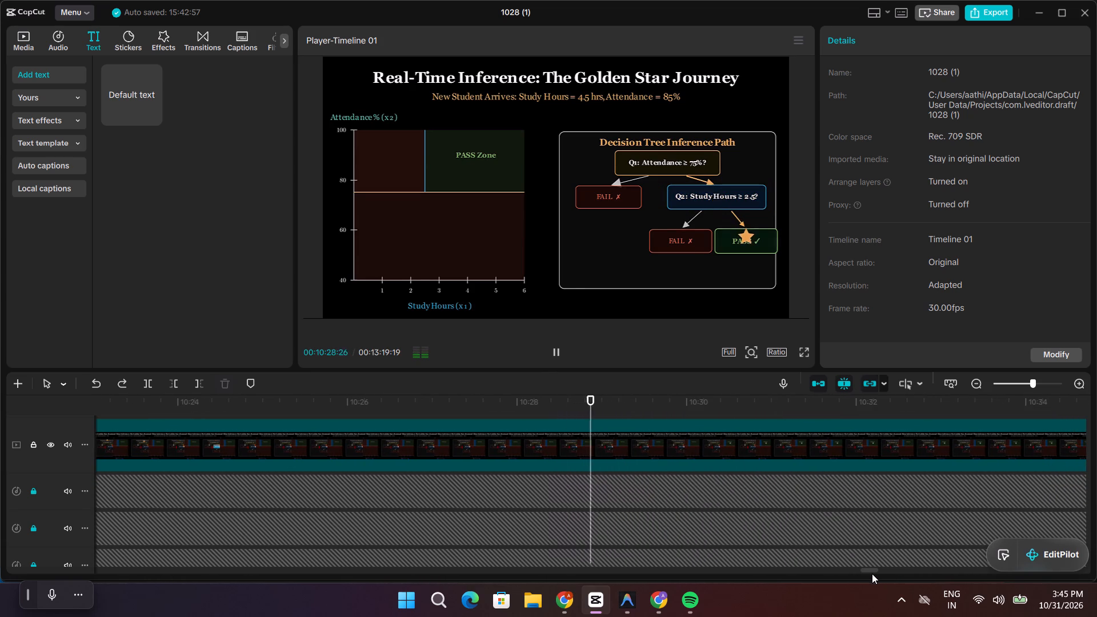
pyautogui.moveTo(872, 574); pyautogui.dragTo(873, 574)
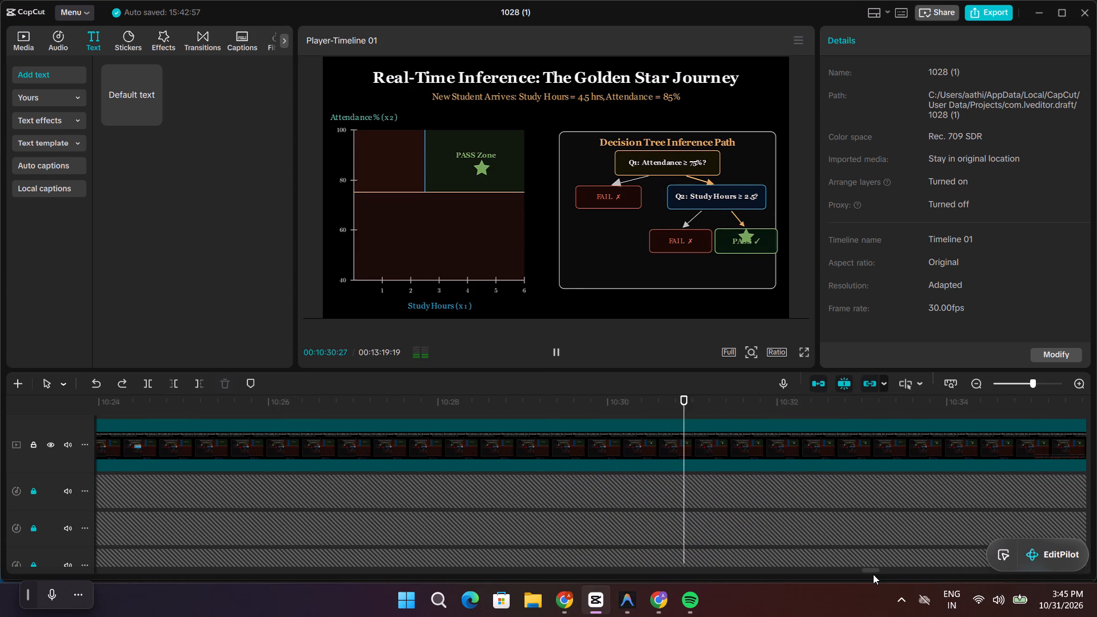
# Continue playback of Scene11_RealTimeInference from about 10:31, checking the inference speed part and the cut into Scene12_OverfittingNightmare against the narration.
pyautogui.moveTo(873, 574); pyautogui.dragTo(877, 575)
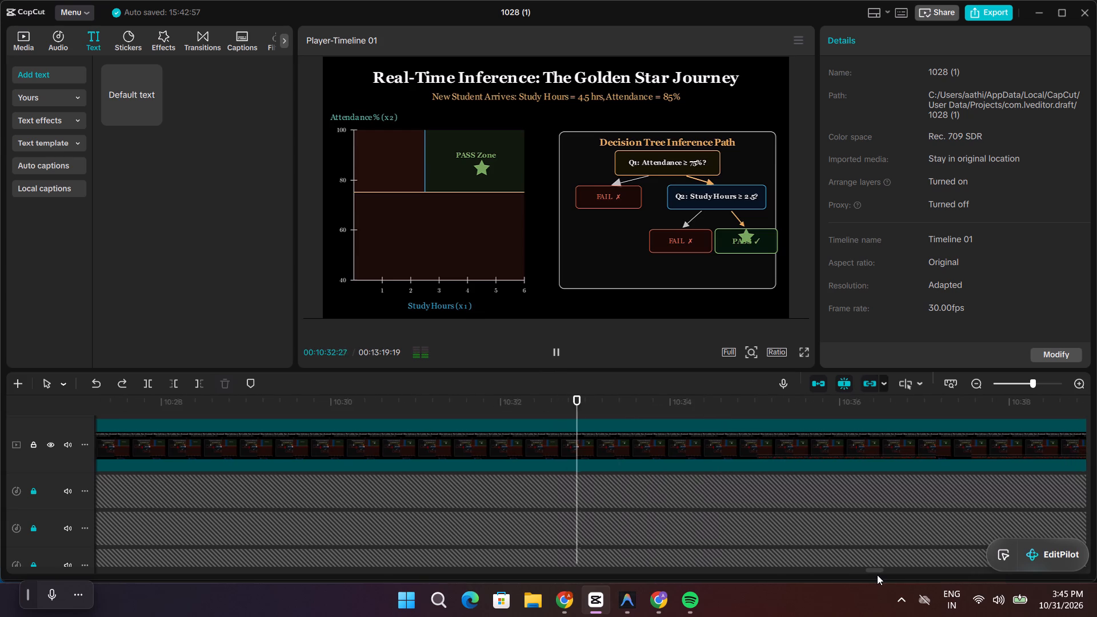
pyautogui.moveTo(877, 575); pyautogui.dragTo(883, 576)
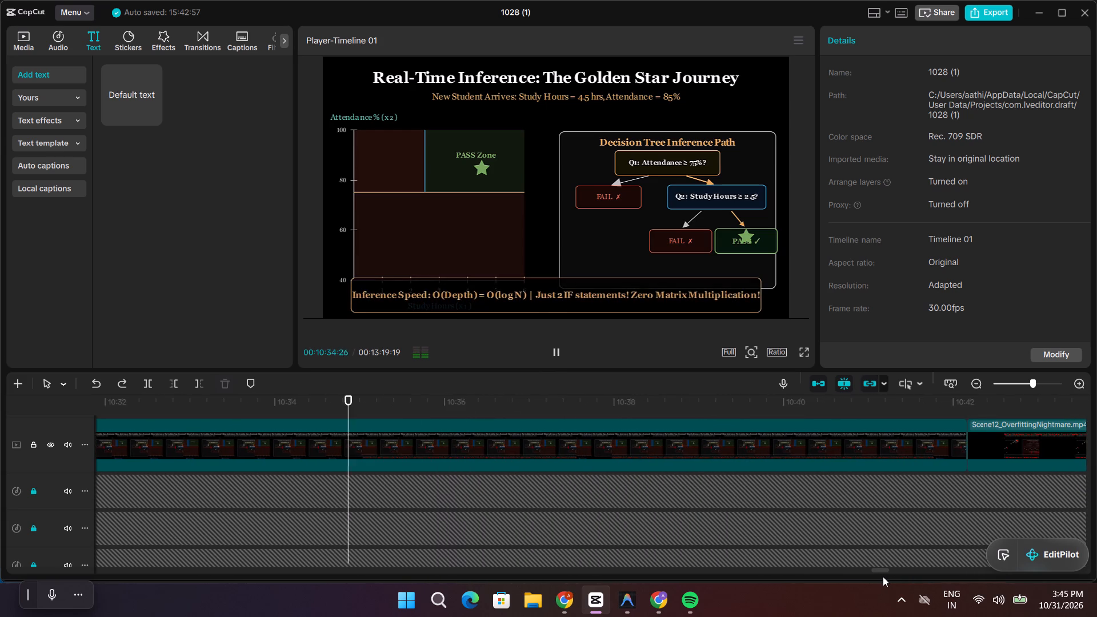
pyautogui.moveTo(883, 576); pyautogui.dragTo(886, 578)
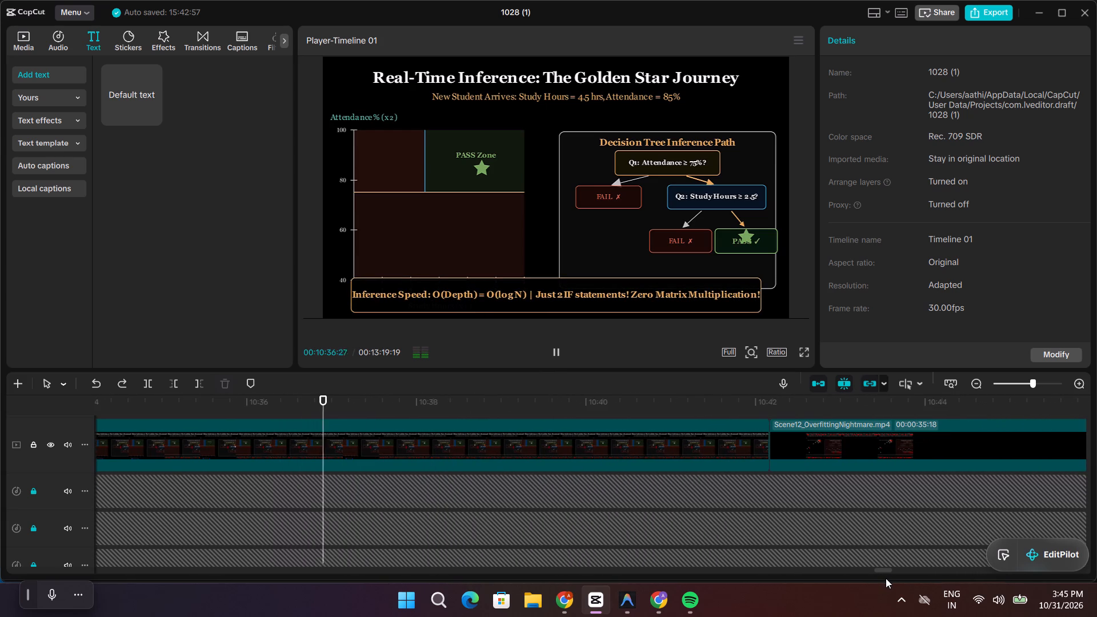
pyautogui.moveTo(886, 578); pyautogui.dragTo(886, 578)
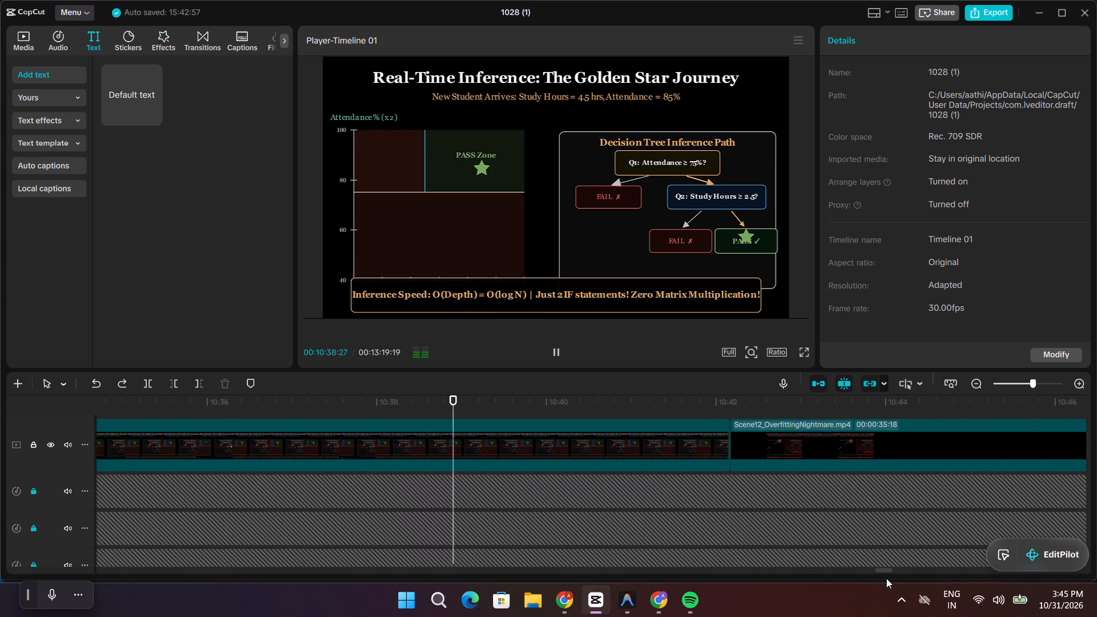
pyautogui.moveTo(886, 578); pyautogui.dragTo(887, 578)
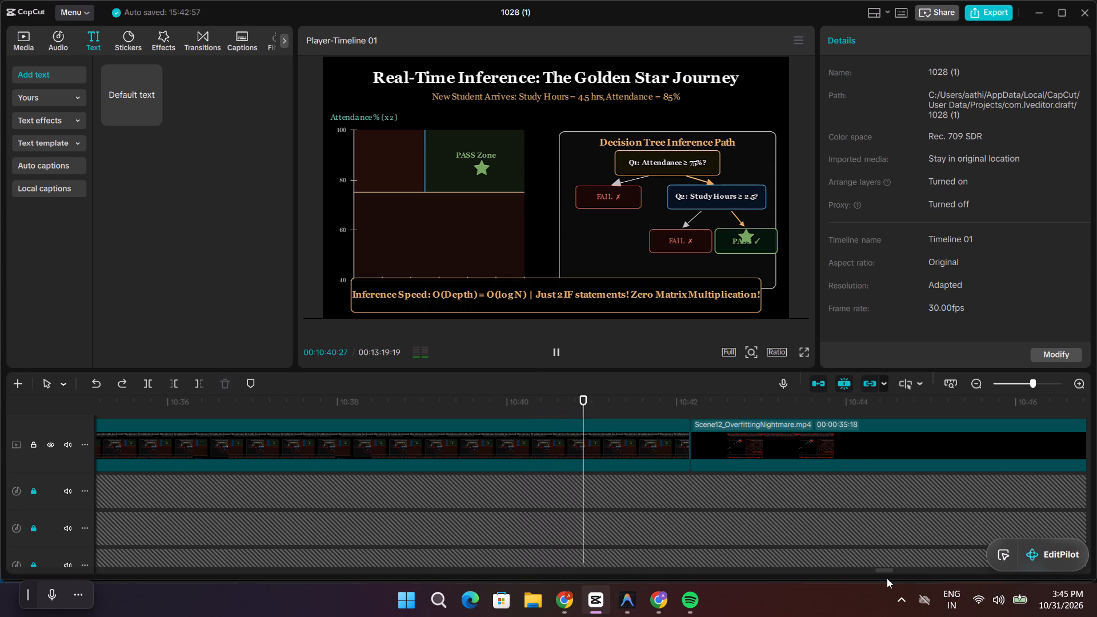
pyautogui.moveTo(887, 578); pyautogui.dragTo(891, 578)
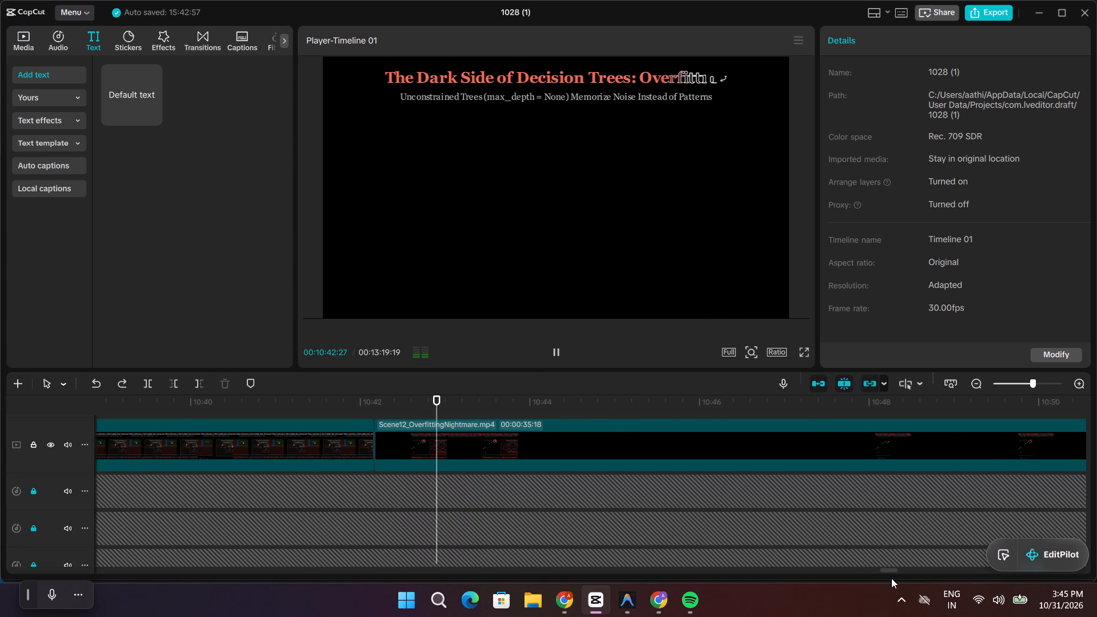
pyautogui.moveTo(891, 578); pyautogui.dragTo(886, 578)
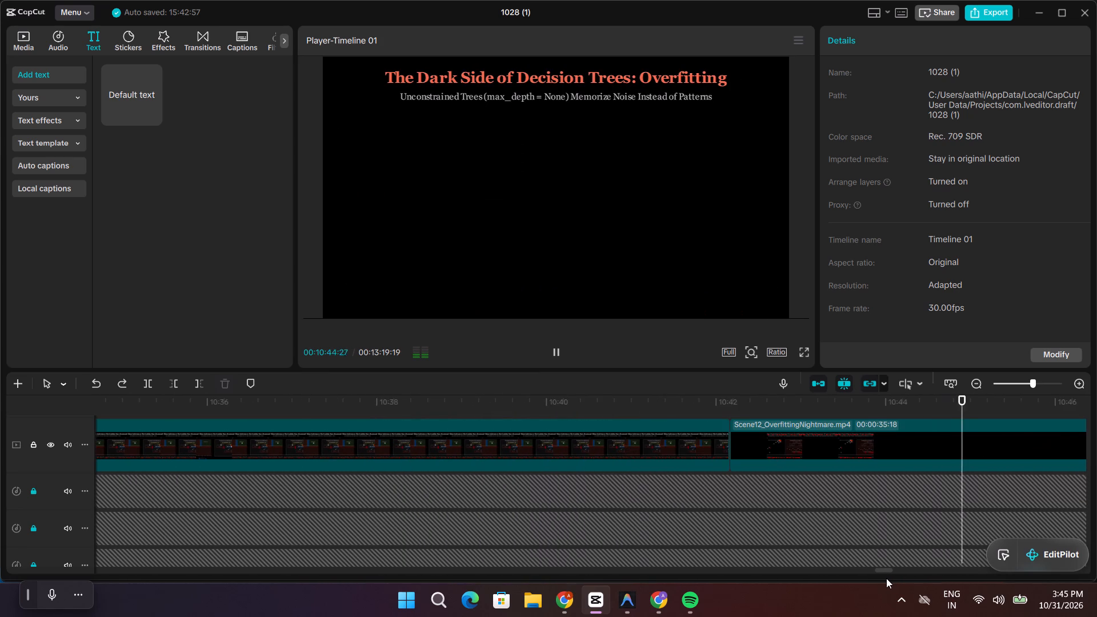
pyautogui.moveTo(886, 578); pyautogui.dragTo(884, 578)
# Pause playback and scrub back from about 10:42 through Scene11_RealTimeInference to the end of Scene10_MultiLevelSplits near 10:07, examining where the visuals run ahead.
pyautogui.click(908, 566)
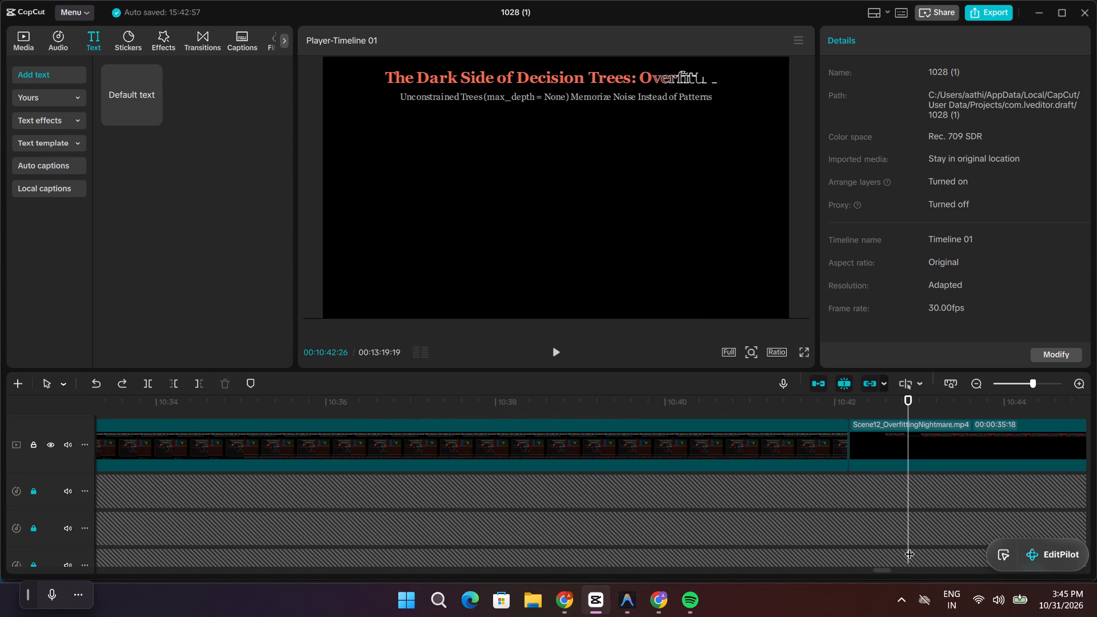
pyautogui.moveTo(907, 534); pyautogui.dragTo(904, 533)
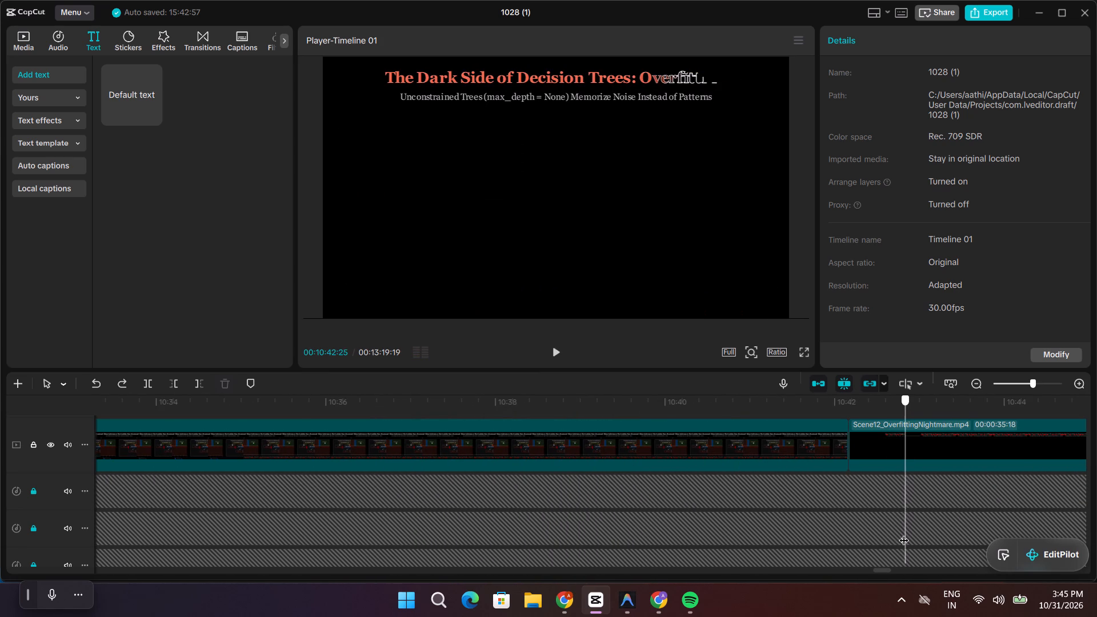
pyautogui.moveTo(904, 533); pyautogui.dragTo(612, 534)
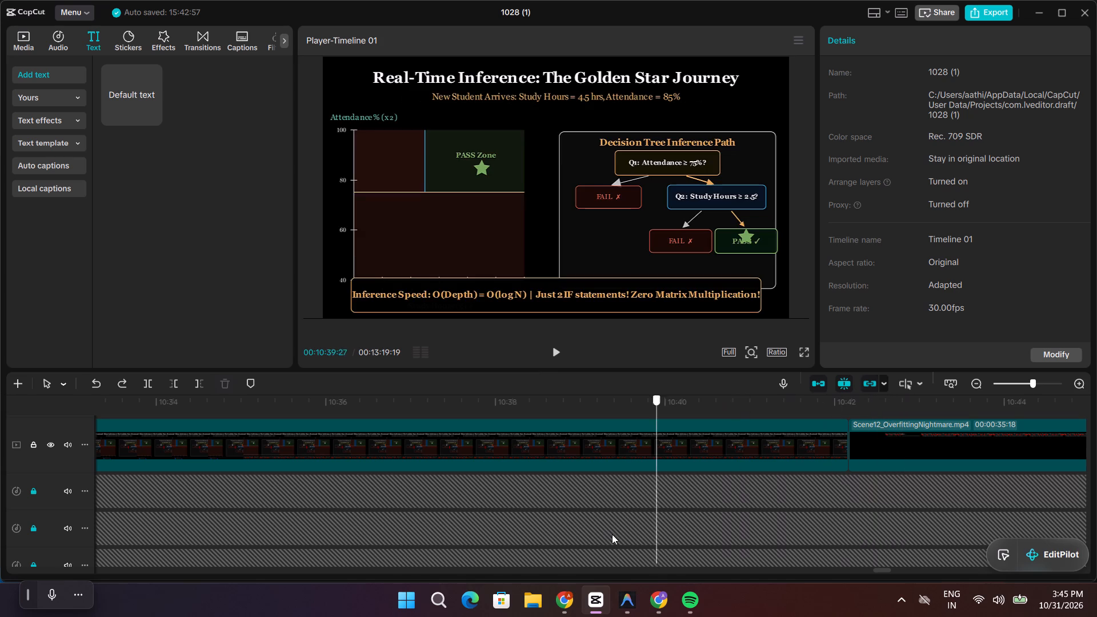
pyautogui.moveTo(612, 534); pyautogui.dragTo(120, 534)
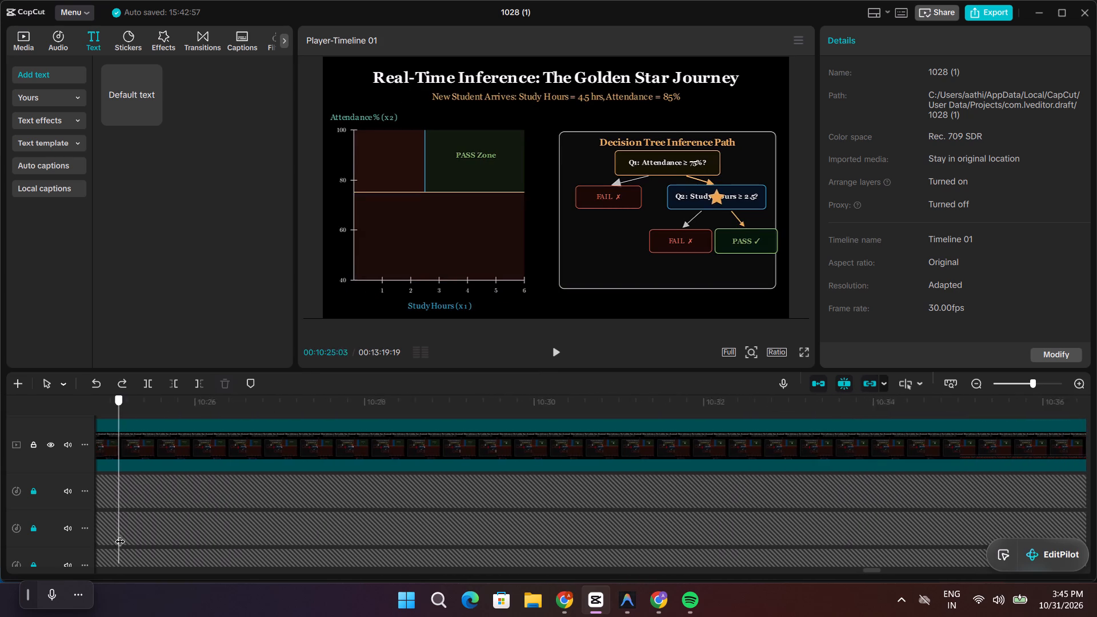
pyautogui.moveTo(120, 534); pyautogui.dragTo(122, 547)
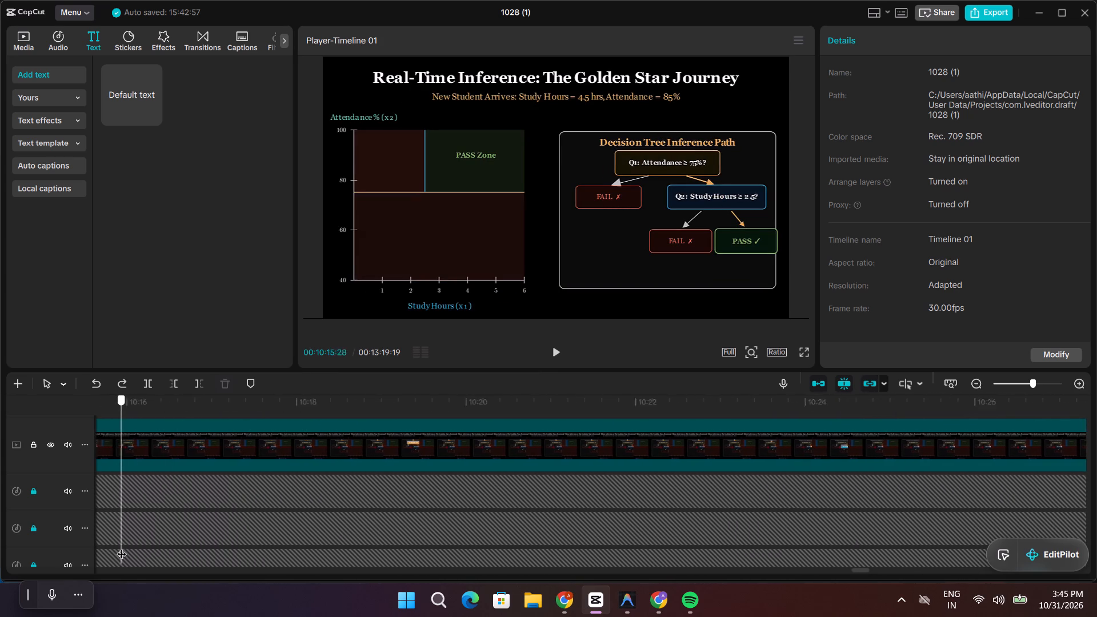
pyautogui.moveTo(122, 547); pyautogui.dragTo(123, 552)
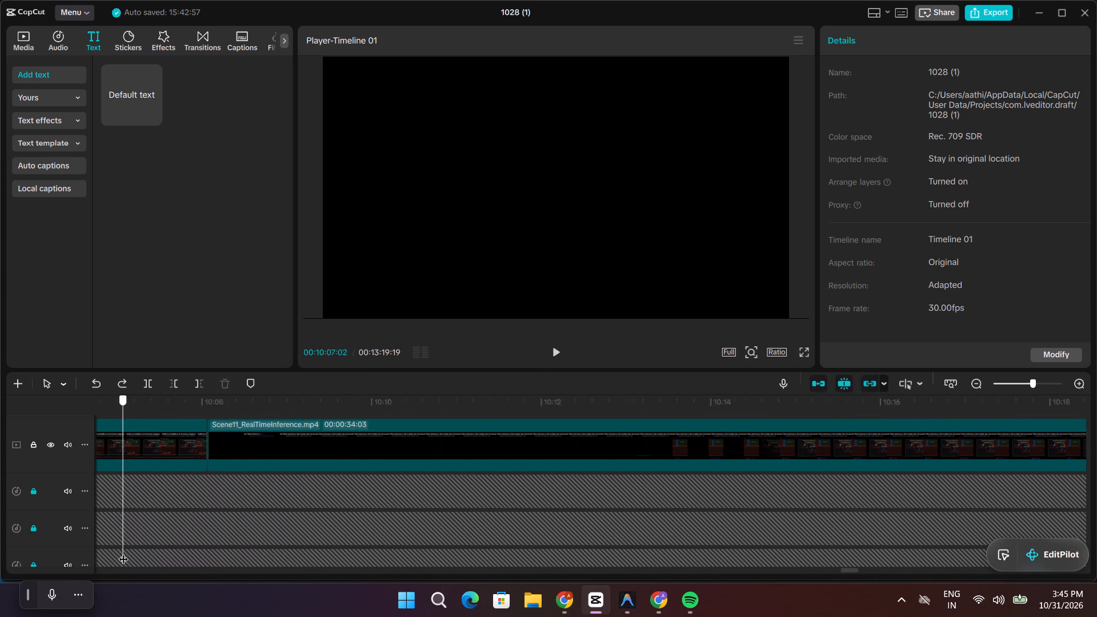
pyautogui.moveTo(123, 552); pyautogui.dragTo(258, 557)
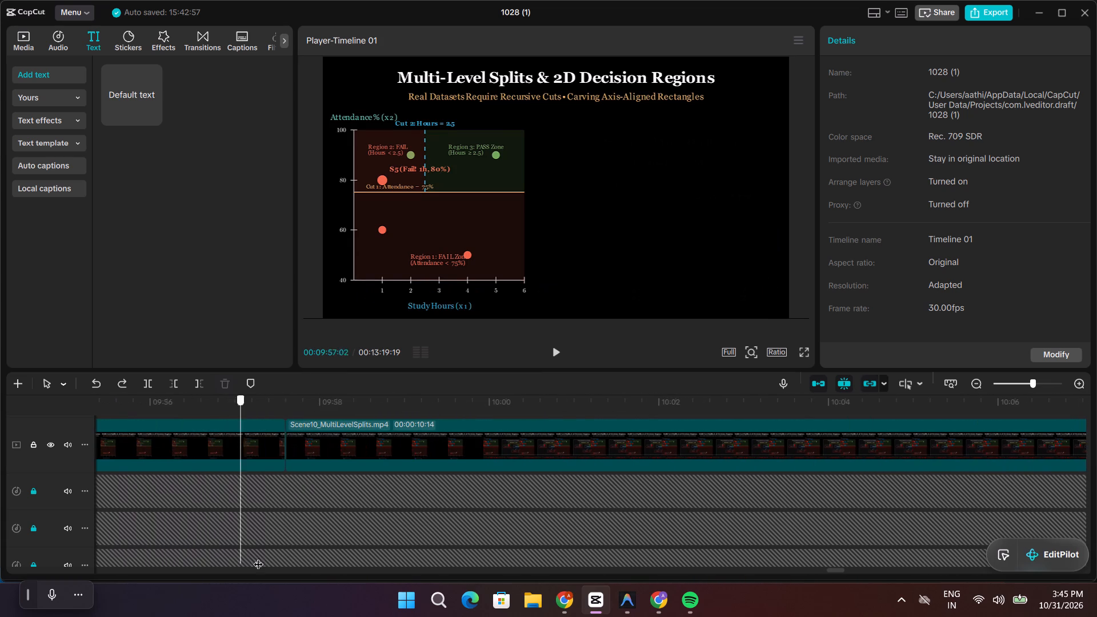
pyautogui.moveTo(258, 557); pyautogui.dragTo(1096, 567)
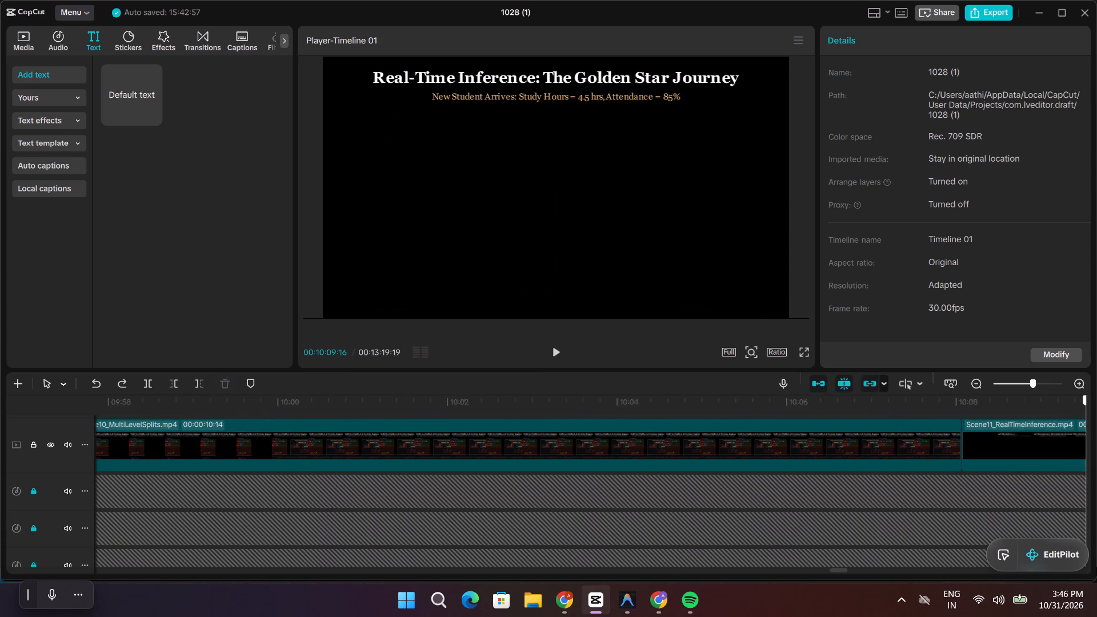
pyautogui.moveTo(1096, 567); pyautogui.dragTo(823, 561)
# Extend the freeze frame between the two Scene10_MultiLevelSplits clips so that it runs past the 10:10 mark.
pyautogui.click(827, 431)
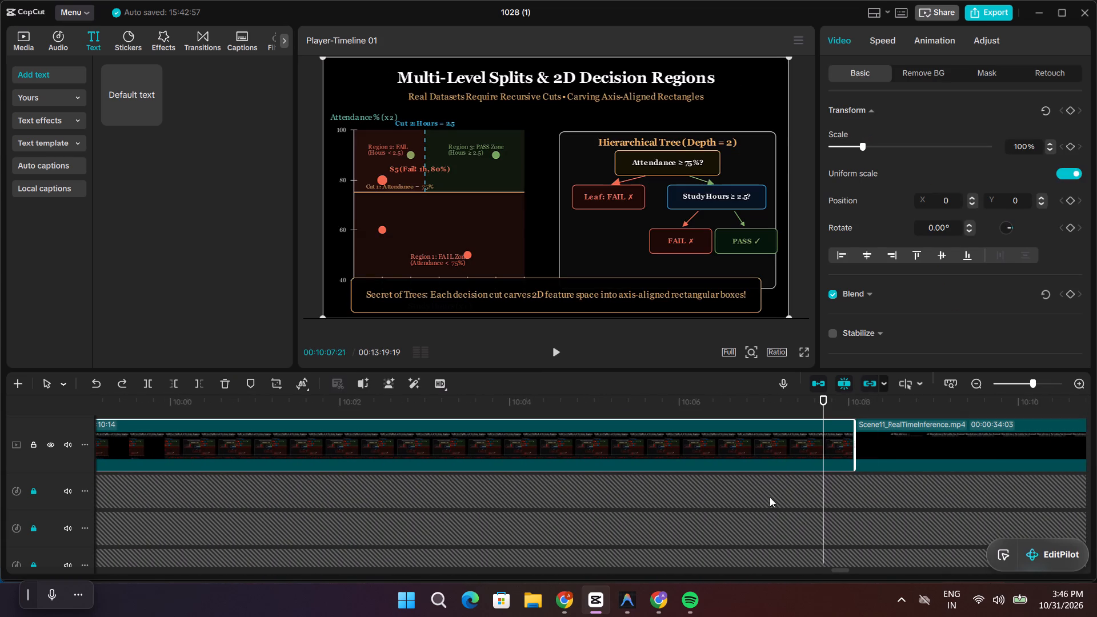
pyautogui.moveTo(844, 574); pyautogui.dragTo(796, 574)
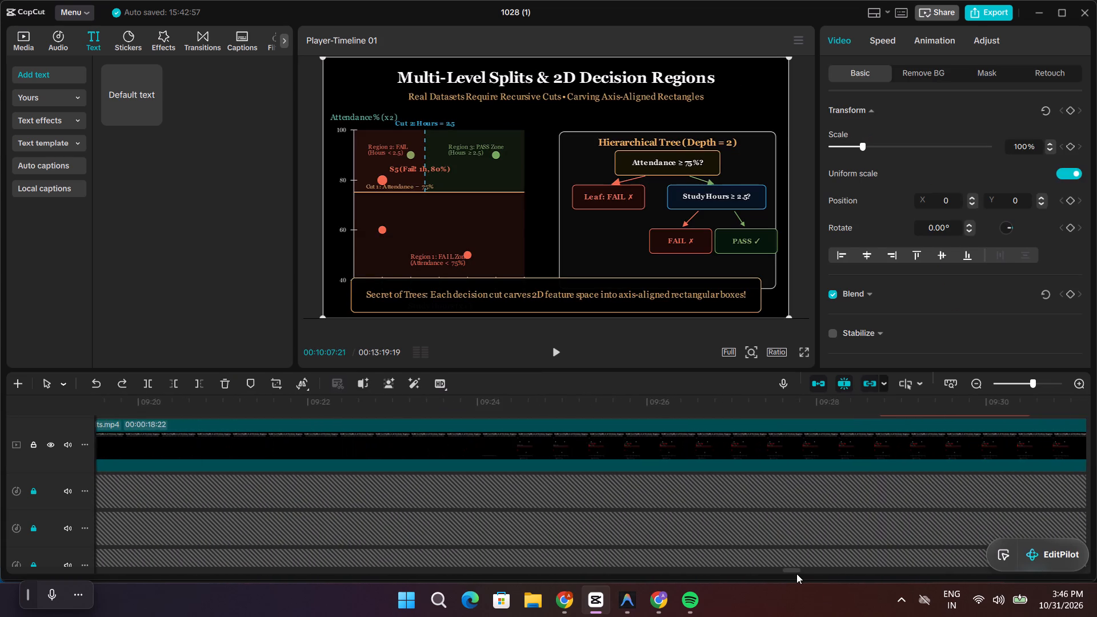
pyautogui.moveTo(796, 574); pyautogui.dragTo(792, 573)
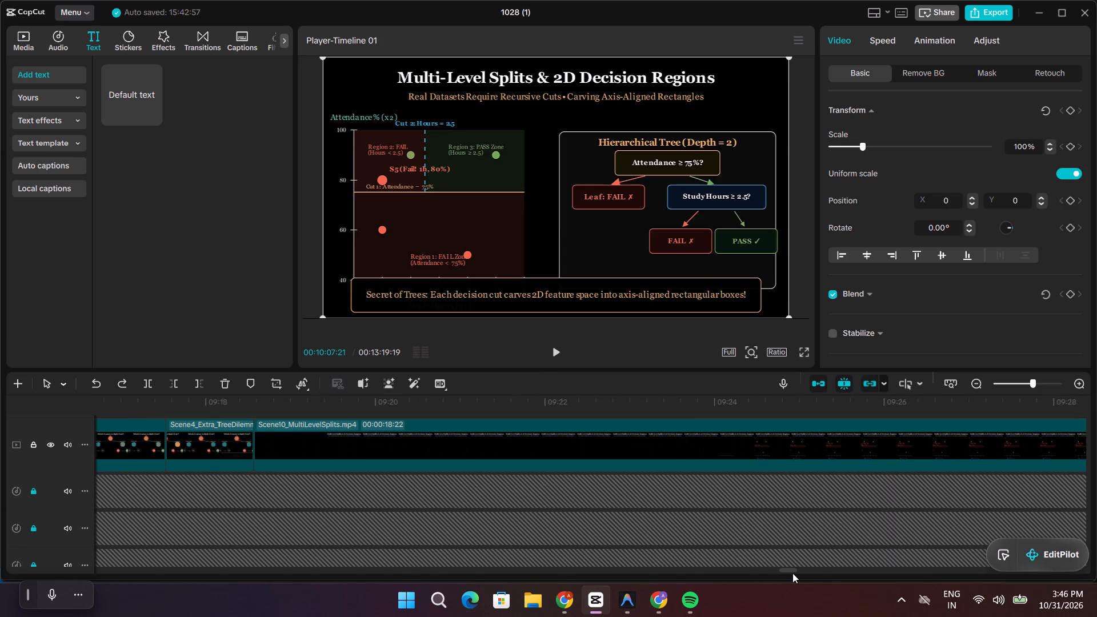
pyautogui.moveTo(792, 573); pyautogui.dragTo(792, 573)
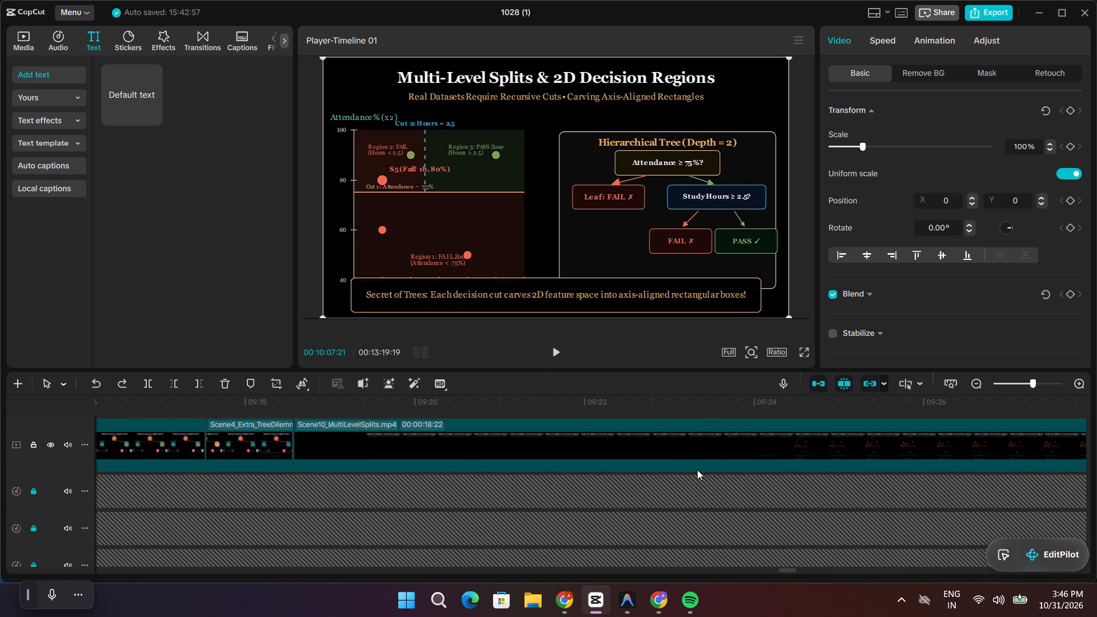
pyautogui.click(698, 455)
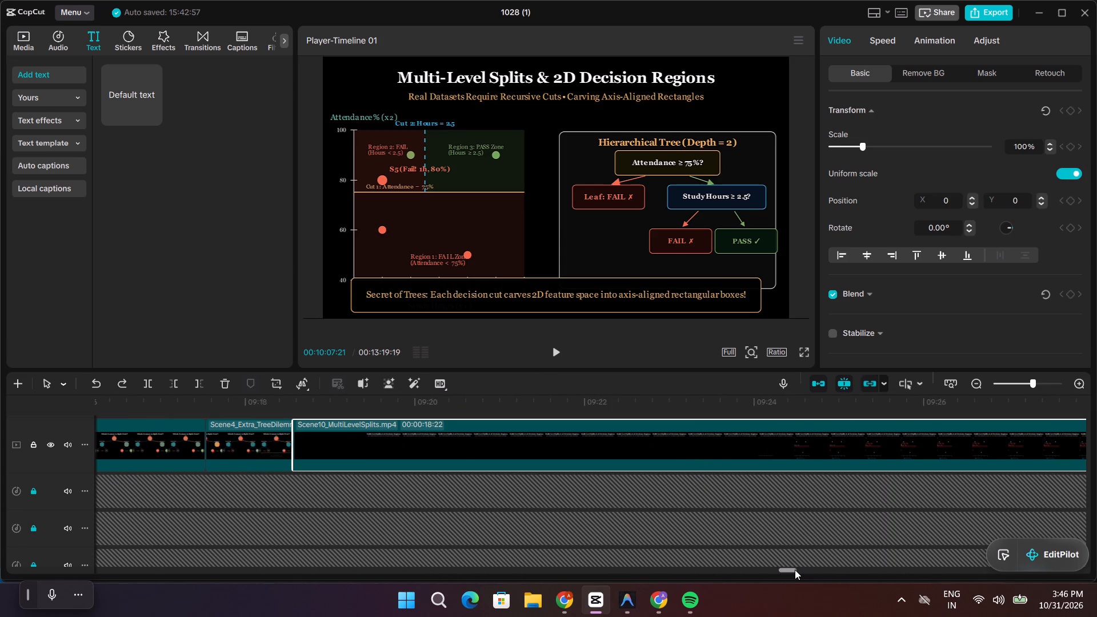
pyautogui.moveTo(794, 569); pyautogui.dragTo(803, 569)
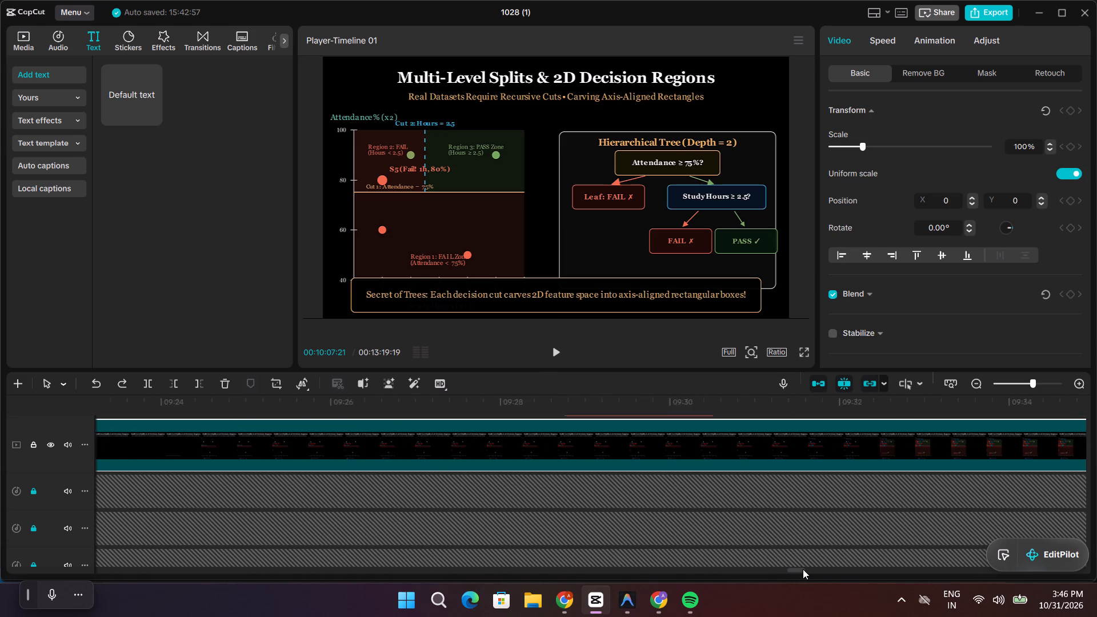
pyautogui.moveTo(803, 569); pyautogui.dragTo(826, 574)
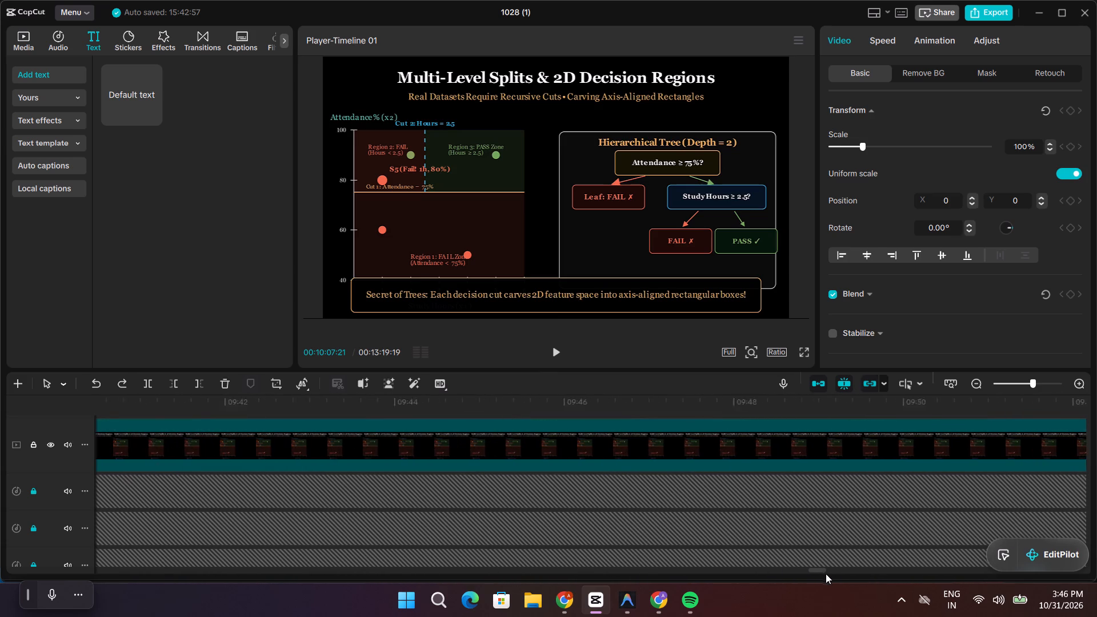
pyautogui.moveTo(826, 574); pyautogui.dragTo(829, 574)
pyautogui.click(847, 456)
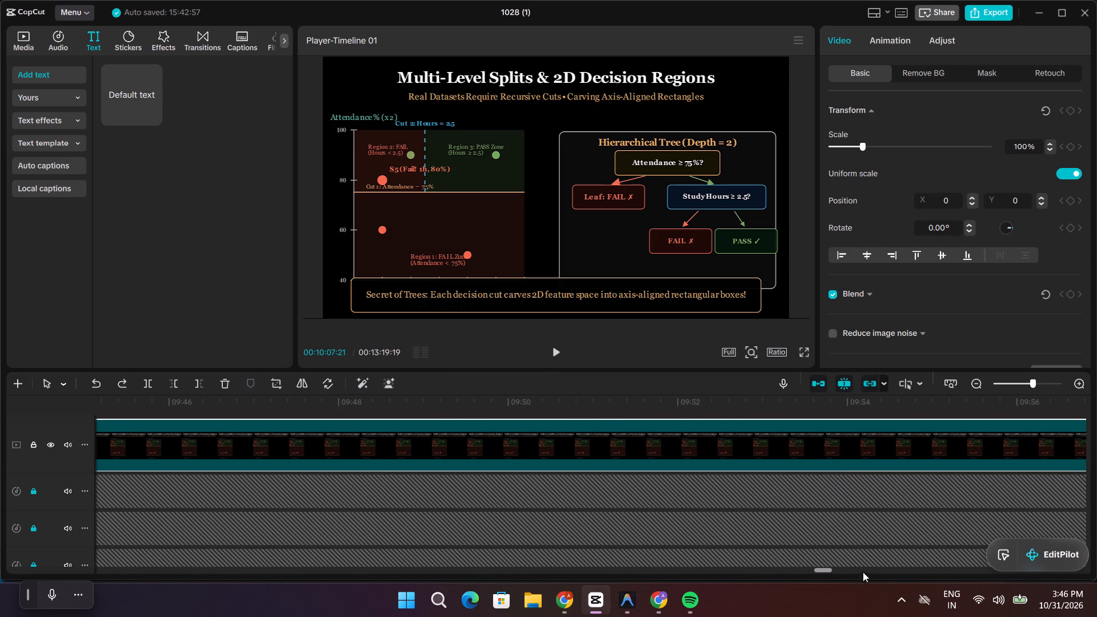
pyautogui.moveTo(830, 571); pyautogui.dragTo(837, 570)
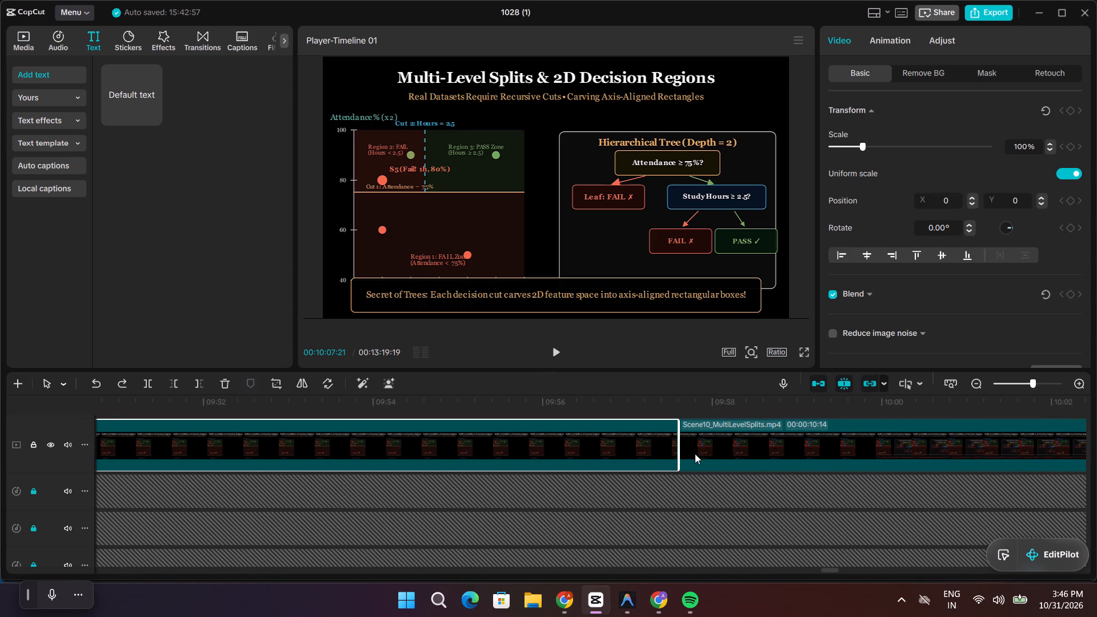
pyautogui.moveTo(680, 451); pyautogui.dragTo(1096, 479)
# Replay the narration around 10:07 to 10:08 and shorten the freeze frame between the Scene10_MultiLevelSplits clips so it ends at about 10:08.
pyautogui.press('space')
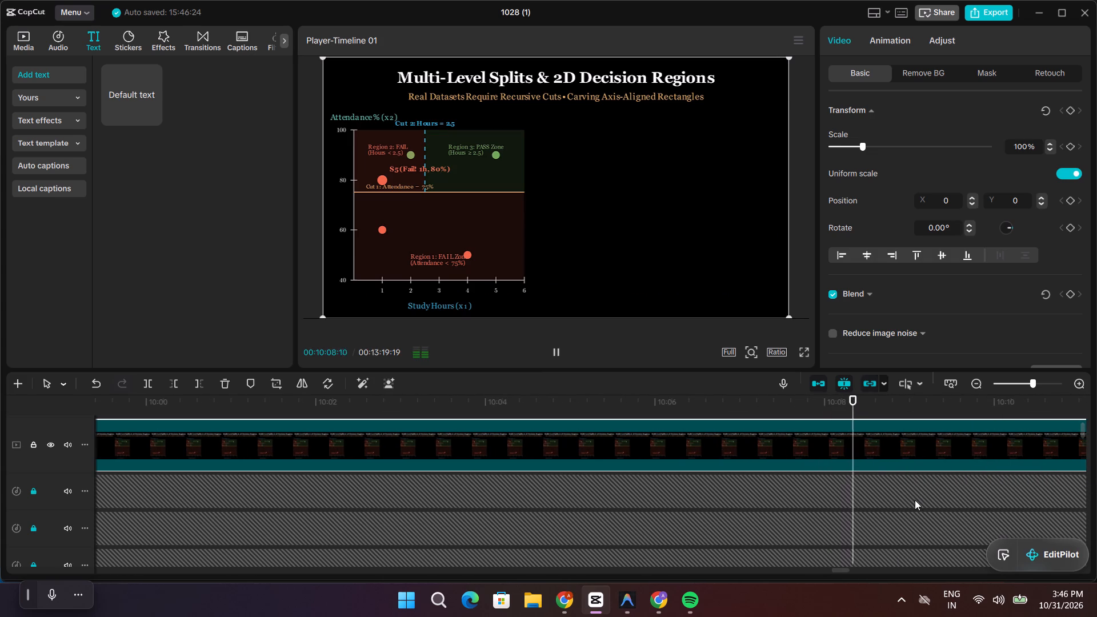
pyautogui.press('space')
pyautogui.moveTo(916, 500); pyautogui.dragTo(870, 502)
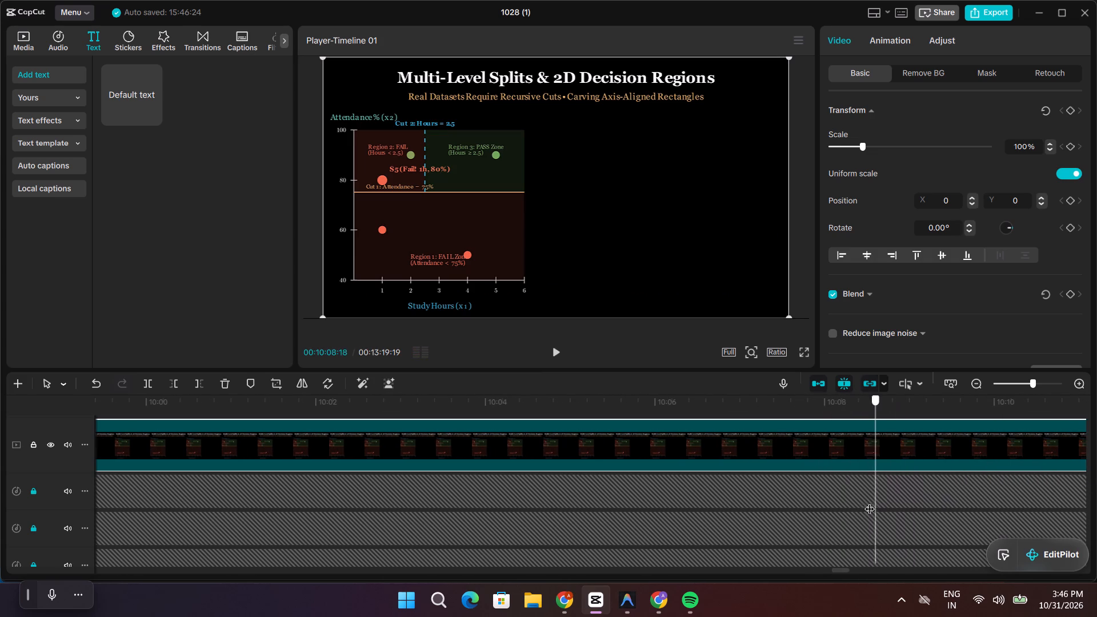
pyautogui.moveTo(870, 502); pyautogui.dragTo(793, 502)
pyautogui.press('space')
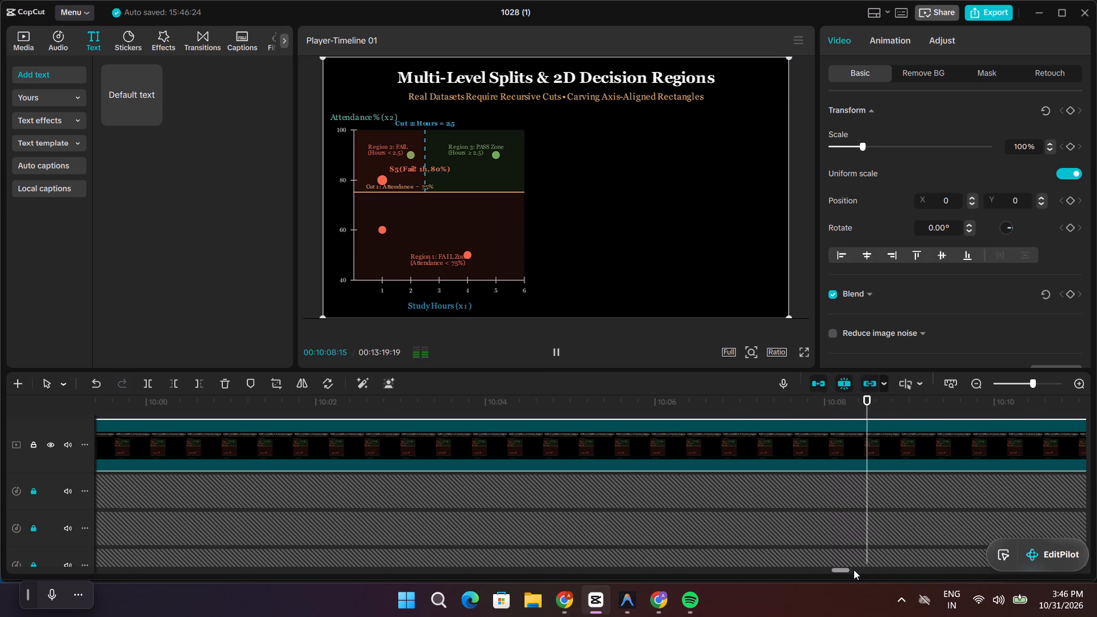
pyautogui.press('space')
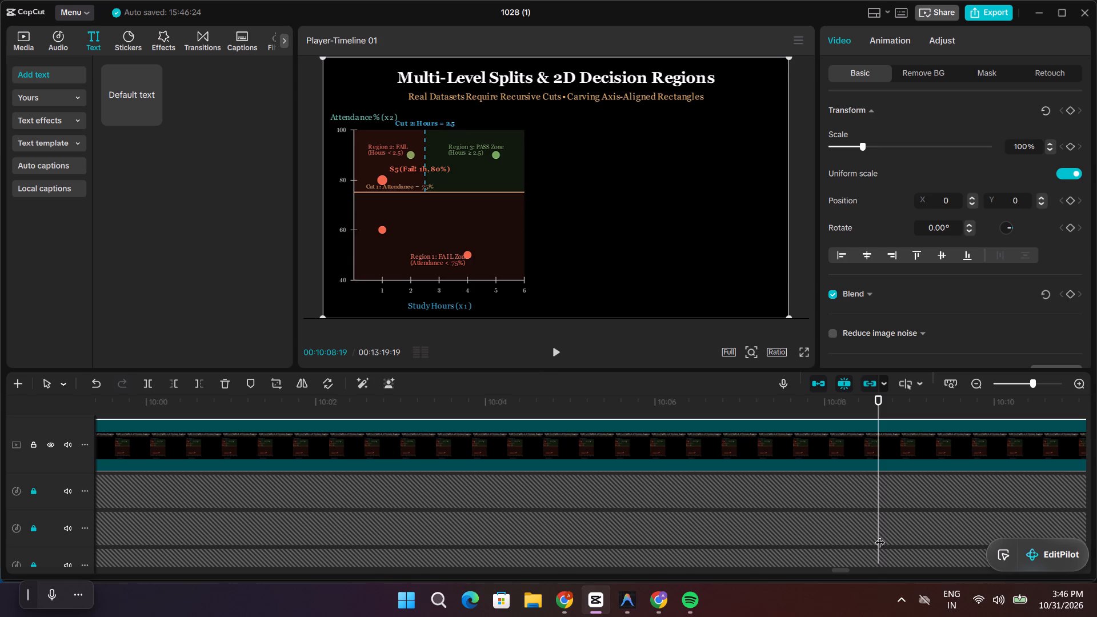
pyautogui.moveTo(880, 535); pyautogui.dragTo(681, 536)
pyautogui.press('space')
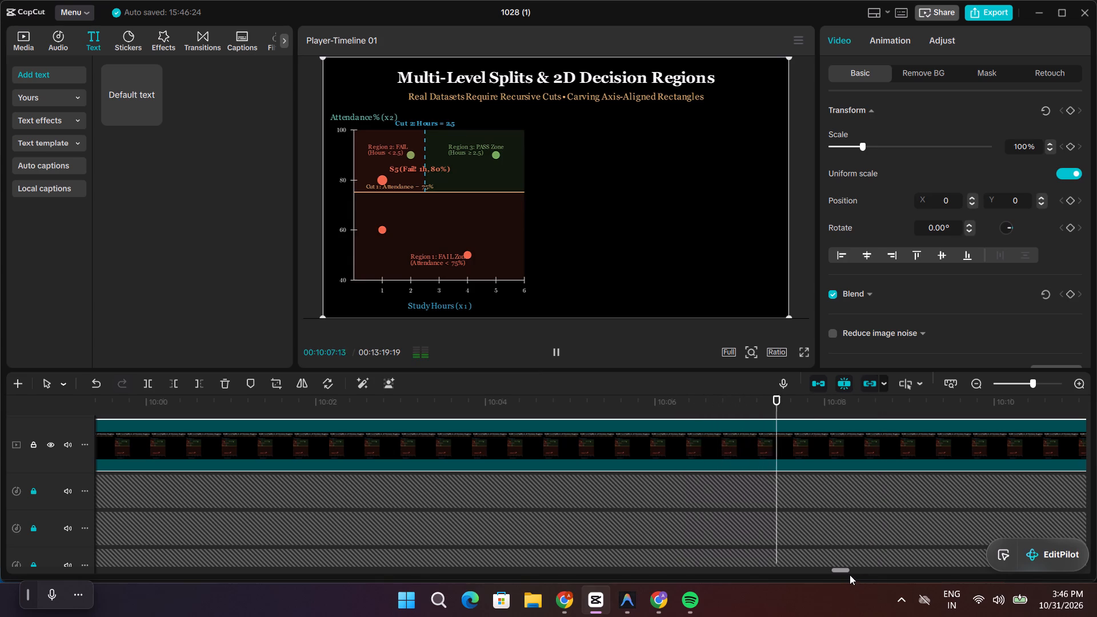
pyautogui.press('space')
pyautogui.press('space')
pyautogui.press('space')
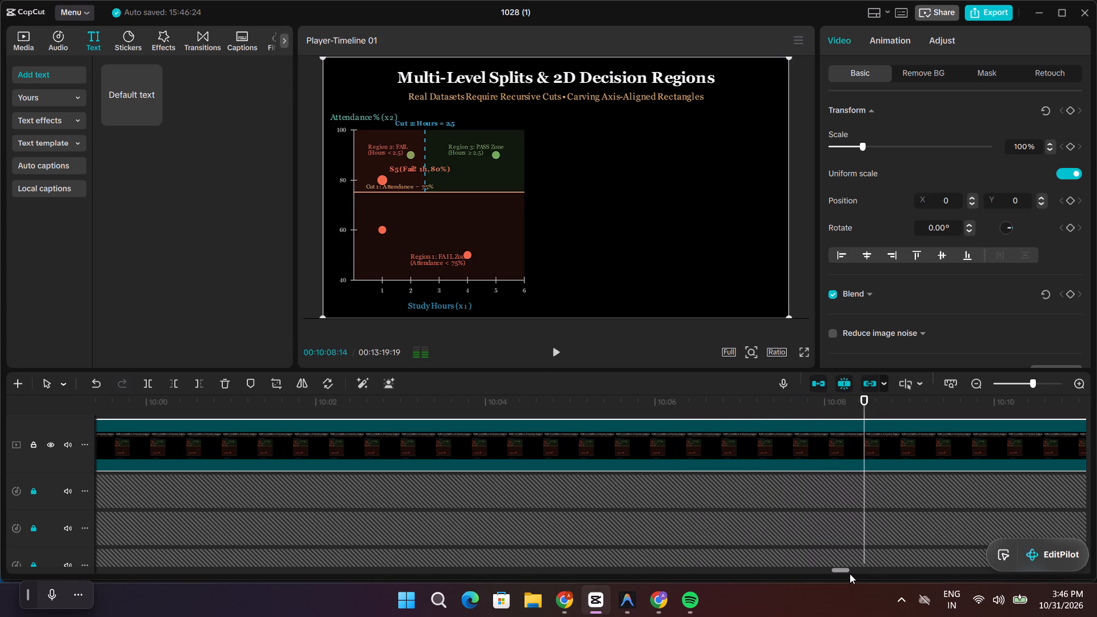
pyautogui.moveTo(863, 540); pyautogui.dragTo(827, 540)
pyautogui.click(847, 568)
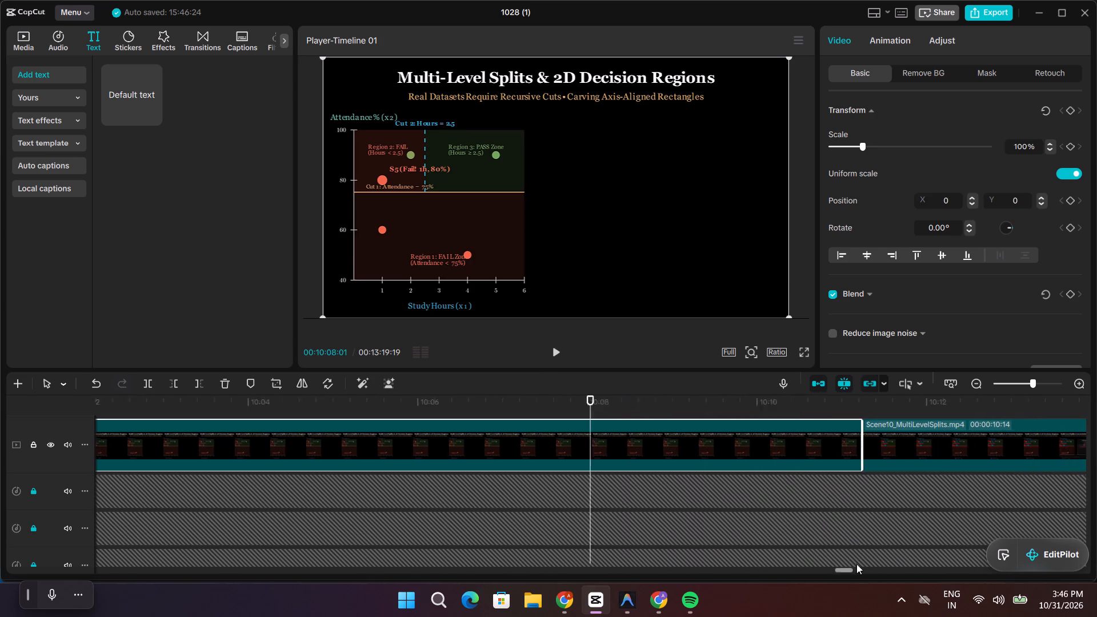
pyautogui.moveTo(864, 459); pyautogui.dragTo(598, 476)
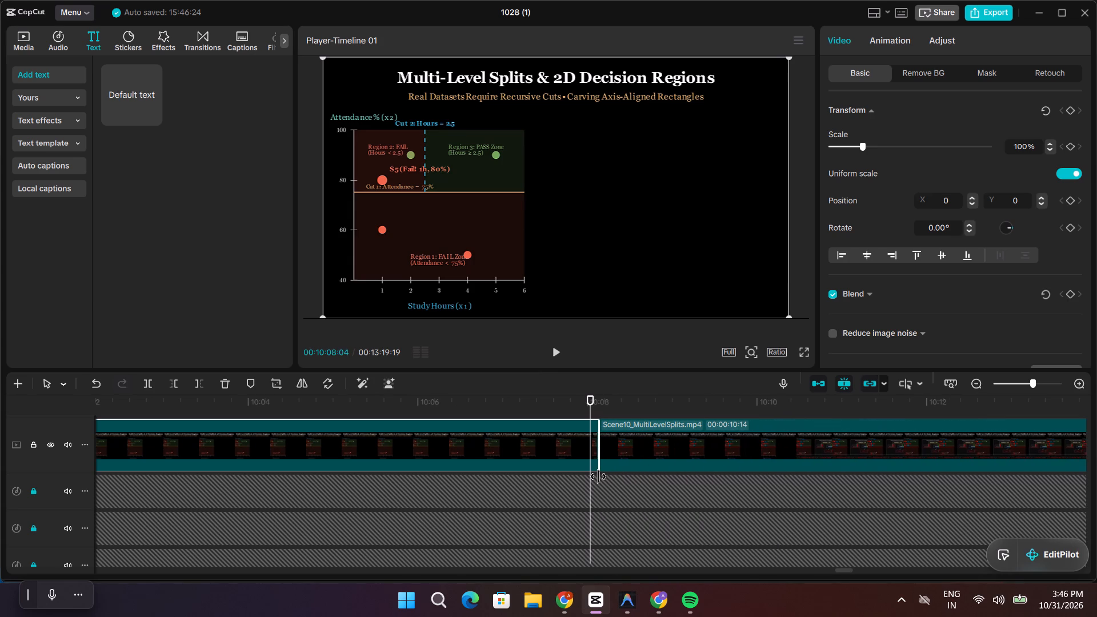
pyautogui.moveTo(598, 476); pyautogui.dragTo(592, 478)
# Play Scene10_MultiLevelSplits from about 10:08 into the start of Scene11_RealTimeInference, checking the tree diagram and the scene cut against the narration.
pyautogui.press('space')
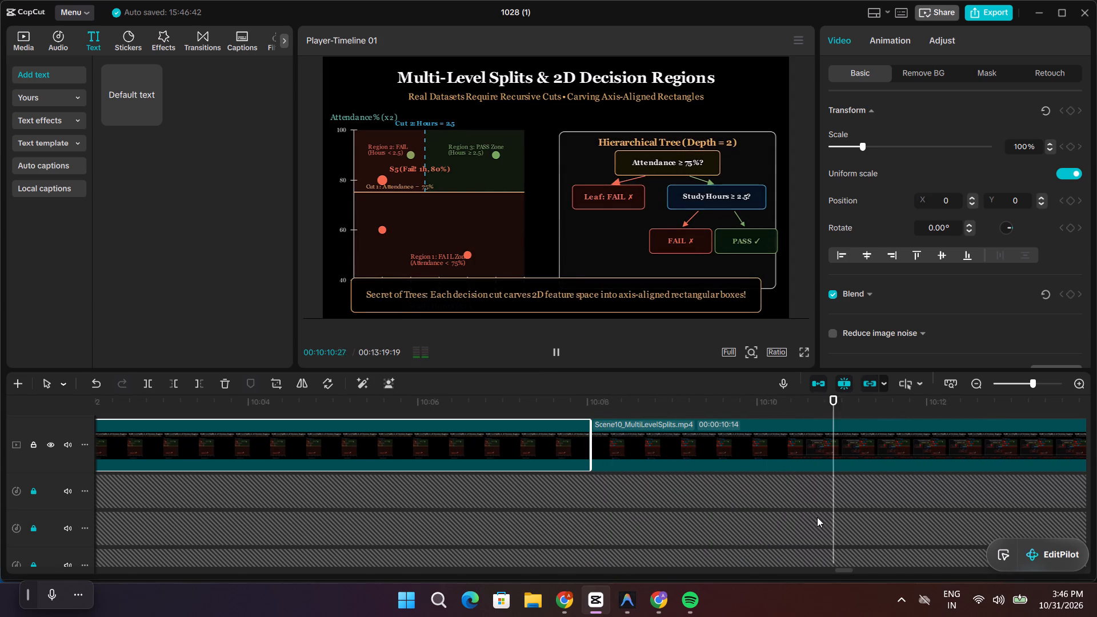
pyautogui.press('space')
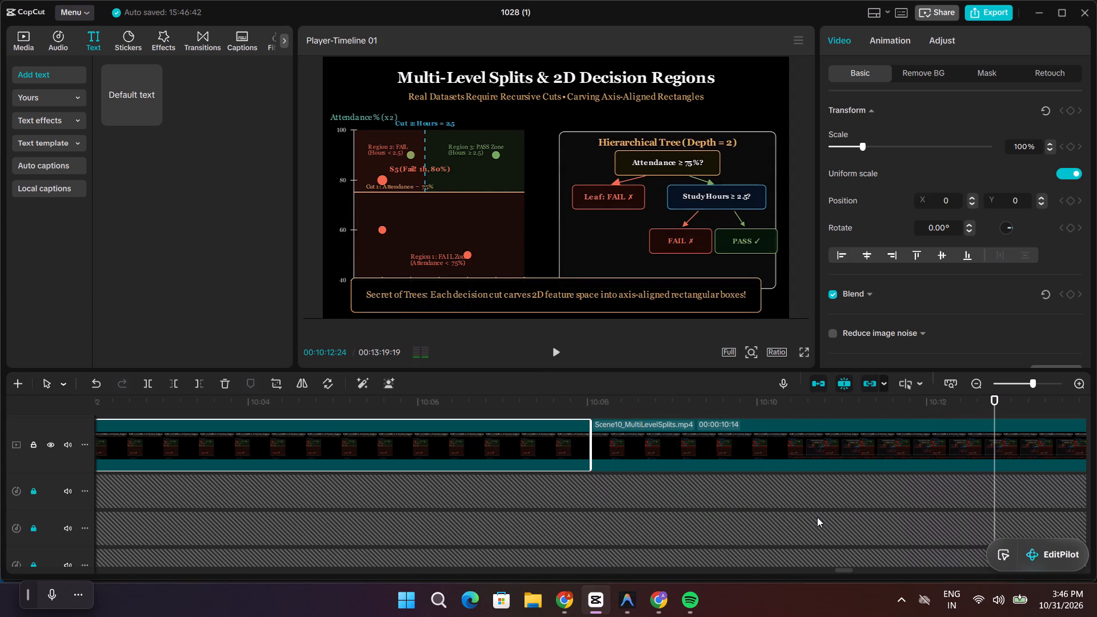
pyautogui.press('space')
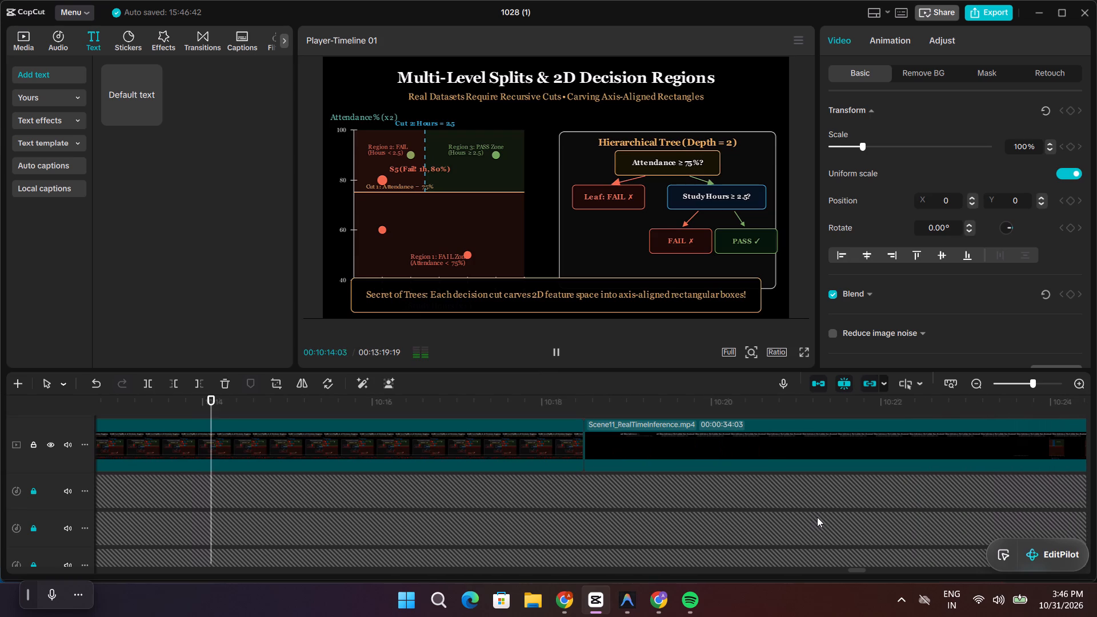
pyautogui.press('space')
pyautogui.press('space')
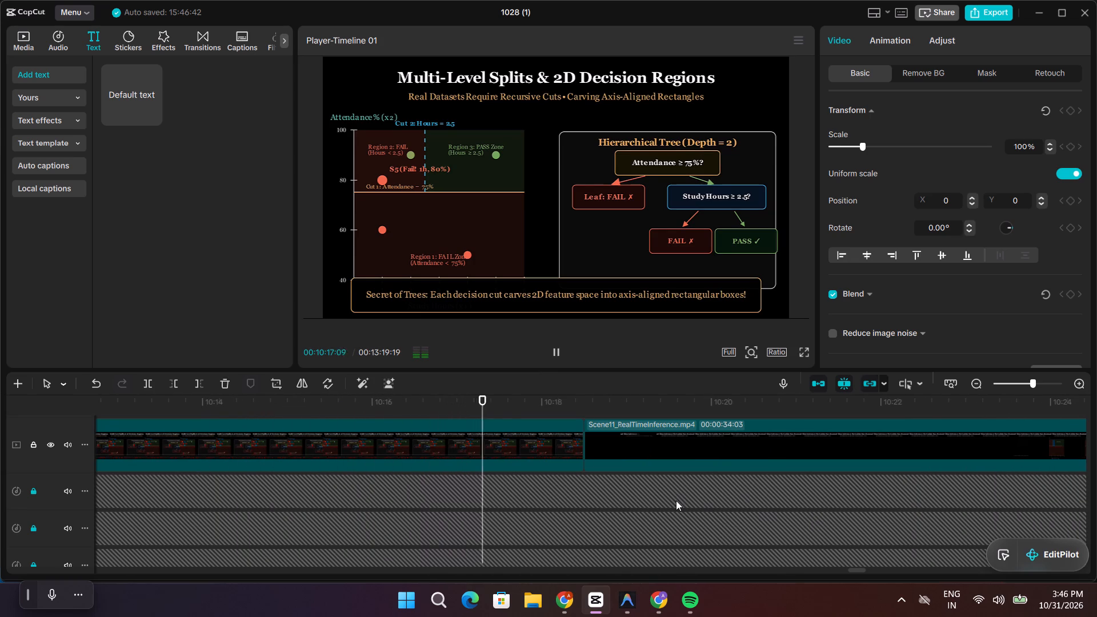
pyautogui.press('space')
pyautogui.press('space')
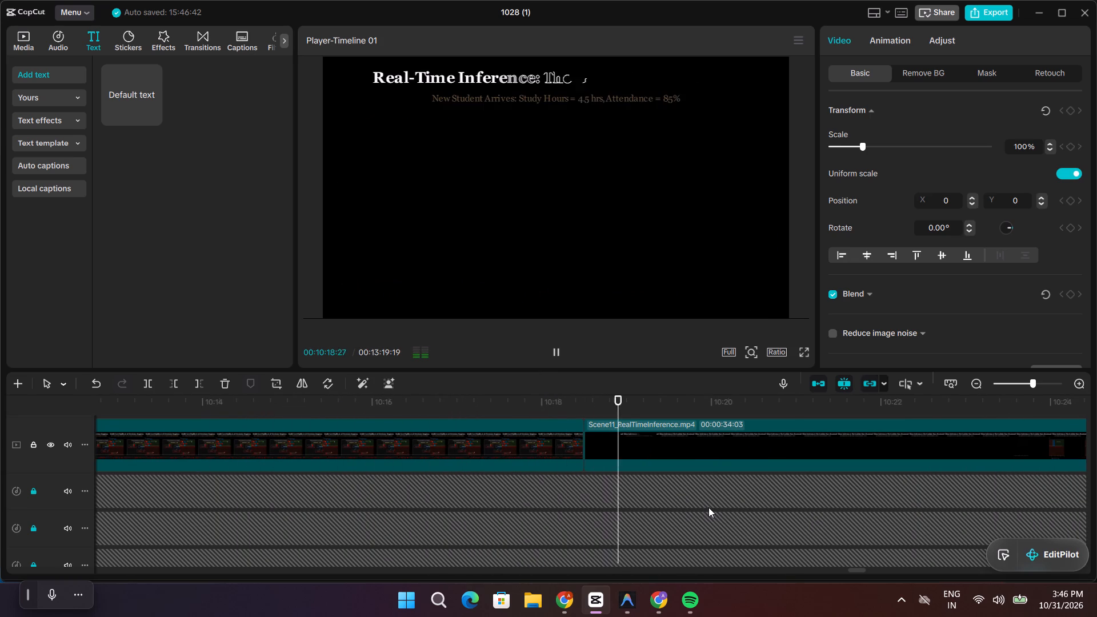
pyautogui.press('space')
pyautogui.moveTo(632, 505); pyautogui.dragTo(582, 505)
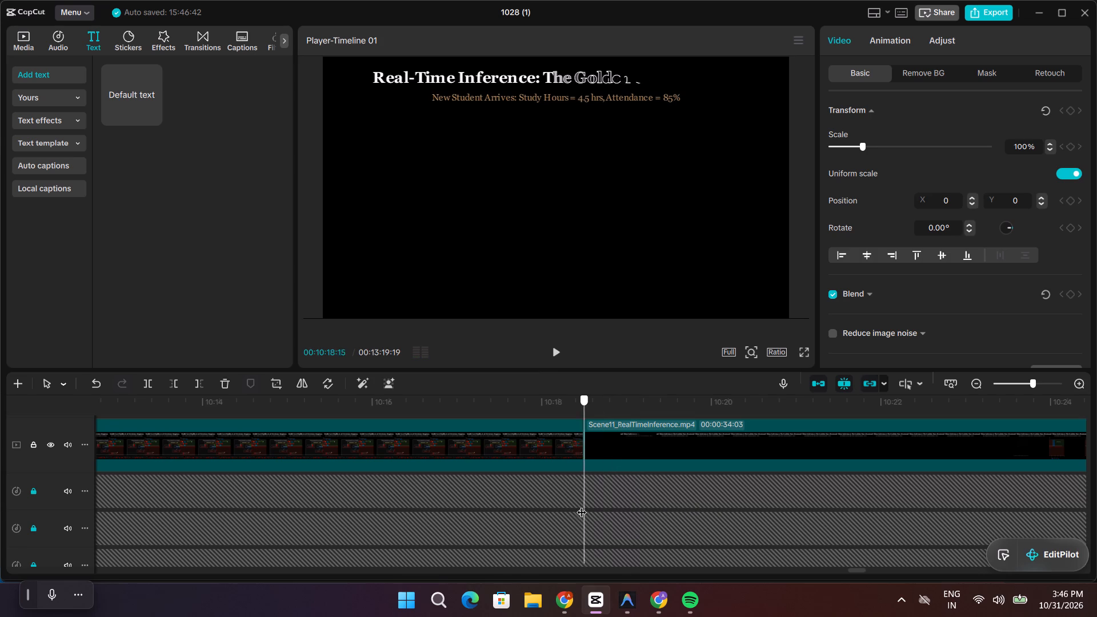
pyautogui.moveTo(582, 505); pyautogui.dragTo(480, 494)
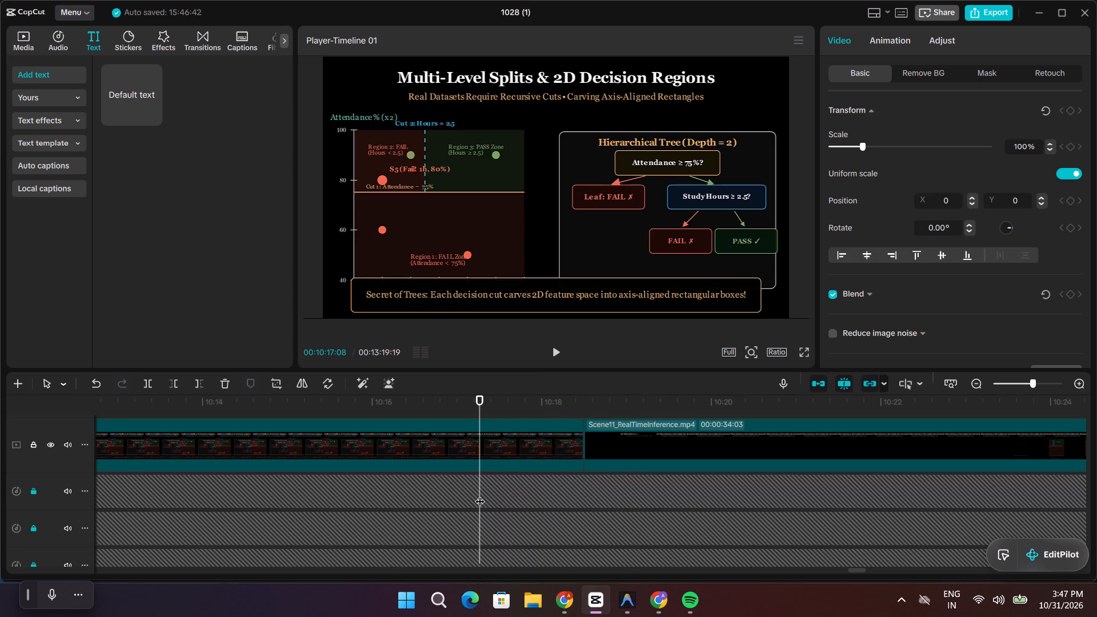
# Extend the freeze frame between the two Scene10_MultiLevelSplits clips so that it ends at about 10:17.
pyautogui.moveTo(480, 494); pyautogui.dragTo(122, 480)
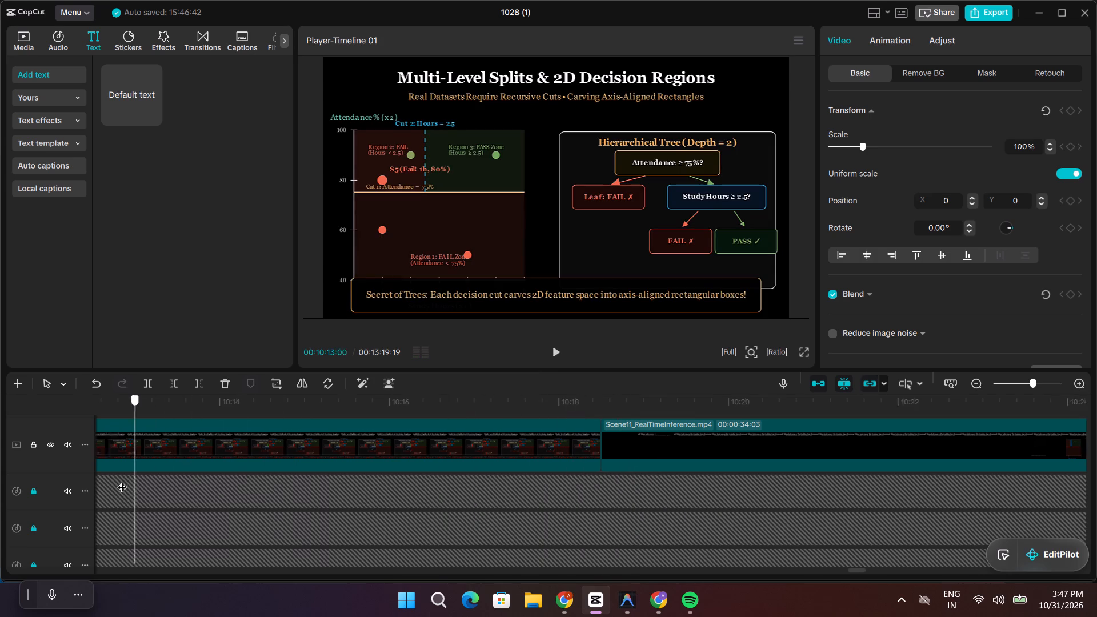
pyautogui.moveTo(122, 480); pyautogui.dragTo(130, 491)
pyautogui.click(210, 452)
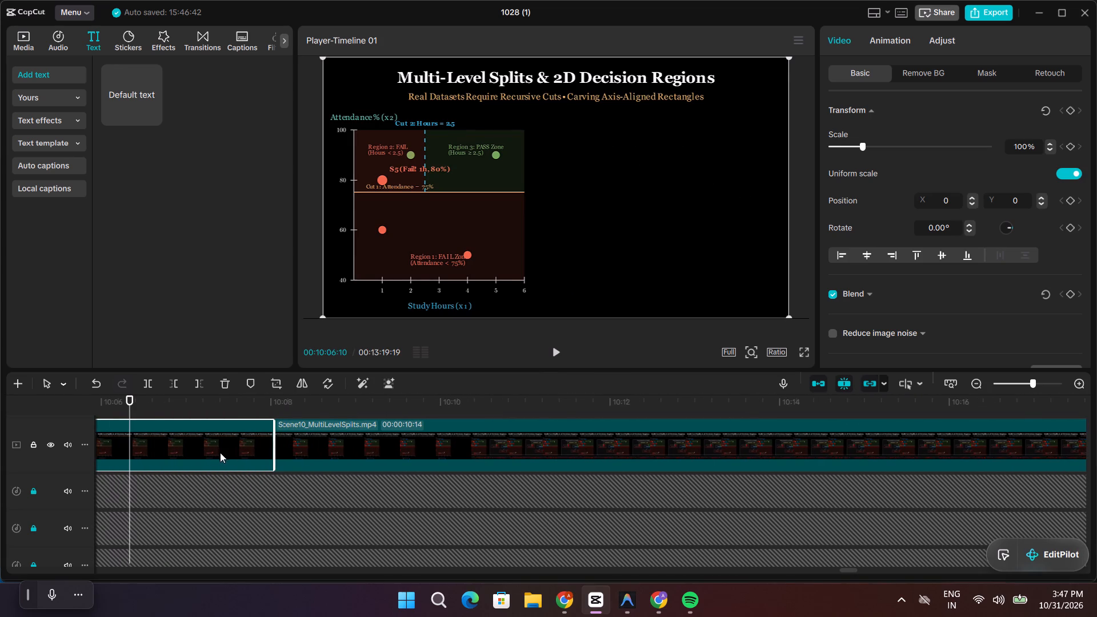
pyautogui.moveTo(275, 458); pyautogui.dragTo(1038, 544)
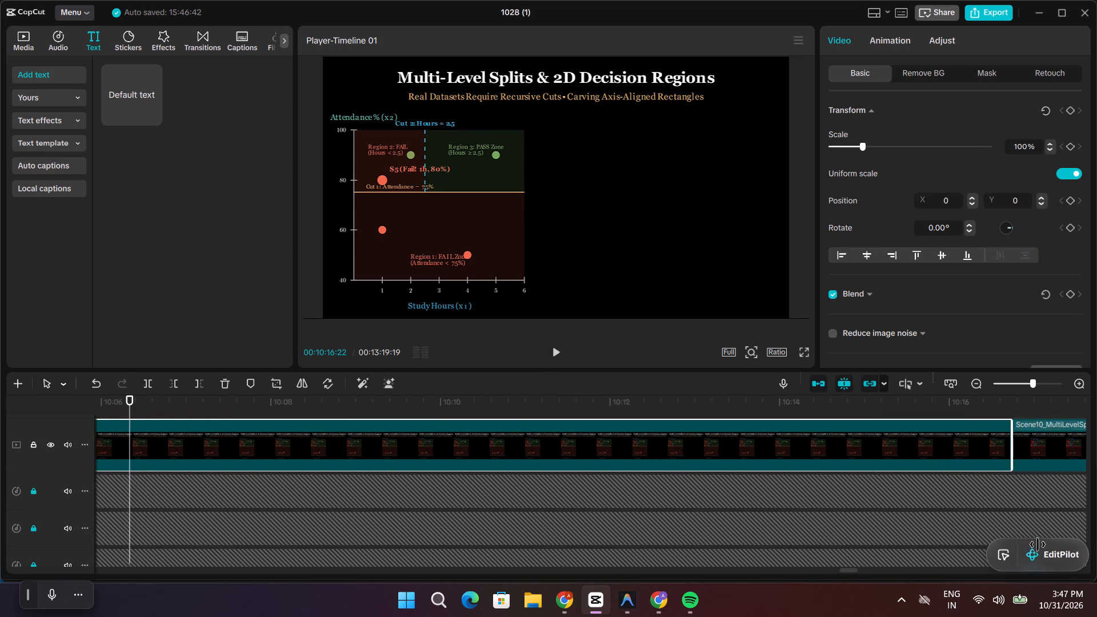
pyautogui.moveTo(1038, 544); pyautogui.dragTo(1040, 546)
# Play on to about 10:26 and insert a freeze frame there in the last Scene10_MultiLevelSplits clip.
pyautogui.press('space')
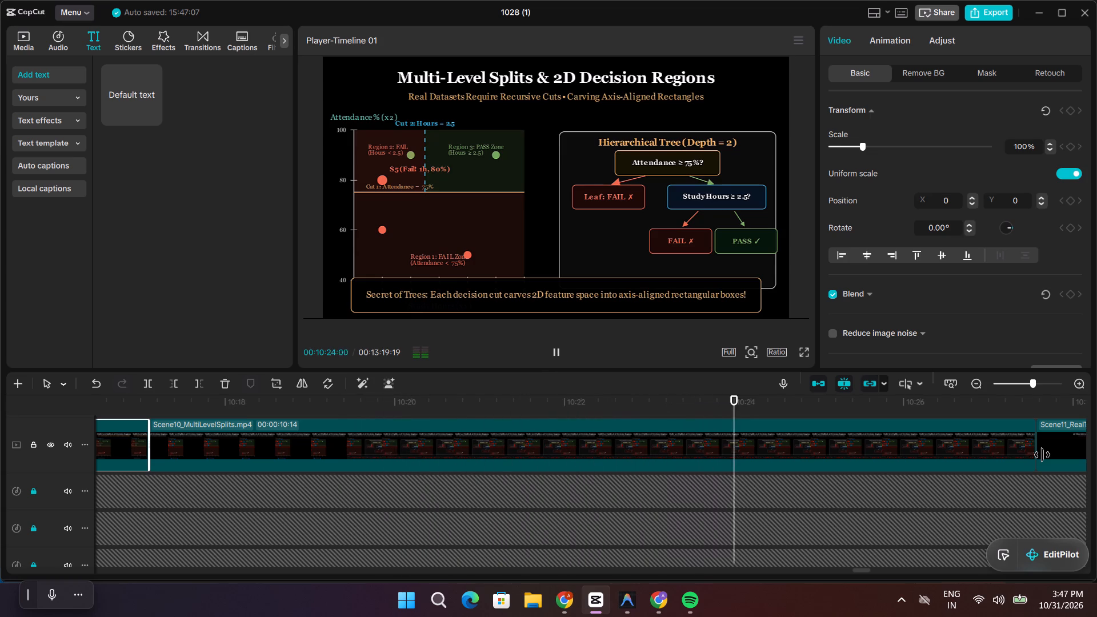
pyautogui.press('space')
pyautogui.press('space')
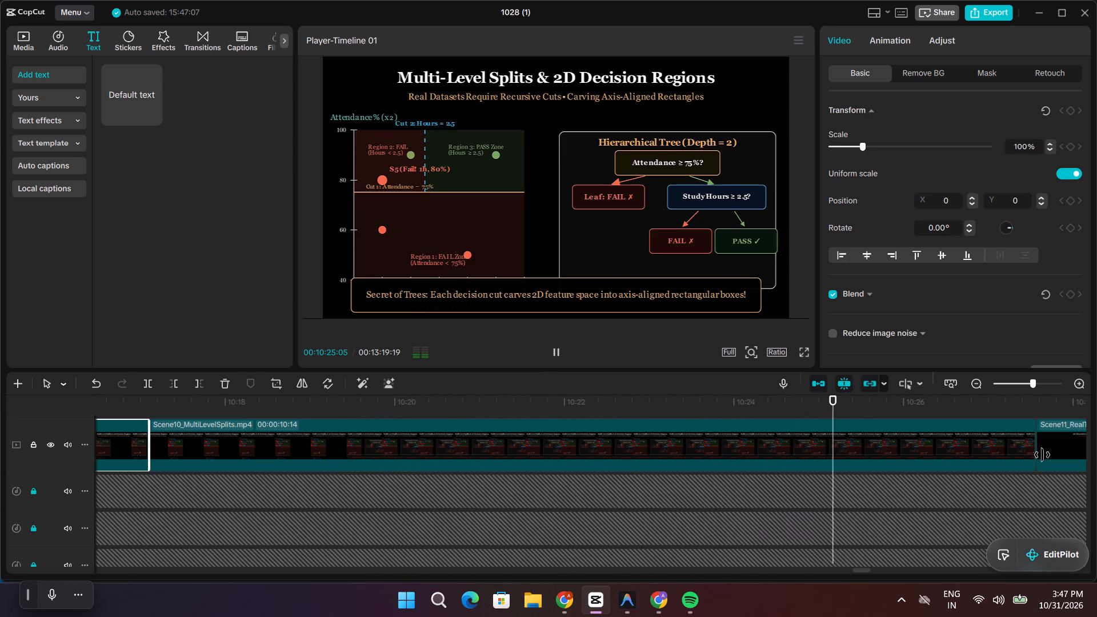
pyautogui.press('space')
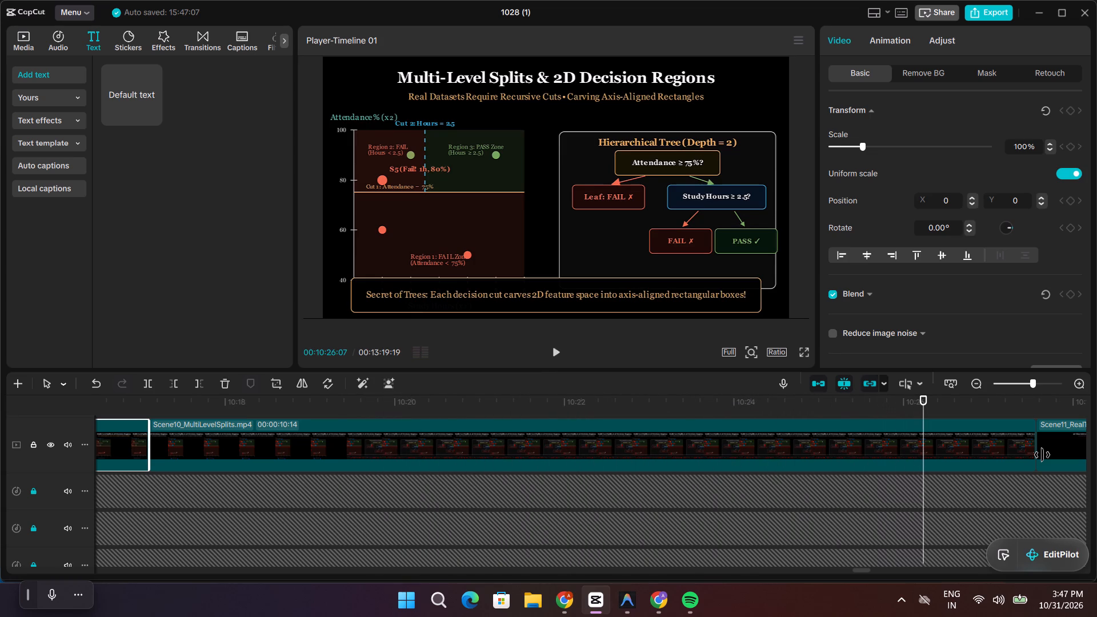
pyautogui.click(984, 451)
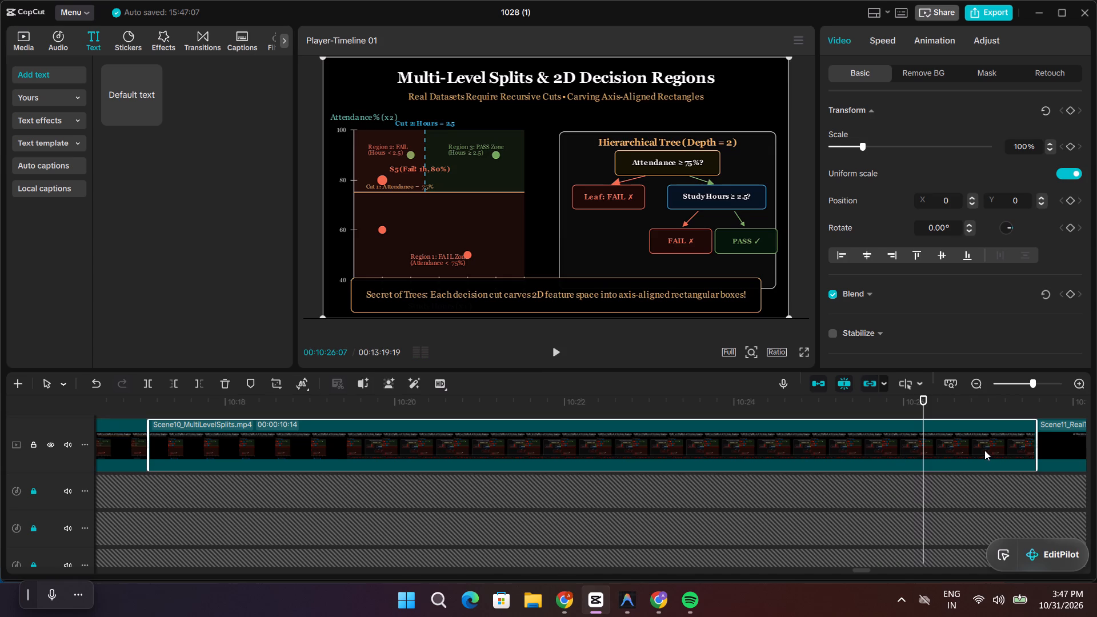
pyautogui.hotkey('ctrl', 'b')
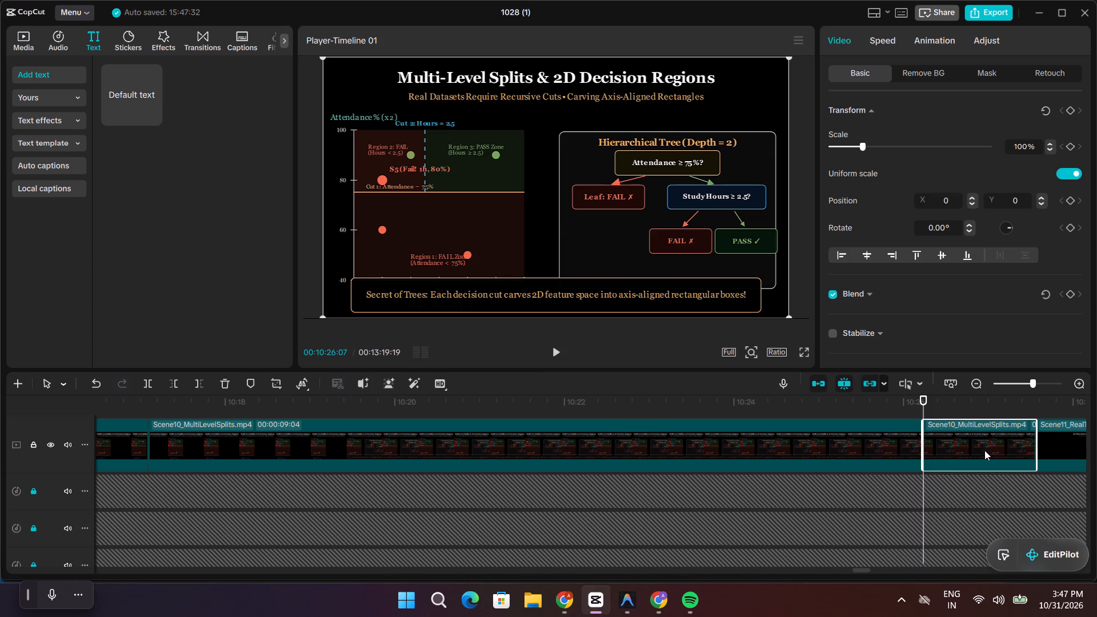
pyautogui.click(94, 384)
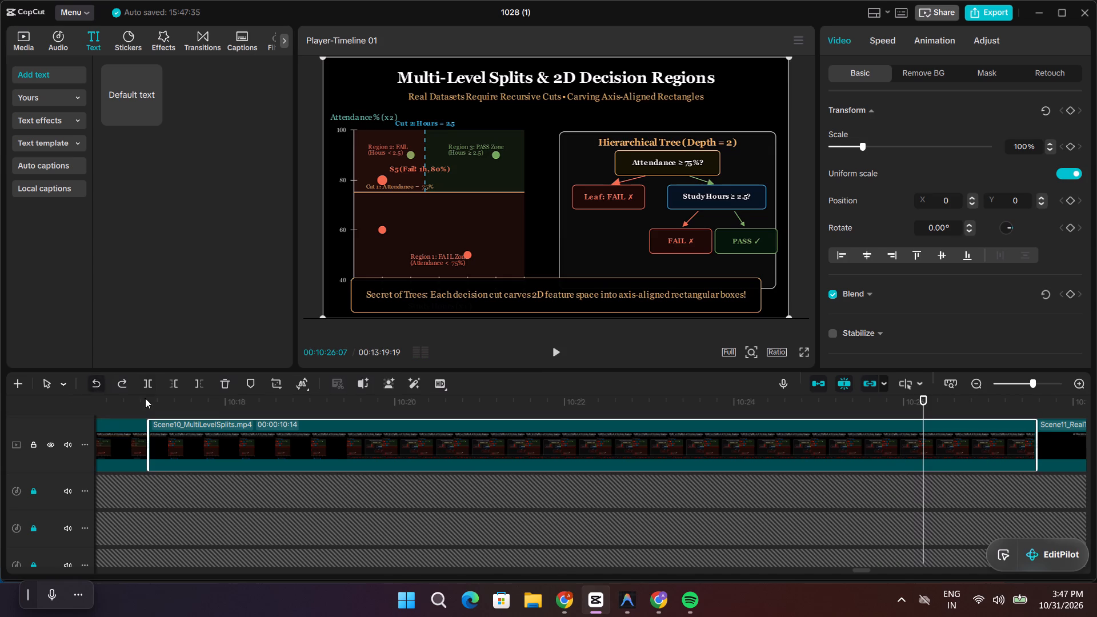
pyautogui.click(488, 455)
pyautogui.click(303, 407)
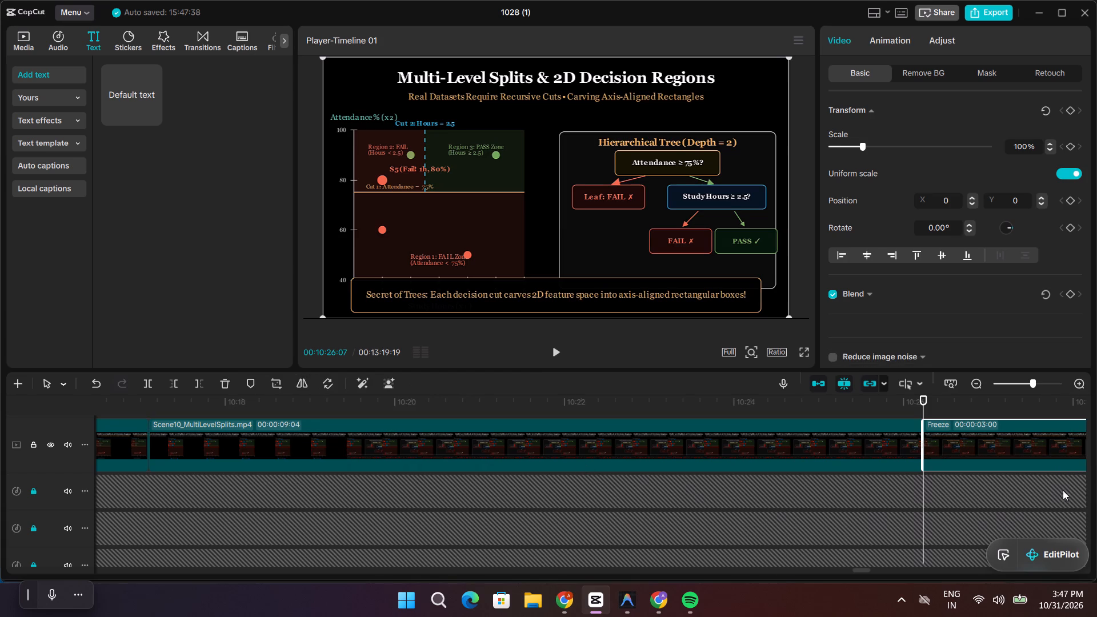
# Follow the narration and extend the new freeze frame in Scene10_MultiLevelSplits until it ends just before 10:39.
pyautogui.press('space')
pyautogui.moveTo(858, 570); pyautogui.dragTo(860, 570)
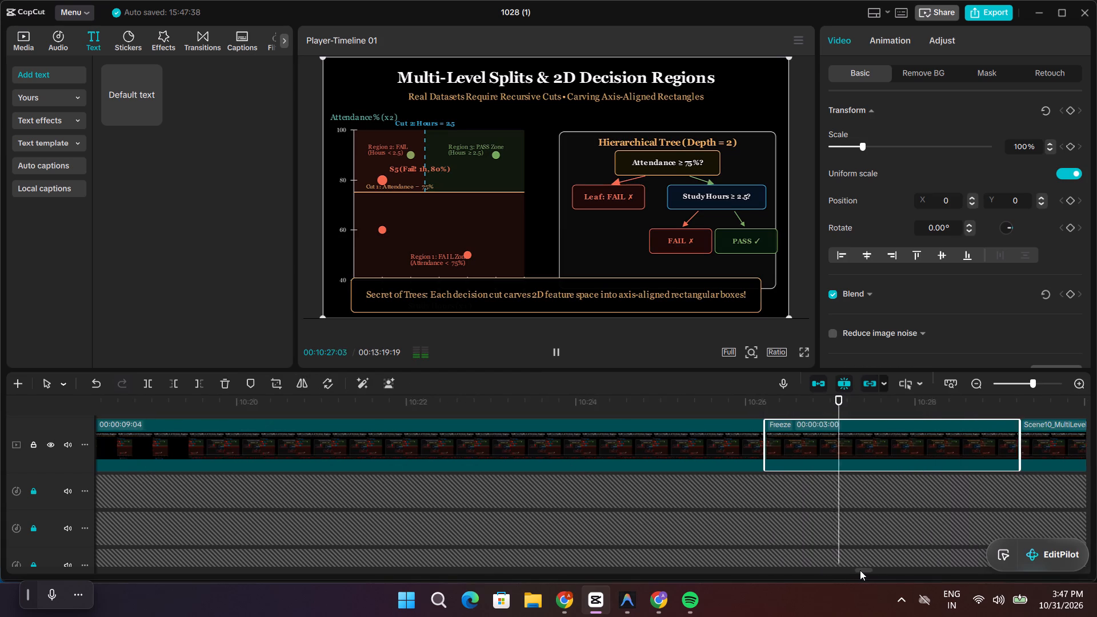
pyautogui.moveTo(860, 570); pyautogui.dragTo(864, 571)
pyautogui.press('space')
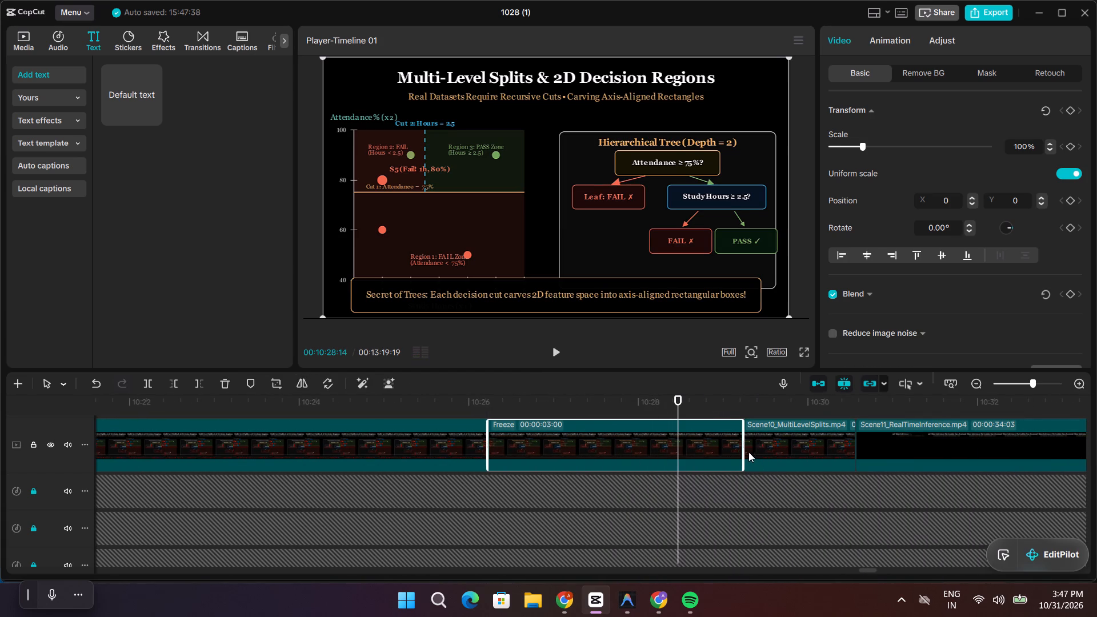
pyautogui.moveTo(743, 451); pyautogui.dragTo(1096, 495)
pyautogui.press('space')
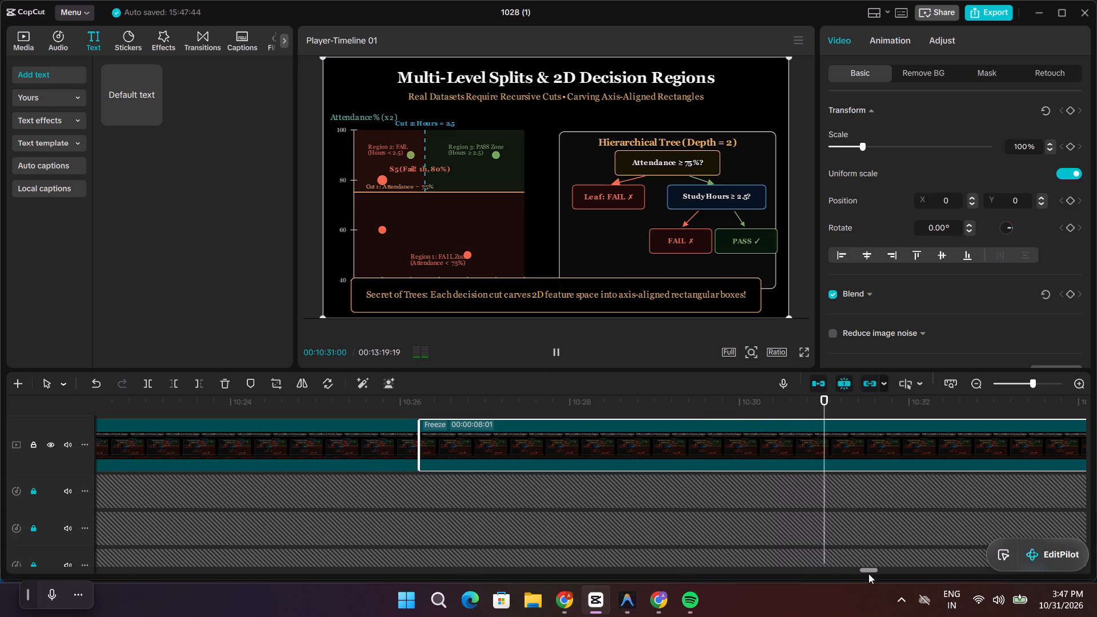
pyautogui.moveTo(868, 574); pyautogui.dragTo(874, 573)
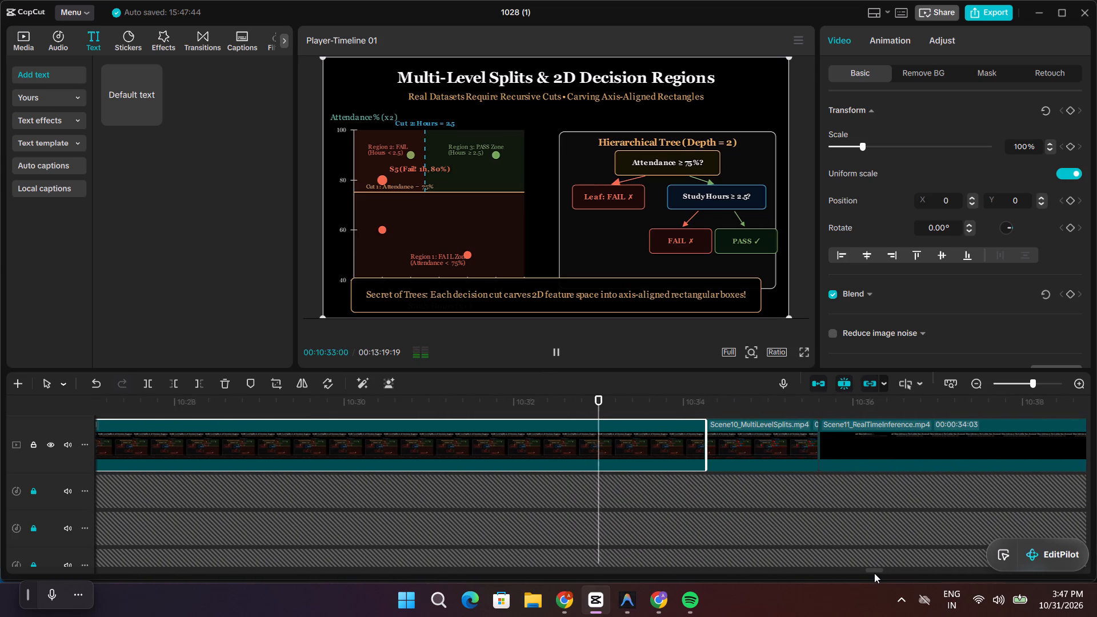
pyautogui.moveTo(874, 573); pyautogui.dragTo(875, 573)
pyautogui.press('space')
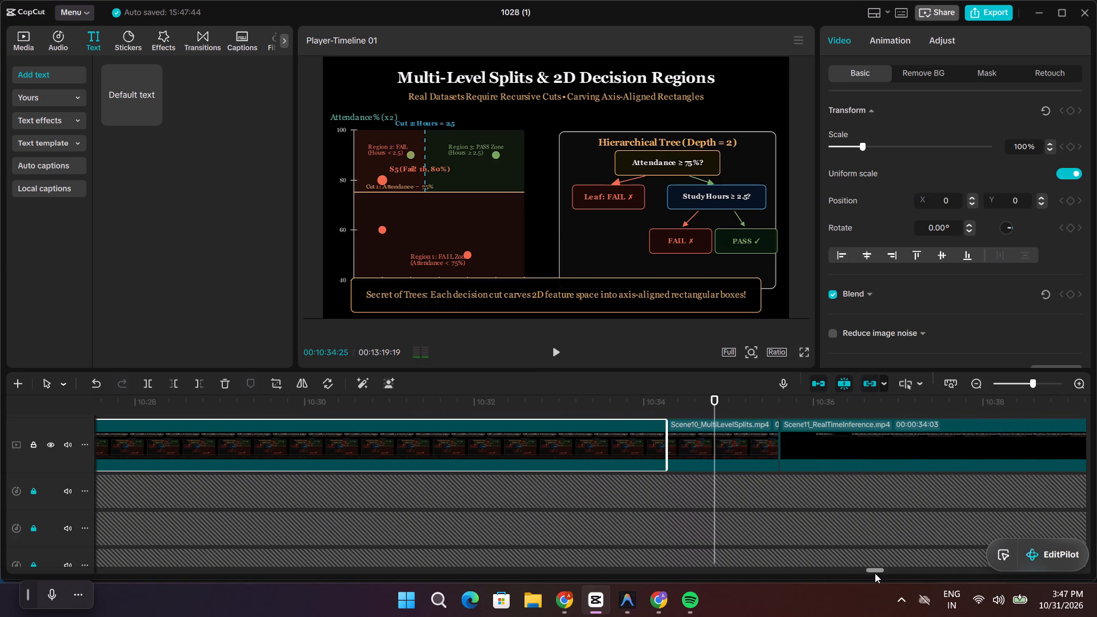
pyautogui.moveTo(669, 453); pyautogui.dragTo(842, 484)
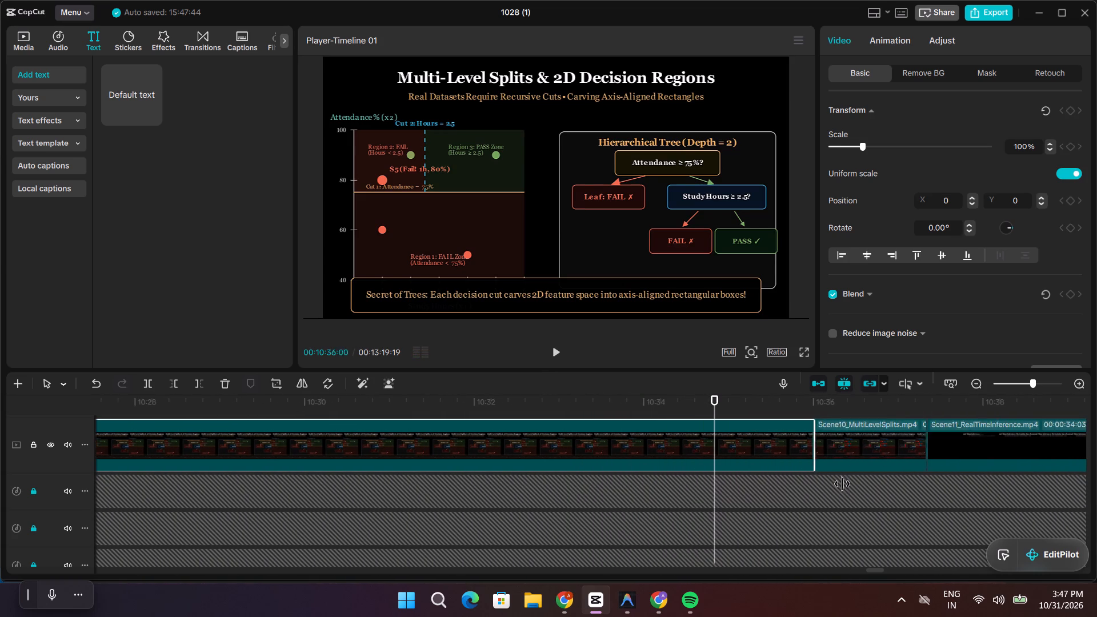
pyautogui.moveTo(842, 484); pyautogui.dragTo(1040, 520)
# Play on past 10:39 and extend the same freeze frame before Scene11_RealTimeInference so that it ends at about 10:41.
pyautogui.press('space')
pyautogui.moveTo(874, 572); pyautogui.dragTo(882, 572)
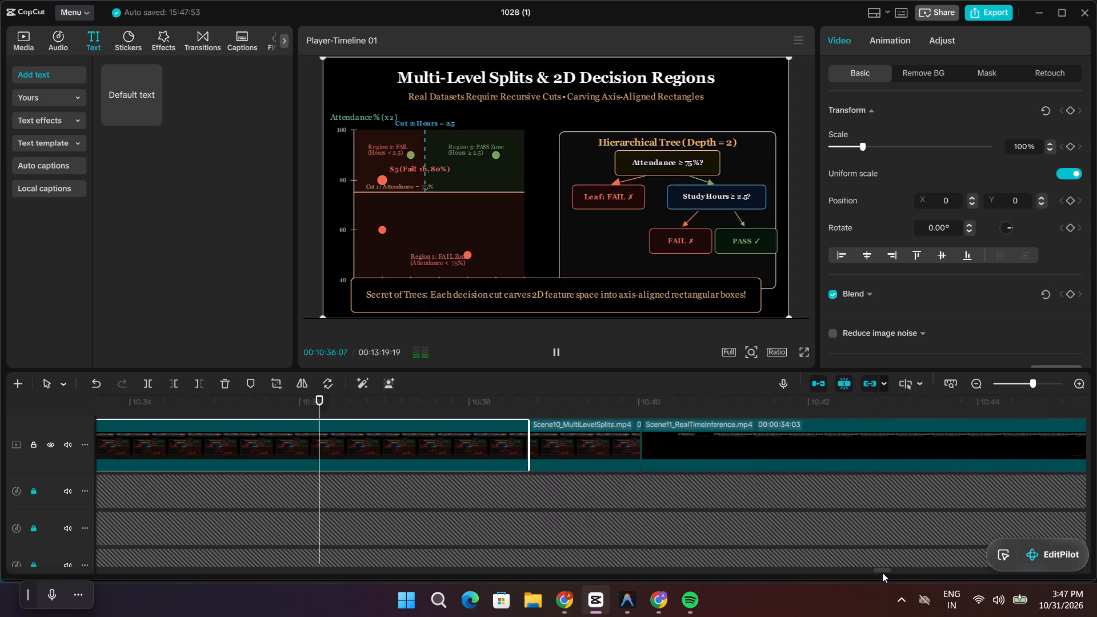
pyautogui.moveTo(882, 572); pyautogui.dragTo(883, 573)
pyautogui.press('space')
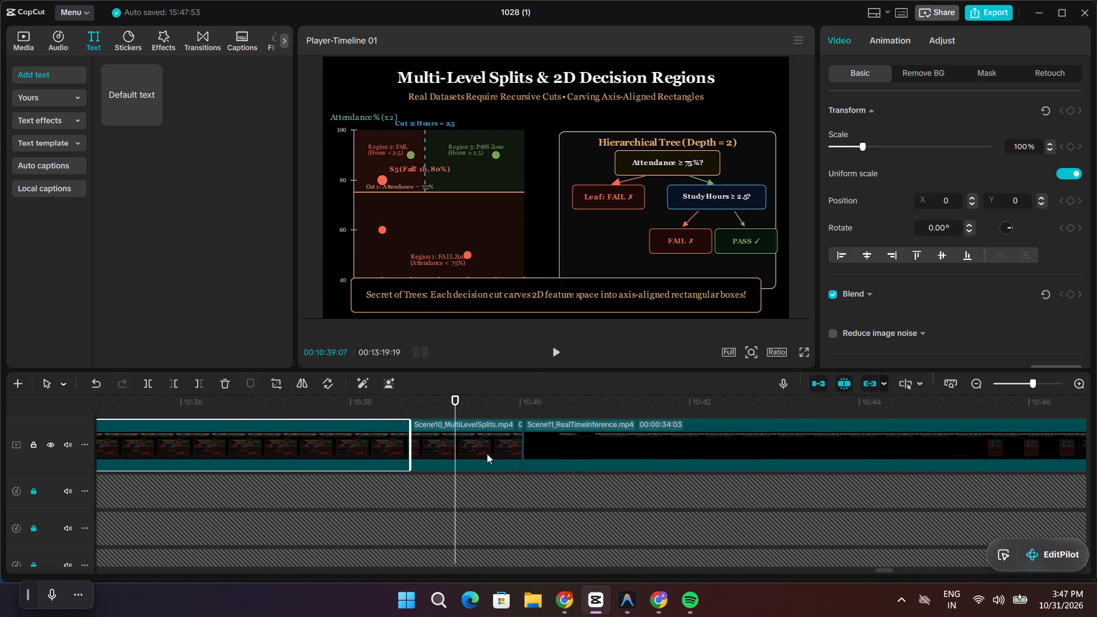
pyautogui.moveTo(410, 442); pyautogui.dragTo(606, 479)
pyautogui.press('space')
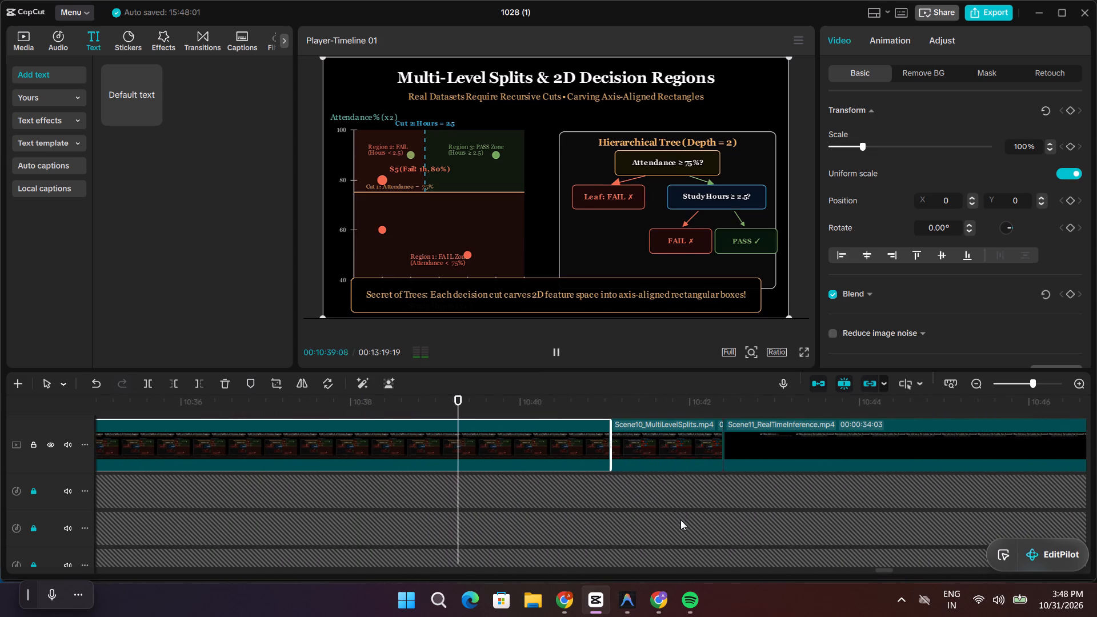
# Play to about 10:46, split the voice-over at 10:45:08, trim the pause after it and butt the remainder against the cut on the audio track below.
pyautogui.click(886, 571)
pyautogui.click(886, 571)
pyautogui.click(886, 571)
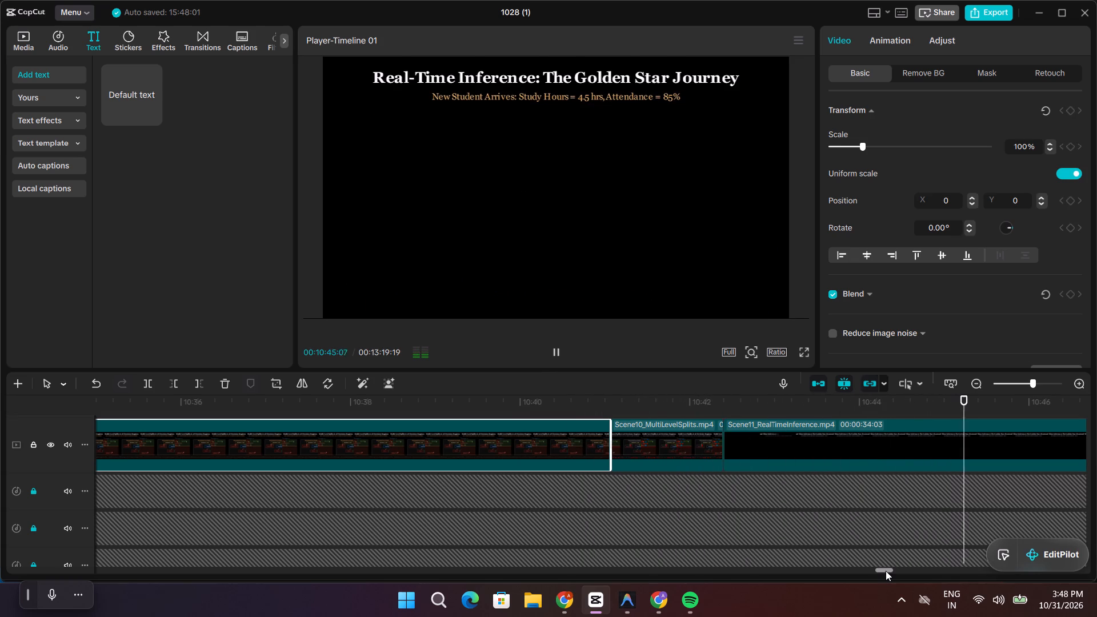
pyautogui.press('space')
pyautogui.scroll(-8, 868, 557)
pyautogui.scroll(1, 864, 552)
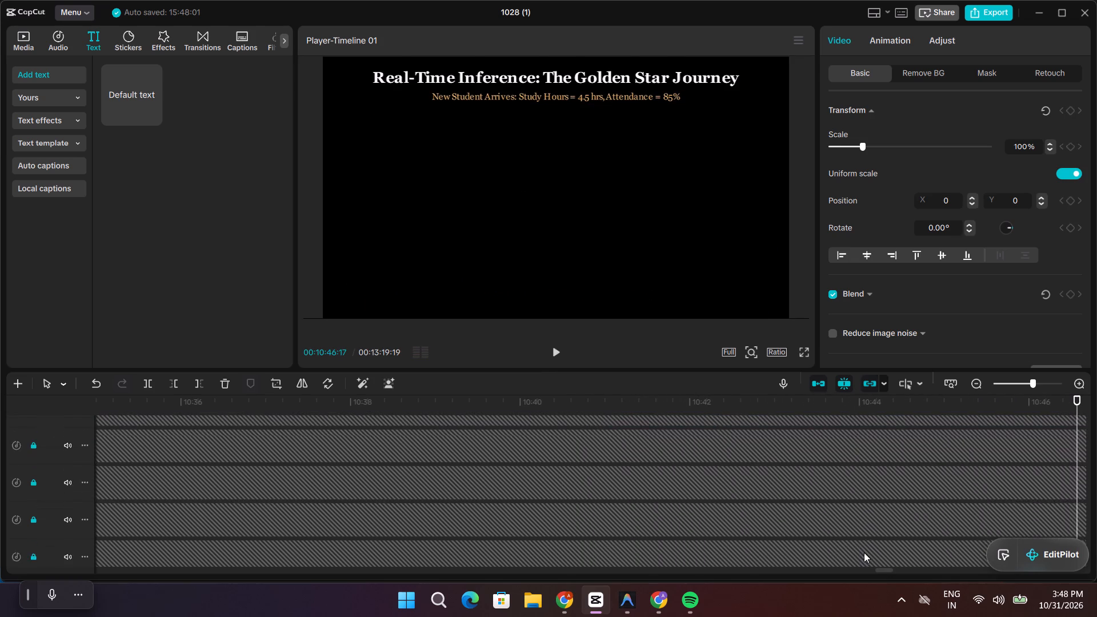
pyautogui.scroll(-17, 863, 549)
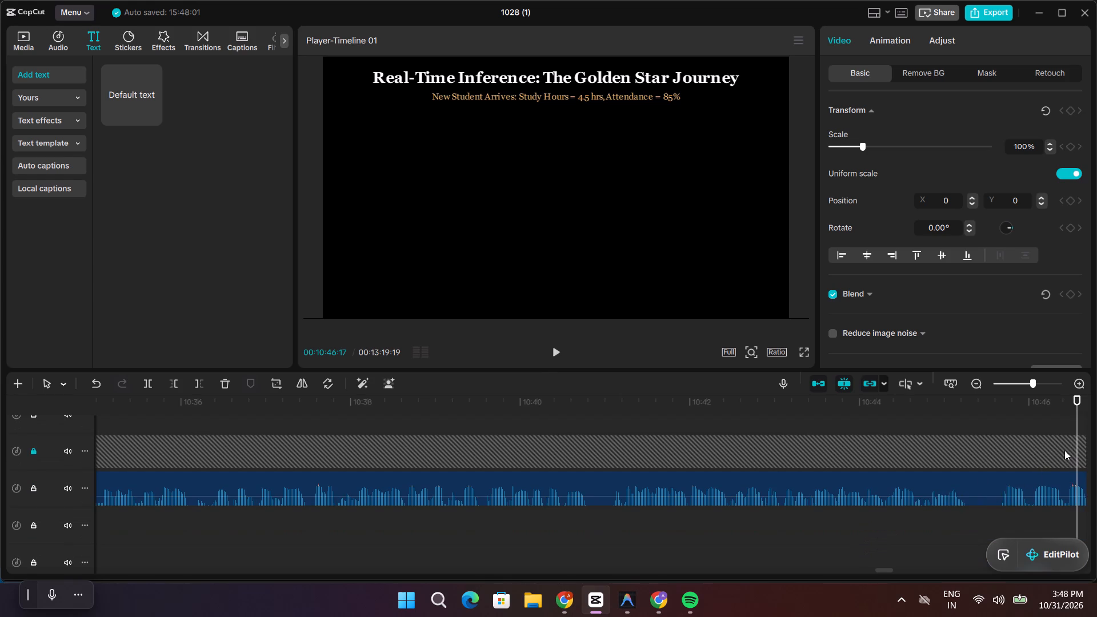
pyautogui.moveTo(1078, 442); pyautogui.dragTo(903, 451)
pyautogui.press('space')
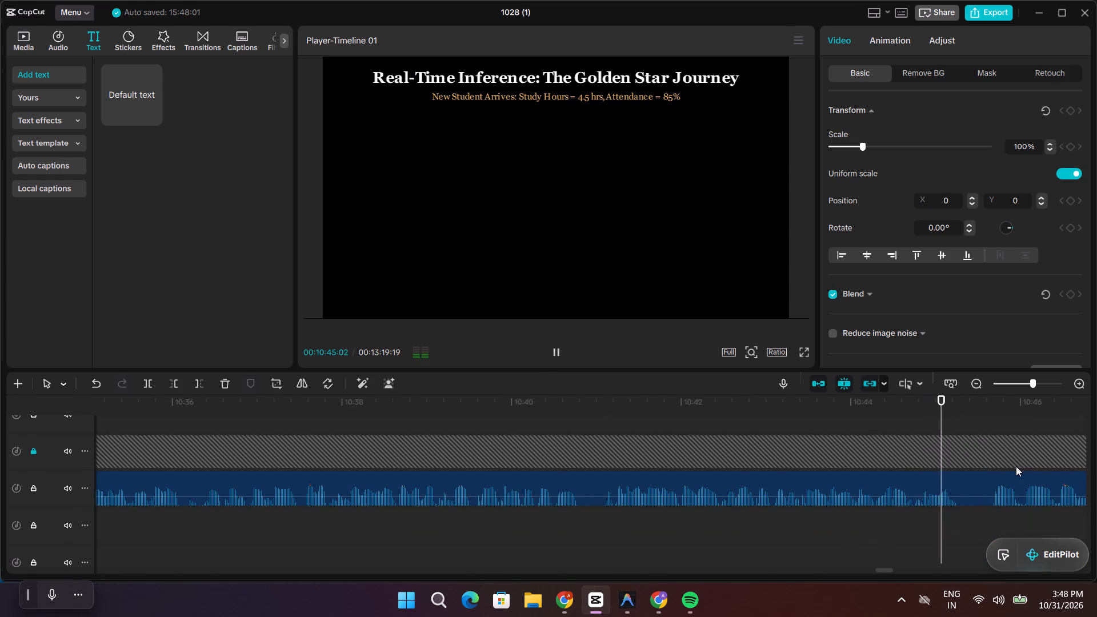
pyautogui.press('space')
pyautogui.moveTo(990, 445); pyautogui.dragTo(950, 444)
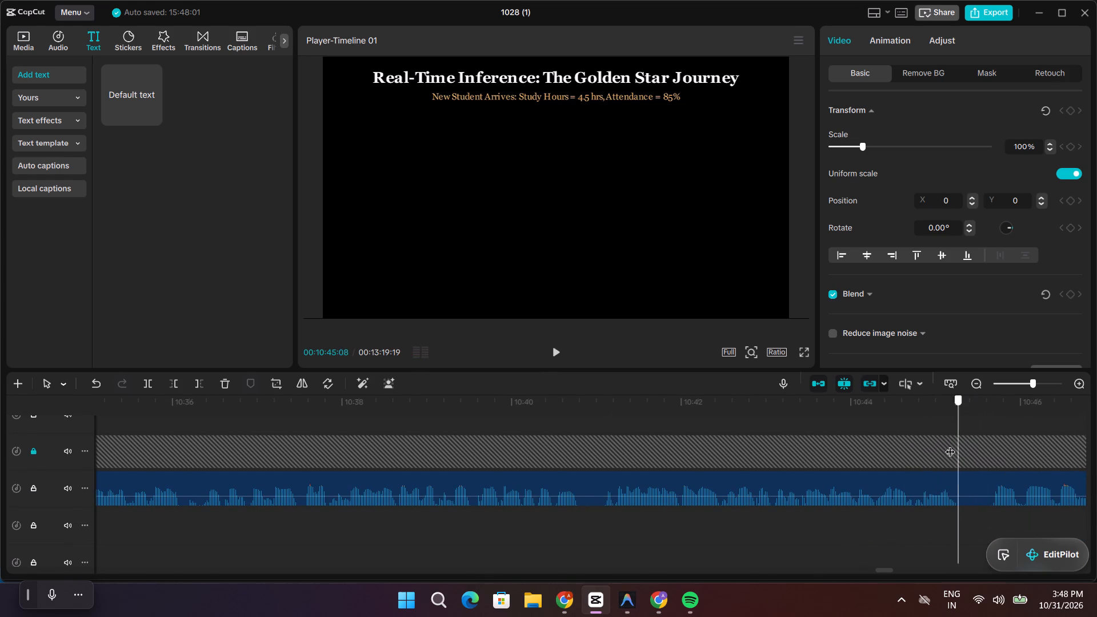
pyautogui.moveTo(950, 444); pyautogui.dragTo(959, 450)
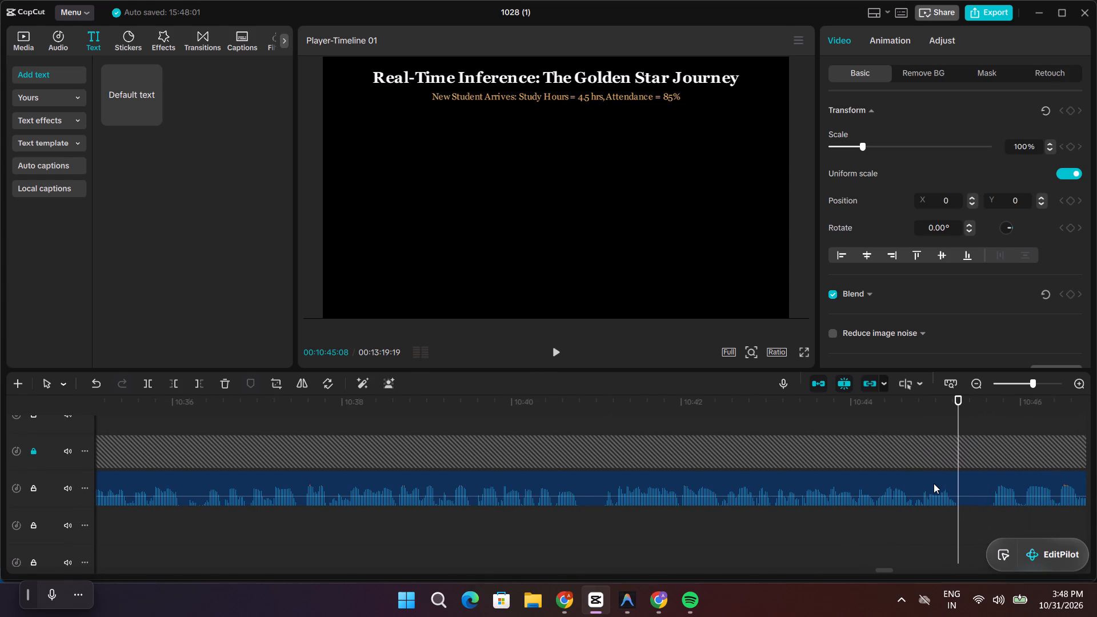
pyautogui.click(934, 483)
pyautogui.hotkey('ctrl', 'b')
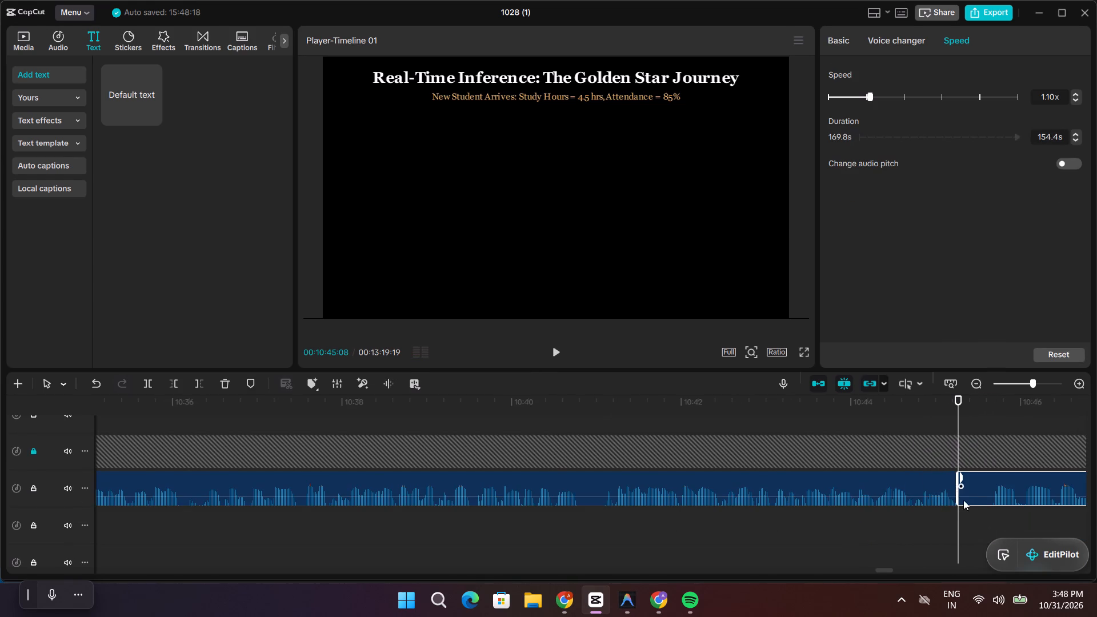
pyautogui.moveTo(958, 499); pyautogui.dragTo(992, 514)
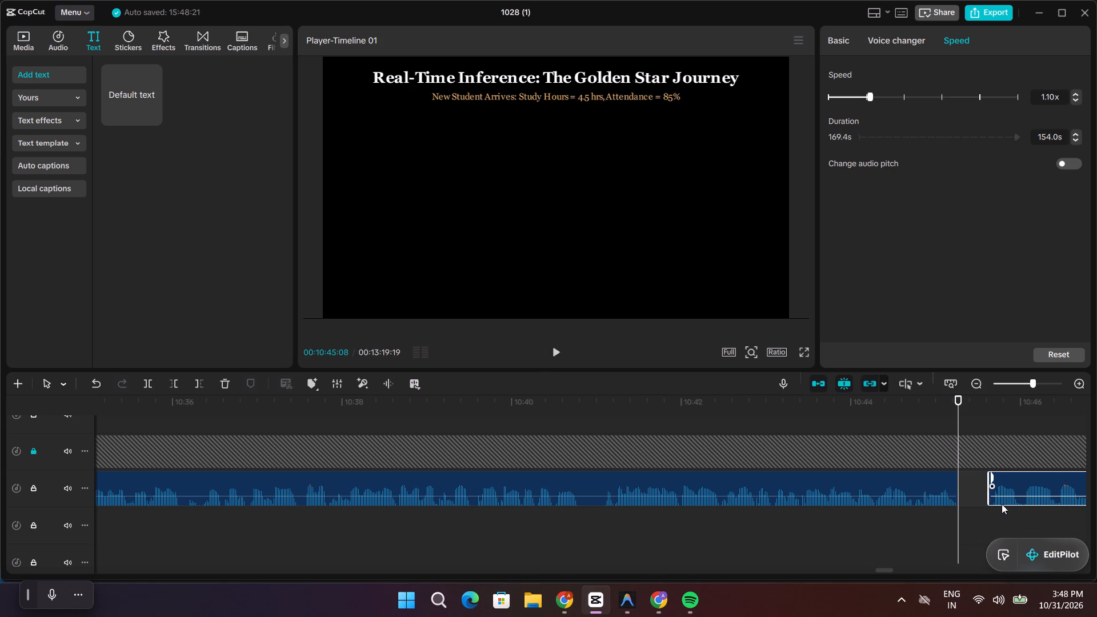
pyautogui.click(1003, 499)
pyautogui.moveTo(1005, 502); pyautogui.dragTo(978, 506)
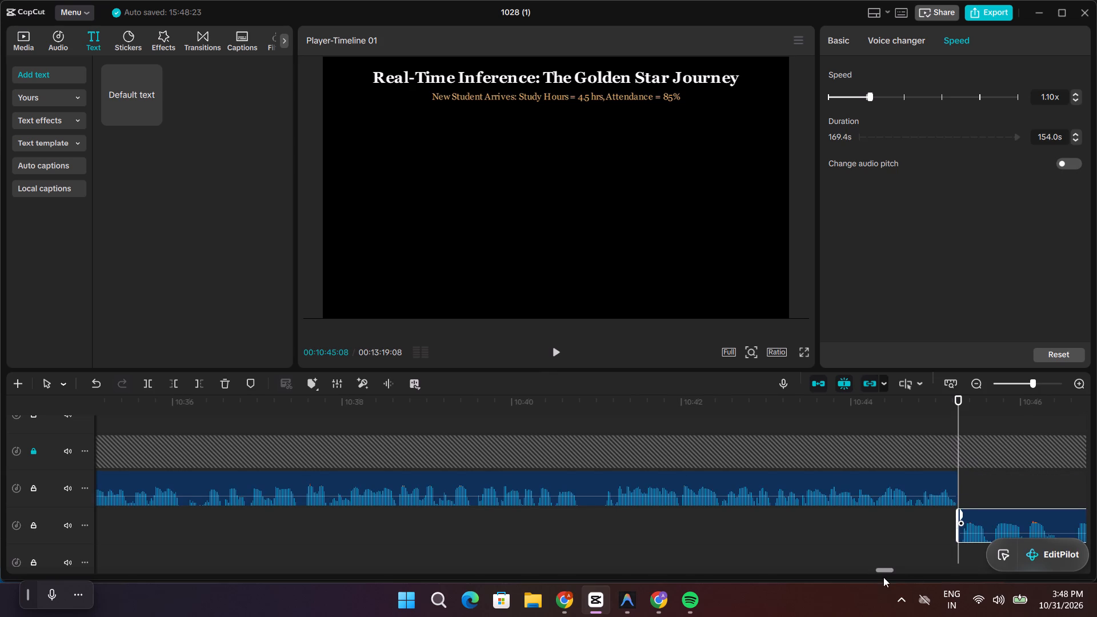
# Split the voice-over at 10:46:13, trim the short silence from the start of the remainder and close the gap.
pyautogui.moveTo(888, 575); pyautogui.dragTo(895, 576)
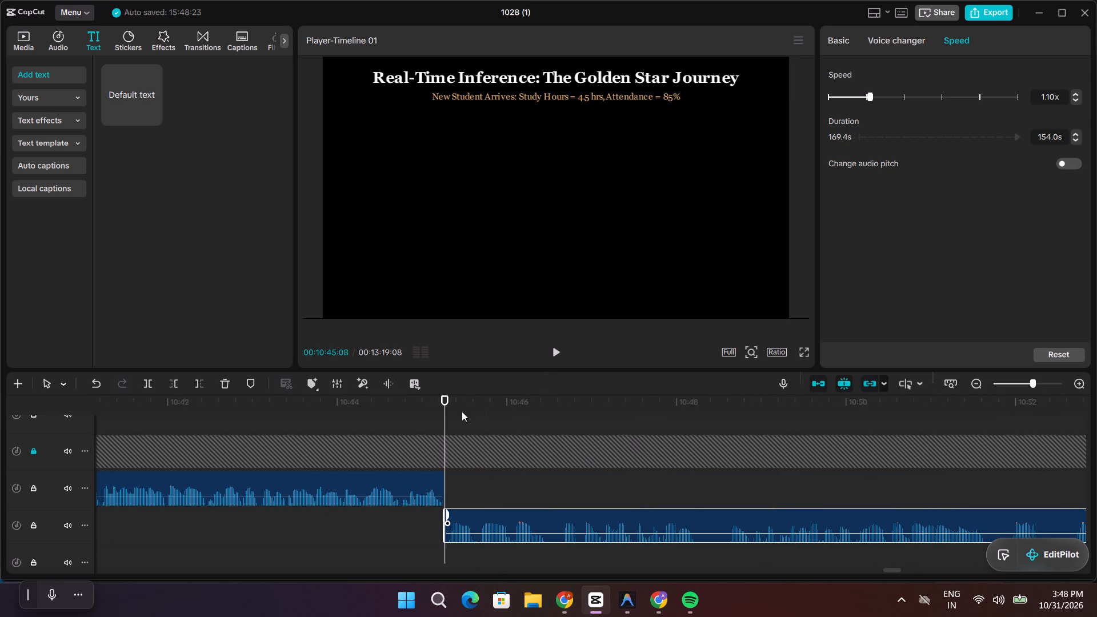
pyautogui.moveTo(443, 412); pyautogui.dragTo(530, 446)
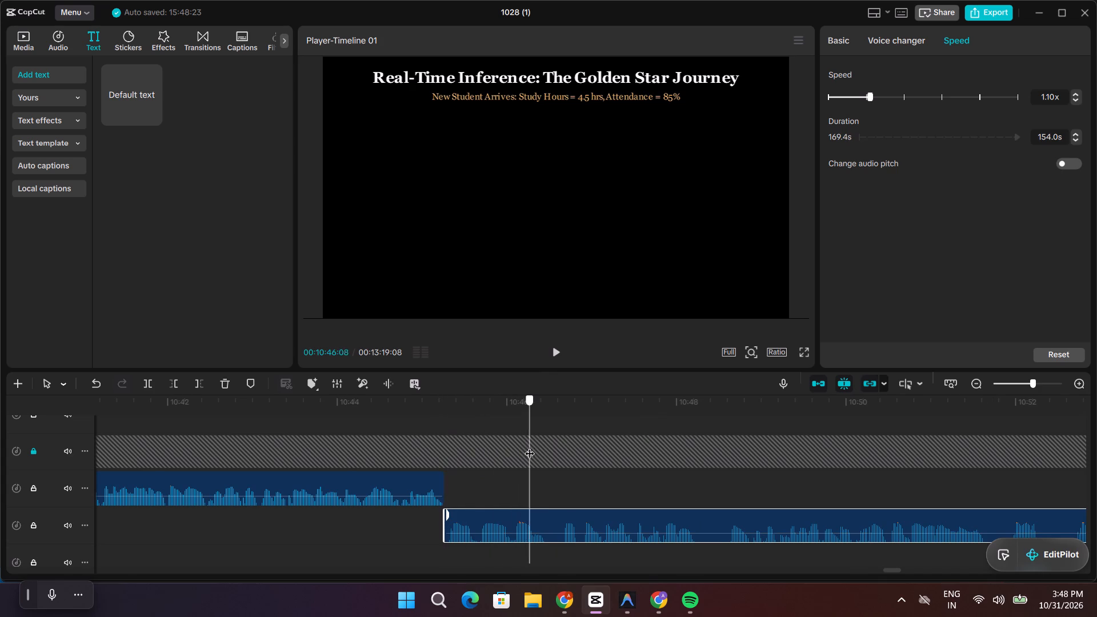
pyautogui.moveTo(530, 446); pyautogui.dragTo(543, 452)
pyautogui.hotkey('ctrl', 'b')
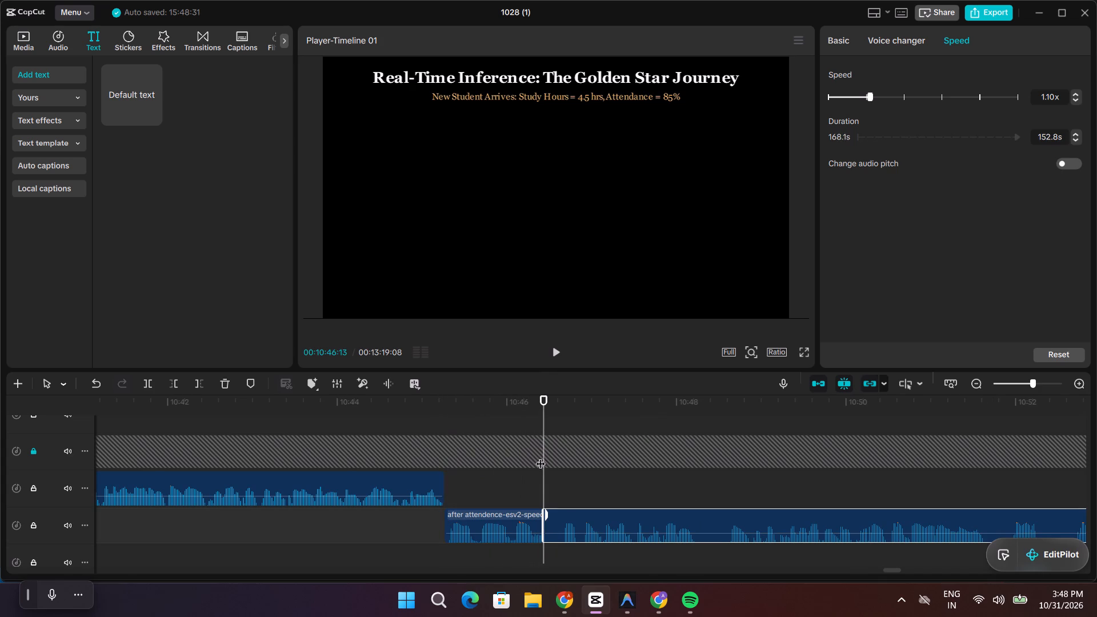
pyautogui.moveTo(541, 541); pyautogui.dragTo(561, 552)
pyautogui.moveTo(587, 537); pyautogui.dragTo(570, 536)
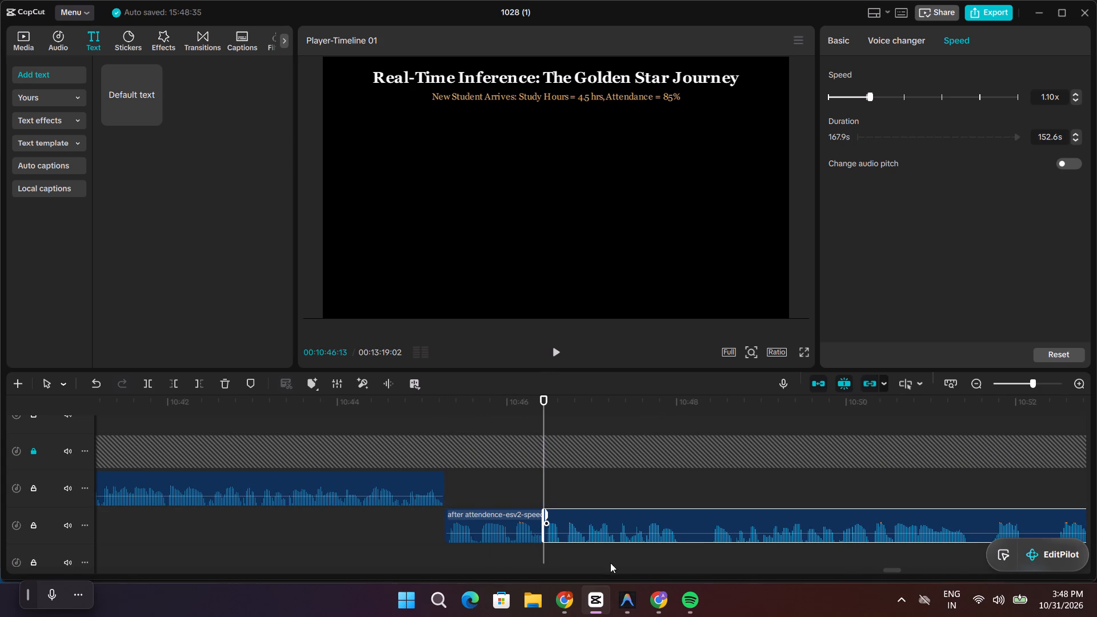
# Split the voice-over at 10:48:00, trim the pause from the start of the remainder and close the gap.
pyautogui.click(888, 579)
pyautogui.click(893, 574)
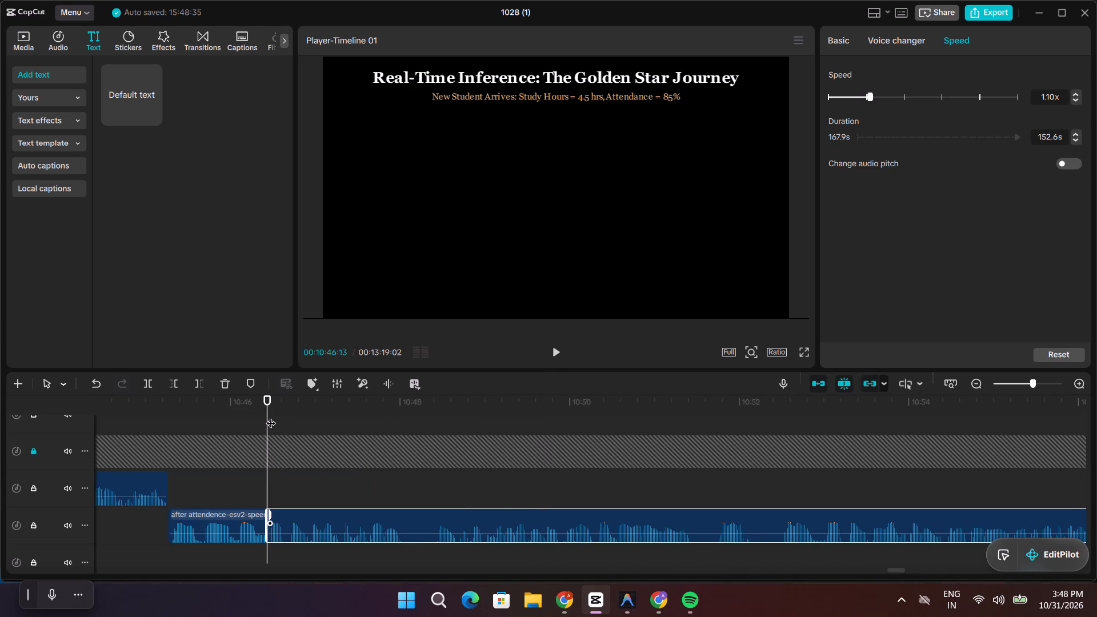
pyautogui.moveTo(266, 414); pyautogui.dragTo(375, 437)
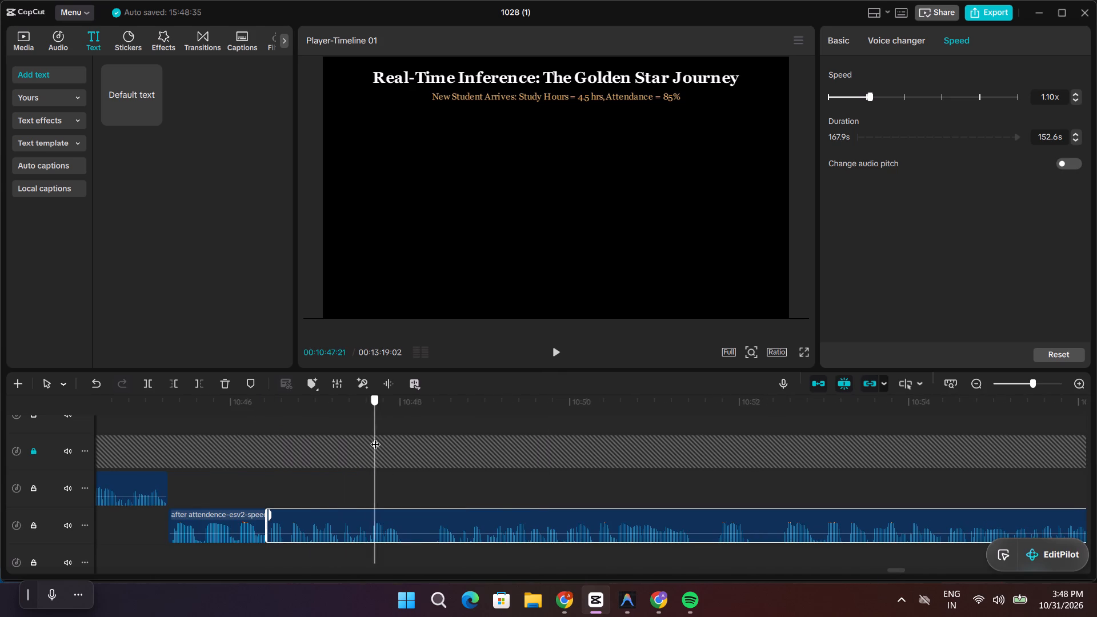
pyautogui.moveTo(375, 437); pyautogui.dragTo(401, 449)
pyautogui.hotkey('ctrl', 'b')
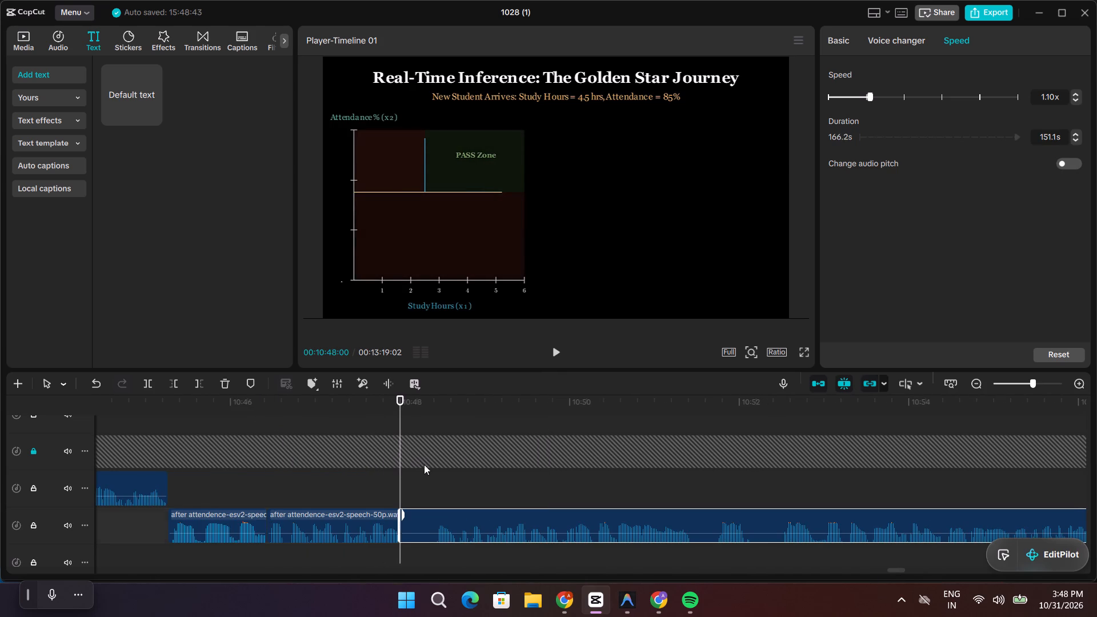
pyautogui.moveTo(401, 538); pyautogui.dragTo(438, 552)
pyautogui.moveTo(449, 538); pyautogui.dragTo(410, 538)
# Play on past 10:51, split the voice-over at 10:51:01, trim the pause from the start of the remainder and close the gap.
pyautogui.press('space')
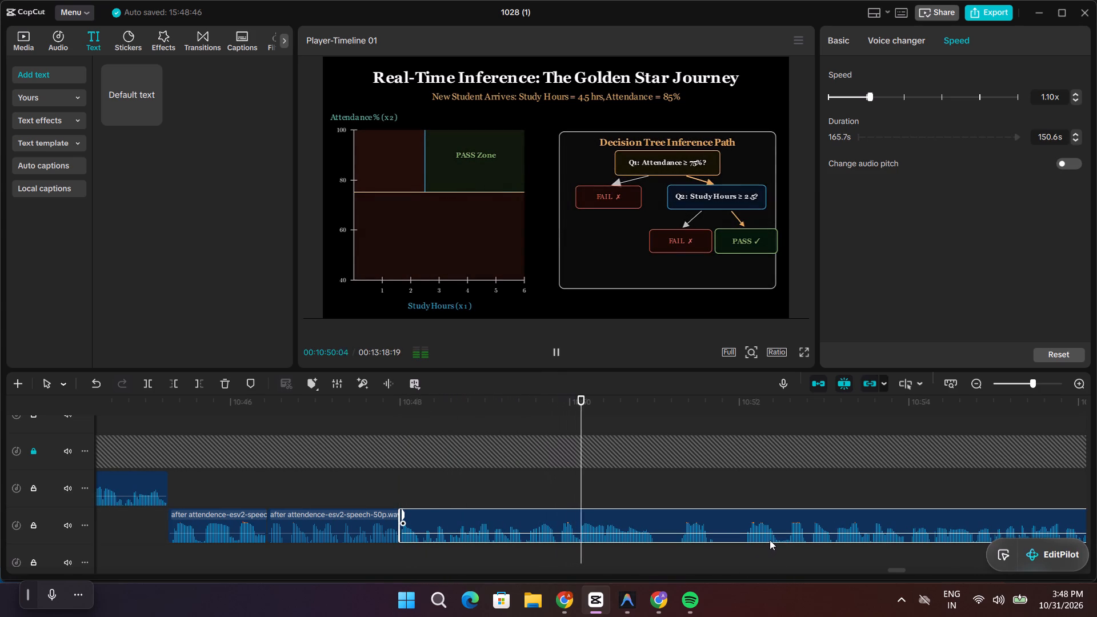
pyautogui.press('space')
pyautogui.press('space')
pyautogui.press('space')
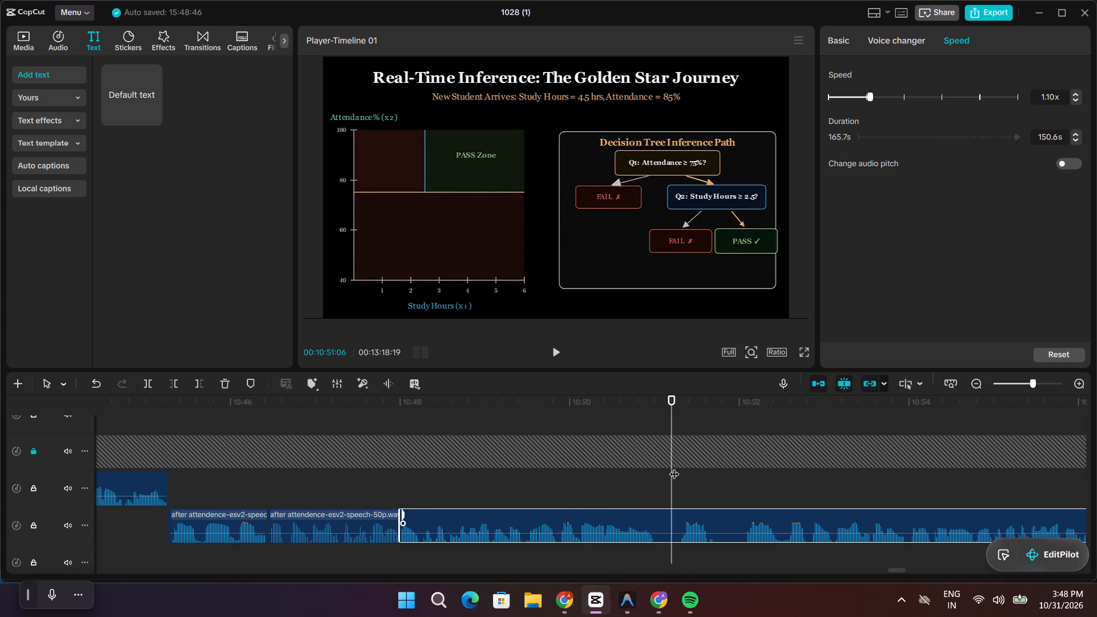
pyautogui.moveTo(674, 470); pyautogui.dragTo(658, 472)
pyautogui.hotkey('ctrl', 'b')
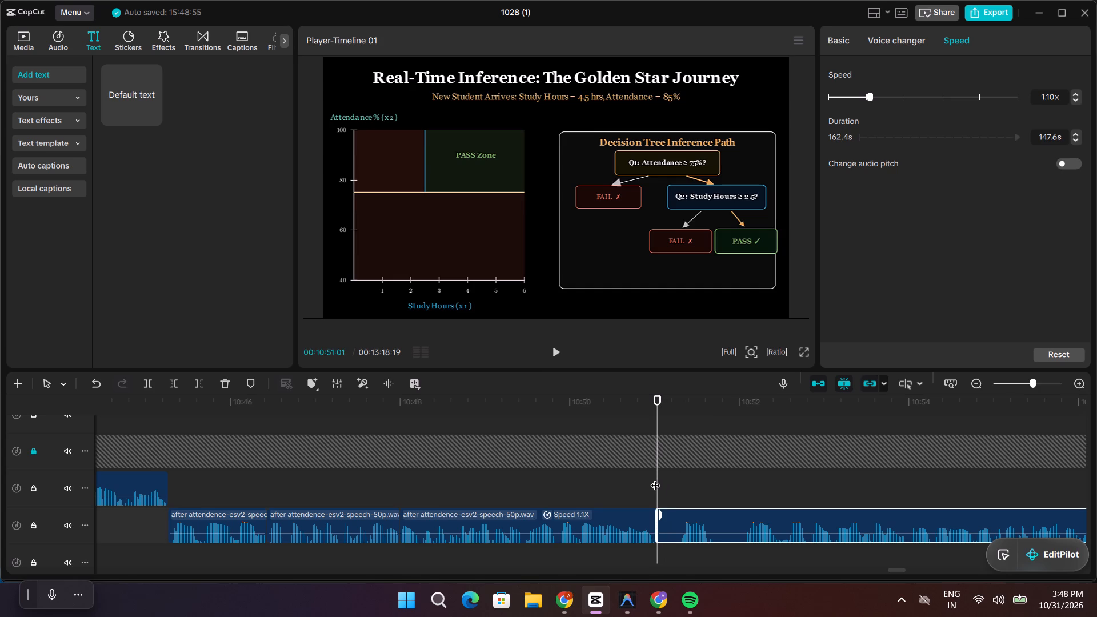
pyautogui.moveTo(659, 536); pyautogui.dragTo(676, 544)
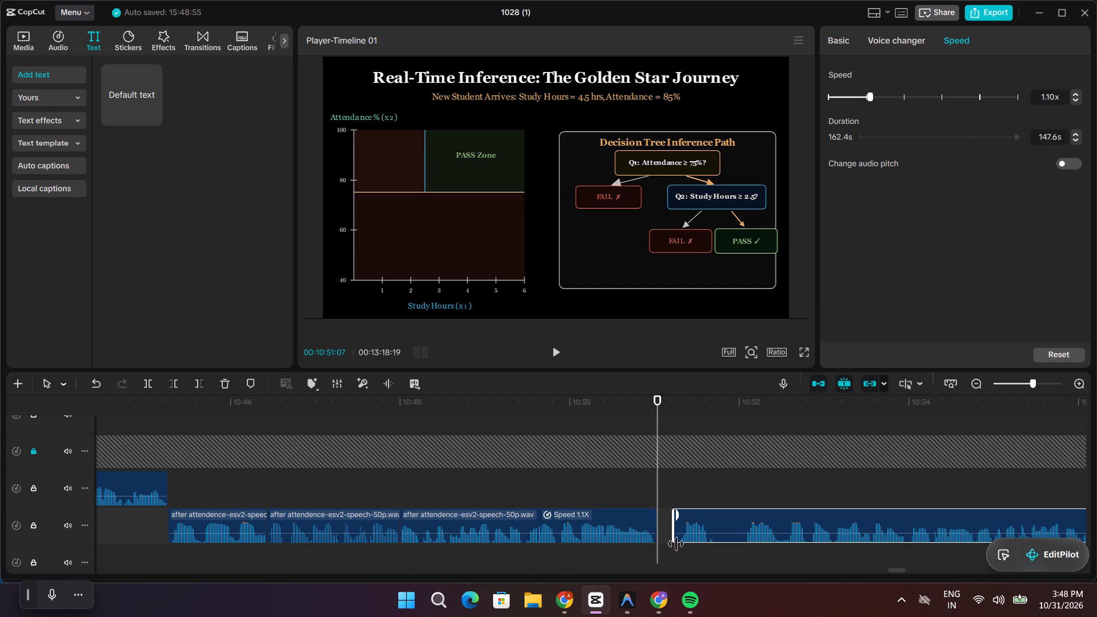
pyautogui.moveTo(676, 544); pyautogui.dragTo(680, 548)
pyautogui.moveTo(701, 539); pyautogui.dragTo(693, 539)
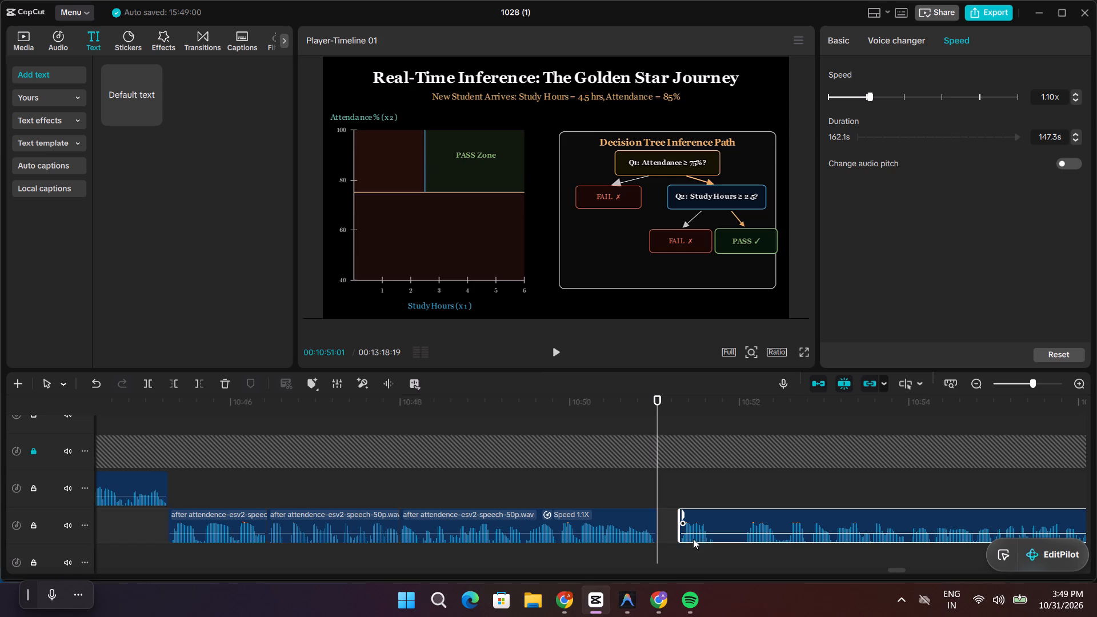
pyautogui.moveTo(693, 539); pyautogui.dragTo(680, 539)
# Replay the joined narration, cut out the voice-over segment between 10:51:01 and 10:51:23, and close the gap.
pyautogui.press('space')
pyautogui.press('space')
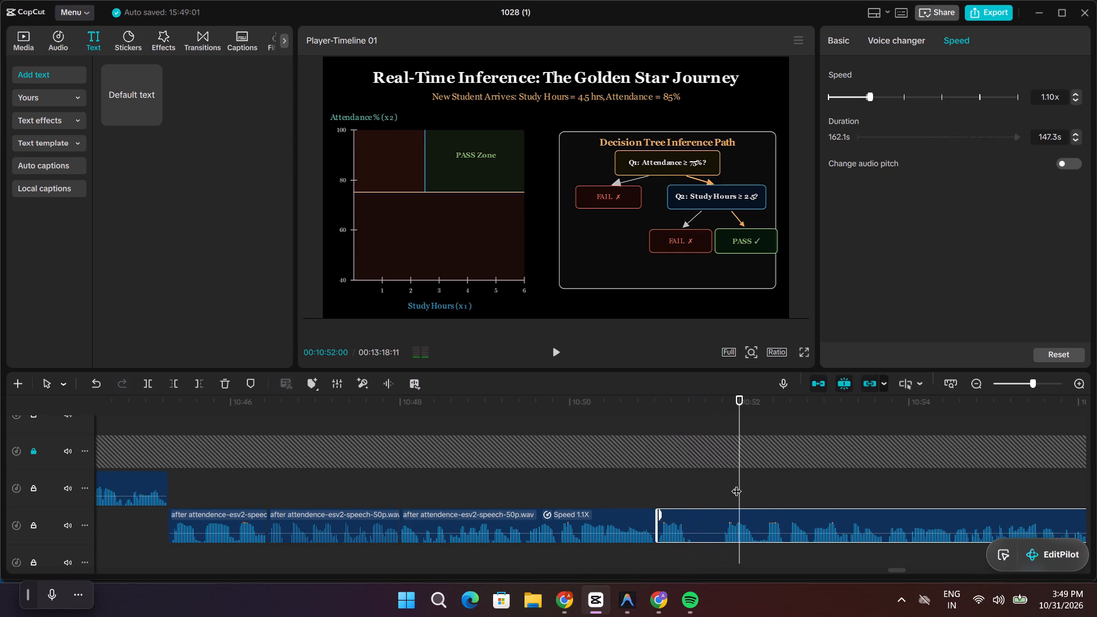
pyautogui.moveTo(740, 482); pyautogui.dragTo(599, 480)
pyautogui.press('space')
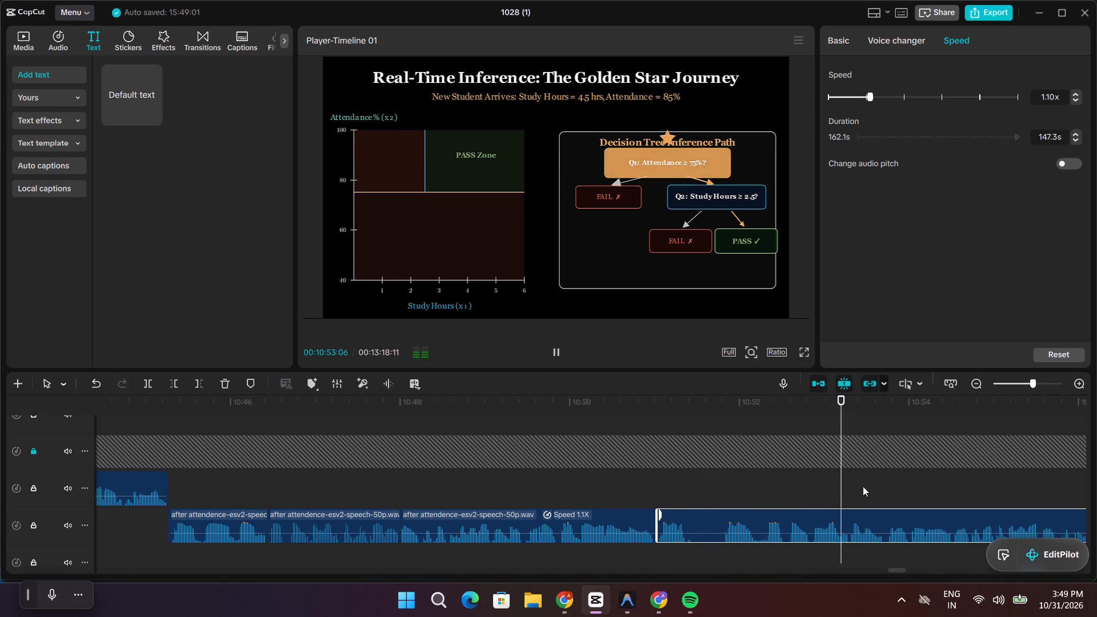
pyautogui.press('space')
pyautogui.moveTo(881, 486); pyautogui.dragTo(720, 498)
pyautogui.hotkey('ctrl', 'b')
pyautogui.click(690, 522)
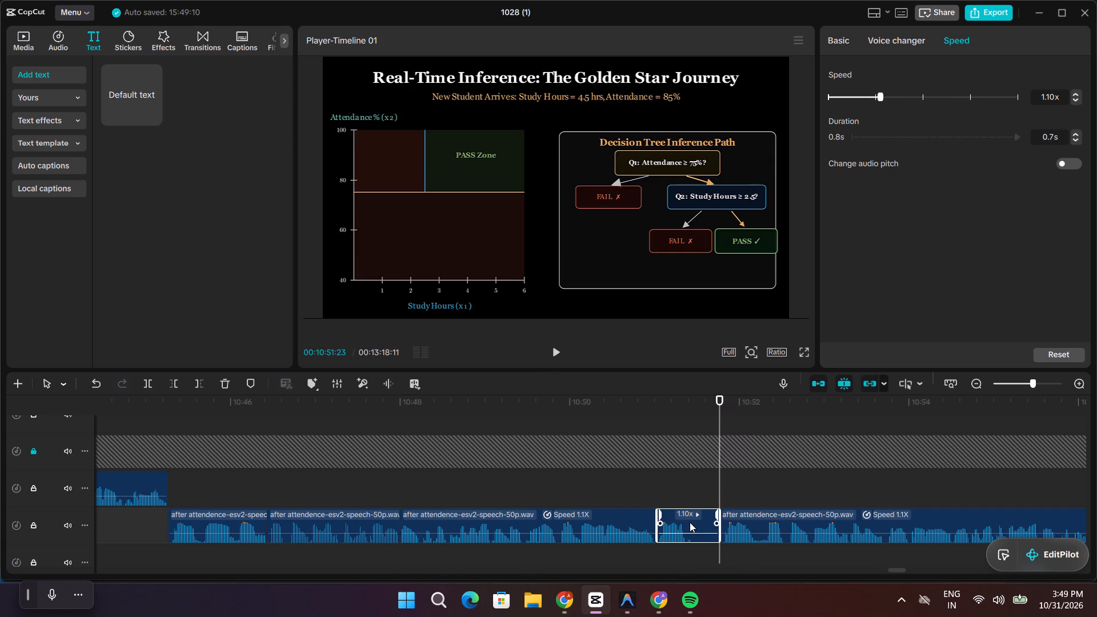
pyautogui.press('BackSpace')
pyautogui.moveTo(740, 544); pyautogui.dragTo(705, 544)
pyautogui.moveTo(747, 542); pyautogui.dragTo(688, 541)
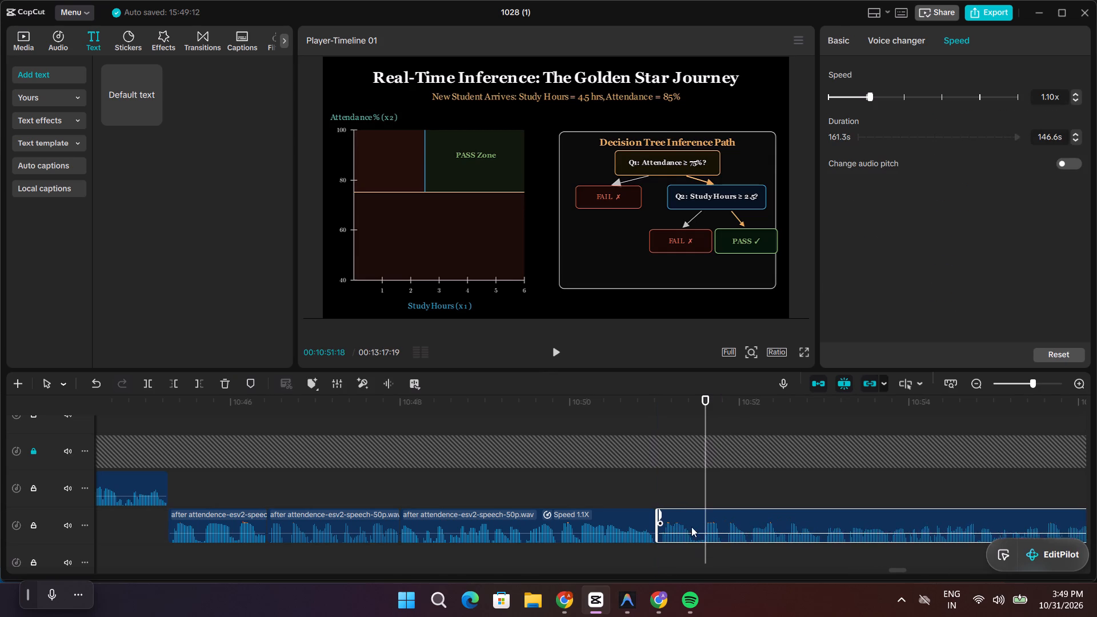
# Play the voice-over from just after 10:50 to about 10:57 to check the new joins against the Real-Time Inference scene.
pyautogui.moveTo(707, 484); pyautogui.dragTo(591, 484)
pyautogui.press('space')
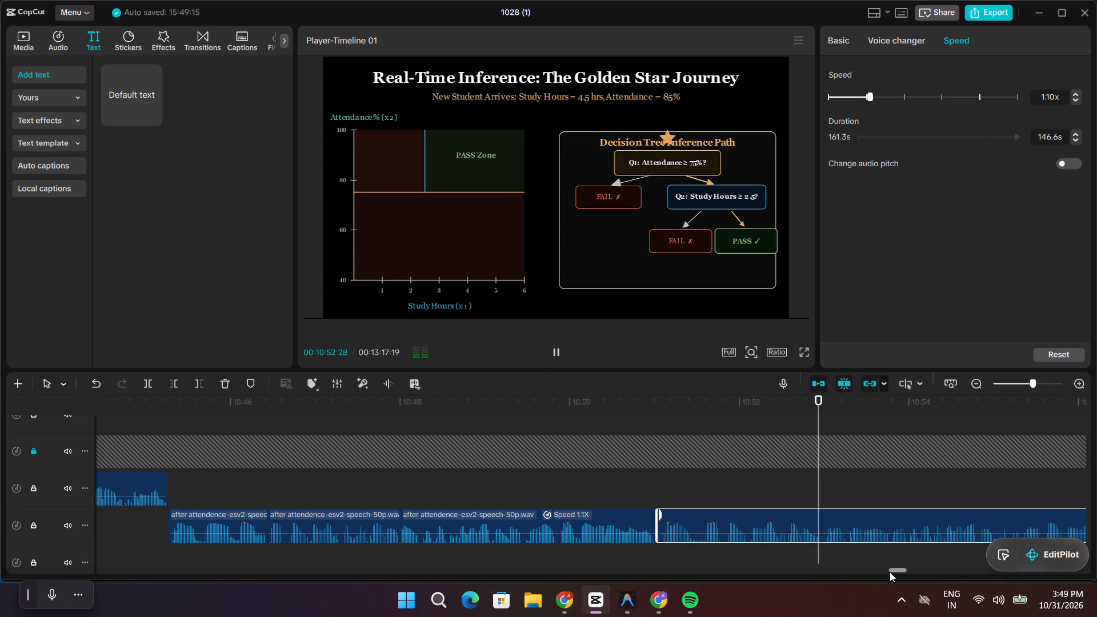
pyautogui.moveTo(893, 572); pyautogui.dragTo(895, 572)
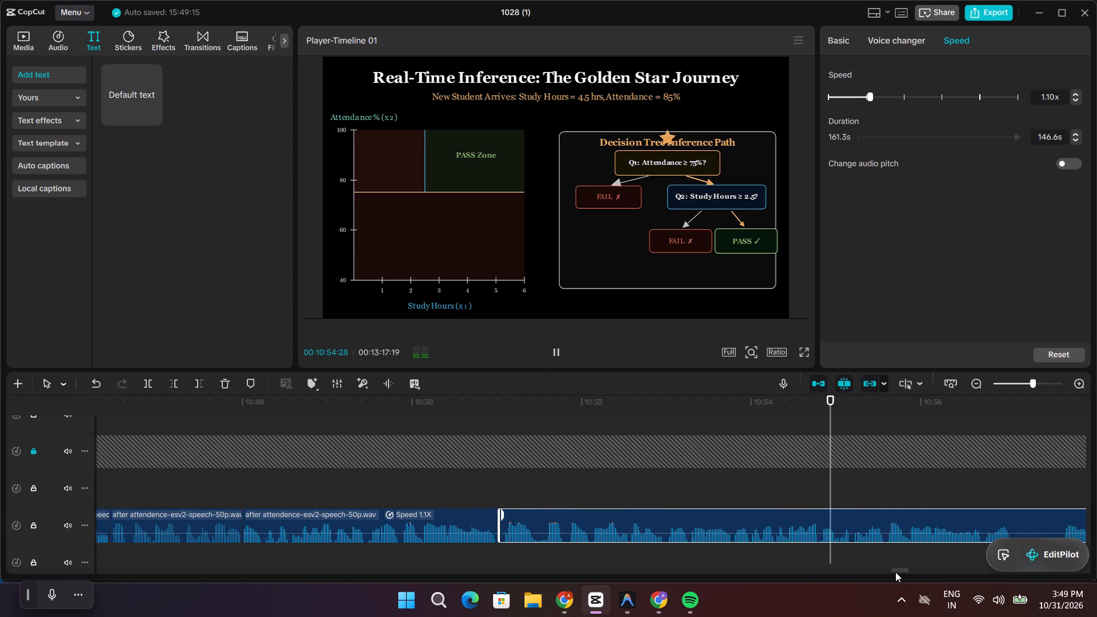
pyautogui.moveTo(895, 572); pyautogui.dragTo(899, 572)
pyautogui.press('space')
pyautogui.moveTo(904, 571); pyautogui.dragTo(892, 572)
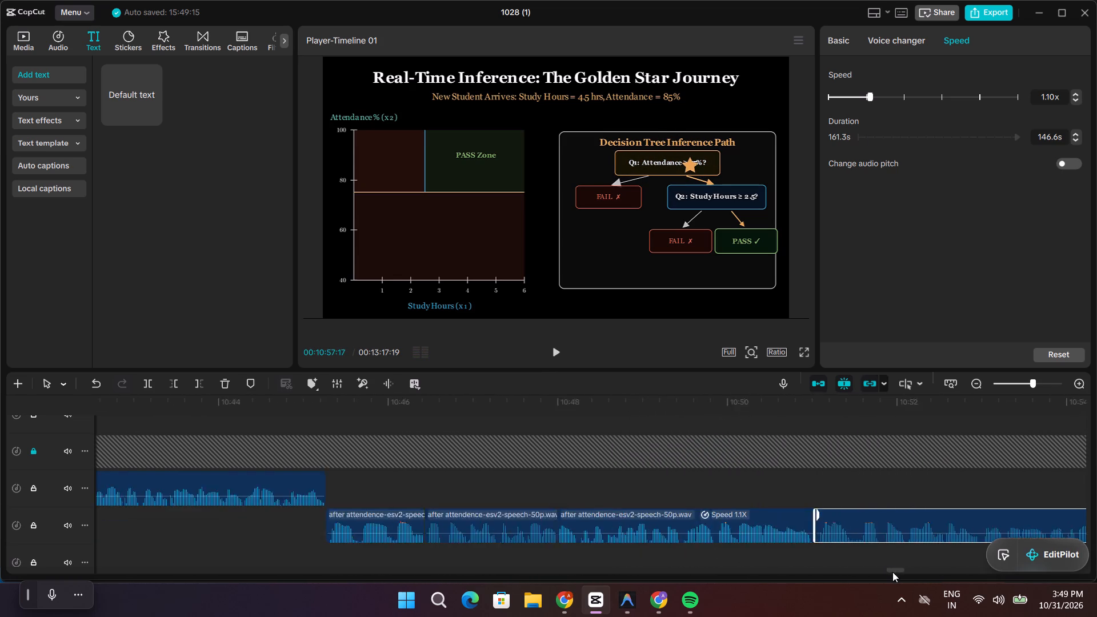
# Play the voice-over from about 10:25 through the Multi-Level Splits scene to the clip join just after 10:45.
pyautogui.moveTo(892, 572); pyautogui.dragTo(863, 573)
pyautogui.click(879, 456)
pyautogui.press('space')
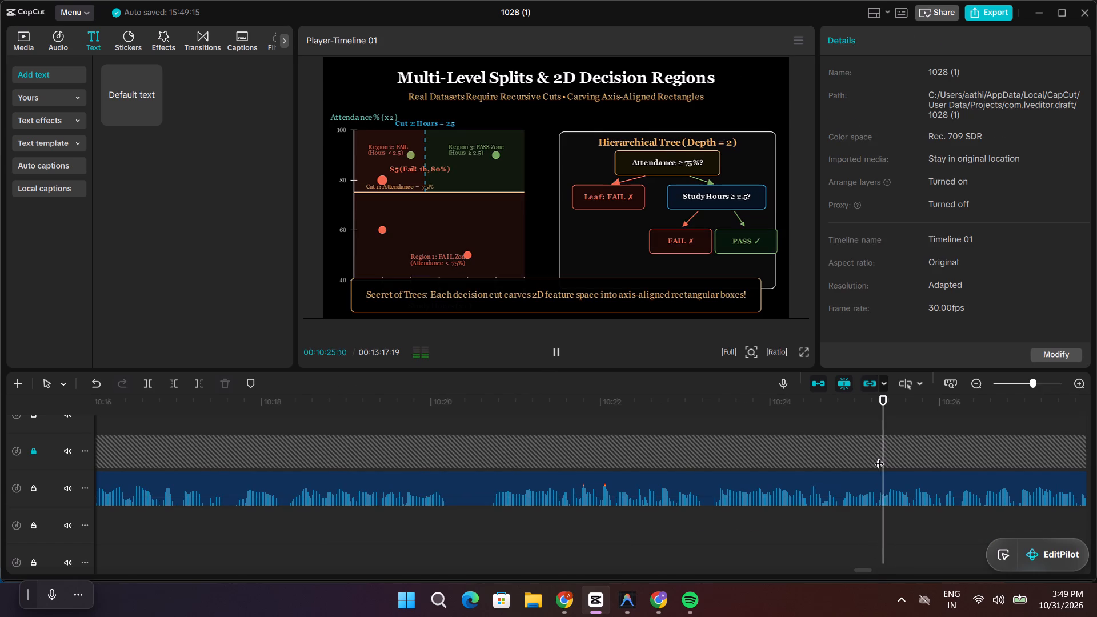
pyautogui.scroll(4, 858, 505)
pyautogui.moveTo(861, 572); pyautogui.dragTo(877, 574)
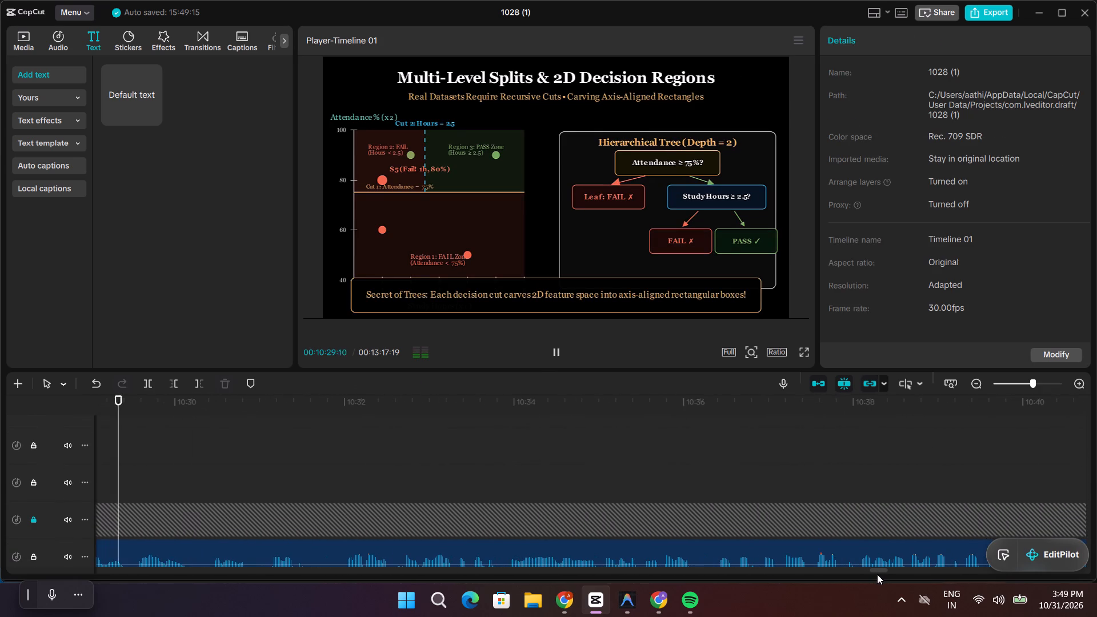
pyautogui.moveTo(877, 574); pyautogui.dragTo(878, 575)
pyautogui.scroll(-2, 867, 526)
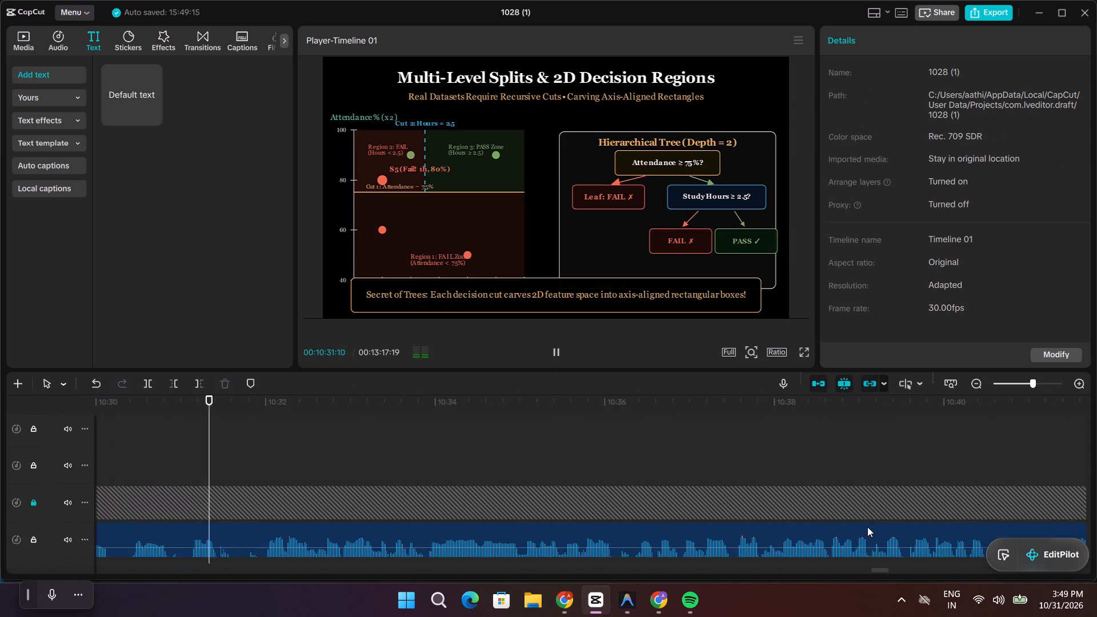
pyautogui.scroll(-3, 867, 527)
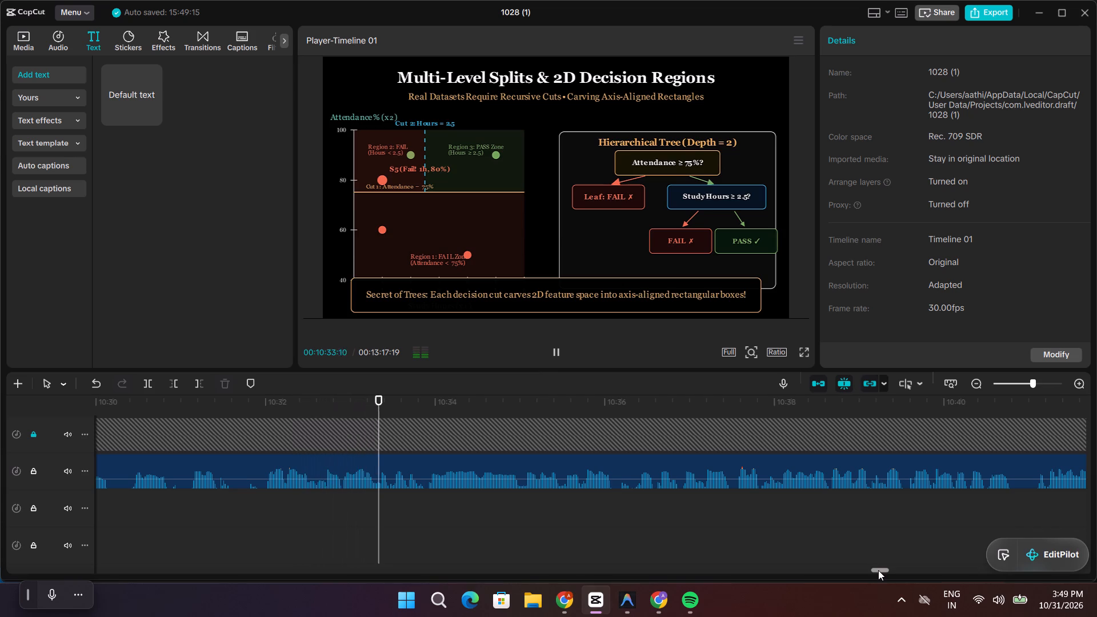
pyautogui.moveTo(878, 570); pyautogui.dragTo(884, 570)
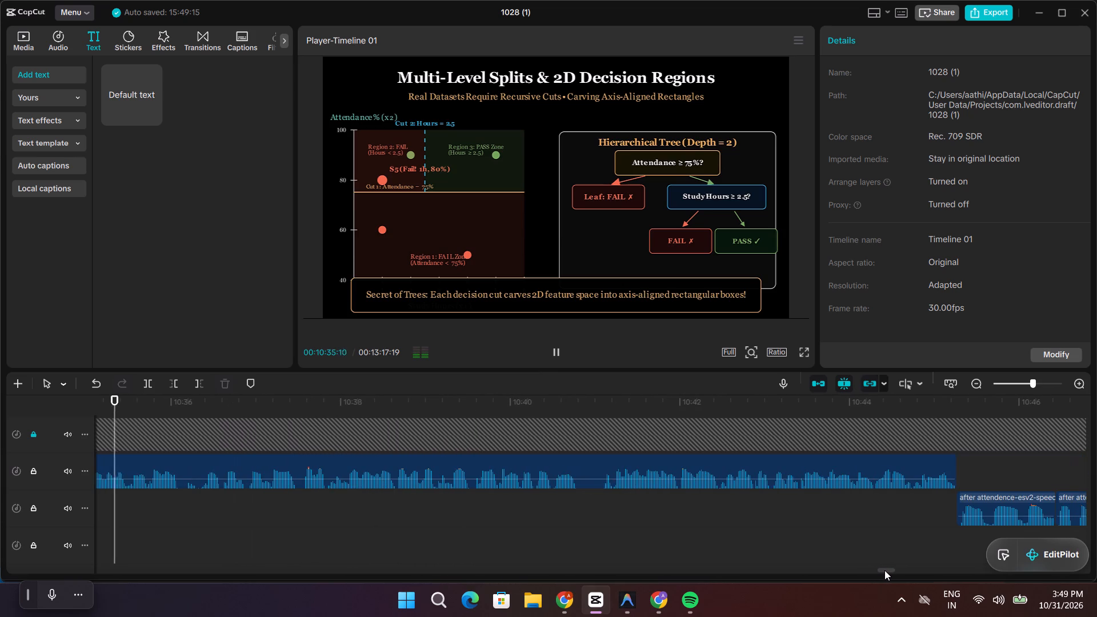
pyautogui.moveTo(884, 570); pyautogui.dragTo(887, 570)
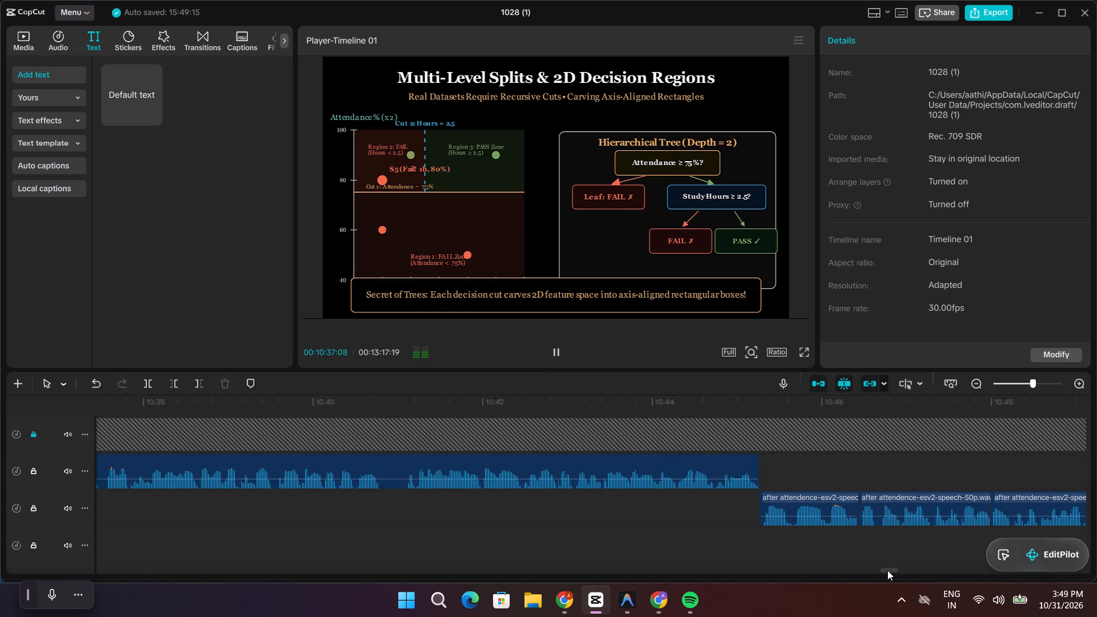
pyautogui.moveTo(887, 570); pyautogui.dragTo(884, 570)
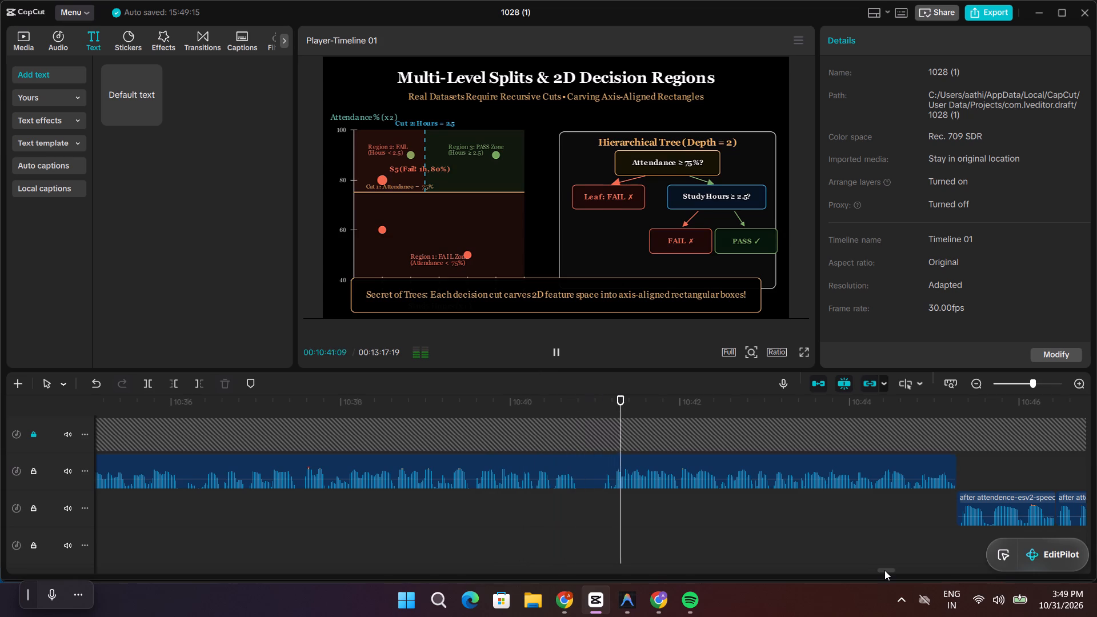
pyautogui.moveTo(884, 570); pyautogui.dragTo(888, 570)
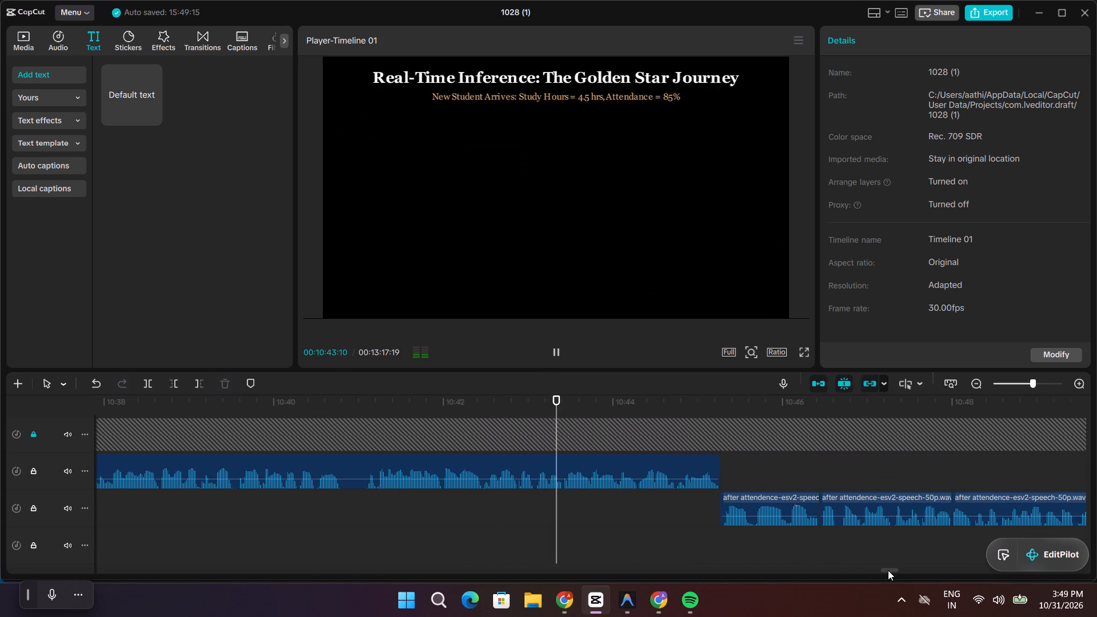
pyautogui.moveTo(888, 570); pyautogui.dragTo(889, 570)
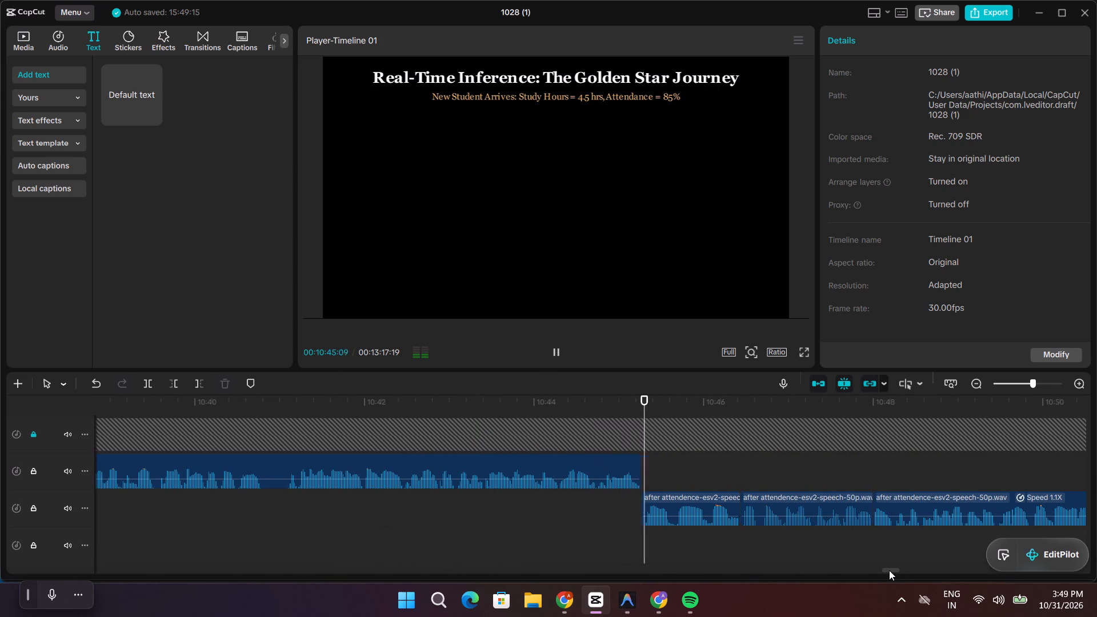
pyautogui.moveTo(889, 570); pyautogui.dragTo(890, 570)
# Continue playback past 10:53 to check the joined voice-over segments against the Real-Time Inference scene.
pyautogui.press('space')
pyautogui.press('space')
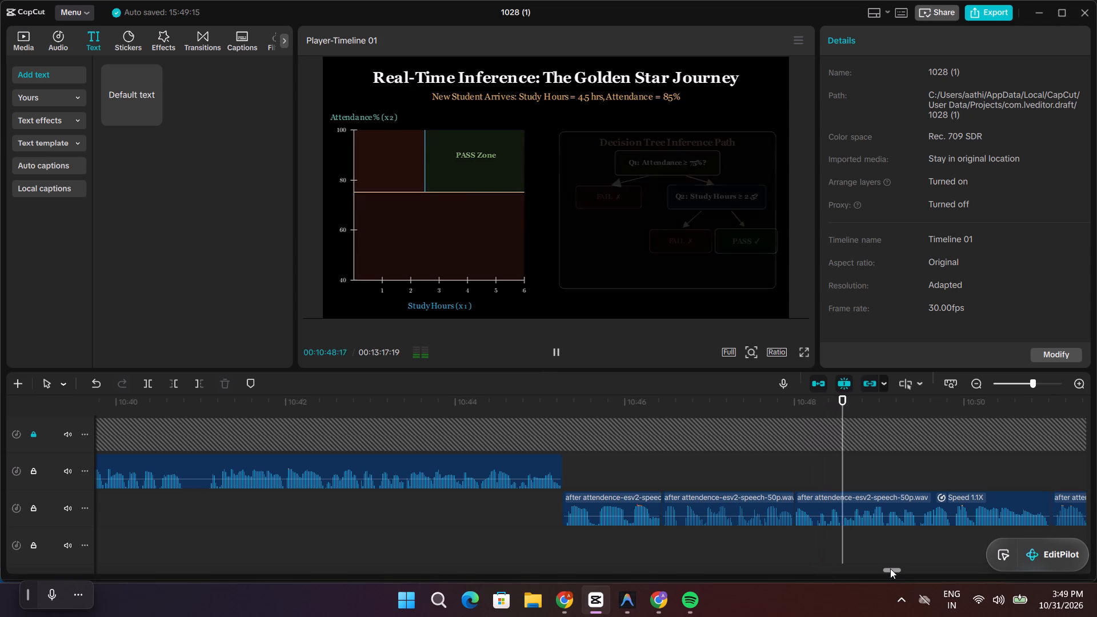
pyautogui.press('space')
pyautogui.click(890, 568)
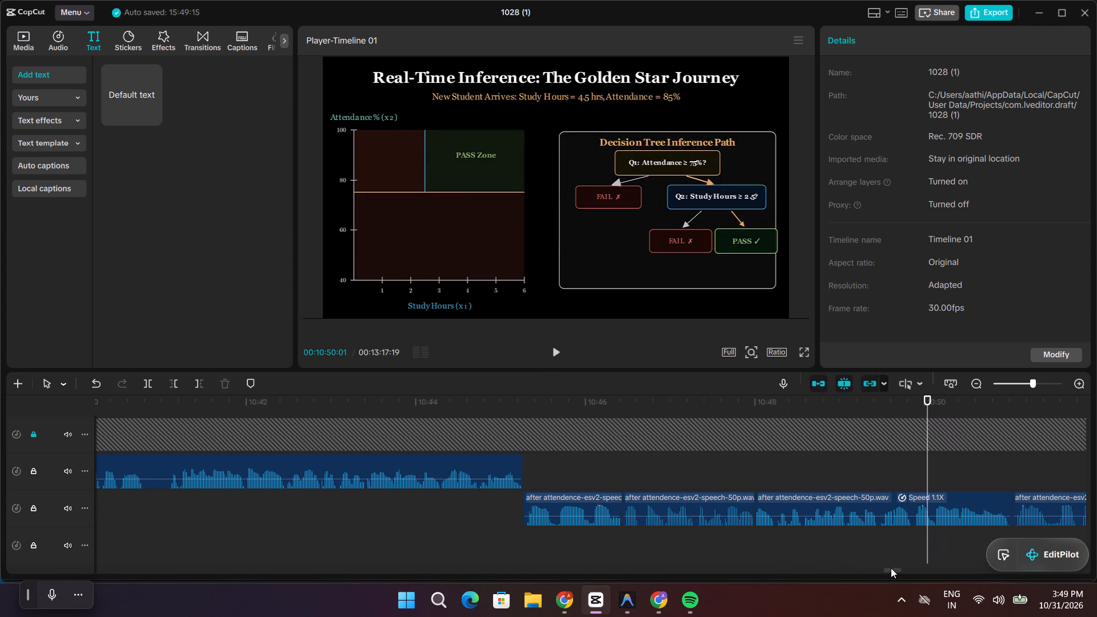
pyautogui.press('space')
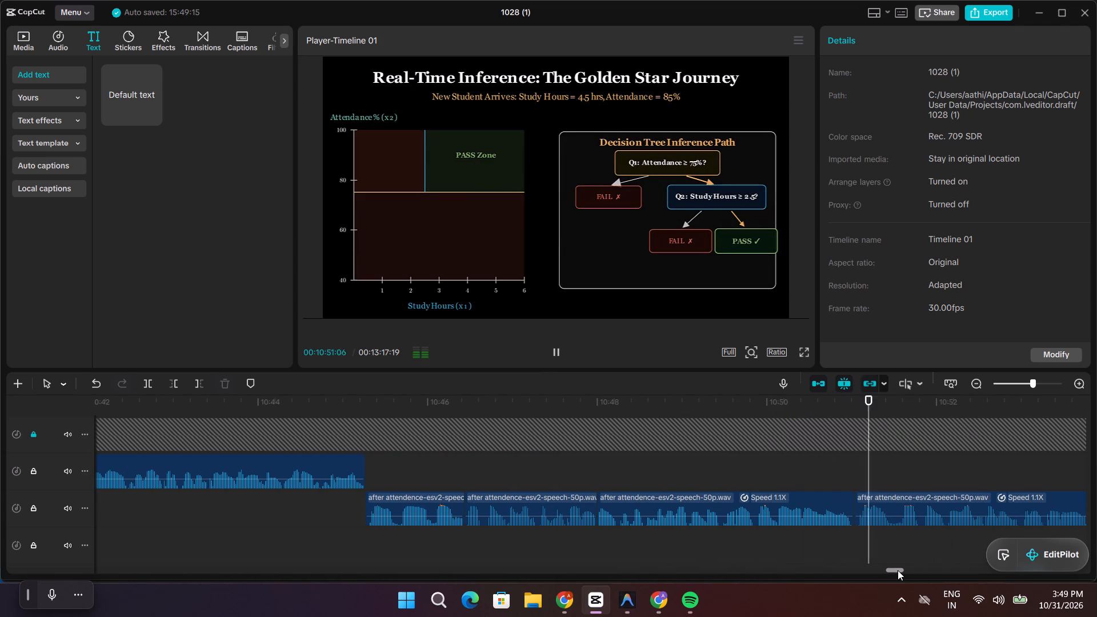
pyautogui.moveTo(898, 570); pyautogui.dragTo(899, 570)
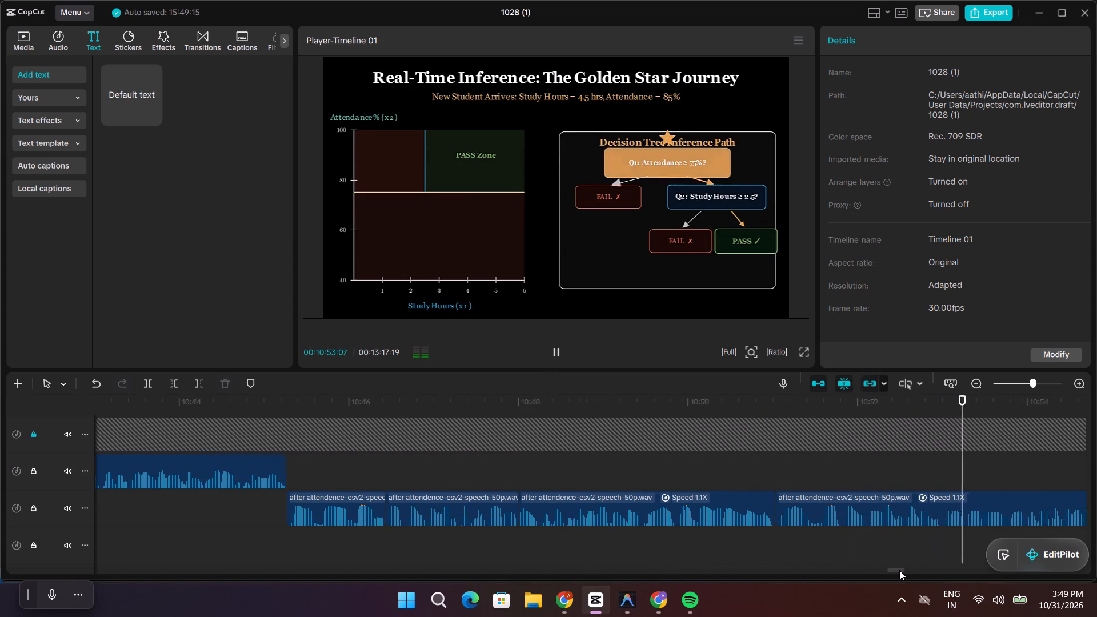
pyautogui.moveTo(899, 570); pyautogui.dragTo(907, 570)
pyautogui.press('space')
pyautogui.click(907, 570)
# Replay the narration leading up to 10:45 and delete the two short voice-over segments between about 10:45 and 10:48.
pyautogui.moveTo(565, 451); pyautogui.dragTo(122, 440)
pyautogui.press('space')
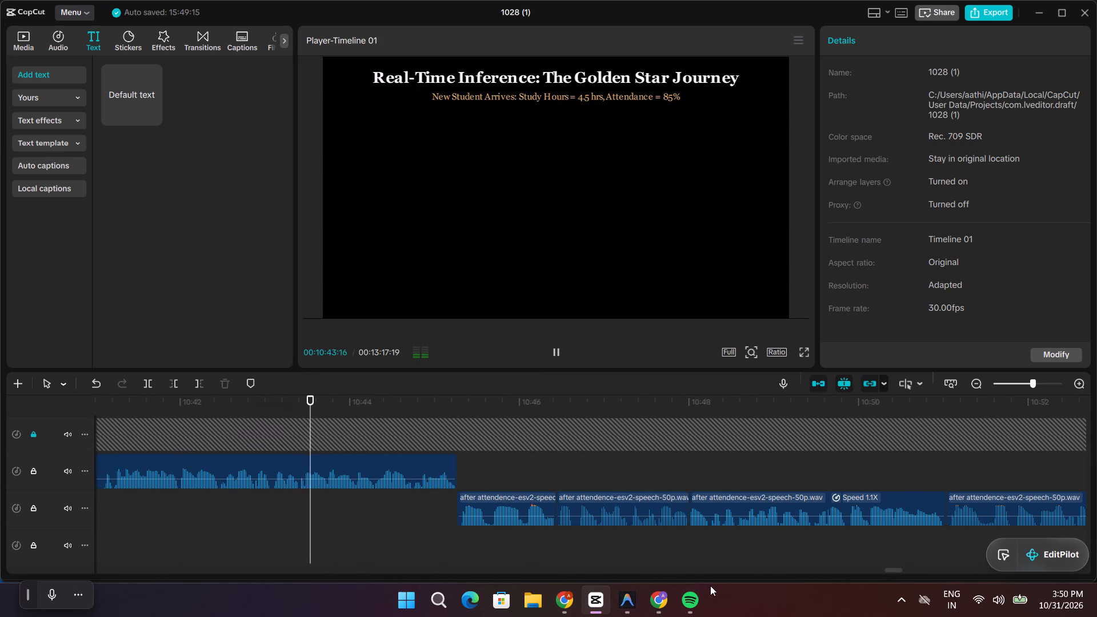
pyautogui.click(510, 506)
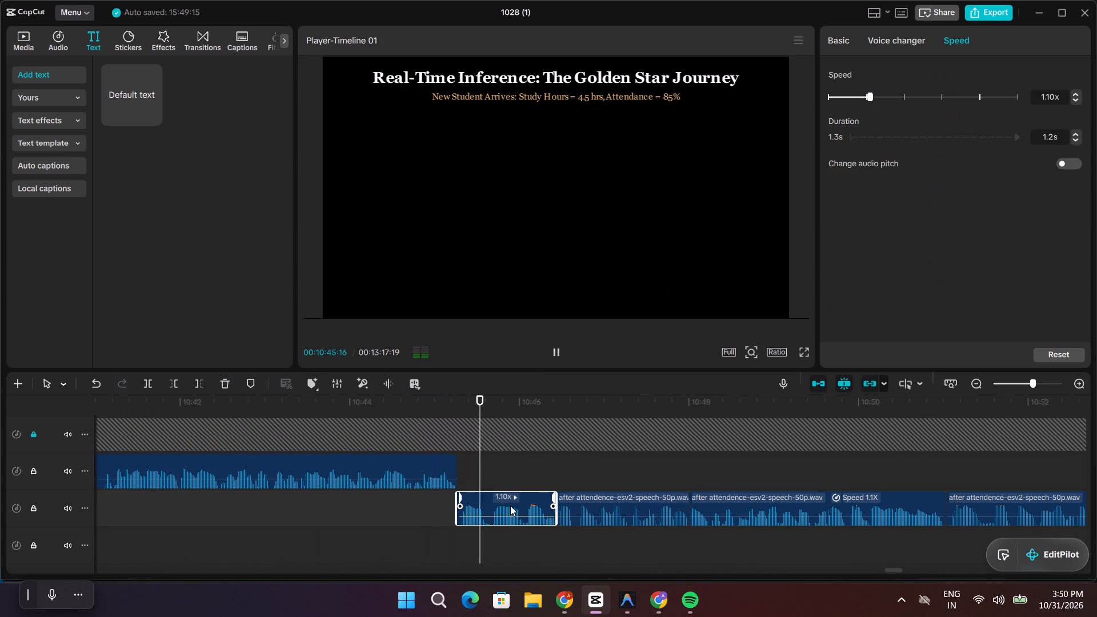
pyautogui.press('space')
pyautogui.press('BackSpace')
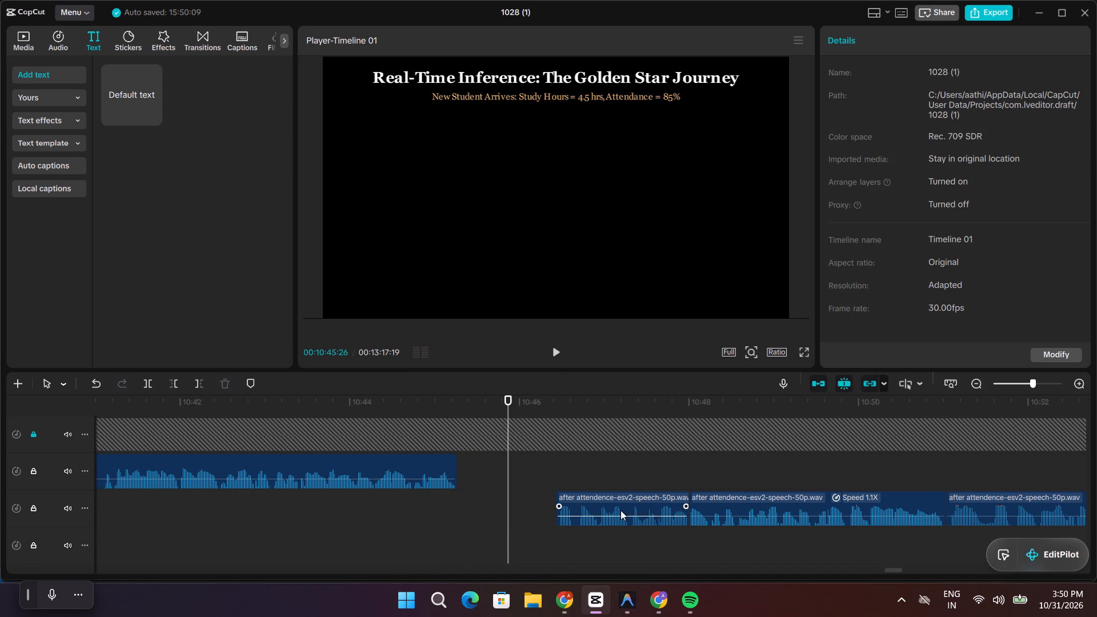
pyautogui.click(634, 510)
pyautogui.press('BackSpace')
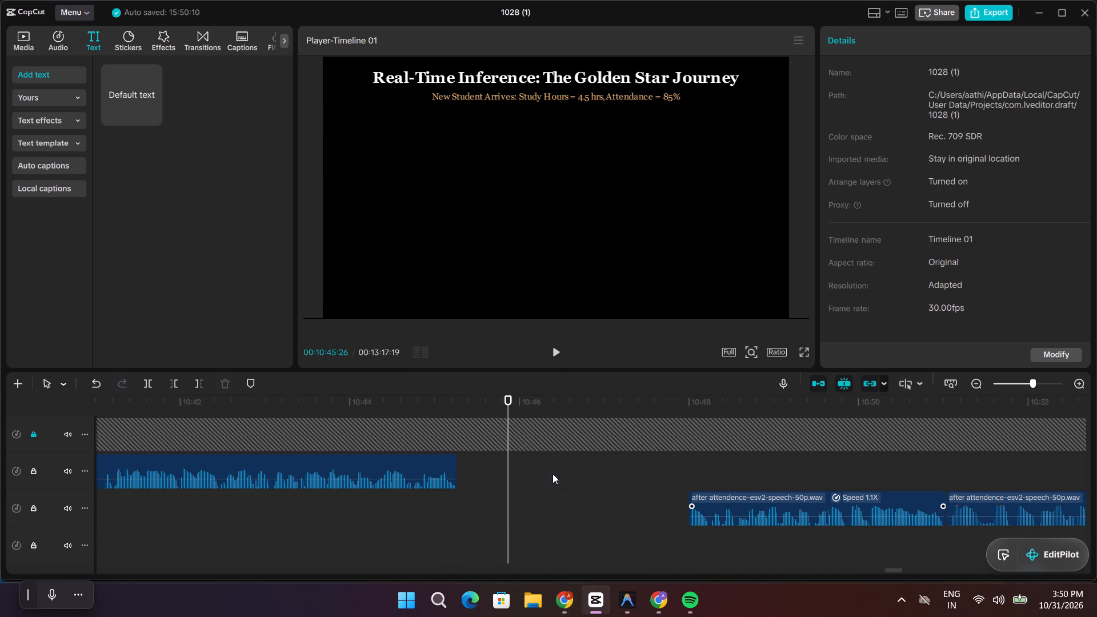
# Play through the gap, then delete the 'after attendence' narration clip running from about 10:48 to 10:51.
pyautogui.press('BackSpace')
pyautogui.press('space')
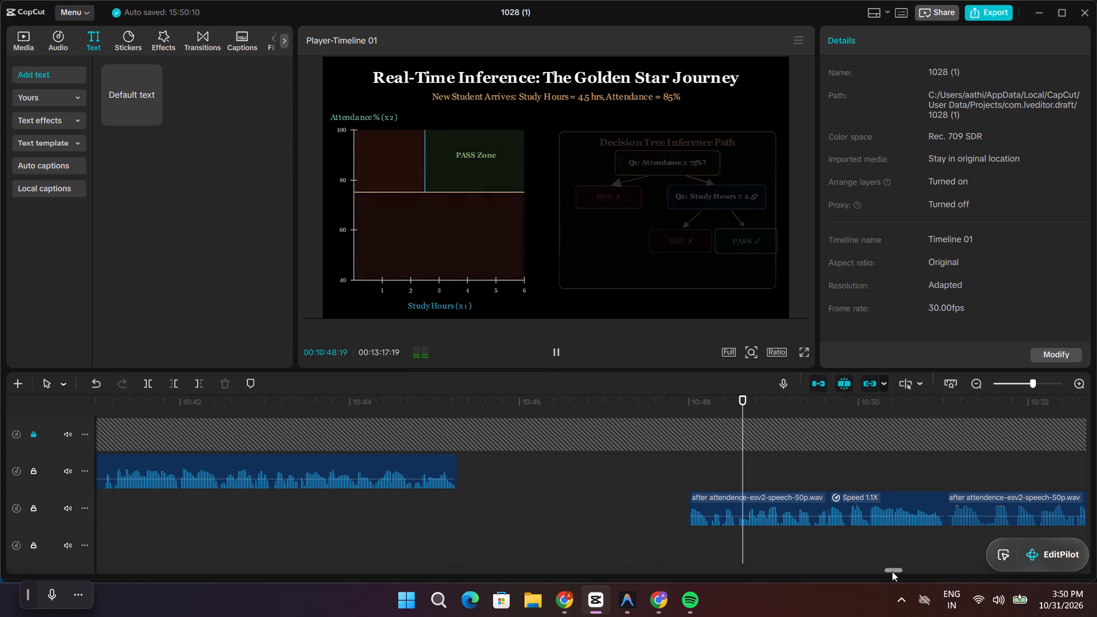
pyautogui.press('space')
pyautogui.press('space')
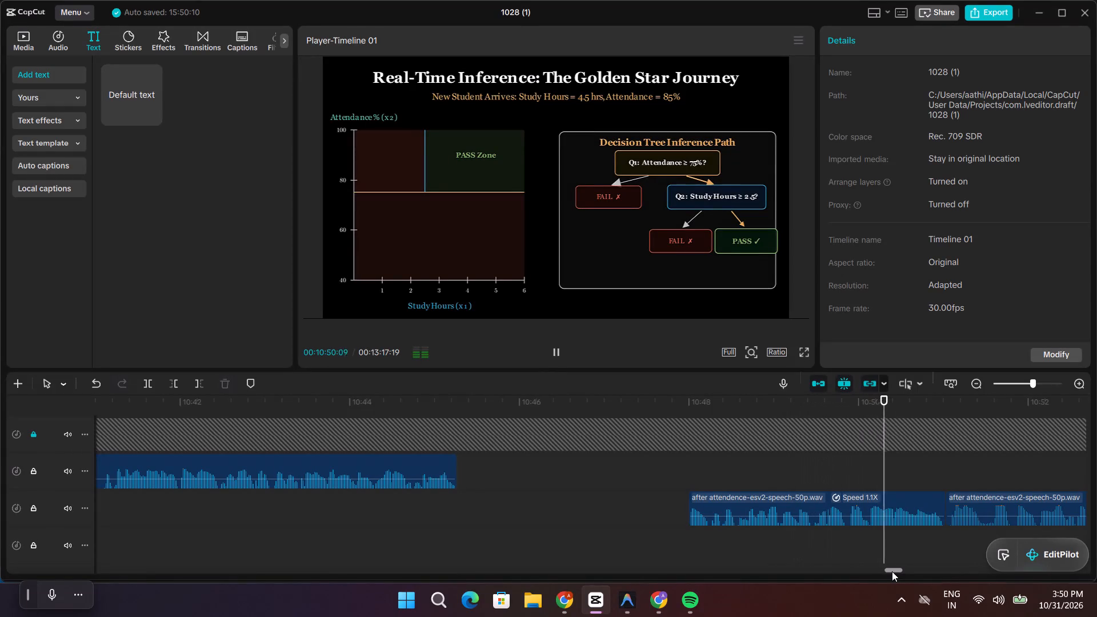
pyautogui.press('space')
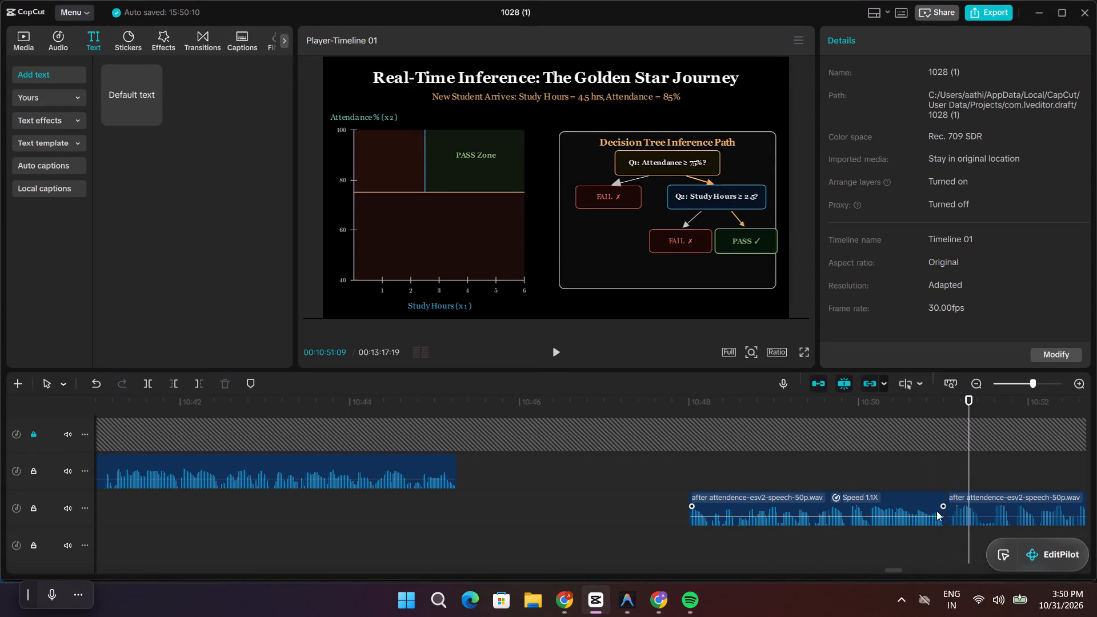
pyautogui.click(934, 512)
pyautogui.press('BackSpace')
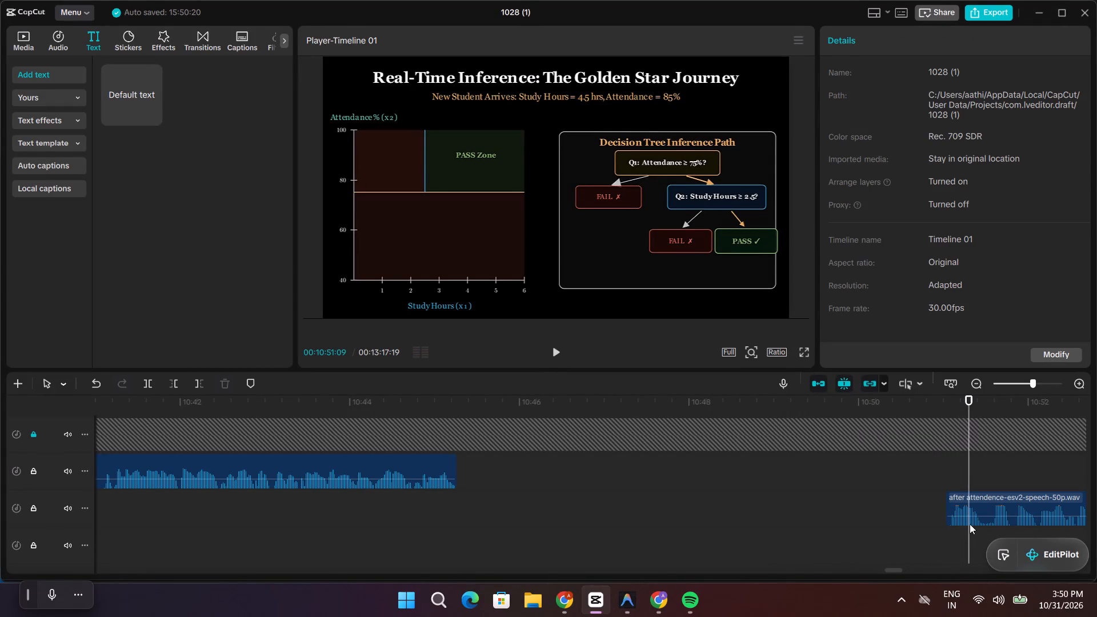
# Move the following 'after attendence' narration clip back to the end of the preceding audio clip, at about 10:45.
pyautogui.moveTo(991, 522); pyautogui.dragTo(498, 516)
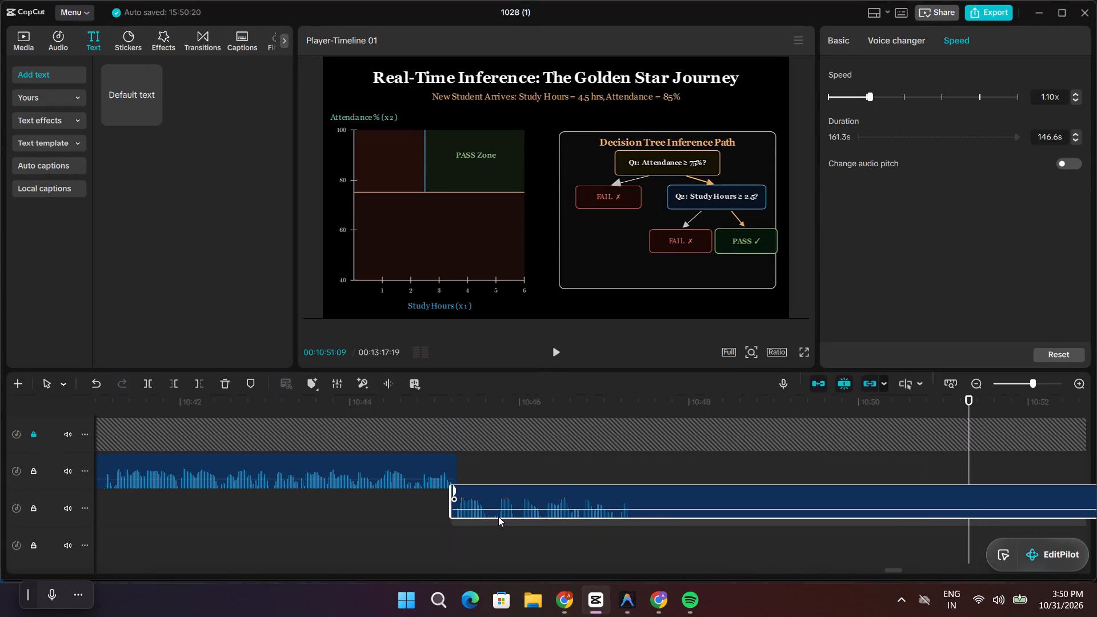
pyautogui.moveTo(498, 516); pyautogui.dragTo(499, 517)
# Cut the narration's pause after 00:10:51:11 by splitting there, trimming the second part's silent start and closing the gap.
pyautogui.moveTo(970, 468); pyautogui.dragTo(353, 467)
pyautogui.press('space')
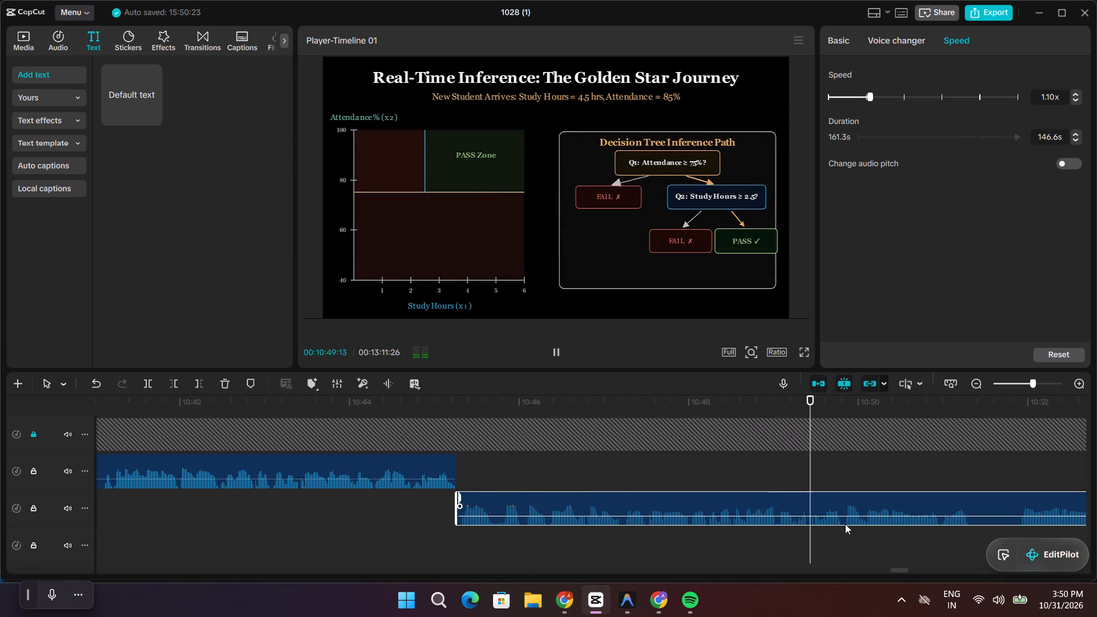
pyautogui.press('space')
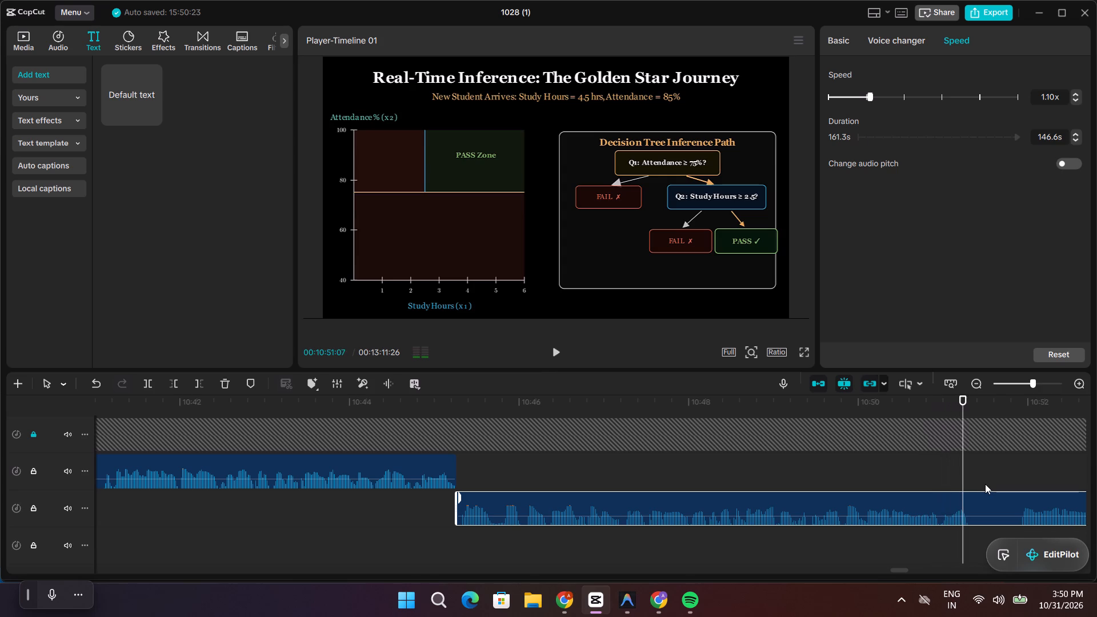
pyautogui.press('space')
pyautogui.press('space')
pyautogui.moveTo(984, 472); pyautogui.dragTo(976, 474)
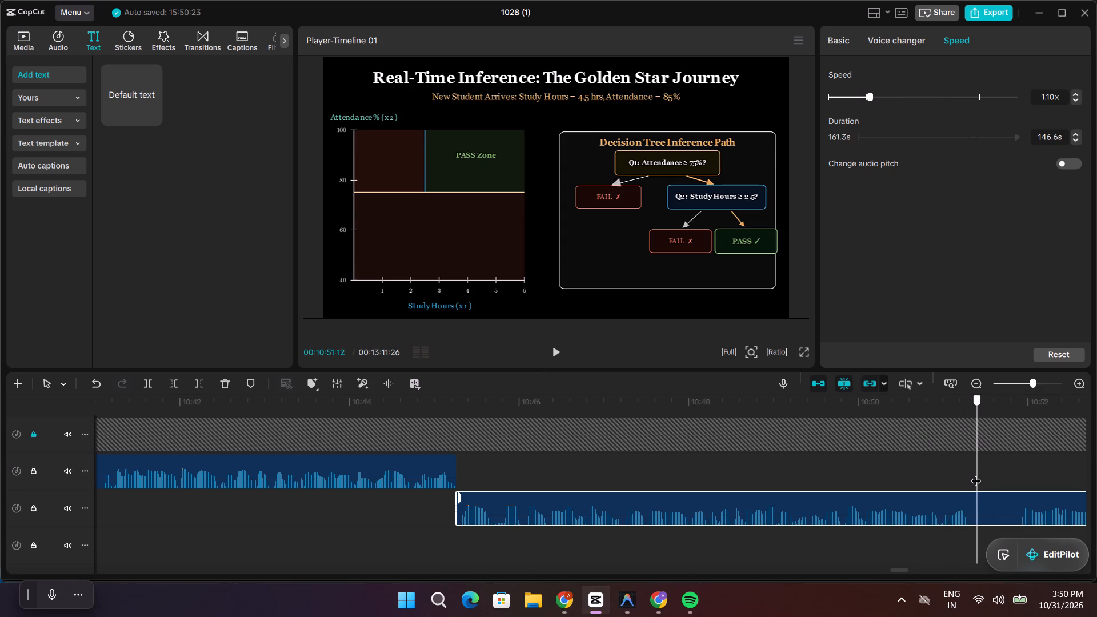
pyautogui.moveTo(976, 474); pyautogui.dragTo(974, 474)
pyautogui.hotkey('ctrl', 'b')
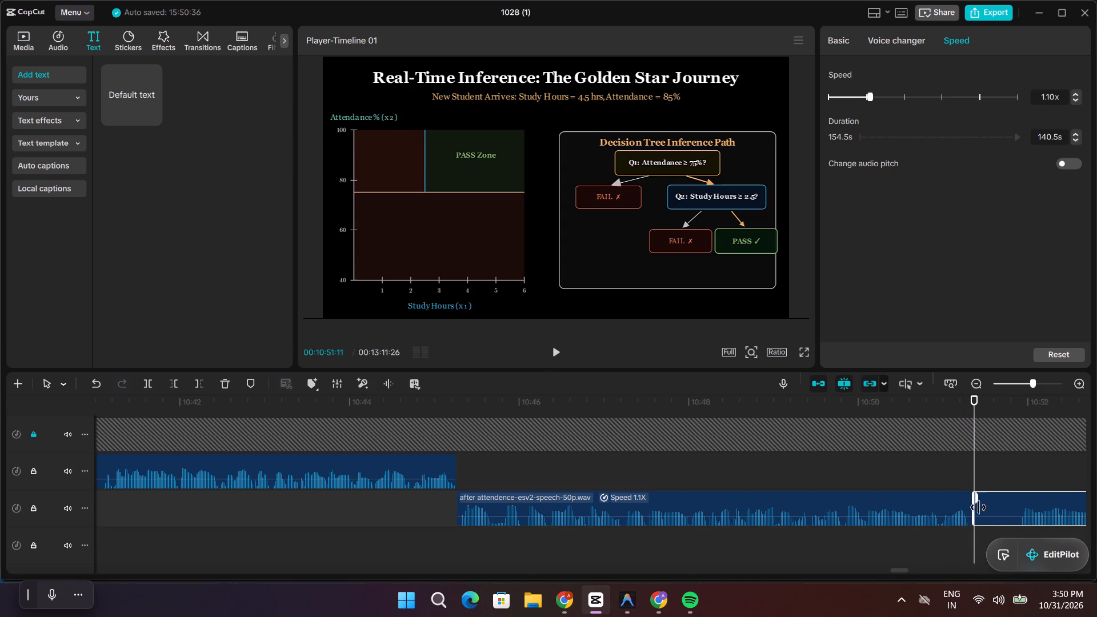
pyautogui.moveTo(975, 519); pyautogui.dragTo(1011, 532)
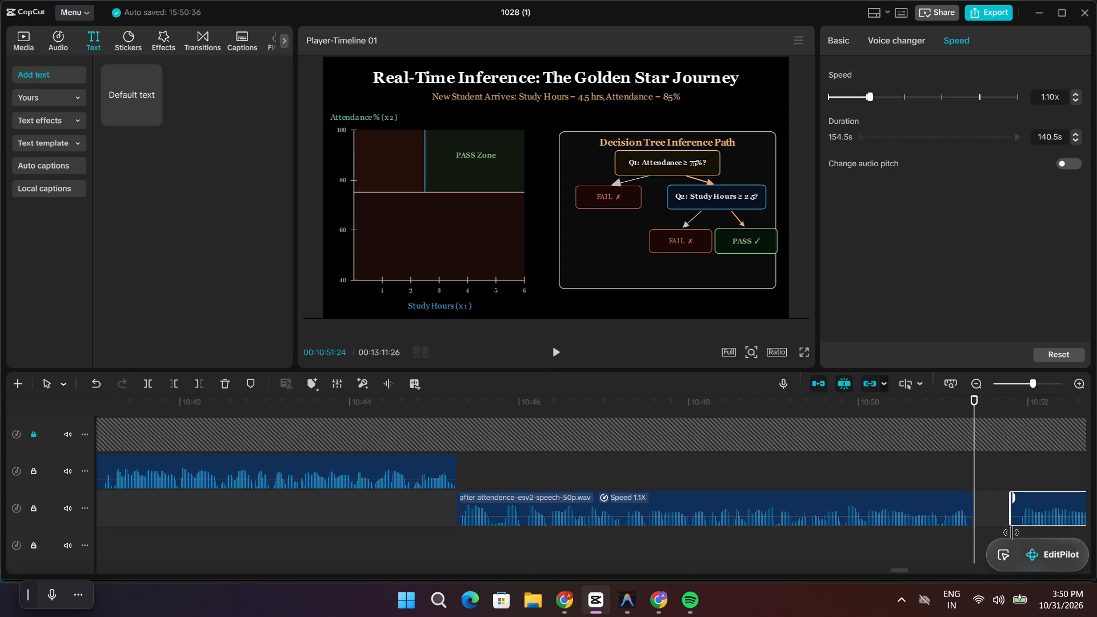
pyautogui.moveTo(1011, 532); pyautogui.dragTo(1019, 535)
pyautogui.moveTo(1026, 523); pyautogui.dragTo(994, 529)
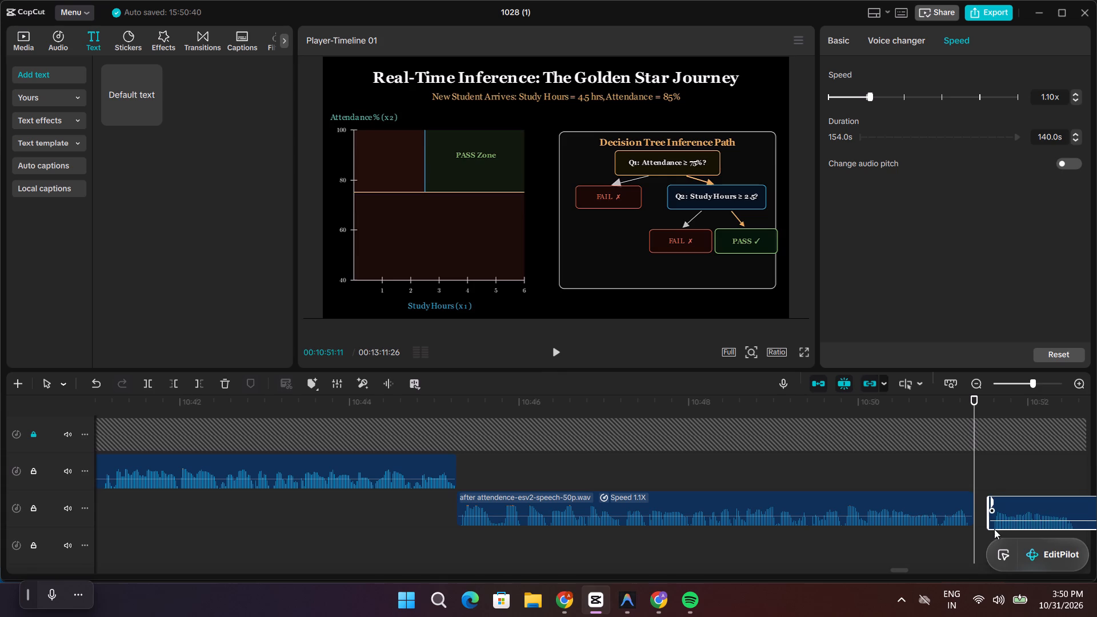
pyautogui.moveTo(994, 529); pyautogui.dragTo(984, 531)
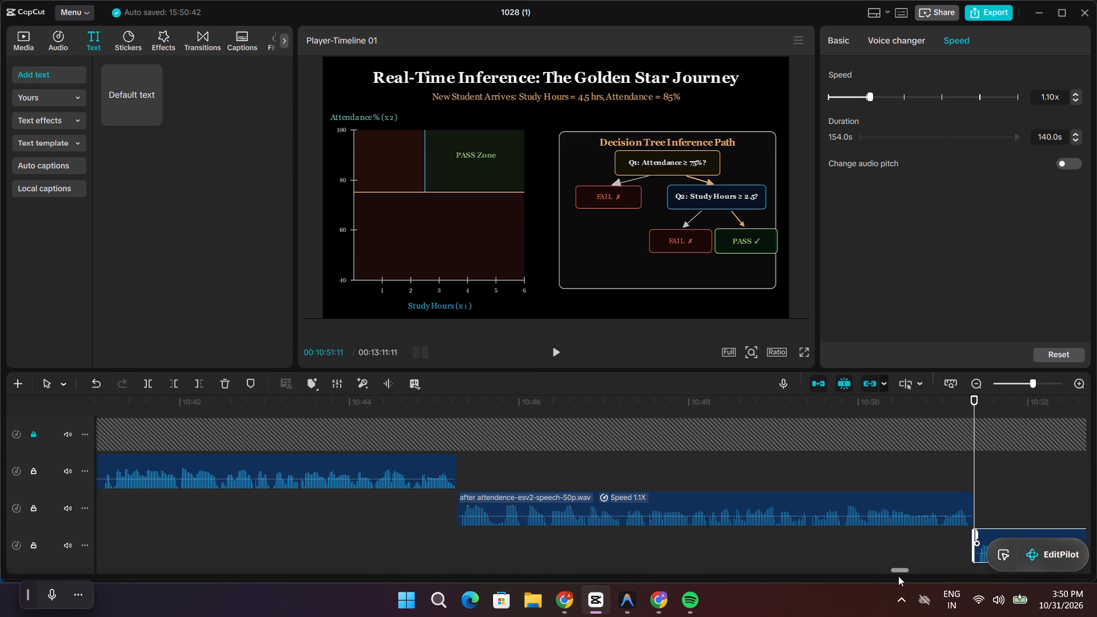
# Cut the narration's pause after 00:10:52:12 by splitting there, trimming the second part's silent start and closing the gap.
pyautogui.click(898, 576)
pyautogui.moveTo(899, 571); pyautogui.dragTo(903, 580)
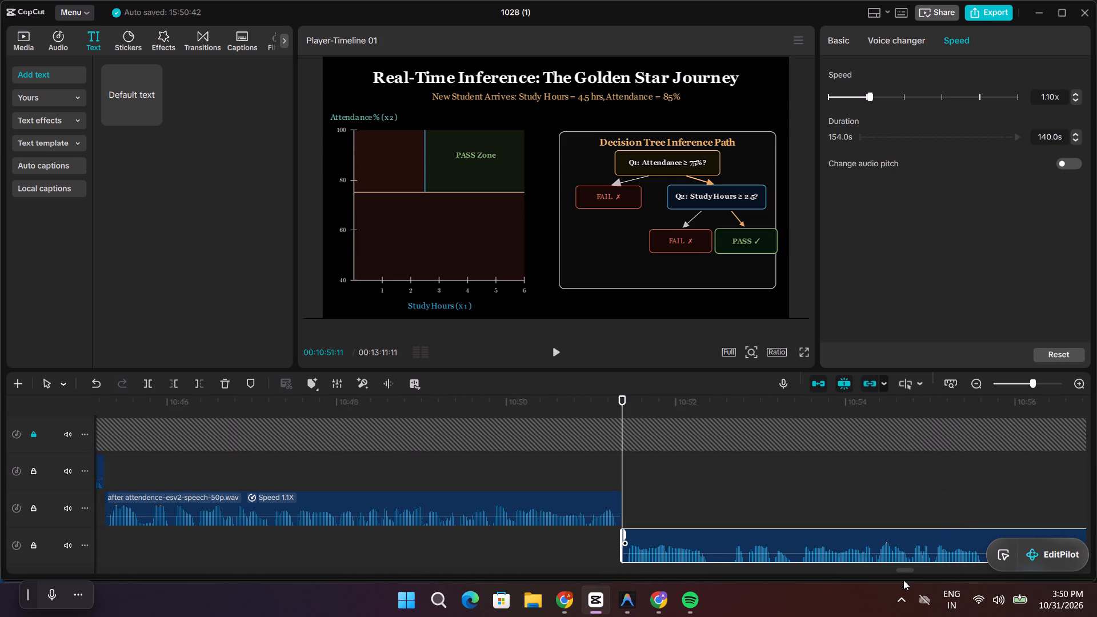
pyautogui.moveTo(903, 580); pyautogui.dragTo(904, 581)
pyautogui.moveTo(581, 469); pyautogui.dragTo(584, 470)
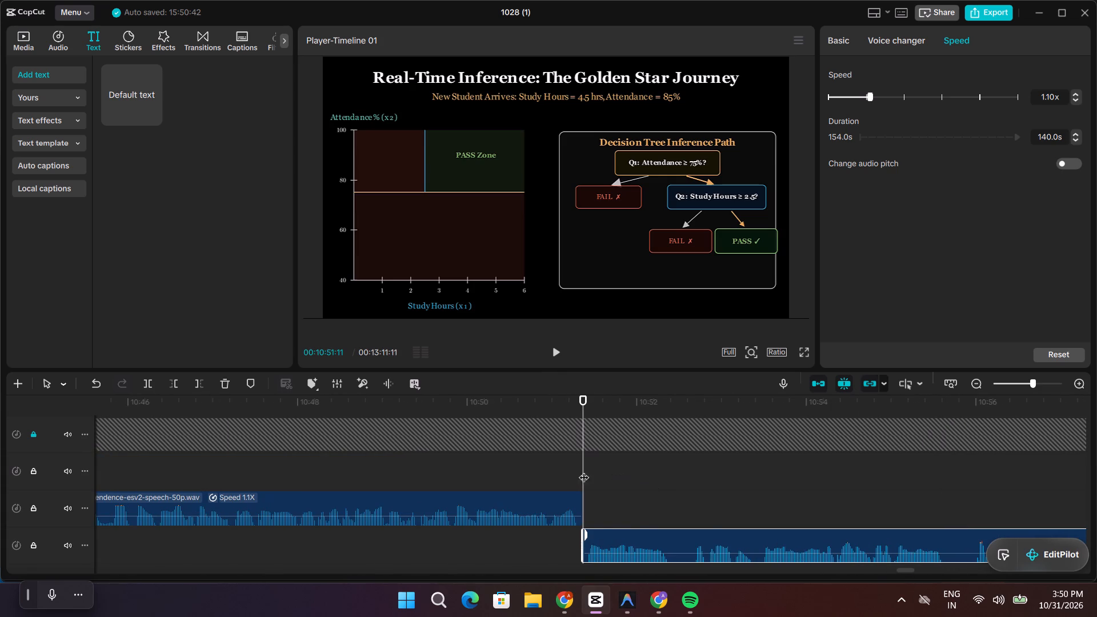
pyautogui.moveTo(584, 470); pyautogui.dragTo(671, 494)
pyautogui.click(687, 538)
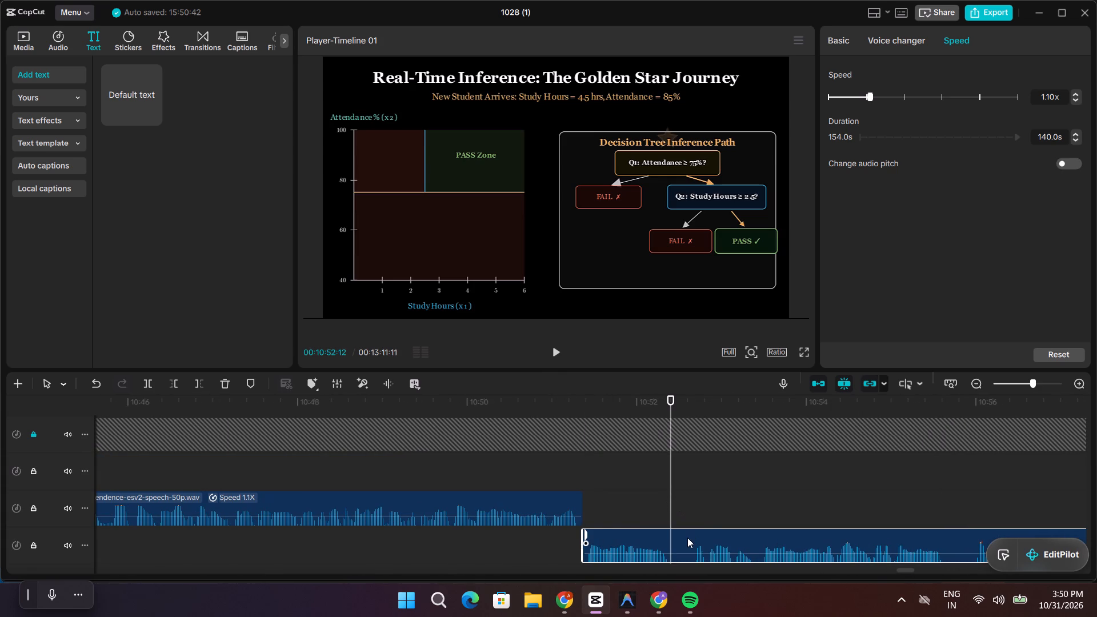
pyautogui.hotkey('ctrl', 'b')
pyautogui.moveTo(672, 560); pyautogui.dragTo(694, 566)
pyautogui.moveTo(716, 556); pyautogui.dragTo(696, 558)
# Play back the narration from about 10:52 to check its timing against the decision tree star animation.
pyautogui.press('space')
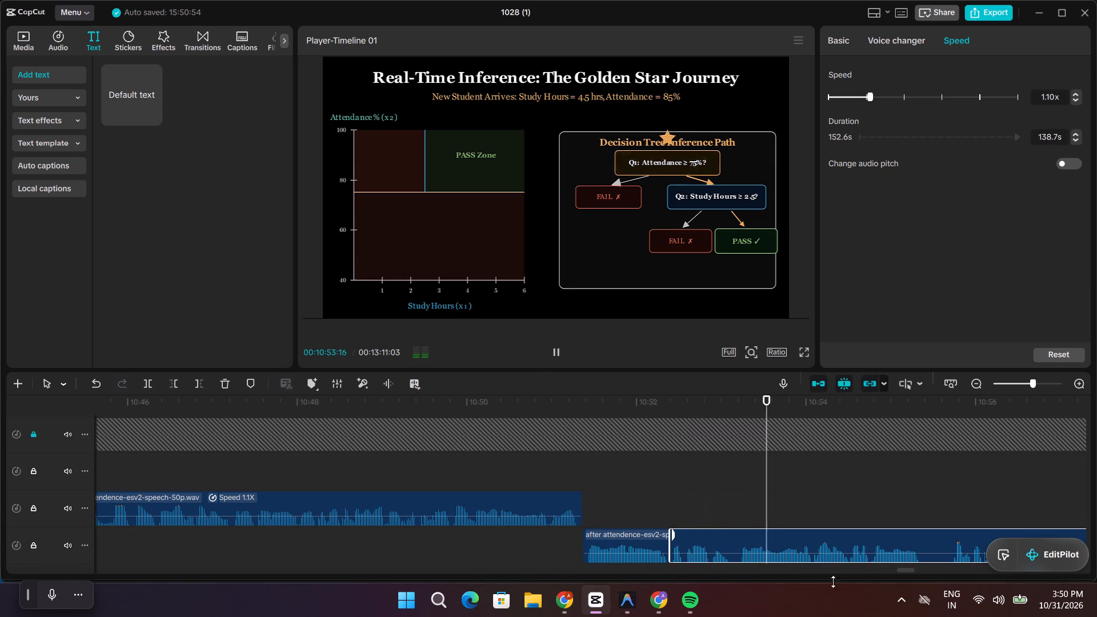
pyautogui.click(907, 572)
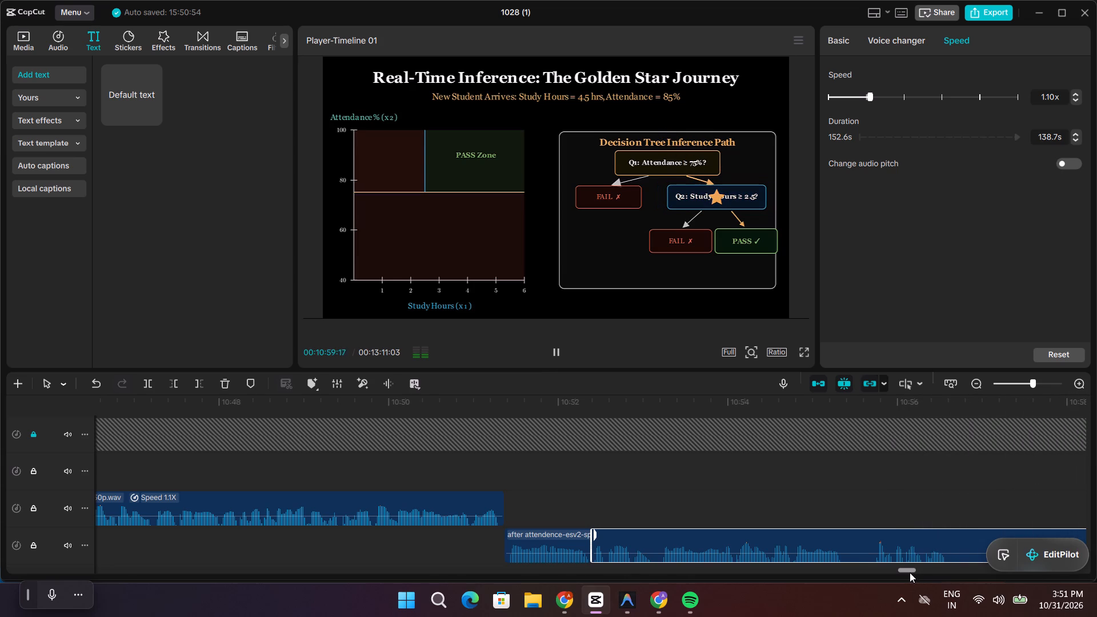
pyautogui.press('space')
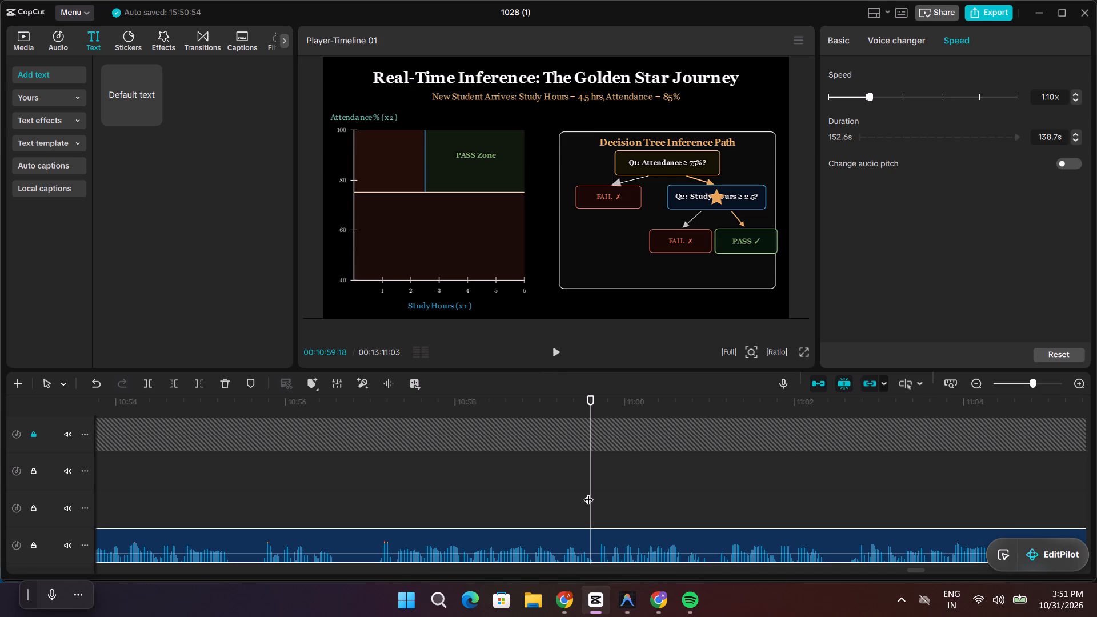
pyautogui.moveTo(588, 492); pyautogui.dragTo(551, 494)
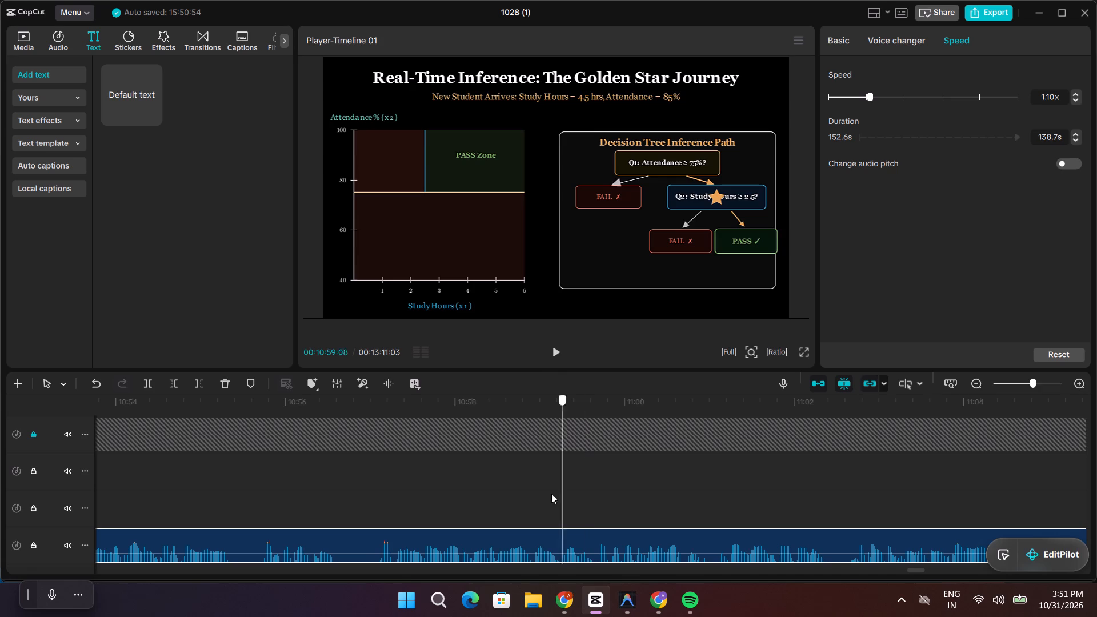
pyautogui.moveTo(551, 494); pyautogui.dragTo(105, 463)
pyautogui.press('space')
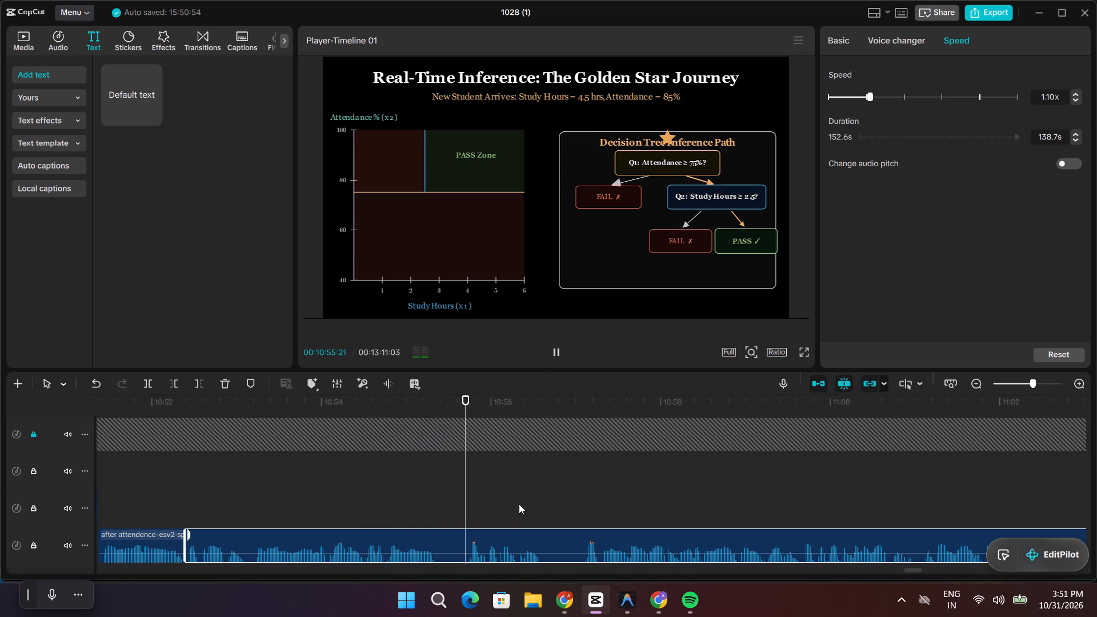
pyautogui.press('space')
pyautogui.press('space')
pyautogui.press('space')
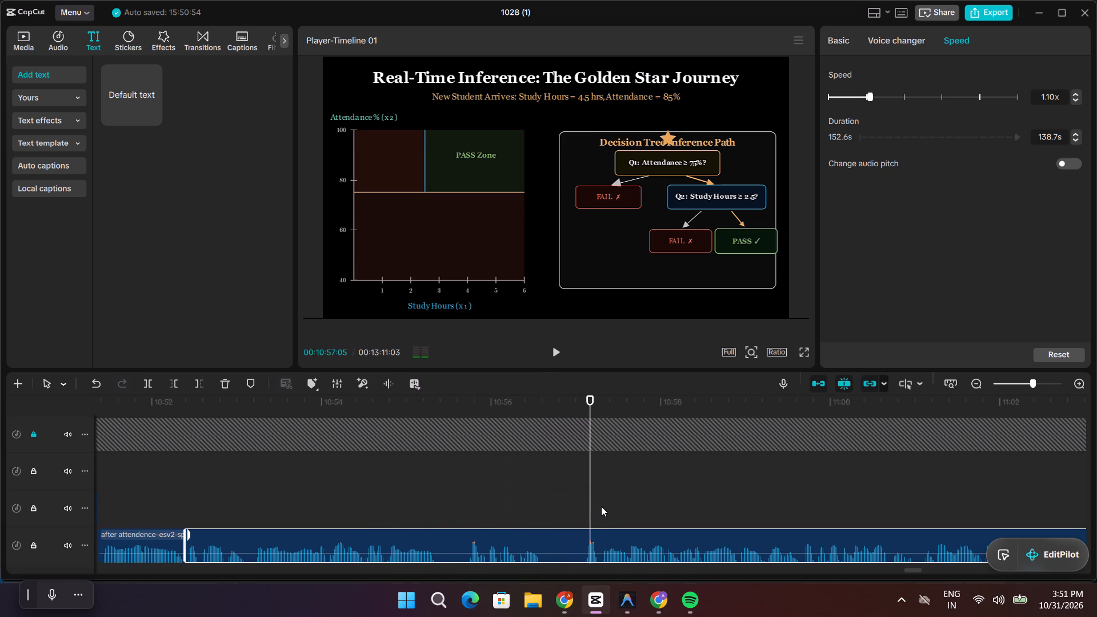
# Cut the narration's pause after 00:10:55:11 by splitting there, trimming the second part's silent start and closing the gap.
pyautogui.moveTo(592, 504); pyautogui.dragTo(435, 505)
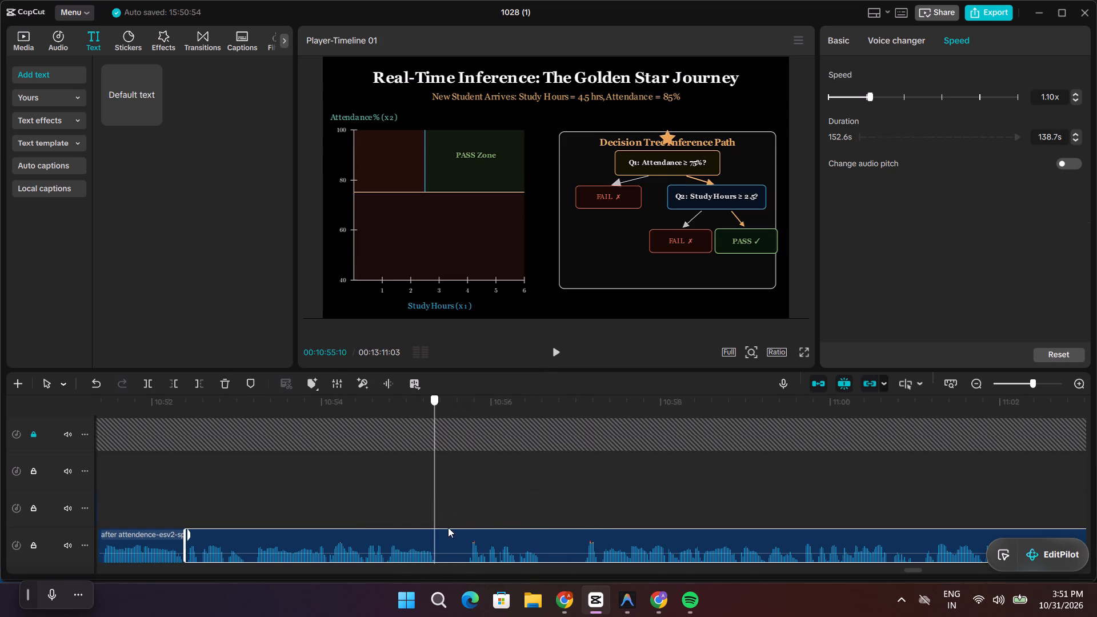
pyautogui.click(448, 527)
pyautogui.moveTo(446, 509); pyautogui.dragTo(439, 509)
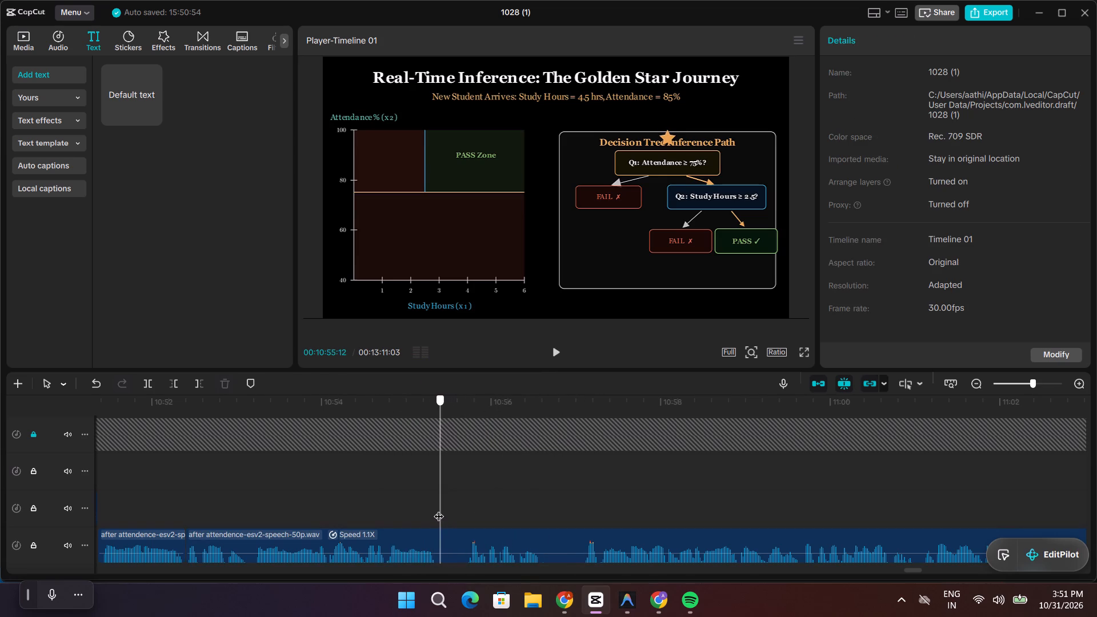
pyautogui.moveTo(439, 509); pyautogui.dragTo(438, 509)
pyautogui.click(457, 532)
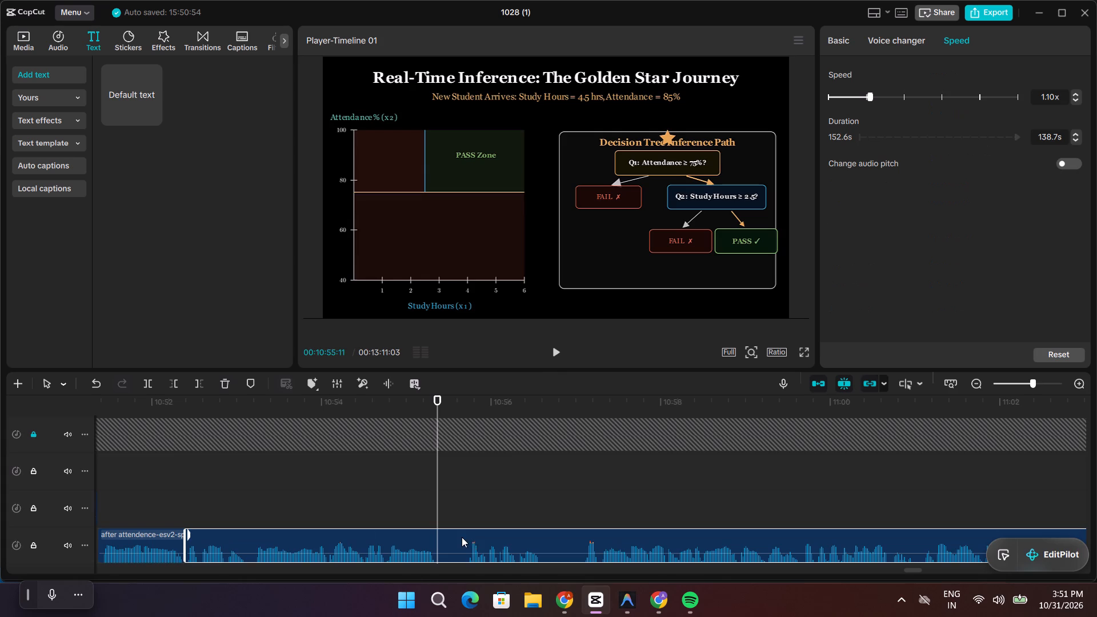
pyautogui.scroll(-2, 462, 537)
pyautogui.hotkey('ctrl', 'b')
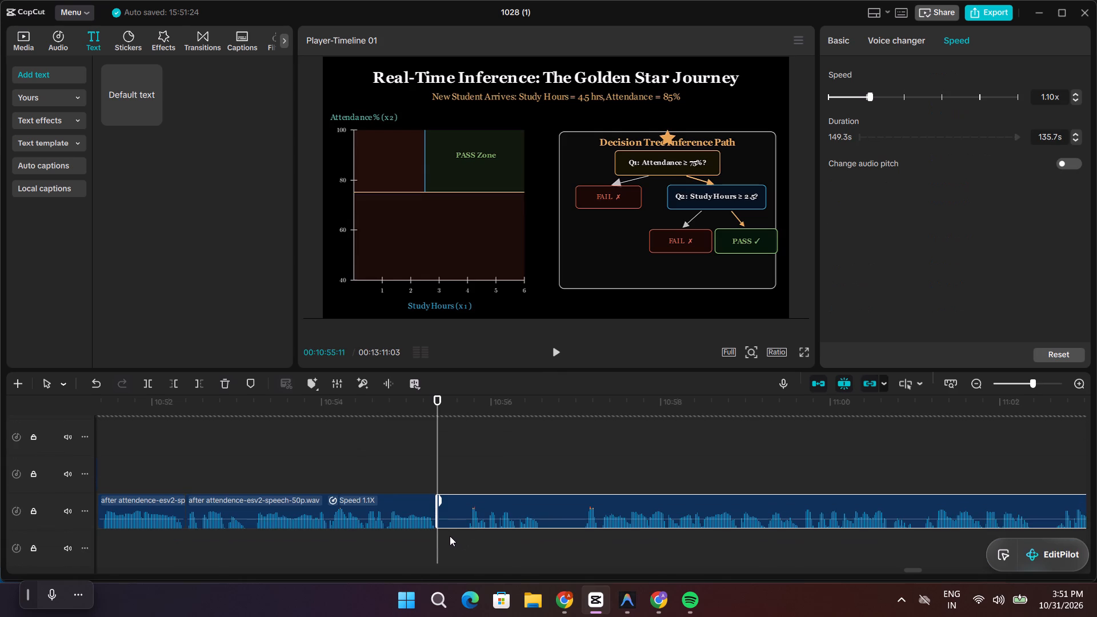
pyautogui.moveTo(438, 524); pyautogui.dragTo(464, 535)
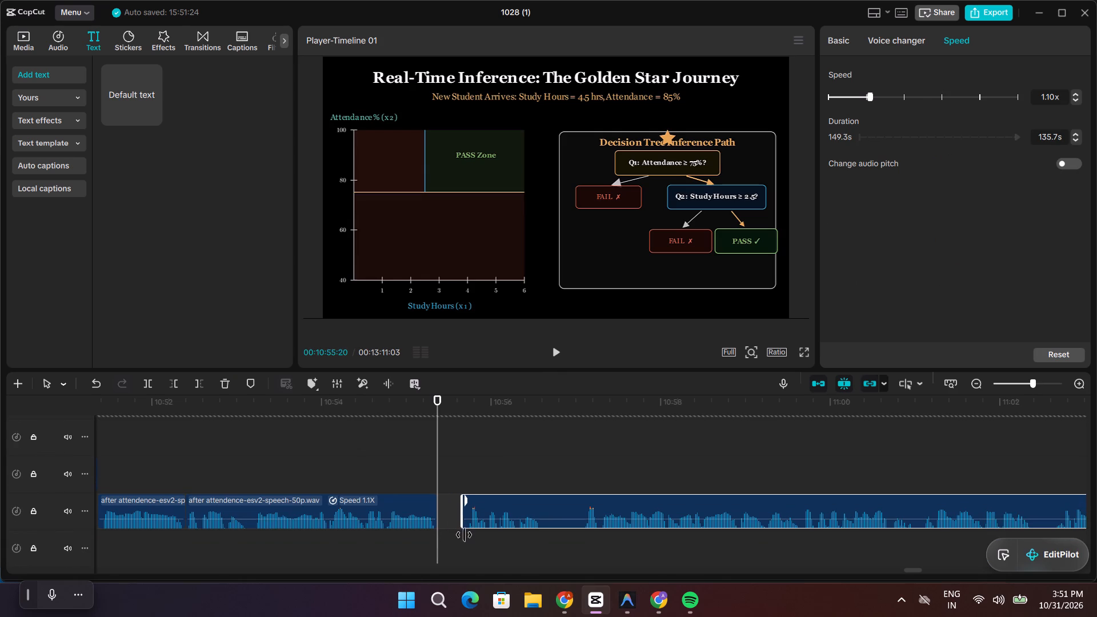
pyautogui.moveTo(464, 535); pyautogui.dragTo(468, 536)
pyautogui.moveTo(487, 528); pyautogui.dragTo(470, 528)
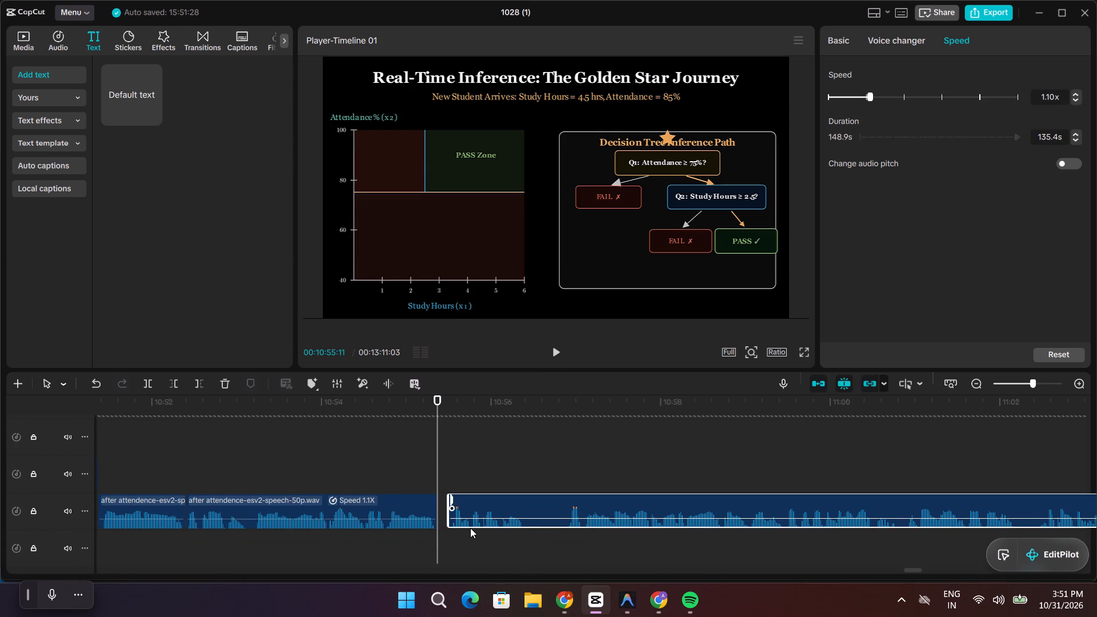
pyautogui.moveTo(470, 528); pyautogui.dragTo(463, 531)
# Cut the narration's pause after 00:10:56:07 by splitting there, trimming the second part's silent start and closing the gap.
pyautogui.moveTo(437, 483); pyautogui.dragTo(470, 496)
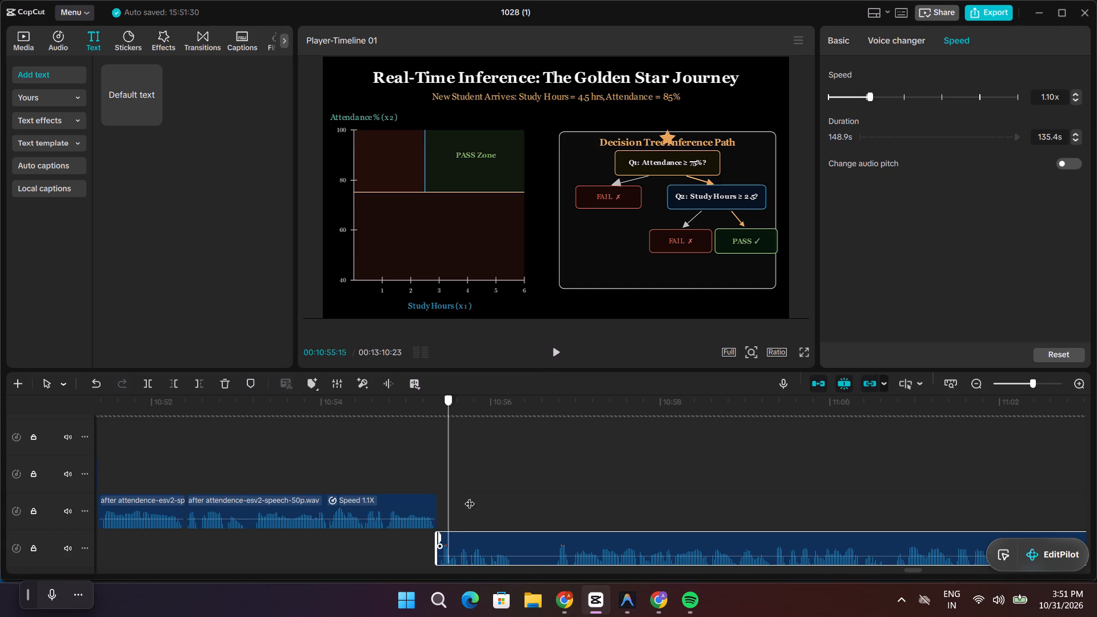
pyautogui.moveTo(470, 496); pyautogui.dragTo(511, 510)
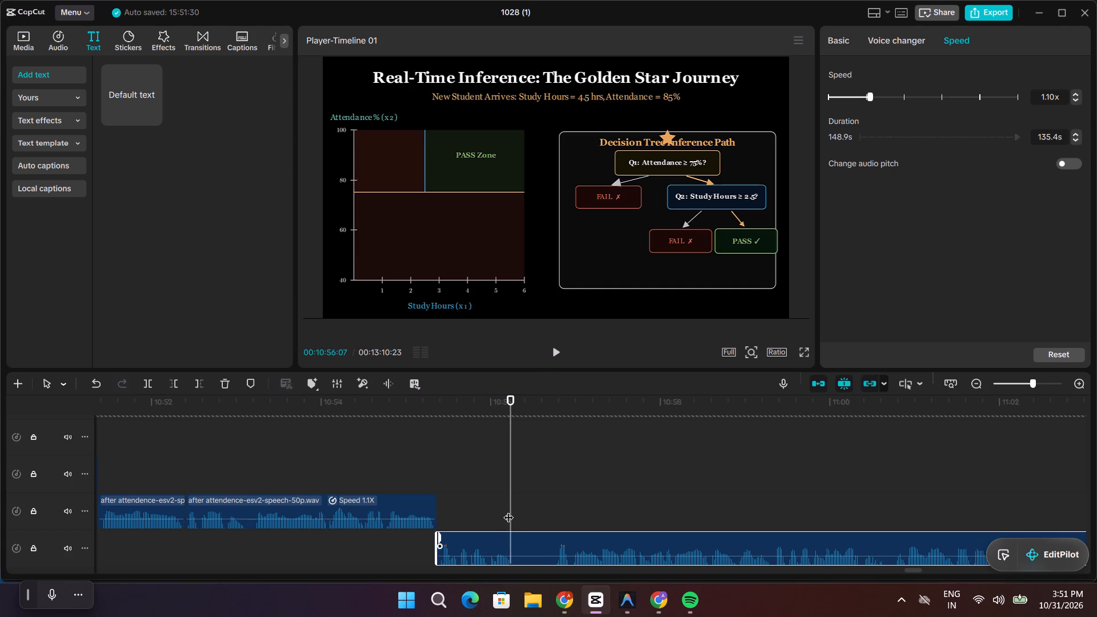
pyautogui.hotkey('ctrl', 'b')
pyautogui.moveTo(510, 559); pyautogui.dragTo(546, 572)
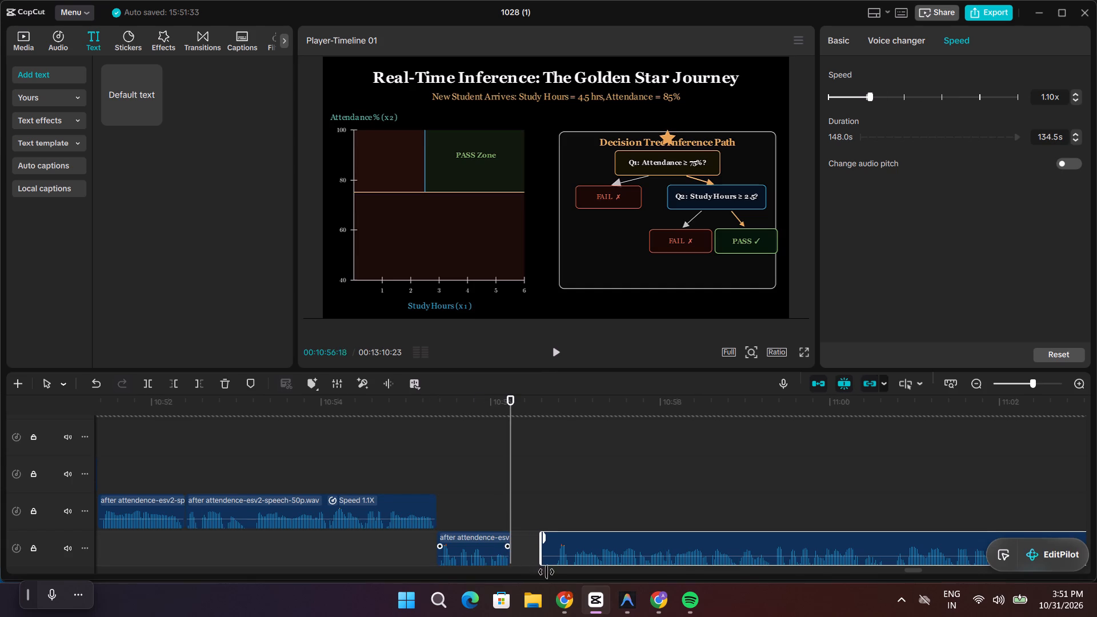
pyautogui.moveTo(546, 572); pyautogui.dragTo(554, 576)
pyautogui.moveTo(562, 561); pyautogui.dragTo(532, 561)
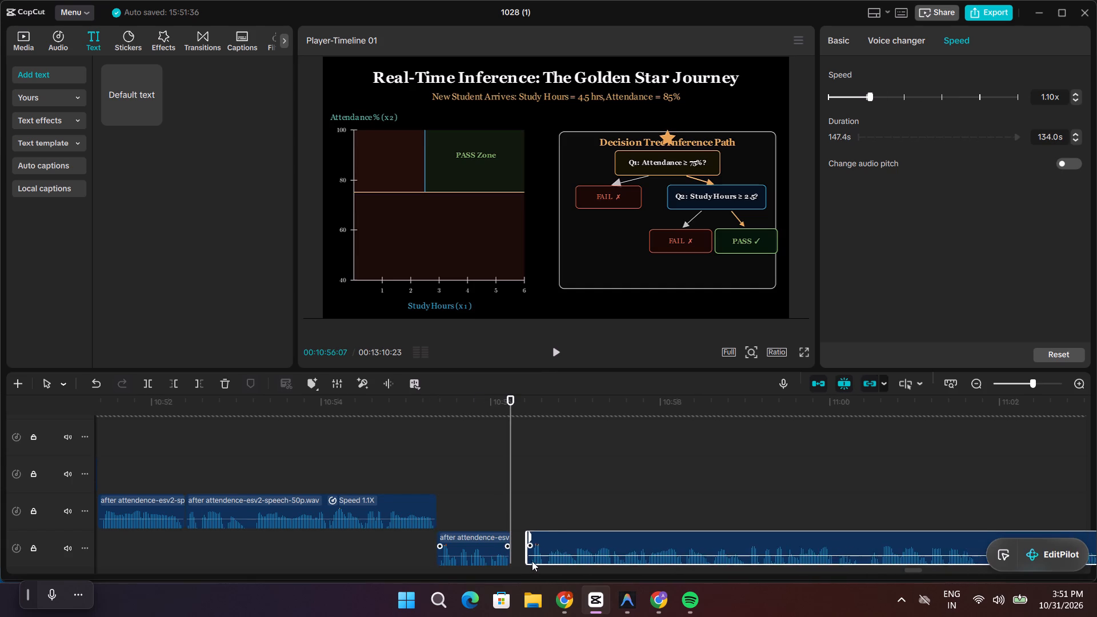
pyautogui.moveTo(532, 561); pyautogui.dragTo(513, 561)
# Play back the narration from about 10:54 to check its timing against the star's move down the decision tree.
pyautogui.moveTo(505, 458); pyautogui.dragTo(430, 461)
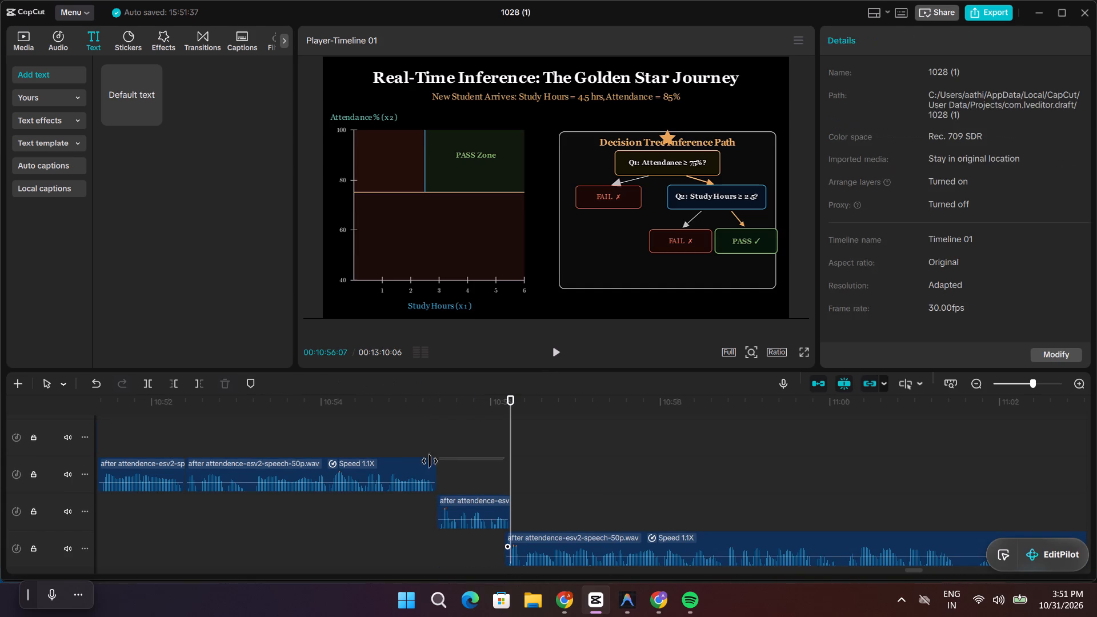
pyautogui.moveTo(430, 461); pyautogui.dragTo(426, 462)
pyautogui.moveTo(510, 432); pyautogui.dragTo(341, 408)
pyautogui.press('space')
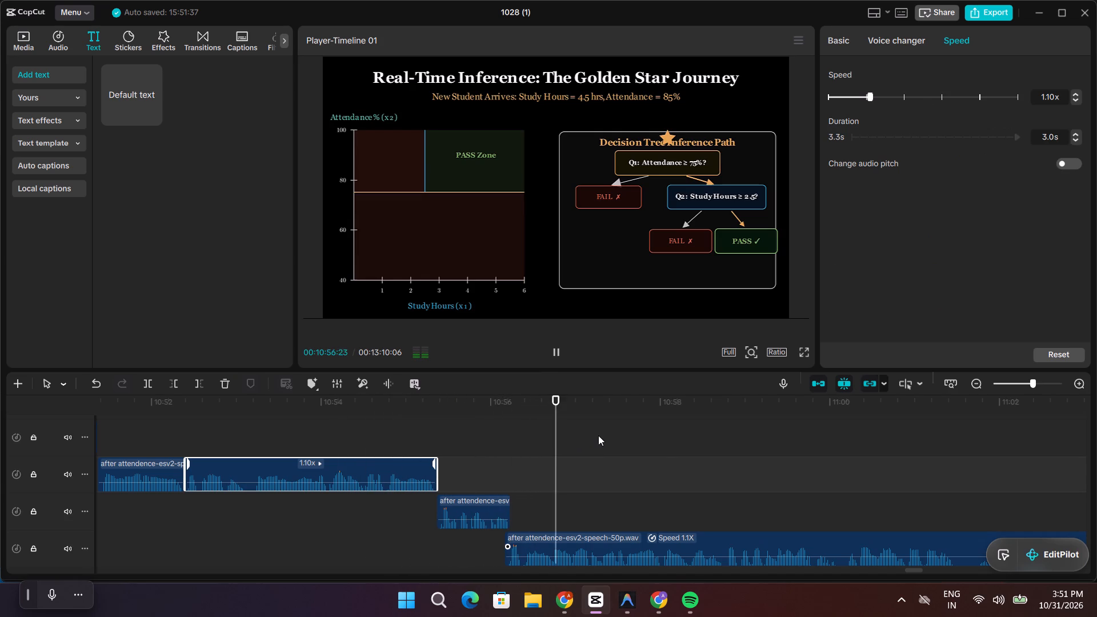
pyautogui.press('space')
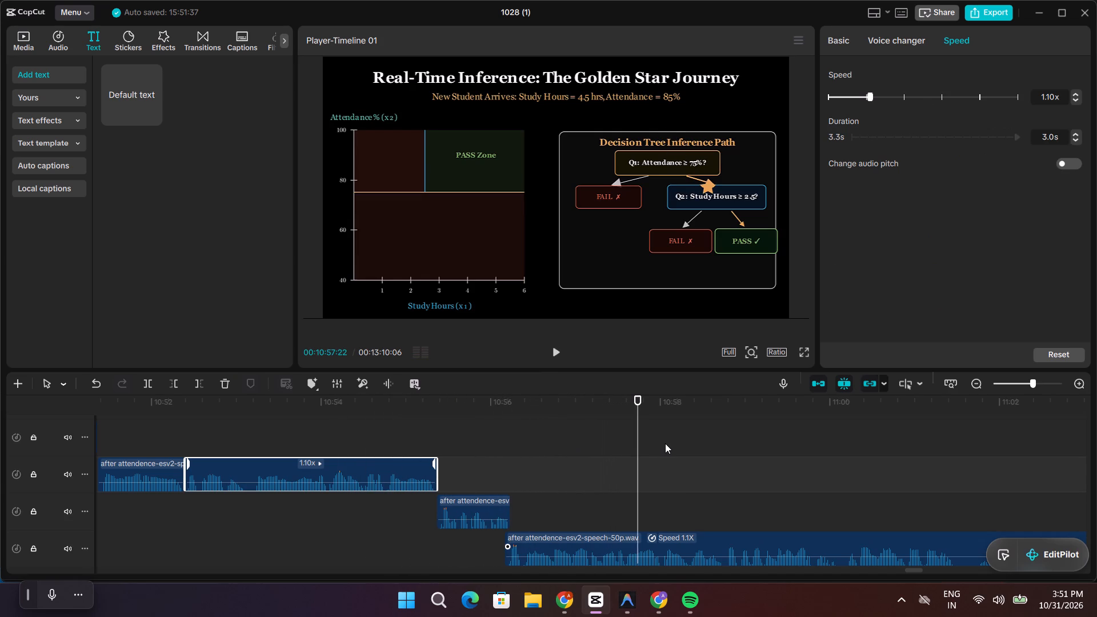
# Add a freeze frame to the scene video at 00:10:56:00 and shorten it to about 0.6 seconds.
pyautogui.scroll(3, 648, 442)
pyautogui.moveTo(639, 449); pyautogui.dragTo(563, 459)
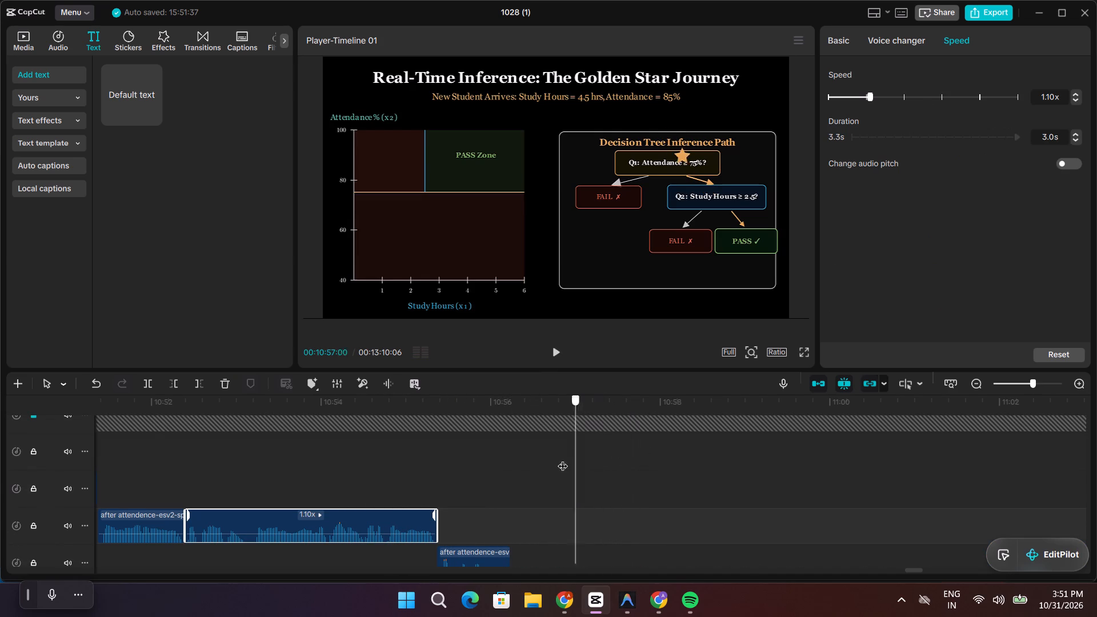
pyautogui.moveTo(563, 459); pyautogui.dragTo(515, 459)
pyautogui.scroll(9, 516, 461)
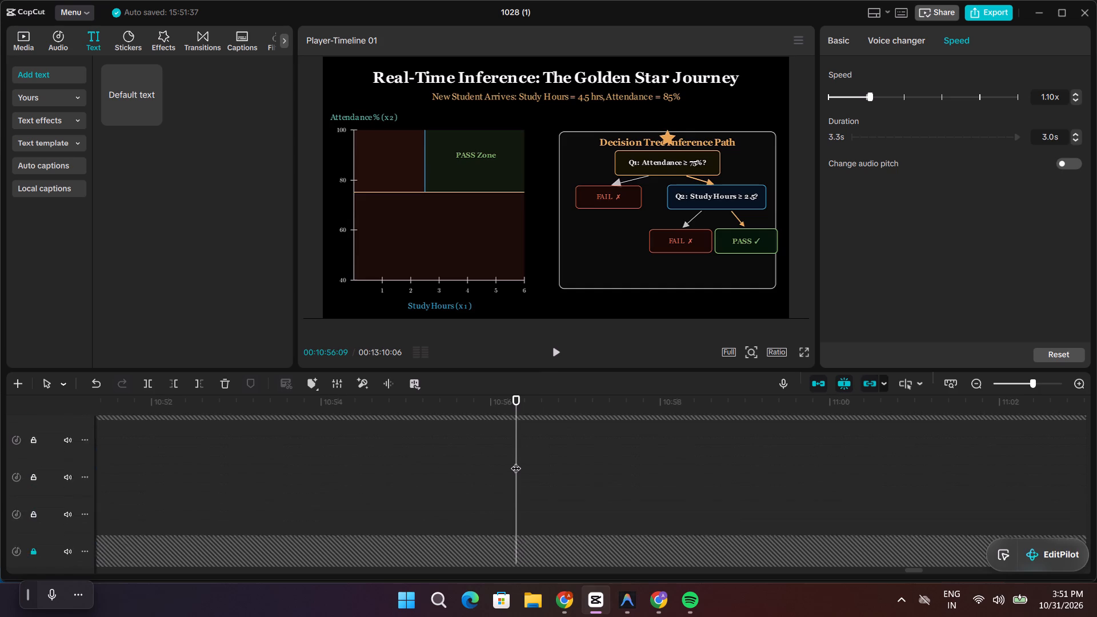
pyautogui.scroll(19, 516, 461)
pyautogui.moveTo(516, 431); pyautogui.dragTo(490, 431)
pyautogui.click(503, 470)
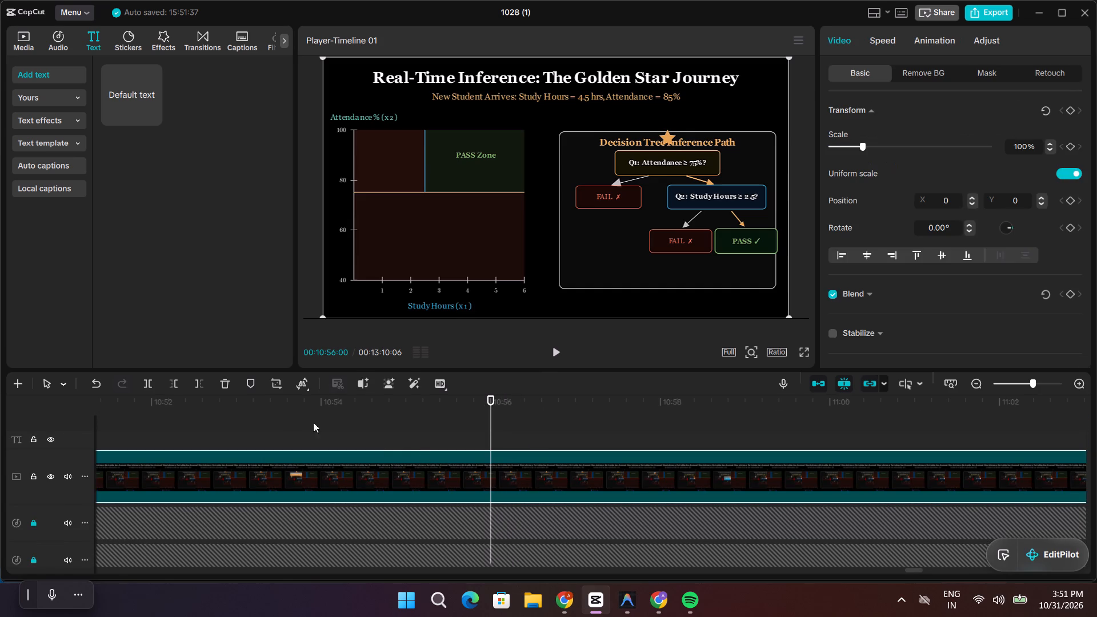
pyautogui.click(310, 410)
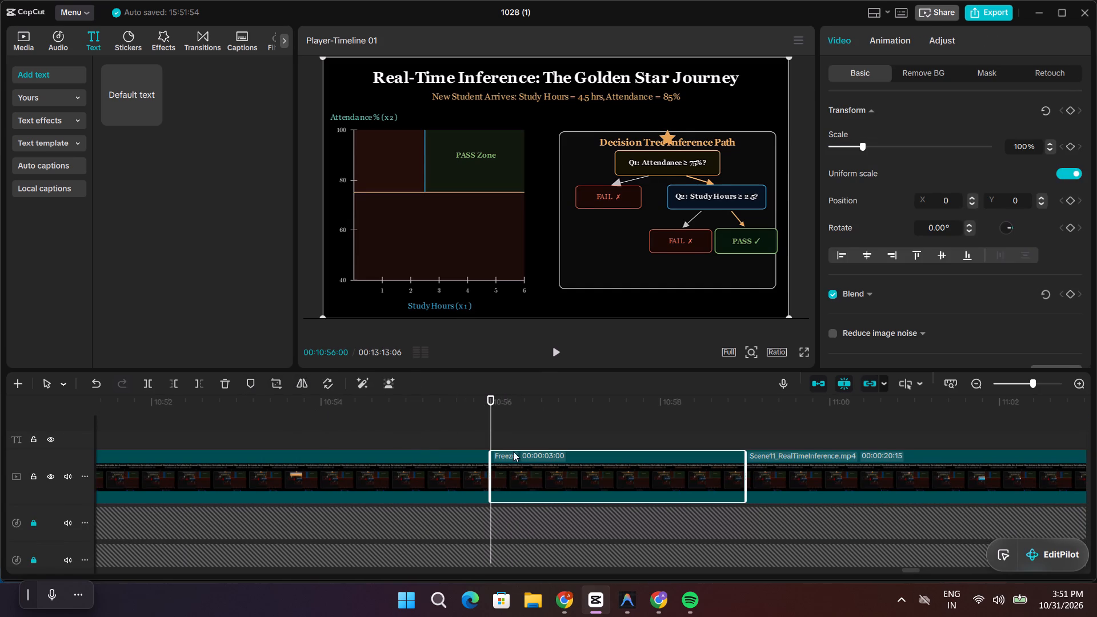
pyautogui.moveTo(744, 484); pyautogui.dragTo(539, 505)
# Move the long narration clip earlier against the end of the short preceding clip, closing the gap at about 10:56.
pyautogui.scroll(-18, 555, 523)
pyautogui.scroll(-11, 558, 508)
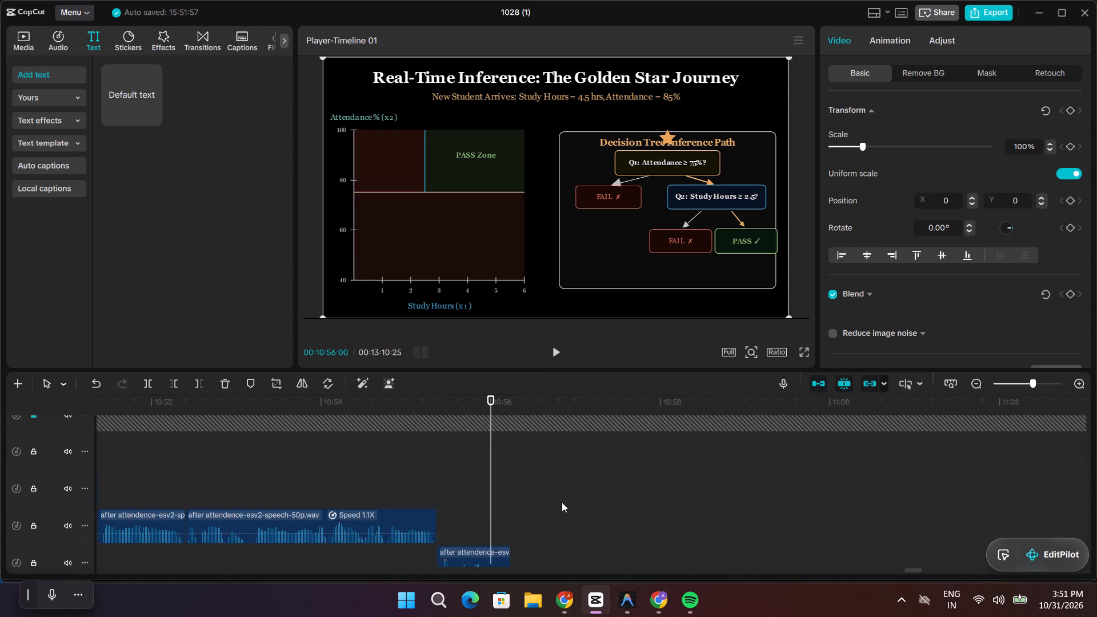
pyautogui.scroll(-5, 563, 502)
pyautogui.moveTo(602, 515); pyautogui.dragTo(558, 515)
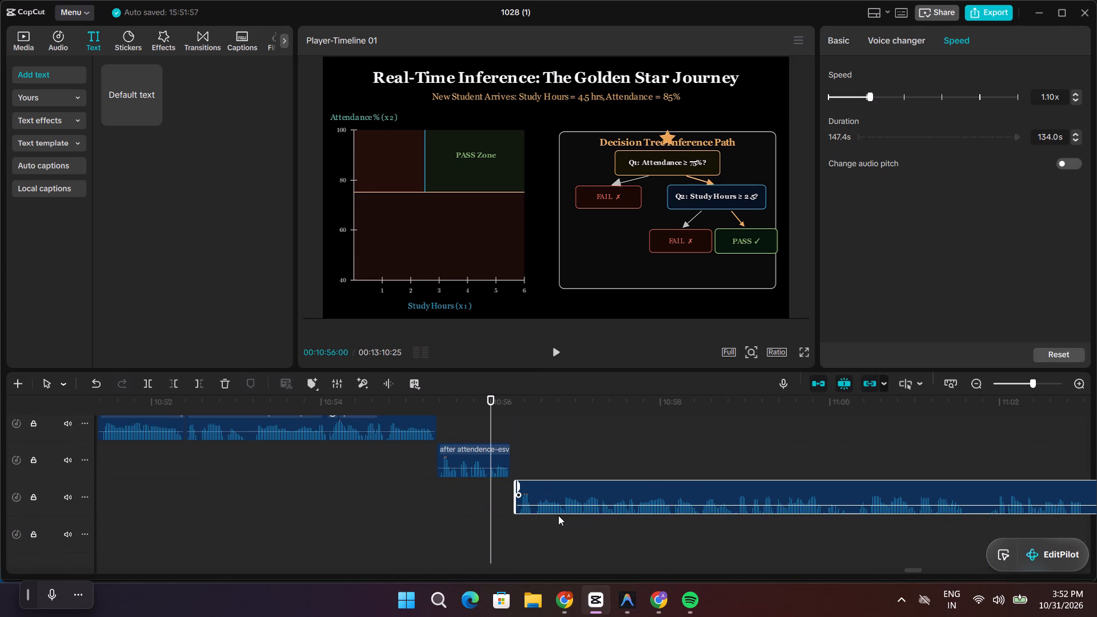
pyautogui.moveTo(558, 515); pyautogui.dragTo(555, 515)
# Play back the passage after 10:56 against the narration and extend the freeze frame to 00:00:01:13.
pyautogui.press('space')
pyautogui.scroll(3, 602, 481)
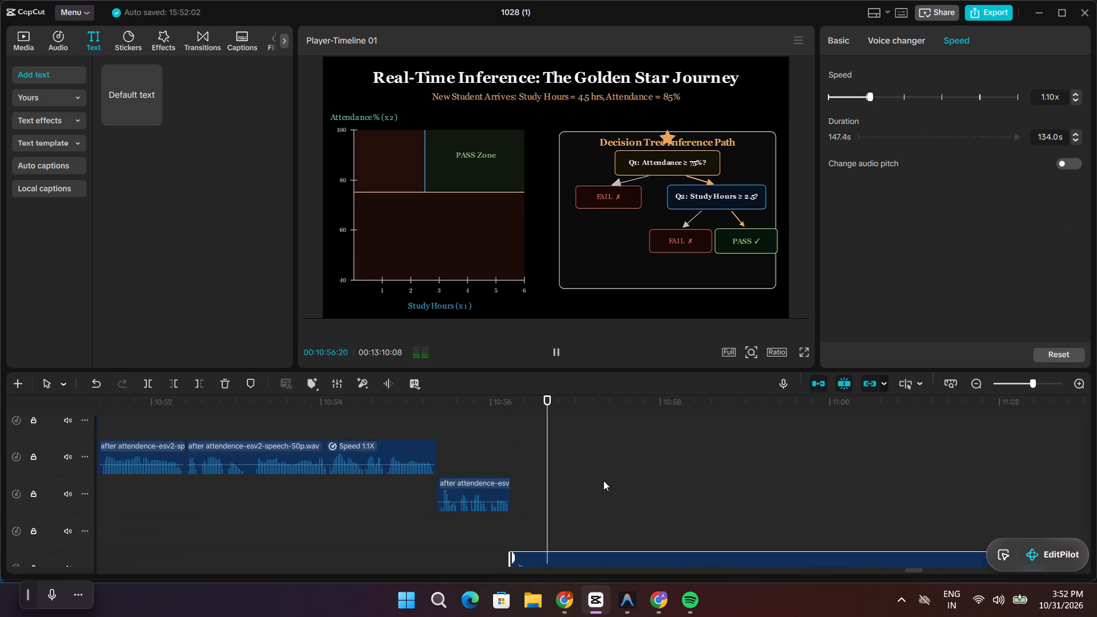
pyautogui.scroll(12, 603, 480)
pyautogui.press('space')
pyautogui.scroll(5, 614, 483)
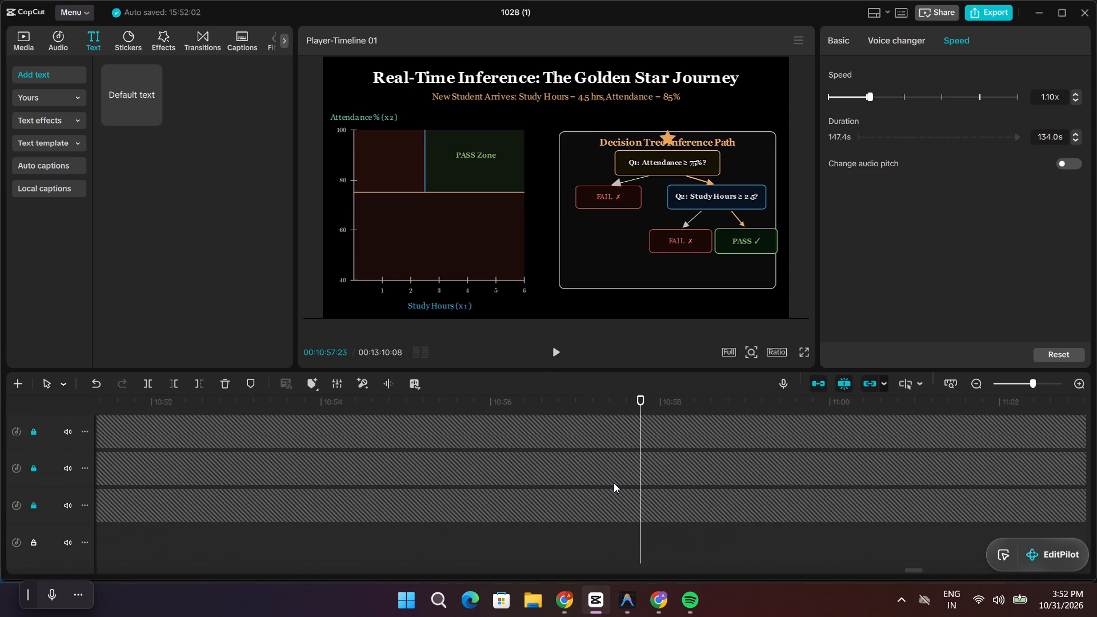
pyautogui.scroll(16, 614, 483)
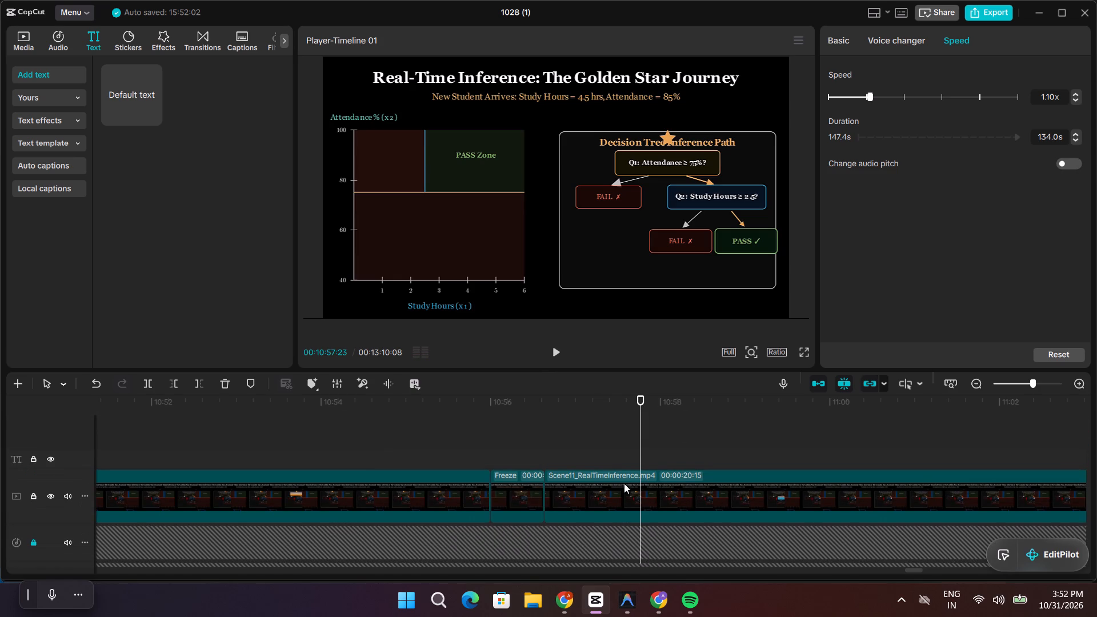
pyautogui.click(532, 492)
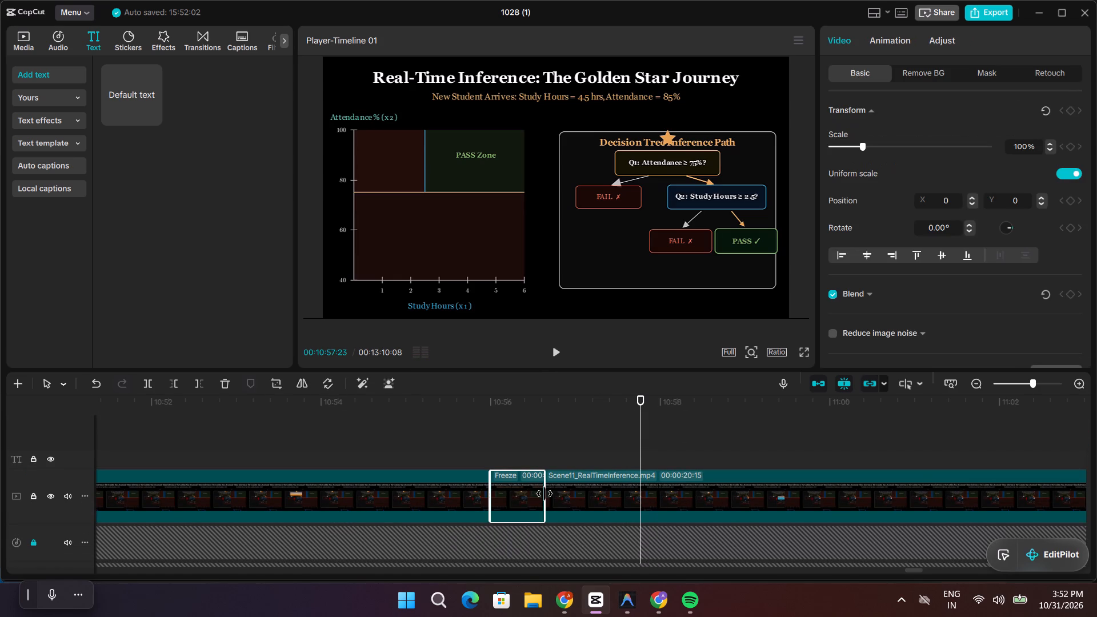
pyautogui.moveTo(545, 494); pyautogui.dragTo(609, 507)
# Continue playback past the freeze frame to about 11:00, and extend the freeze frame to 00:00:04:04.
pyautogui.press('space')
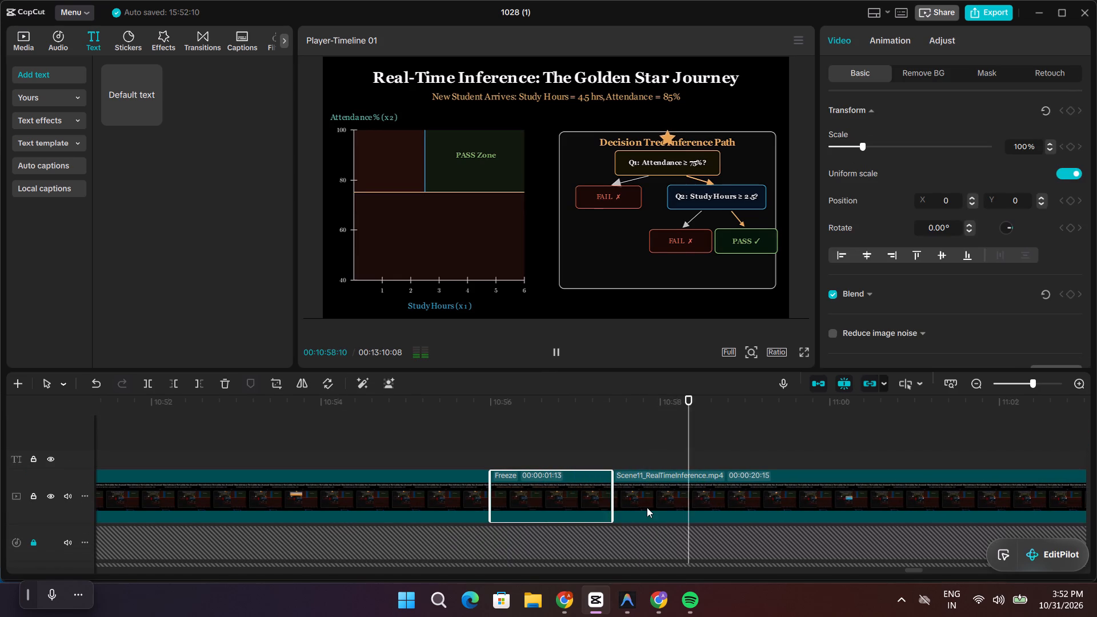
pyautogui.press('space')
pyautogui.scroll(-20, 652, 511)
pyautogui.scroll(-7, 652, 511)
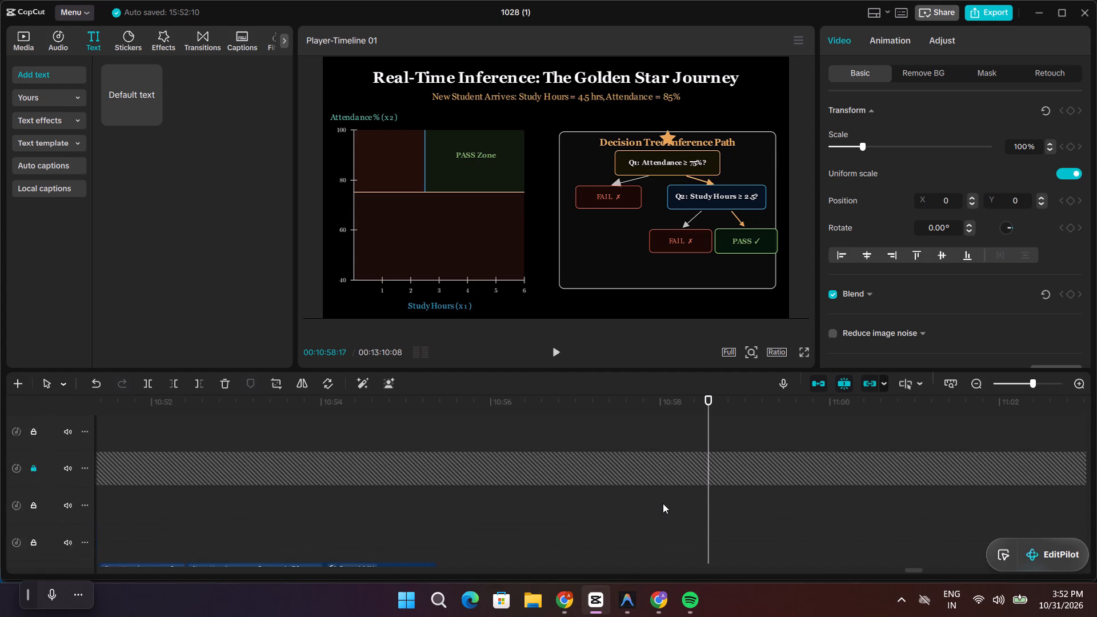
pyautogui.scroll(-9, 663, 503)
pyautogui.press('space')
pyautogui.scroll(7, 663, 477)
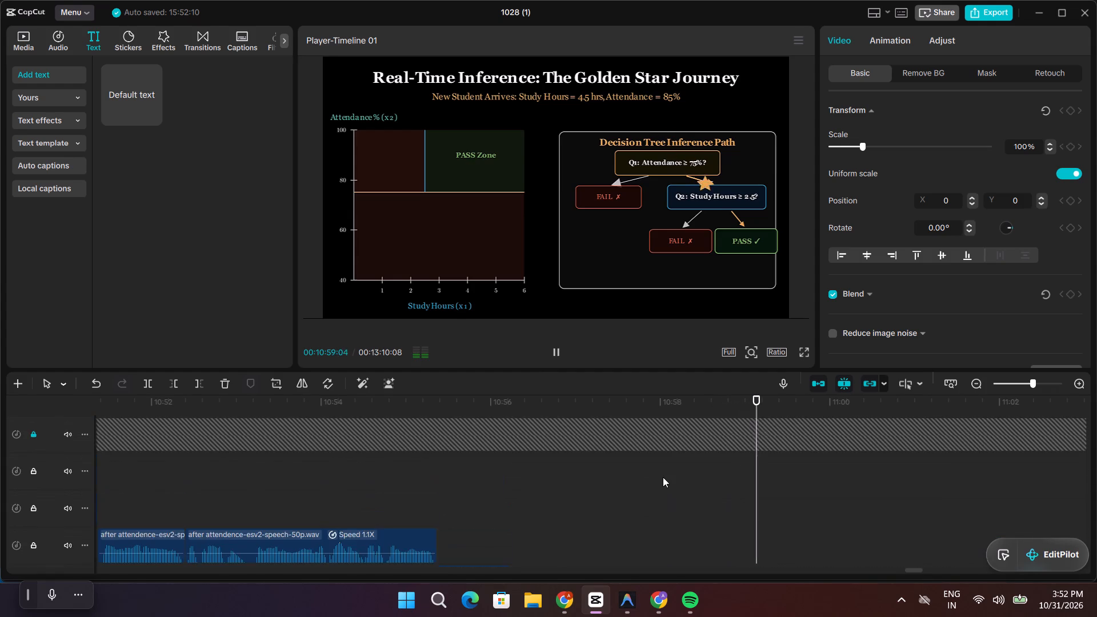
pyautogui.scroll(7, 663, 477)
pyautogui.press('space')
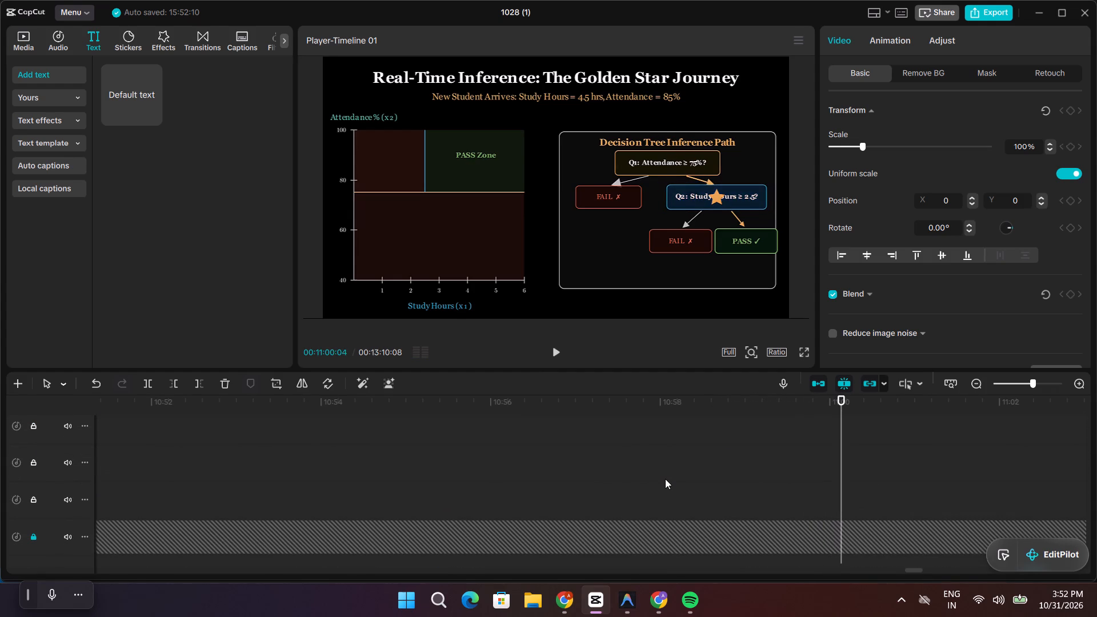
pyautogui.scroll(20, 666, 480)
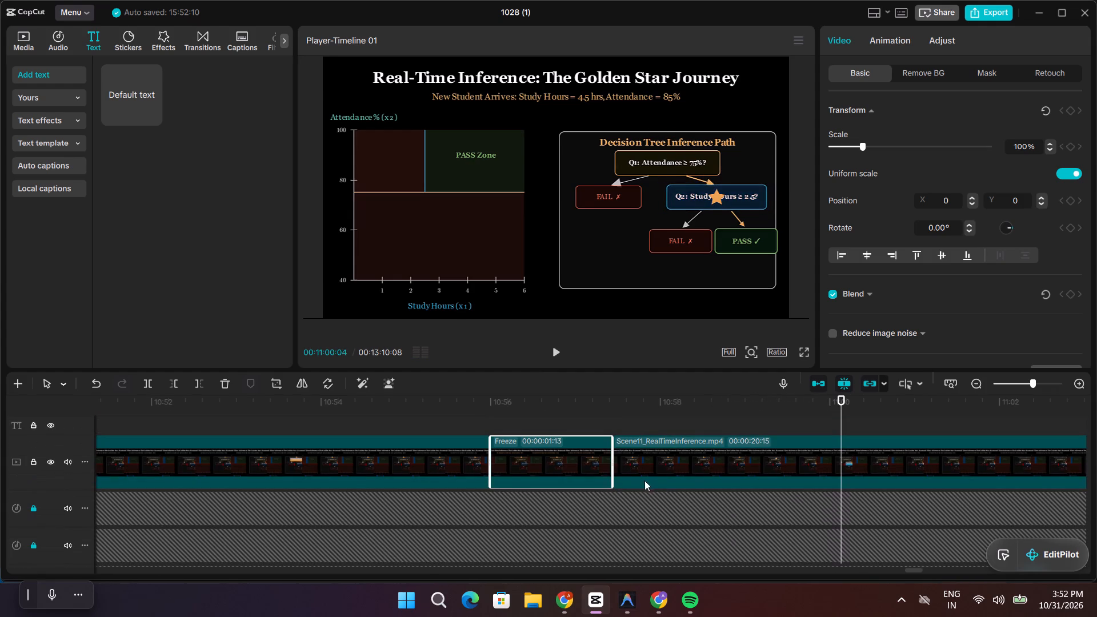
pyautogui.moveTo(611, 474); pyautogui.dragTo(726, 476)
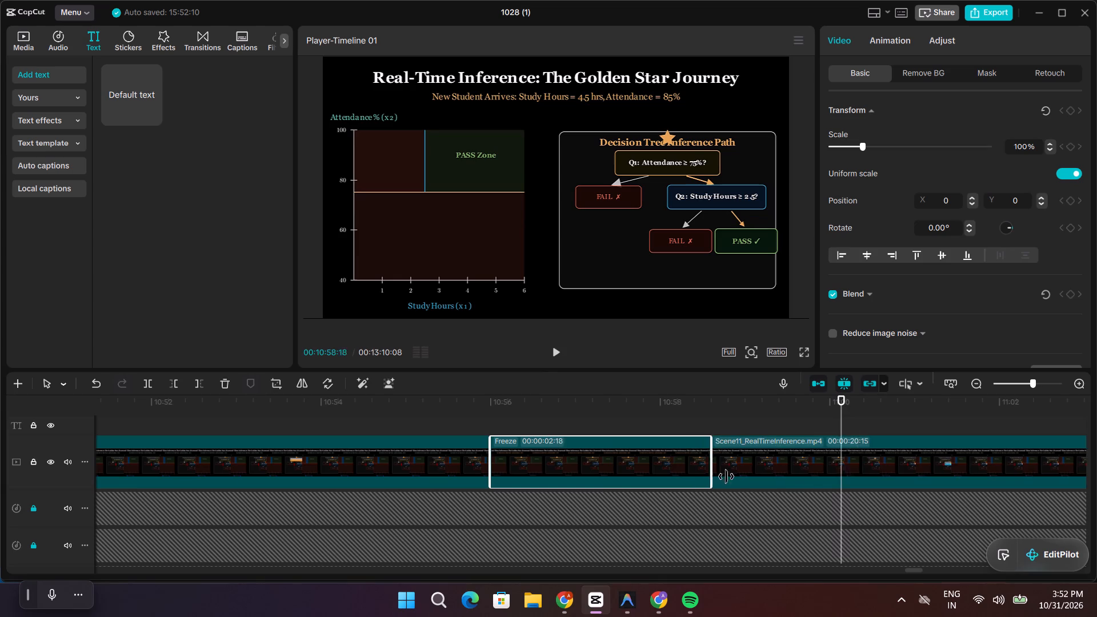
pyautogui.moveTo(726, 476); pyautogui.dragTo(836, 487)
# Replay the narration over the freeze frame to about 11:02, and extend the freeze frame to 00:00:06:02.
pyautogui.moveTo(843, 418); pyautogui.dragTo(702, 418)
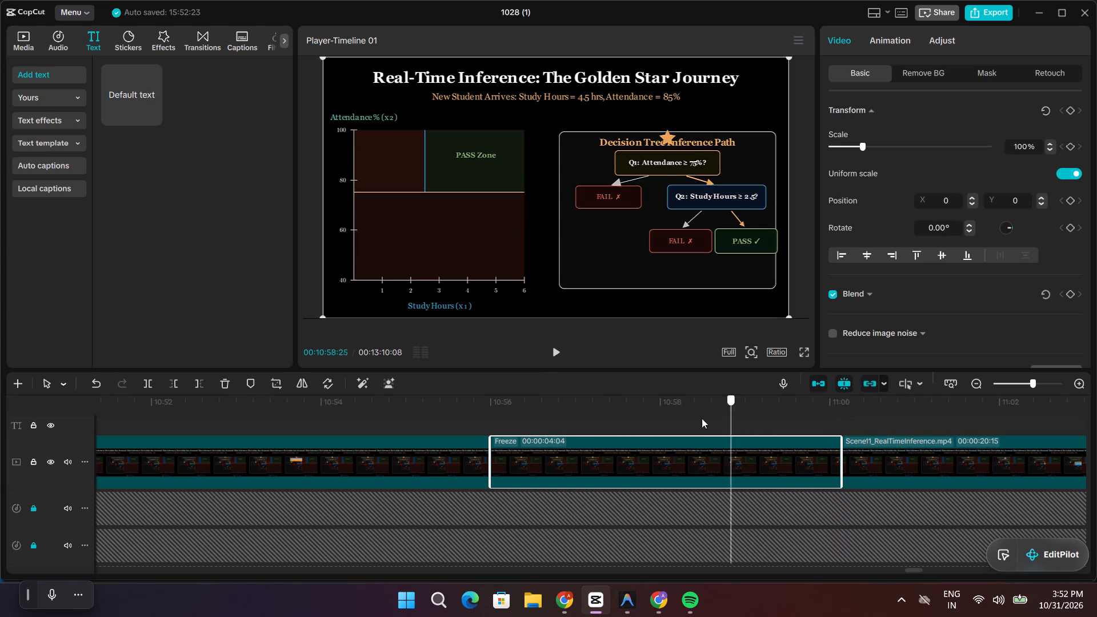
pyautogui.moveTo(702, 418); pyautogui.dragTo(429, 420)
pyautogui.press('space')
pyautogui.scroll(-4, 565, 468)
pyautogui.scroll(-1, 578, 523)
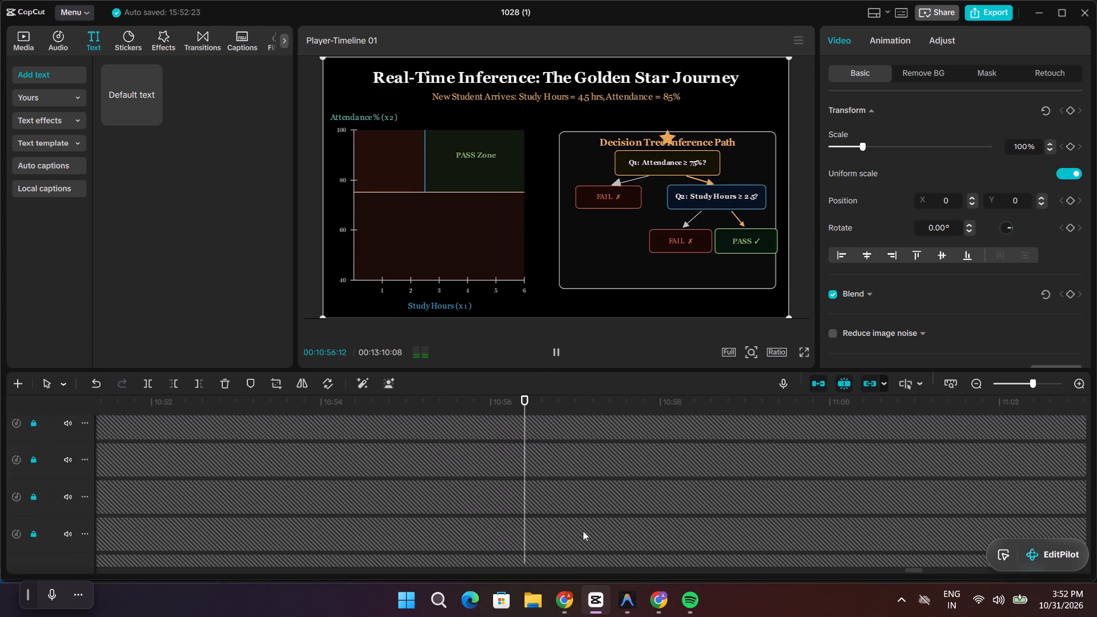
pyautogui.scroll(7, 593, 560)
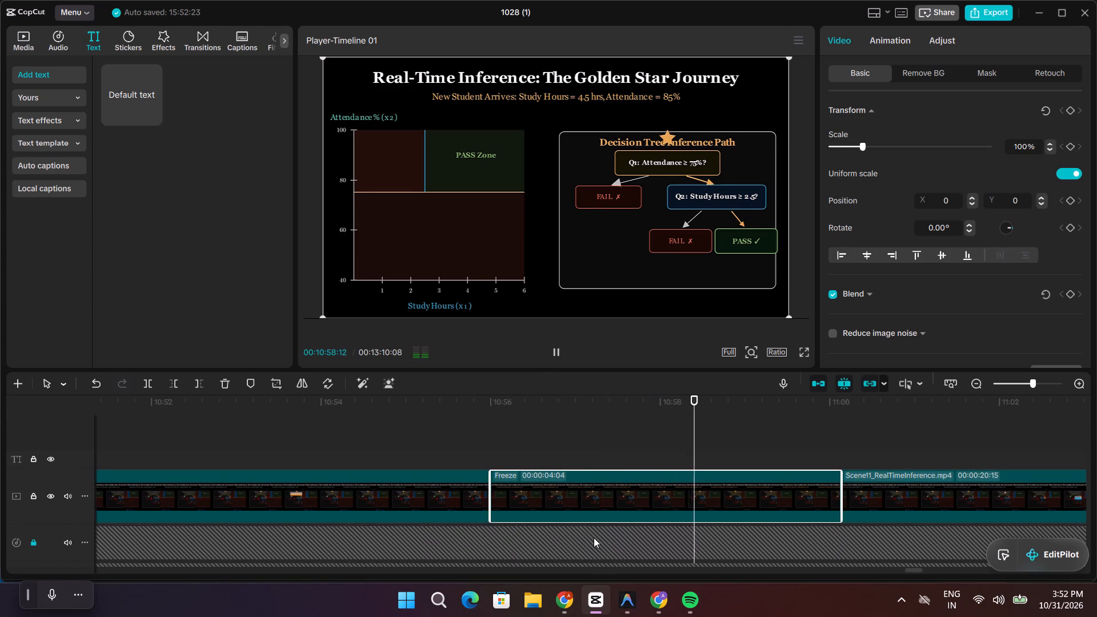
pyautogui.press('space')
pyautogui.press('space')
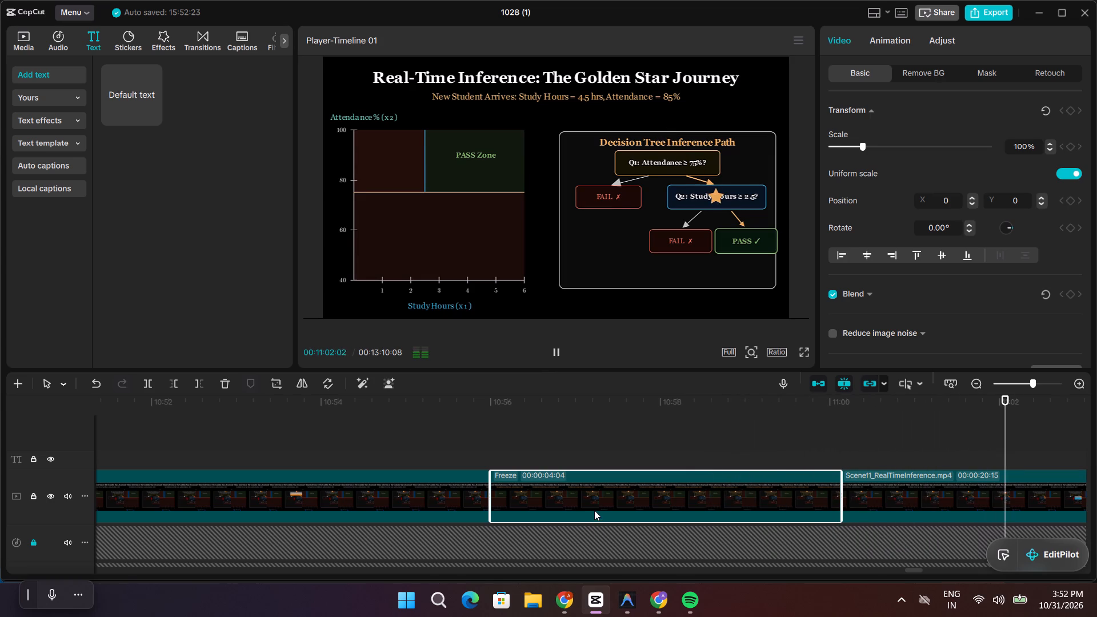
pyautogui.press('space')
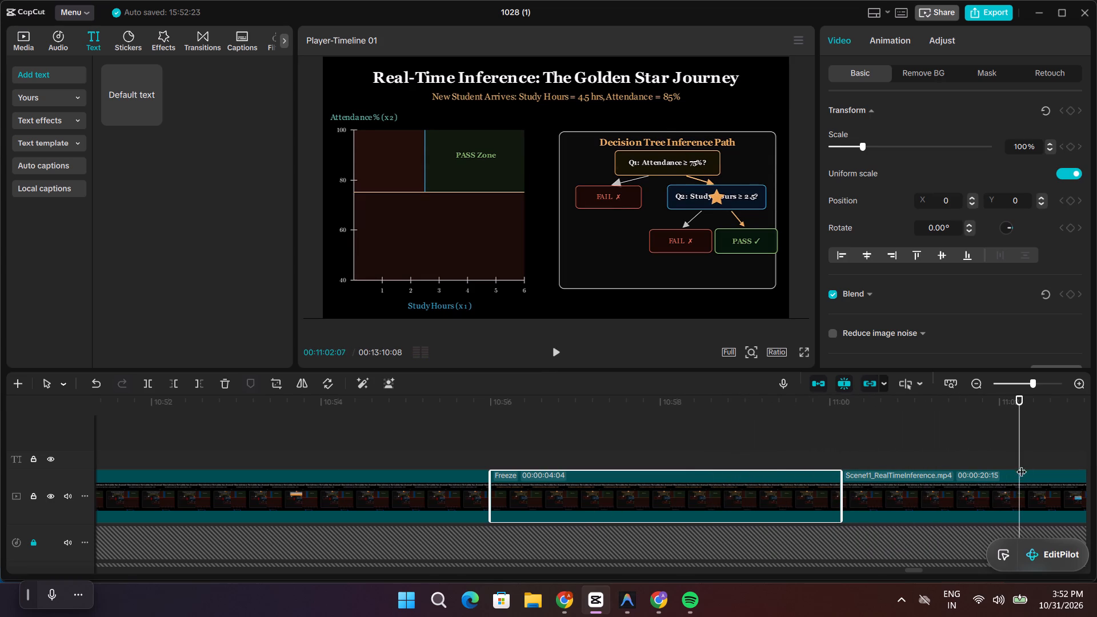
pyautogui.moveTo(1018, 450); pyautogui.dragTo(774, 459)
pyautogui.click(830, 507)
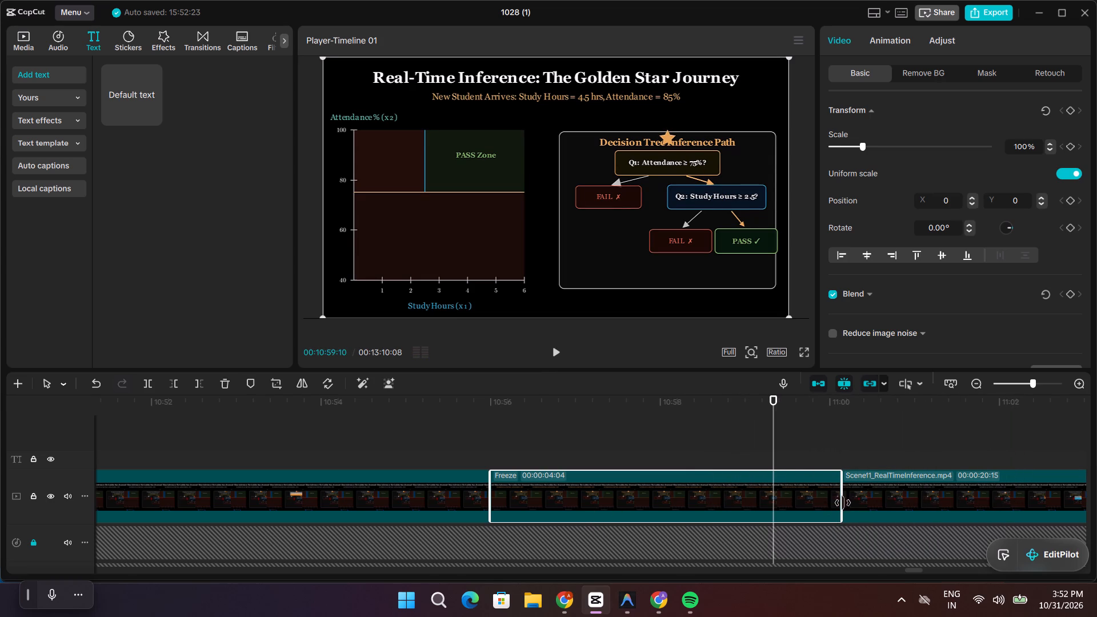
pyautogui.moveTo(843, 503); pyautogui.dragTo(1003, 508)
# Play the narration on to about 11:04 and extend the freeze frame so that it ends at 00:11:04:01.
pyautogui.press('space')
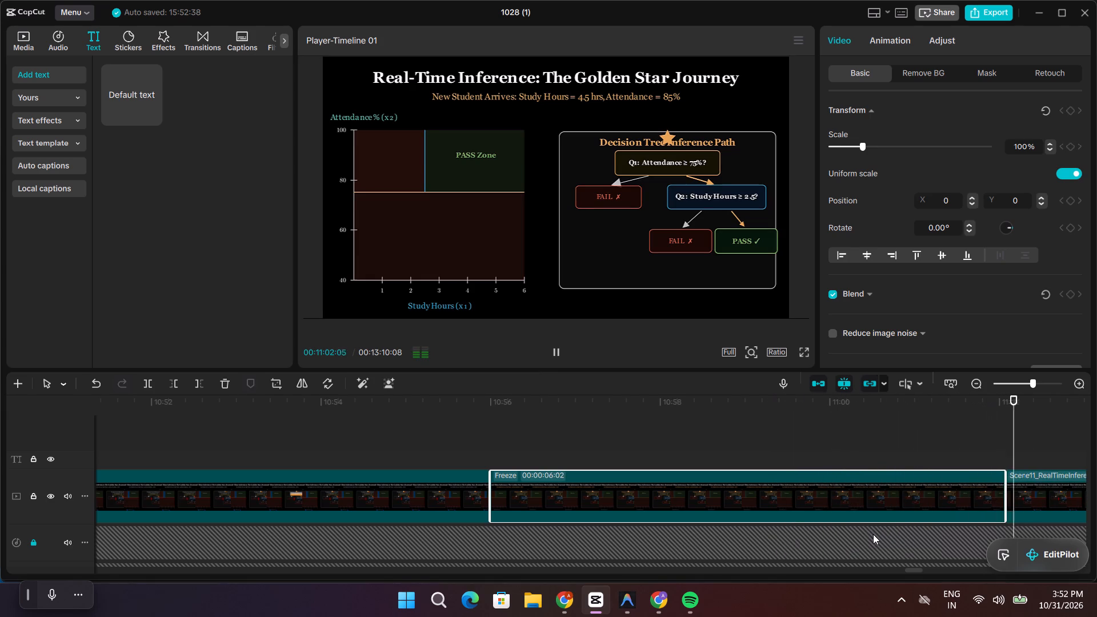
pyautogui.press('space')
pyautogui.scroll(-7, 878, 529)
pyautogui.press('space')
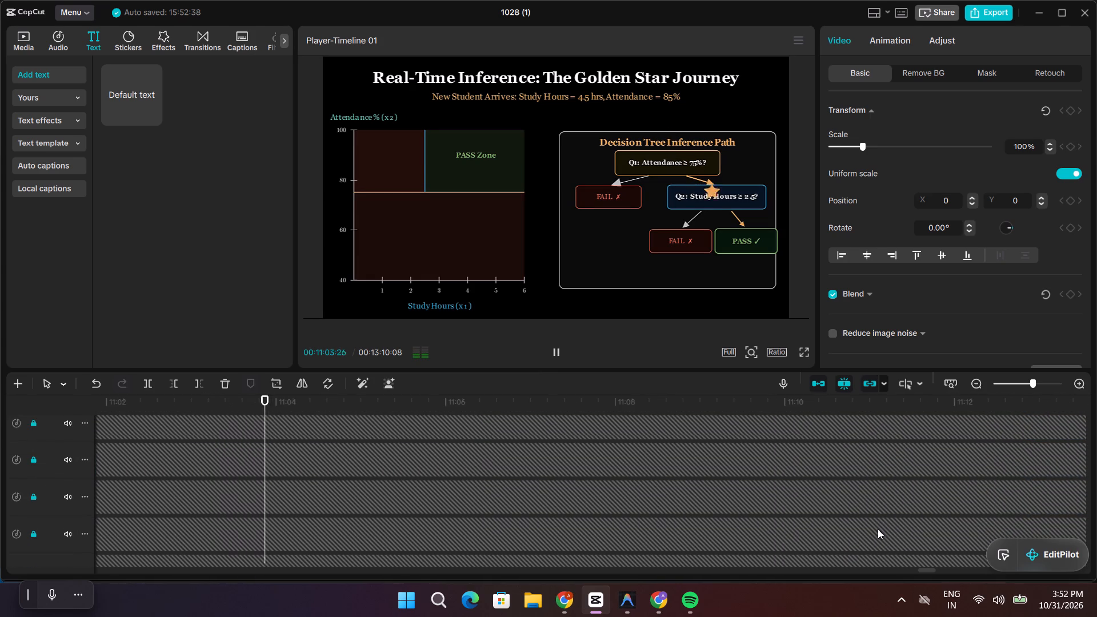
pyautogui.press('space')
pyautogui.scroll(9, 450, 479)
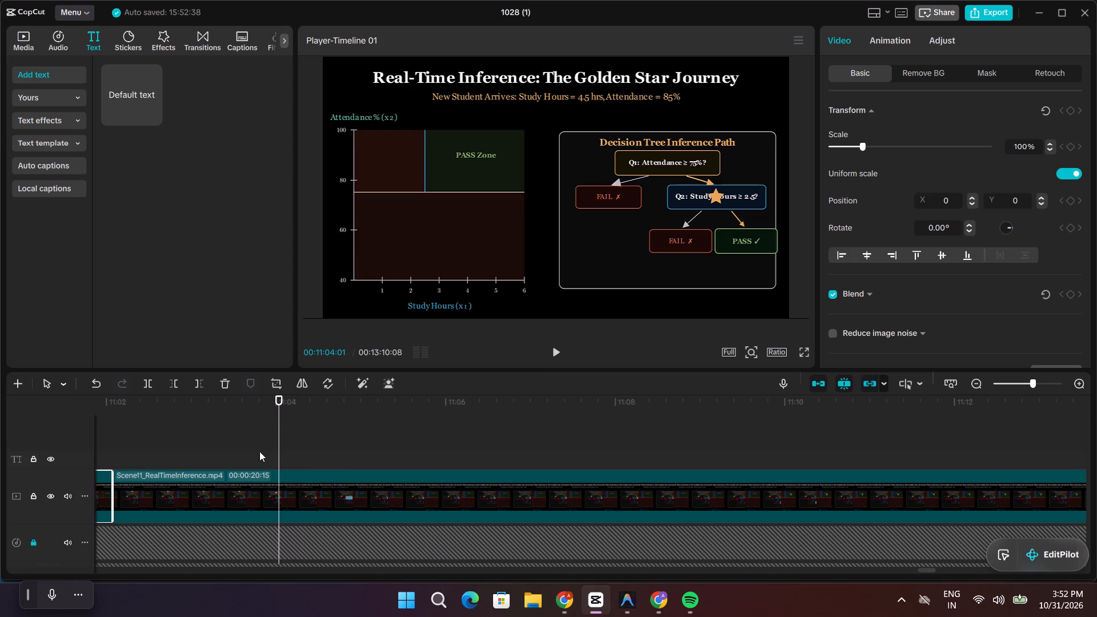
pyautogui.moveTo(111, 491); pyautogui.dragTo(317, 505)
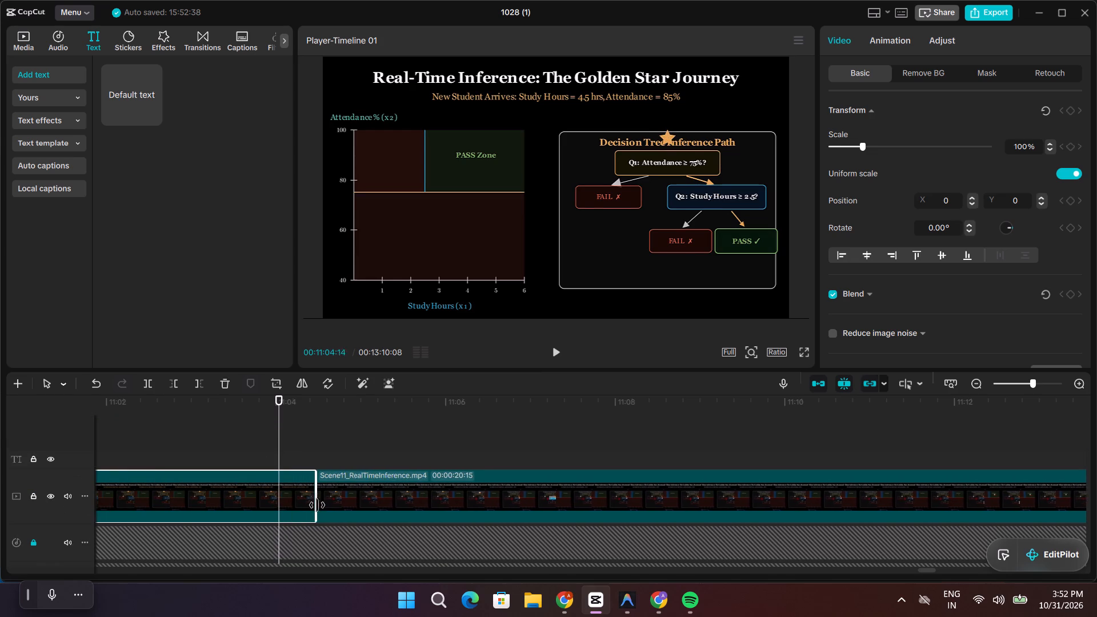
pyautogui.moveTo(317, 505); pyautogui.dragTo(279, 515)
# Play the star's move to the Q2 node against the narration between about 11:02 and 11:10.
pyautogui.press('space')
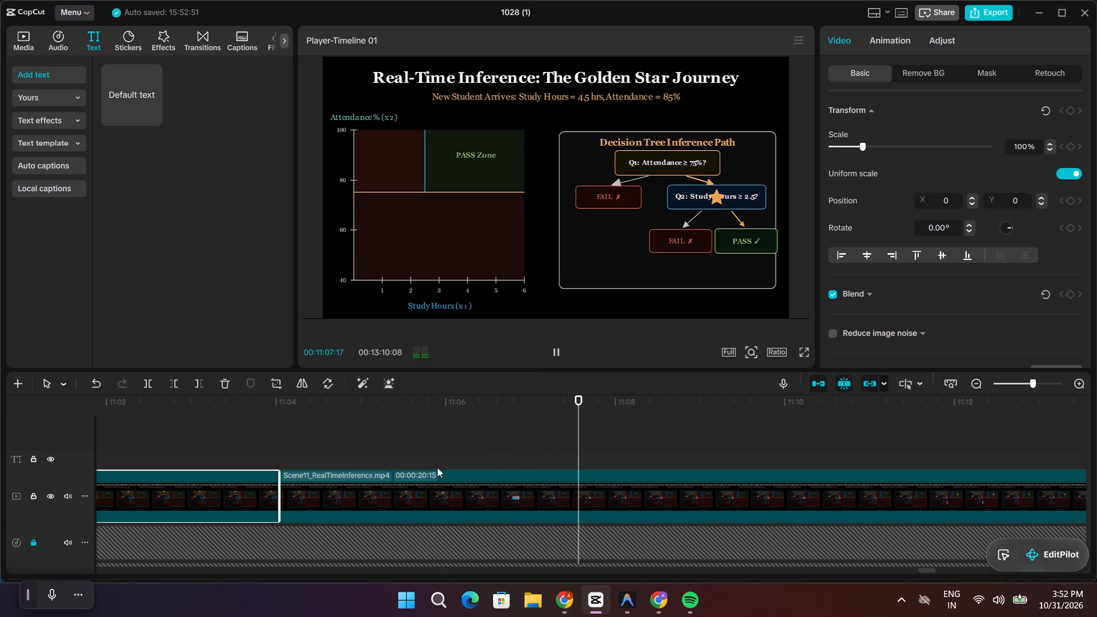
pyautogui.press('space')
pyautogui.moveTo(597, 462); pyautogui.dragTo(124, 457)
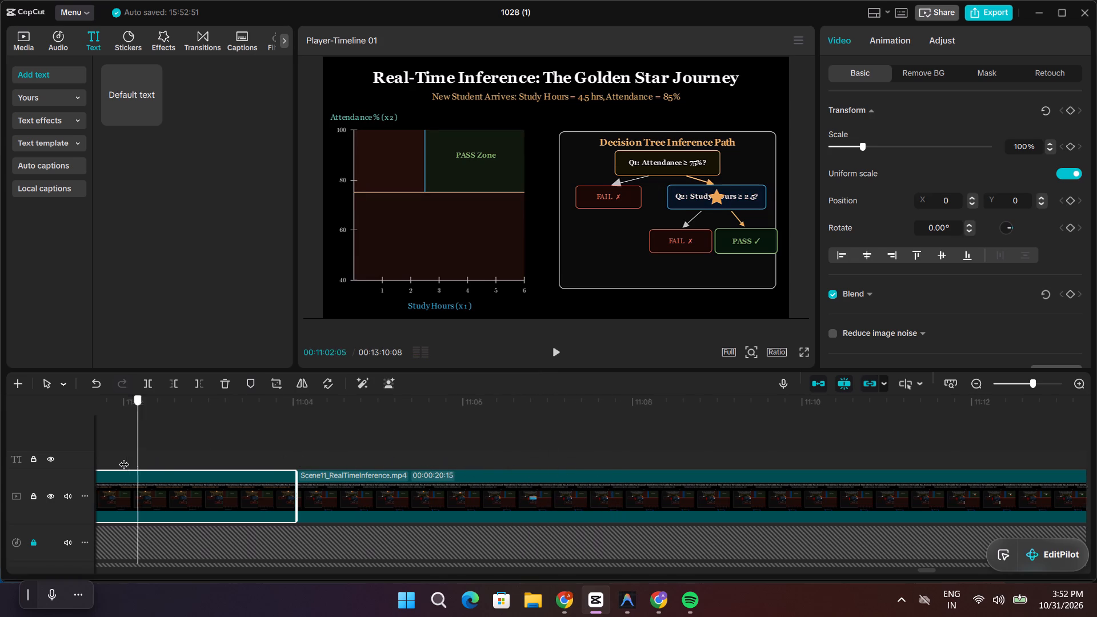
pyautogui.moveTo(124, 457); pyautogui.dragTo(115, 457)
pyautogui.press('space')
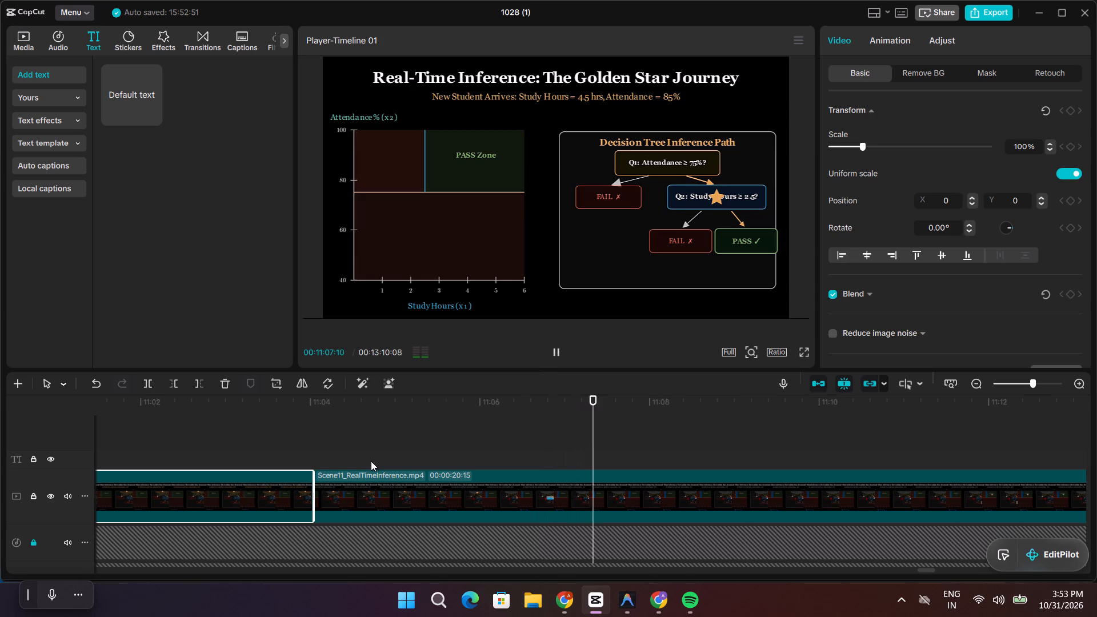
pyautogui.press('space')
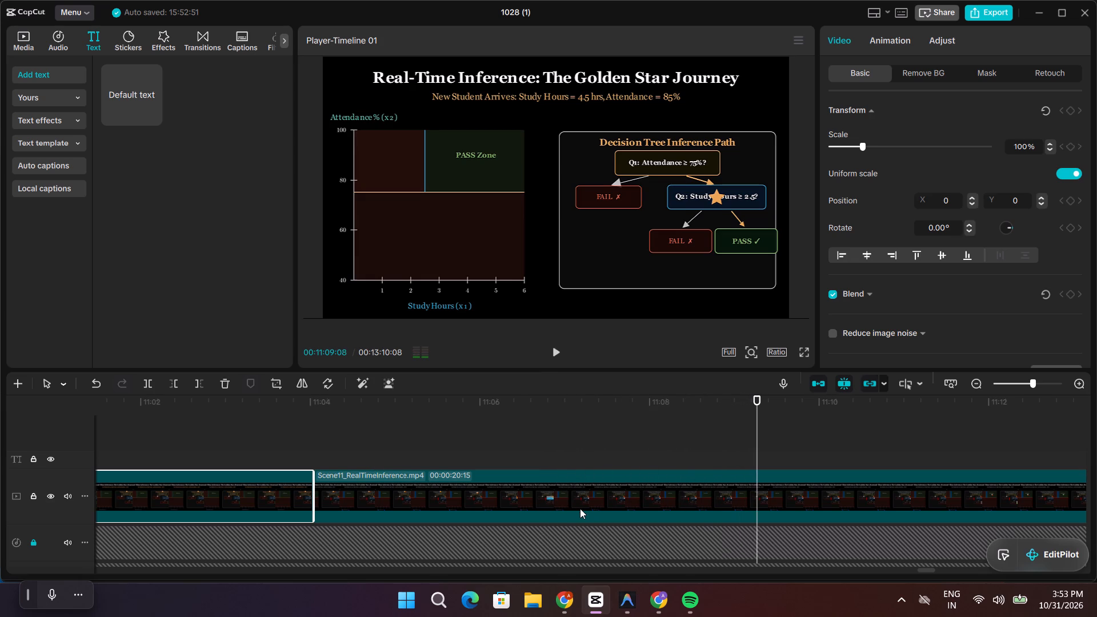
pyautogui.click(756, 455)
pyautogui.moveTo(756, 455); pyautogui.dragTo(738, 454)
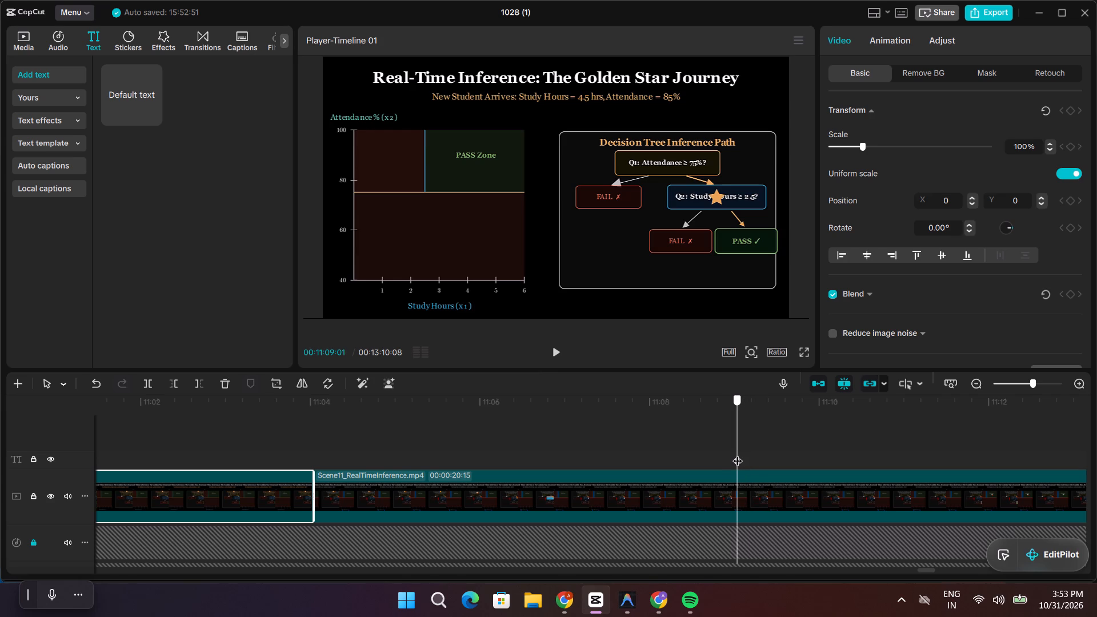
pyautogui.moveTo(738, 454); pyautogui.dragTo(740, 453)
pyautogui.press('space')
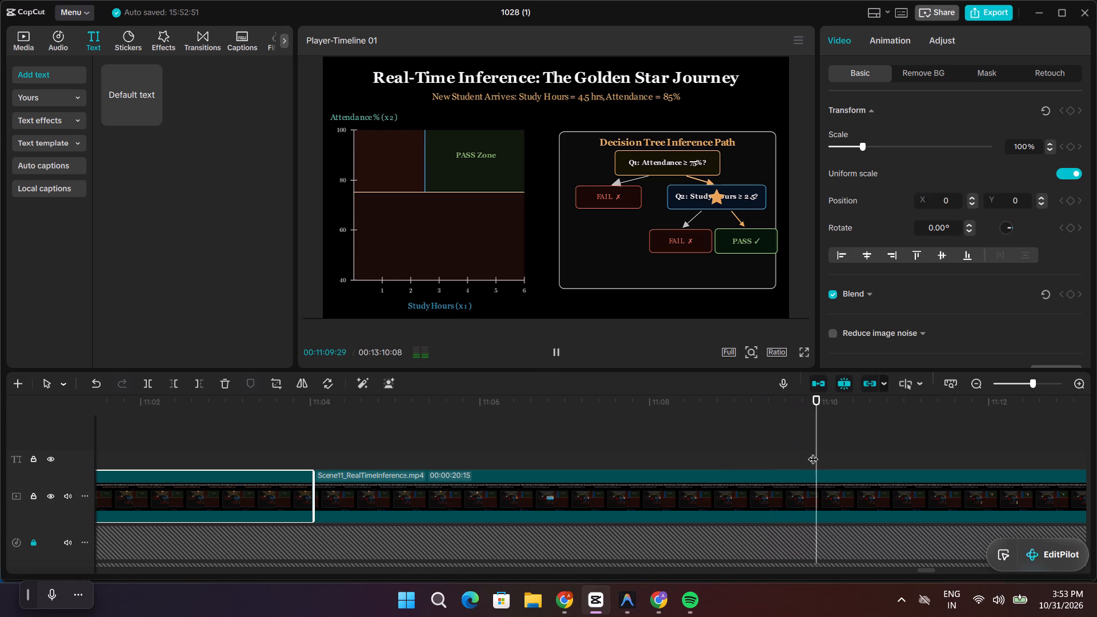
pyautogui.press('space')
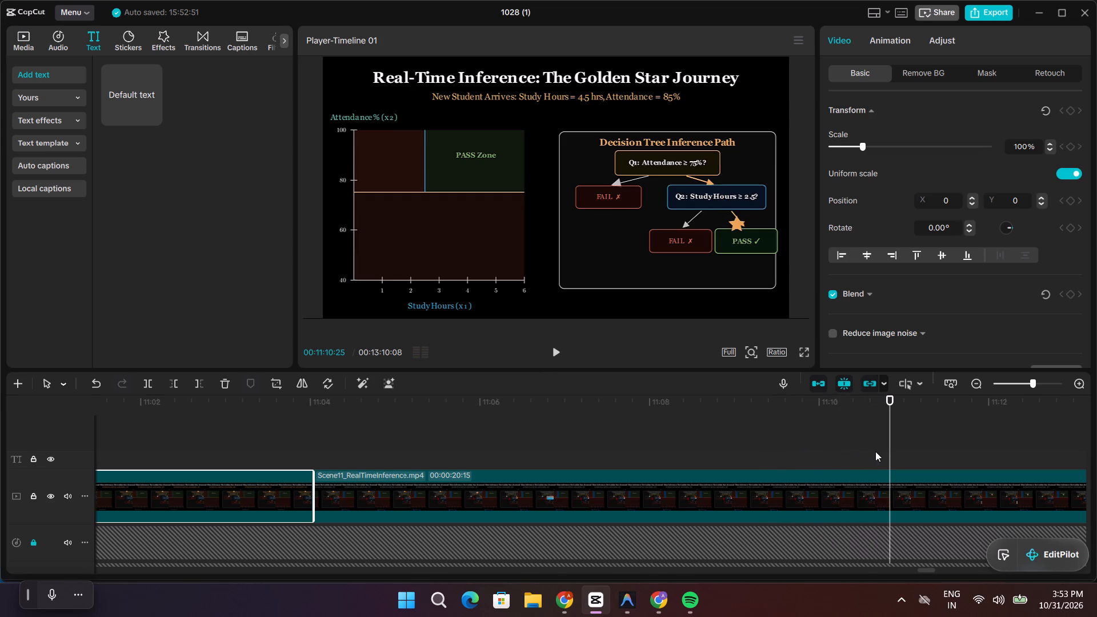
# Replay from about 11:04 and scrub towards 11:11 to examine when the star leaves Q2 for the PASS node.
pyautogui.moveTo(888, 454); pyautogui.dragTo(455, 458)
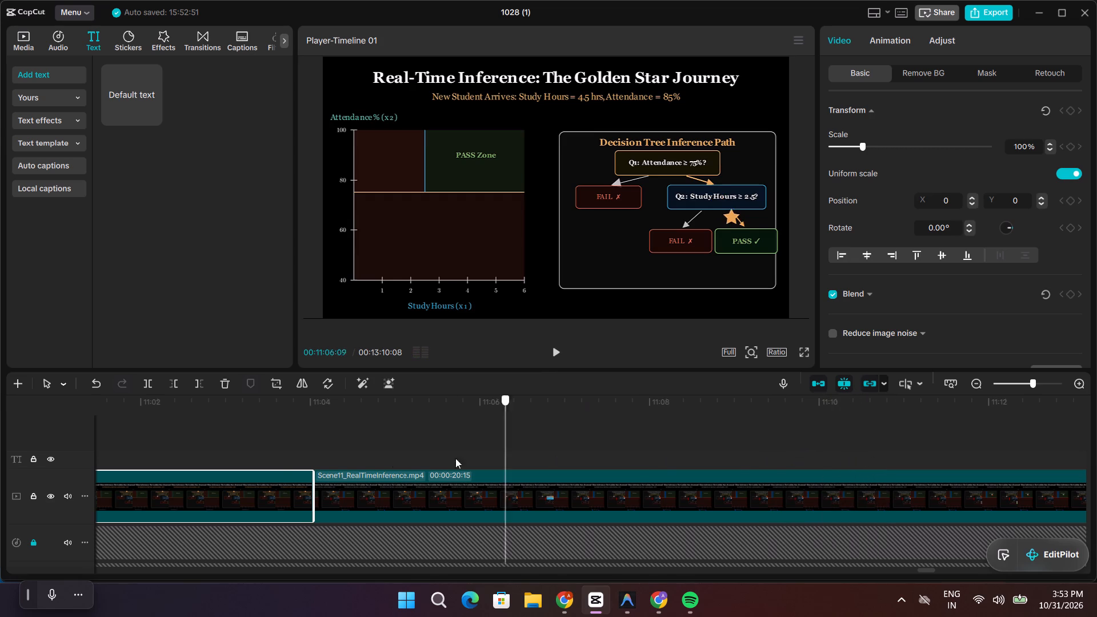
pyautogui.moveTo(455, 458); pyautogui.dragTo(276, 458)
pyautogui.press('space')
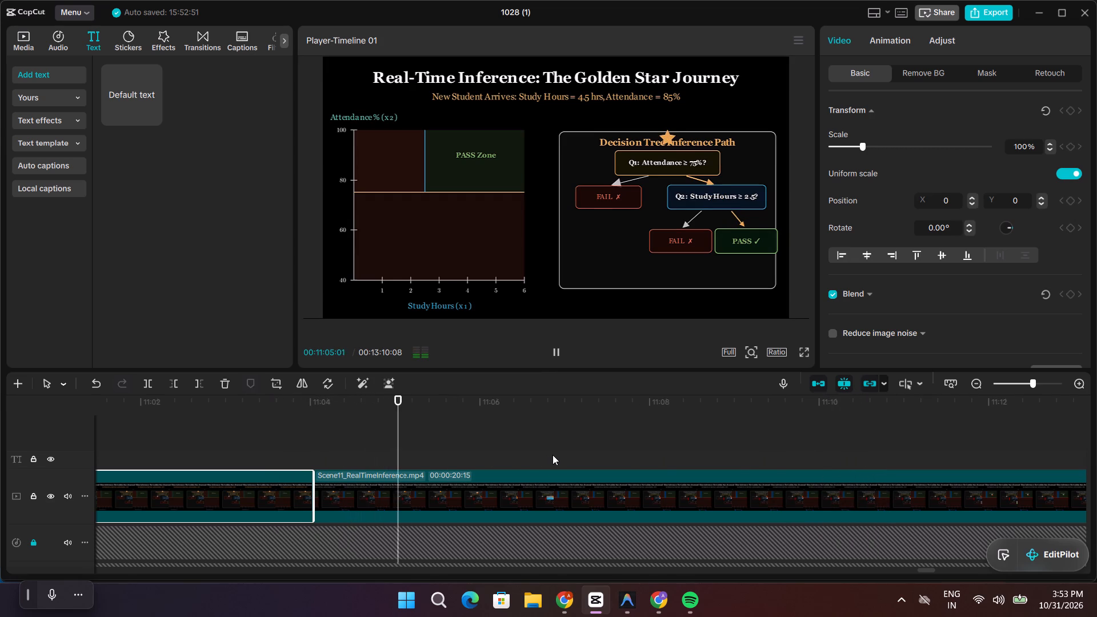
pyautogui.press('space')
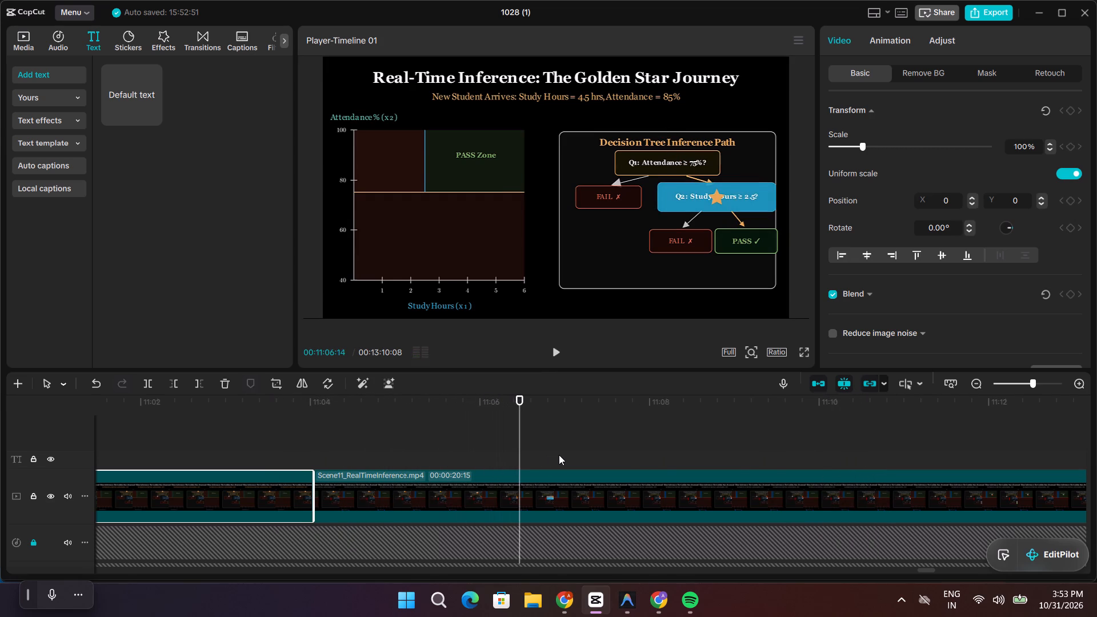
pyautogui.press('space')
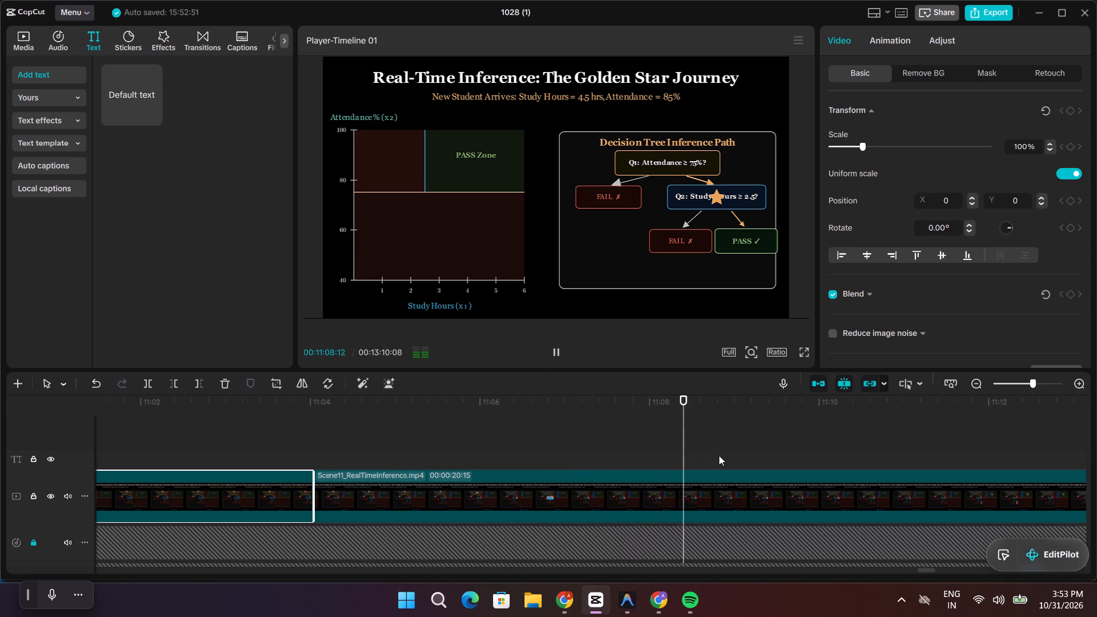
pyautogui.press('space')
pyautogui.moveTo(710, 454); pyautogui.dragTo(720, 454)
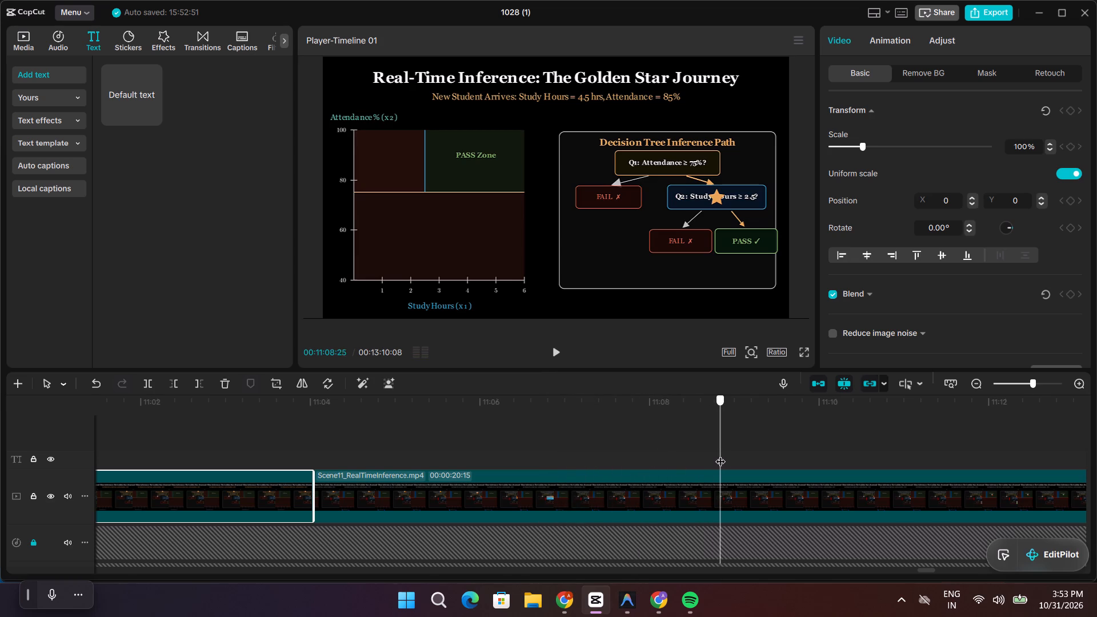
pyautogui.moveTo(720, 454); pyautogui.dragTo(824, 462)
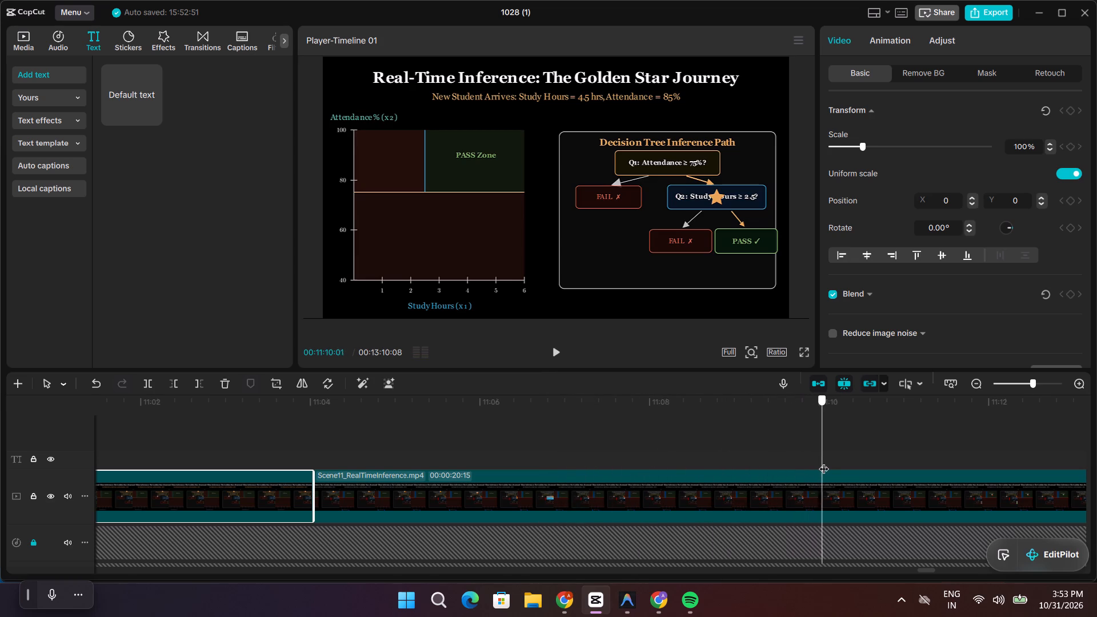
pyautogui.moveTo(824, 462); pyautogui.dragTo(894, 474)
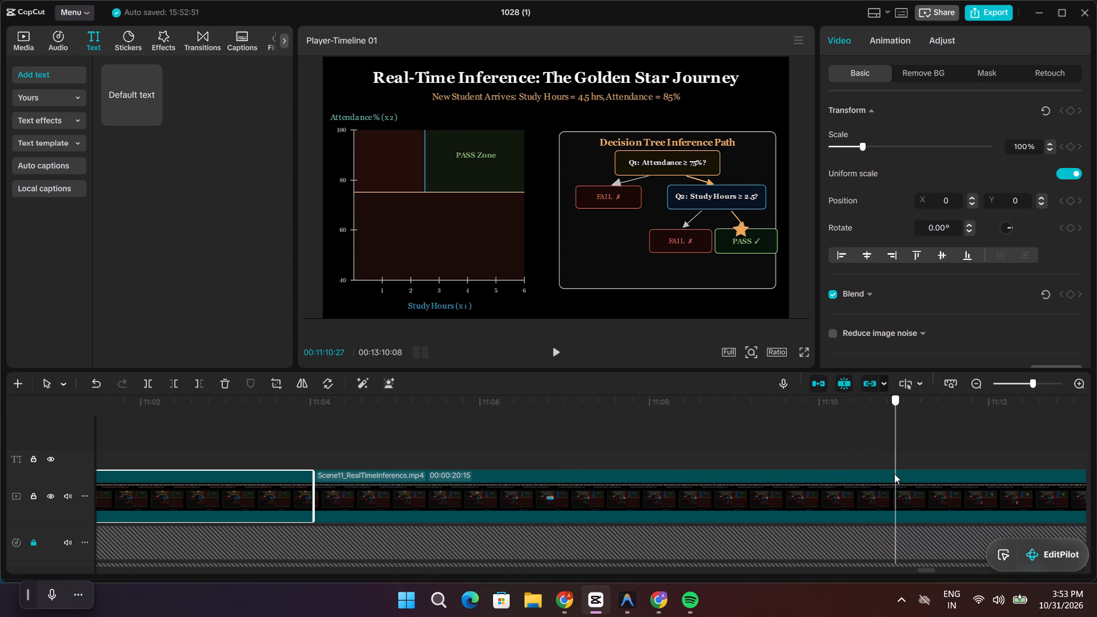
# Replay the star's pause on Q2 and split the Scene11_RealTimeInference.mp4 clip at 00:11:08:15, selecting the part after the cut.
pyautogui.moveTo(894, 474); pyautogui.dragTo(811, 485)
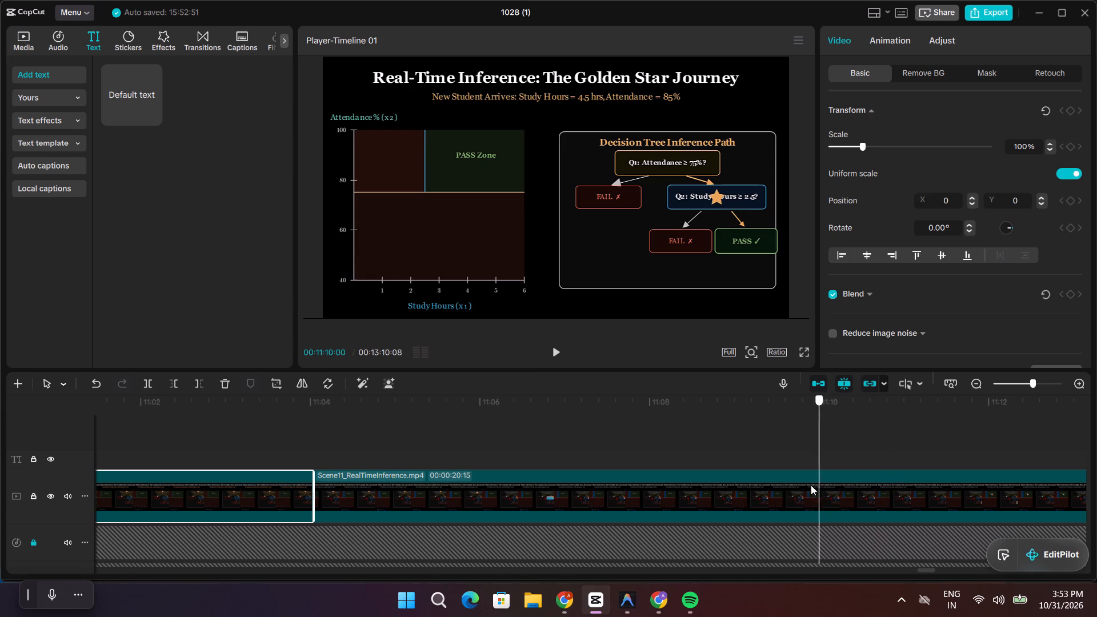
pyautogui.moveTo(811, 485); pyautogui.dragTo(692, 485)
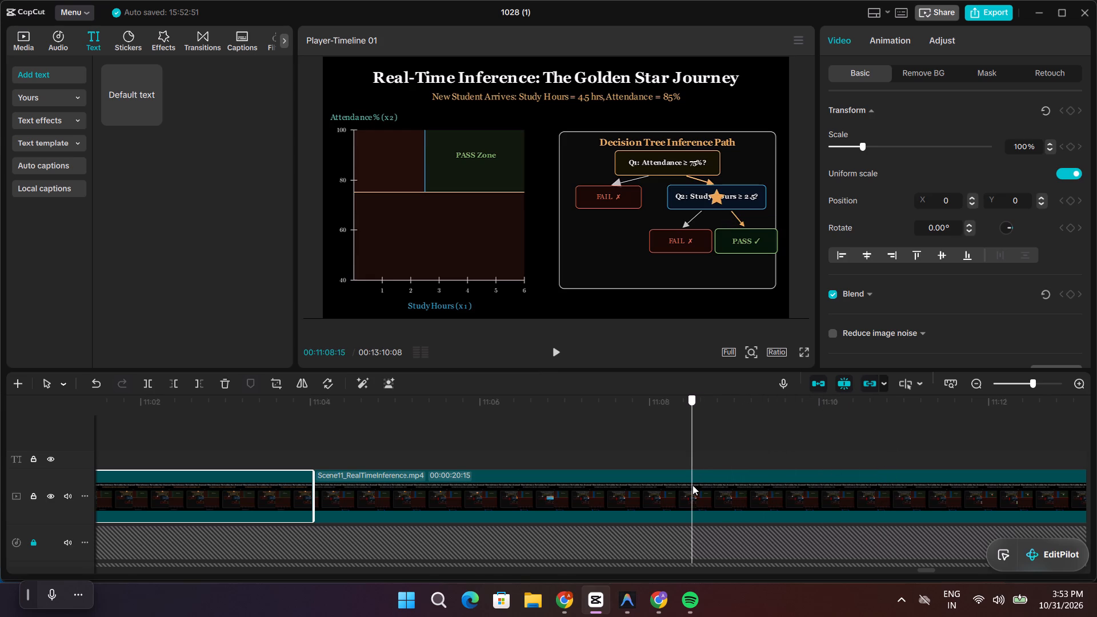
pyautogui.moveTo(692, 485); pyautogui.dragTo(640, 488)
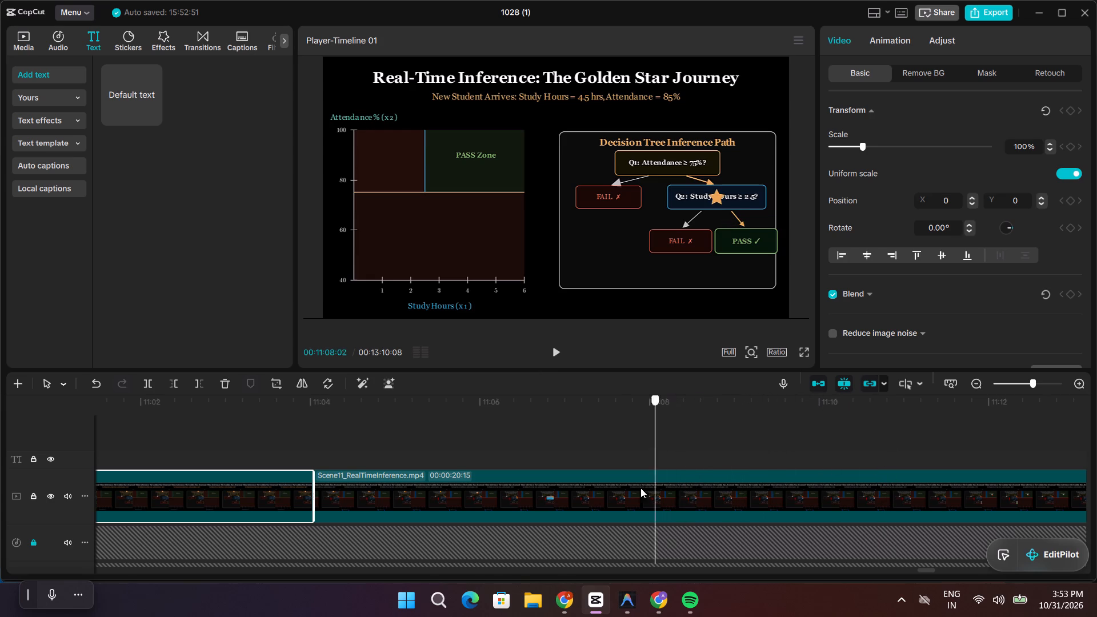
pyautogui.moveTo(640, 488); pyautogui.dragTo(503, 499)
pyautogui.press('space')
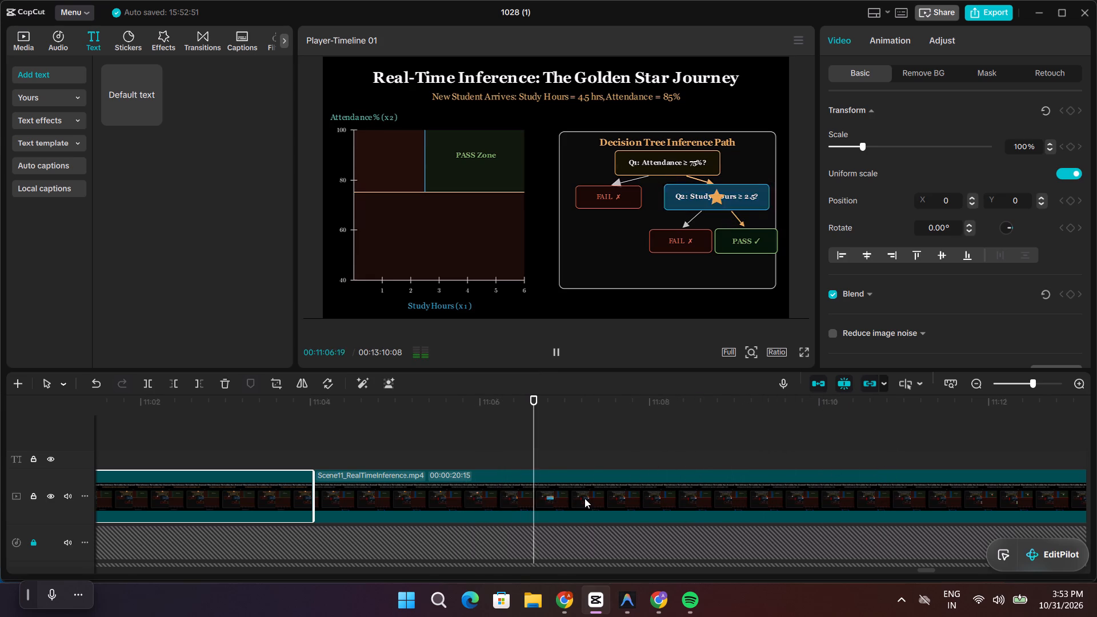
pyautogui.press('space')
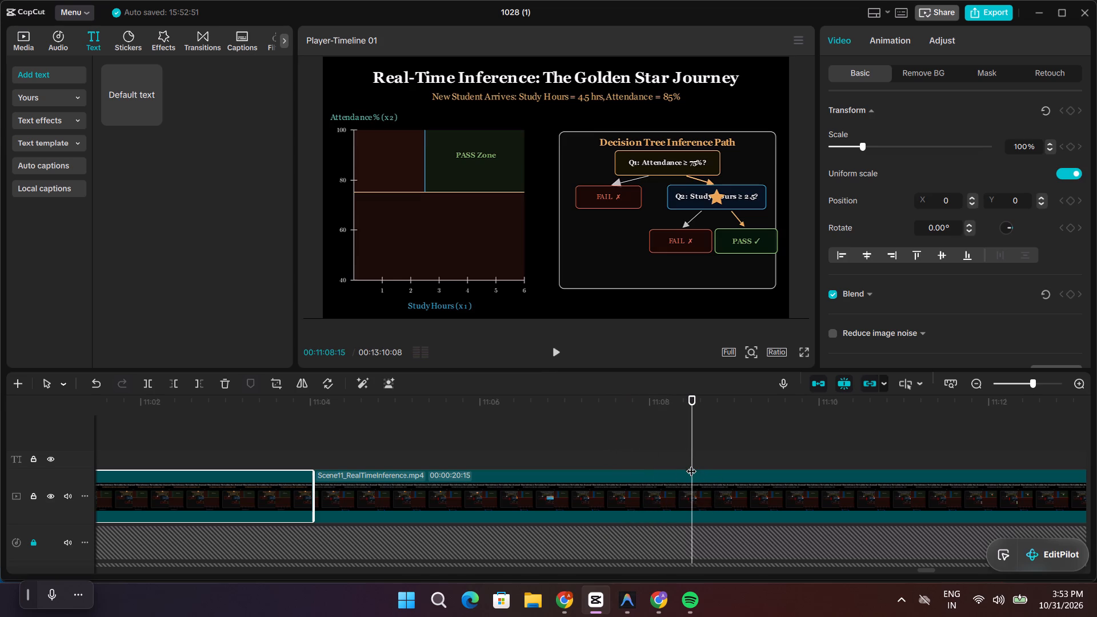
pyautogui.hotkey('ctrl', 'b')
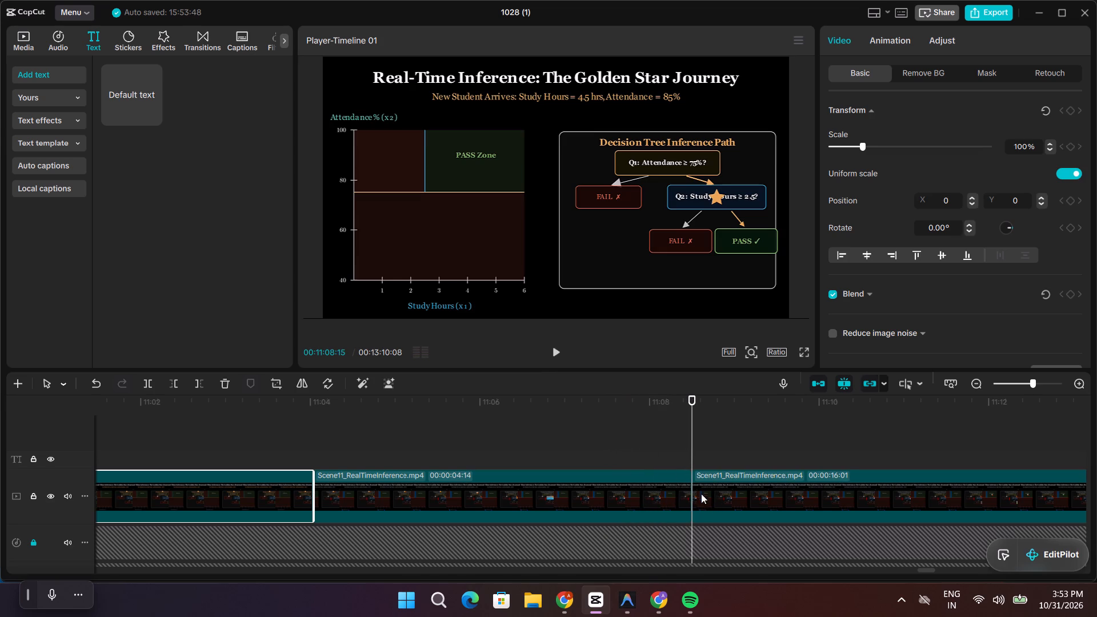
pyautogui.click(695, 509)
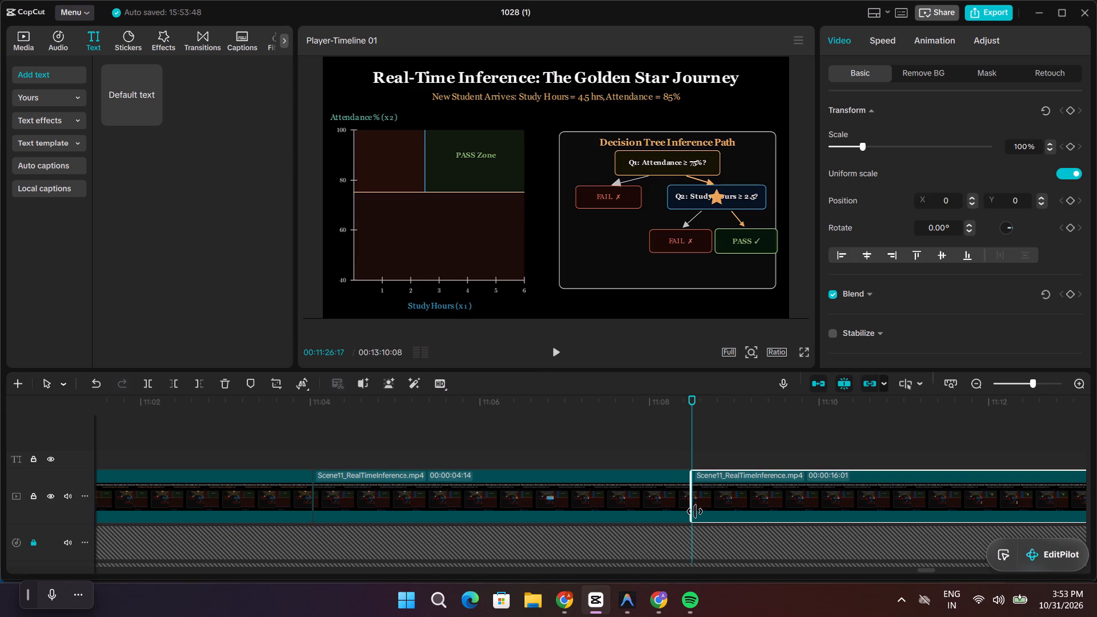
# Replay the narration around the new cut, from before the Q2 highlight to the star's move towards PASS.
pyautogui.moveTo(692, 455); pyautogui.dragTo(623, 459)
pyautogui.press('space')
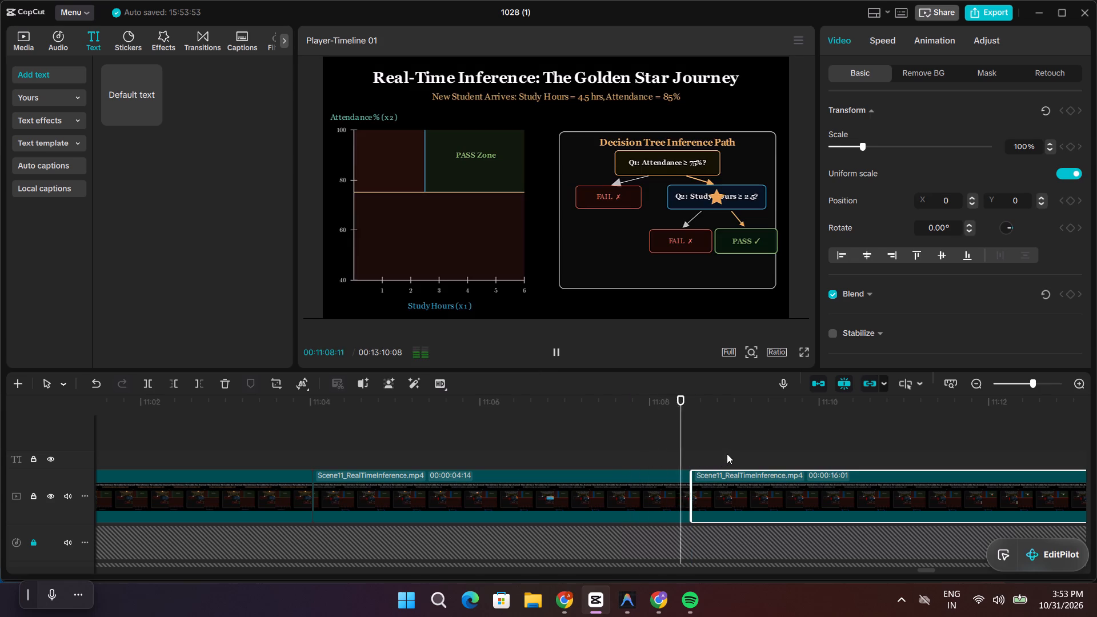
pyautogui.press('space')
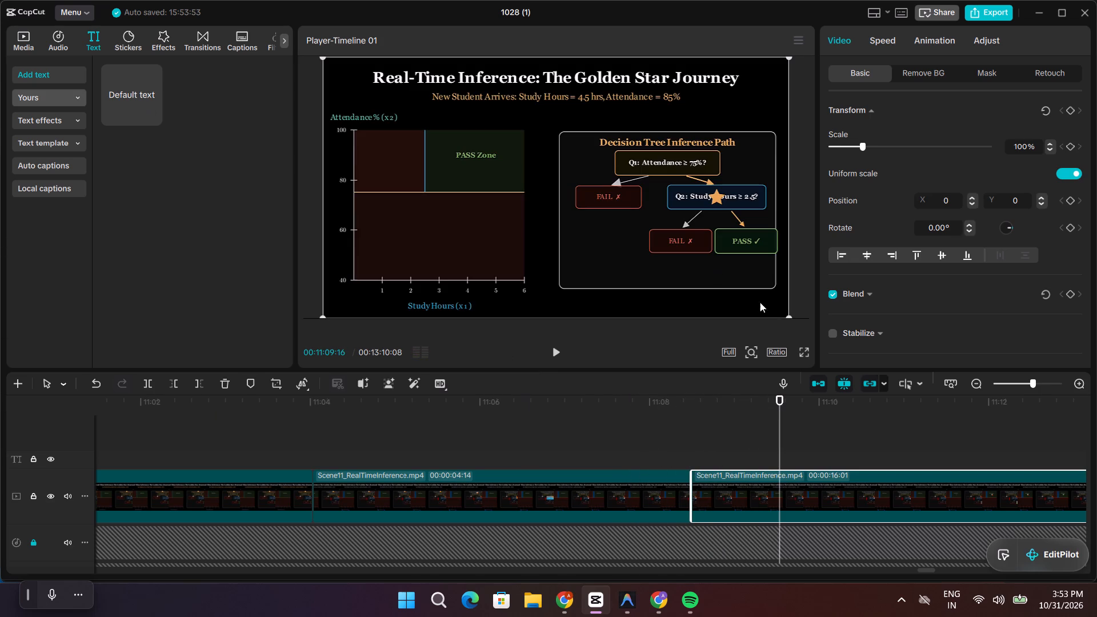
pyautogui.press('space')
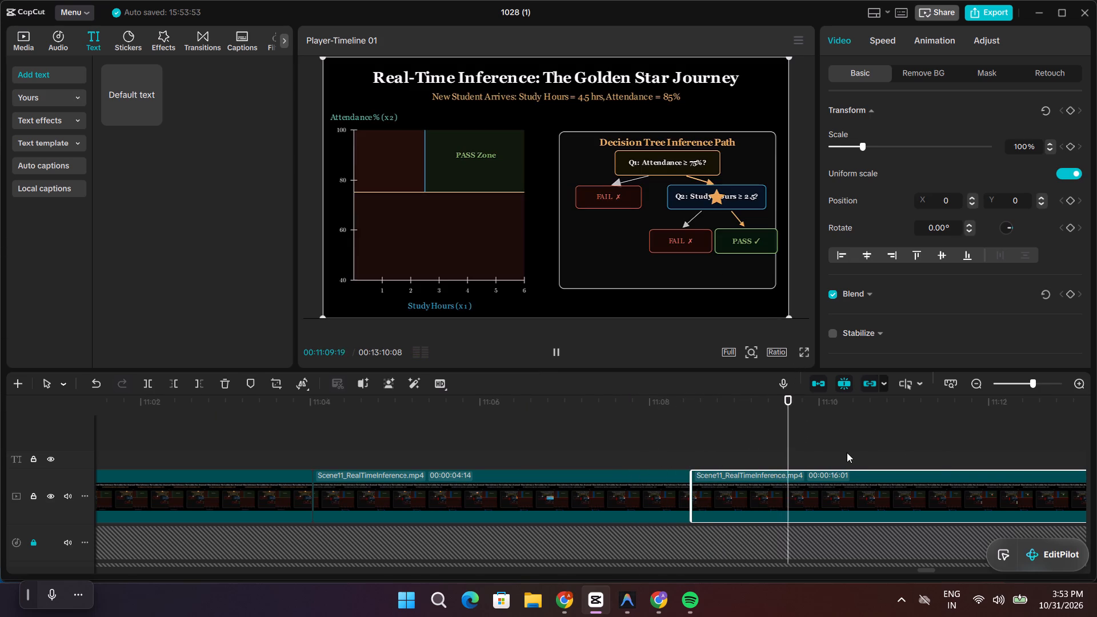
pyautogui.press('space')
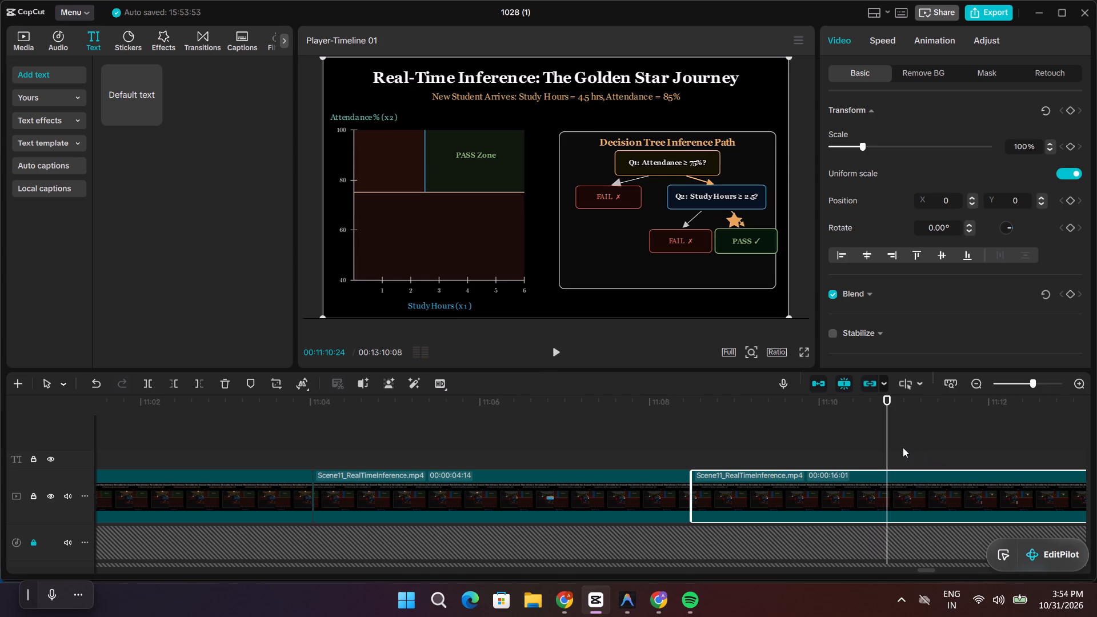
pyautogui.moveTo(883, 446); pyautogui.dragTo(684, 446)
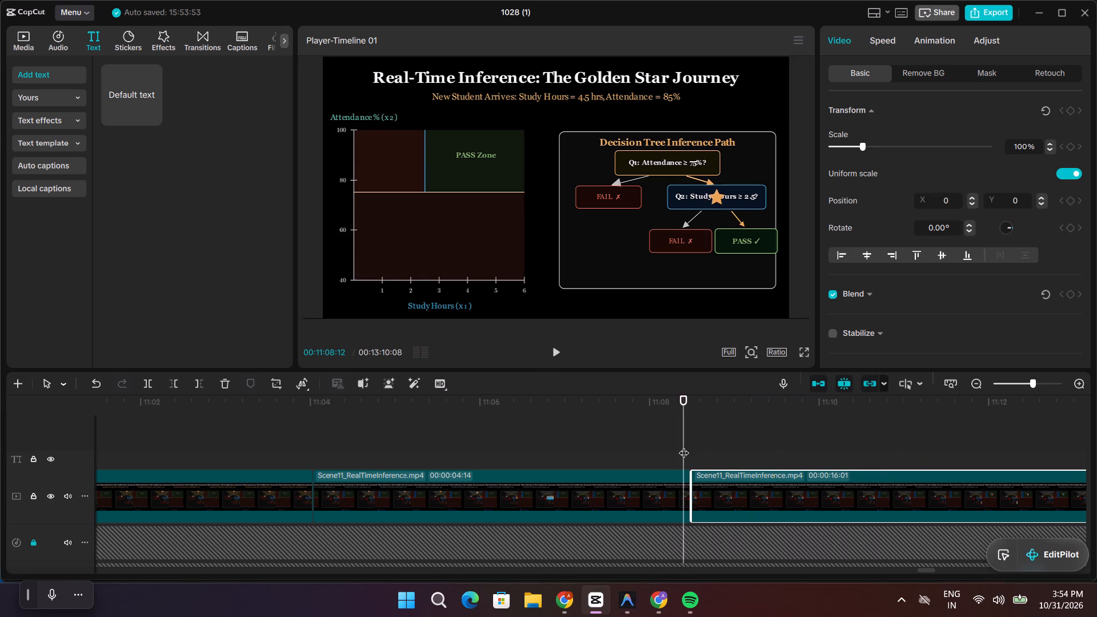
pyautogui.moveTo(684, 446); pyautogui.dragTo(262, 446)
pyautogui.press('space')
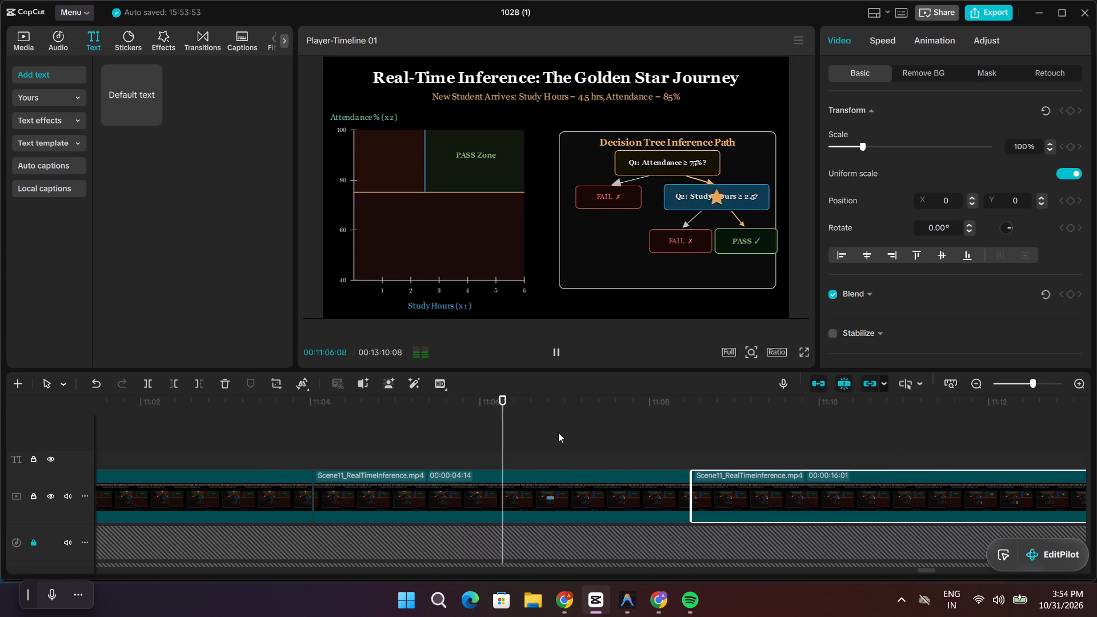
pyautogui.press('space')
pyautogui.press('space')
pyautogui.press('space')
pyautogui.press('space')
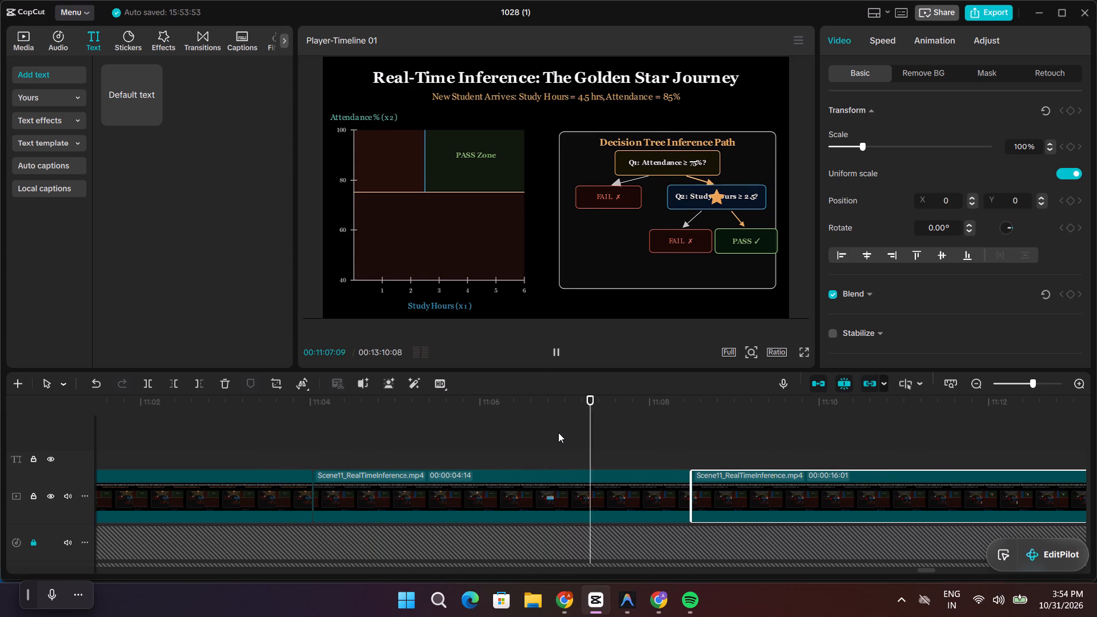
pyautogui.press('space')
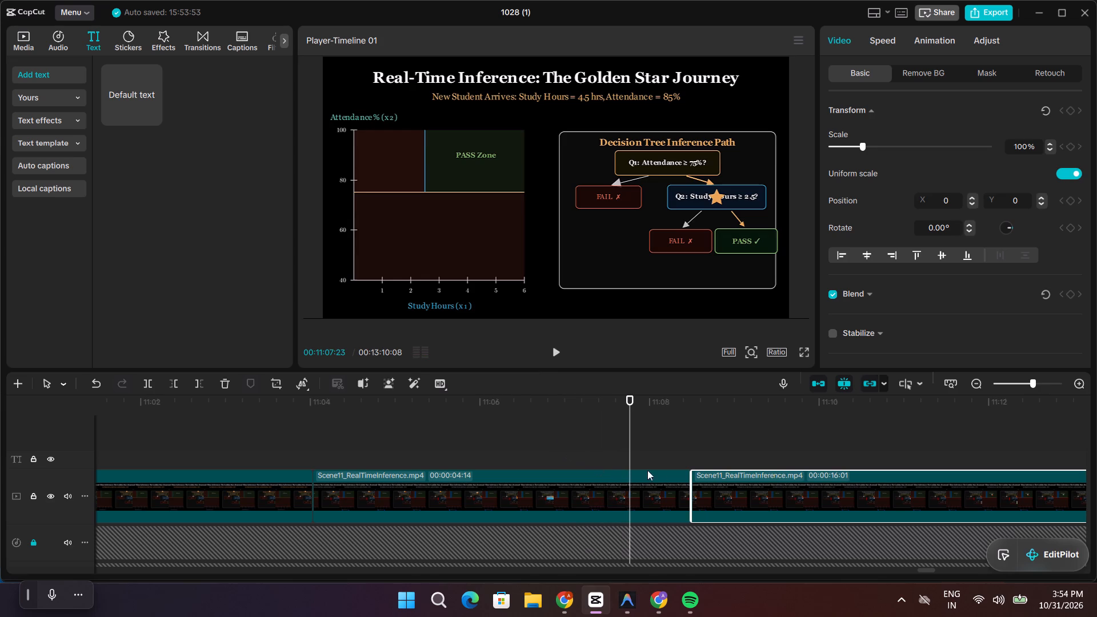
# Split the Scene11_RealTimeInference.mp4 clip at 00:11:10:10, before the star moves to PASS, and delete the piece between the 00:11:08:15 cut and there.
pyautogui.click(676, 484)
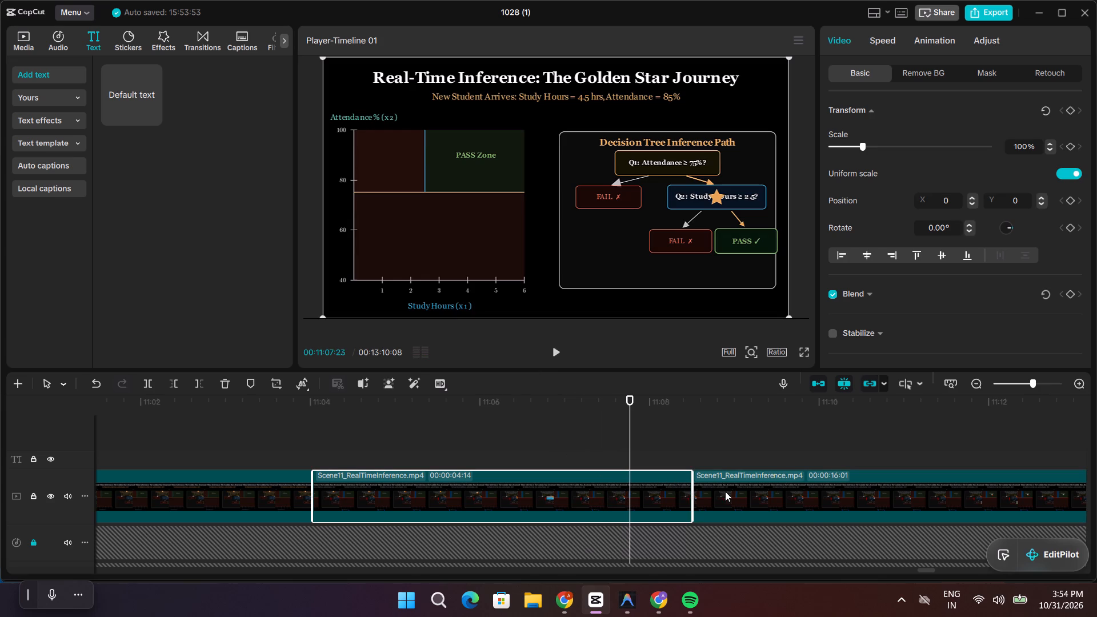
pyautogui.press('space')
pyautogui.press('space')
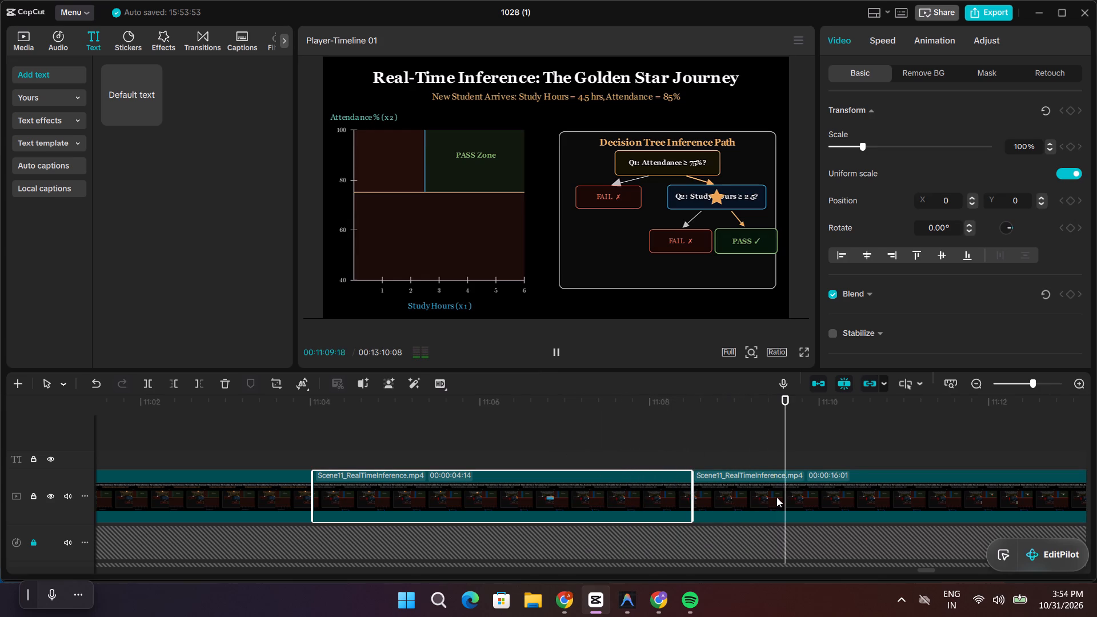
pyautogui.press('space')
pyautogui.press('space')
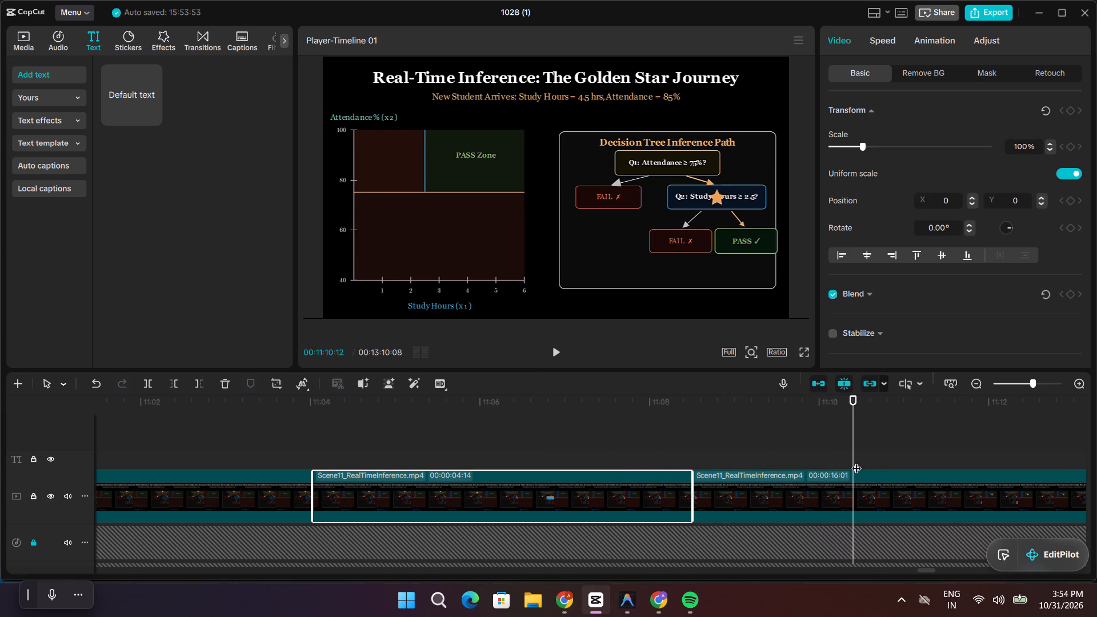
pyautogui.press('space')
pyautogui.press('space')
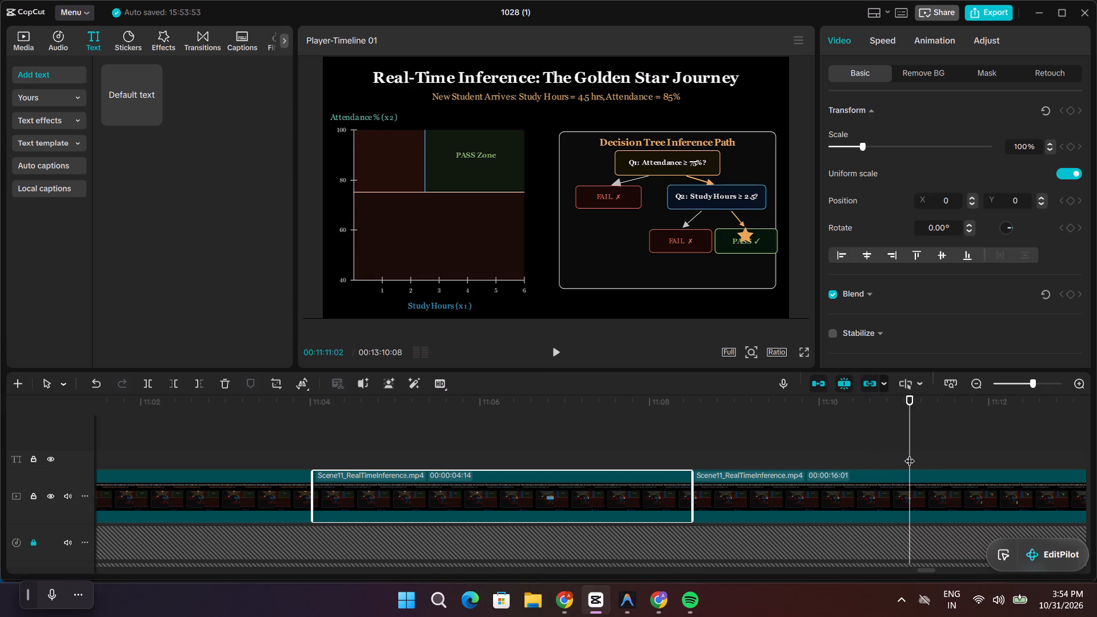
pyautogui.moveTo(909, 454); pyautogui.dragTo(849, 454)
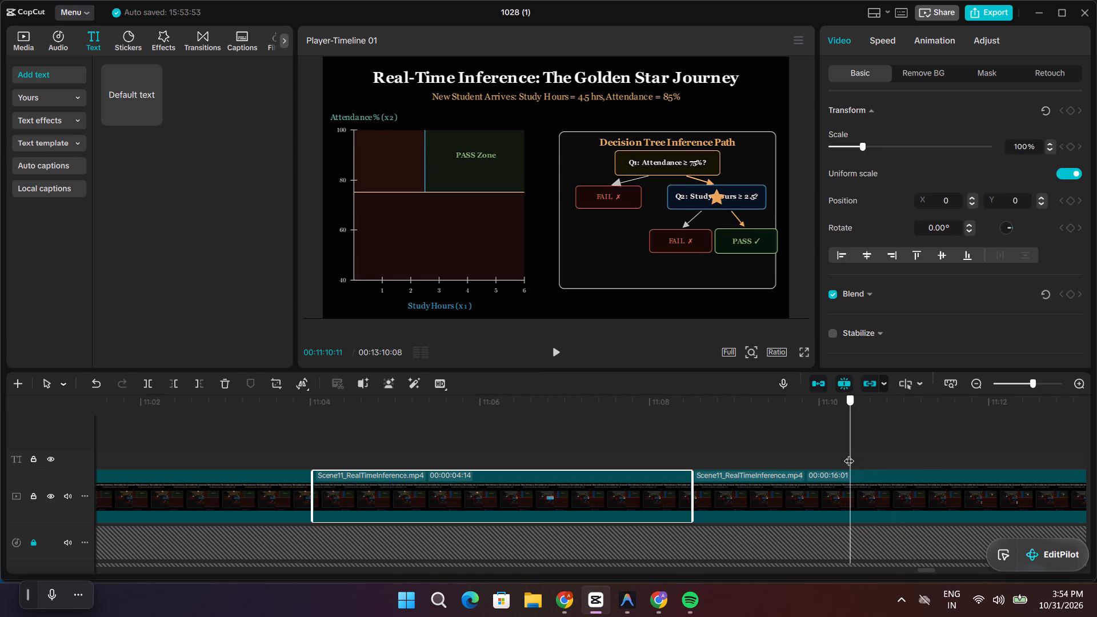
pyautogui.moveTo(849, 454); pyautogui.dragTo(847, 454)
pyautogui.click(784, 484)
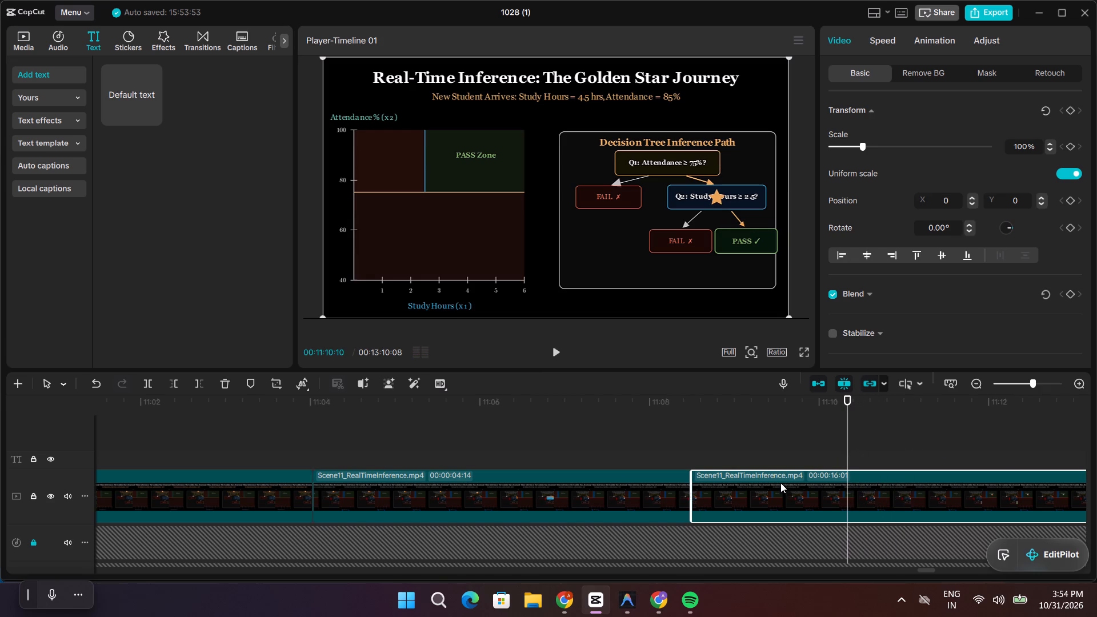
pyautogui.hotkey('ctrl', 'b')
pyautogui.click(780, 483)
pyautogui.press('BackSpace')
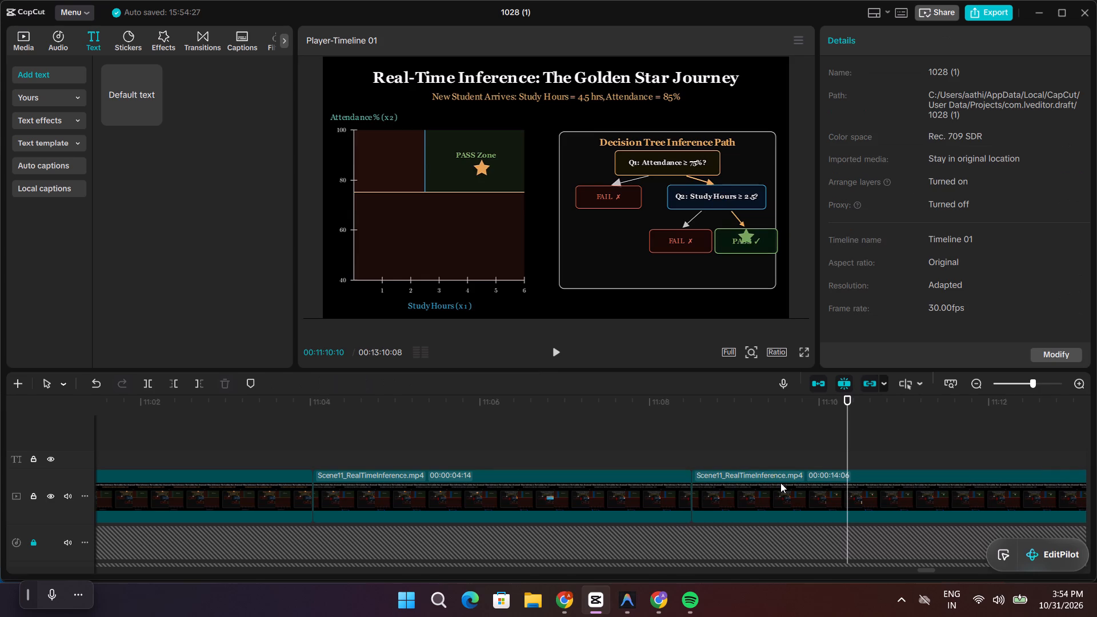
# Replay the star scene from about 11:08 to 11:21 to check the animation against the narration.
pyautogui.moveTo(851, 451); pyautogui.dragTo(635, 455)
pyautogui.press('space')
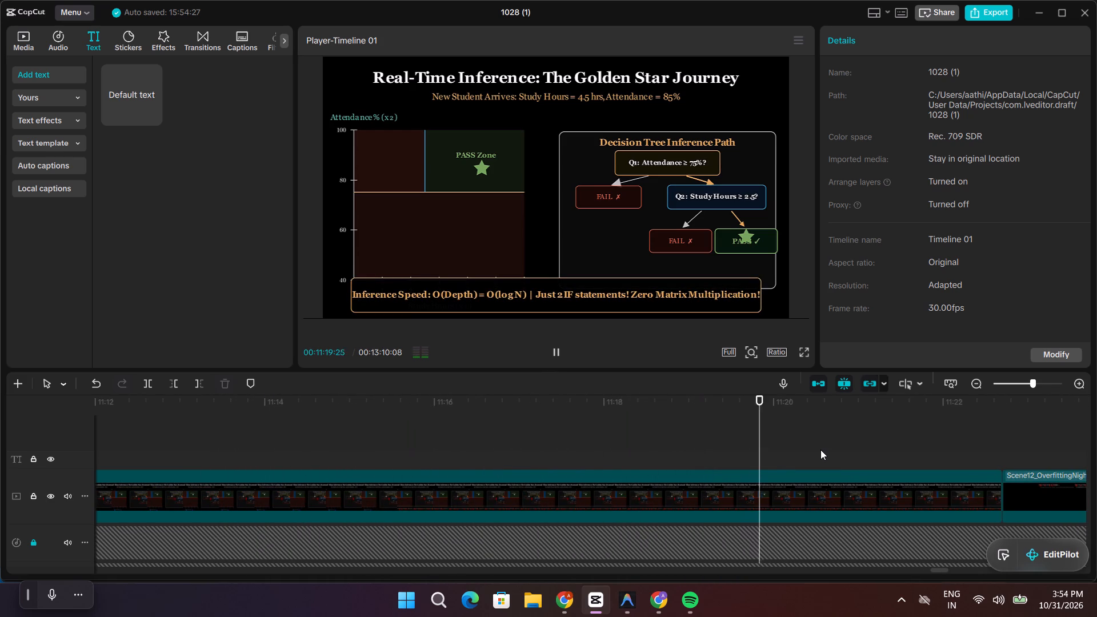
pyautogui.press('space')
# Find the pause in the narration waveform and split the narration clip at 00:11:17:14, selecting the part after the cut.
pyautogui.scroll(-17, 904, 449)
pyautogui.scroll(-16, 898, 455)
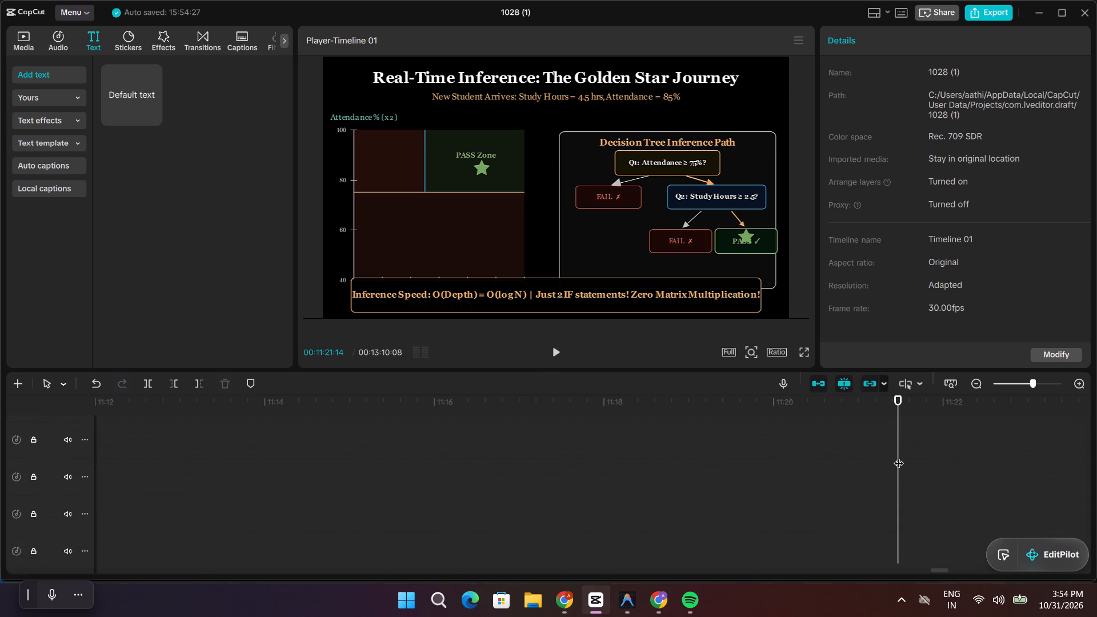
pyautogui.scroll(-5, 899, 456)
pyautogui.moveTo(898, 441); pyautogui.dragTo(508, 441)
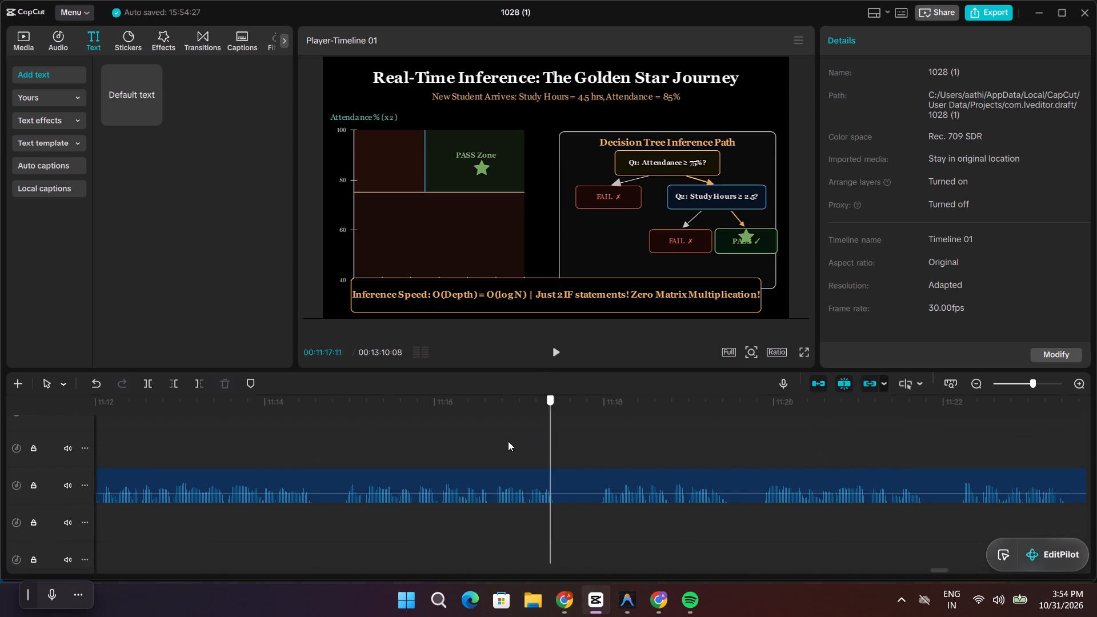
pyautogui.moveTo(508, 441); pyautogui.dragTo(202, 441)
pyautogui.press('space')
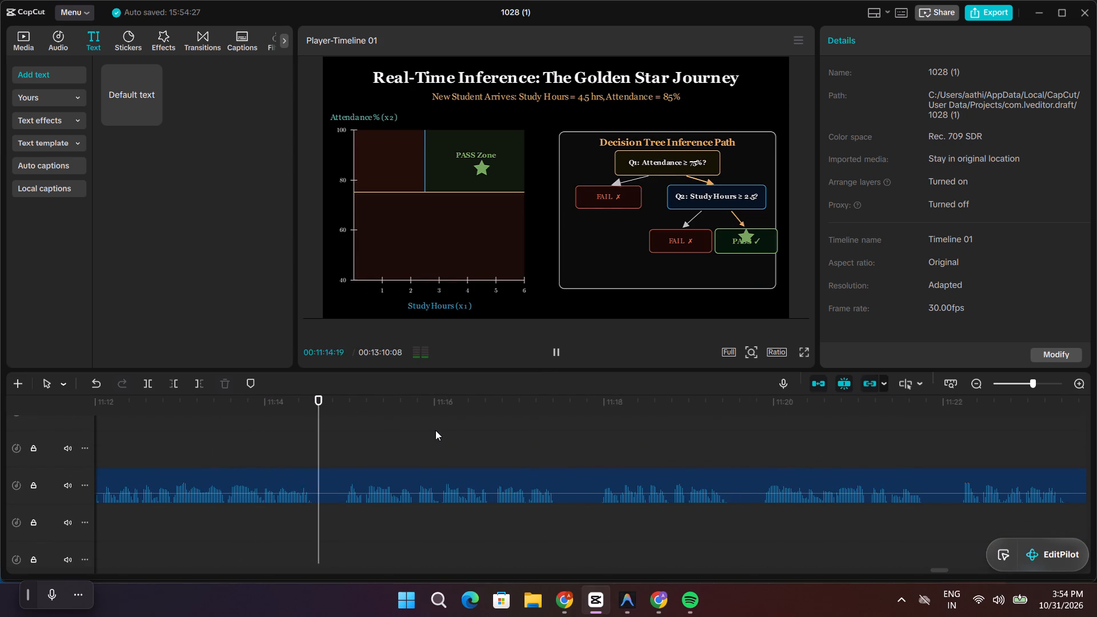
pyautogui.press('space')
pyautogui.press('space')
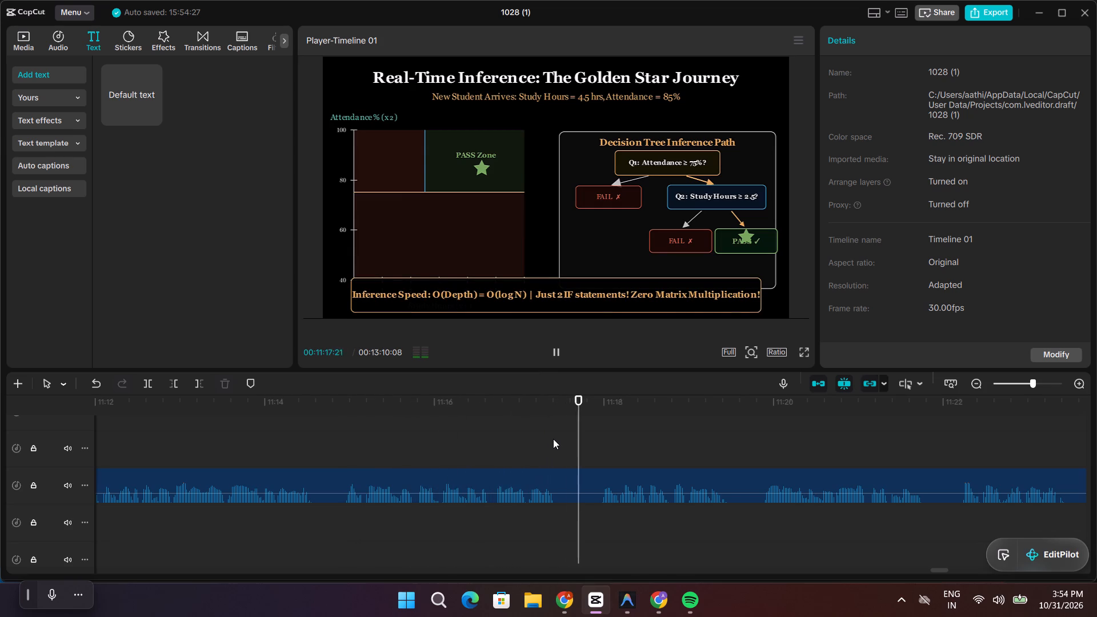
pyautogui.press('space')
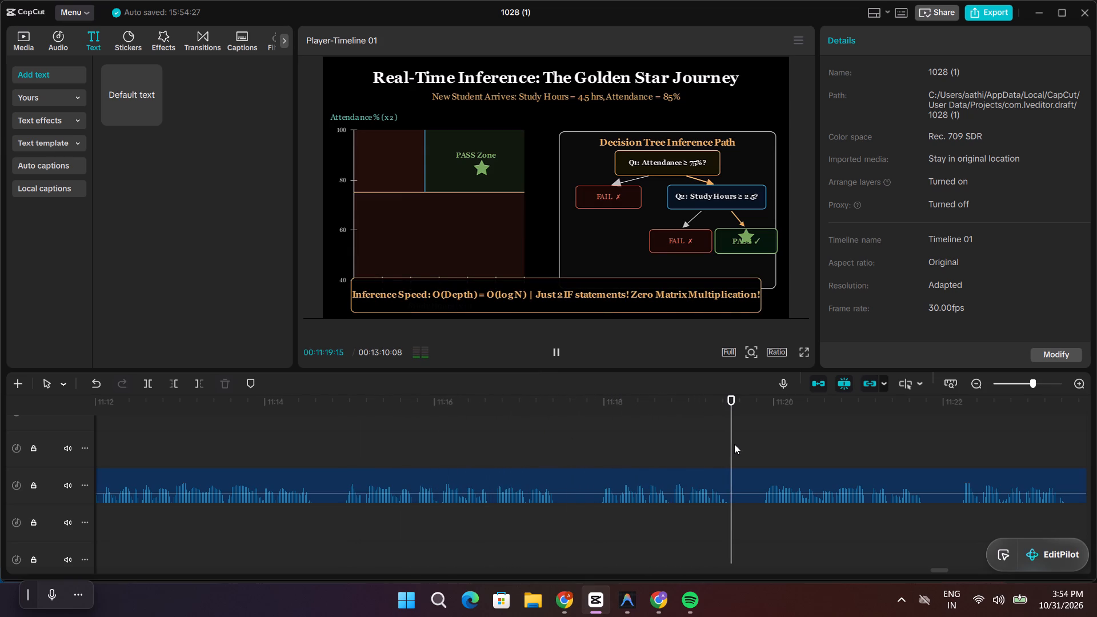
pyautogui.moveTo(730, 444); pyautogui.dragTo(558, 447)
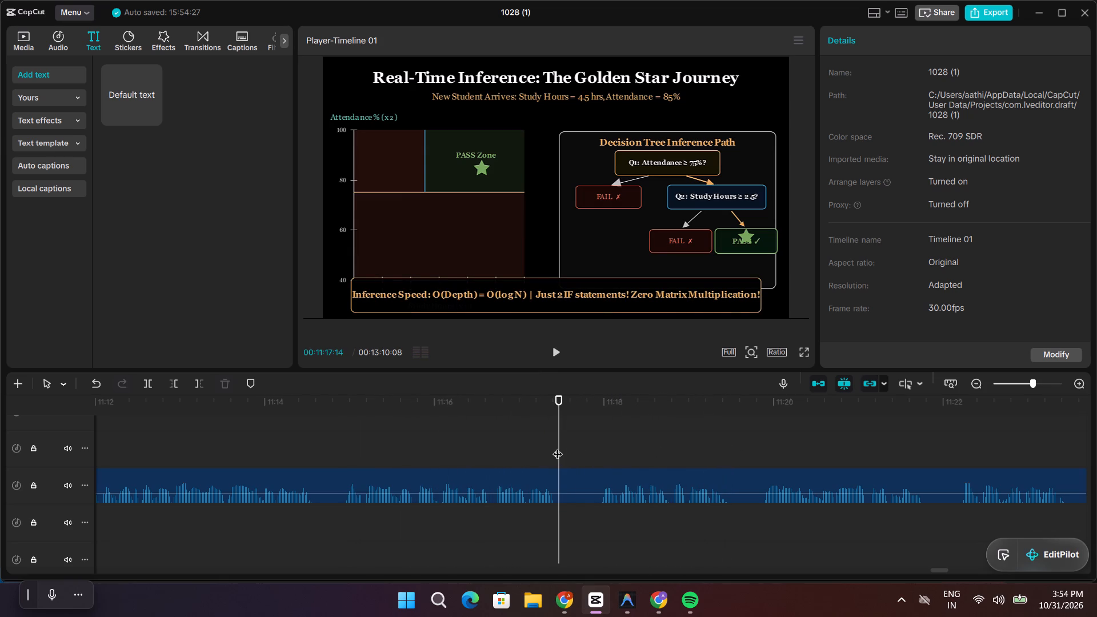
pyautogui.click(568, 472)
pyautogui.hotkey('ctrl', 'b')
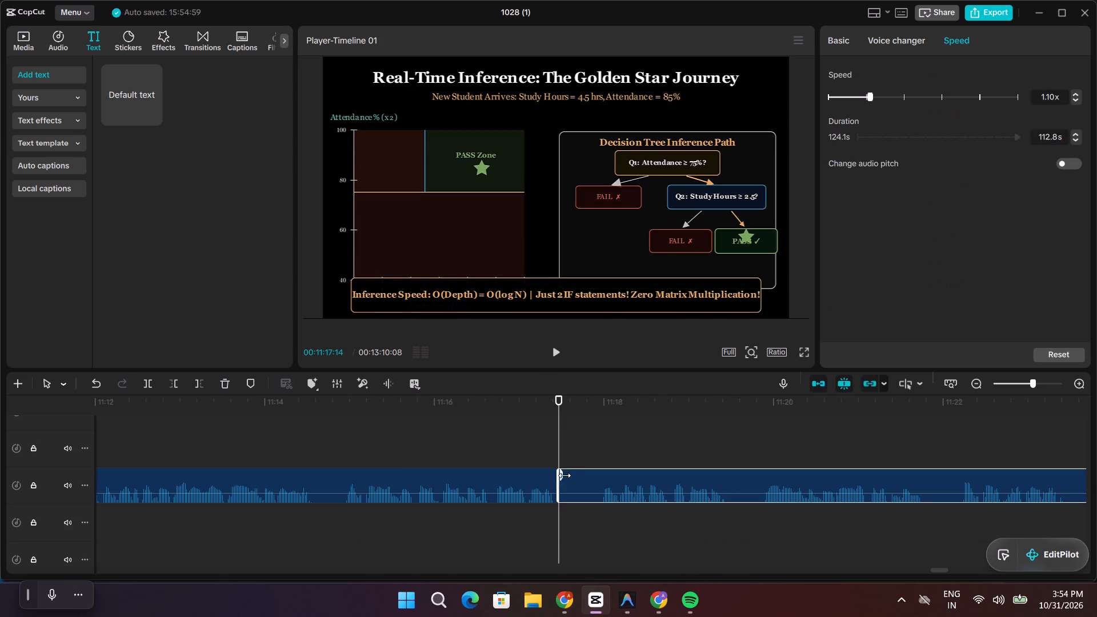
# Trim about half a second off the start of the later narration part and place it against the cut, one track below.
pyautogui.moveTo(556, 490); pyautogui.dragTo(575, 492)
pyautogui.moveTo(575, 492); pyautogui.dragTo(600, 503)
pyautogui.moveTo(618, 500); pyautogui.dragTo(588, 504)
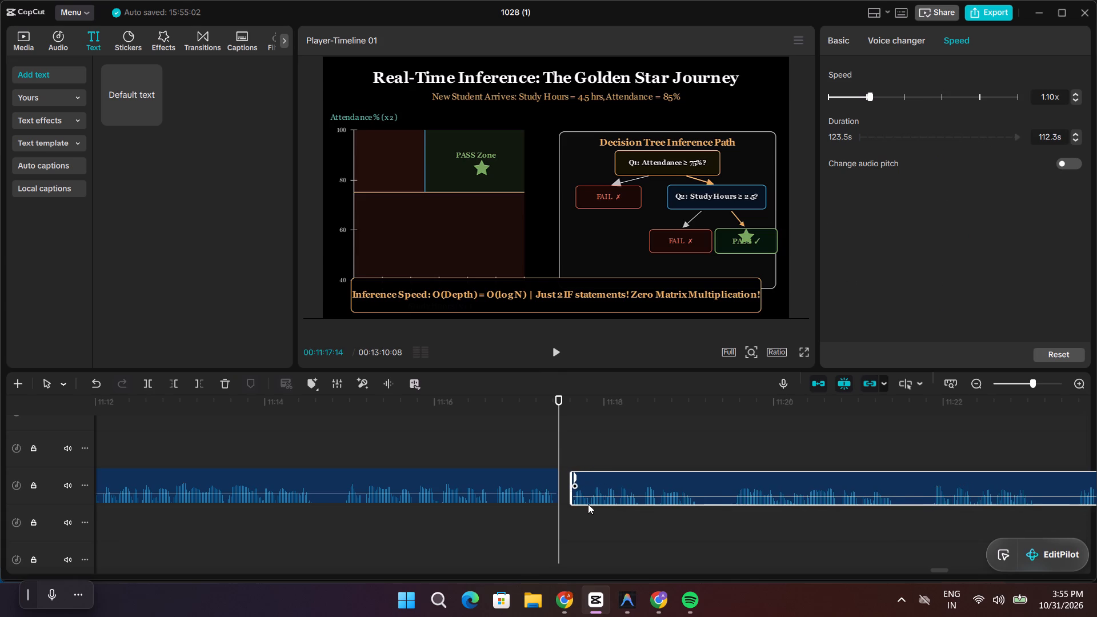
pyautogui.moveTo(588, 504); pyautogui.dragTo(576, 504)
# Replay the narration across the join and split the later narration part at 00:11:18:07.
pyautogui.moveTo(556, 446); pyautogui.dragTo(524, 452)
pyautogui.press('space')
pyautogui.press('space')
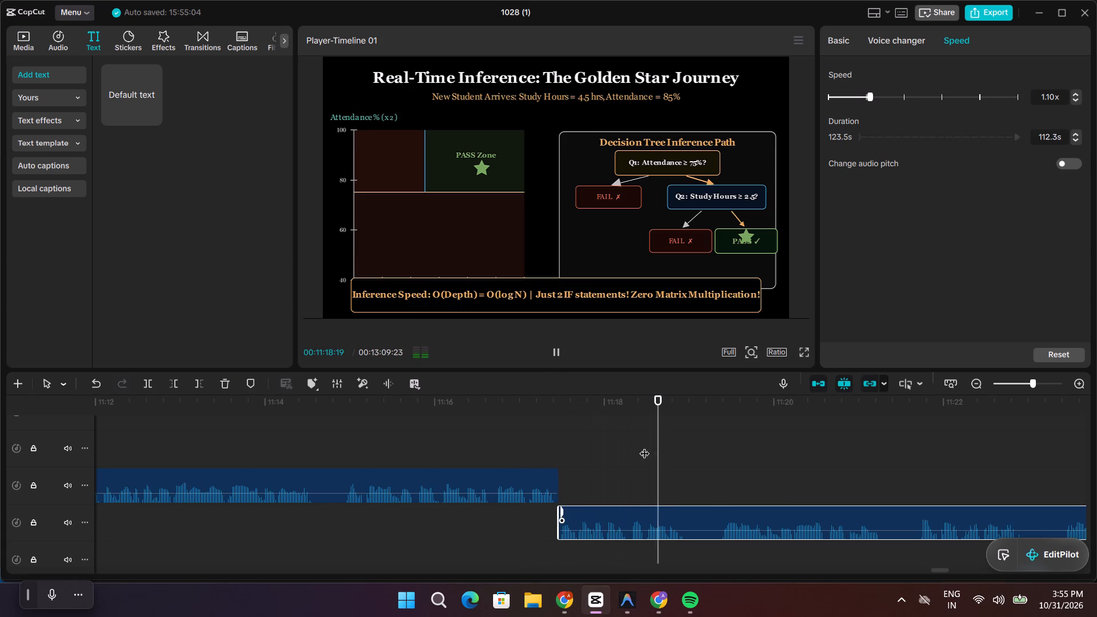
pyautogui.moveTo(658, 449); pyautogui.dragTo(594, 458)
pyautogui.press('space')
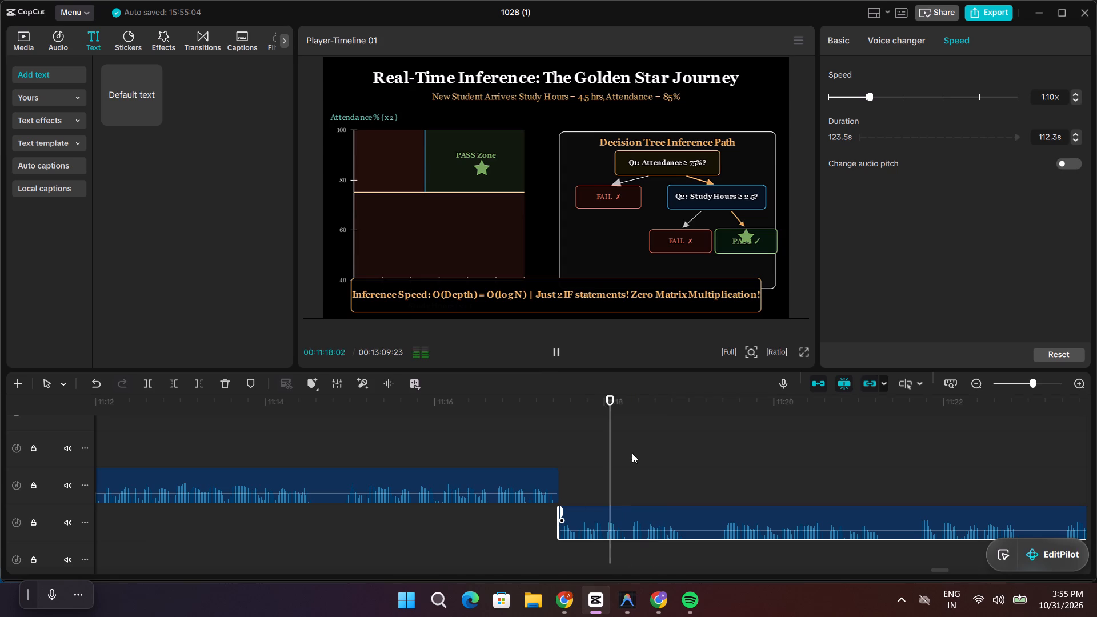
pyautogui.press('space')
pyautogui.moveTo(685, 462); pyautogui.dragTo(670, 464)
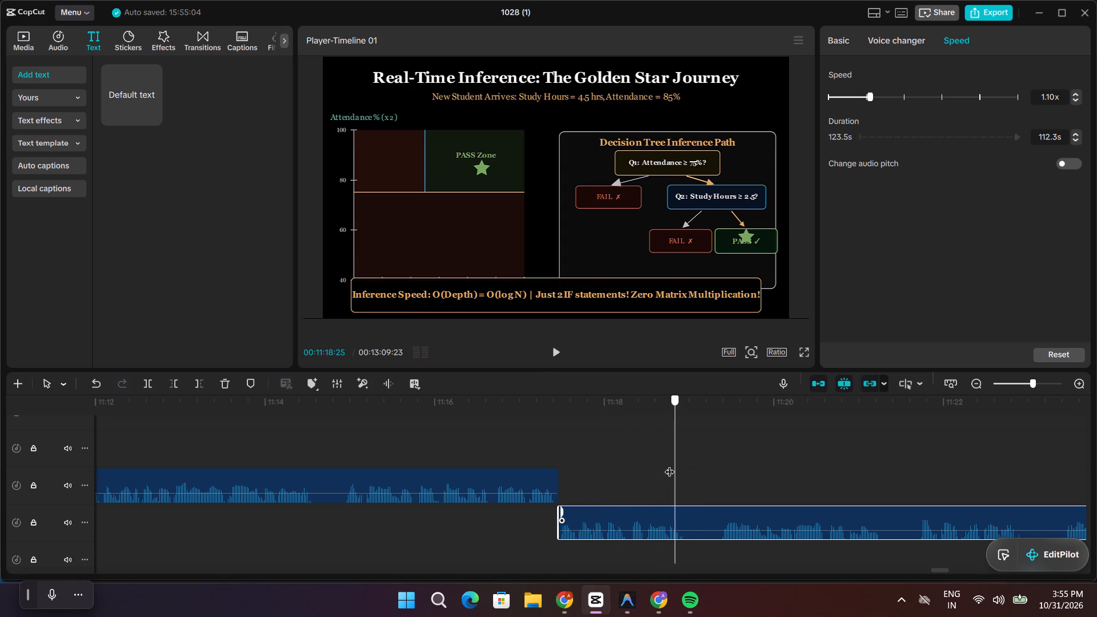
pyautogui.moveTo(670, 464); pyautogui.dragTo(624, 467)
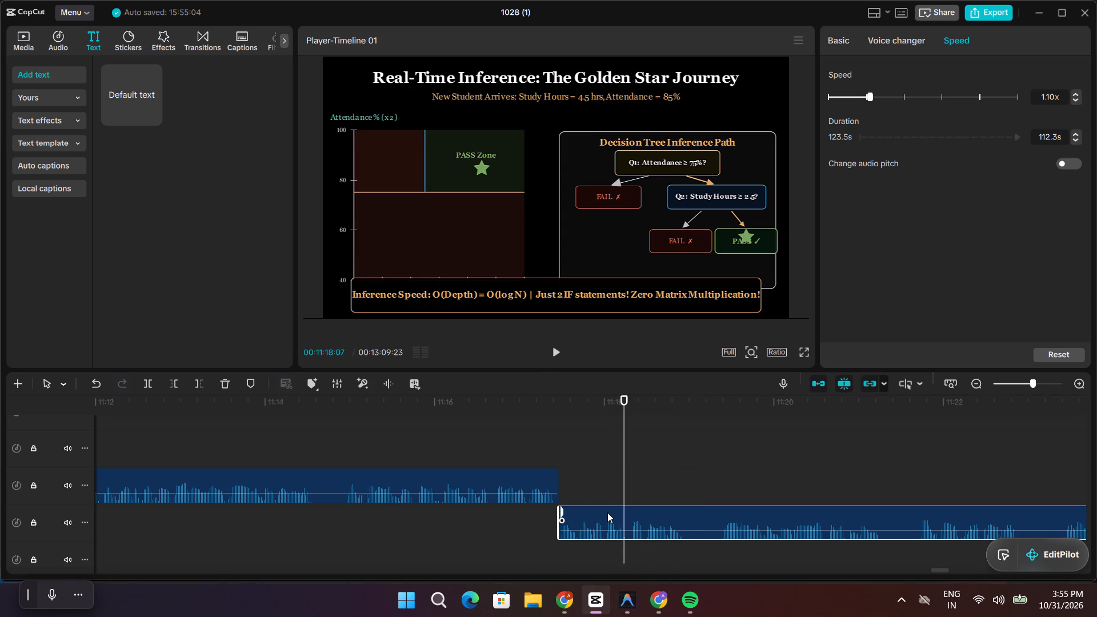
pyautogui.hotkey('ctrl', 'b')
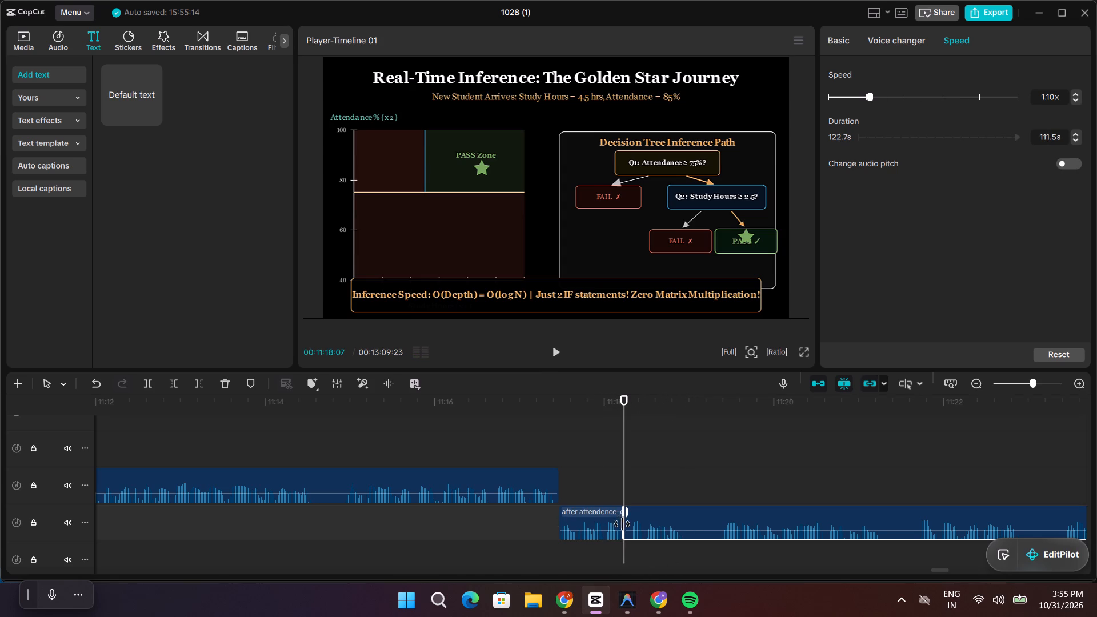
# Trim about 0.1 seconds off the start of the narration after the 00:11:18:07 cut and slide it back to close the gap.
pyautogui.moveTo(625, 536); pyautogui.dragTo(631, 540)
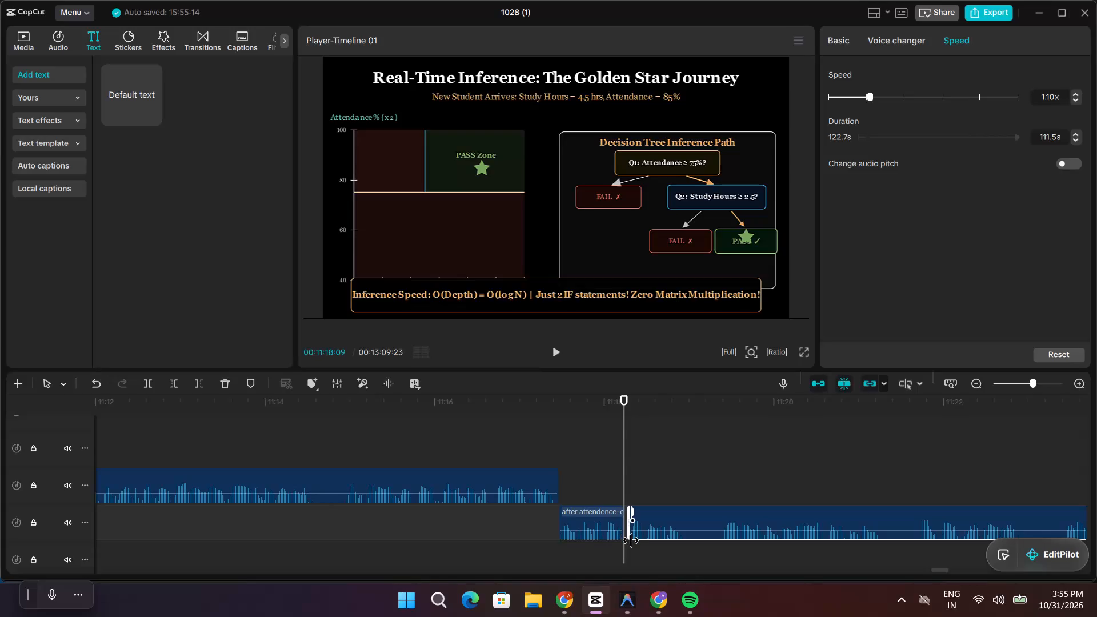
pyautogui.moveTo(631, 540); pyautogui.dragTo(632, 542)
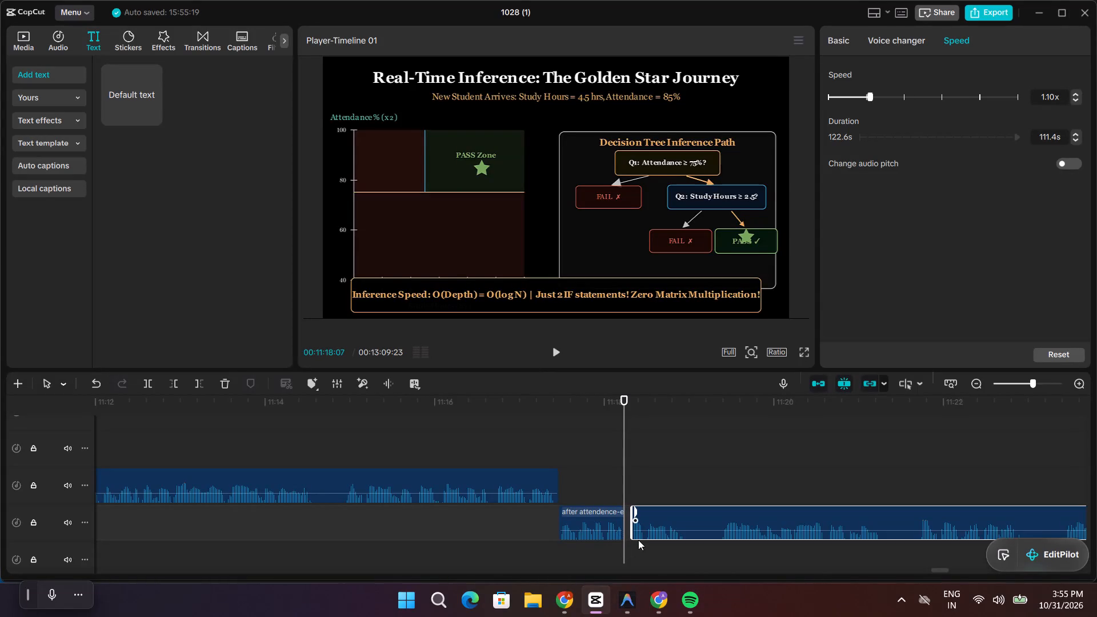
pyautogui.moveTo(641, 537); pyautogui.dragTo(630, 536)
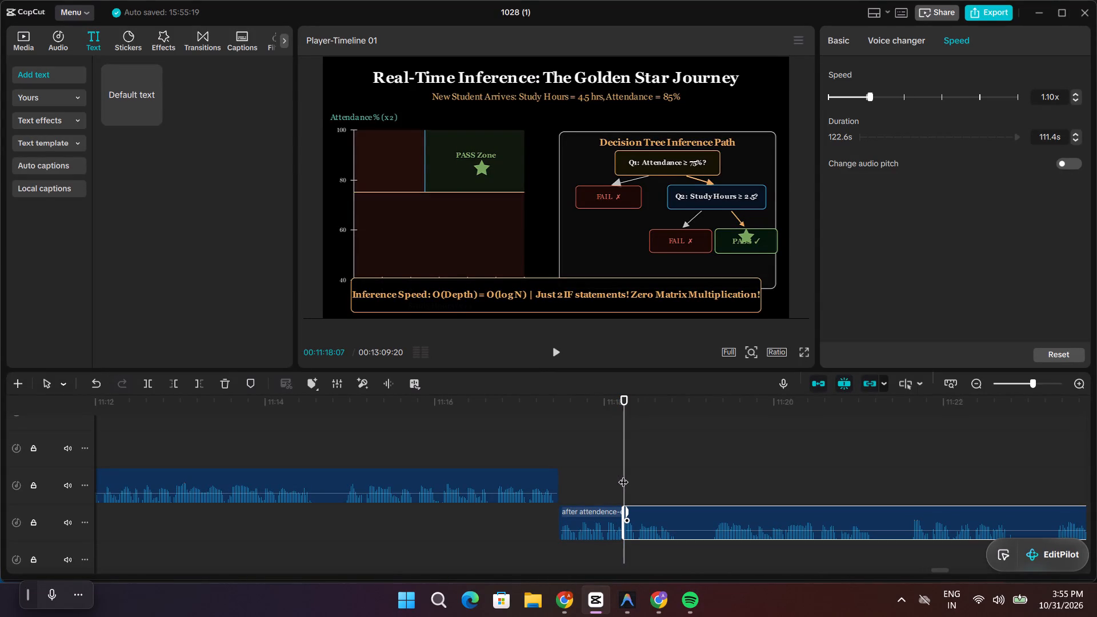
# Split the narration again at 00:11:18:12, delete the short piece after the 00:11:18:07 cut, and slide the rest back to close the gap.
pyautogui.moveTo(623, 475); pyautogui.dragTo(491, 476)
pyautogui.press('space')
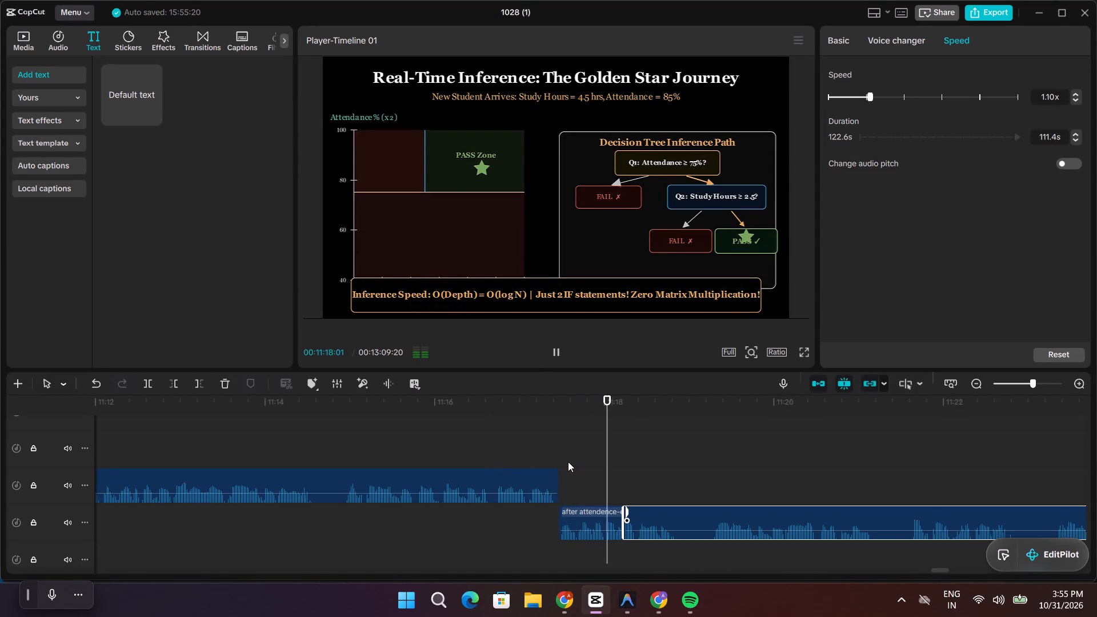
pyautogui.press('space')
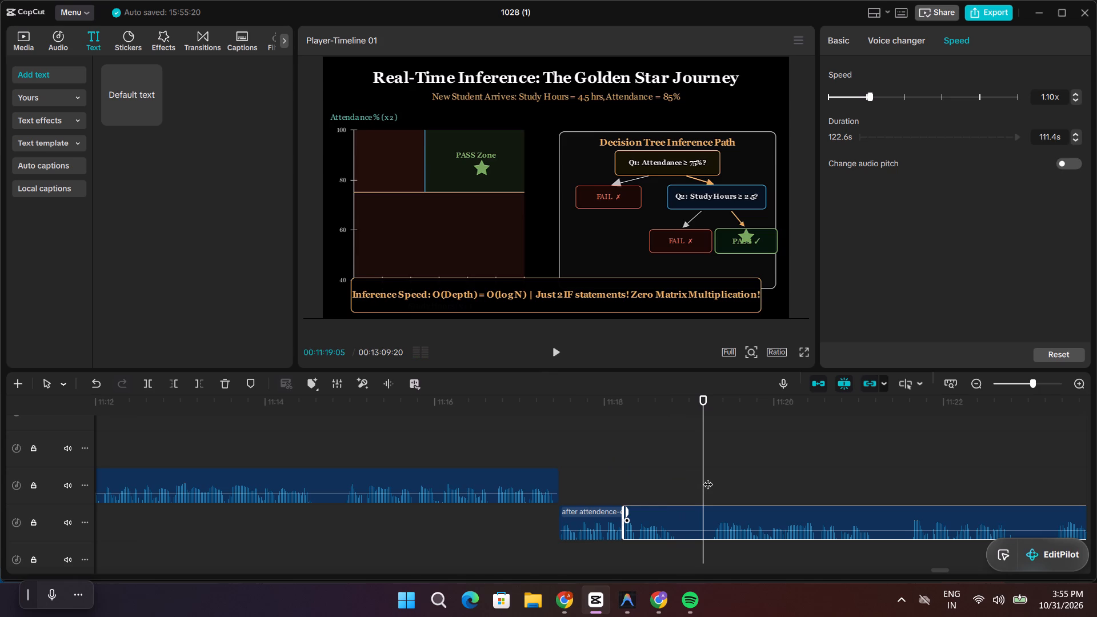
pyautogui.moveTo(705, 477); pyautogui.dragTo(638, 479)
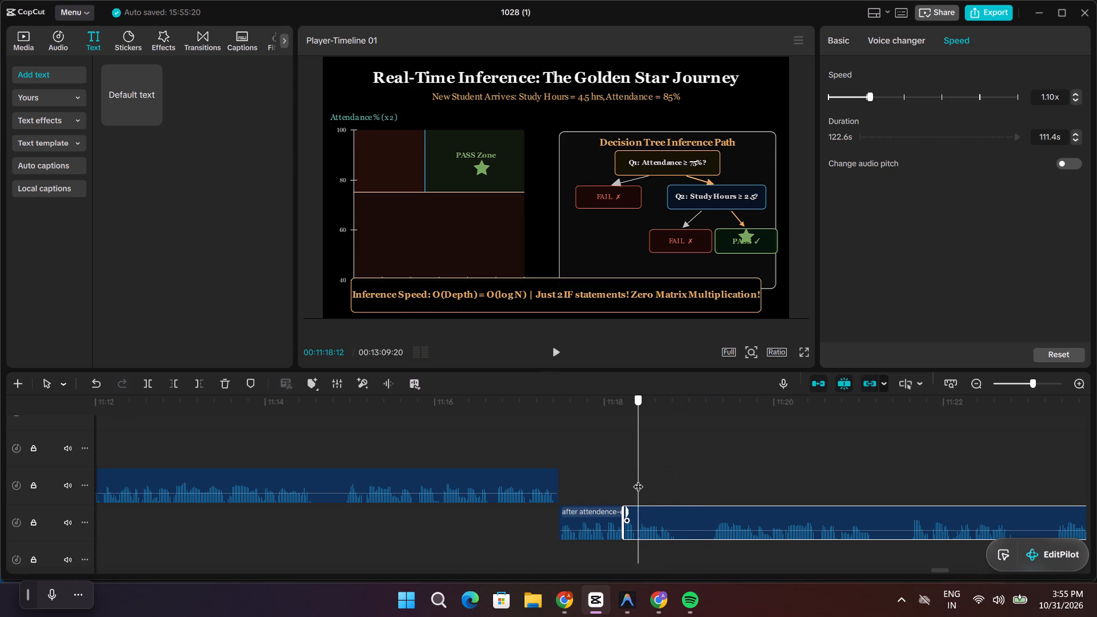
pyautogui.moveTo(638, 479); pyautogui.dragTo(637, 479)
pyautogui.hotkey('ctrl', 'b')
pyautogui.click(628, 531)
pyautogui.press('BackSpace')
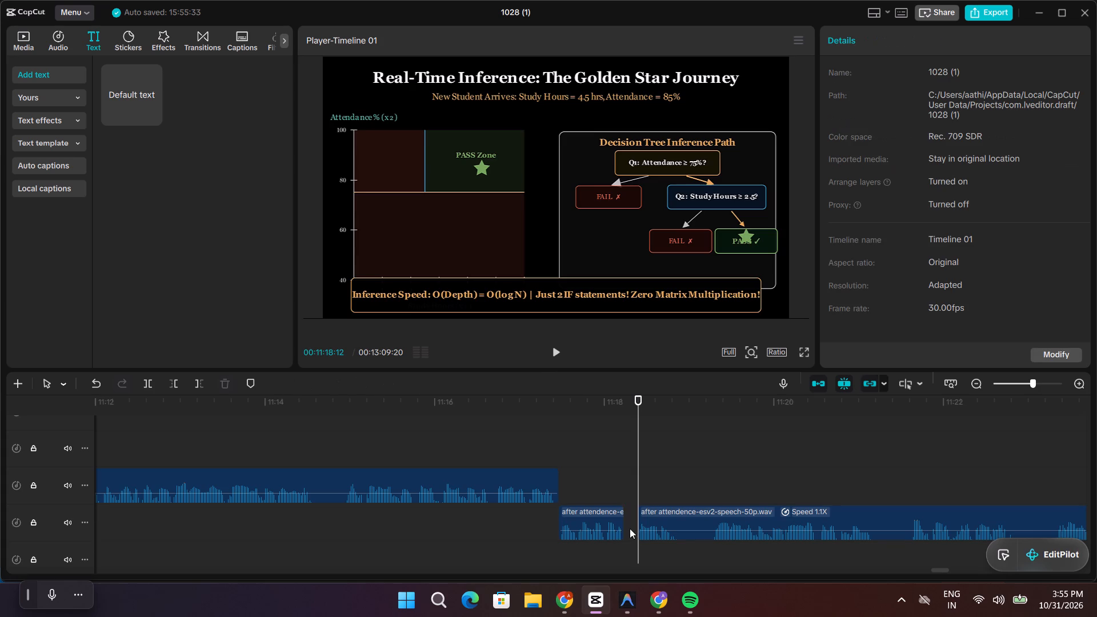
pyautogui.moveTo(648, 536); pyautogui.dragTo(636, 536)
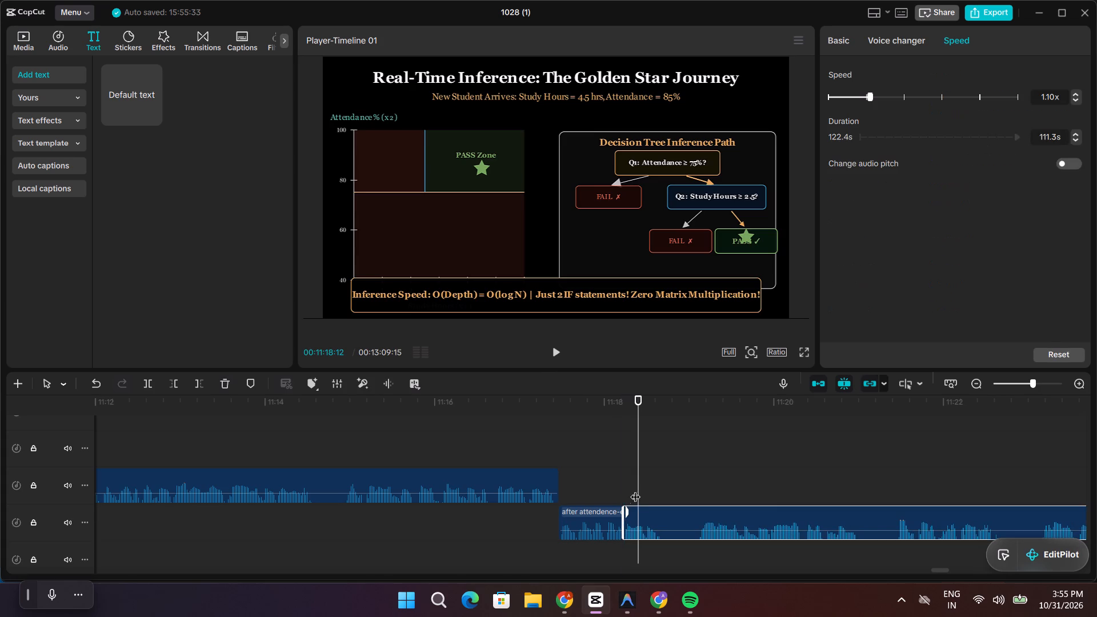
# Replay the tightened narration from about 11:18 to 11:21 to check how the speech flows across the join.
pyautogui.moveTo(631, 479); pyautogui.dragTo(619, 480)
pyautogui.moveTo(633, 470); pyautogui.dragTo(638, 467)
pyautogui.moveTo(638, 467); pyautogui.dragTo(592, 475)
pyautogui.press('space')
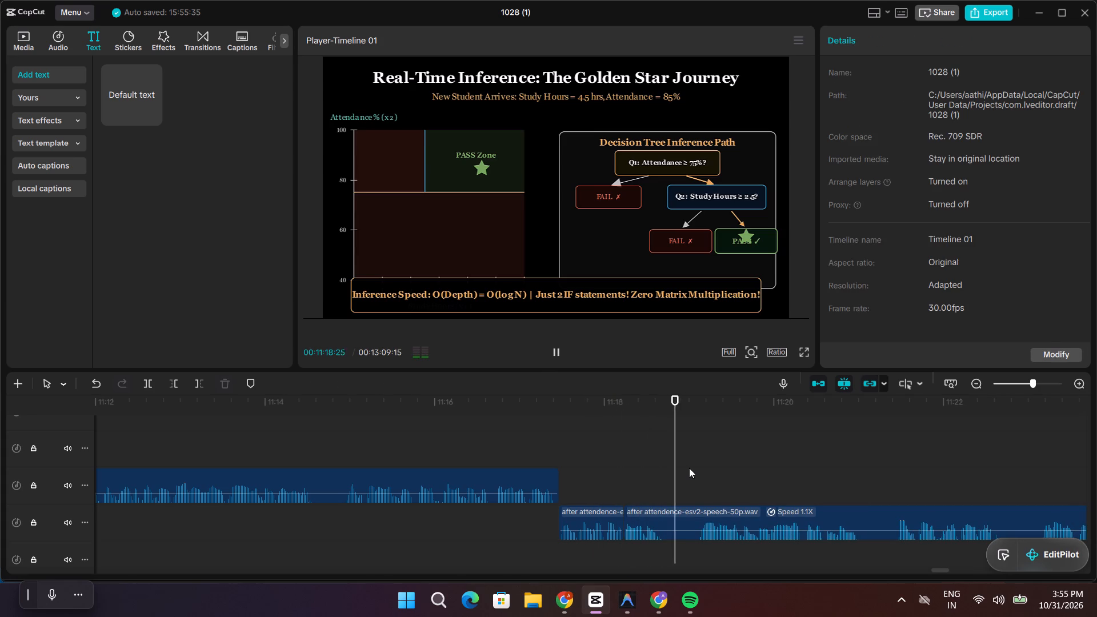
pyautogui.press('space')
pyautogui.press('space')
pyautogui.press('space')
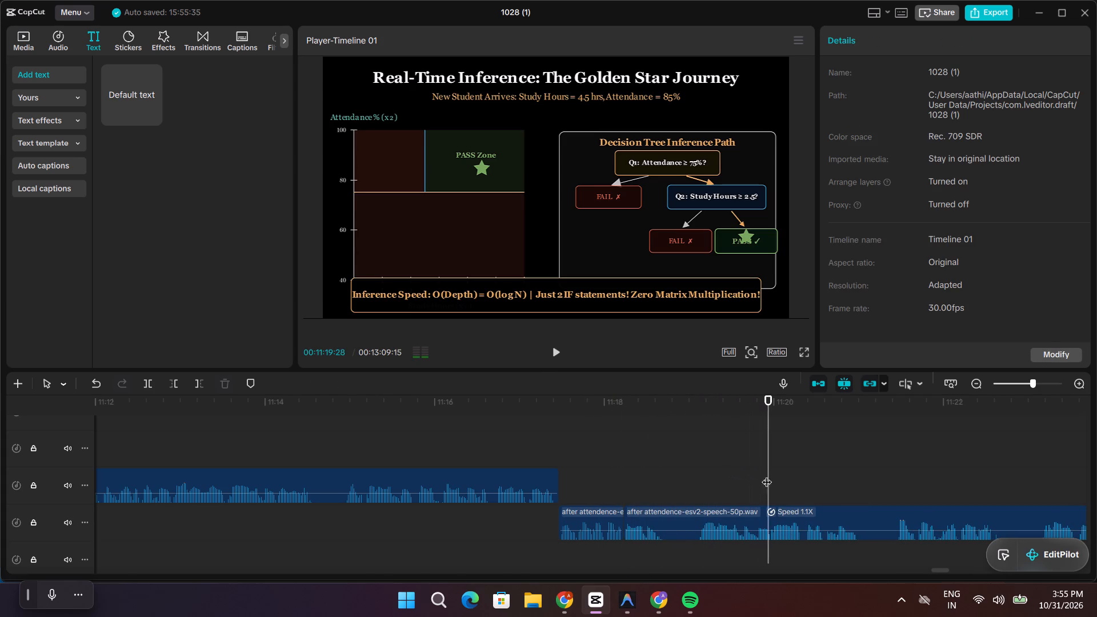
pyautogui.press('space')
pyautogui.press('space')
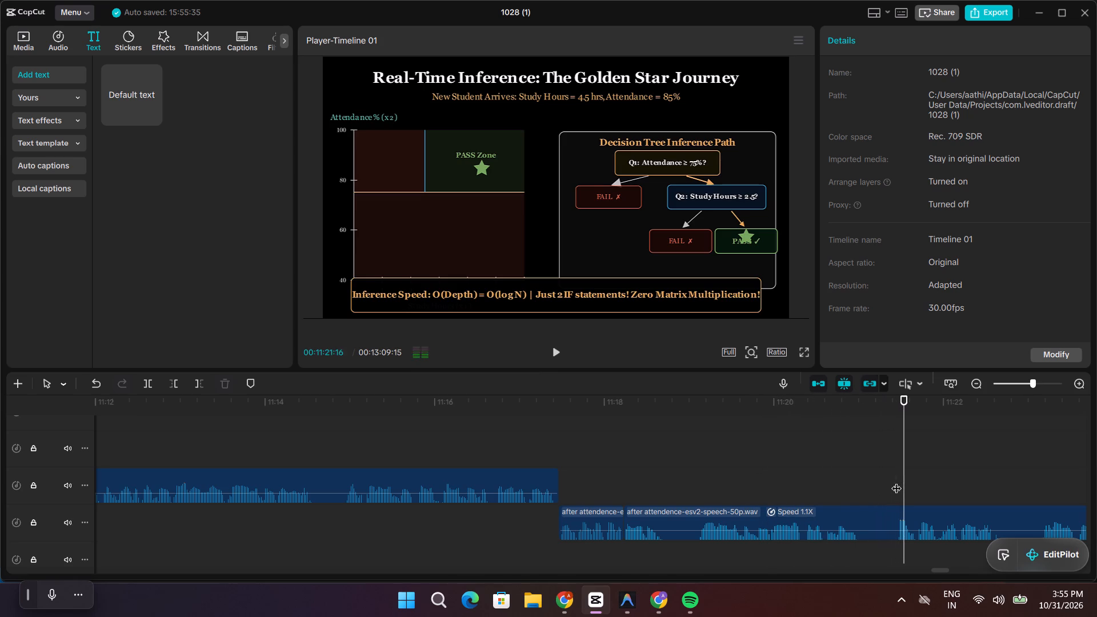
# Split the narration at 00:11:18:21, trim about 0.4 seconds of pause off the start of the later part, and slide it back to close the gap.
pyautogui.press('space')
pyautogui.press('space')
pyautogui.moveTo(999, 476); pyautogui.dragTo(665, 483)
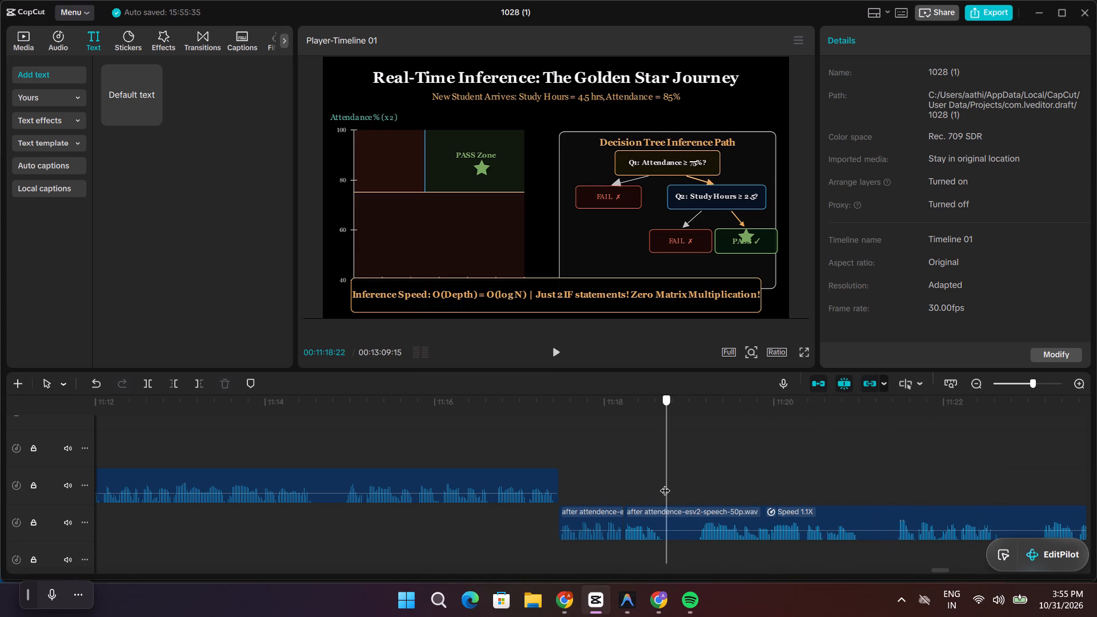
pyautogui.moveTo(665, 483); pyautogui.dragTo(664, 483)
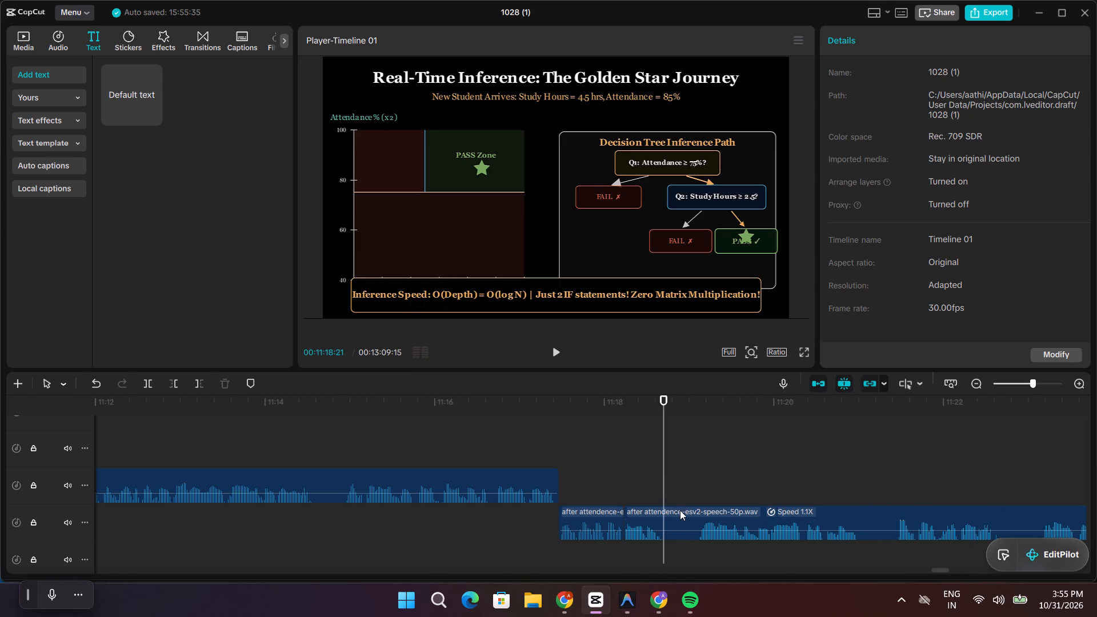
pyautogui.click(680, 510)
pyautogui.hotkey('ctrl', 'b')
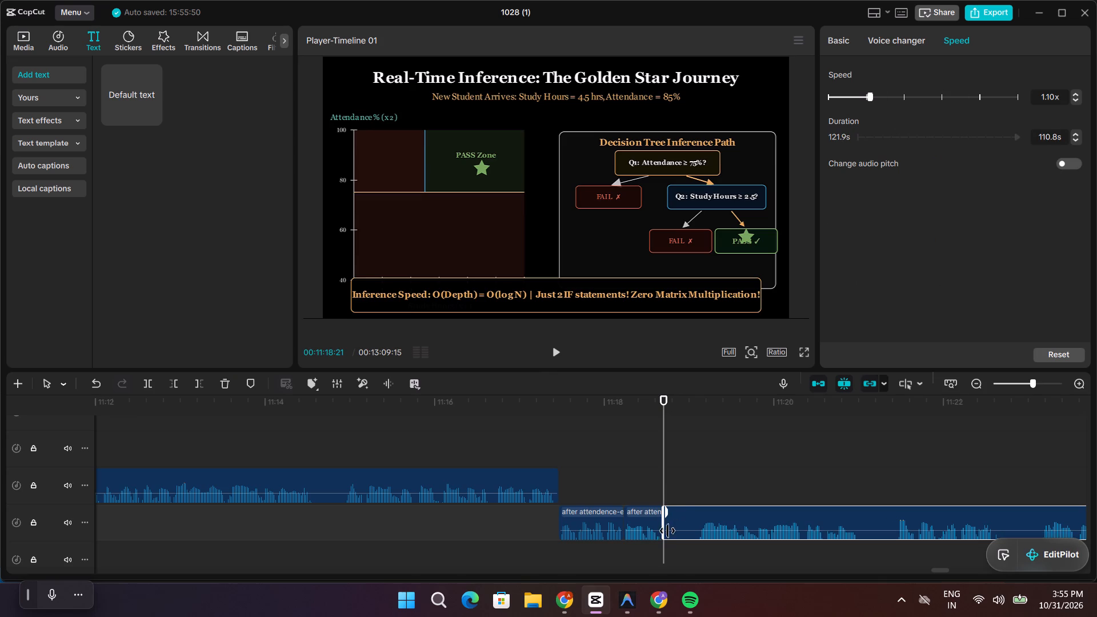
pyautogui.moveTo(666, 532); pyautogui.dragTo(699, 547)
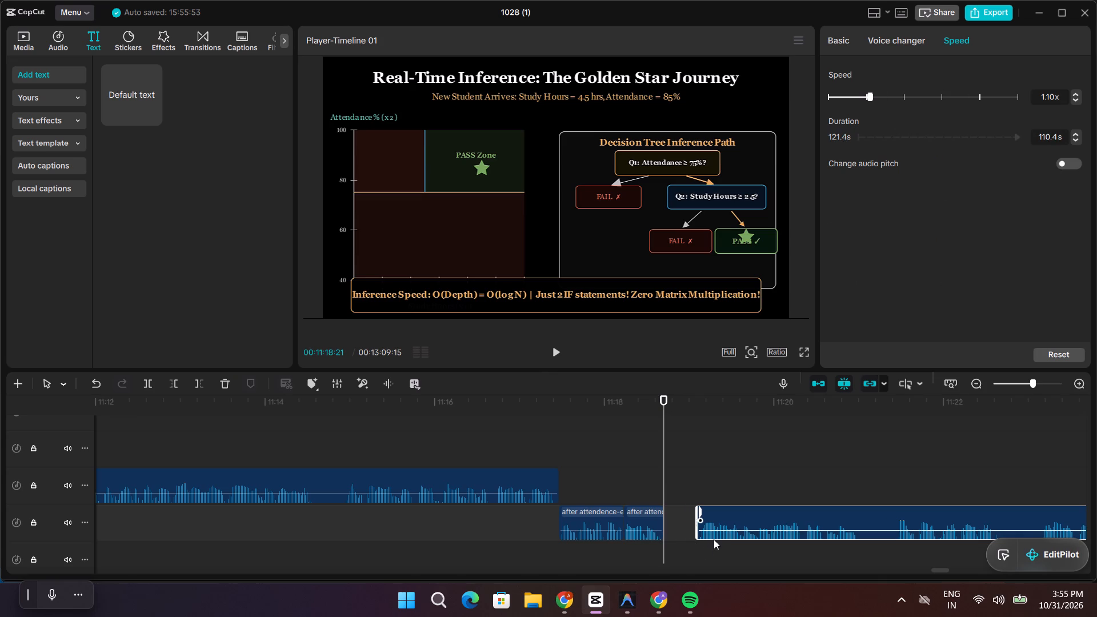
pyautogui.moveTo(714, 538); pyautogui.dragTo(682, 539)
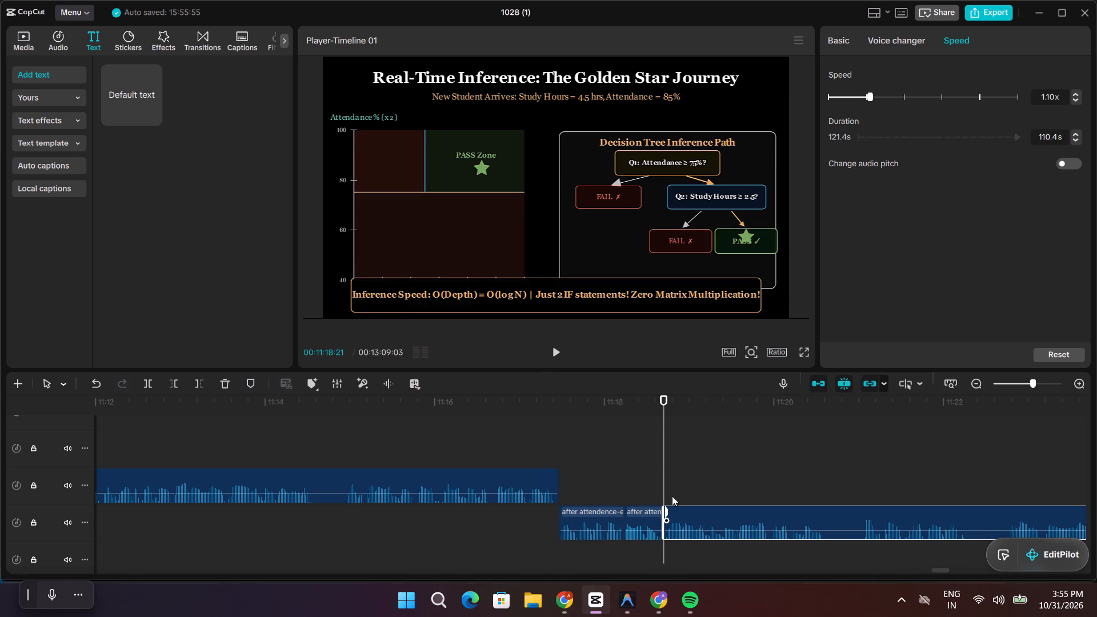
# Split the narration at 00:11:20:17, trim about 0.5 seconds off the start of the later part, and slide it back to close the gap.
pyautogui.moveTo(662, 490); pyautogui.dragTo(823, 498)
pyautogui.hotkey('ctrl', 'b')
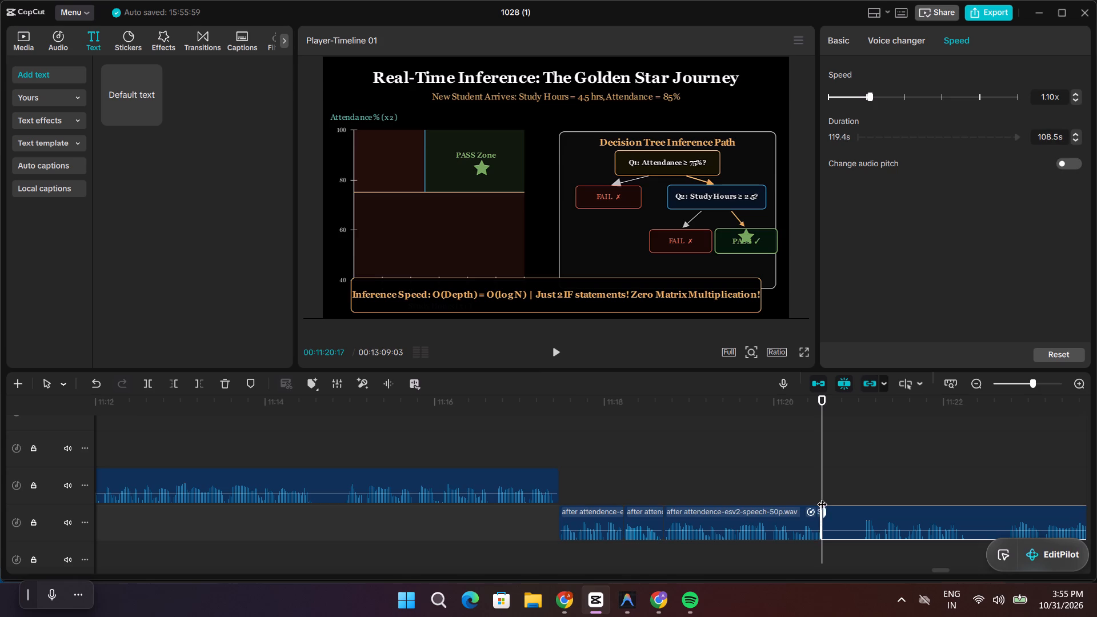
pyautogui.moveTo(823, 534); pyautogui.dragTo(856, 539)
pyautogui.moveTo(856, 539); pyautogui.dragTo(863, 542)
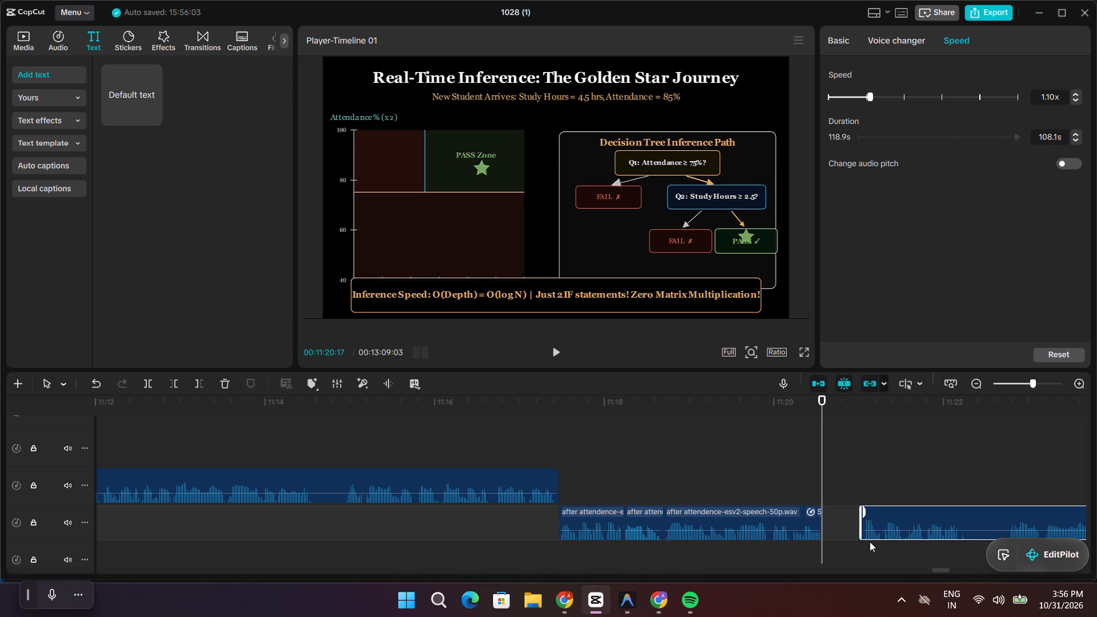
pyautogui.moveTo(872, 538); pyautogui.dragTo(831, 539)
# Replay the tightened narration from about 11:17 to 11:23 to check the joins and the change to the overfitting scene.
pyautogui.moveTo(819, 478); pyautogui.dragTo(786, 480)
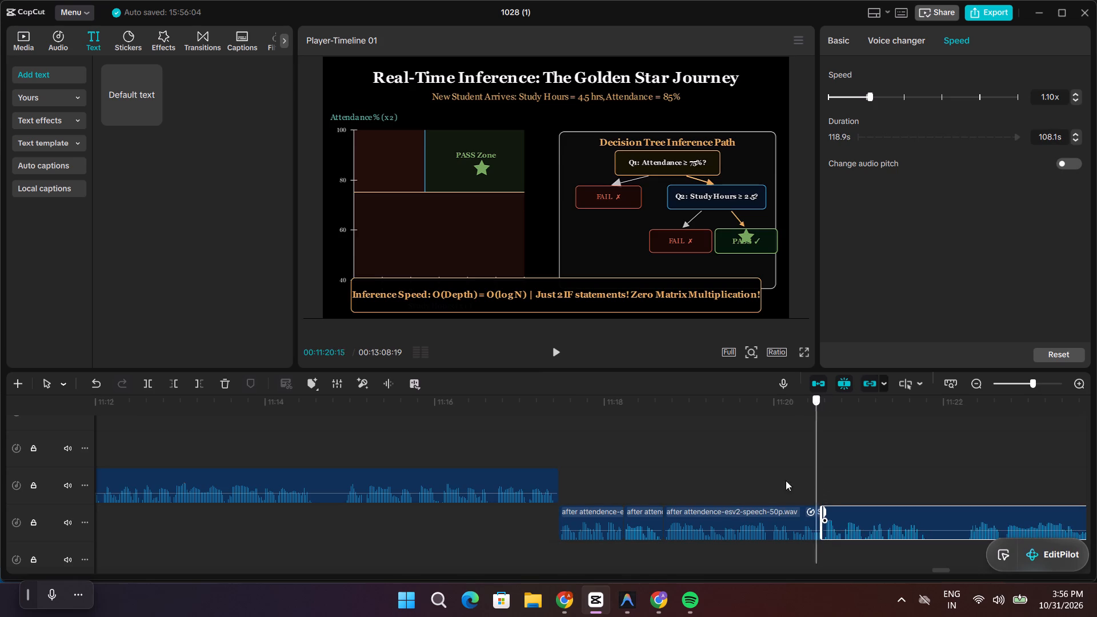
pyautogui.moveTo(786, 480); pyautogui.dragTo(548, 485)
pyautogui.press('space')
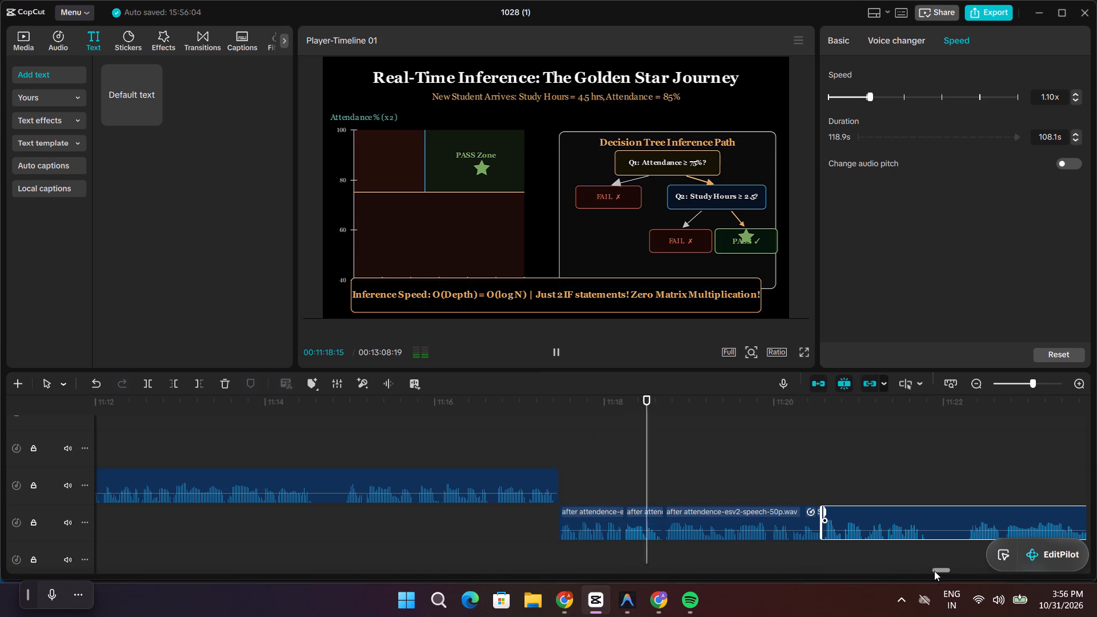
pyautogui.moveTo(936, 571); pyautogui.dragTo(948, 571)
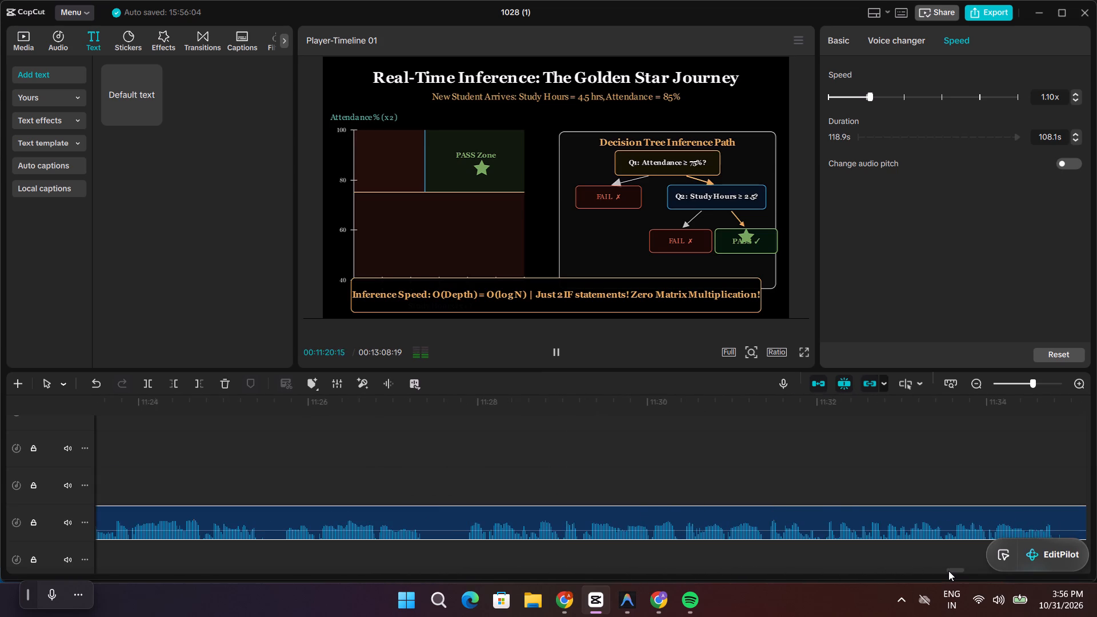
pyautogui.moveTo(948, 571); pyautogui.dragTo(941, 571)
pyautogui.press('space')
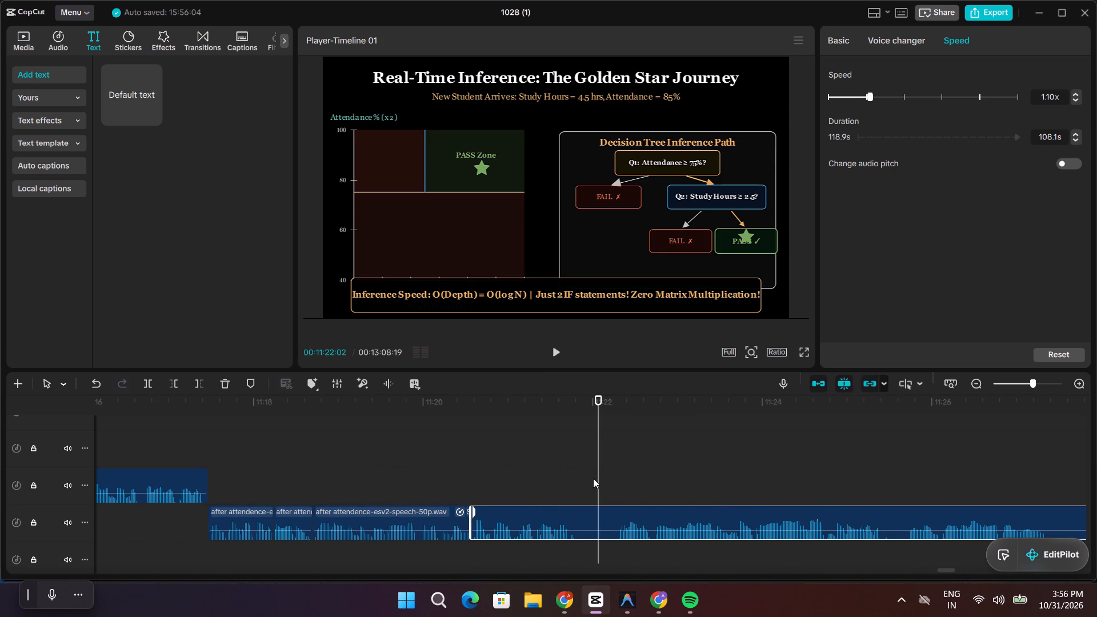
pyautogui.moveTo(596, 476); pyautogui.dragTo(563, 479)
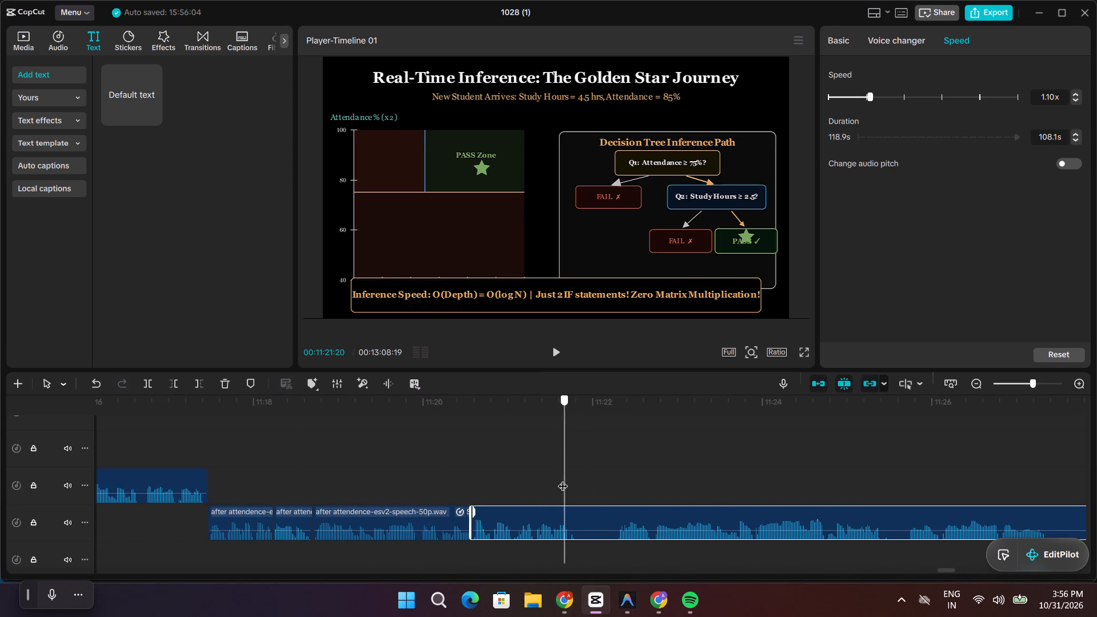
pyautogui.moveTo(563, 479); pyautogui.dragTo(547, 485)
pyautogui.press('space')
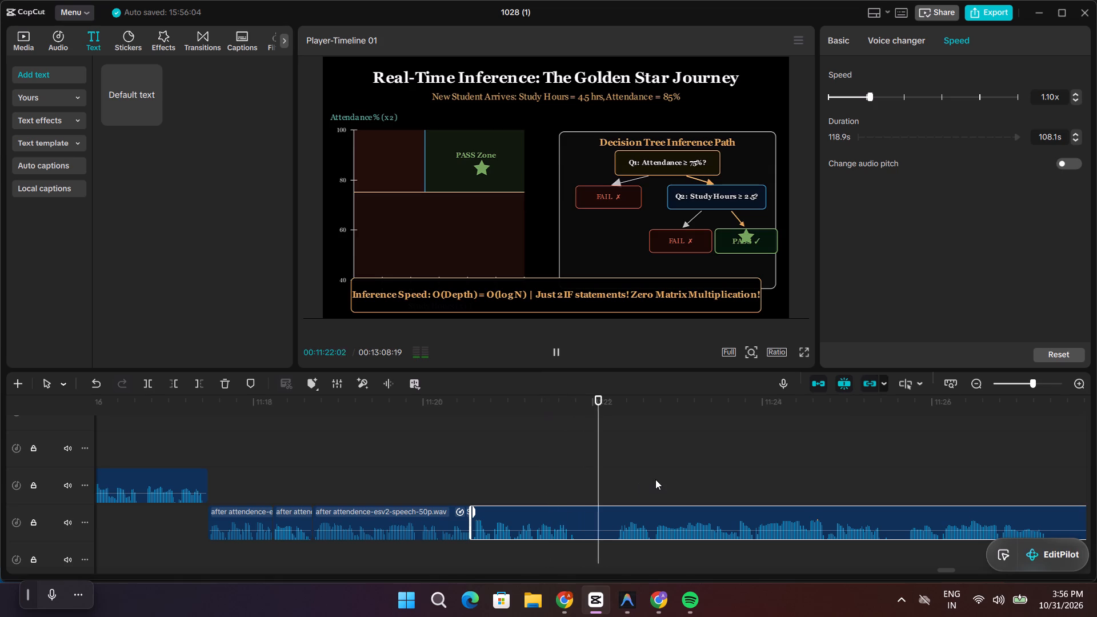
pyautogui.press('space')
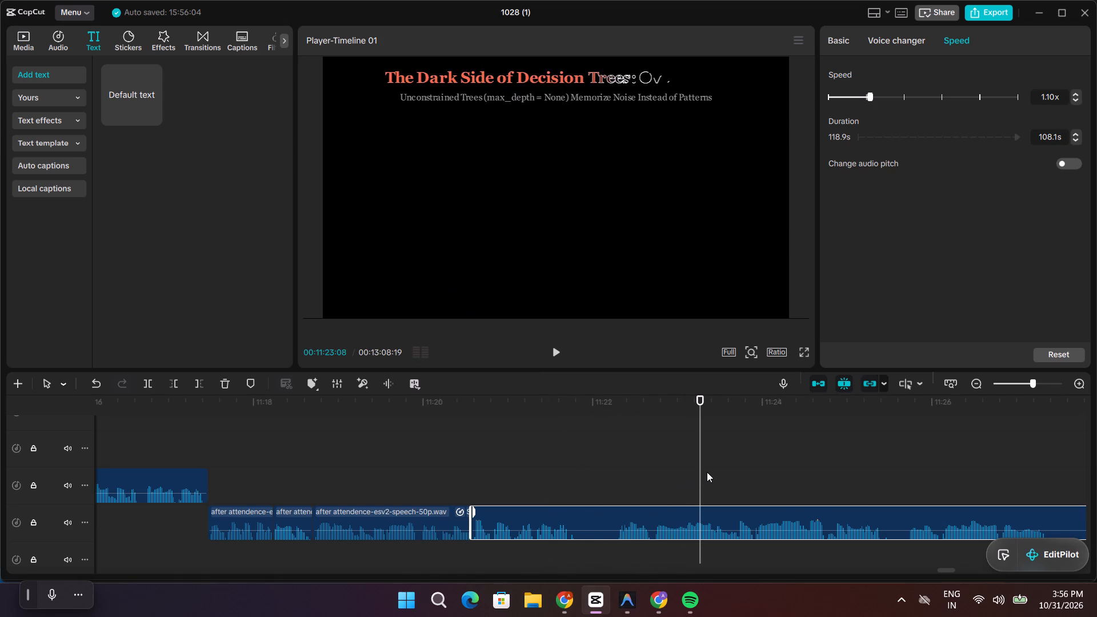
# Play from about 11:19 to 11:35 to check the narration against the start of the overfitting scene.
pyautogui.moveTo(701, 471); pyautogui.dragTo(358, 467)
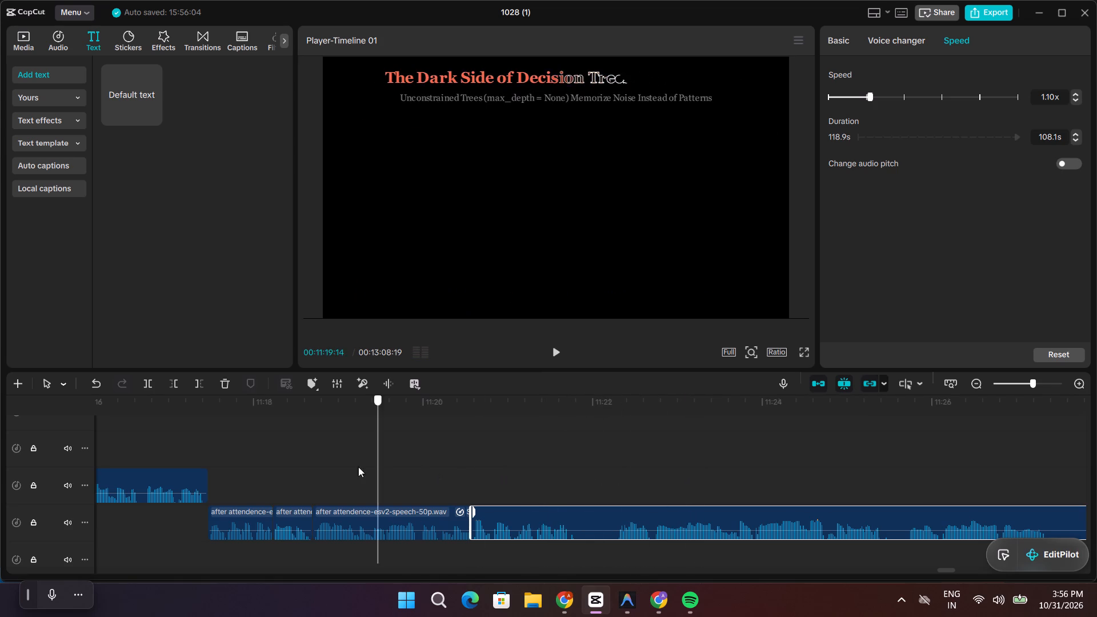
pyautogui.moveTo(358, 467); pyautogui.dragTo(352, 464)
pyautogui.press('space')
pyautogui.press('space')
pyautogui.press('space')
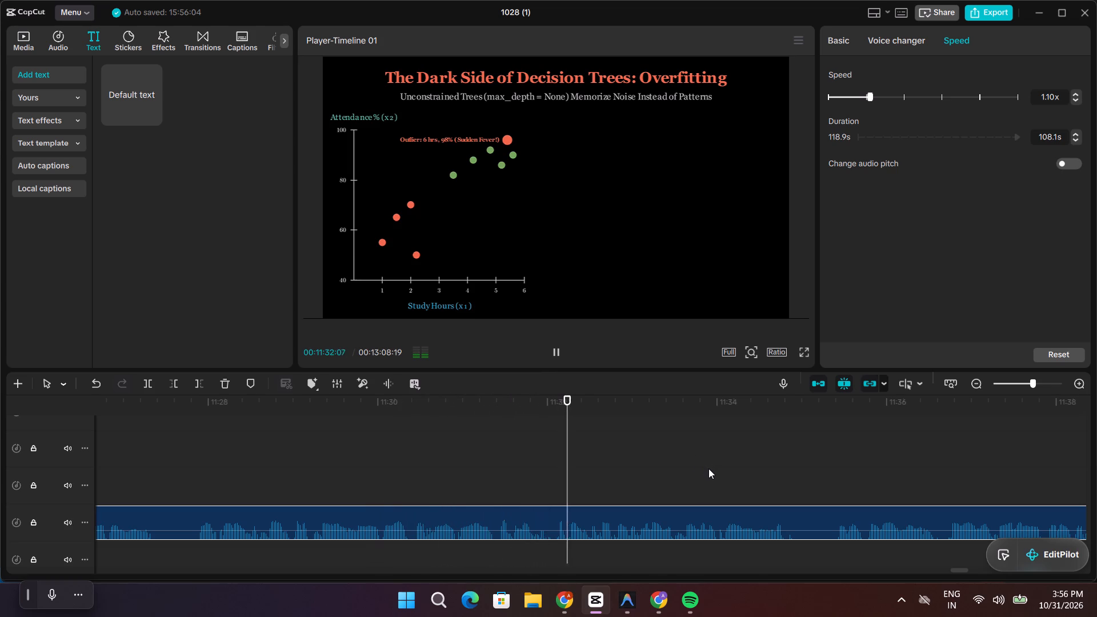
pyautogui.press('space')
pyautogui.press('space')
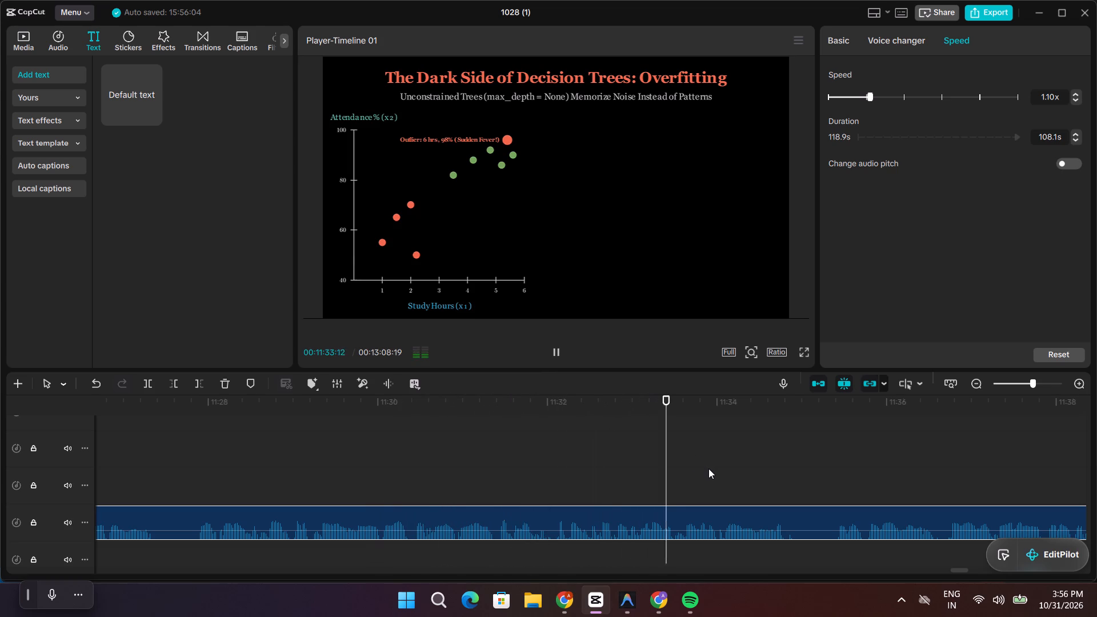
pyautogui.press('space')
pyautogui.press('space')
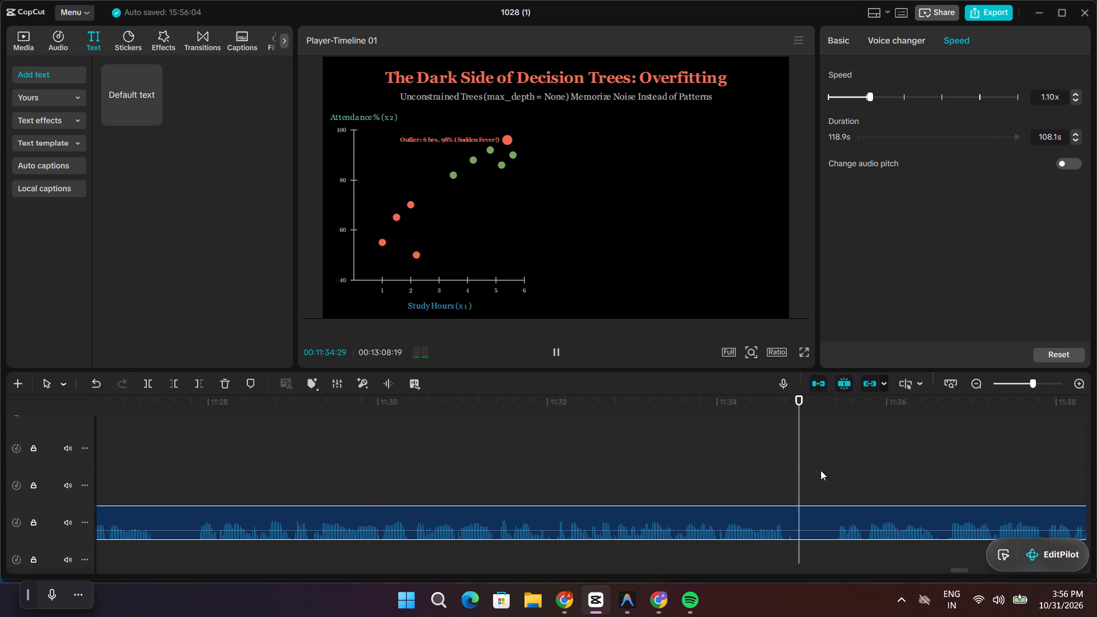
pyautogui.press('space')
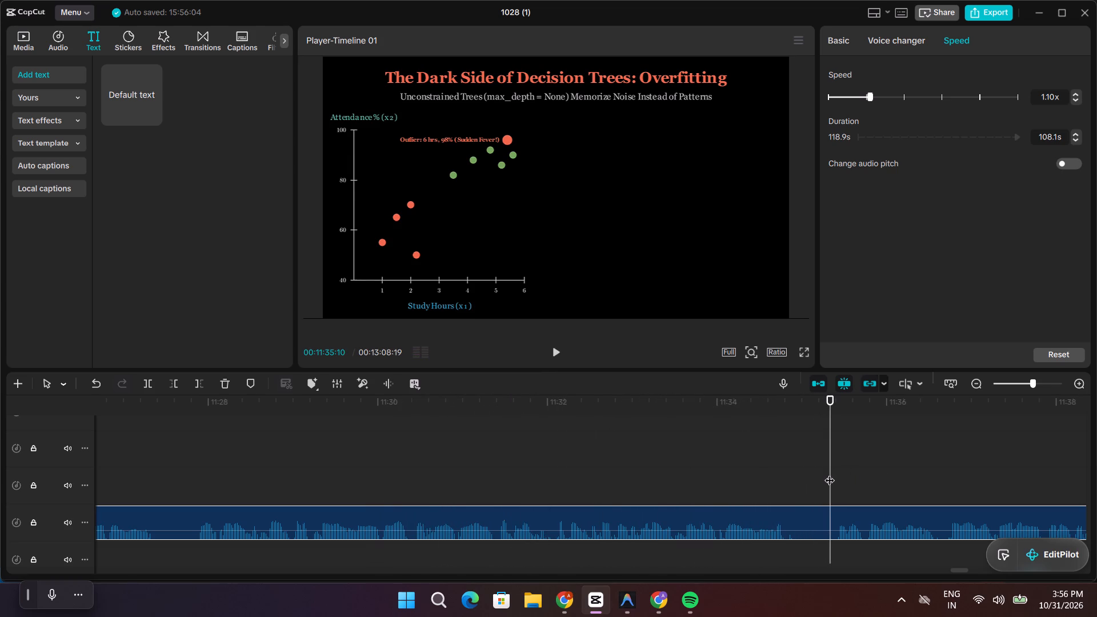
# Scrub through the overfitting scene as far as about 11:41 and replay the narration leading up to about 11:31.
pyautogui.moveTo(830, 473); pyautogui.dragTo(361, 492)
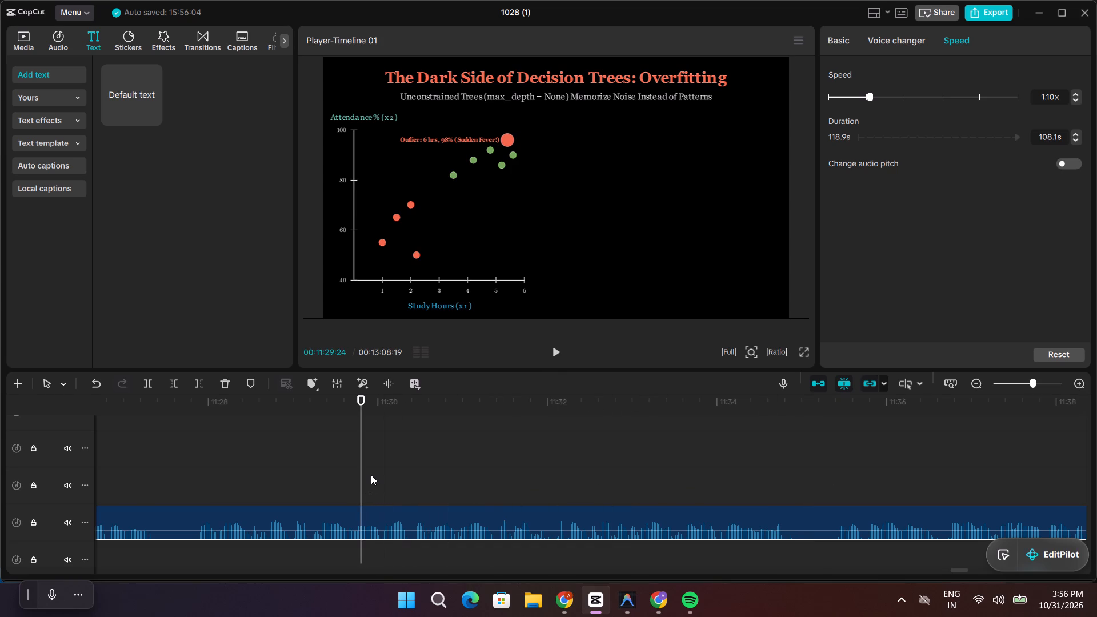
pyautogui.moveTo(364, 475); pyautogui.dragTo(366, 475)
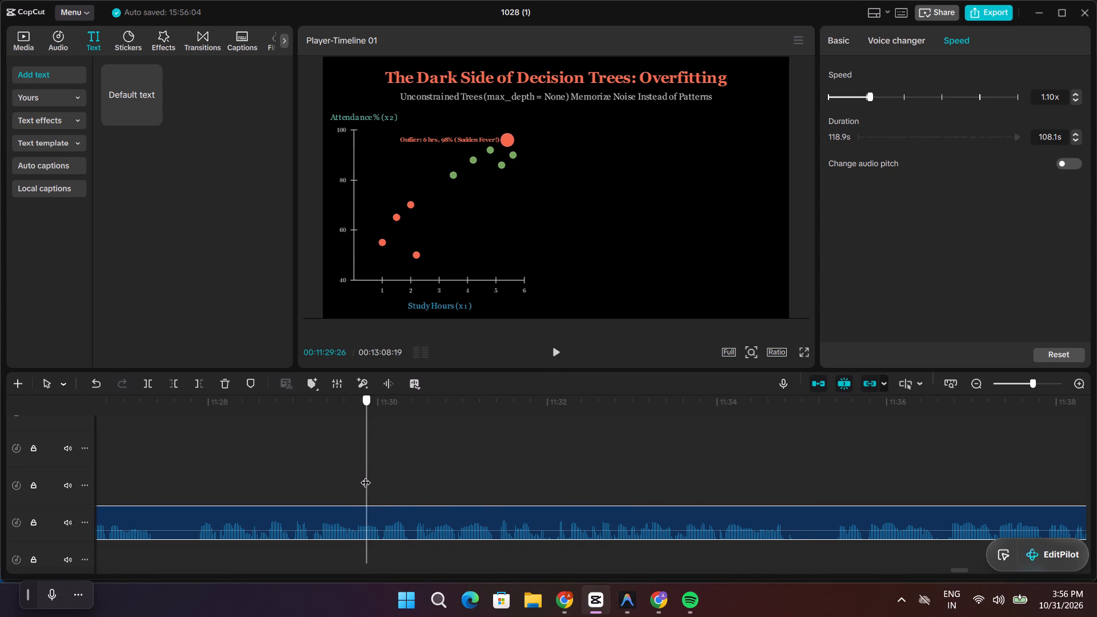
pyautogui.moveTo(366, 475); pyautogui.dragTo(1096, 616)
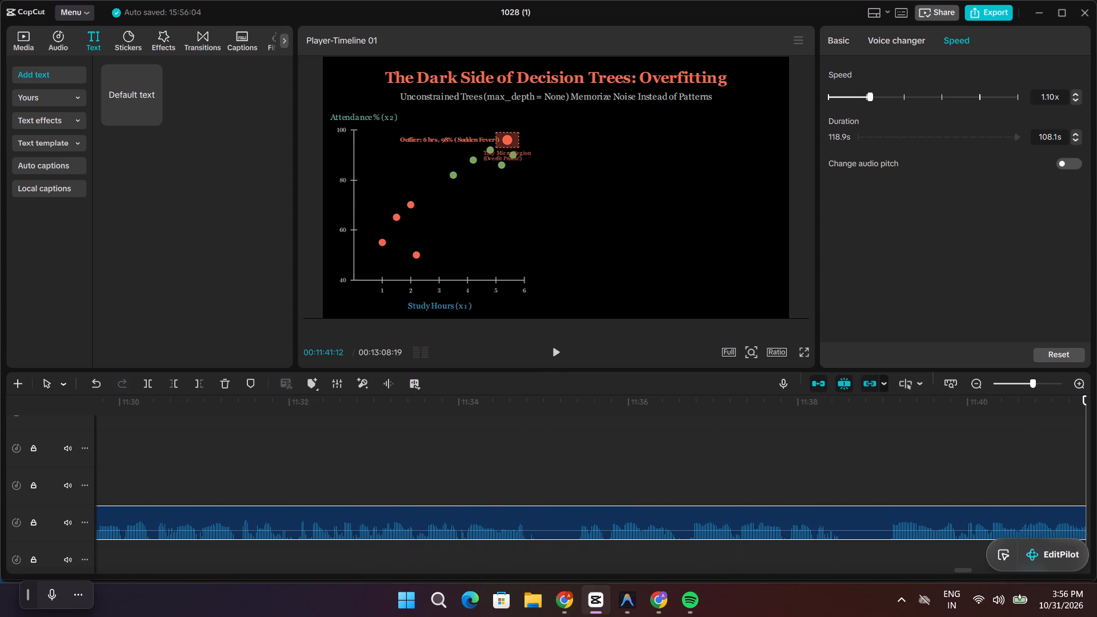
pyautogui.moveTo(1087, 473); pyautogui.dragTo(1087, 472)
pyautogui.moveTo(1087, 472); pyautogui.dragTo(91, 483)
pyautogui.press('space')
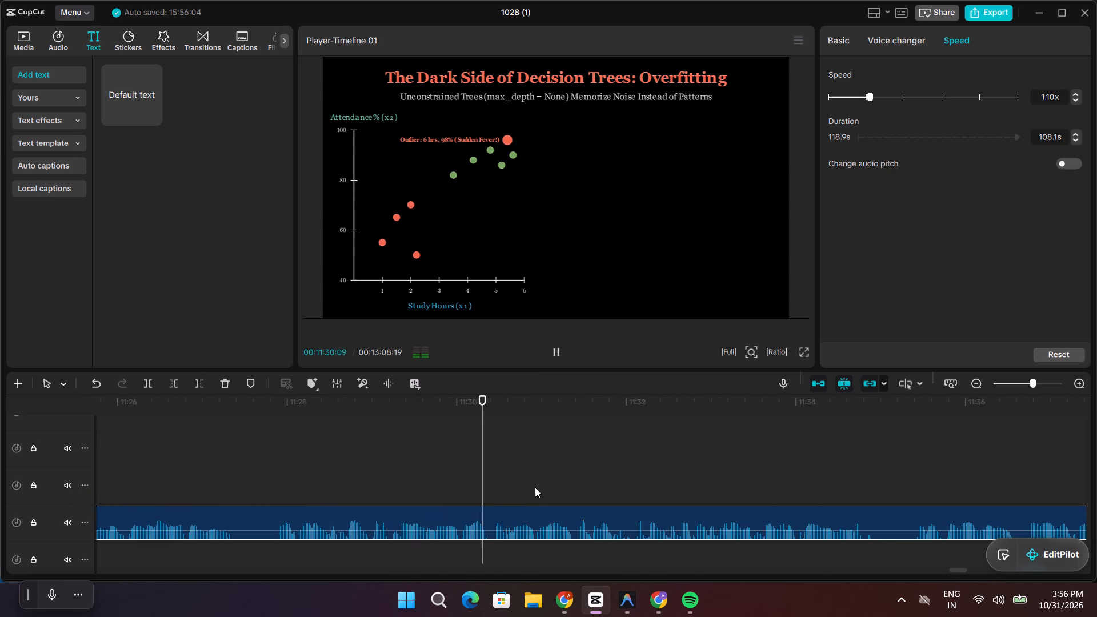
pyautogui.press('space')
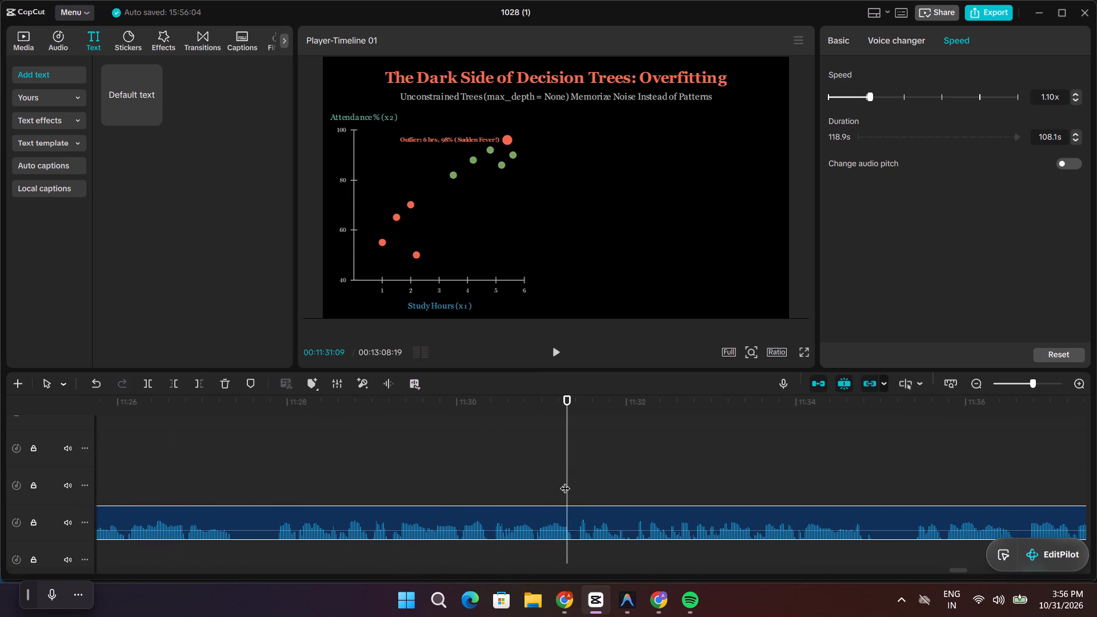
# Replay the narration between about 11:29 and 11:32 repeatedly to locate the fragment to cut near 11:31.
pyautogui.moveTo(565, 481); pyautogui.dragTo(447, 481)
pyautogui.press('space')
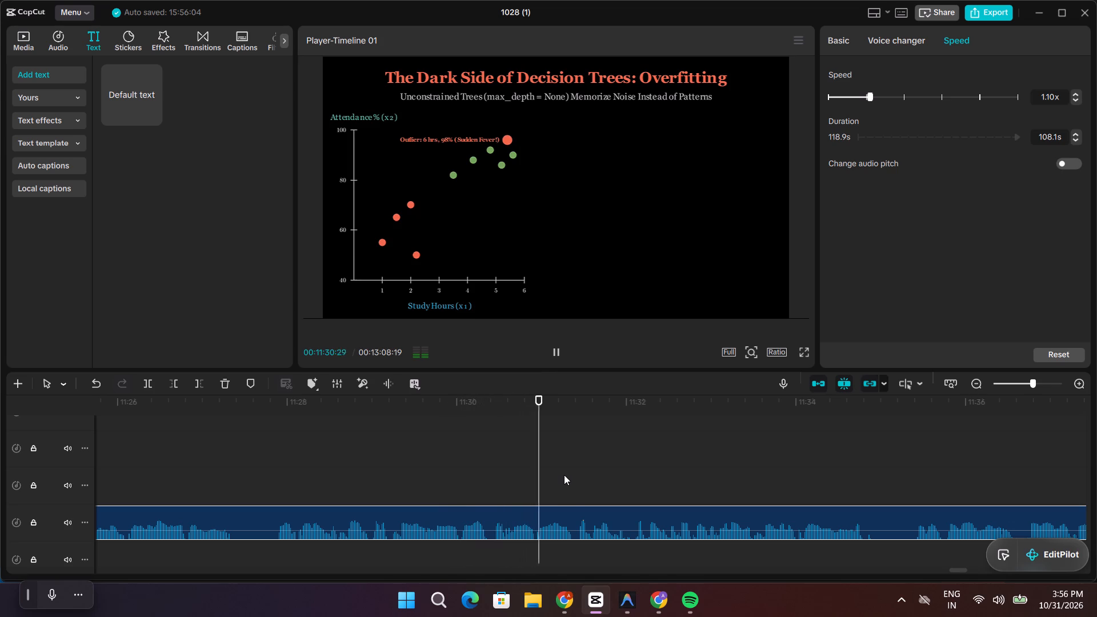
pyautogui.press('space')
pyautogui.moveTo(579, 480); pyautogui.dragTo(570, 483)
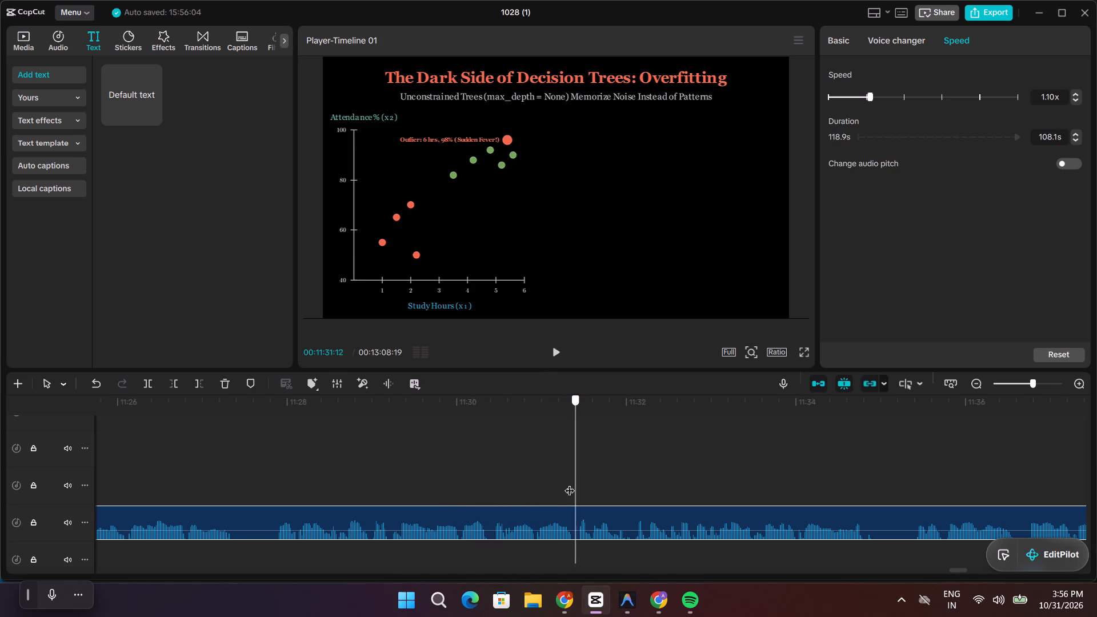
pyautogui.moveTo(570, 483); pyautogui.dragTo(486, 485)
pyautogui.press('space')
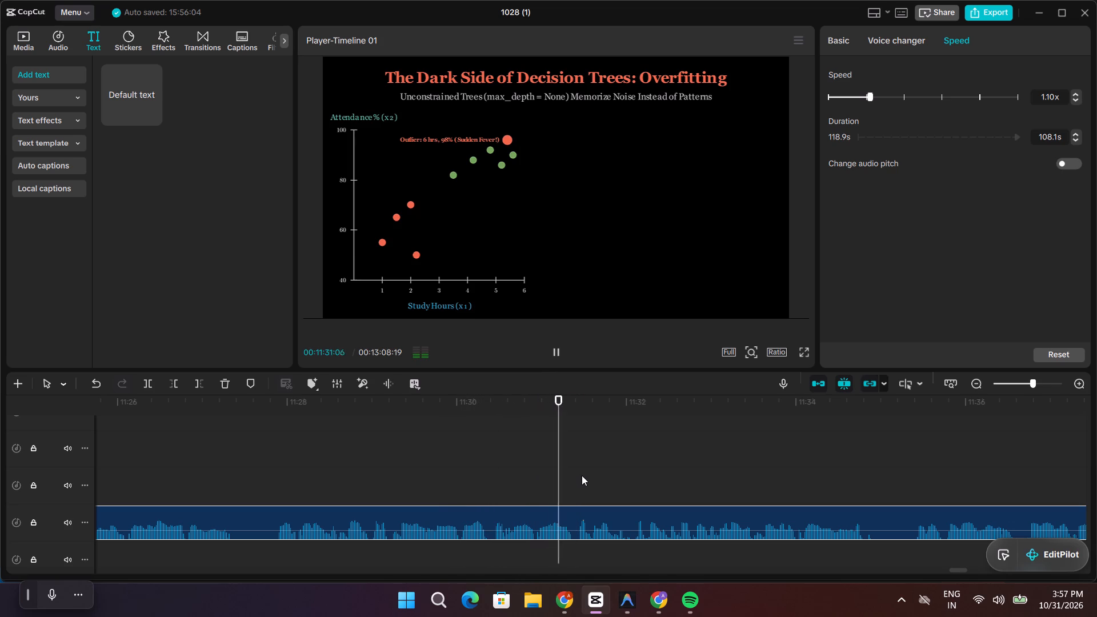
pyautogui.press('space')
pyautogui.moveTo(610, 478); pyautogui.dragTo(433, 480)
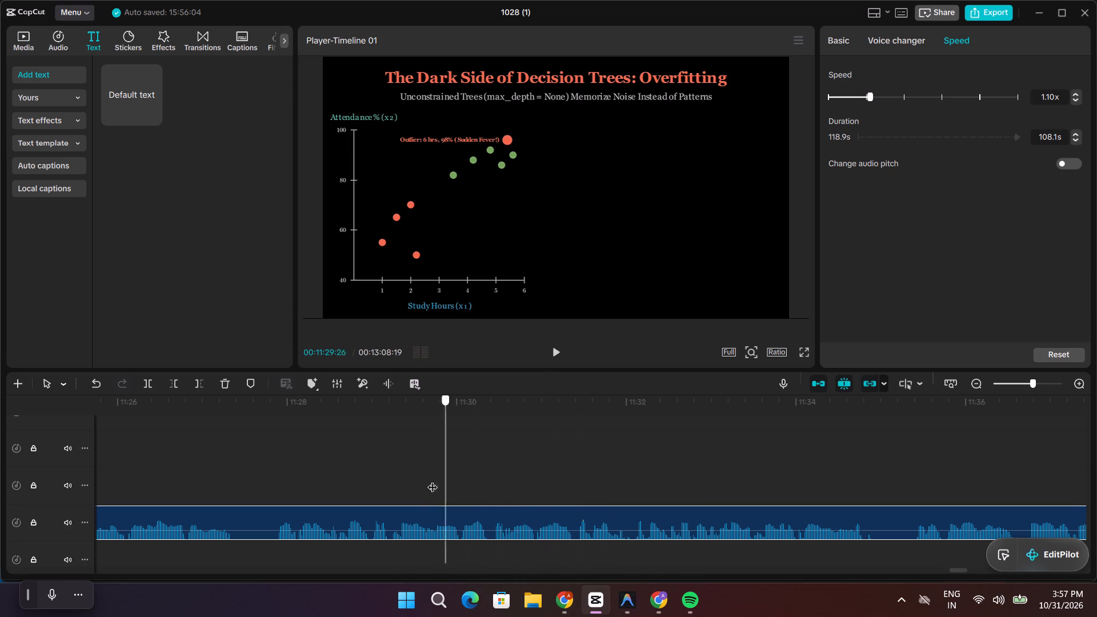
pyautogui.moveTo(433, 480); pyautogui.dragTo(401, 480)
pyautogui.press('space')
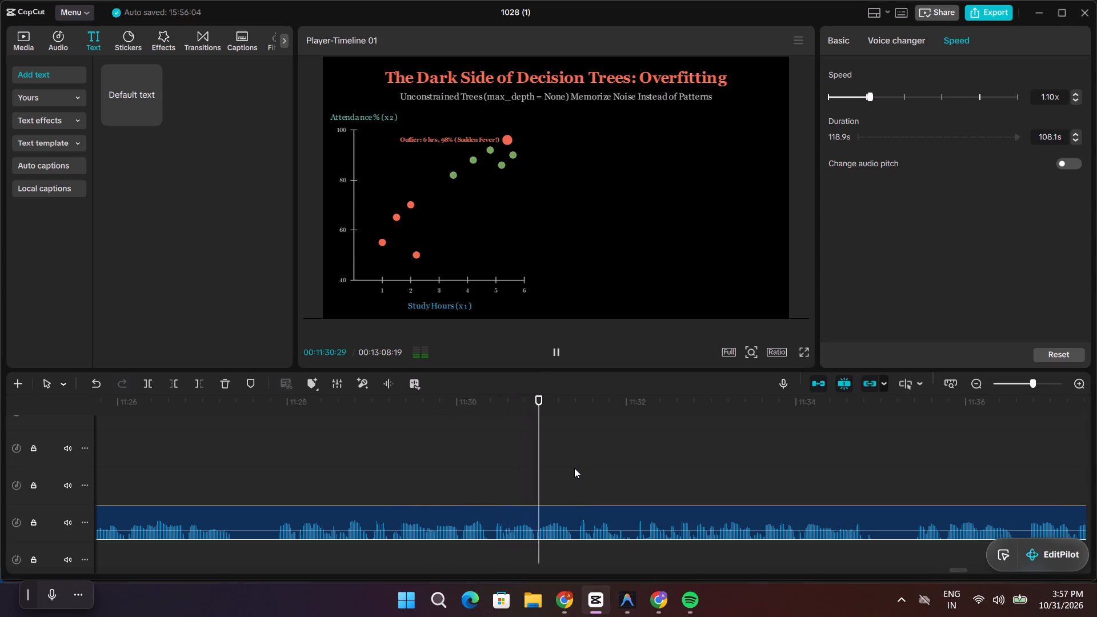
pyautogui.press('space')
pyautogui.moveTo(575, 468); pyautogui.dragTo(542, 472)
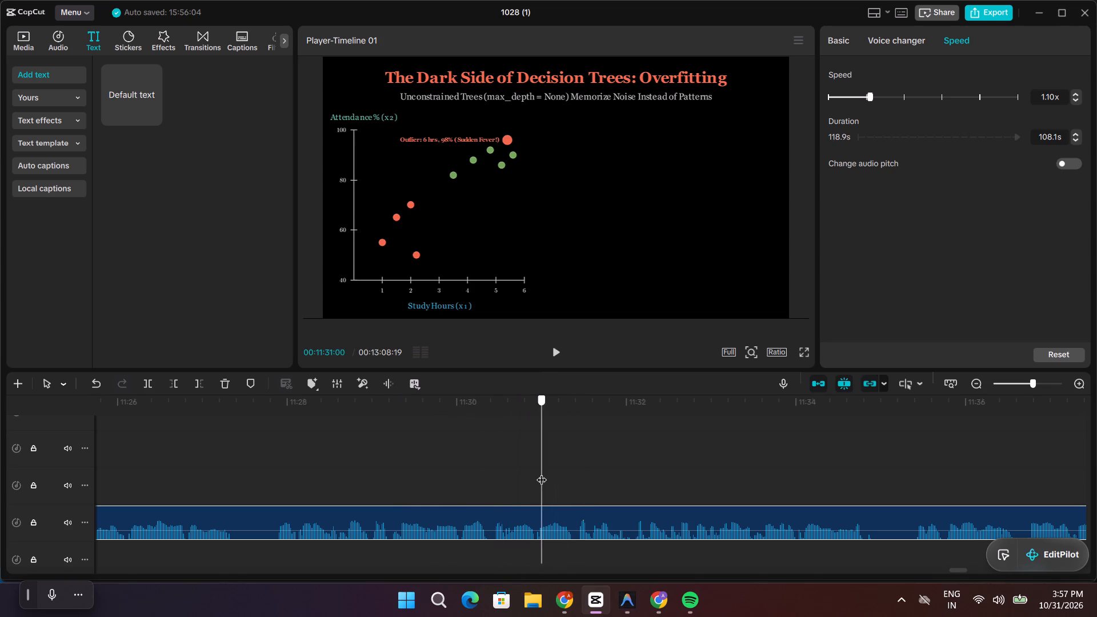
pyautogui.moveTo(542, 472); pyautogui.dragTo(537, 472)
pyautogui.press('space')
pyautogui.press('space')
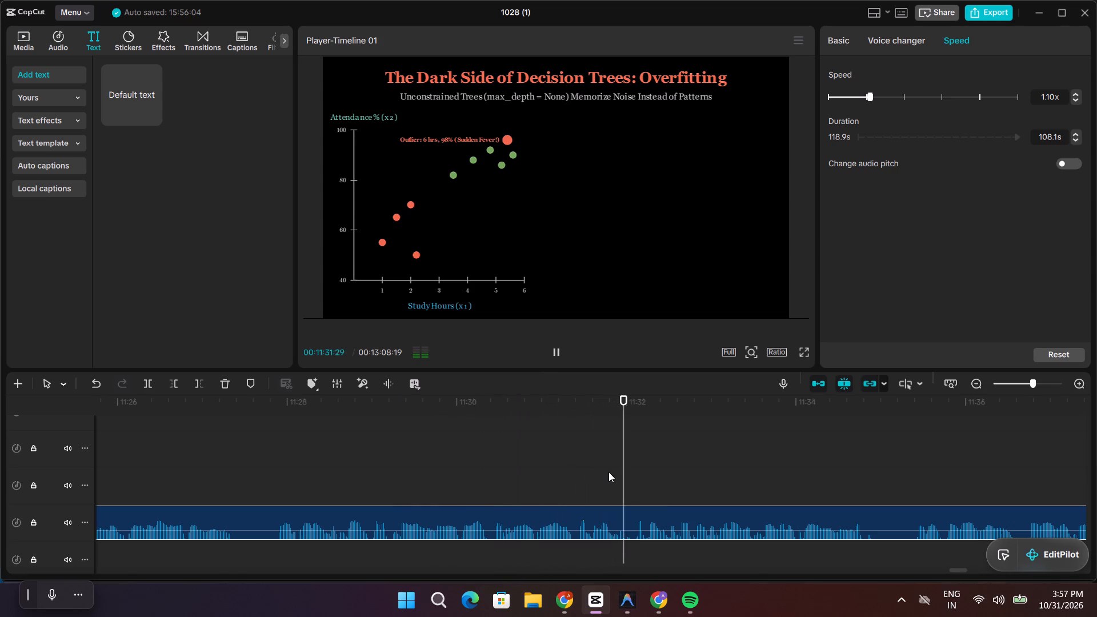
pyautogui.moveTo(624, 476); pyautogui.dragTo(535, 488)
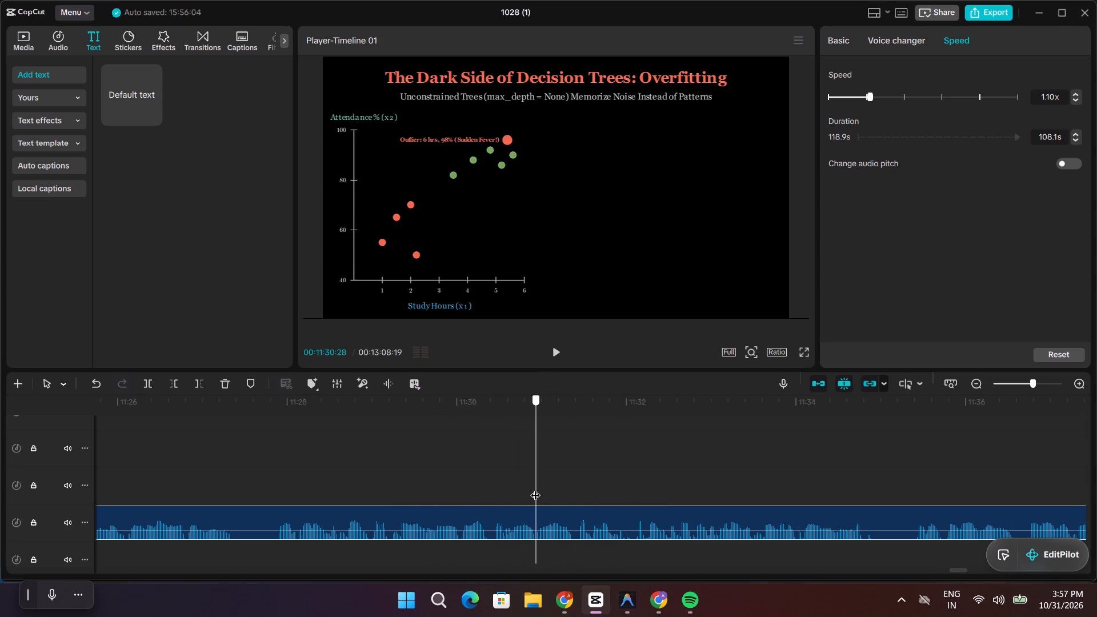
pyautogui.moveTo(535, 488); pyautogui.dragTo(536, 488)
pyautogui.press('space')
pyautogui.press('space')
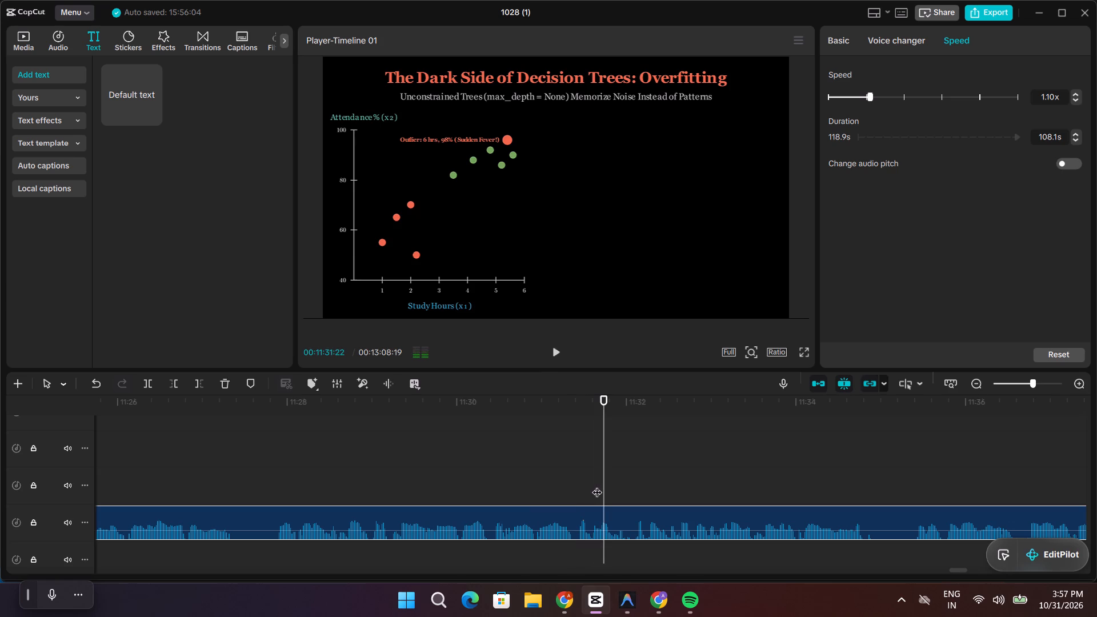
pyautogui.moveTo(603, 485); pyautogui.dragTo(537, 473)
# Split the narration at 00:11:30:27, trim about 0.5 seconds off the end of the earlier part, and slide the later part back to close the gap.
pyautogui.keyDown('ctrl'); pyautogui.scroll(6, 564, 488); pyautogui.keyUp('ctrl')
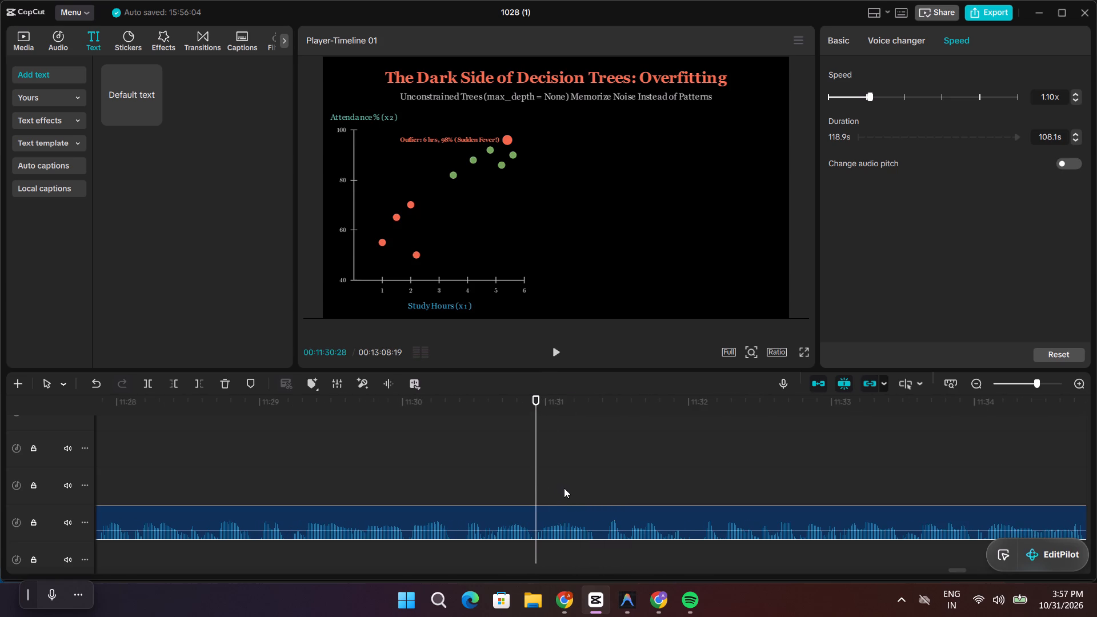
pyautogui.click(537, 483)
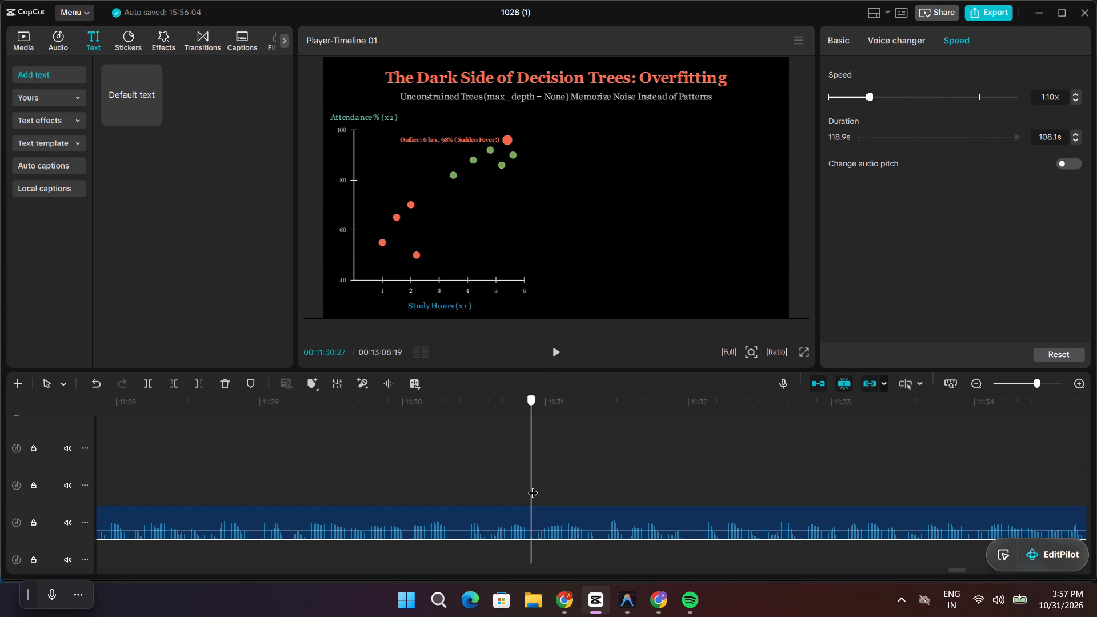
pyautogui.keyDown('ctrl'); pyautogui.scroll(5, 536, 487); pyautogui.keyUp('ctrl')
pyautogui.click(533, 479)
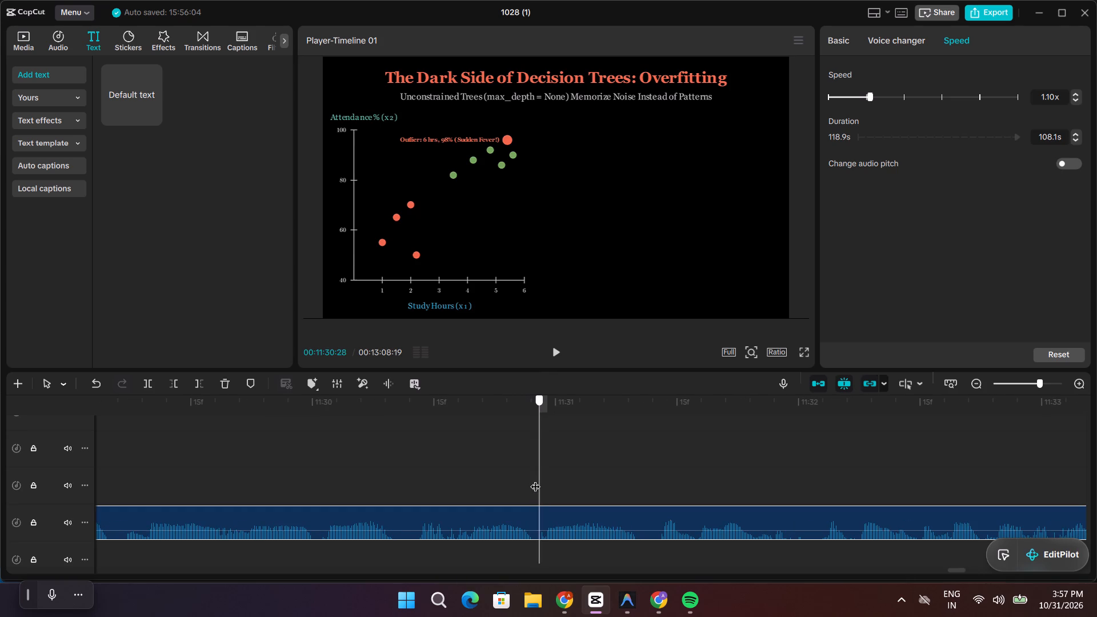
pyautogui.click(523, 510)
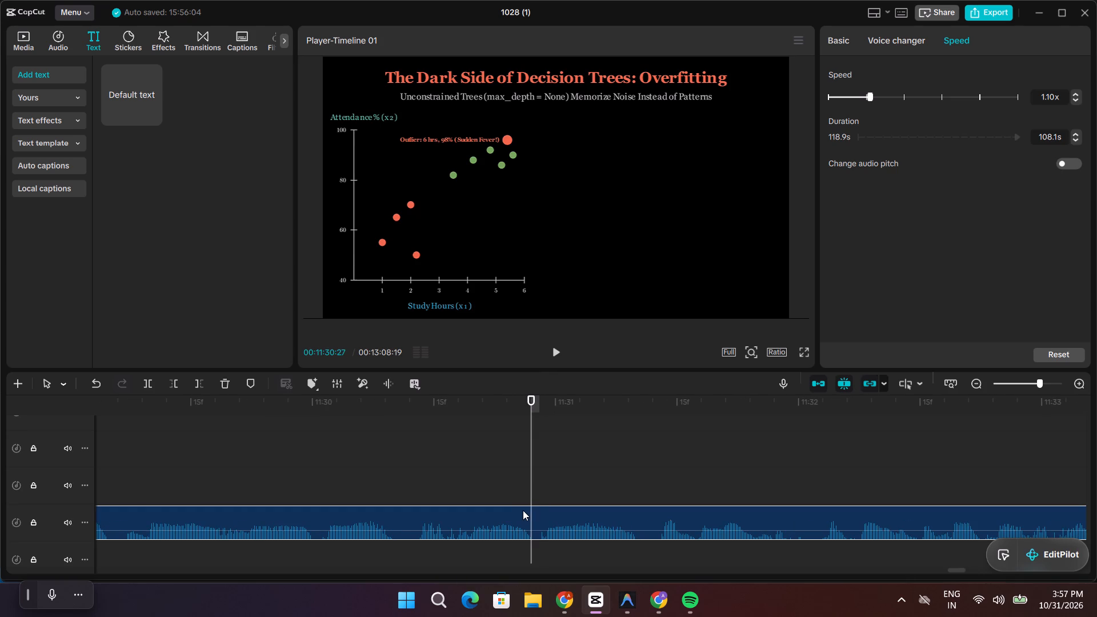
pyautogui.hotkey('ctrl', 'b')
pyautogui.click(514, 526)
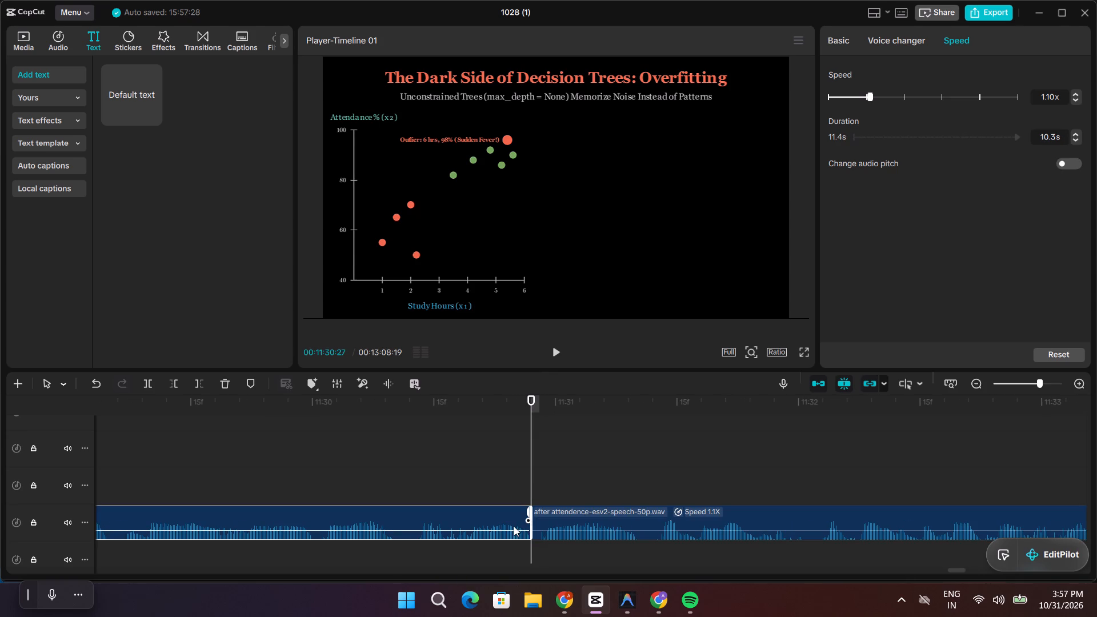
pyautogui.moveTo(530, 537); pyautogui.dragTo(482, 537)
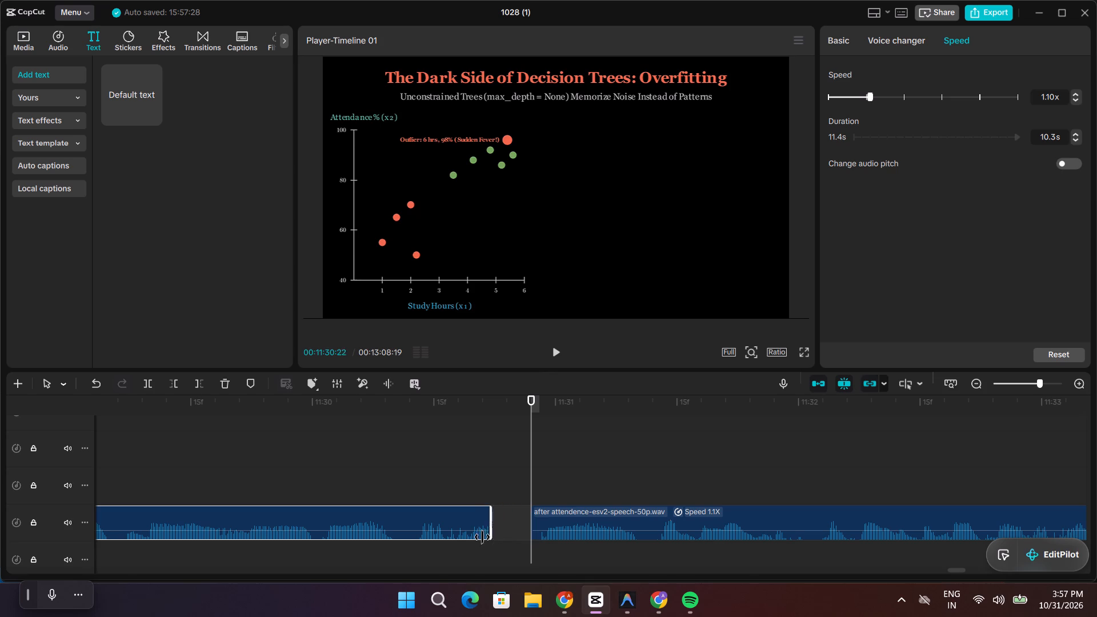
pyautogui.moveTo(482, 537); pyautogui.dragTo(414, 544)
pyautogui.moveTo(551, 538); pyautogui.dragTo(483, 538)
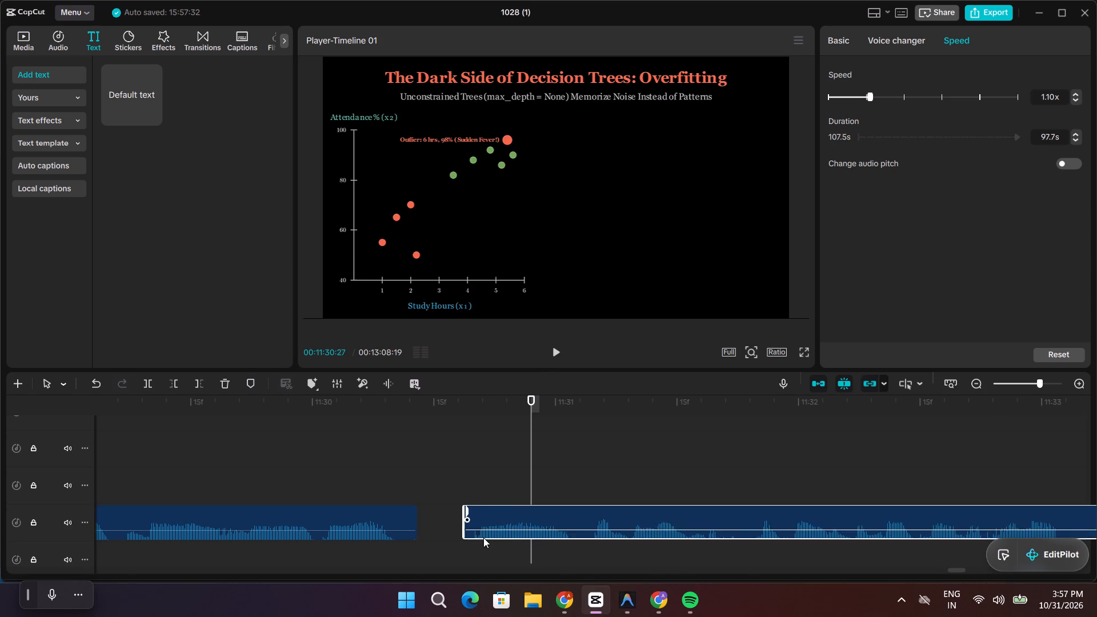
pyautogui.moveTo(483, 538); pyautogui.dragTo(439, 541)
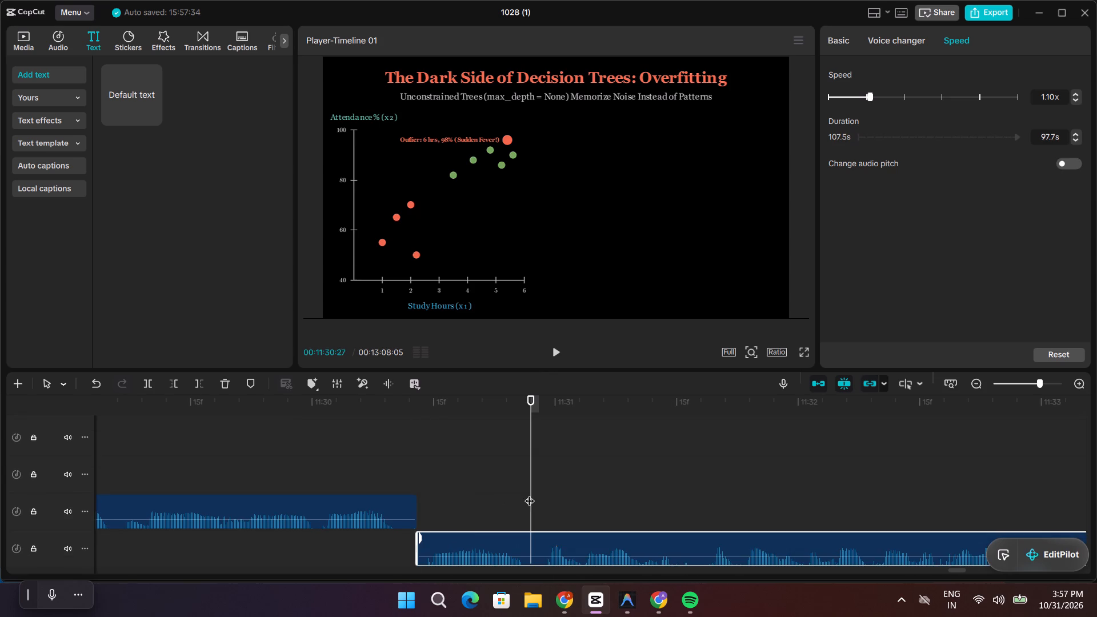
# Trim the earlier narration part's end back to about 11:30, slide the later part against it, and play the join through to about 11:33.
pyautogui.moveTo(530, 494); pyautogui.dragTo(277, 496)
pyautogui.press('space')
pyautogui.press('space')
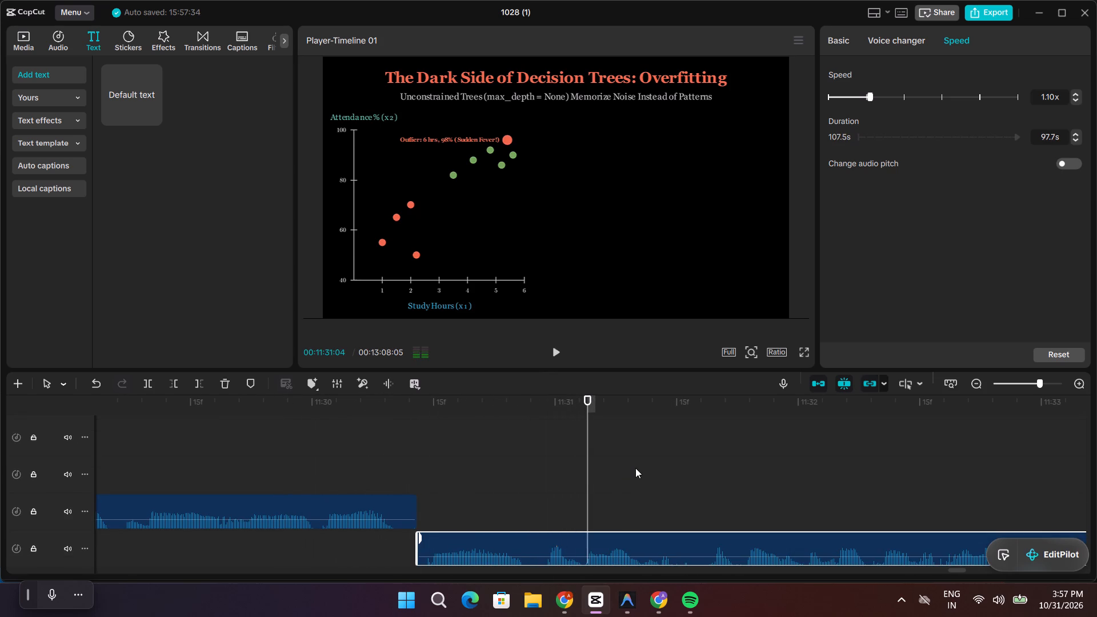
pyautogui.moveTo(583, 479); pyautogui.dragTo(157, 487)
pyautogui.press('space')
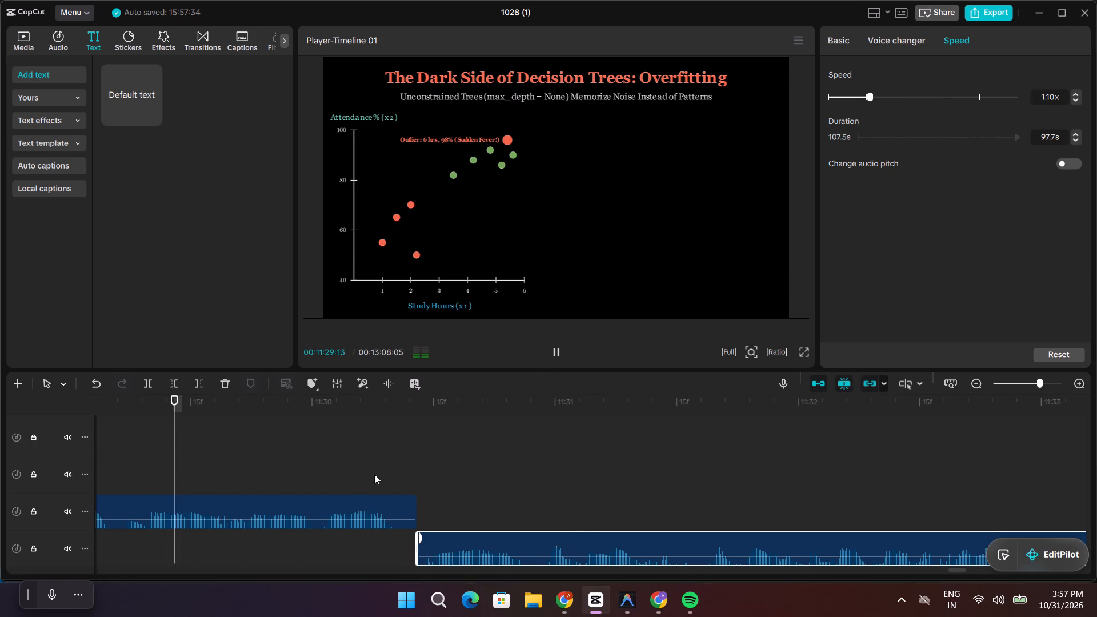
pyautogui.press('space')
pyautogui.click(403, 514)
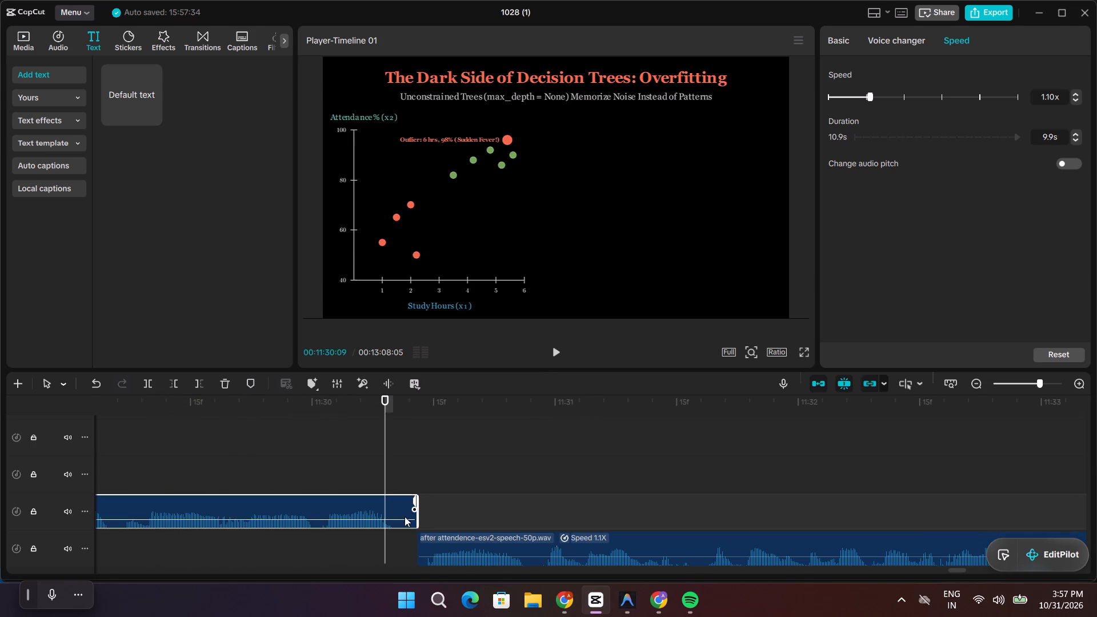
pyautogui.moveTo(415, 520); pyautogui.dragTo(368, 523)
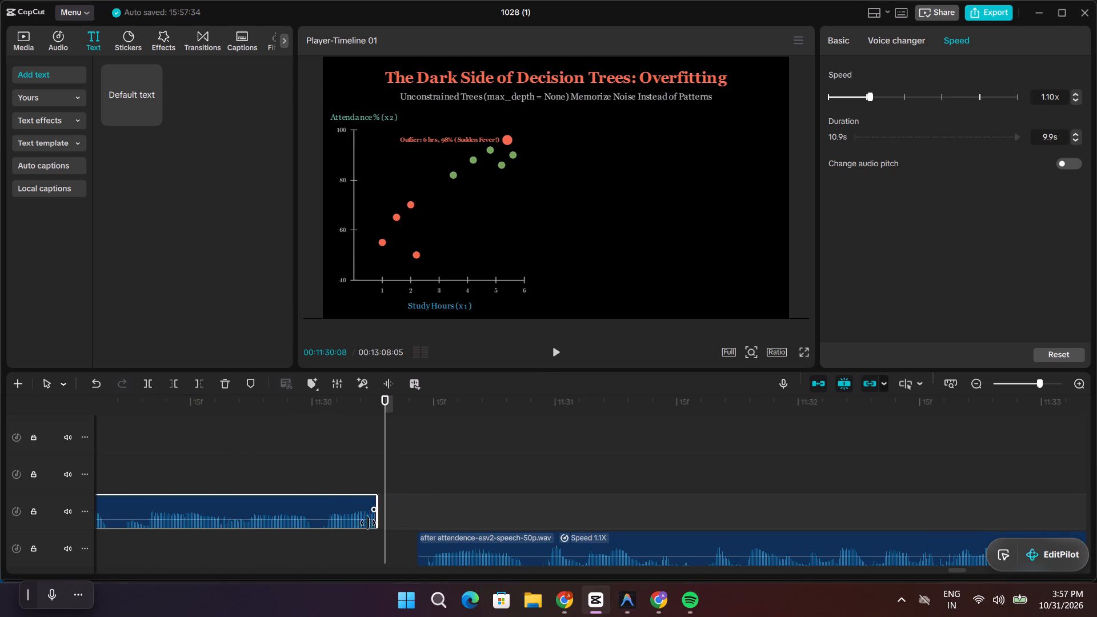
pyautogui.moveTo(368, 523); pyautogui.dragTo(311, 538)
pyautogui.moveTo(440, 566); pyautogui.dragTo(346, 565)
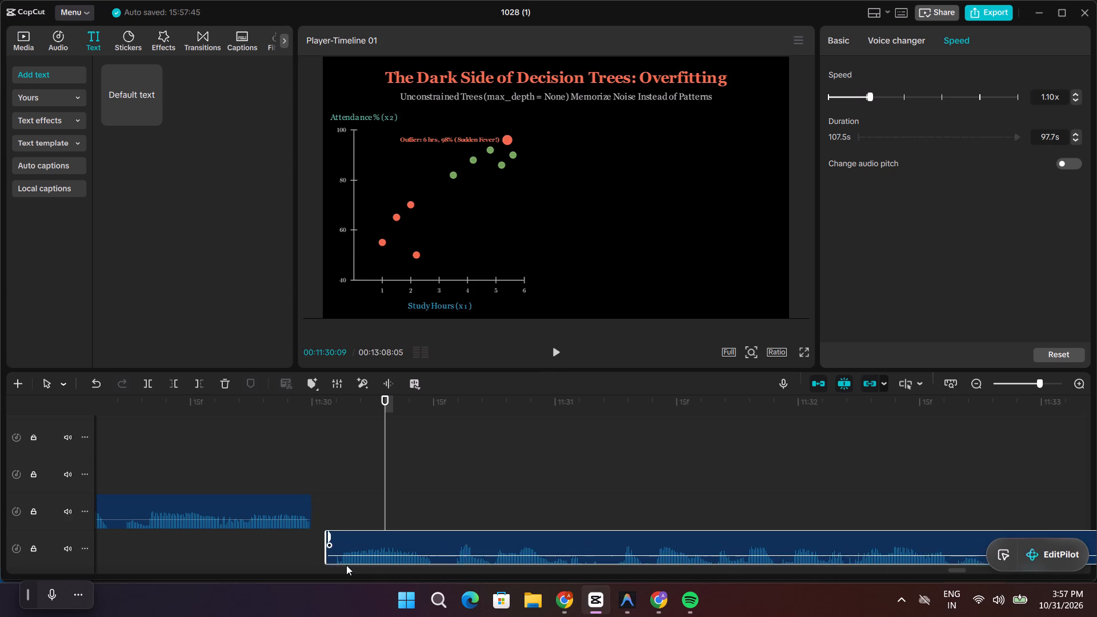
pyautogui.moveTo(346, 565); pyautogui.dragTo(338, 565)
pyautogui.moveTo(387, 502); pyautogui.dragTo(259, 500)
pyautogui.press('space')
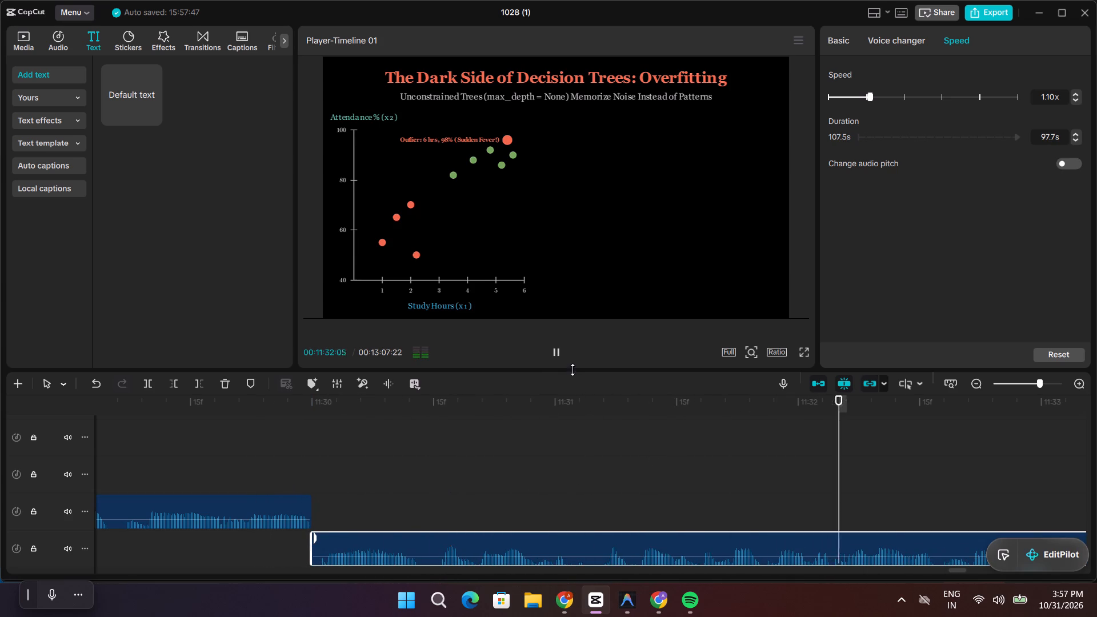
pyautogui.click(559, 356)
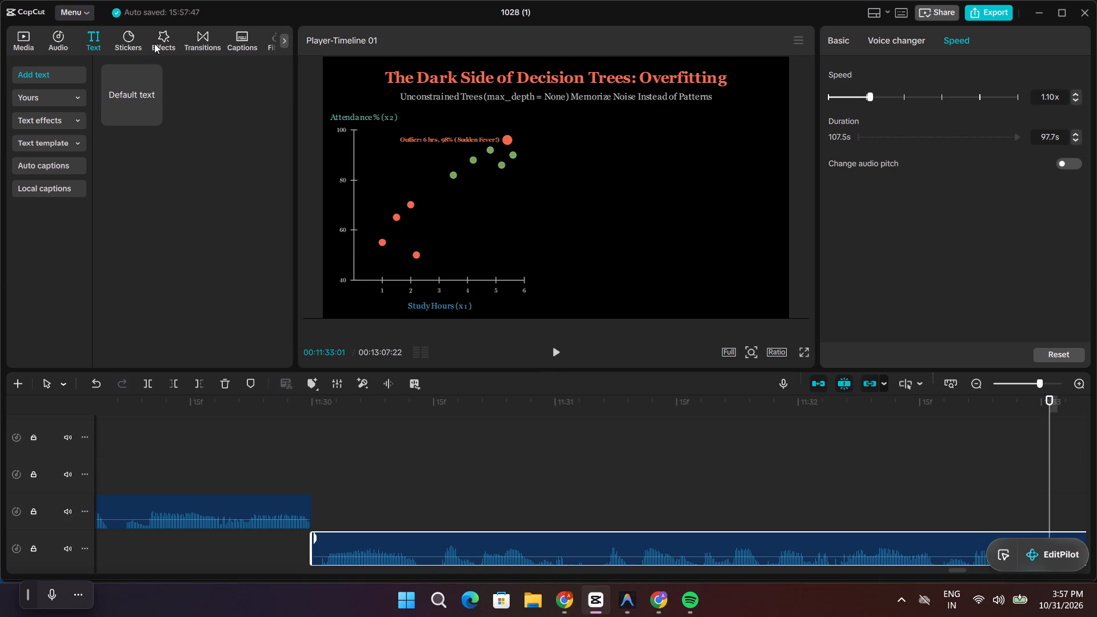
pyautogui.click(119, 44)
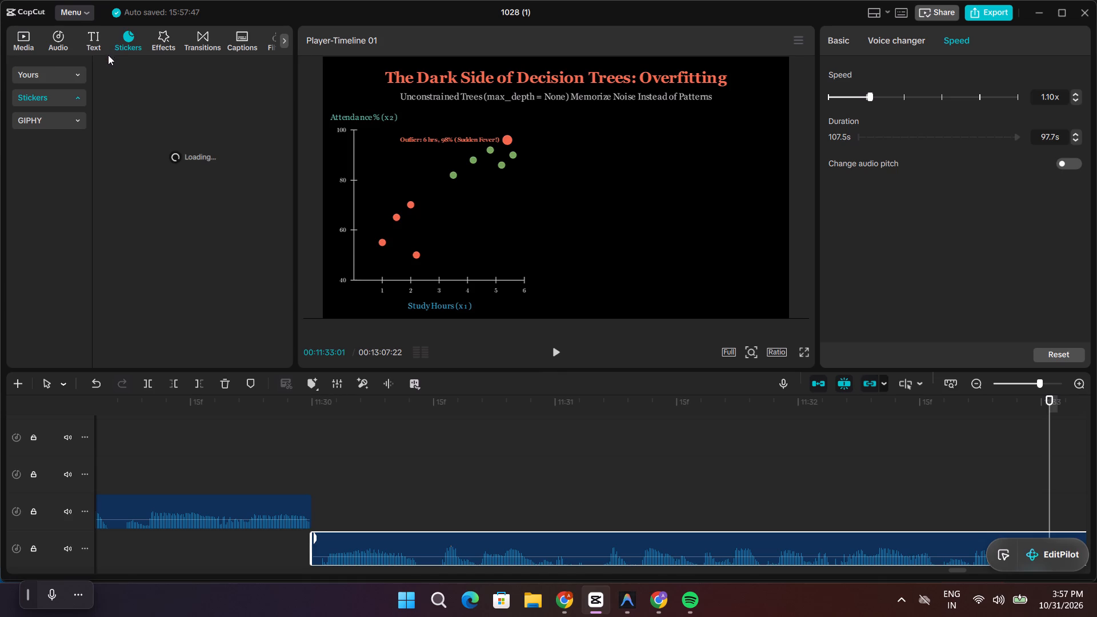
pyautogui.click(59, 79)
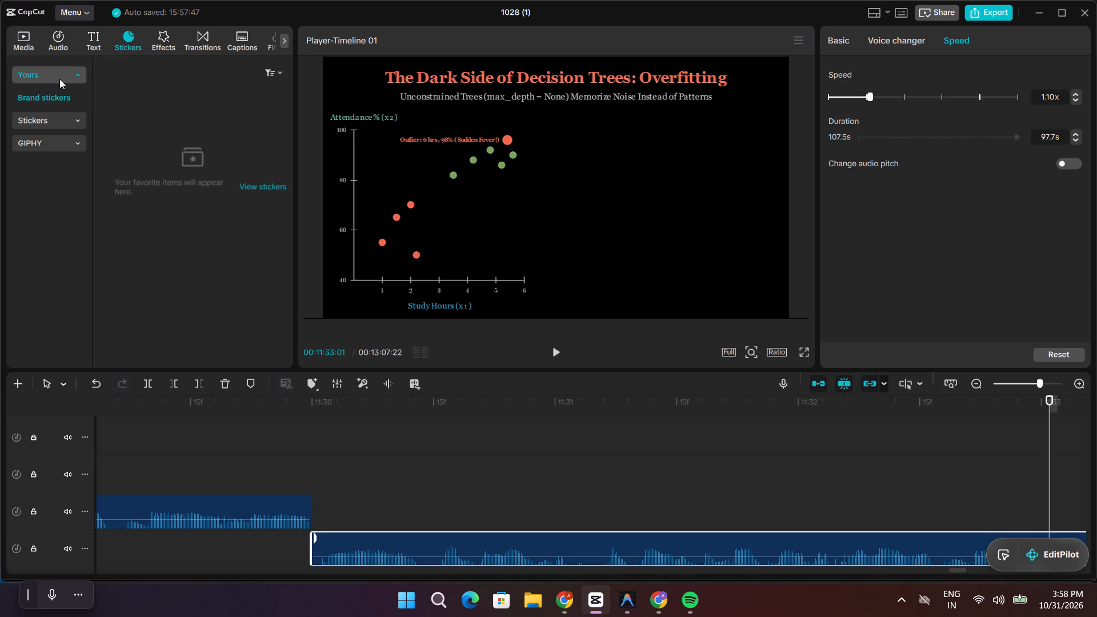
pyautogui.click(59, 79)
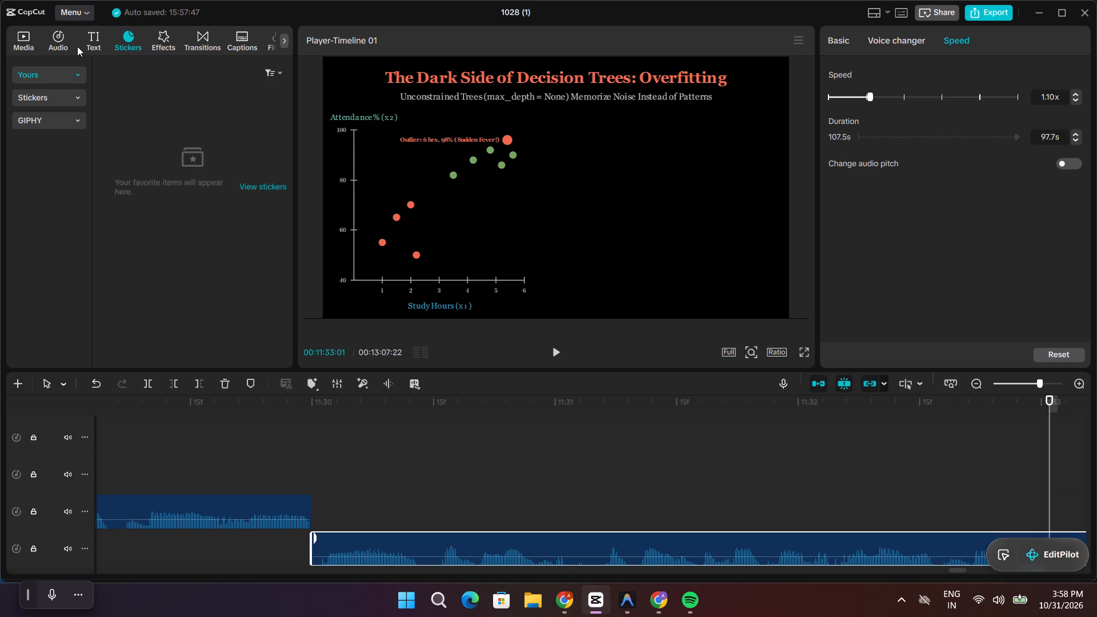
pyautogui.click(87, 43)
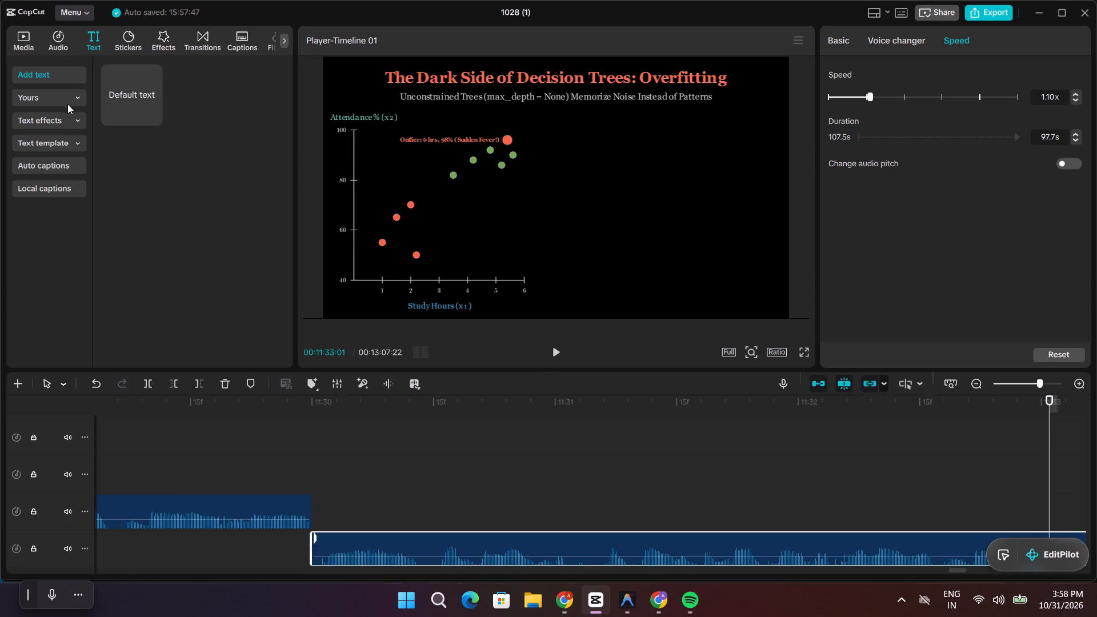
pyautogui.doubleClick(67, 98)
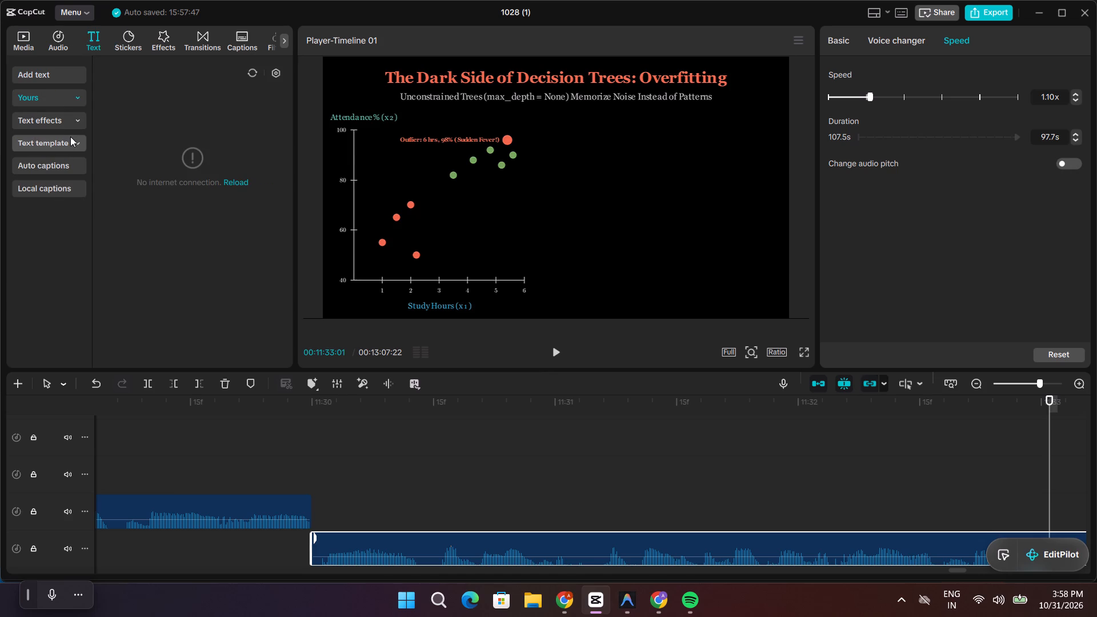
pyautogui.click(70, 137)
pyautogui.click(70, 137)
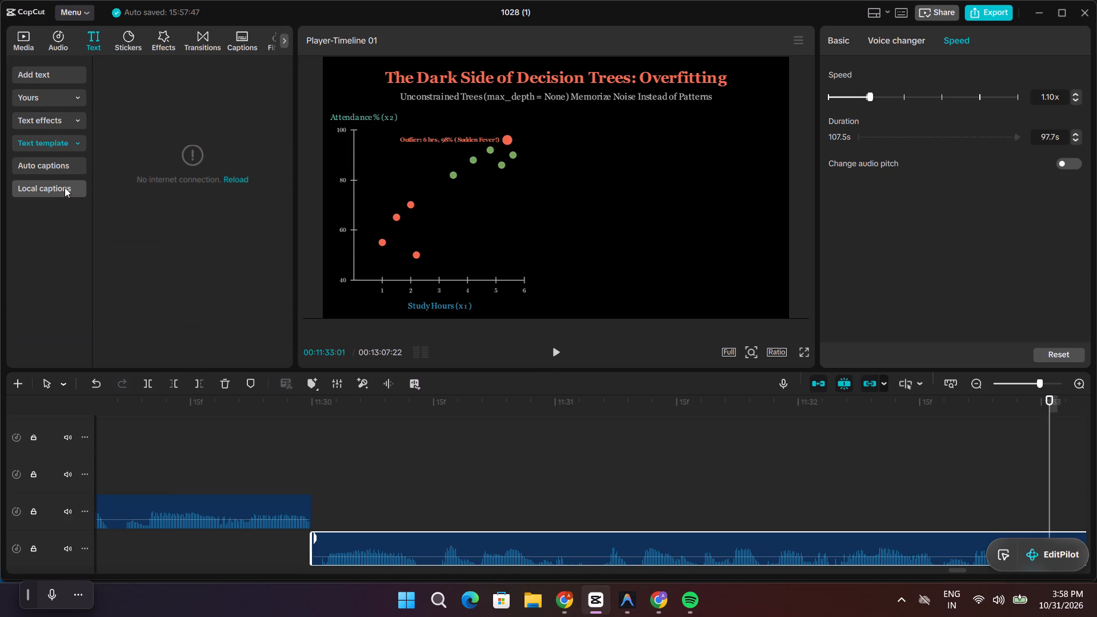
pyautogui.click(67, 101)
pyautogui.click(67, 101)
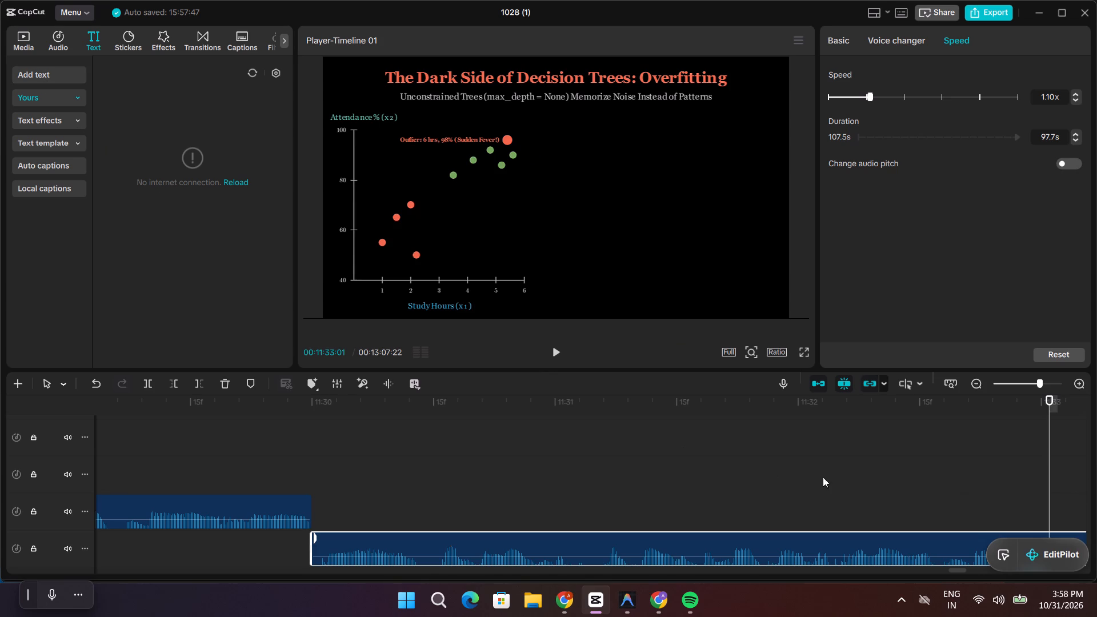
# Replay the narration from about 11:27:21 and around the 11:30 join to check the flow of the trimmed speech.
pyautogui.moveTo(1051, 481); pyautogui.dragTo(157, 481)
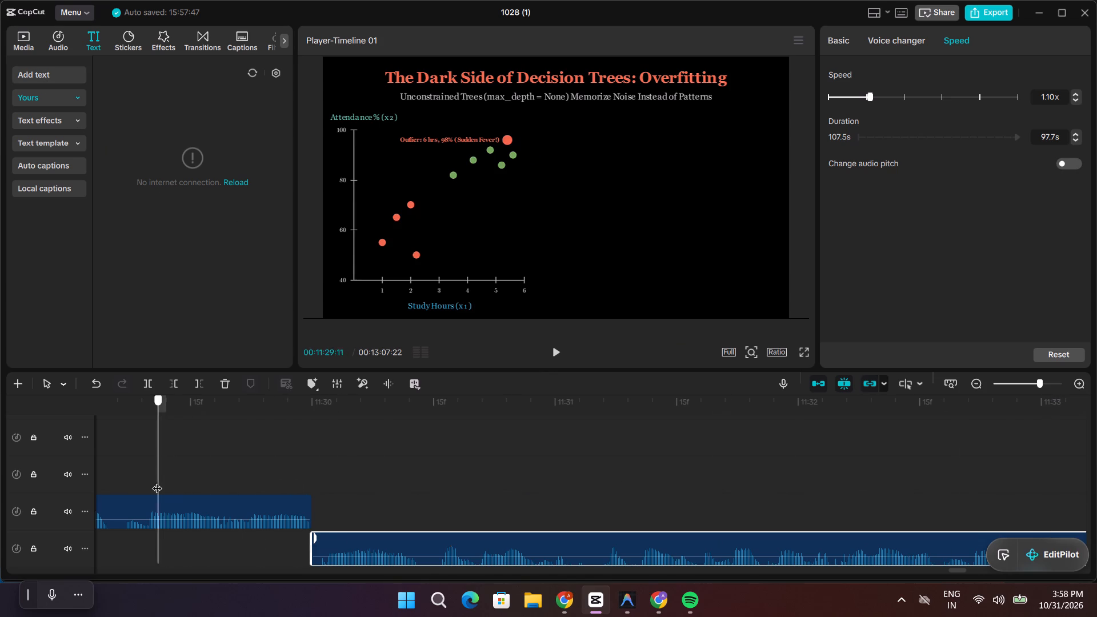
pyautogui.moveTo(157, 481); pyautogui.dragTo(131, 479)
pyautogui.press('space')
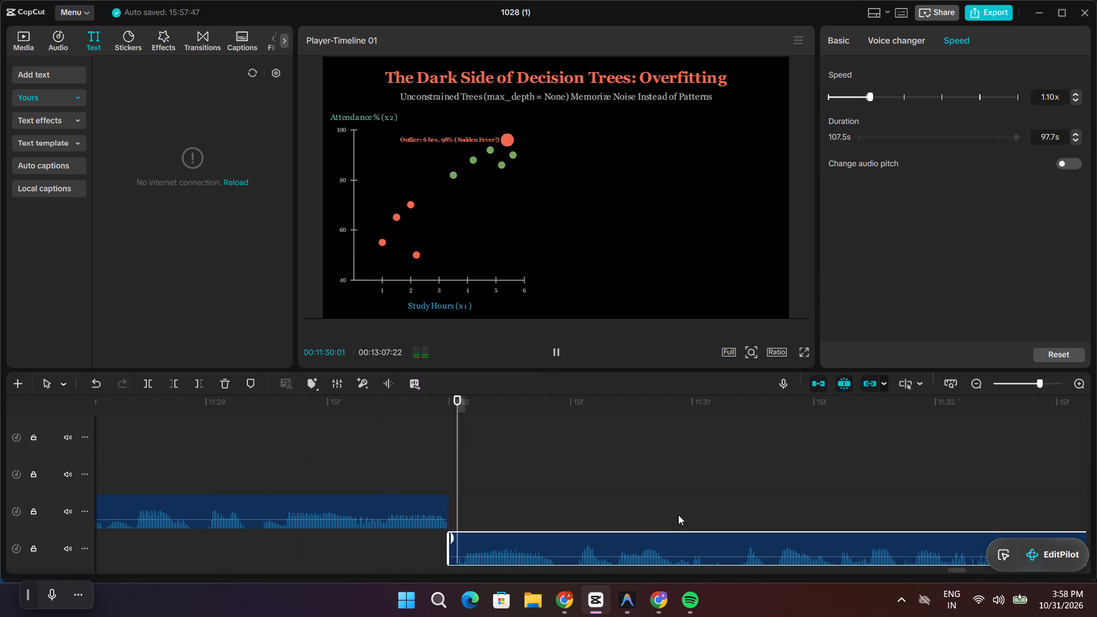
pyautogui.press('space')
pyautogui.moveTo(562, 499); pyautogui.dragTo(78, 475)
pyautogui.press('space')
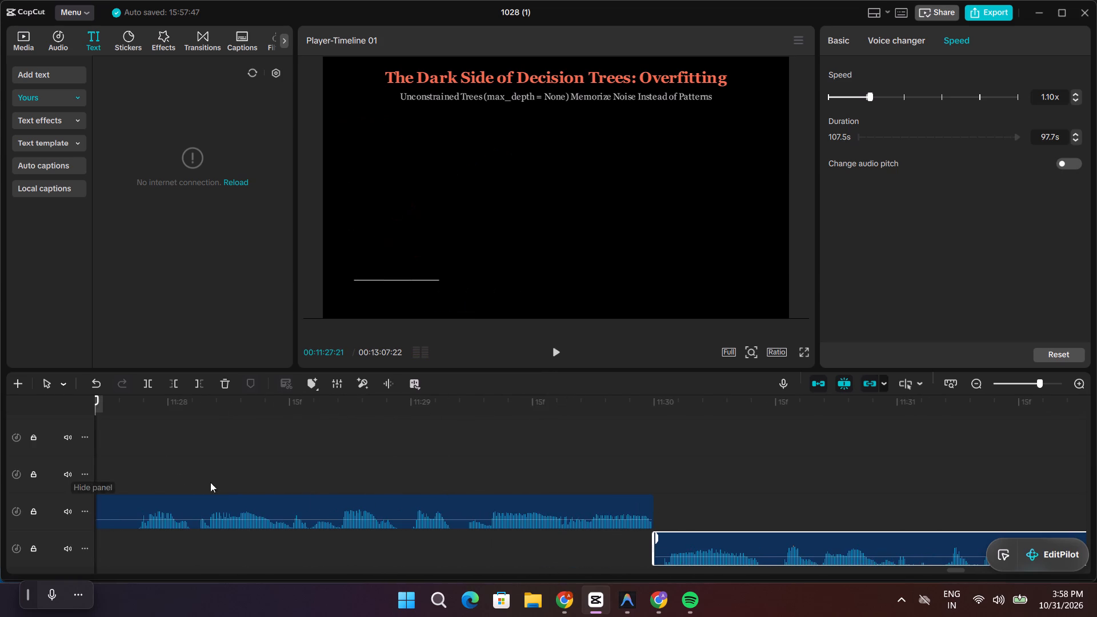
pyautogui.press('space')
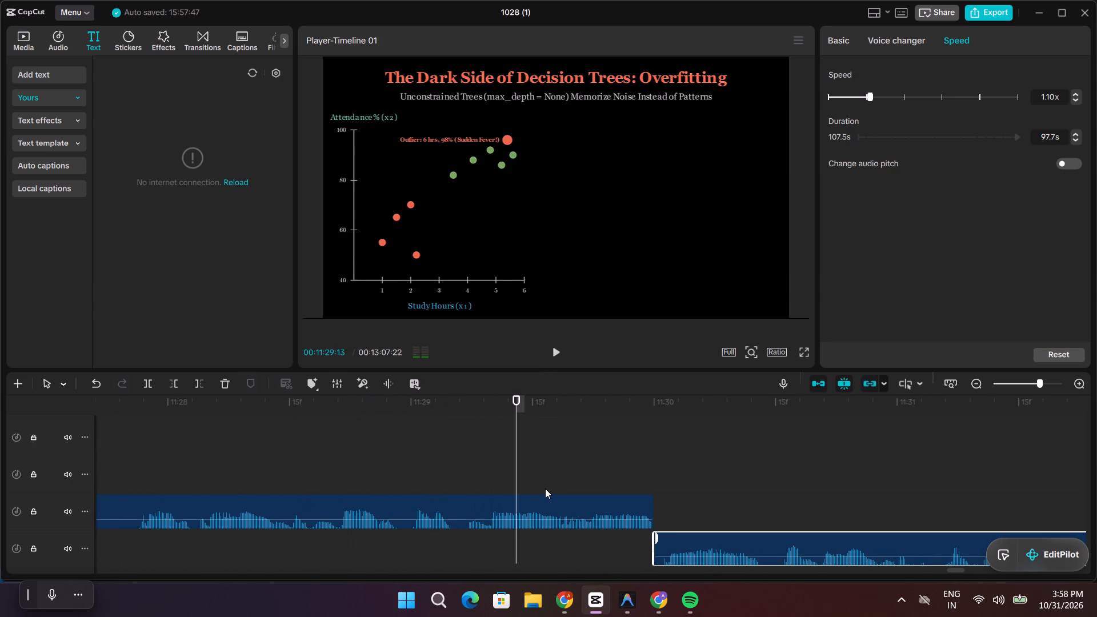
# Replay the section between about 11:27 and 11:30 repeatedly to compare the narration with the outlier point's appearance in the overfitting animation.
pyautogui.press('space')
pyautogui.press('space')
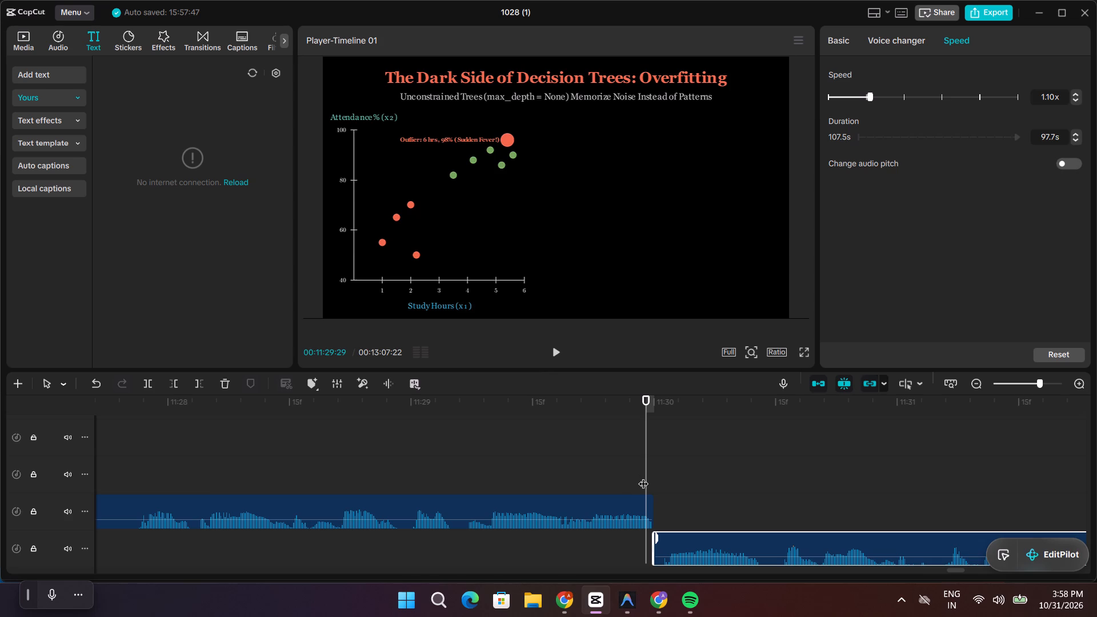
pyautogui.moveTo(647, 476); pyautogui.dragTo(105, 482)
pyautogui.press('space')
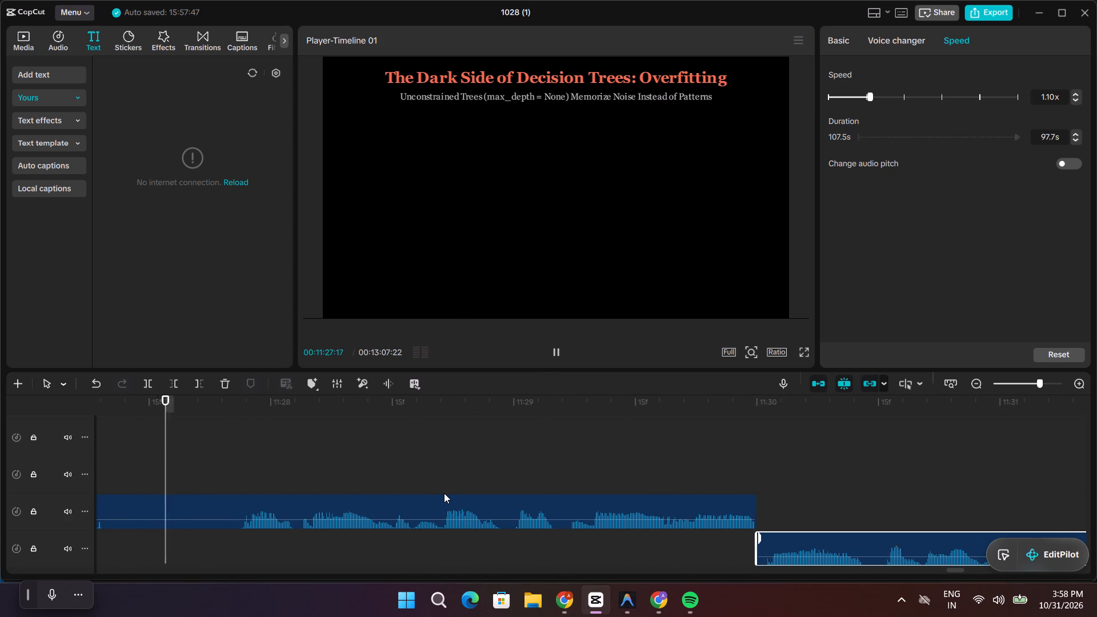
pyautogui.press('space')
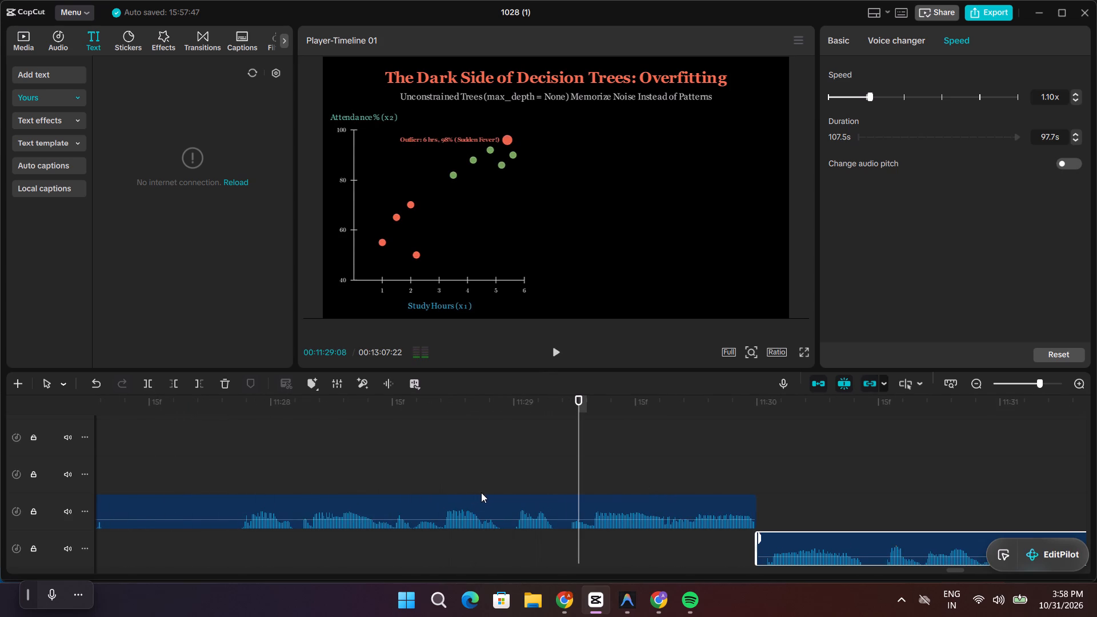
pyautogui.scroll(14, 427, 477)
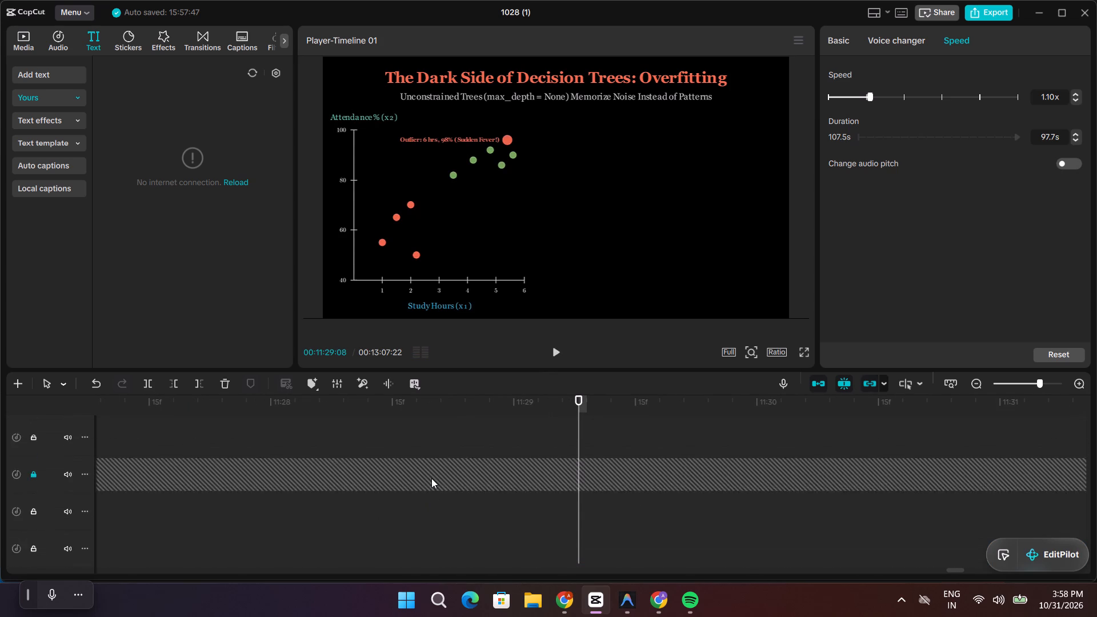
pyautogui.scroll(20, 431, 478)
pyautogui.scroll(9, 431, 478)
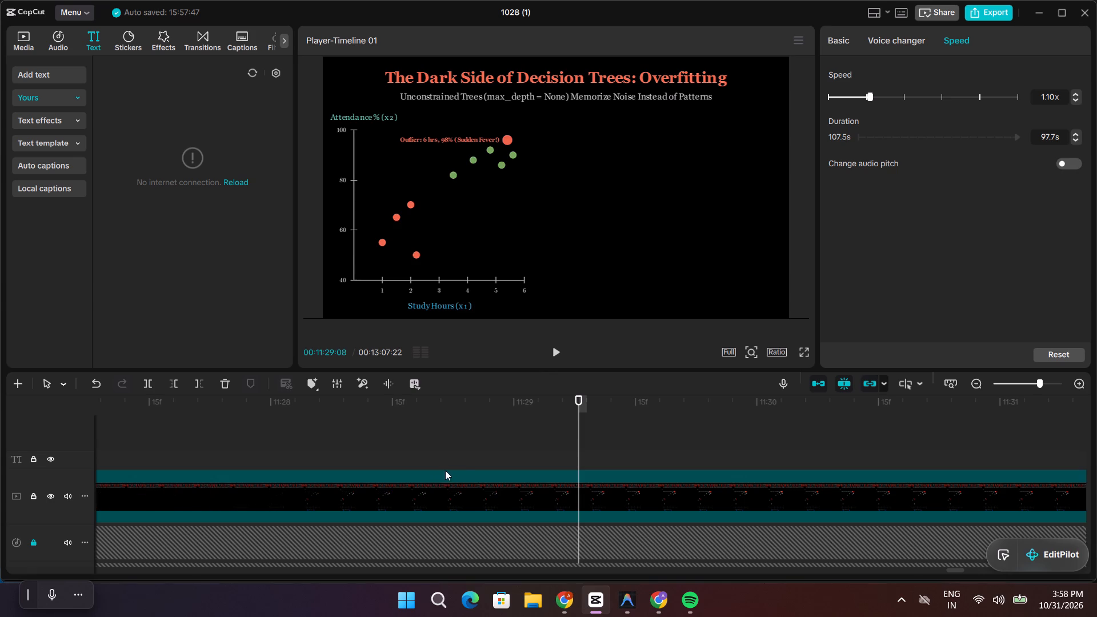
pyautogui.moveTo(580, 454); pyautogui.dragTo(271, 454)
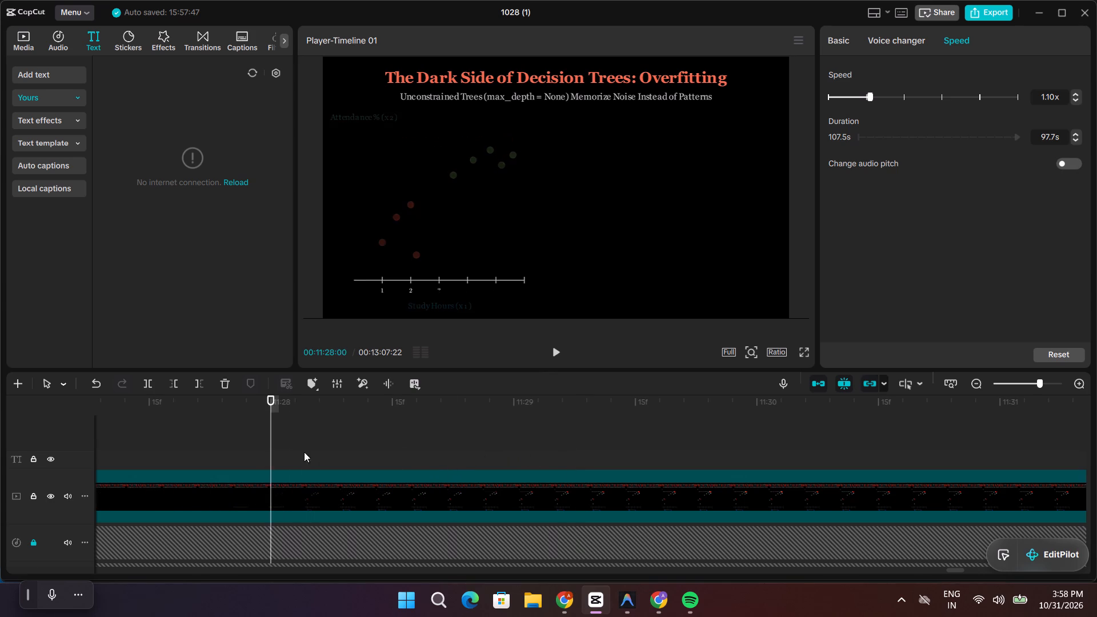
pyautogui.press('space')
pyautogui.press('space')
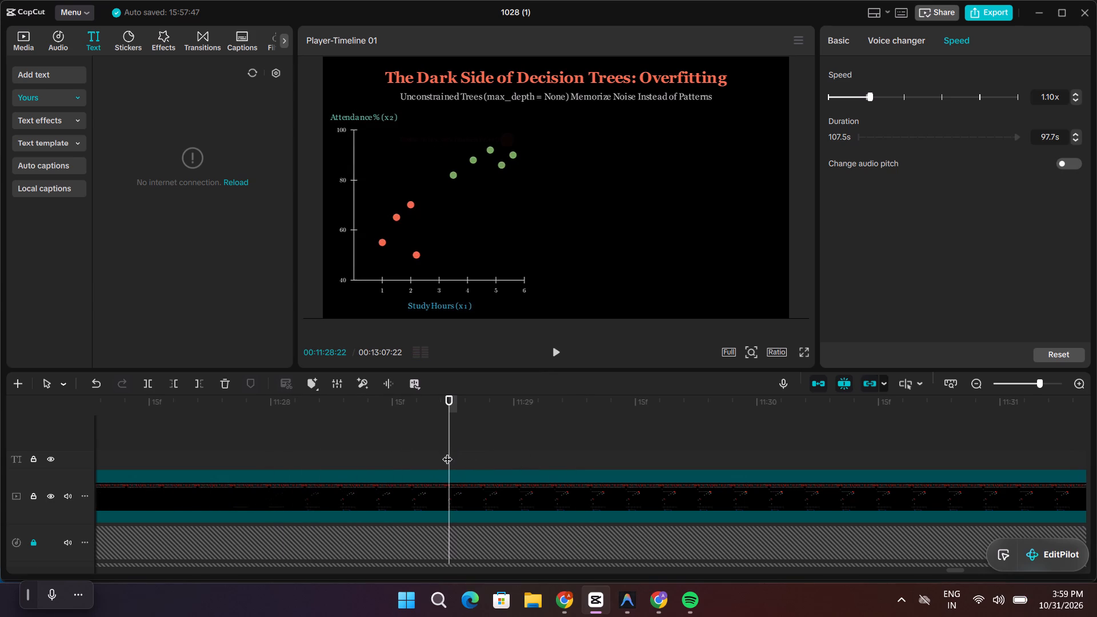
pyautogui.moveTo(449, 452); pyautogui.dragTo(237, 455)
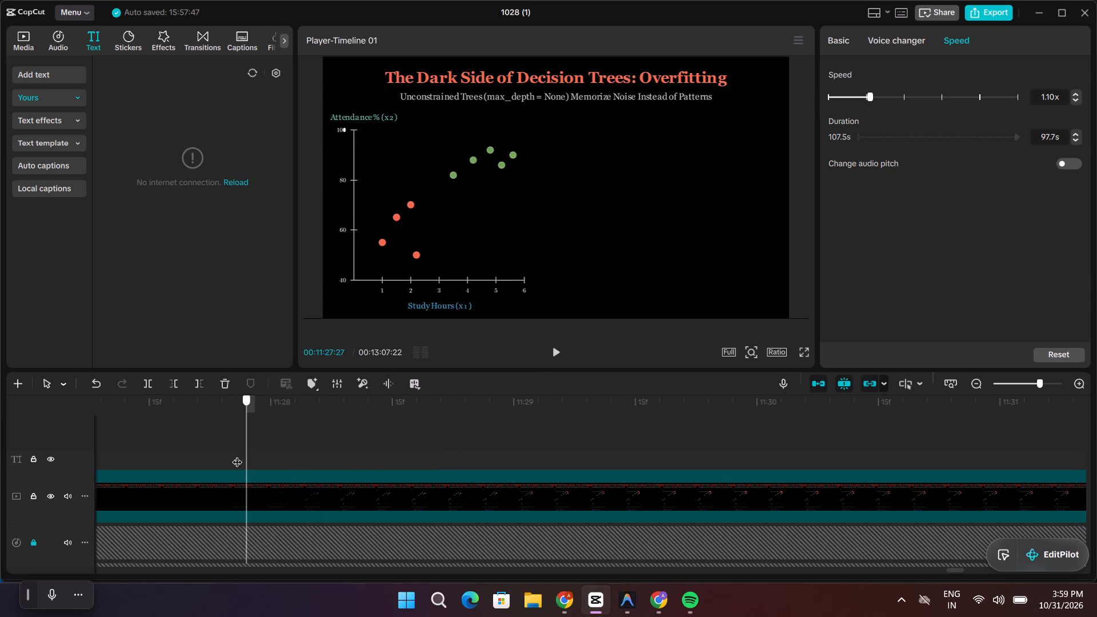
pyautogui.moveTo(237, 455); pyautogui.dragTo(233, 455)
pyautogui.press('space')
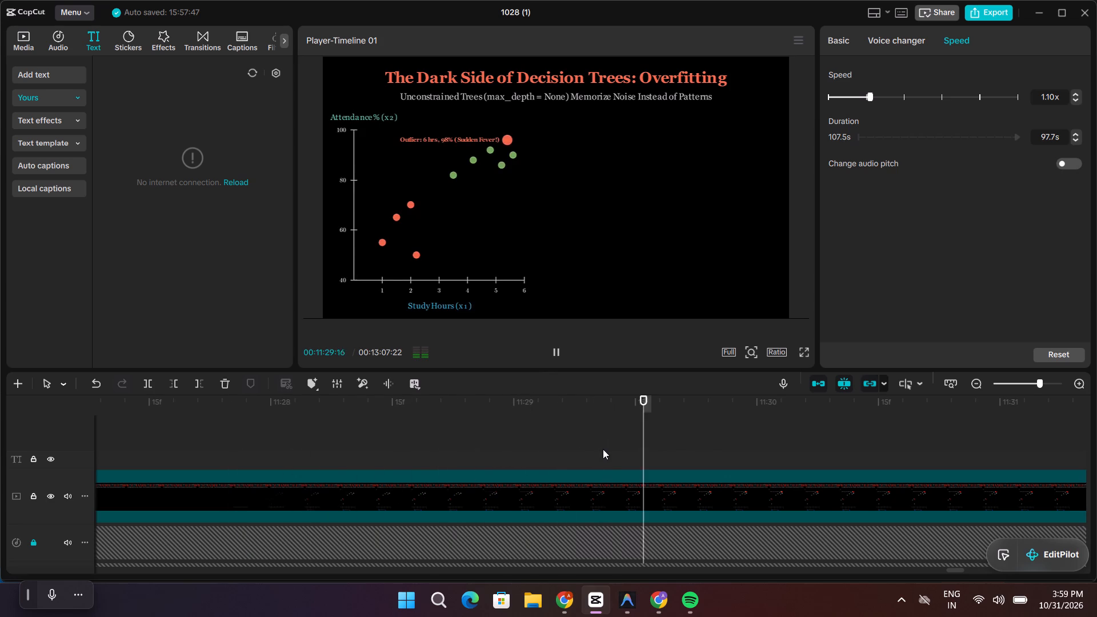
pyautogui.press('space')
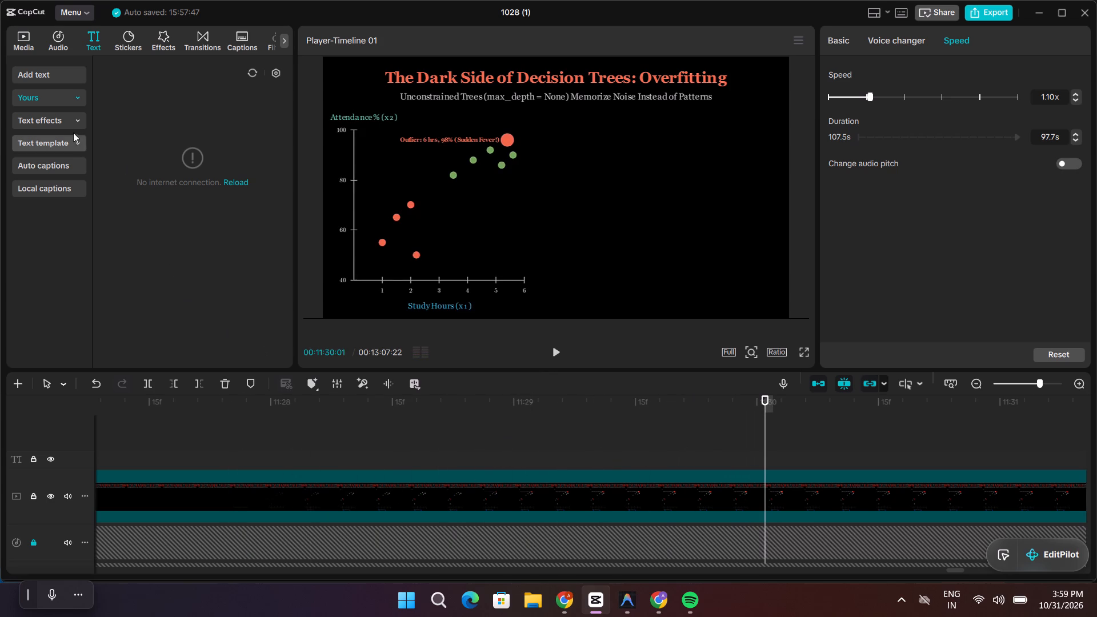
# Add a default text clip on the text track starting at about 11:29:12 and change its wording to "New student".
pyautogui.click(42, 79)
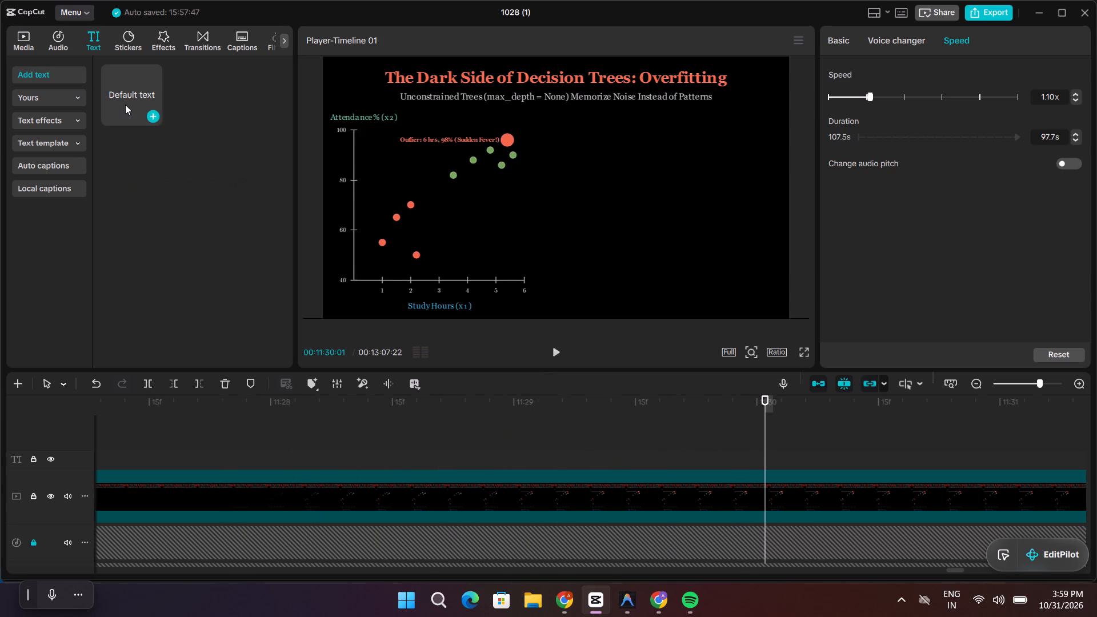
pyautogui.moveTo(125, 105); pyautogui.dragTo(611, 459)
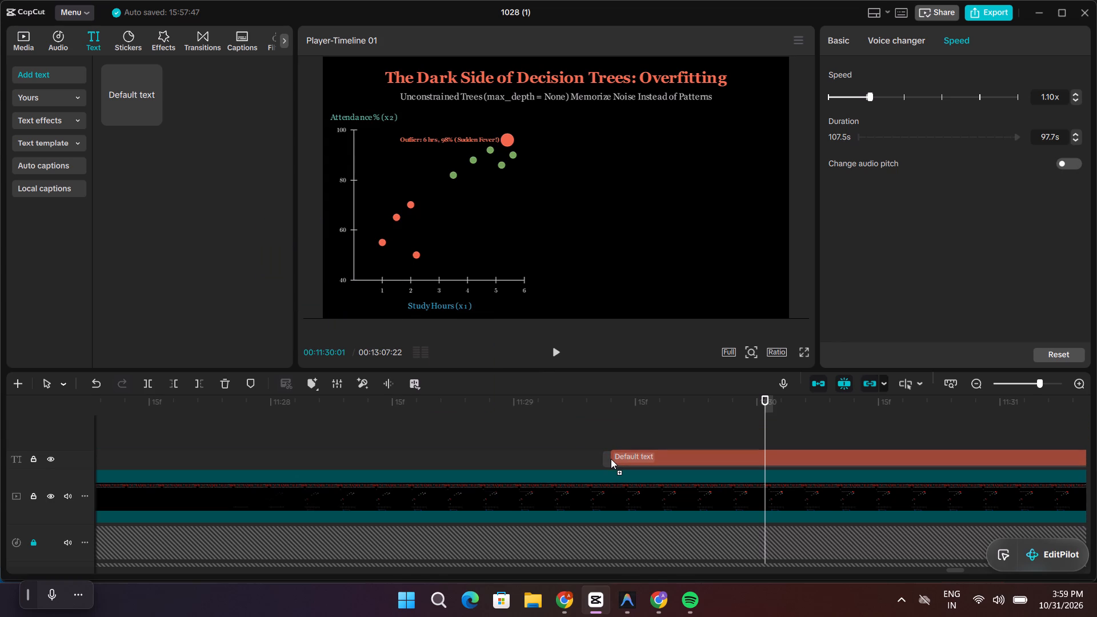
pyautogui.moveTo(611, 459); pyautogui.dragTo(610, 461)
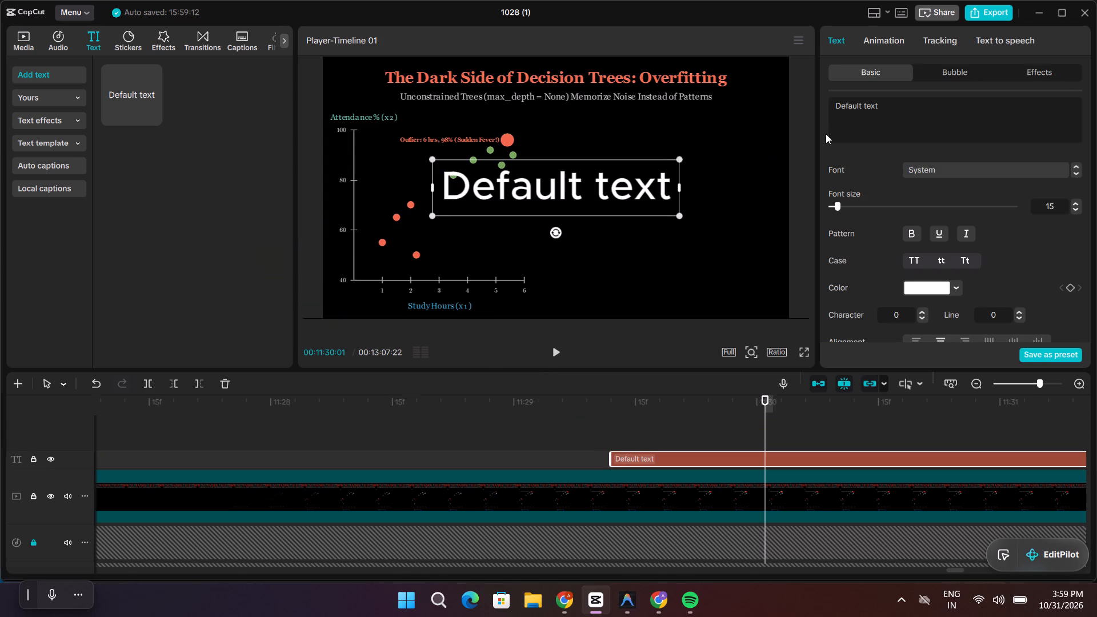
pyautogui.moveTo(891, 113); pyautogui.dragTo(822, 113)
pyautogui.moveTo(895, 111); pyautogui.dragTo(870, 110)
pyautogui.moveTo(870, 110); pyautogui.dragTo(823, 110)
pyautogui.press('BackSpace')
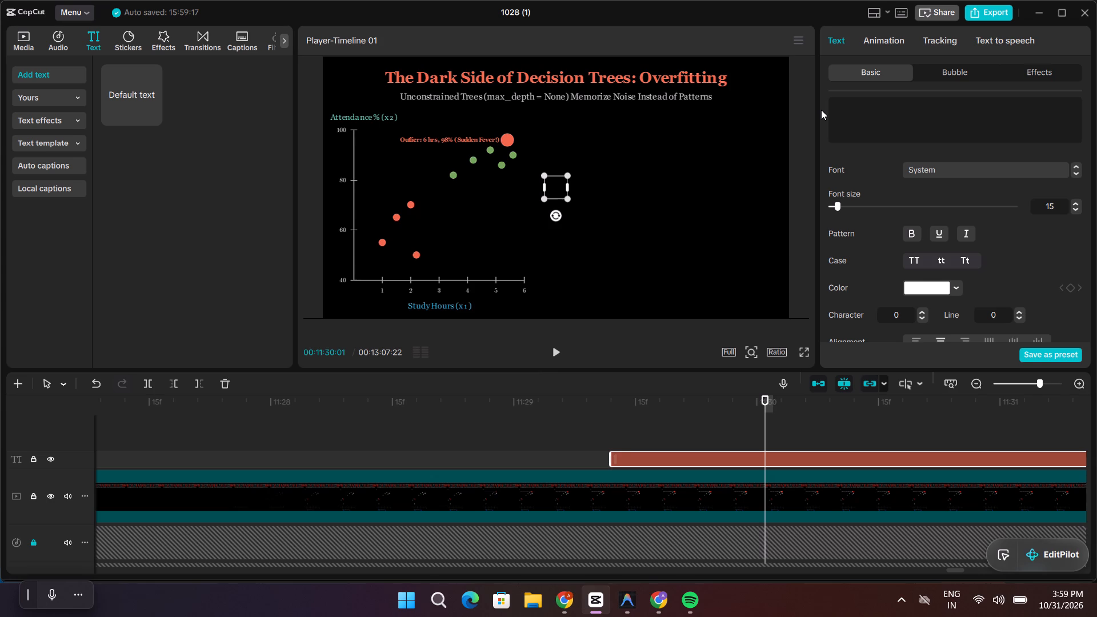
pyautogui.hotkey('shift', 'n')
pyautogui.write('ew student')
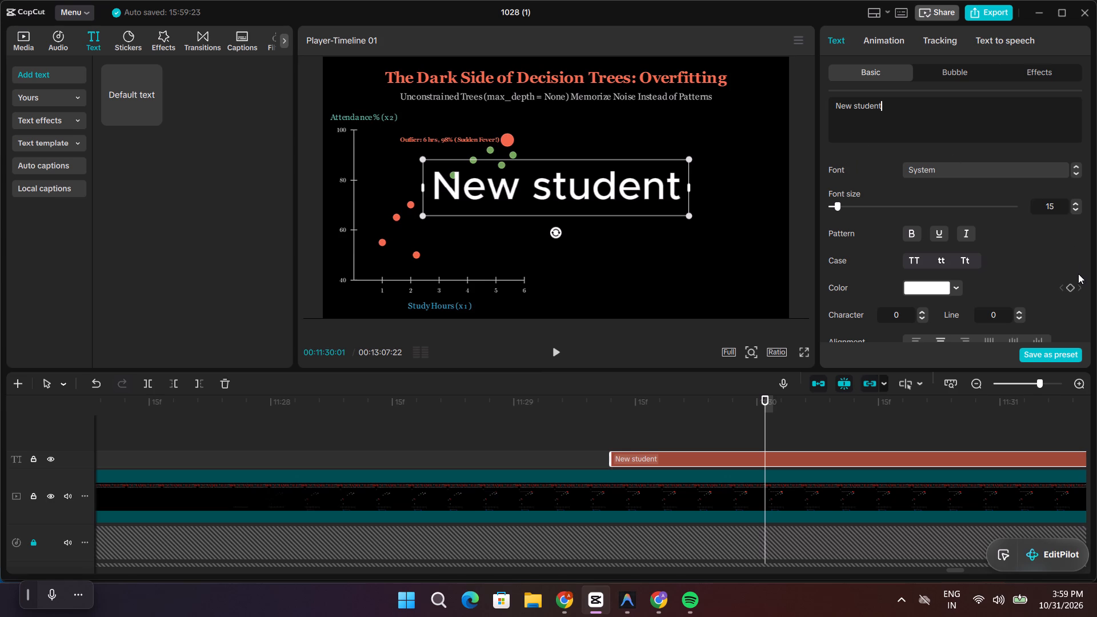
# Reduce the "New student" label's font size to 5 and place it directly beside the outlier point on the chart.
pyautogui.click(1074, 212)
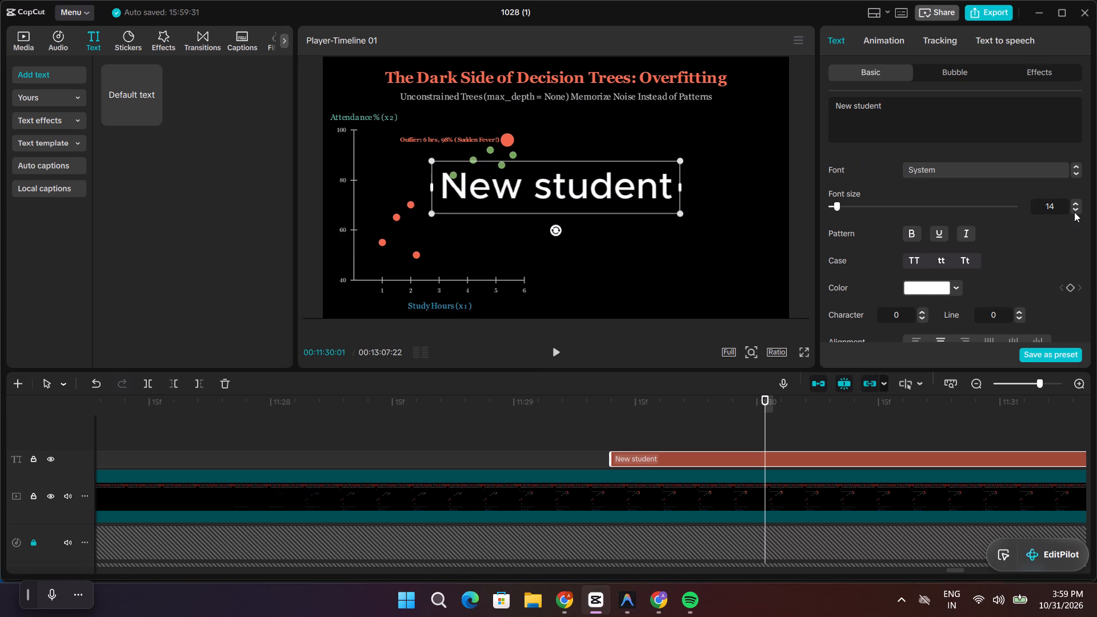
pyautogui.tripleClick(1074, 212)
pyautogui.doubleClick(1073, 212)
pyautogui.doubleClick(1073, 212)
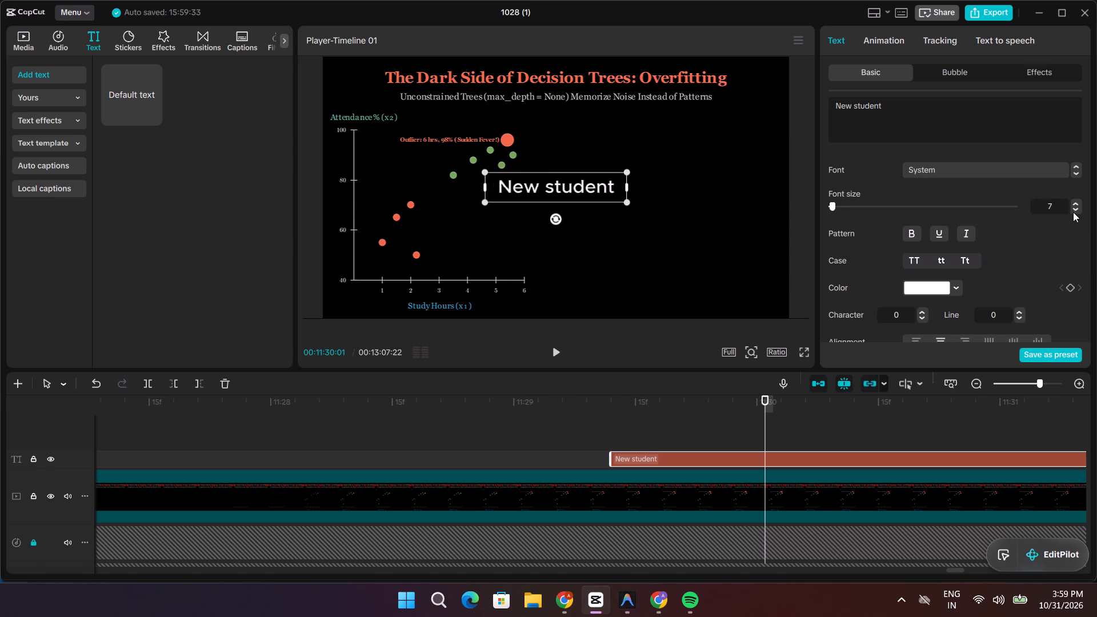
pyautogui.click(1073, 212)
pyautogui.click(569, 189)
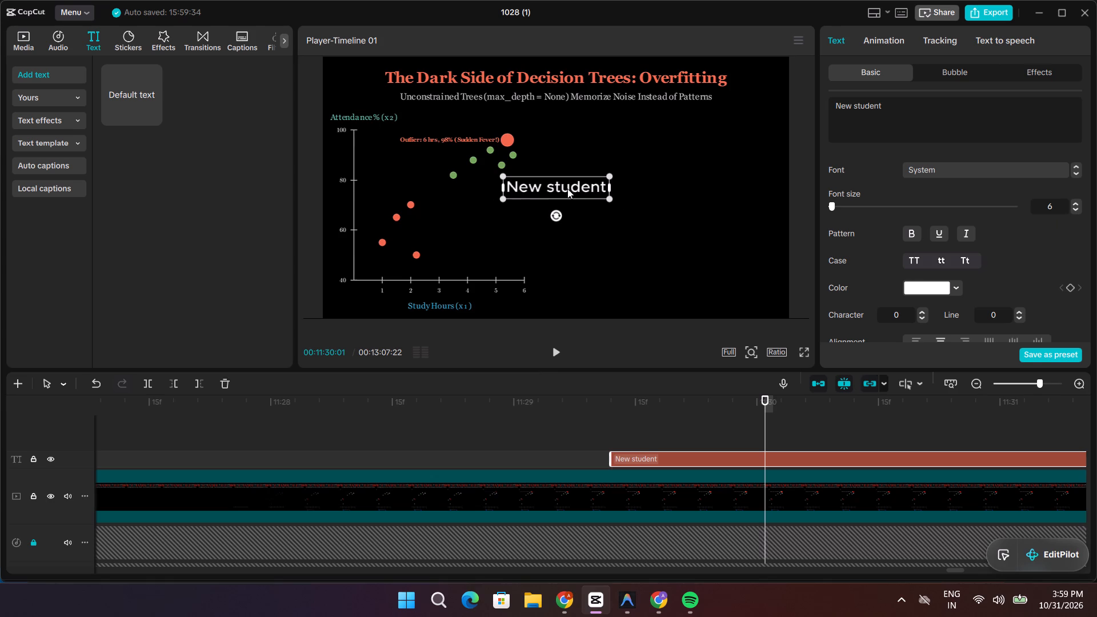
pyautogui.moveTo(563, 189); pyautogui.dragTo(584, 143)
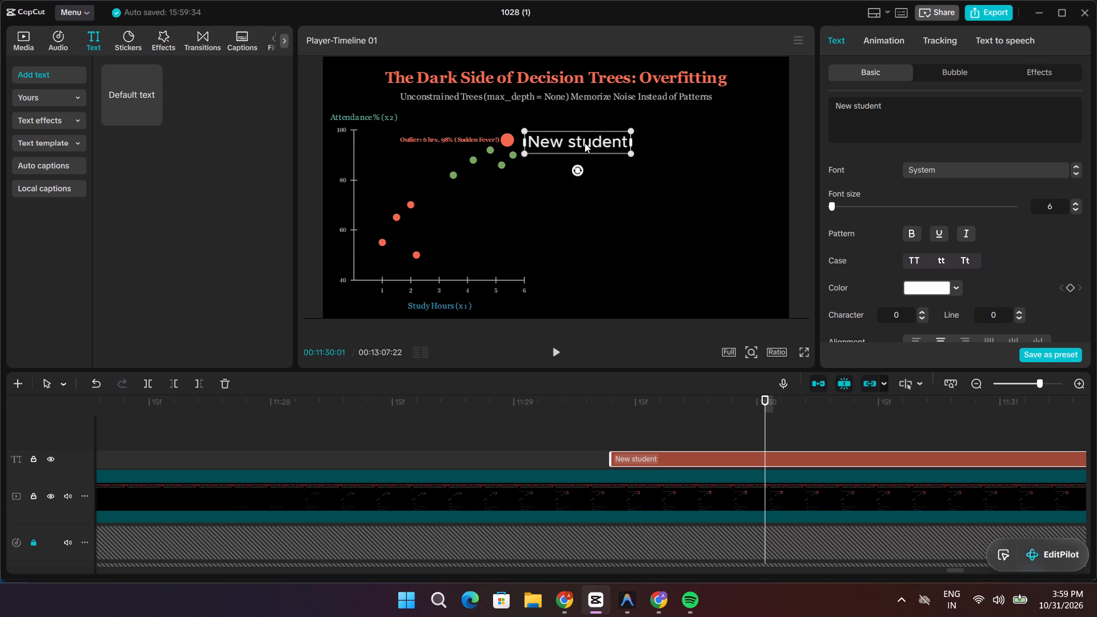
pyautogui.moveTo(584, 143); pyautogui.dragTo(584, 141)
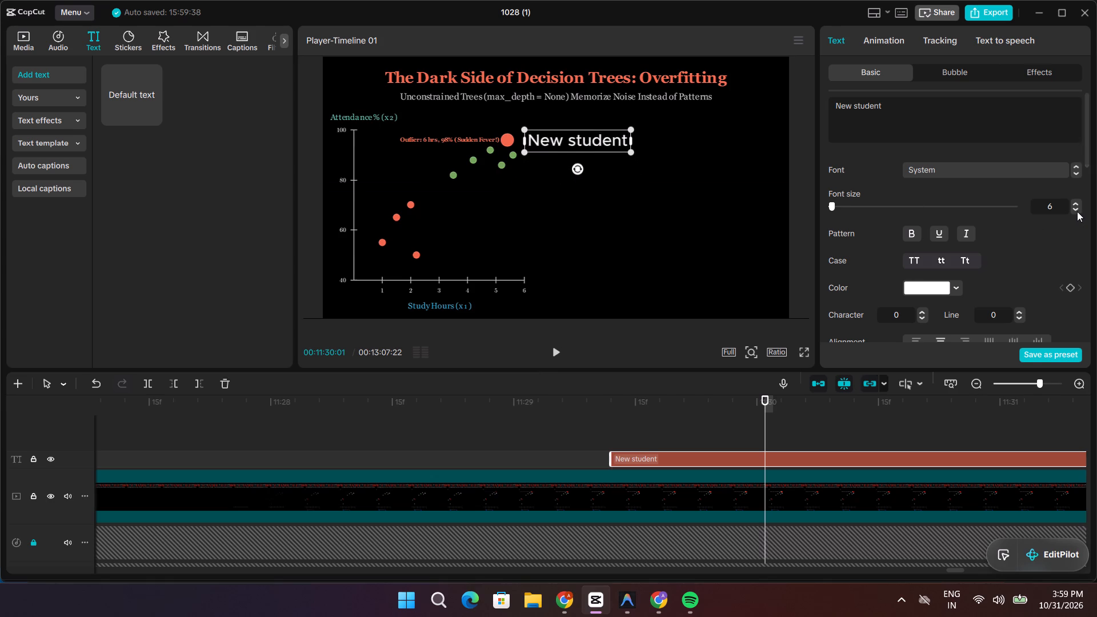
pyautogui.tripleClick(1077, 211)
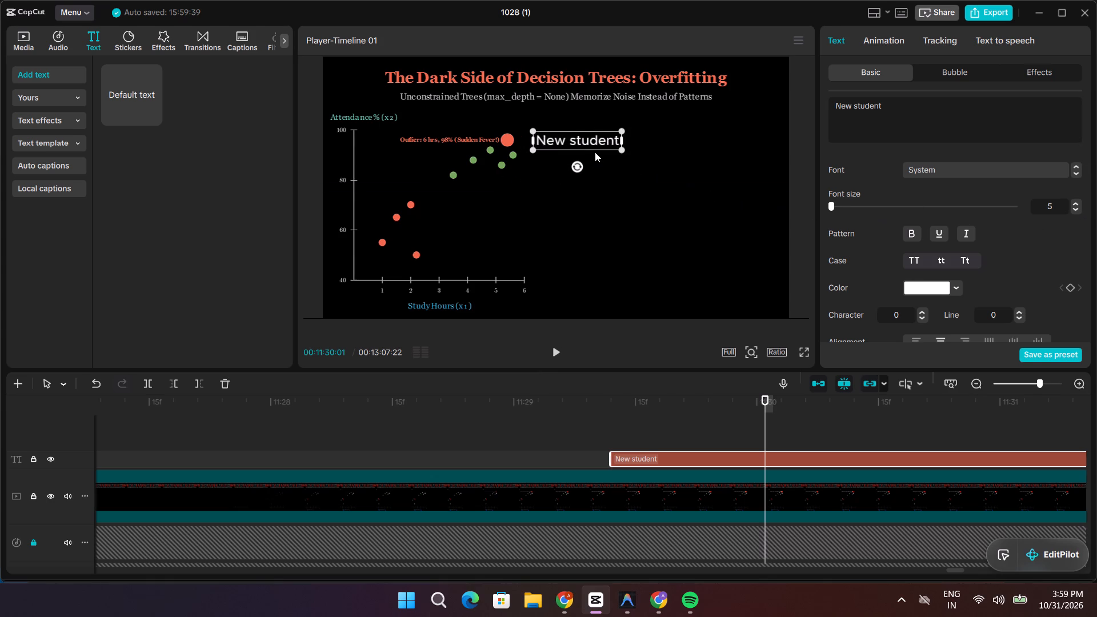
pyautogui.moveTo(582, 145); pyautogui.dragTo(575, 144)
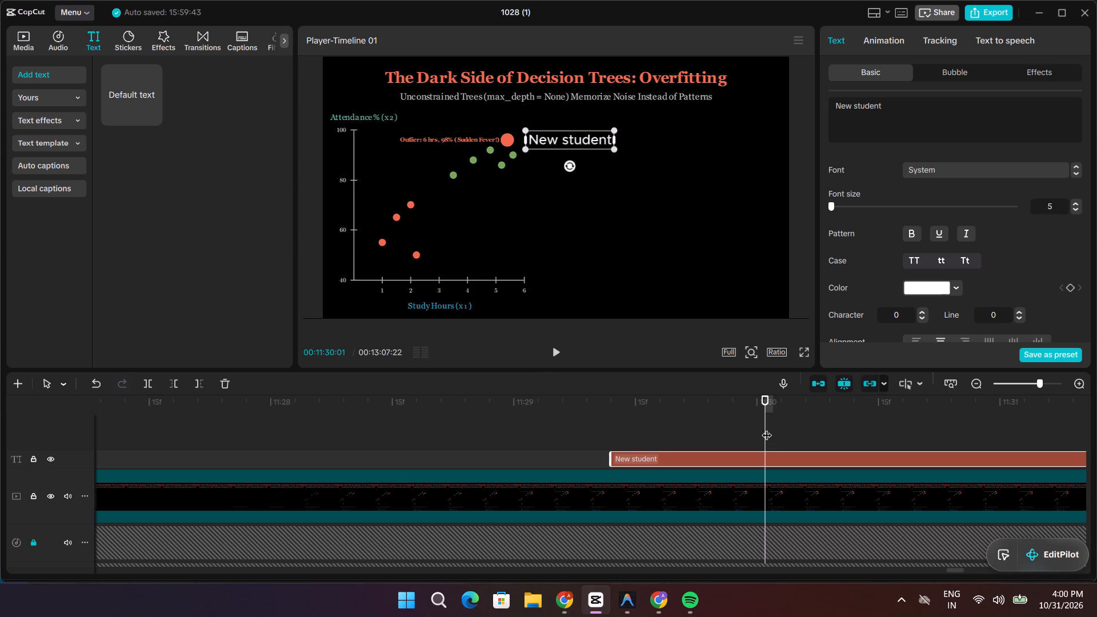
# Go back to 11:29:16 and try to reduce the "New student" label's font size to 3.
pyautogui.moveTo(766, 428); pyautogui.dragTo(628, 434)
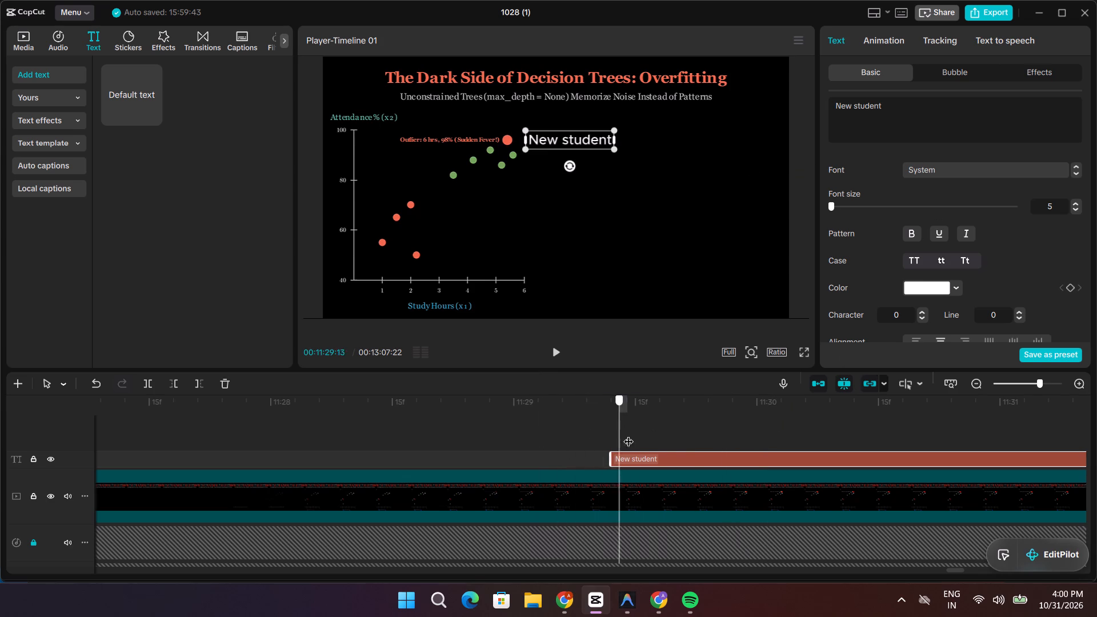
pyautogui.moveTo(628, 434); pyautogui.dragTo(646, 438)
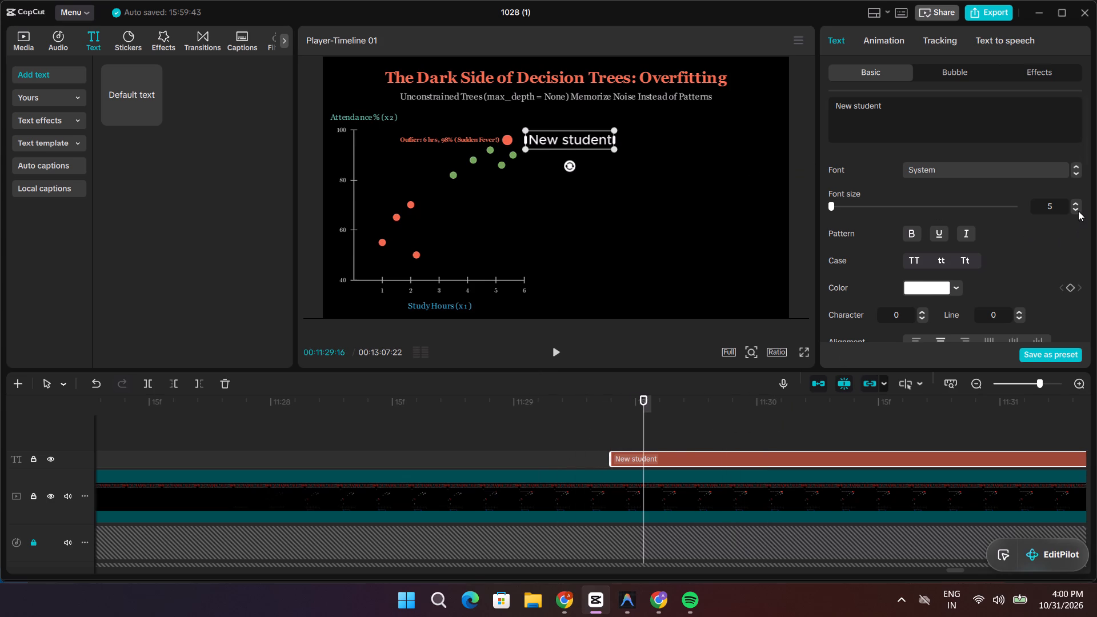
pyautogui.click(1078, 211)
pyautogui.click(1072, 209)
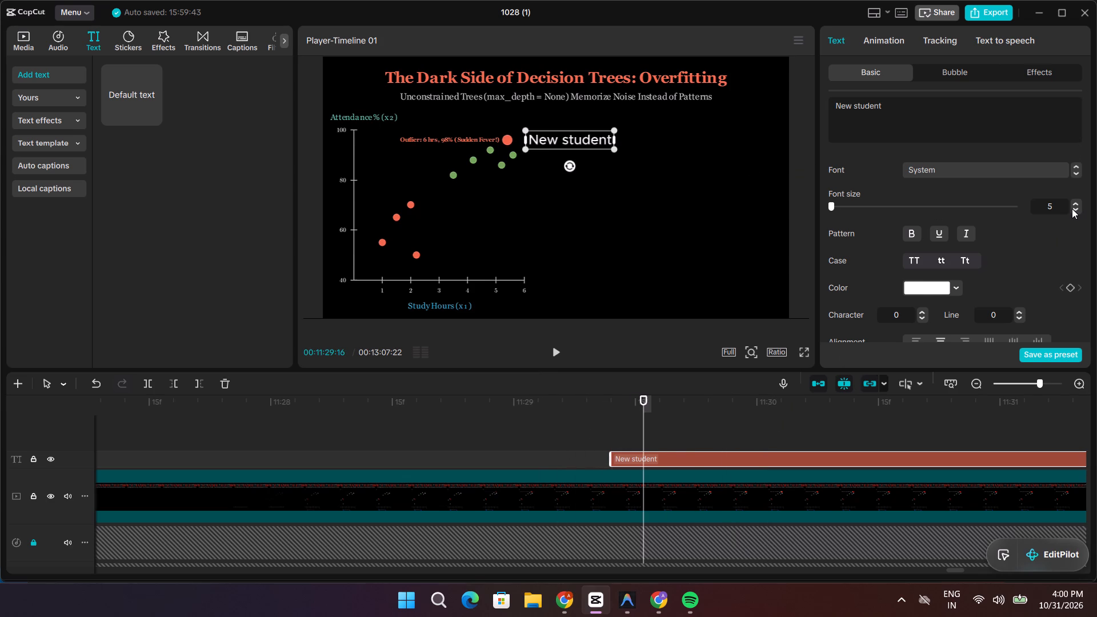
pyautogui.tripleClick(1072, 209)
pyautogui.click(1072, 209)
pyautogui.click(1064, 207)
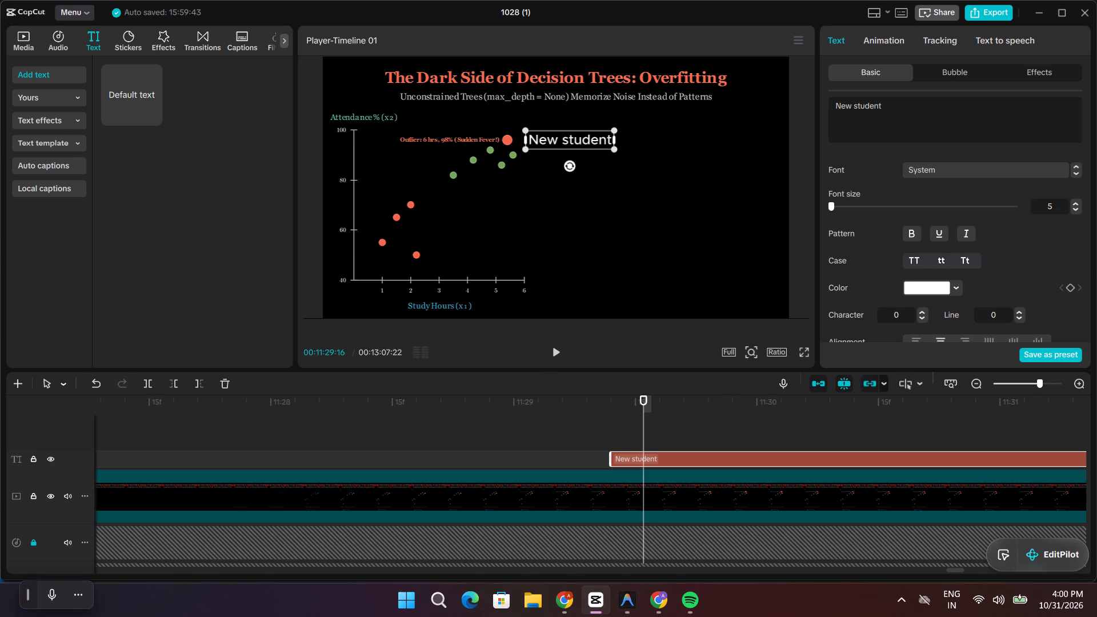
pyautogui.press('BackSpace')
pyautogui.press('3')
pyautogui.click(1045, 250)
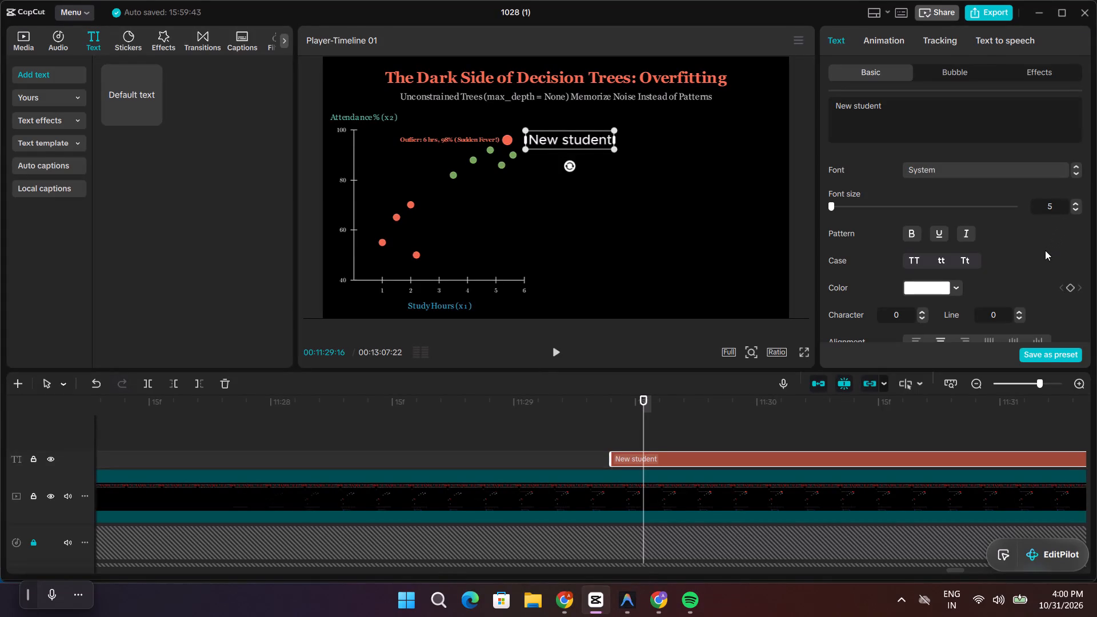
# Move the "New student" label to just above the outlier point and play on to about 11:31:19.
pyautogui.click(555, 139)
pyautogui.moveTo(553, 143); pyautogui.dragTo(530, 128)
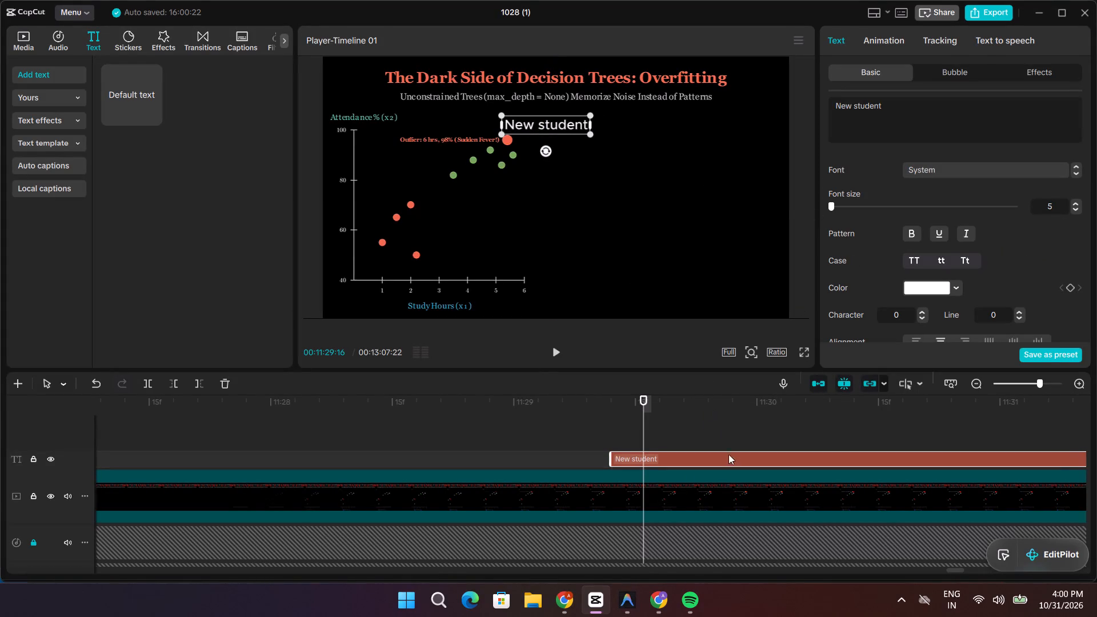
pyautogui.click(954, 572)
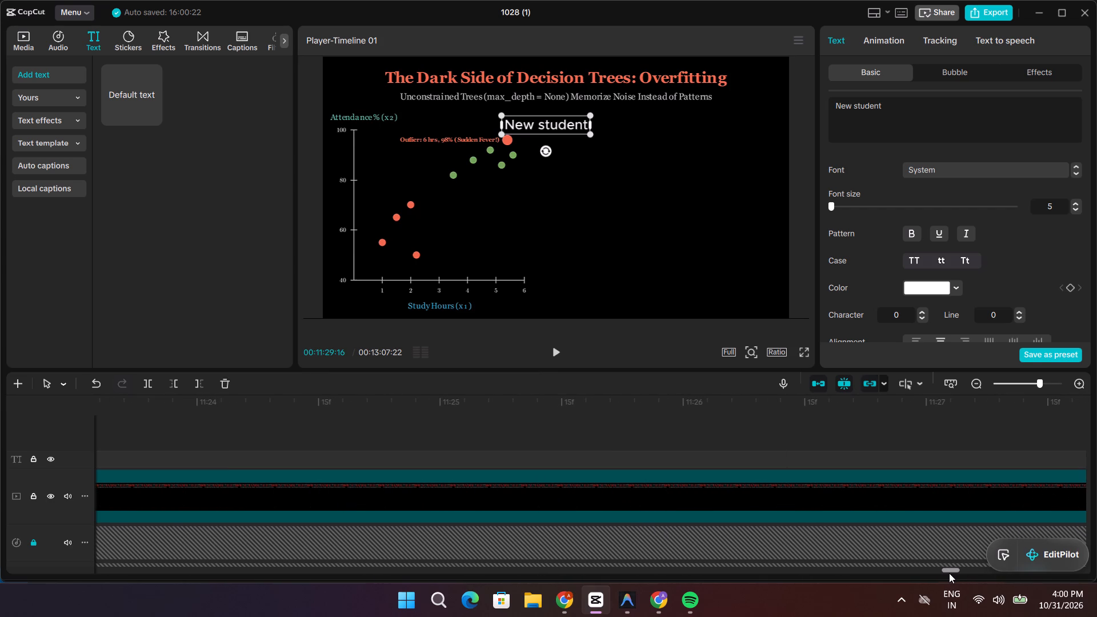
pyautogui.press('space')
pyautogui.press('space')
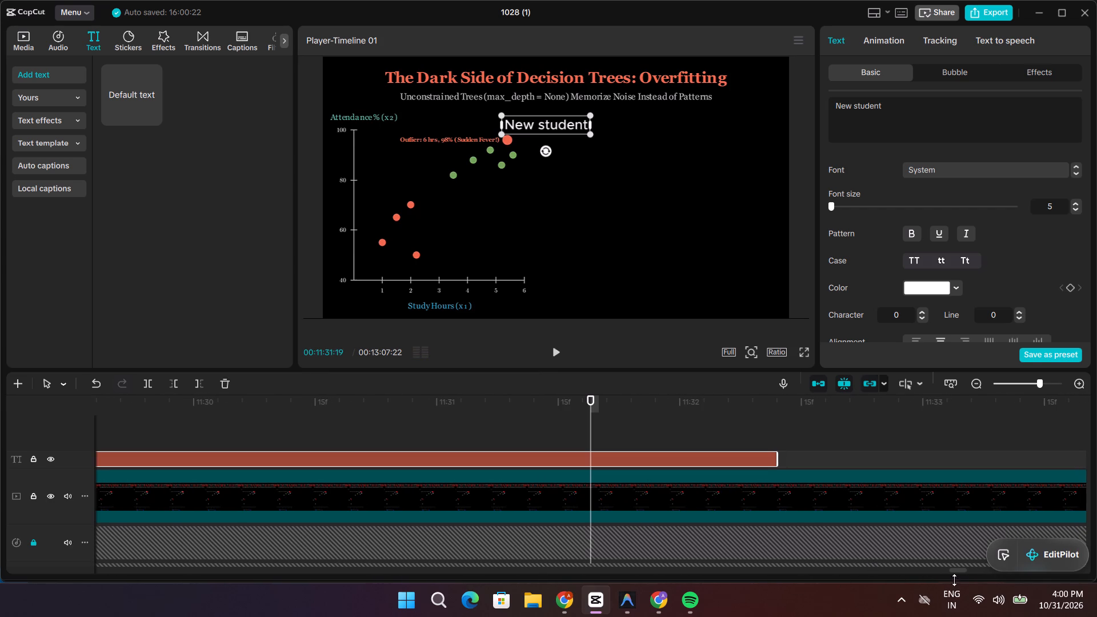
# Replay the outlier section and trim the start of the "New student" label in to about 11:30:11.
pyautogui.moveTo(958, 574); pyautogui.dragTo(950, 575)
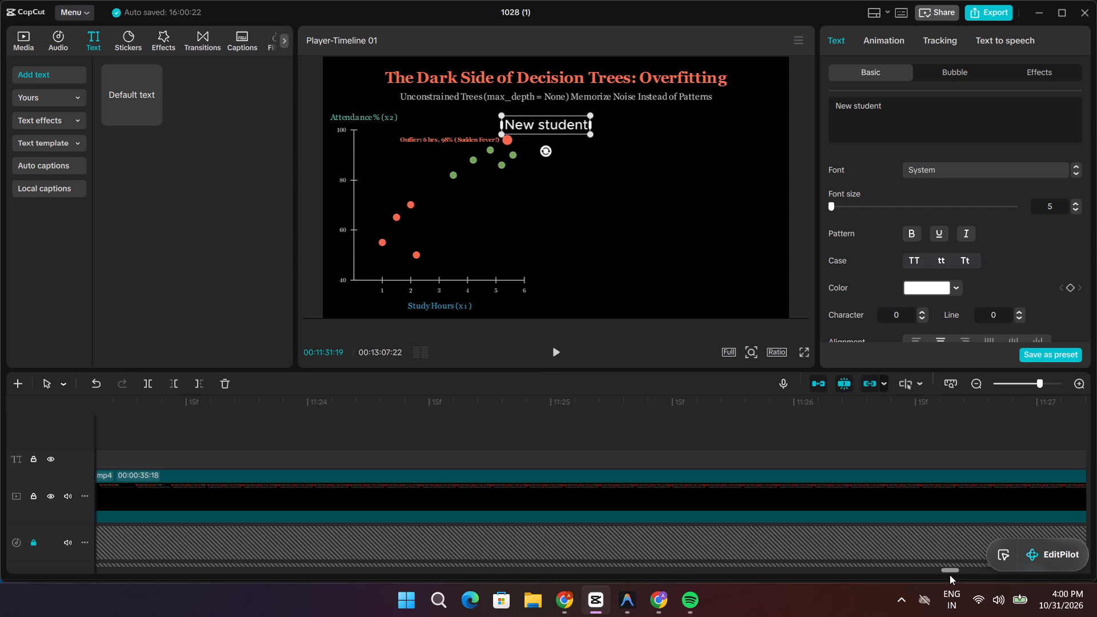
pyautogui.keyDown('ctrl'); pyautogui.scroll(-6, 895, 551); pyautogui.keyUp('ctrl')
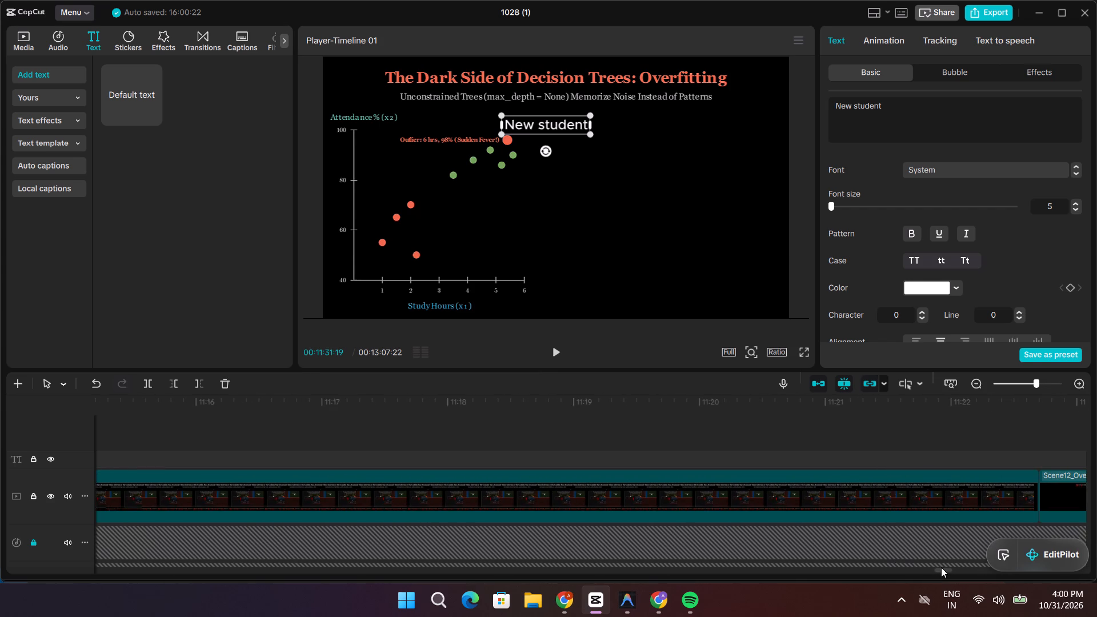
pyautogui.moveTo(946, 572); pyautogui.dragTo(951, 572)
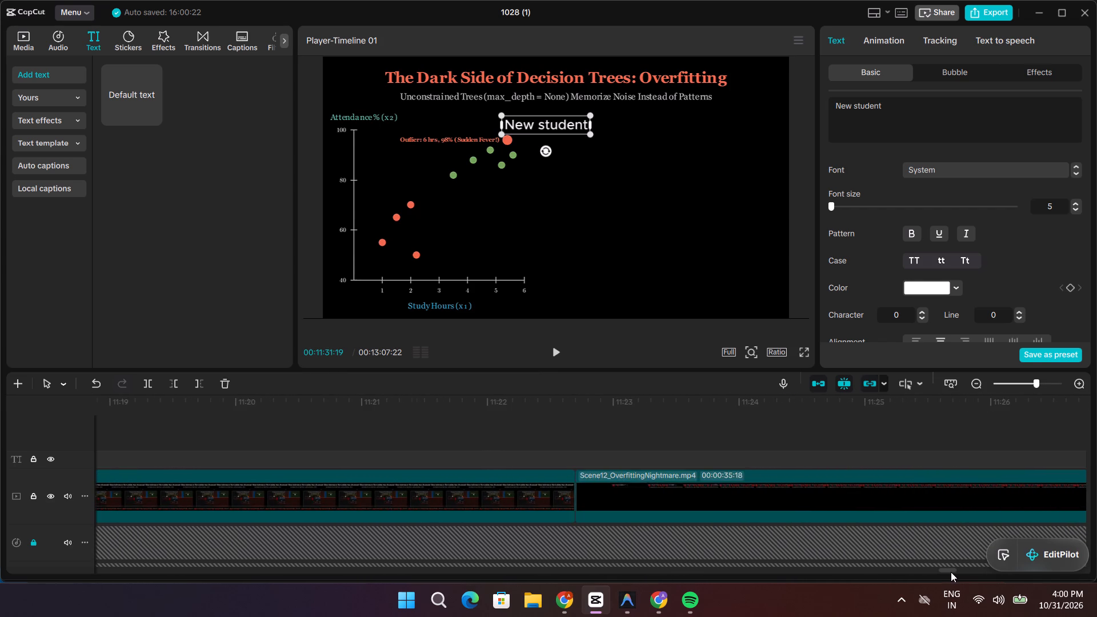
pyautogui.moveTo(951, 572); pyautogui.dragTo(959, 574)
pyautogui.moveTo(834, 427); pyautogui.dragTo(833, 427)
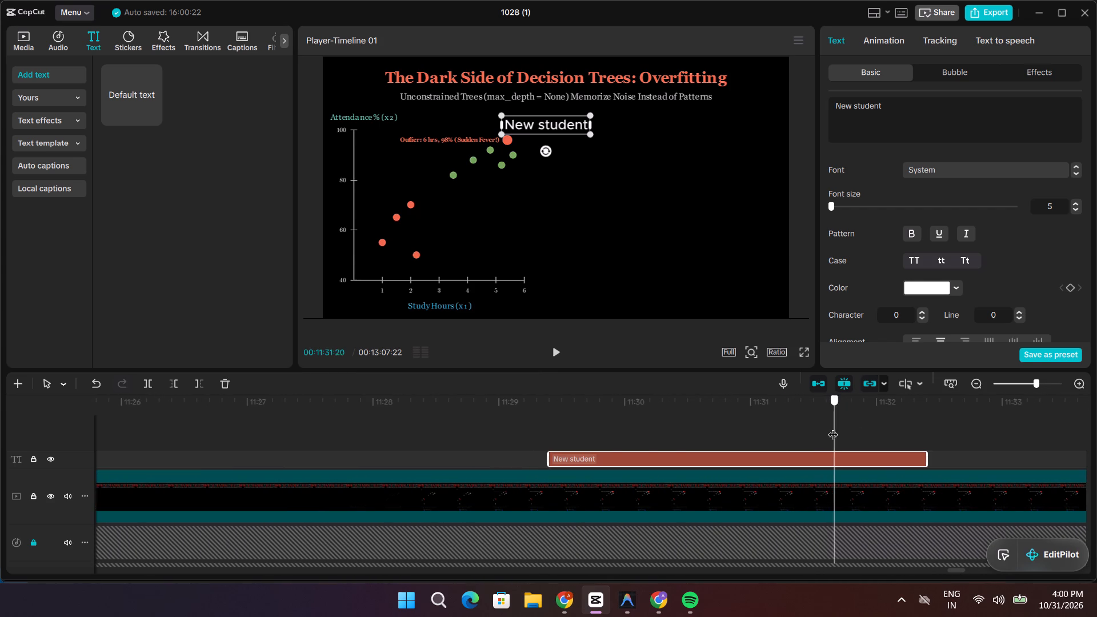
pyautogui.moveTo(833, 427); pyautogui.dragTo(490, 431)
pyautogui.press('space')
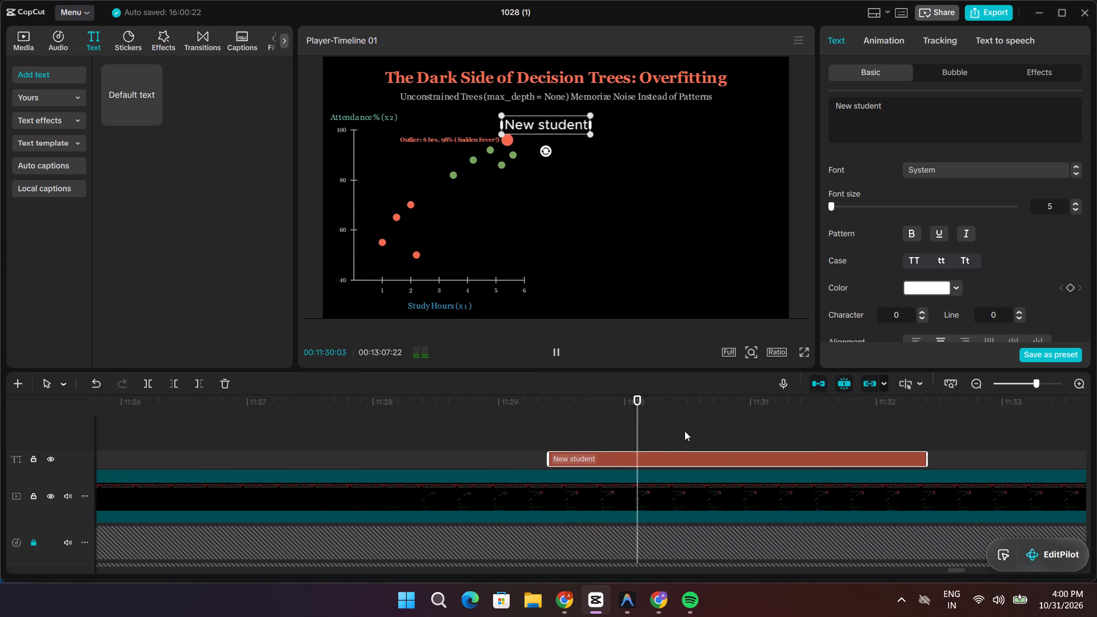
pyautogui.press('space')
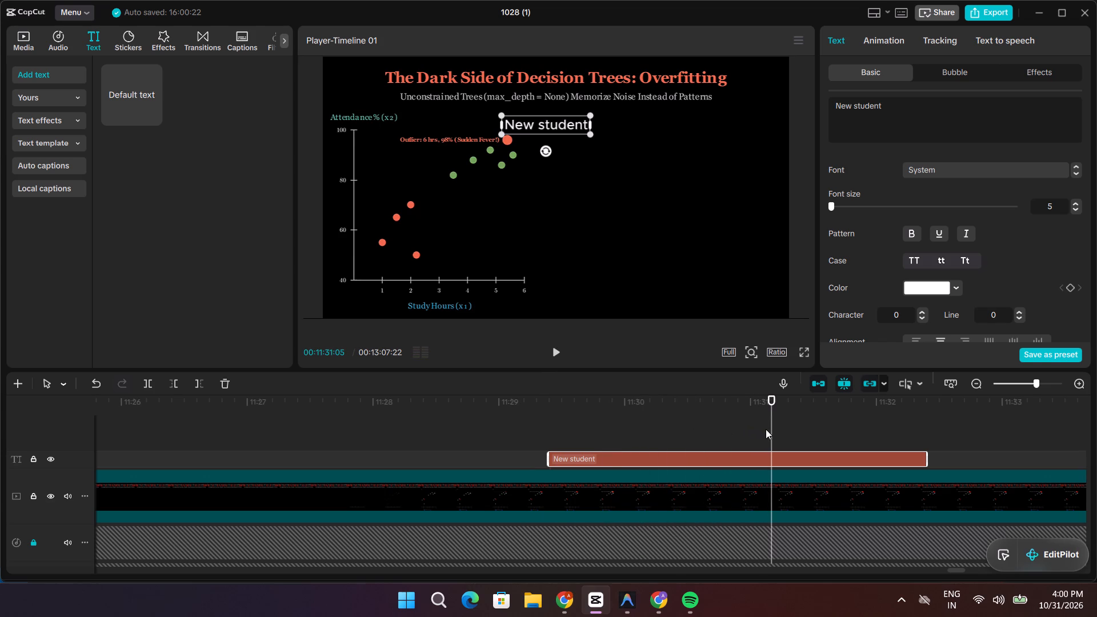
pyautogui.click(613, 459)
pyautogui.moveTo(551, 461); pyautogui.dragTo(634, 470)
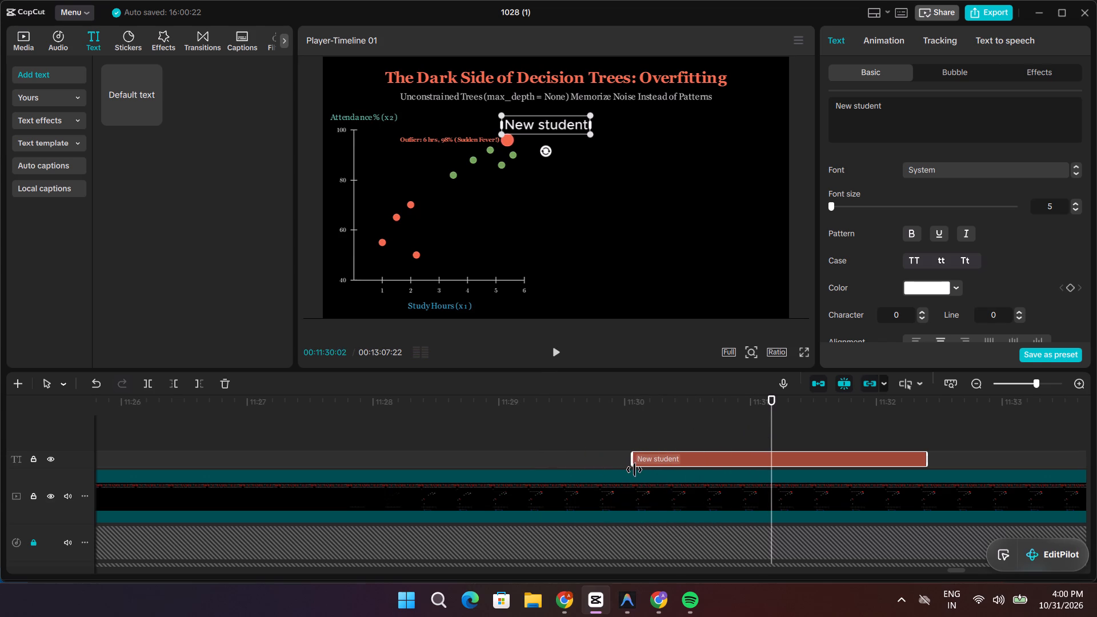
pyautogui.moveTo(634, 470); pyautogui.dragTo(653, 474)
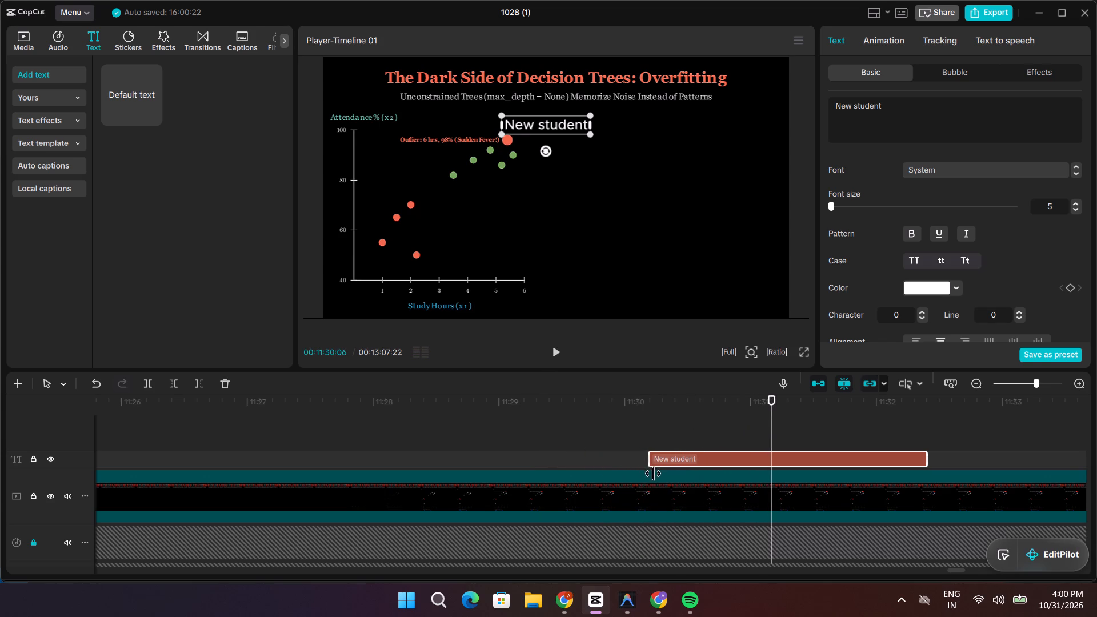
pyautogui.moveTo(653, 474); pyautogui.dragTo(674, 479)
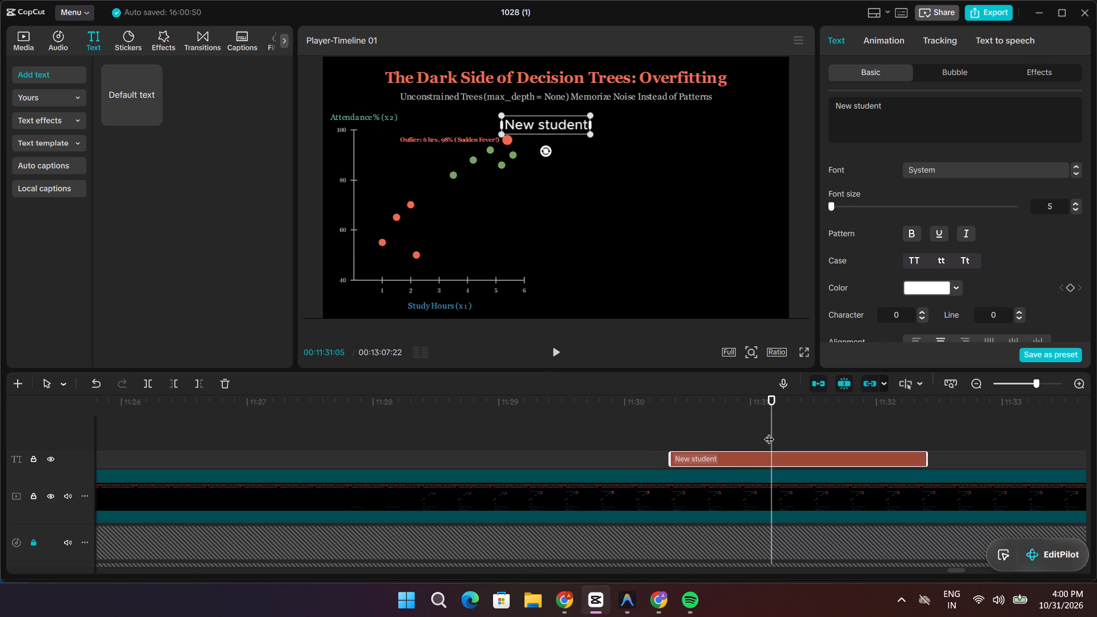
# Replay the narration around the label and extend the start of "New student" back to about 11:29:03.
pyautogui.moveTo(770, 431); pyautogui.dragTo(526, 434)
pyautogui.press('space')
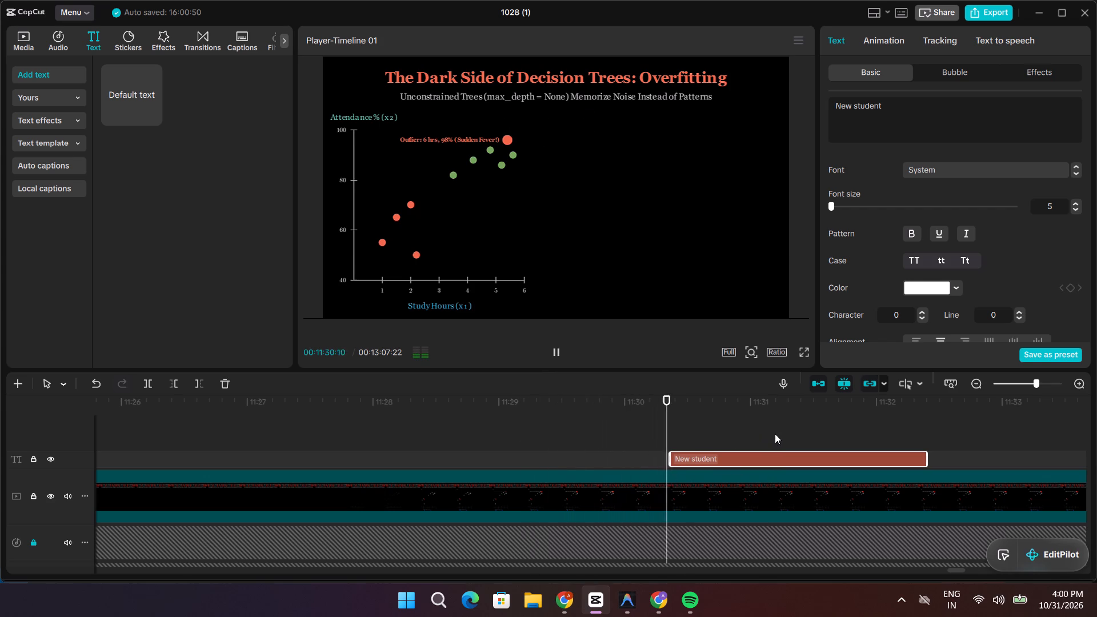
pyautogui.press('space')
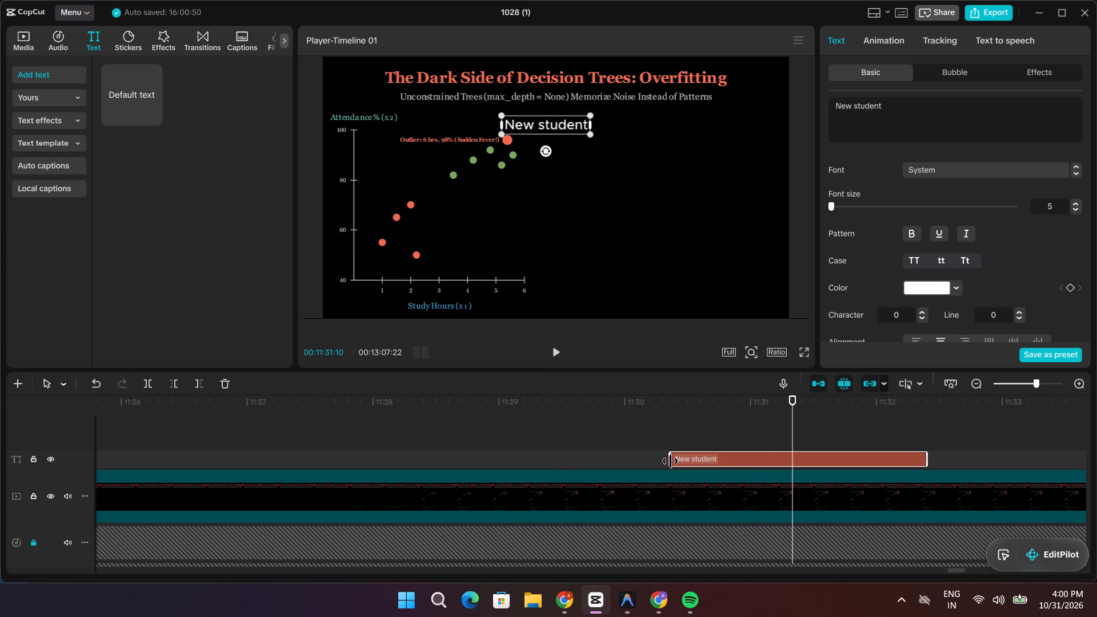
pyautogui.moveTo(670, 461); pyautogui.dragTo(542, 464)
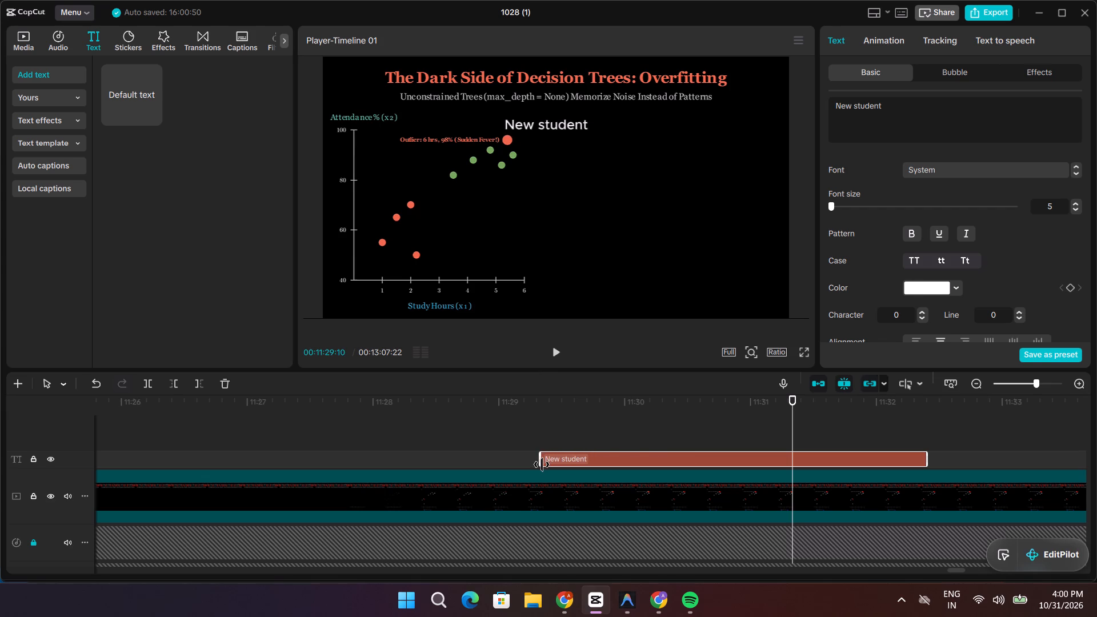
pyautogui.moveTo(542, 464); pyautogui.dragTo(514, 470)
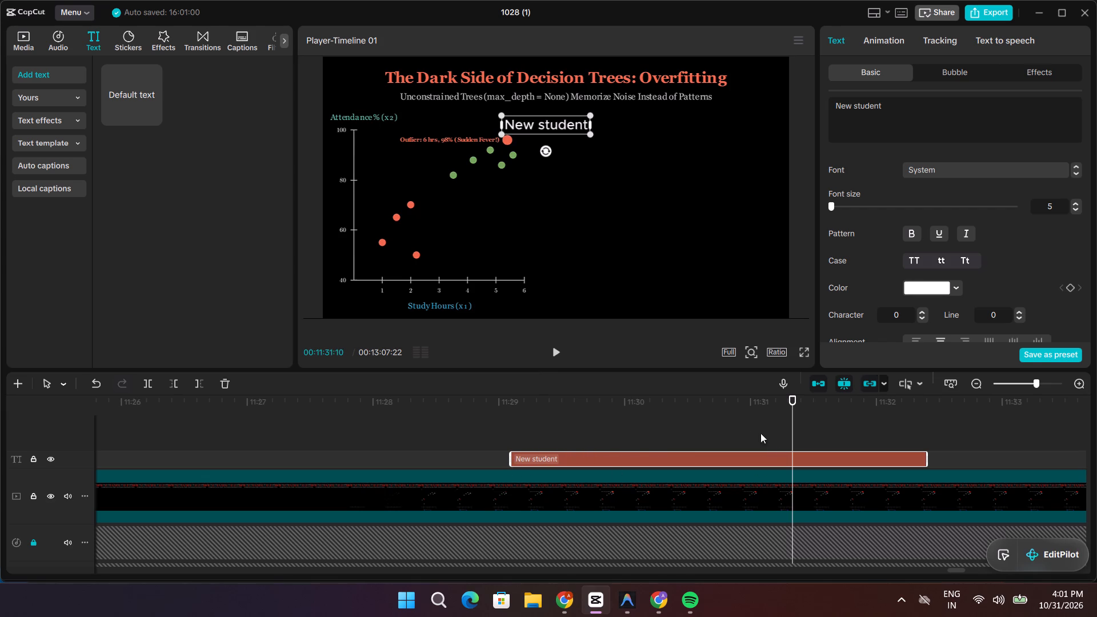
# Change the "New student" label's text colour to dark green 007700.
pyautogui.click(539, 127)
pyautogui.click(539, 127)
pyautogui.scroll(-1, 934, 283)
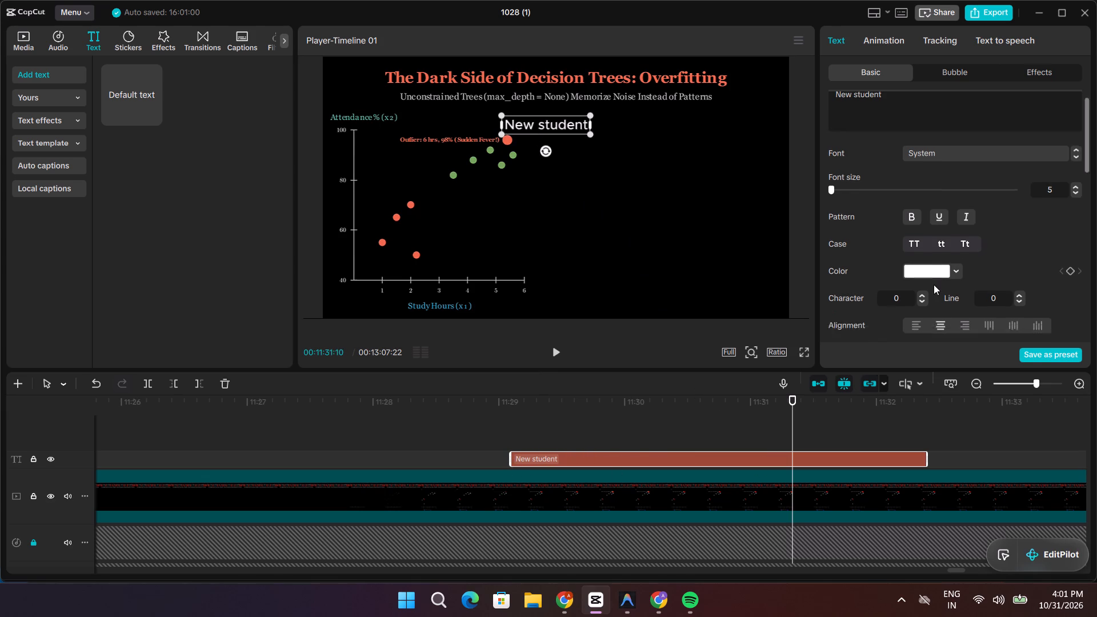
pyautogui.click(956, 237)
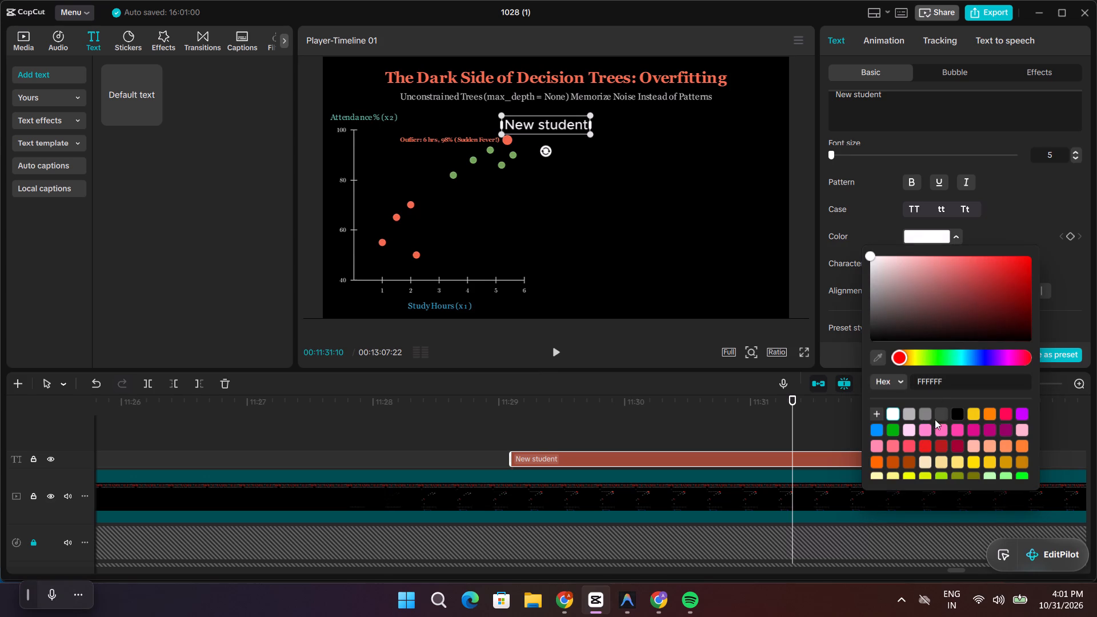
pyautogui.click(890, 427)
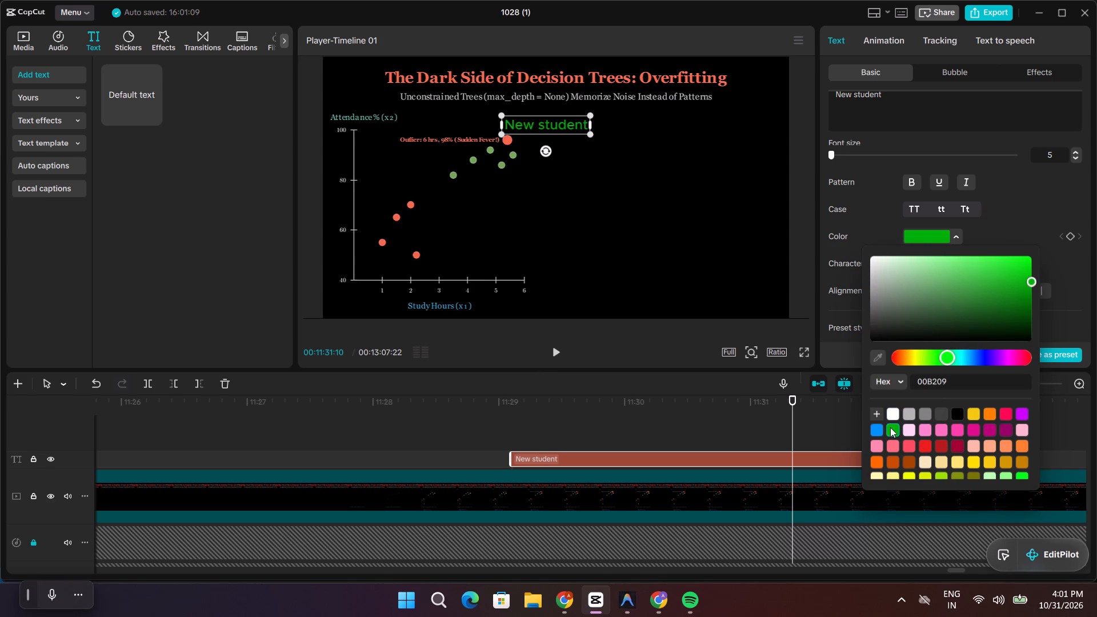
pyautogui.scroll(-1, 944, 443)
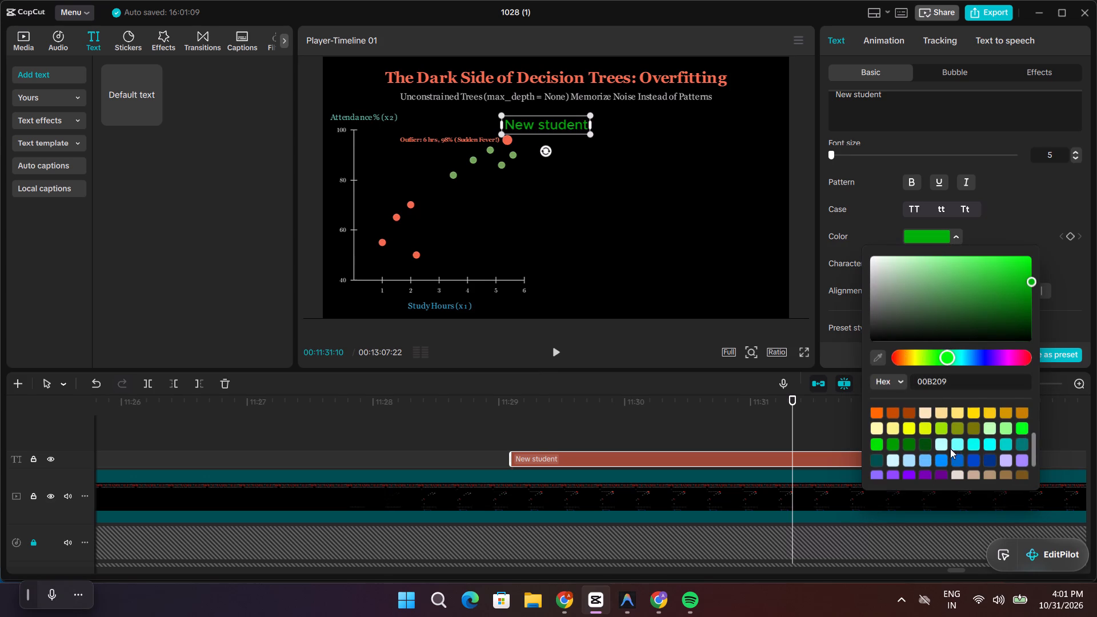
pyautogui.click(912, 441)
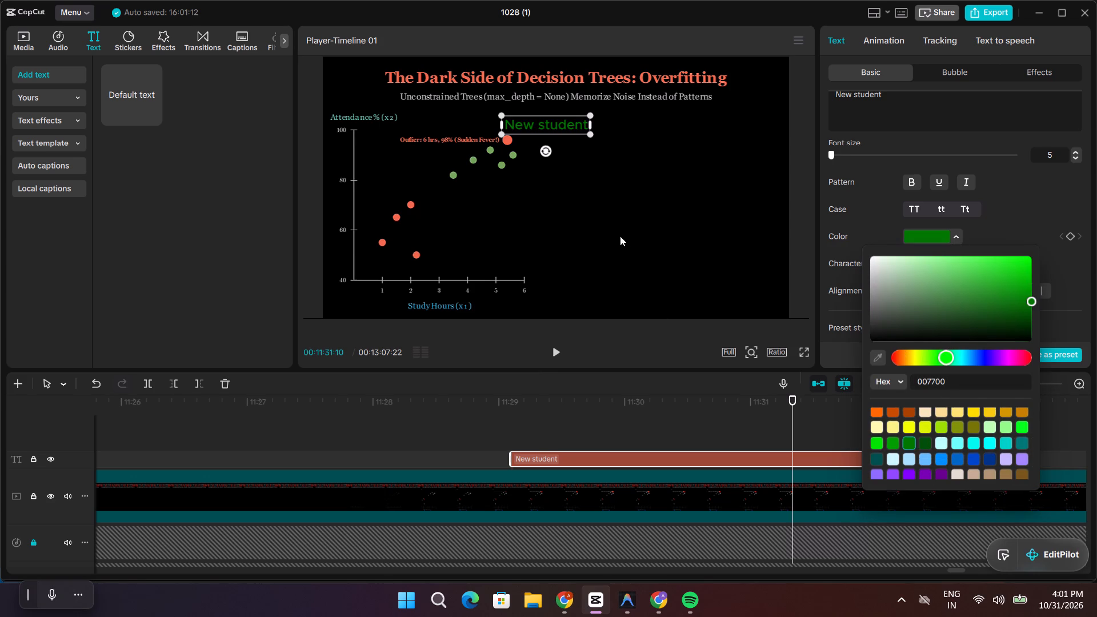
pyautogui.click(619, 234)
# Change the "New student" label's font to Agency FB Bold.
pyautogui.click(571, 129)
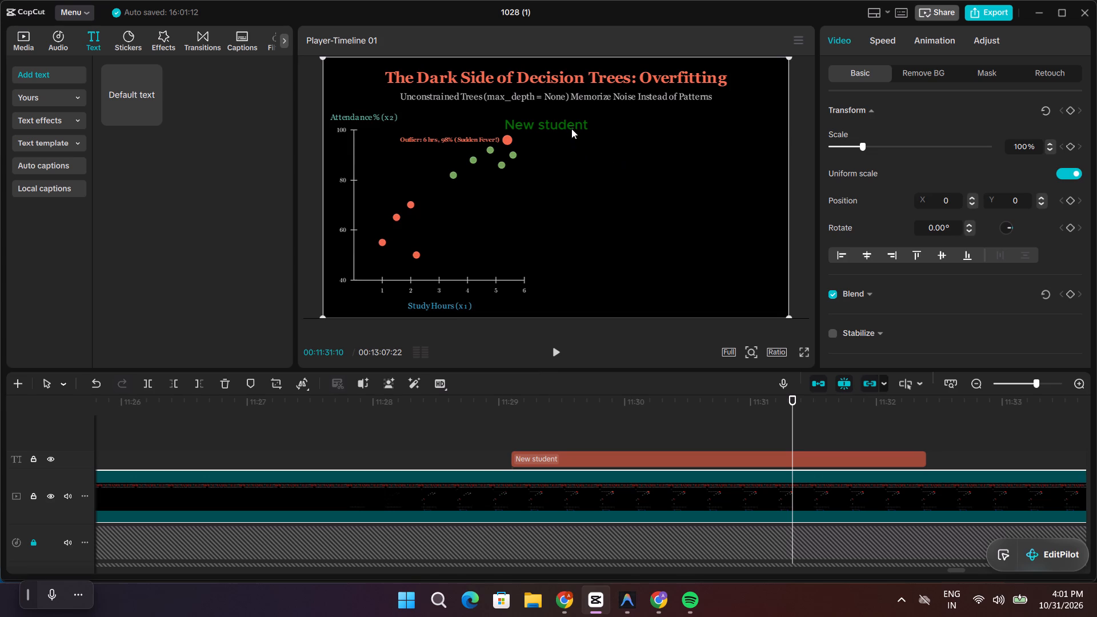
pyautogui.scroll(-1, 950, 289)
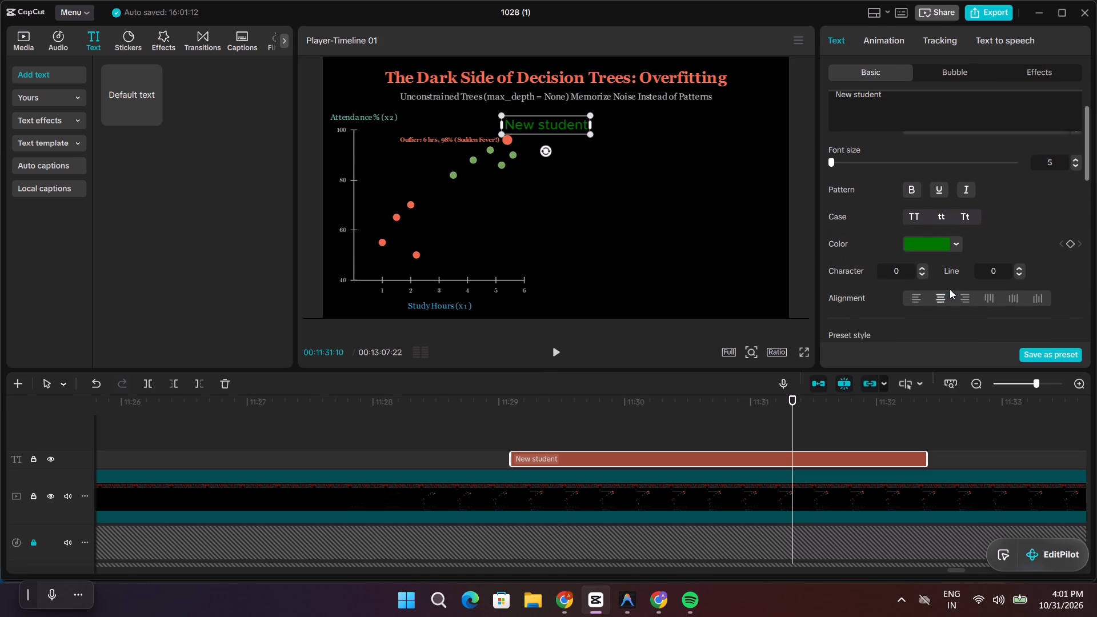
pyautogui.scroll(-1, 950, 289)
pyautogui.scroll(1, 948, 289)
pyautogui.scroll(-4, 948, 289)
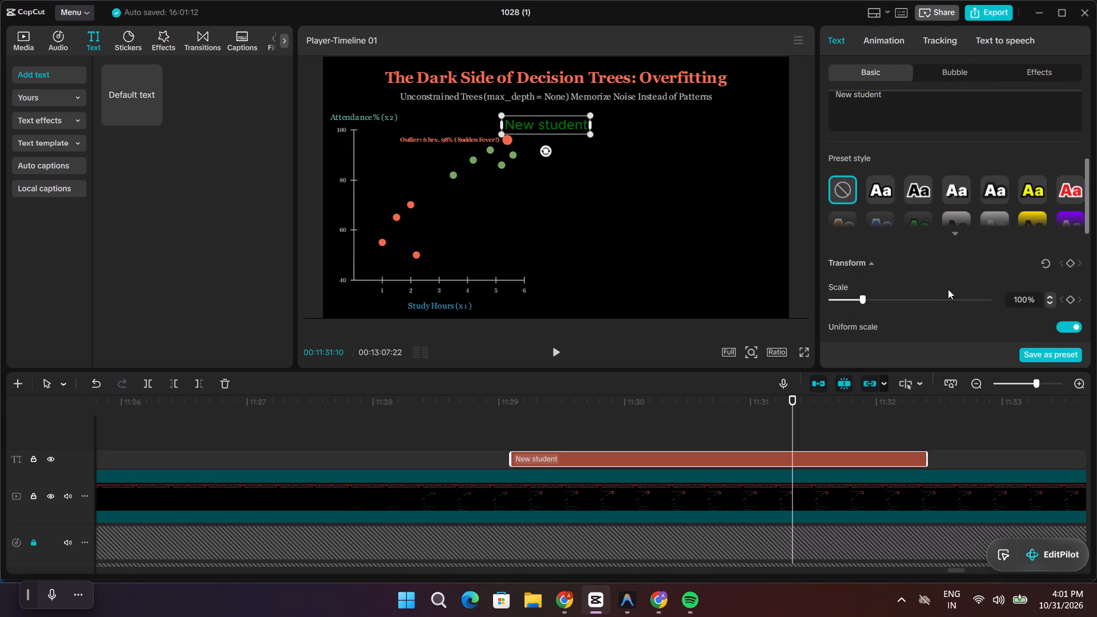
pyautogui.scroll(-1, 948, 289)
pyautogui.scroll(7, 948, 290)
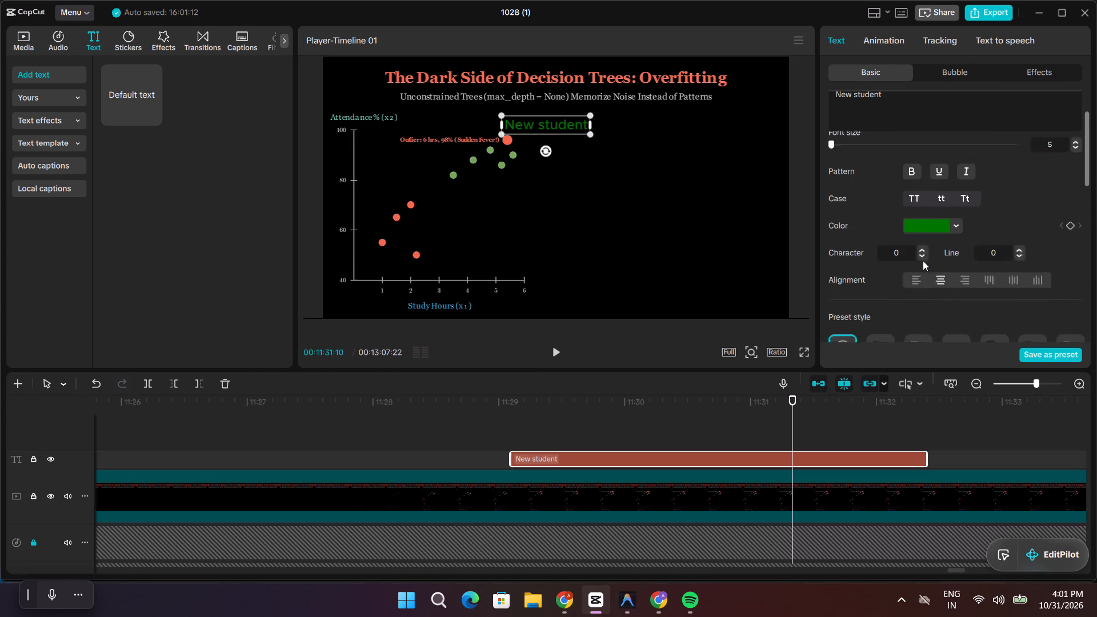
pyautogui.scroll(1, 923, 261)
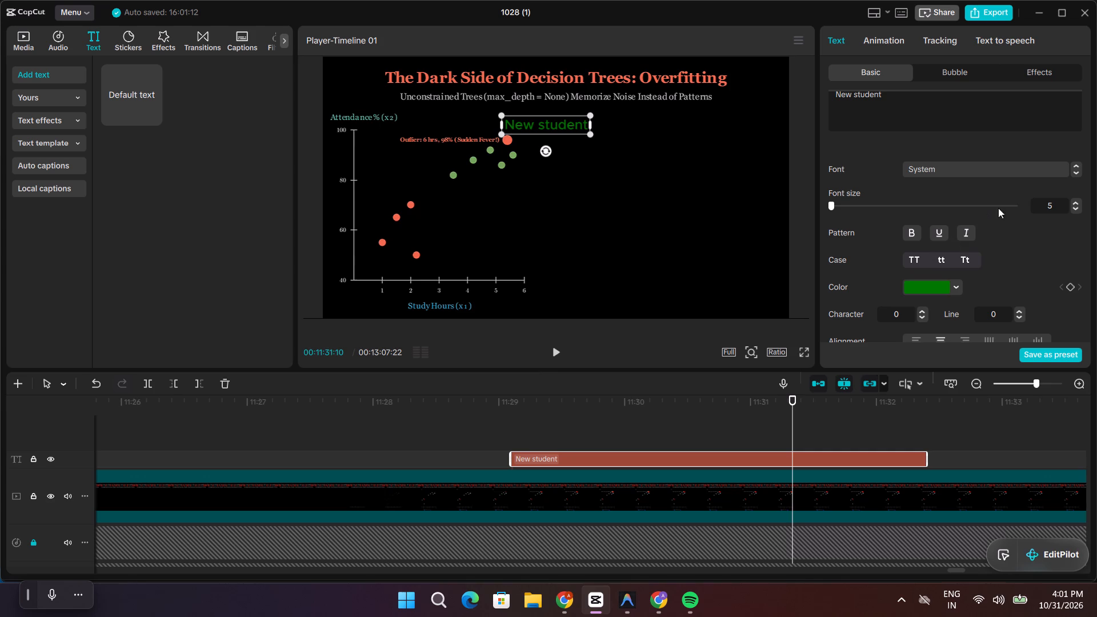
pyautogui.click(1076, 175)
pyautogui.click(1076, 174)
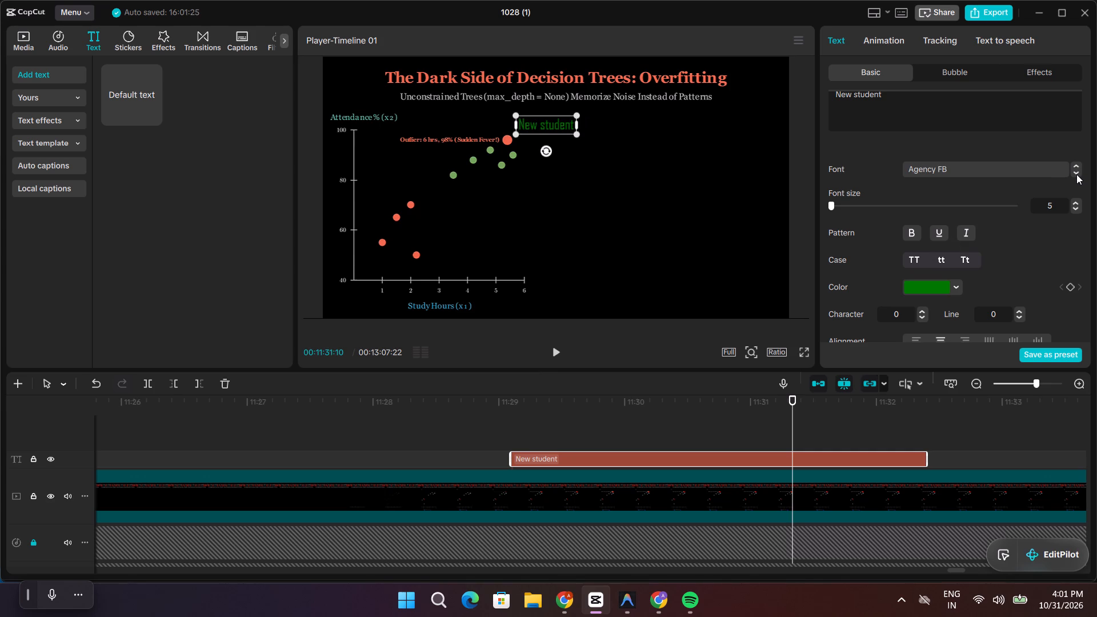
pyautogui.click(533, 134)
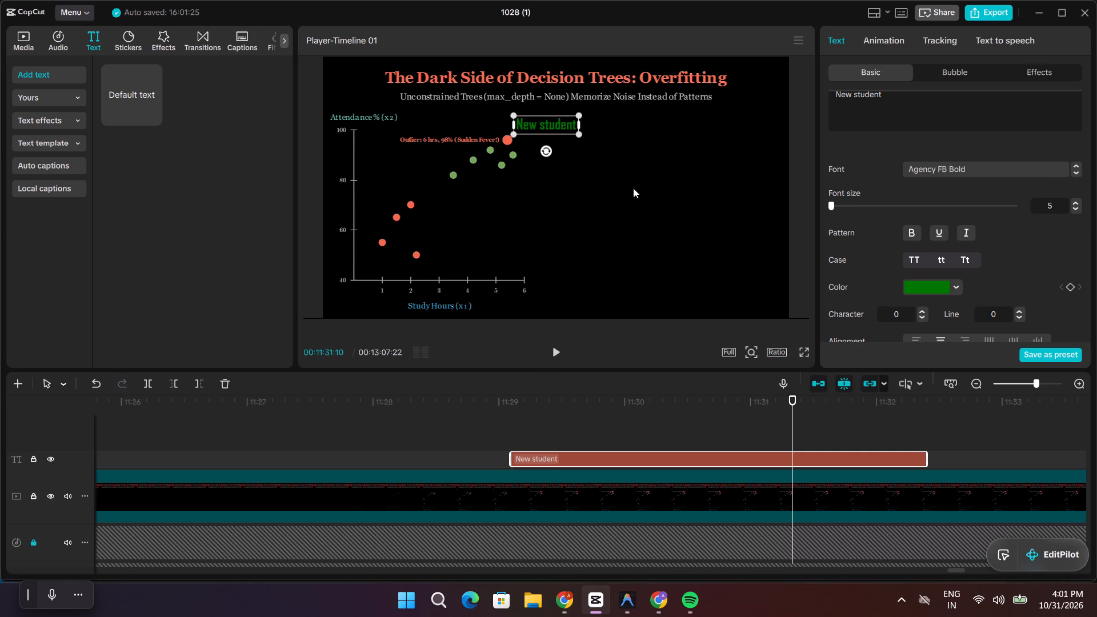
# Shift the overfitting video clip slightly lower in the frame, to a Y position of -32.
pyautogui.click(664, 213)
pyautogui.click(538, 123)
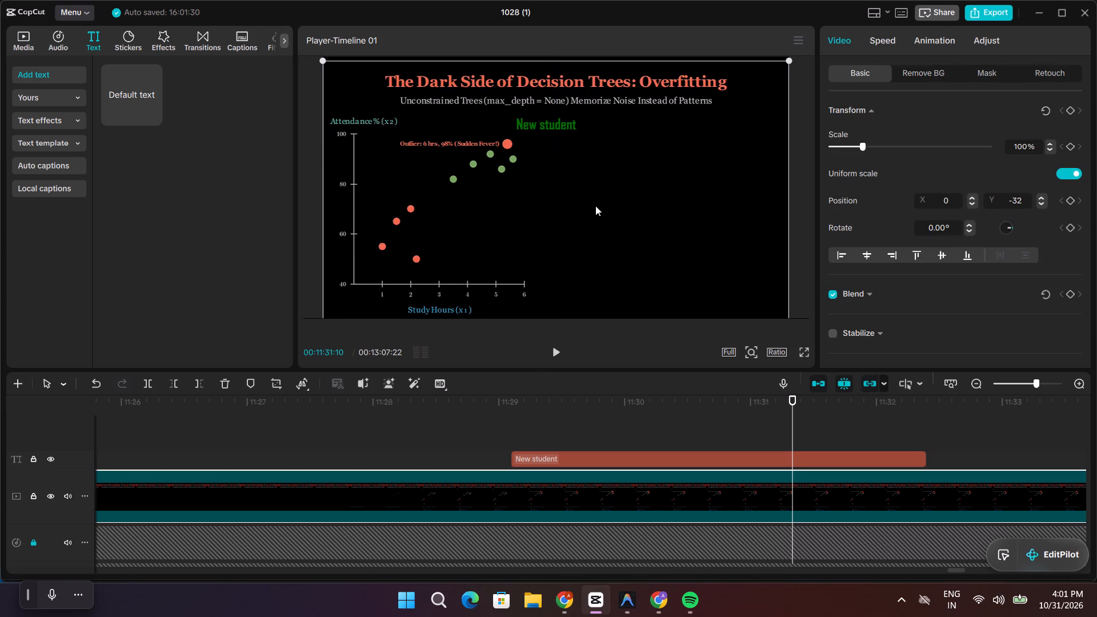
pyautogui.scroll(-1, 596, 209)
pyautogui.click(786, 428)
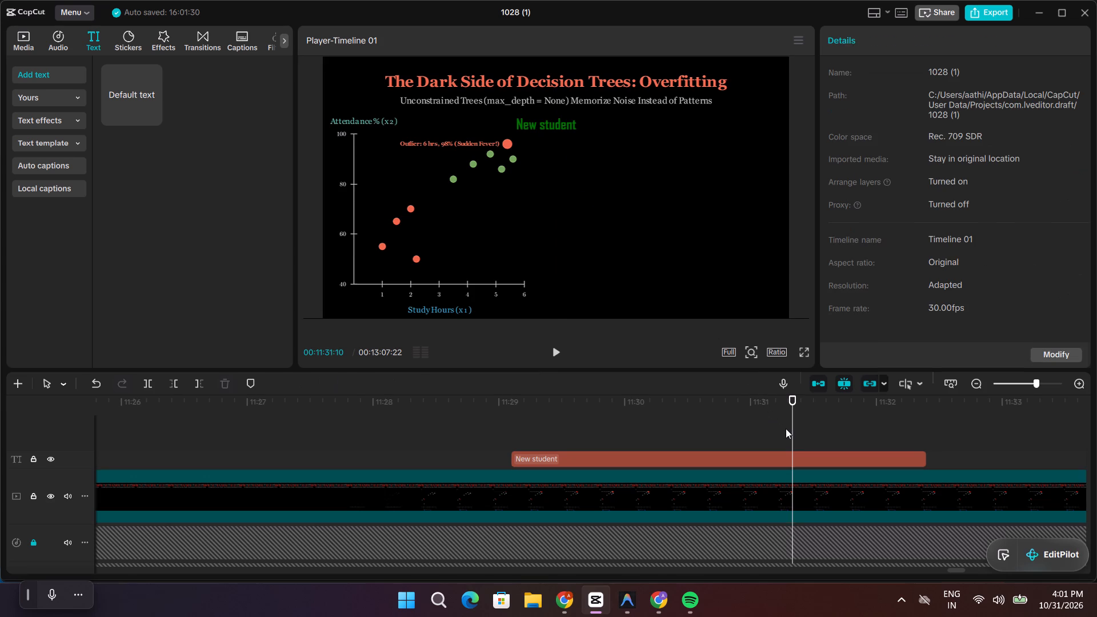
# Play the overfitting scene from just before the "New student" label to about 11:39:11 to check its timing against the narration.
pyautogui.moveTo(786, 424); pyautogui.dragTo(419, 424)
pyautogui.press('space')
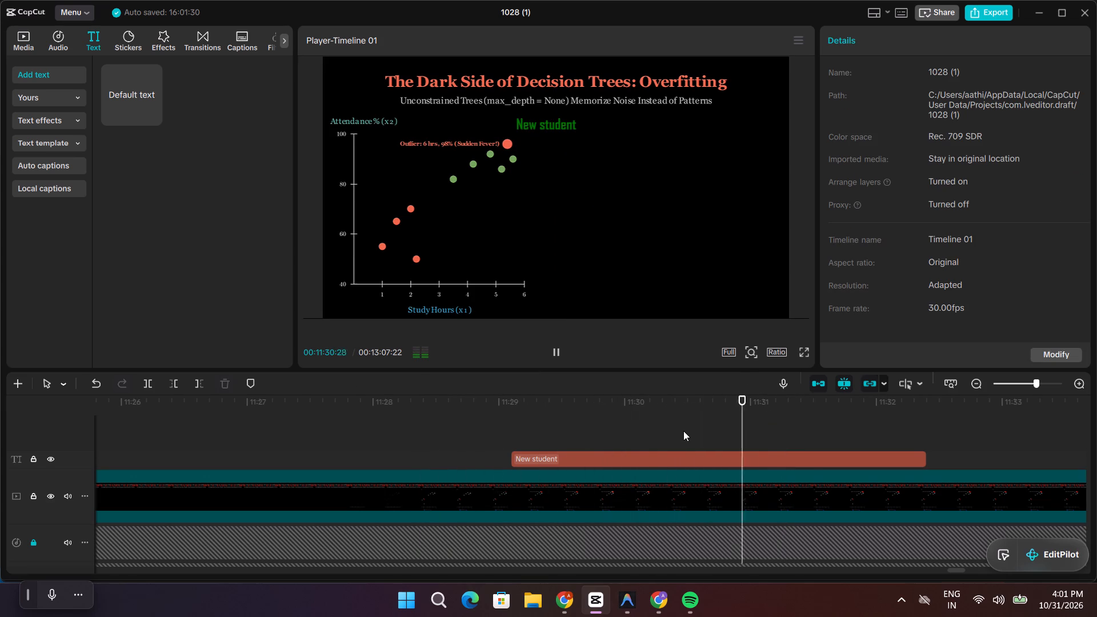
pyautogui.scroll(-3, 865, 452)
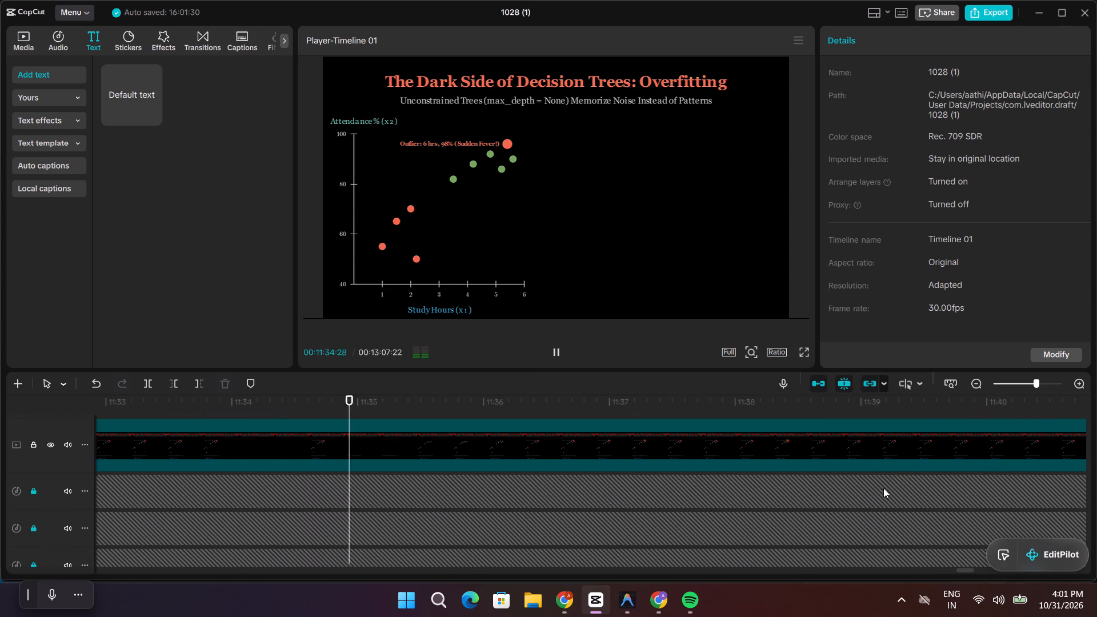
pyautogui.scroll(9, 886, 493)
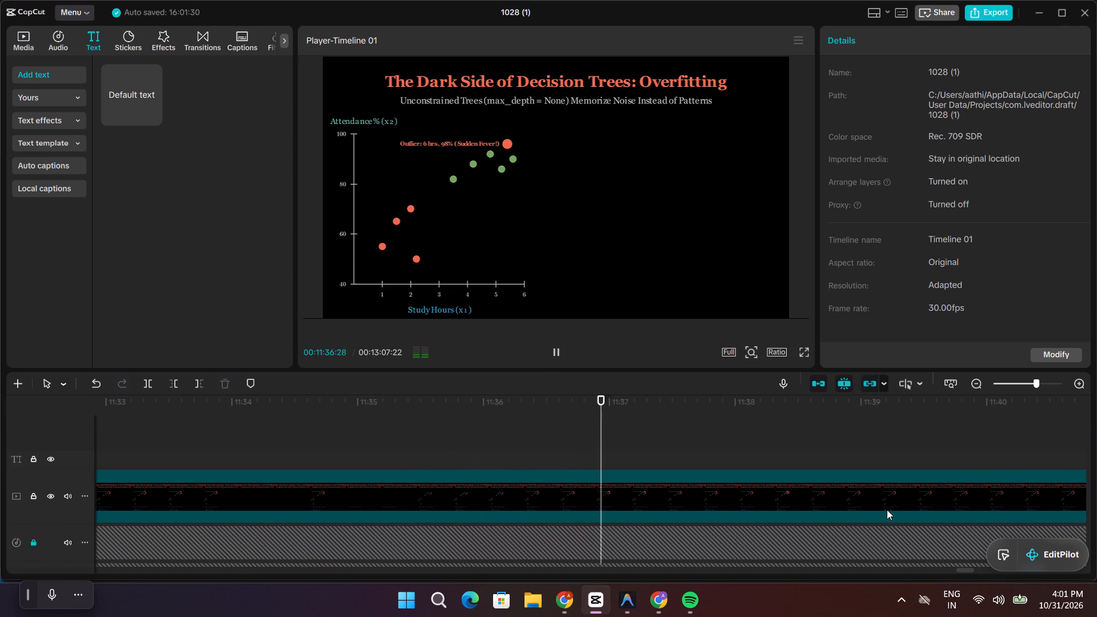
pyautogui.scroll(-18, 894, 512)
pyautogui.scroll(-6, 896, 514)
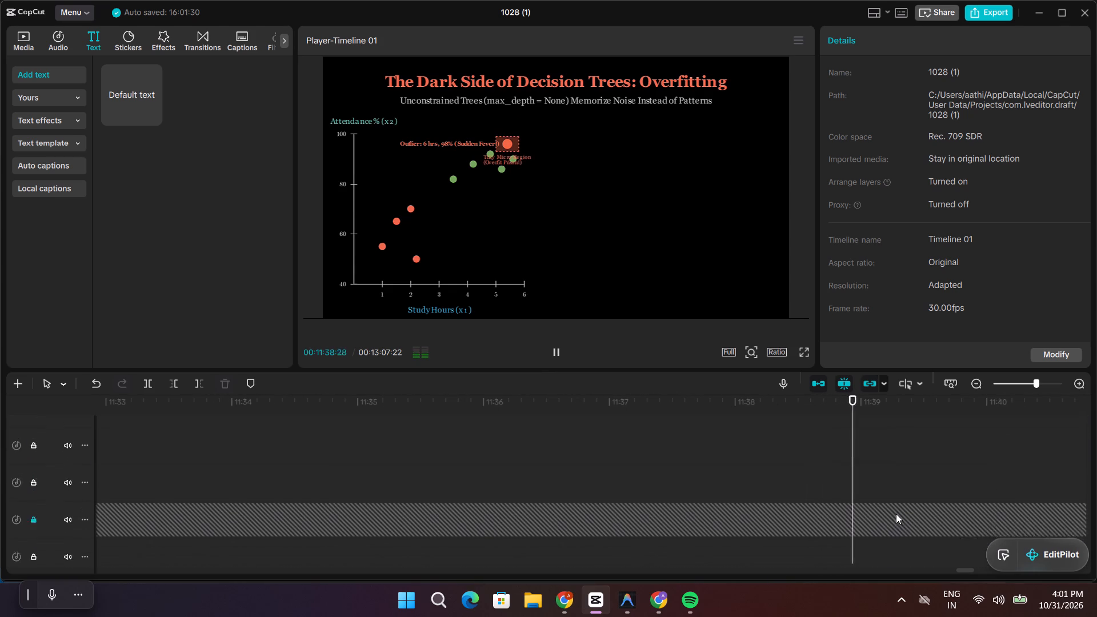
pyautogui.press('space')
# Split the narration clip at 11:37:18, trim about 0.6 s of silence off the following part's start and close the gap.
pyautogui.scroll(-12, 896, 514)
pyautogui.scroll(1, 897, 514)
pyautogui.scroll(-6, 897, 514)
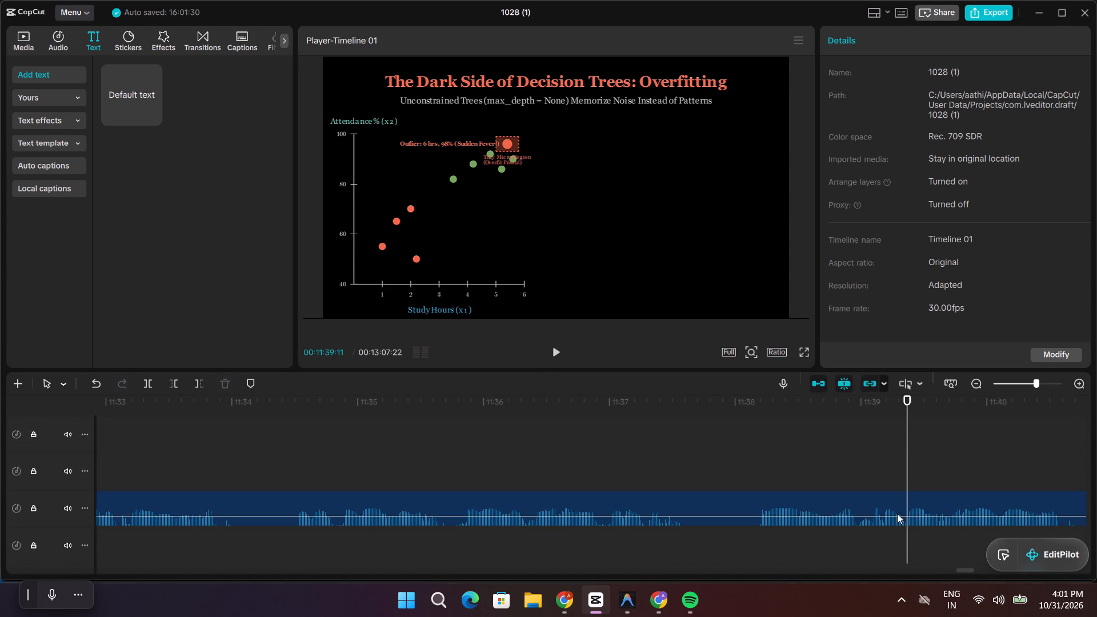
pyautogui.moveTo(906, 471); pyautogui.dragTo(683, 471)
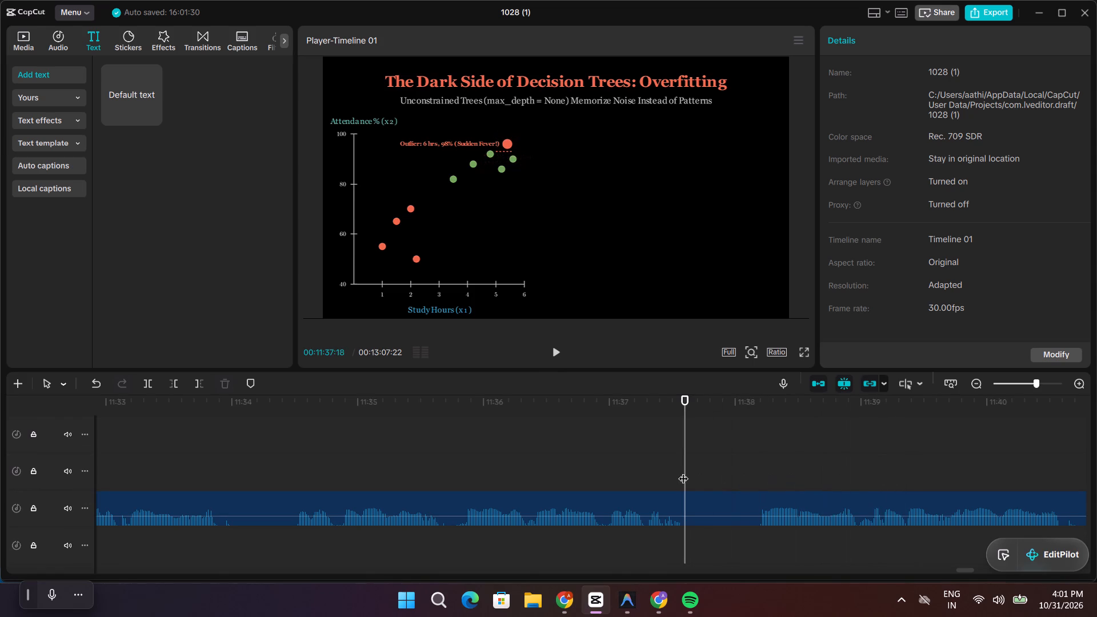
pyautogui.click(674, 507)
pyautogui.hotkey('ctrl', 'b')
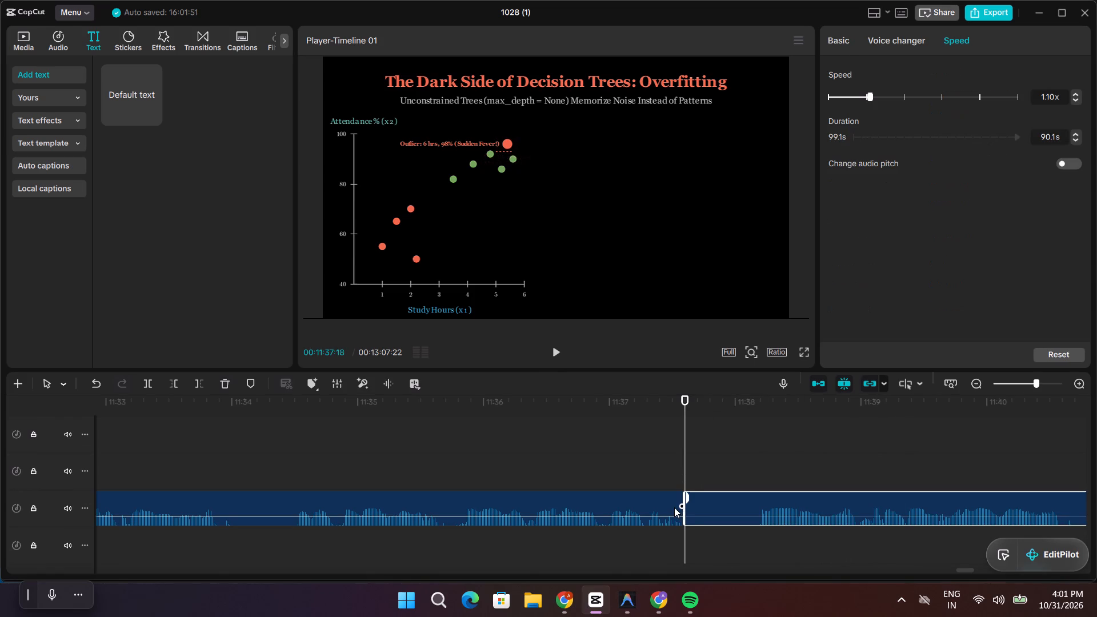
pyautogui.moveTo(688, 520); pyautogui.dragTo(762, 536)
pyautogui.moveTo(772, 522); pyautogui.dragTo(700, 527)
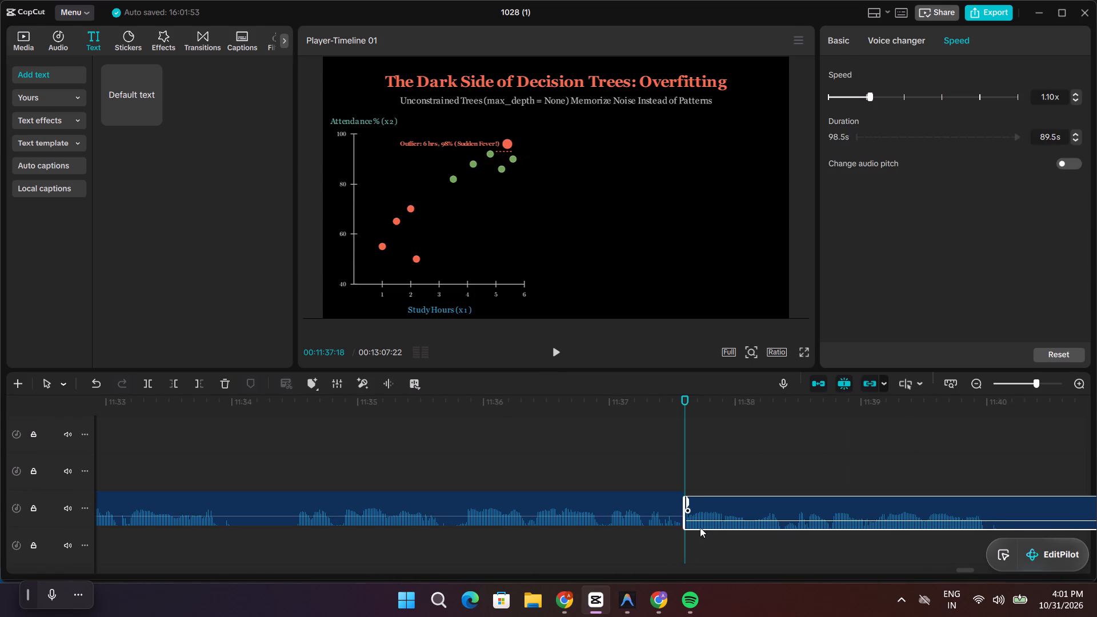
# Split the narration at 11:33:27, trim about 0.6 s of silence after the cut and shift both following speech clips earlier to close the gaps.
pyautogui.moveTo(680, 462); pyautogui.dragTo(219, 463)
pyautogui.click(242, 497)
pyautogui.hotkey('ctrl', 'b')
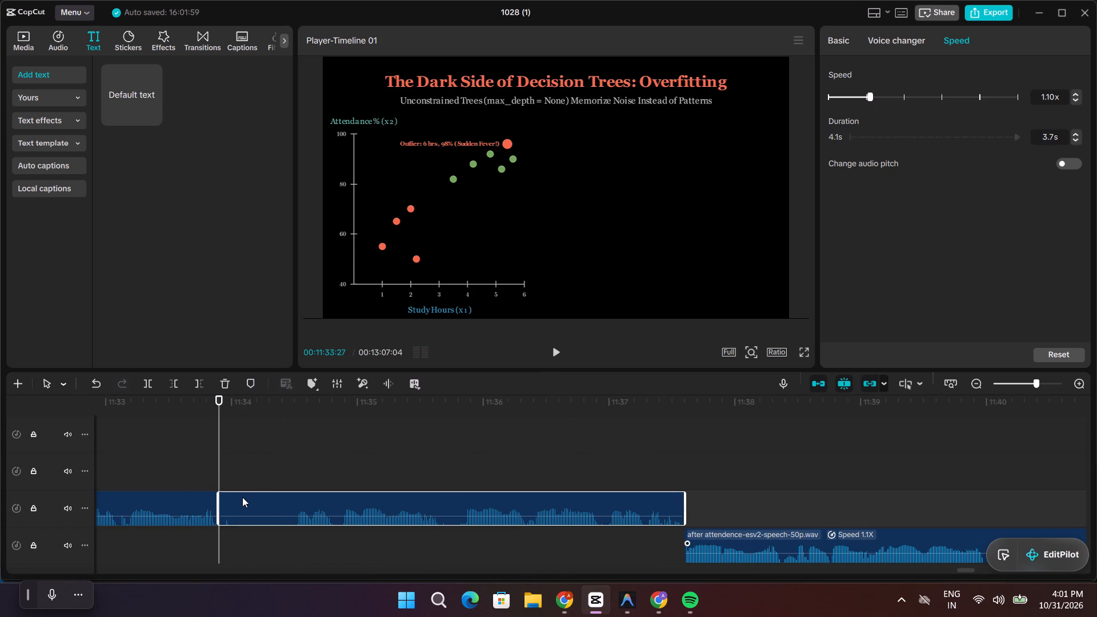
pyautogui.moveTo(218, 523); pyautogui.dragTo(295, 550)
pyautogui.moveTo(321, 525); pyautogui.dragTo(242, 525)
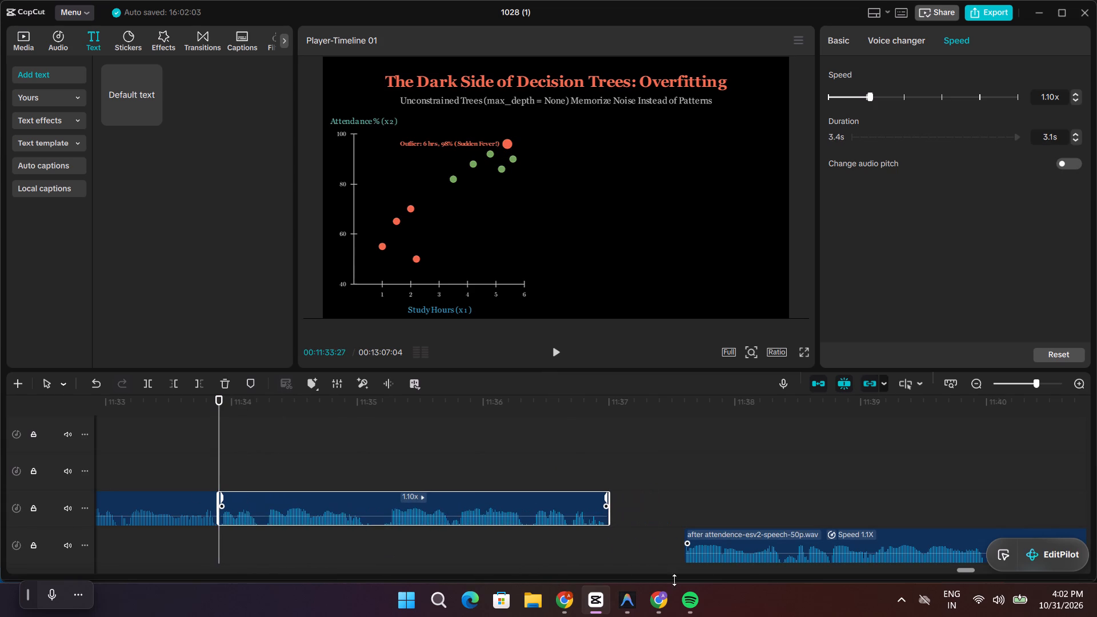
pyautogui.moveTo(730, 562); pyautogui.dragTo(659, 562)
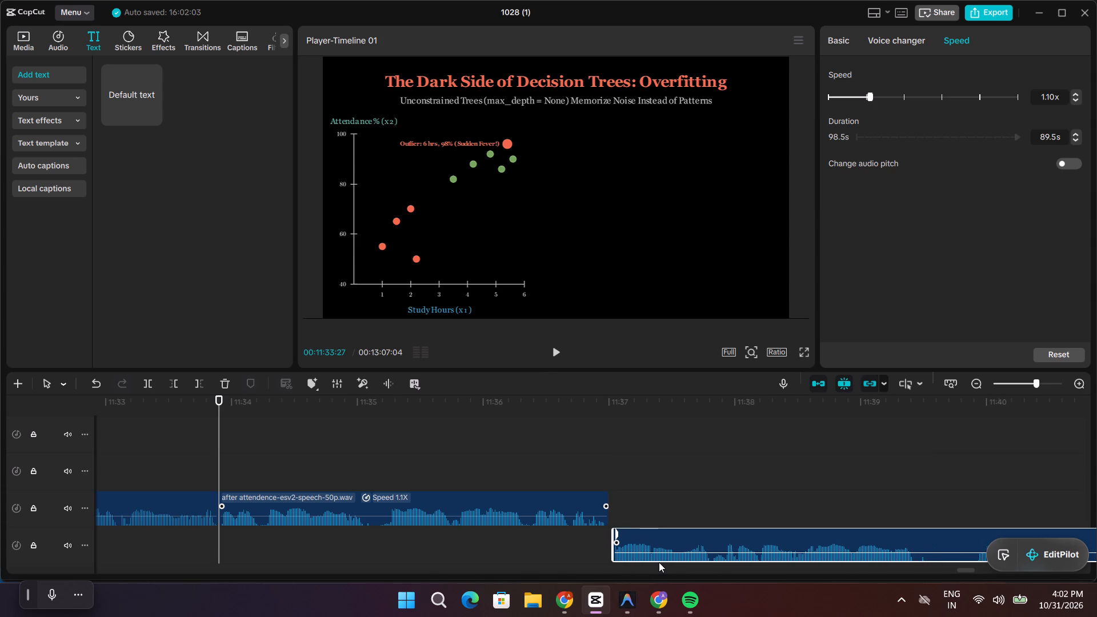
pyautogui.moveTo(659, 562); pyautogui.dragTo(658, 562)
# Play on through the narration, split it at 11:39:12, trim about 0.5 s of silence after the cut and close the gap.
pyautogui.press('space')
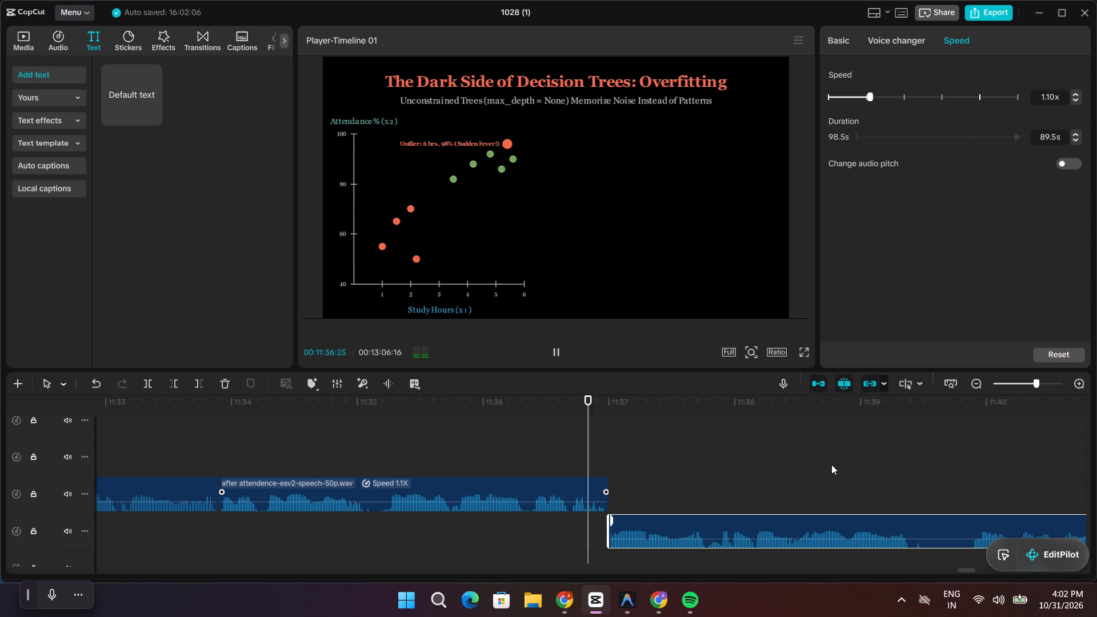
pyautogui.press('space')
pyautogui.press('space')
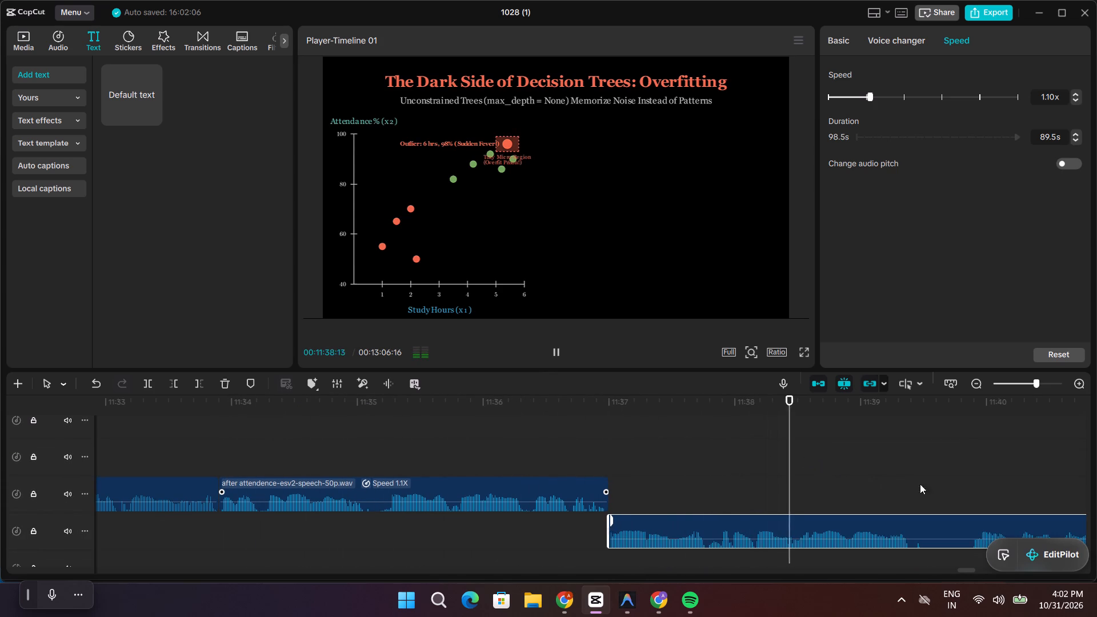
pyautogui.press('space')
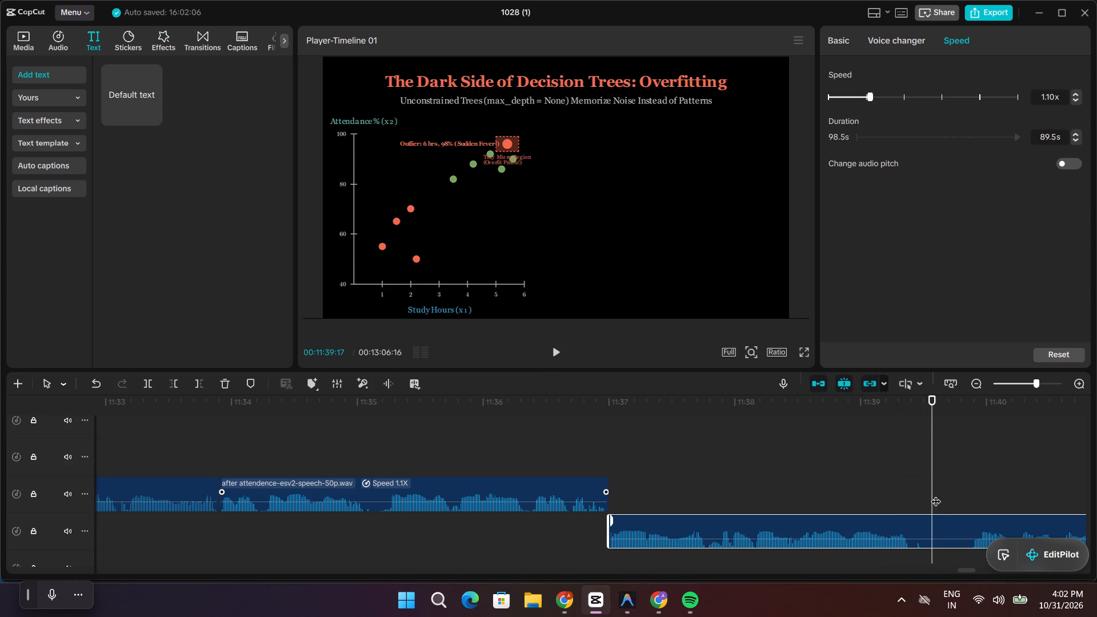
pyautogui.moveTo(935, 494); pyautogui.dragTo(913, 494)
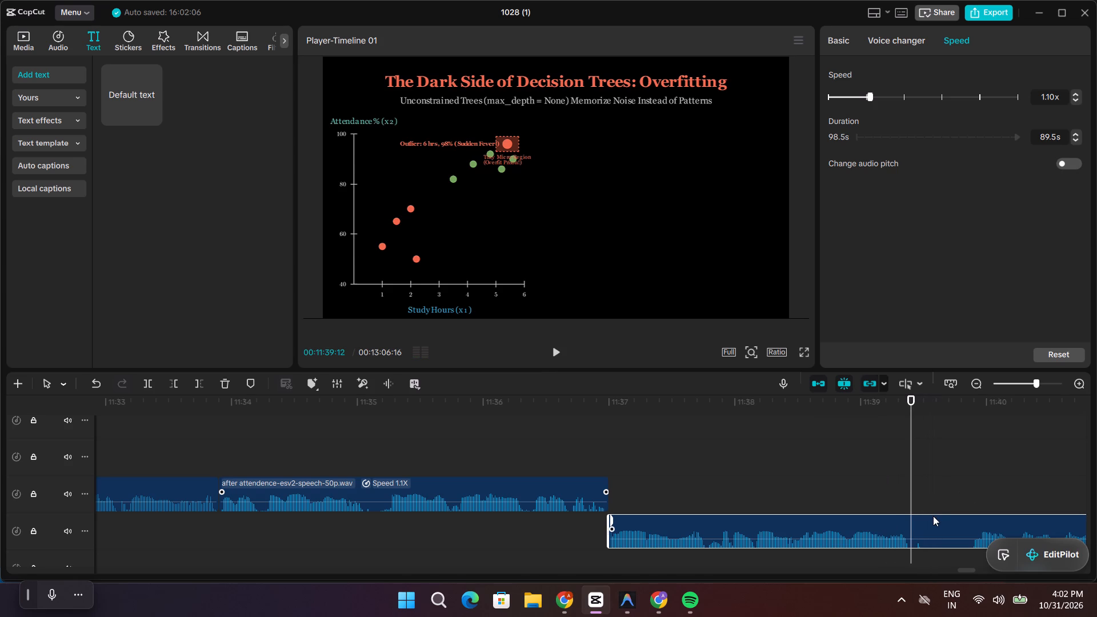
pyautogui.hotkey('ctrl', 'b')
pyautogui.moveTo(914, 546); pyautogui.dragTo(958, 555)
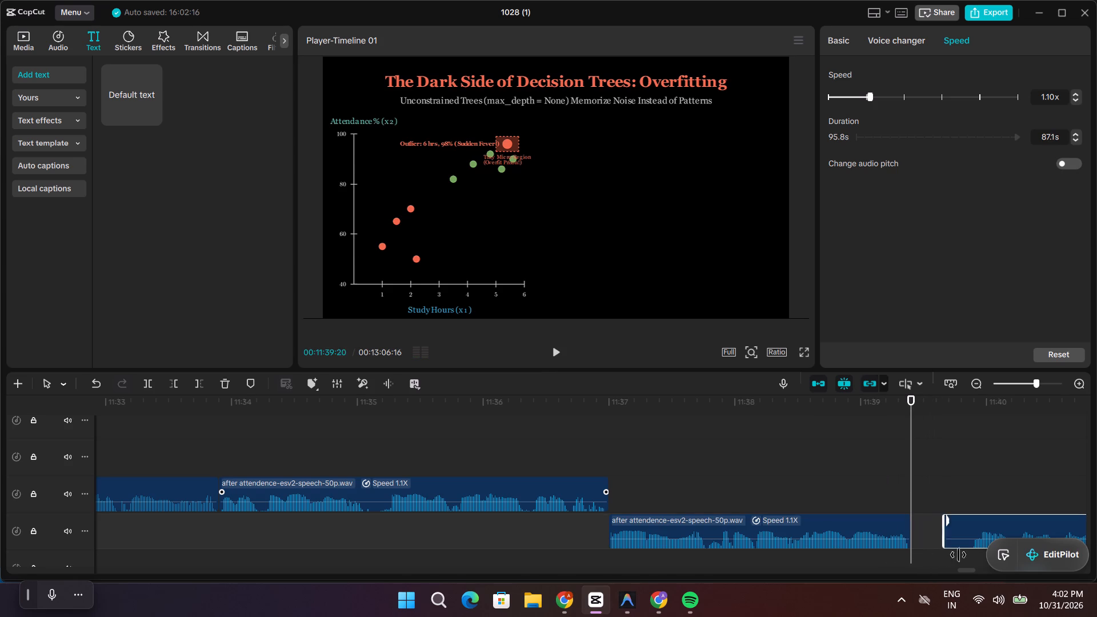
pyautogui.moveTo(958, 555); pyautogui.dragTo(971, 558)
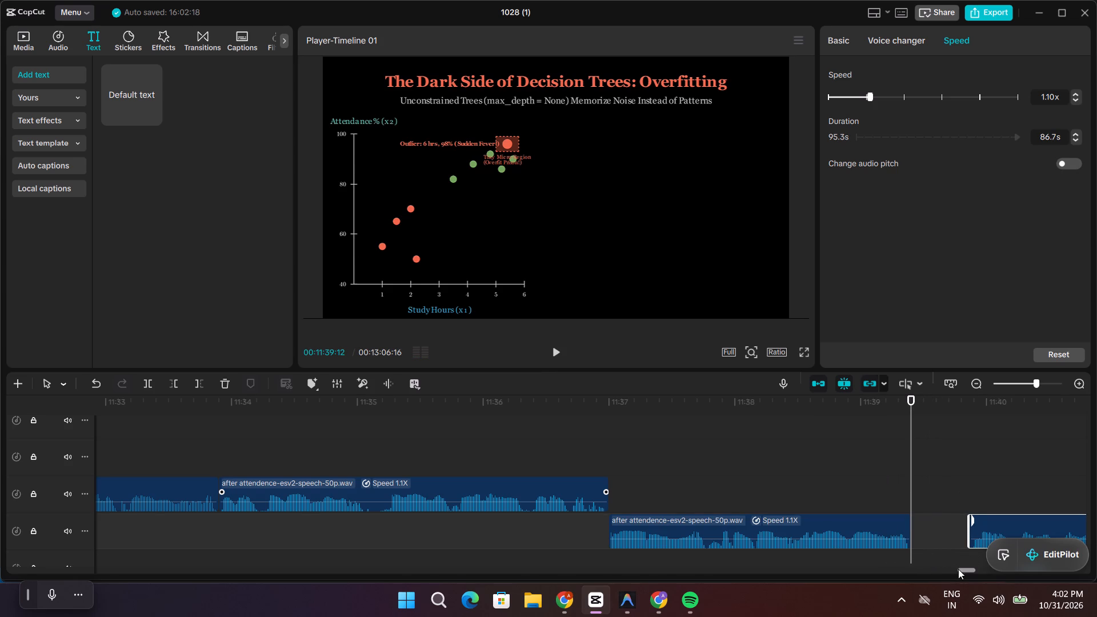
pyautogui.click(960, 571)
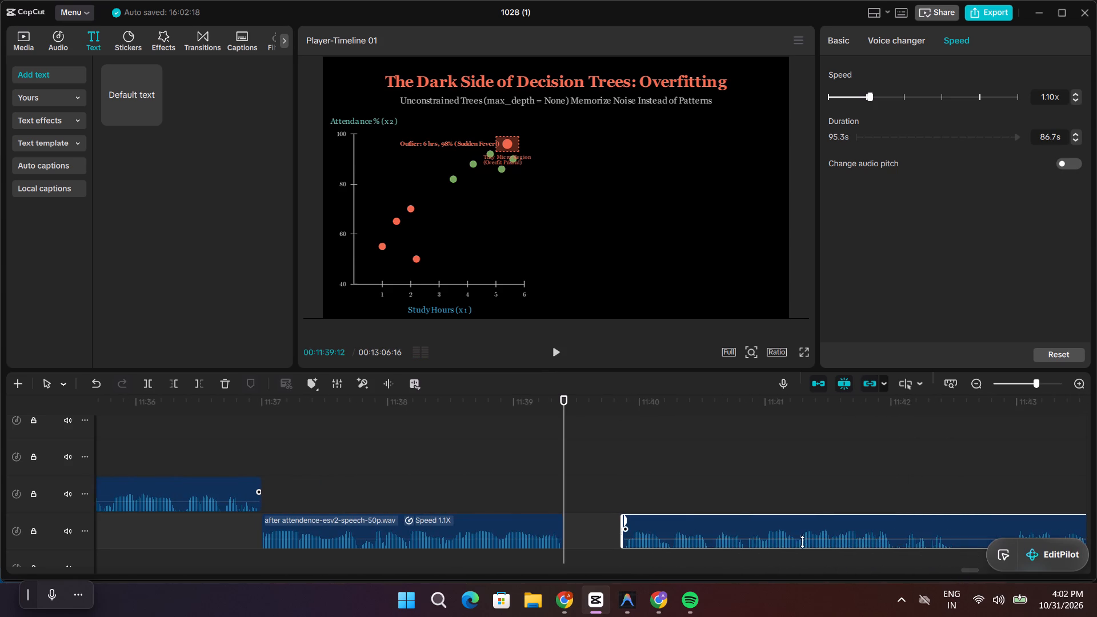
pyautogui.moveTo(802, 545); pyautogui.dragTo(742, 548)
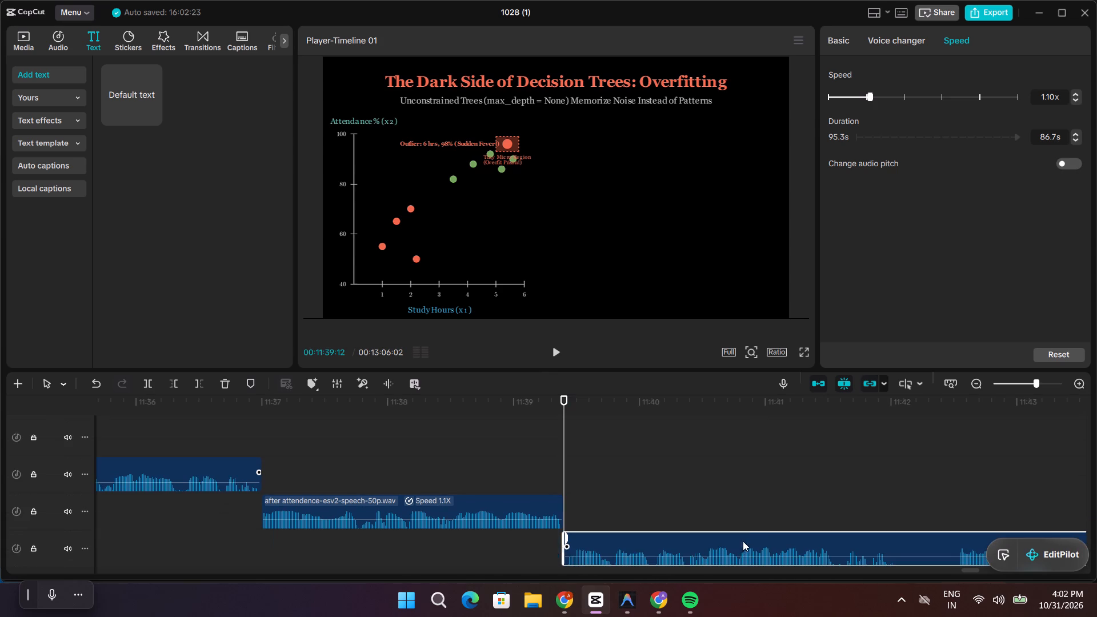
# Play the following sentence, split the narration at 11:42:00, trim about 0.5 s of silence after the cut and close the gap.
pyautogui.press('space')
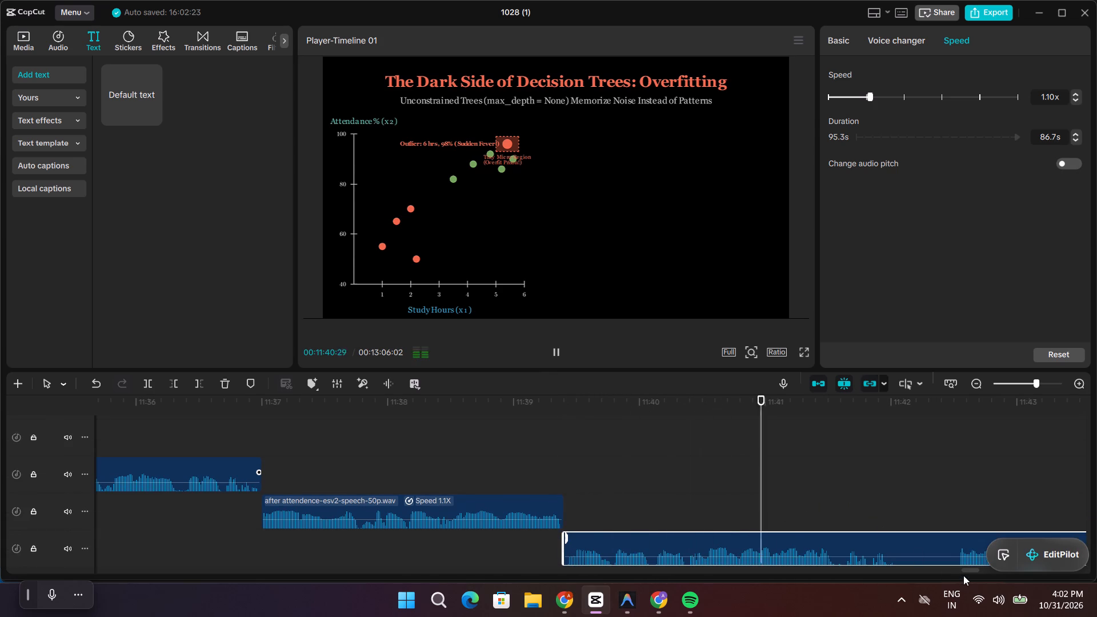
pyautogui.press('space')
pyautogui.press('space')
pyautogui.press('space')
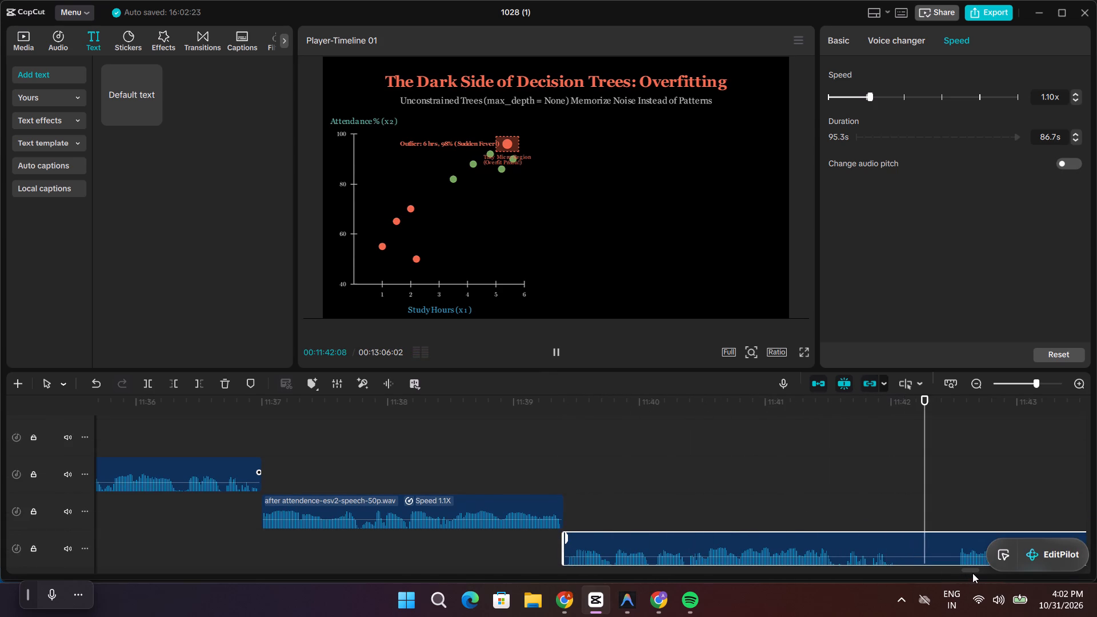
pyautogui.moveTo(923, 506); pyautogui.dragTo(861, 517)
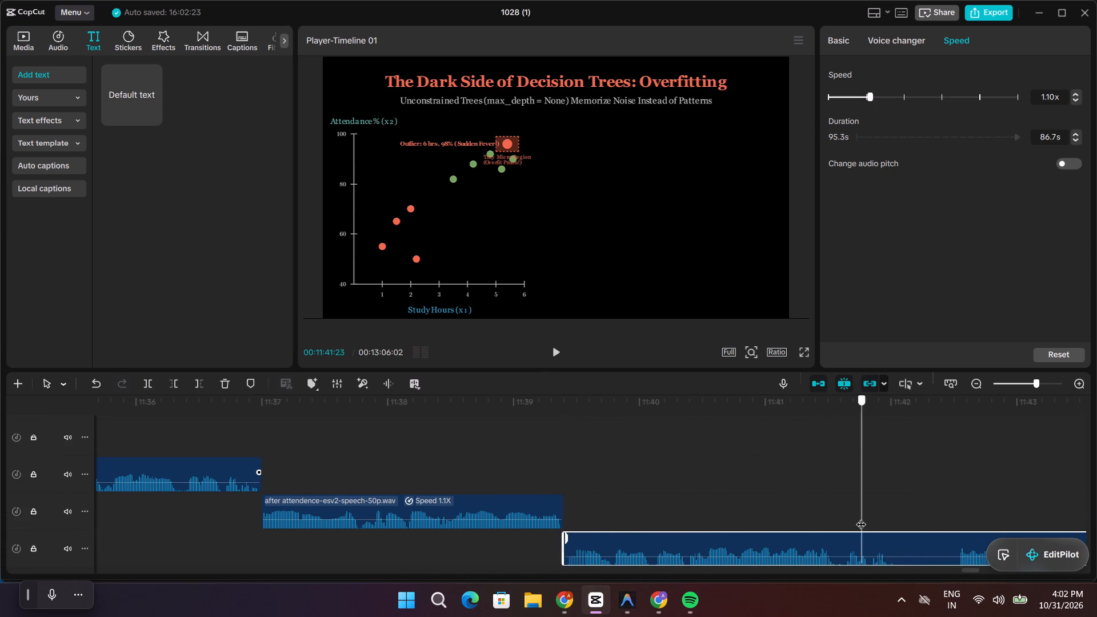
pyautogui.moveTo(861, 517); pyautogui.dragTo(801, 518)
pyautogui.press('space')
pyautogui.press('space')
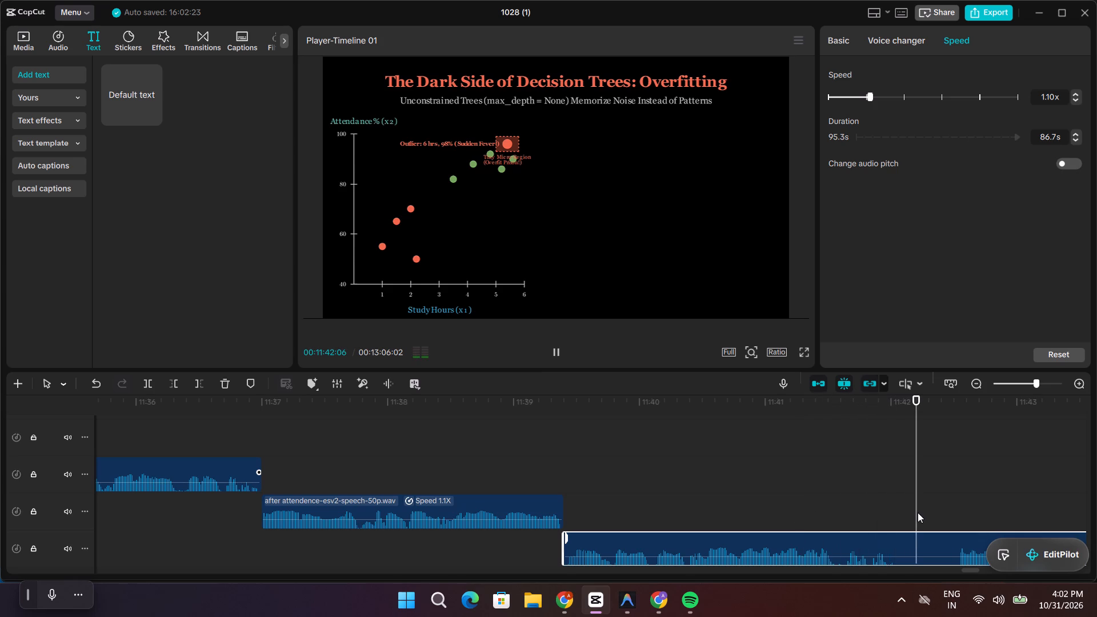
pyautogui.click(918, 512)
pyautogui.moveTo(916, 512); pyautogui.dragTo(890, 513)
pyautogui.hotkey('ctrl', 'b')
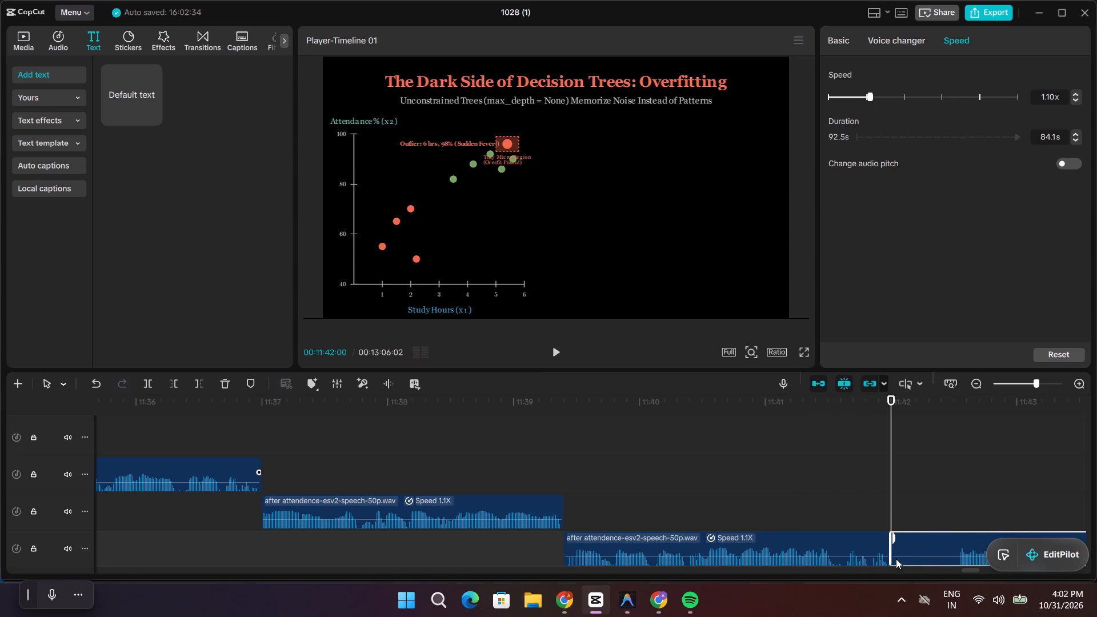
pyautogui.moveTo(892, 559); pyautogui.dragTo(956, 573)
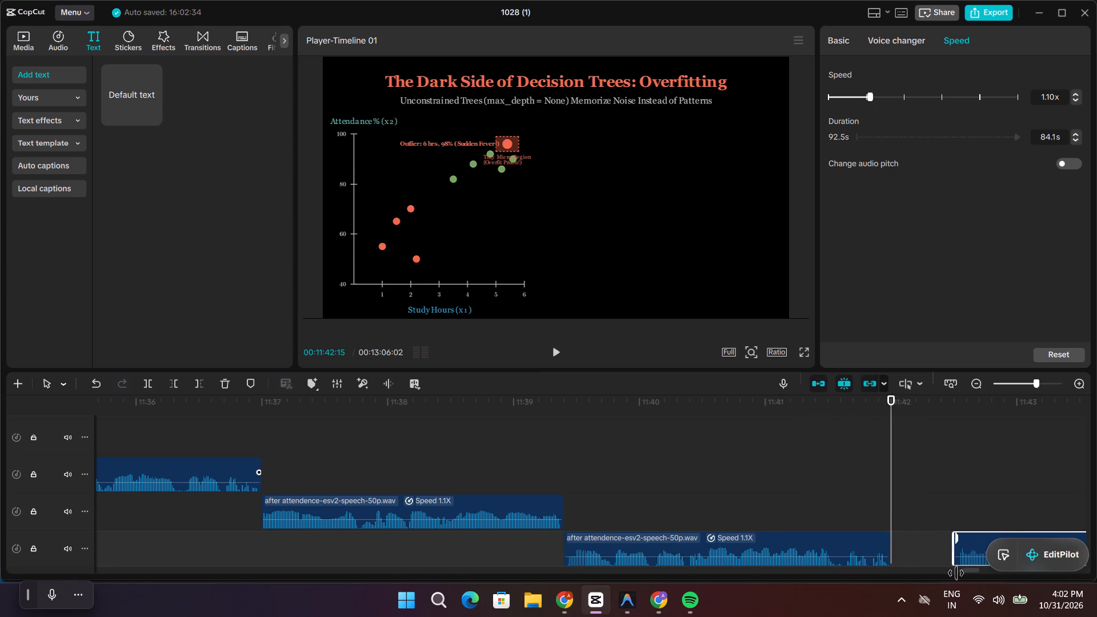
pyautogui.moveTo(956, 573); pyautogui.dragTo(957, 573)
pyautogui.click(970, 573)
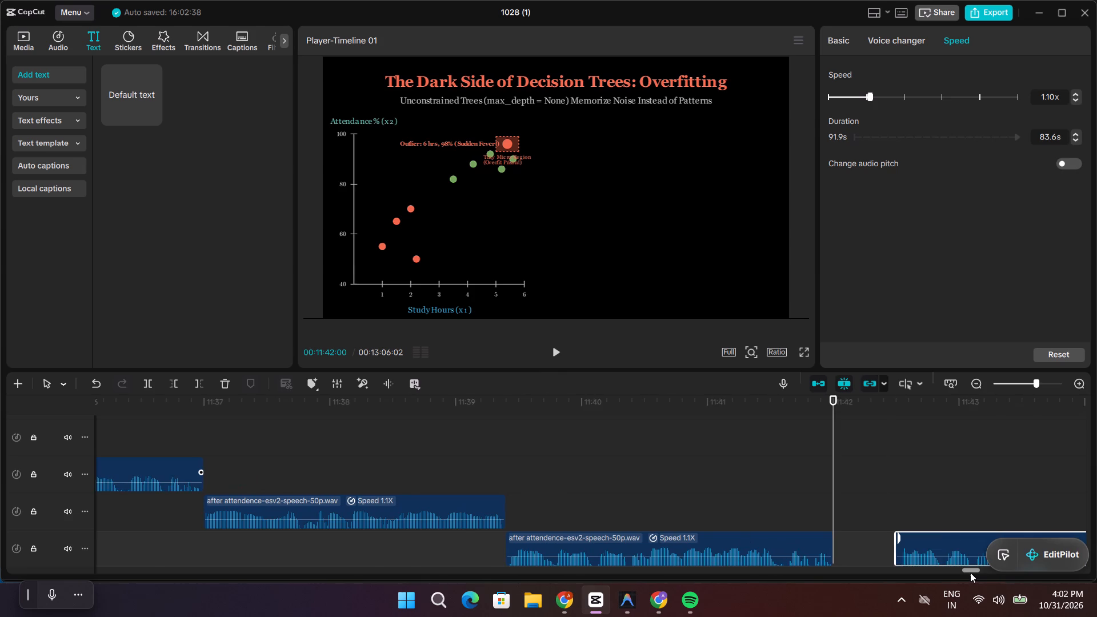
pyautogui.click(970, 572)
pyautogui.moveTo(888, 563); pyautogui.dragTo(827, 566)
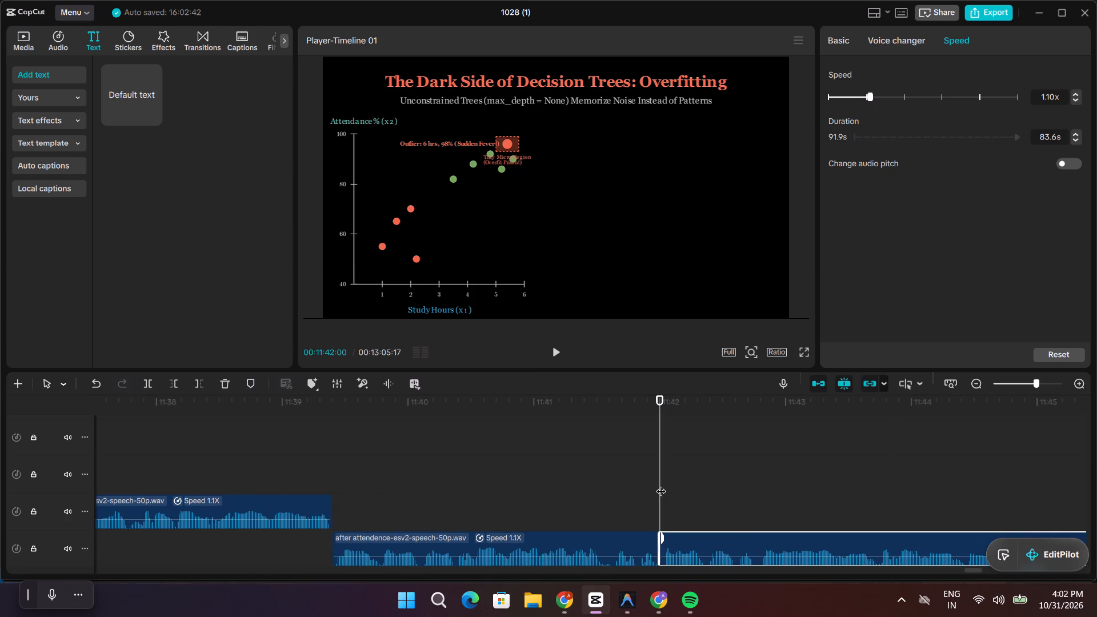
# Play the narration into the Spaghetti Tree scene, split it at 11:46:10, trim about 0.5 s of silence after the cut and close the gap.
pyautogui.moveTo(661, 484); pyautogui.dragTo(536, 484)
pyautogui.press('space')
pyautogui.press('space')
pyautogui.press('space')
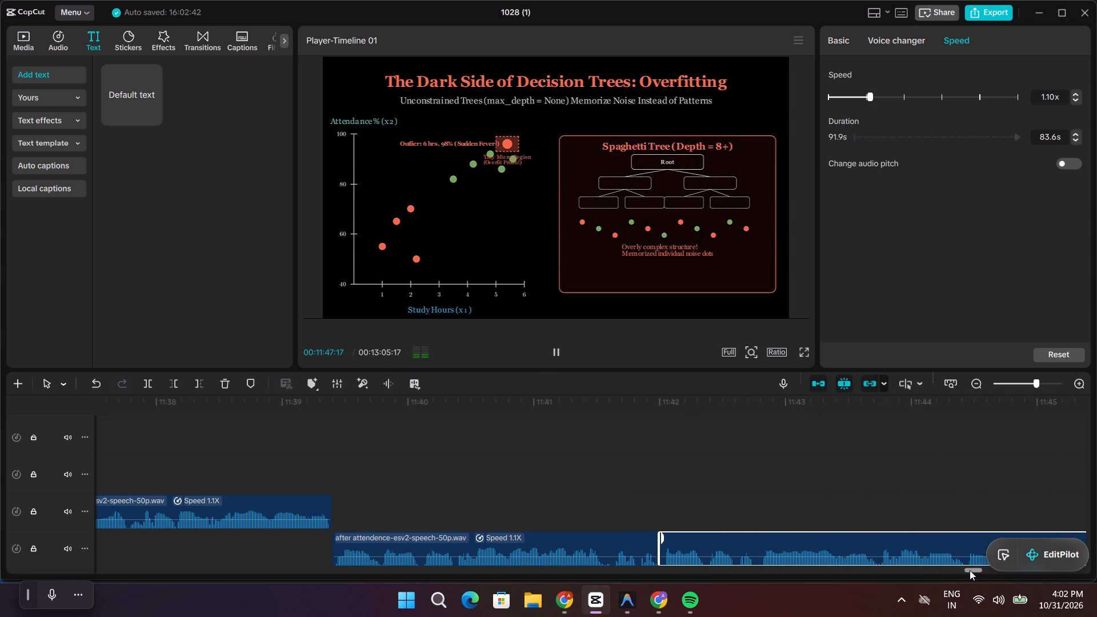
pyautogui.press('space')
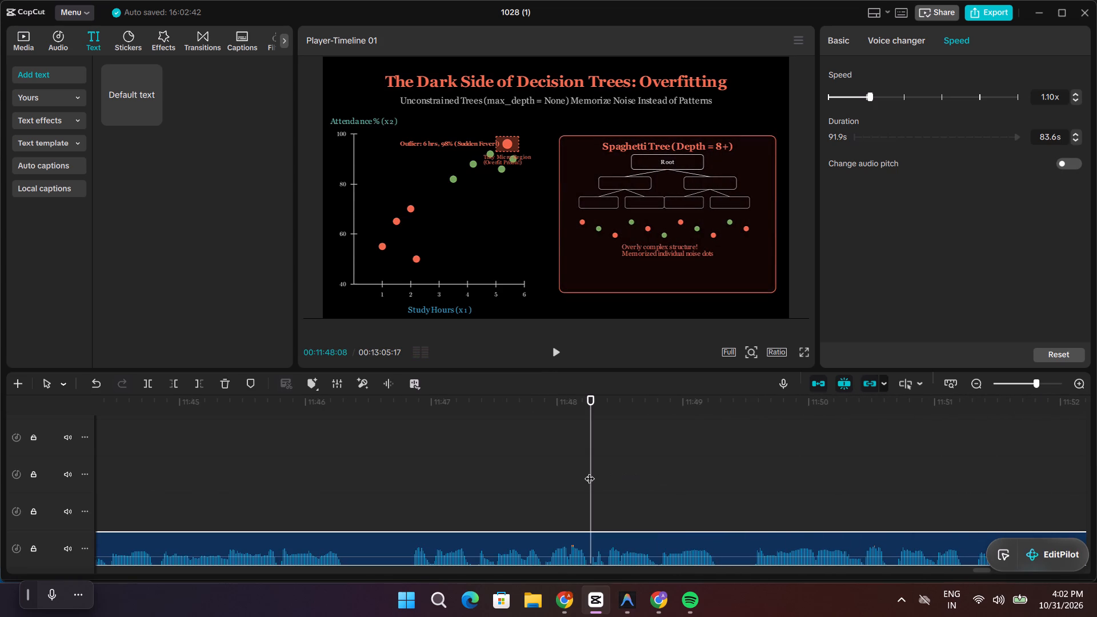
pyautogui.click(586, 474)
pyautogui.moveTo(586, 474); pyautogui.dragTo(346, 483)
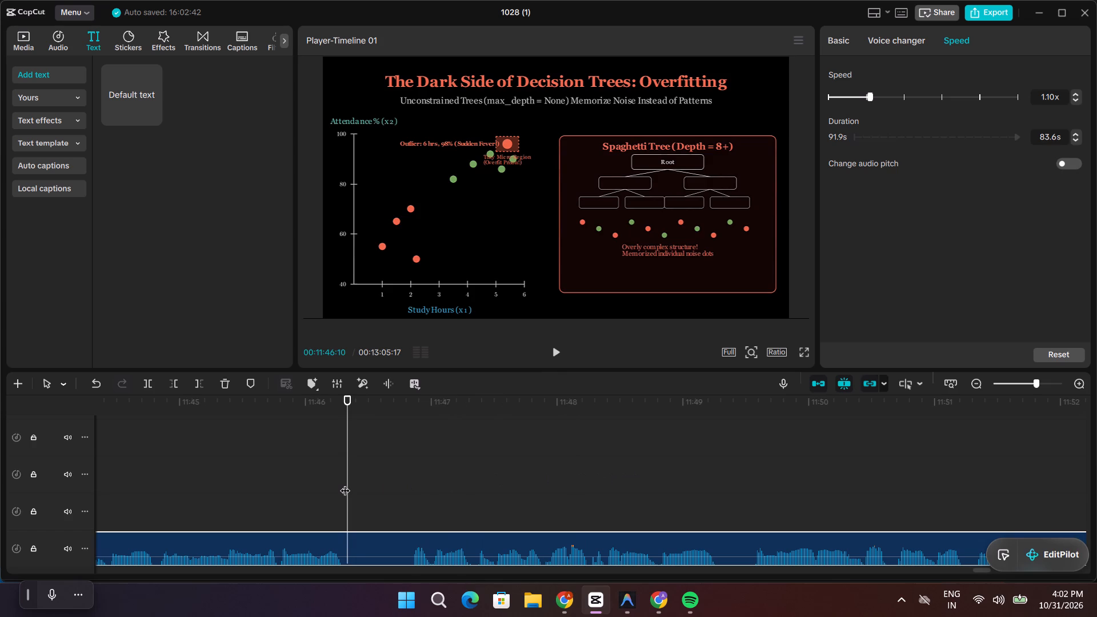
pyautogui.hotkey('ctrl', 'b')
pyautogui.moveTo(346, 555); pyautogui.dragTo(402, 575)
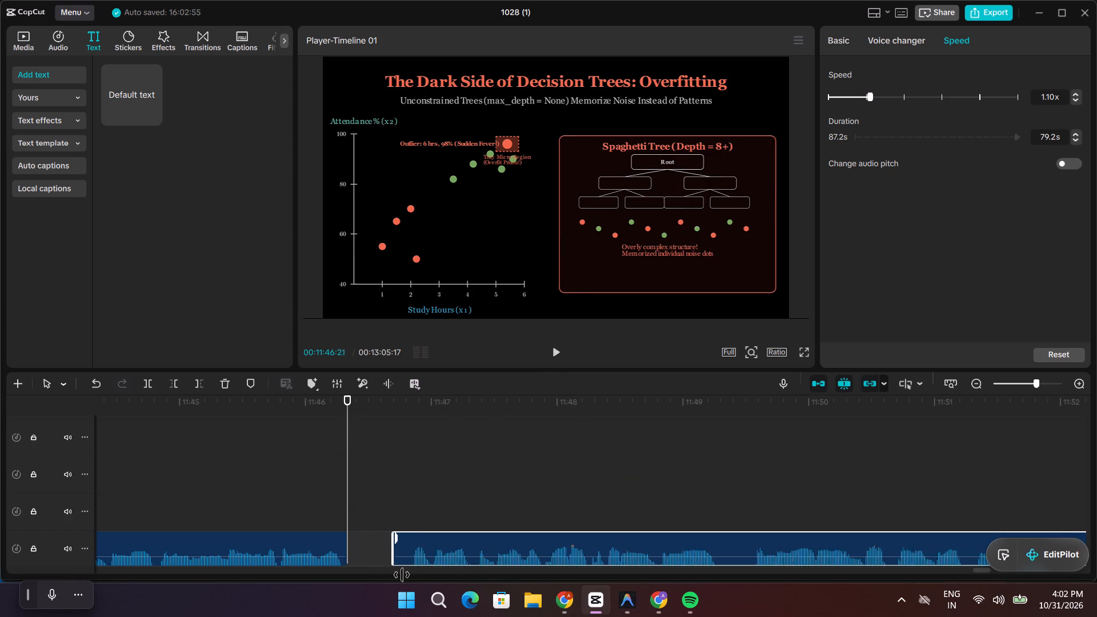
pyautogui.moveTo(402, 575); pyautogui.dragTo(409, 578)
pyautogui.moveTo(434, 561); pyautogui.dragTo(379, 561)
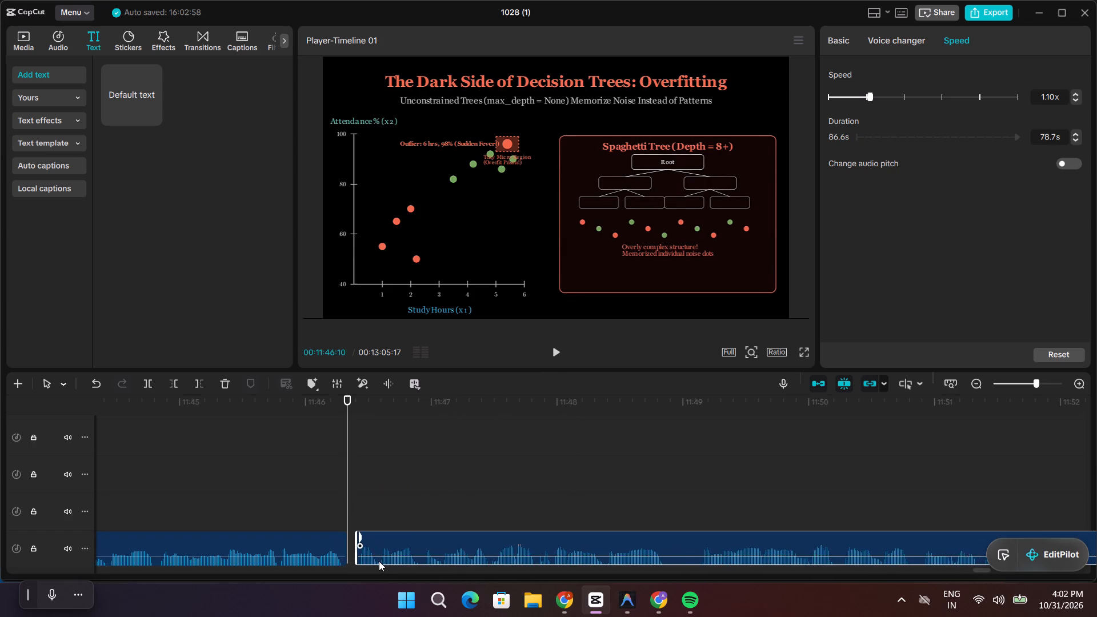
pyautogui.moveTo(379, 561); pyautogui.dragTo(373, 562)
# Play the next phrase, split the narration at 11:48:23, trim about 0.3 s of silence after the cut and close the gap.
pyautogui.press('space')
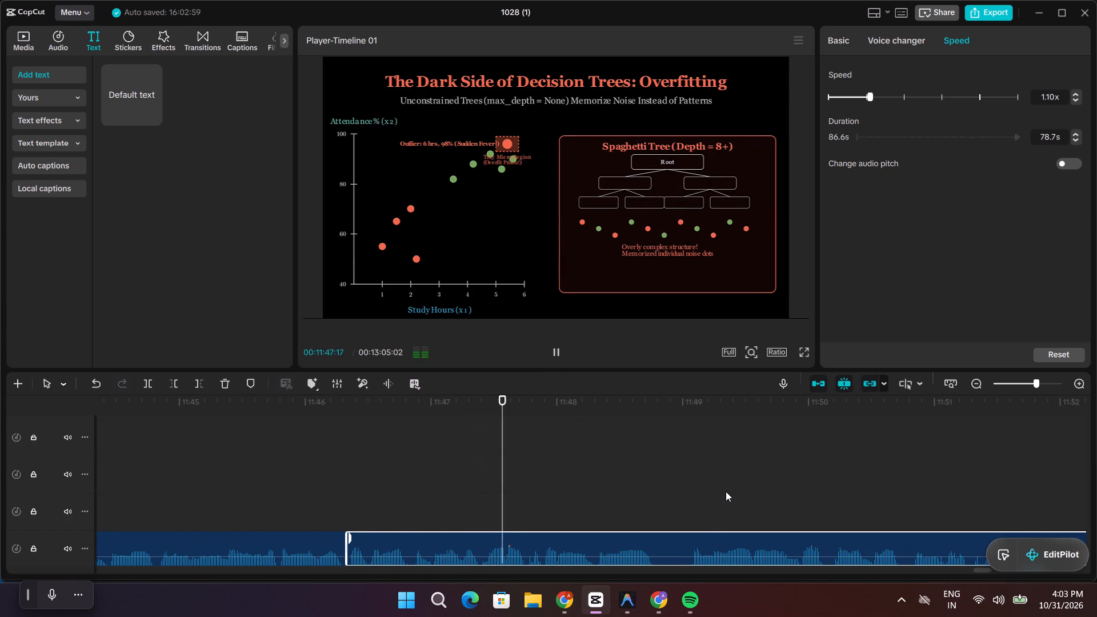
pyautogui.press('space')
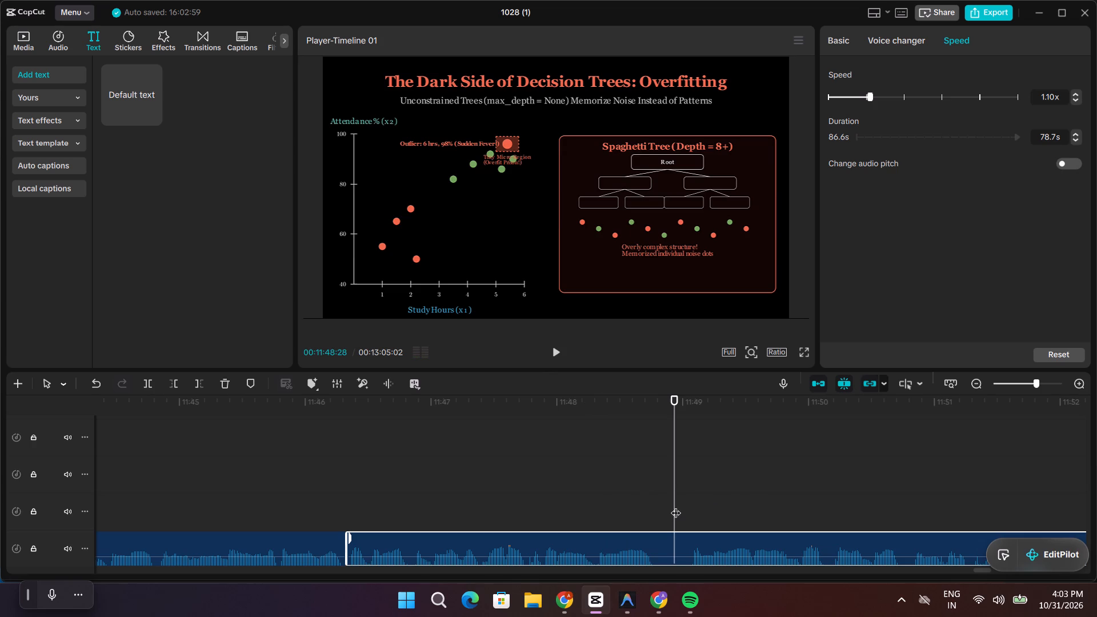
pyautogui.moveTo(676, 506); pyautogui.dragTo(654, 509)
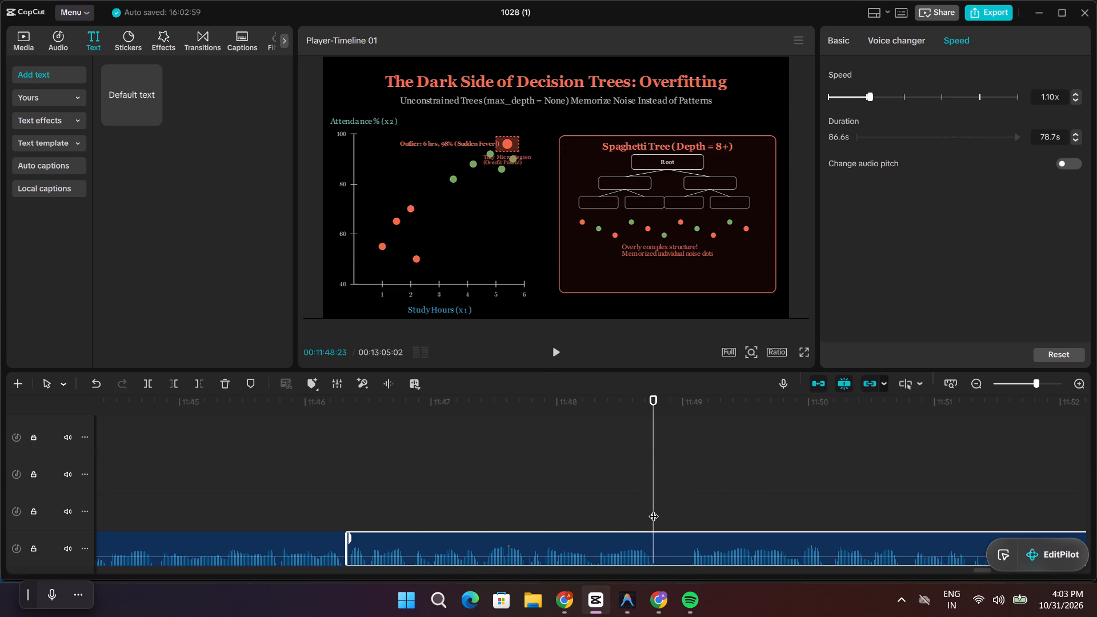
pyautogui.hotkey('ctrl', 'b')
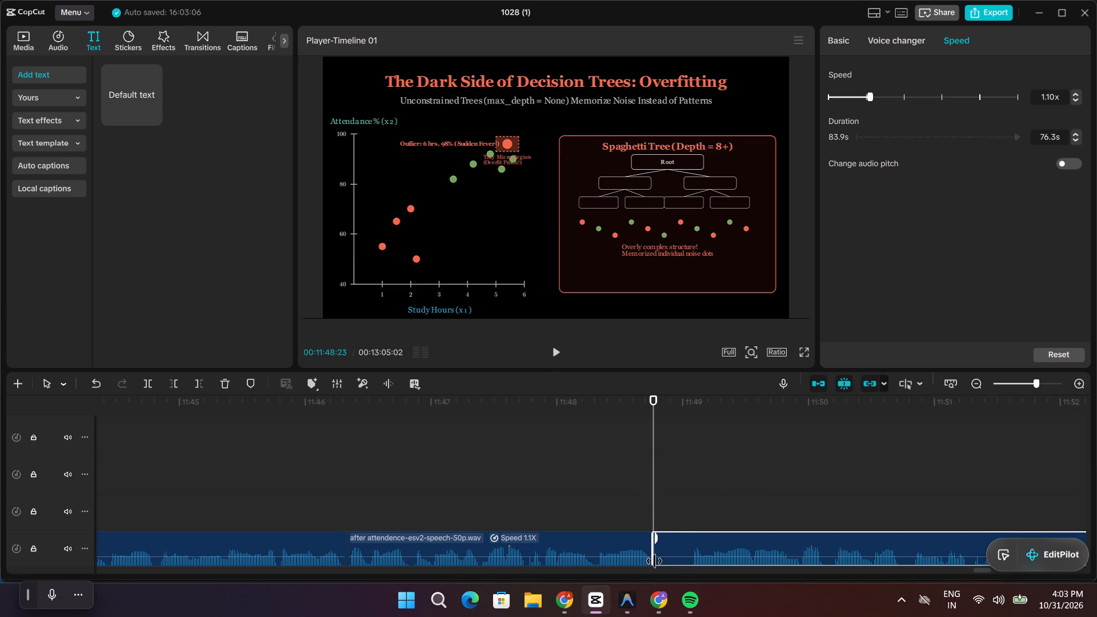
pyautogui.moveTo(654, 561); pyautogui.dragTo(676, 572)
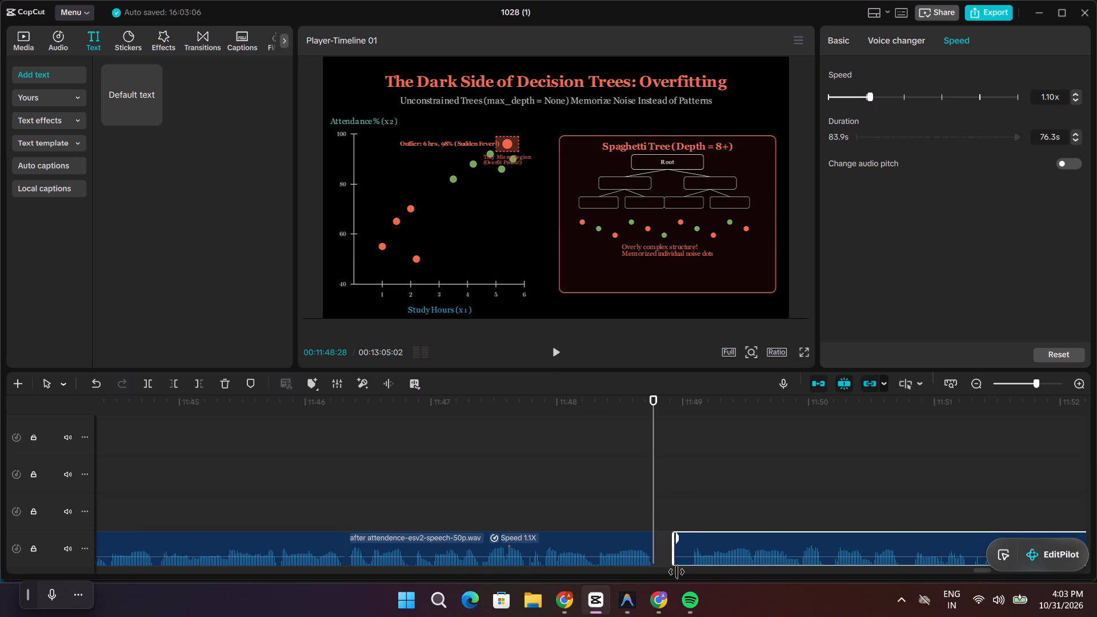
pyautogui.moveTo(676, 572); pyautogui.dragTo(690, 573)
pyautogui.moveTo(702, 566); pyautogui.dragTo(700, 566)
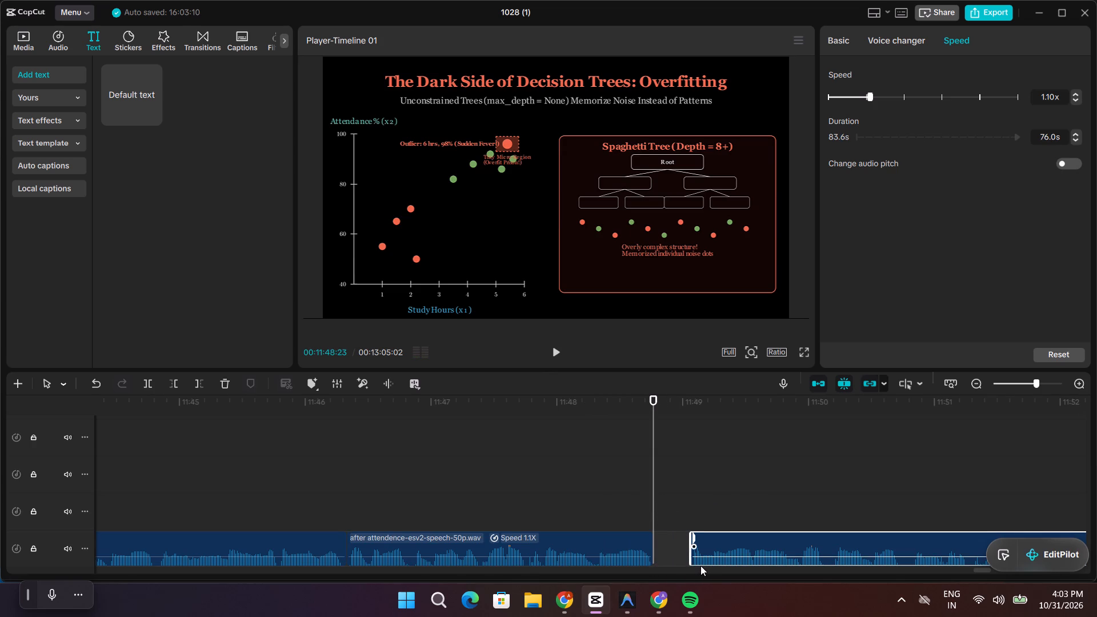
pyautogui.moveTo(700, 566); pyautogui.dragTo(663, 566)
# Play the narration on from the cut at 11:48:23 and pause it at 11:51:07.
pyautogui.press('space')
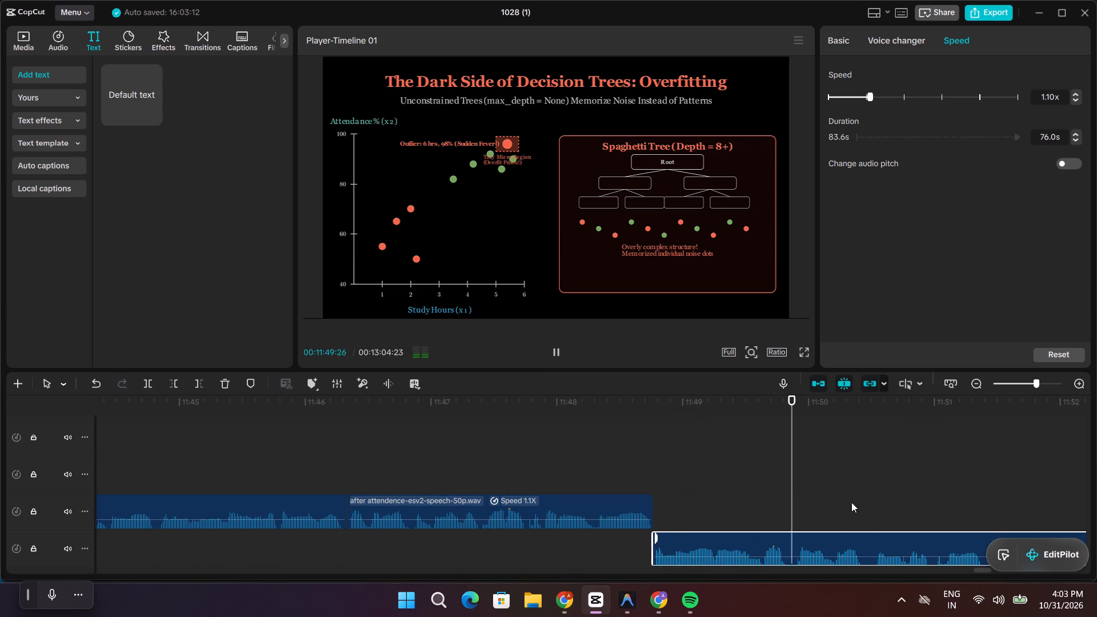
pyautogui.press('space')
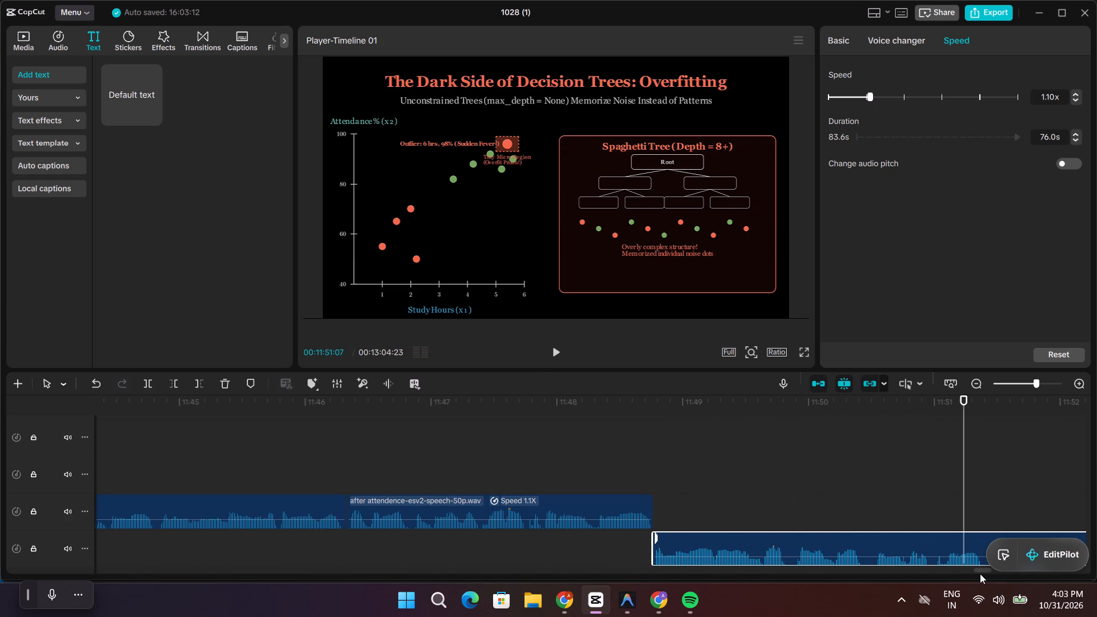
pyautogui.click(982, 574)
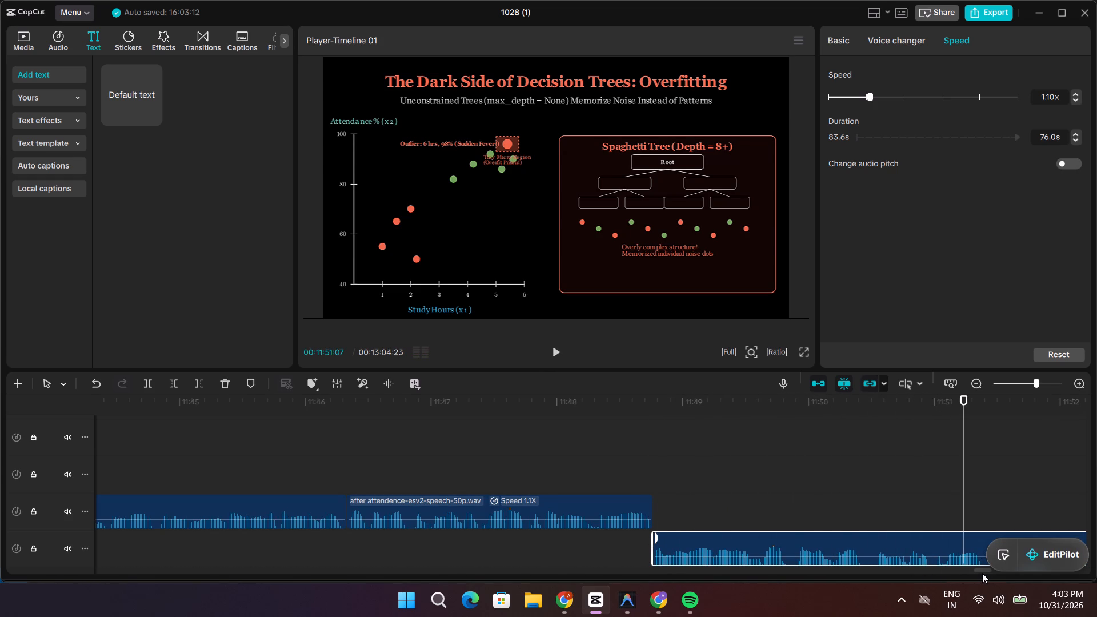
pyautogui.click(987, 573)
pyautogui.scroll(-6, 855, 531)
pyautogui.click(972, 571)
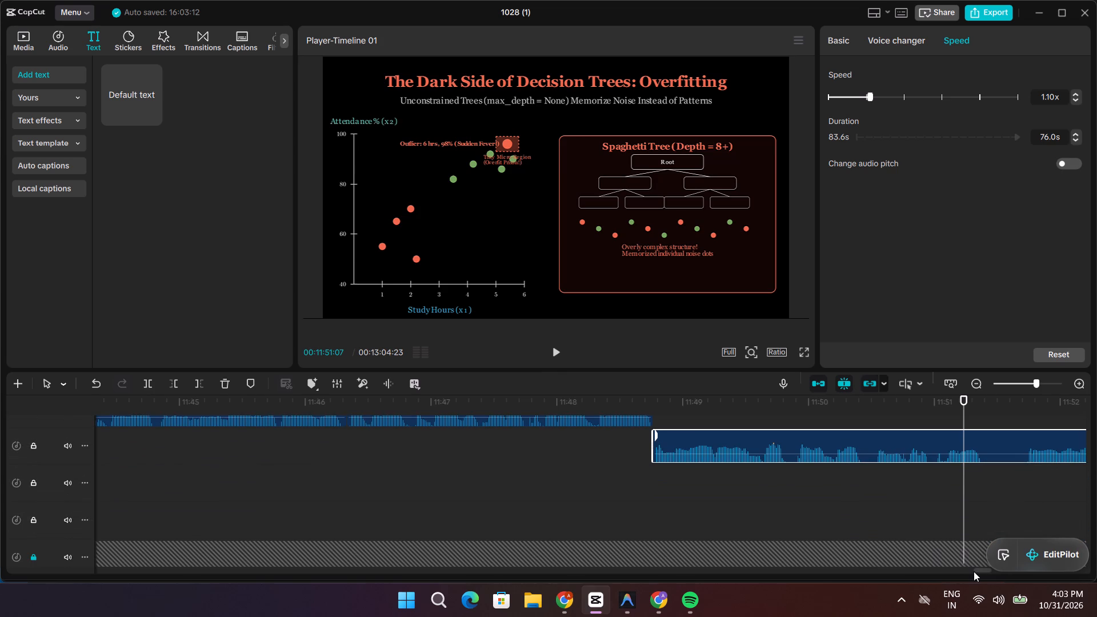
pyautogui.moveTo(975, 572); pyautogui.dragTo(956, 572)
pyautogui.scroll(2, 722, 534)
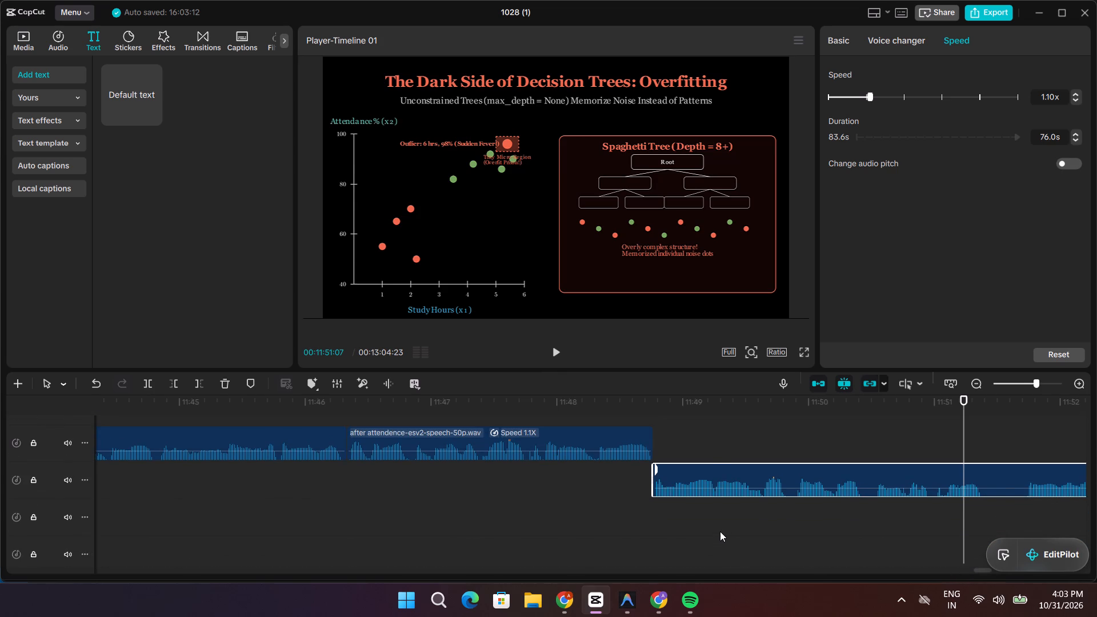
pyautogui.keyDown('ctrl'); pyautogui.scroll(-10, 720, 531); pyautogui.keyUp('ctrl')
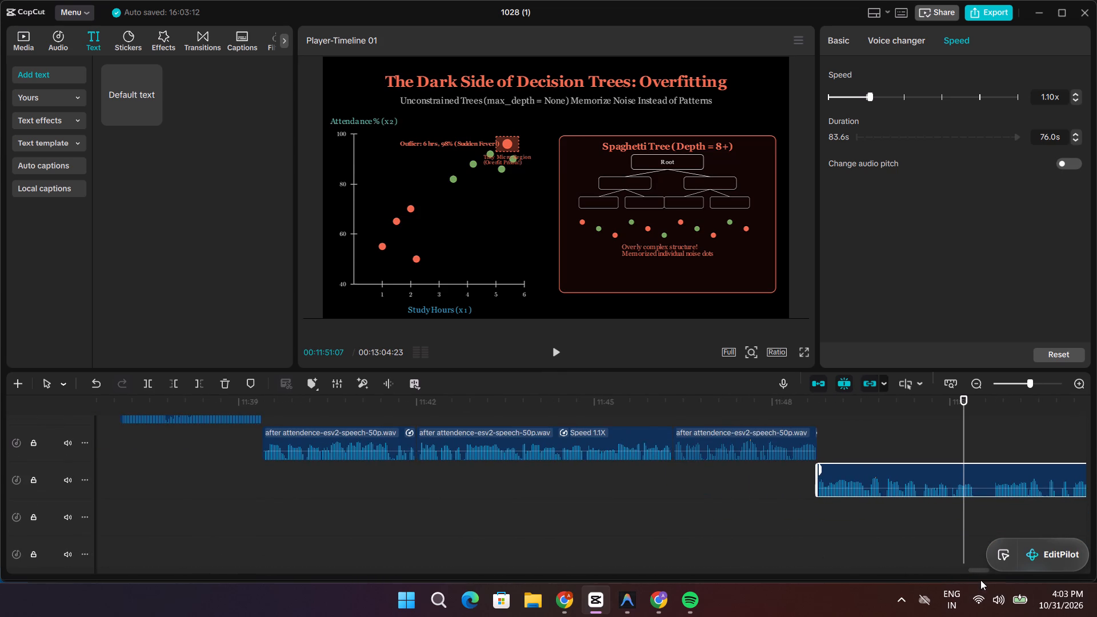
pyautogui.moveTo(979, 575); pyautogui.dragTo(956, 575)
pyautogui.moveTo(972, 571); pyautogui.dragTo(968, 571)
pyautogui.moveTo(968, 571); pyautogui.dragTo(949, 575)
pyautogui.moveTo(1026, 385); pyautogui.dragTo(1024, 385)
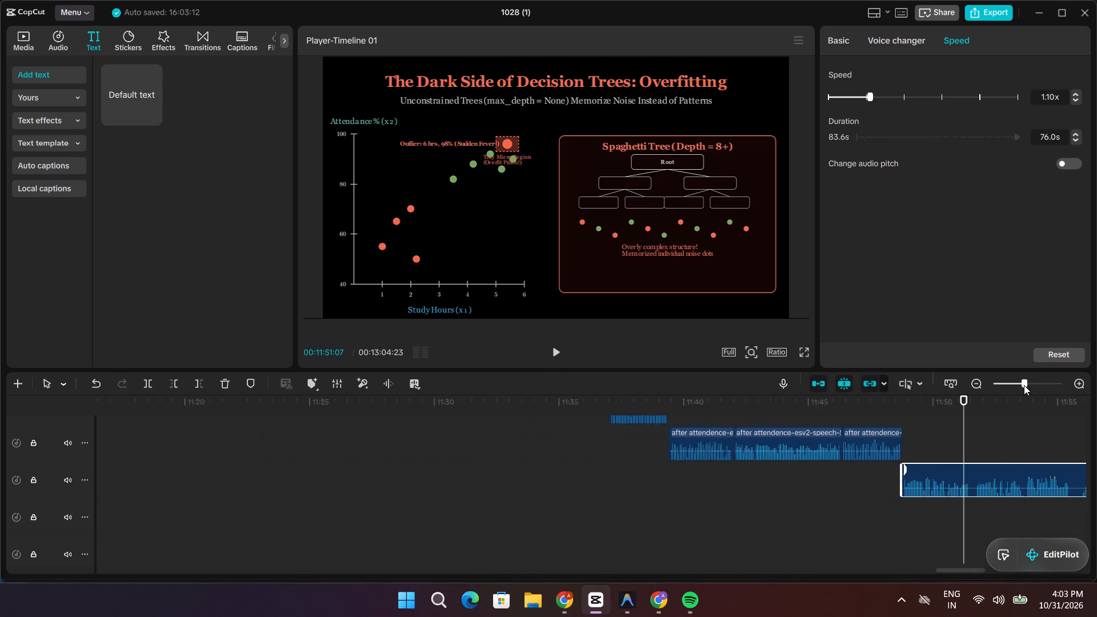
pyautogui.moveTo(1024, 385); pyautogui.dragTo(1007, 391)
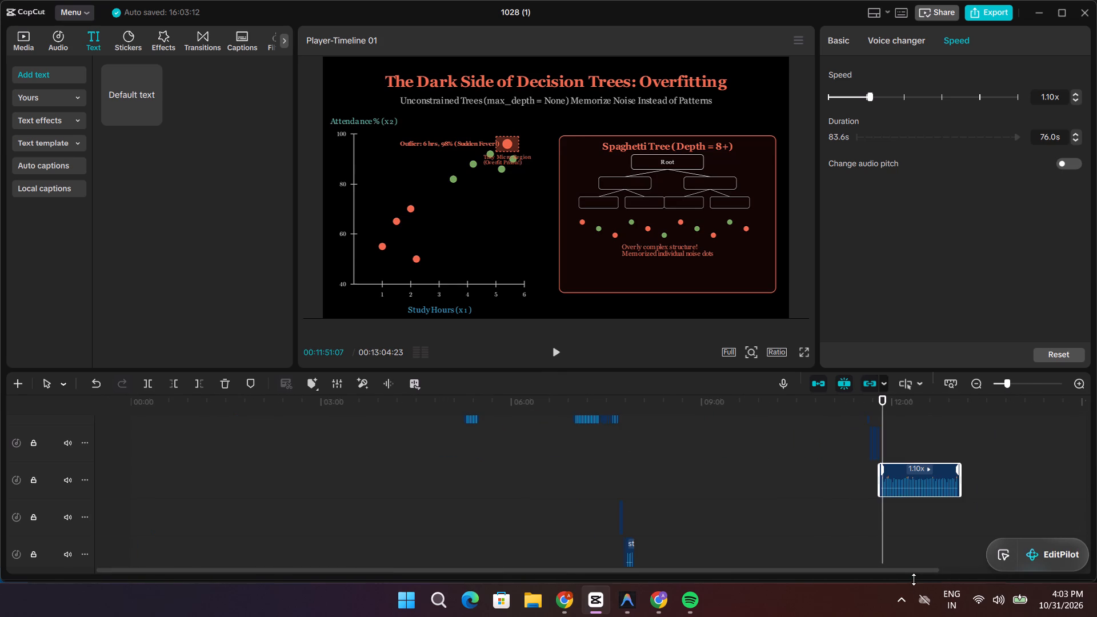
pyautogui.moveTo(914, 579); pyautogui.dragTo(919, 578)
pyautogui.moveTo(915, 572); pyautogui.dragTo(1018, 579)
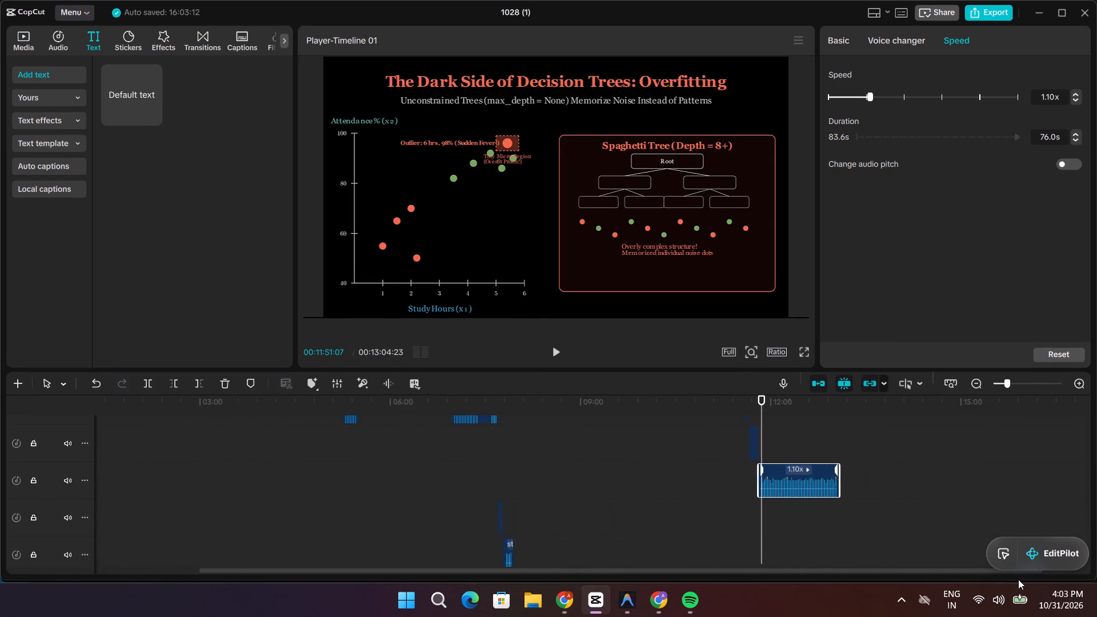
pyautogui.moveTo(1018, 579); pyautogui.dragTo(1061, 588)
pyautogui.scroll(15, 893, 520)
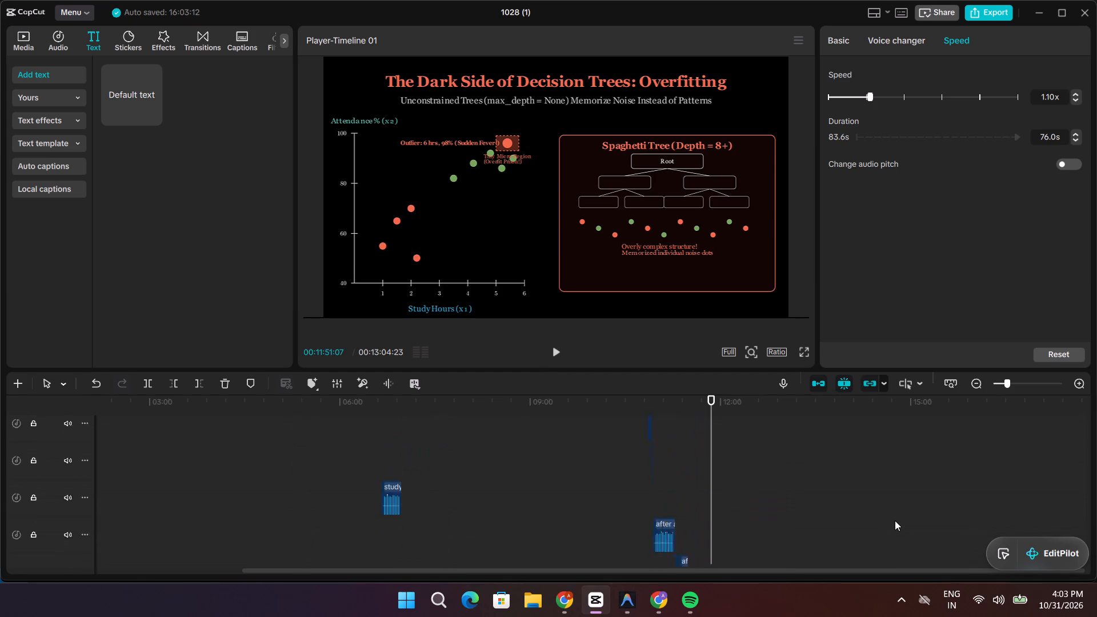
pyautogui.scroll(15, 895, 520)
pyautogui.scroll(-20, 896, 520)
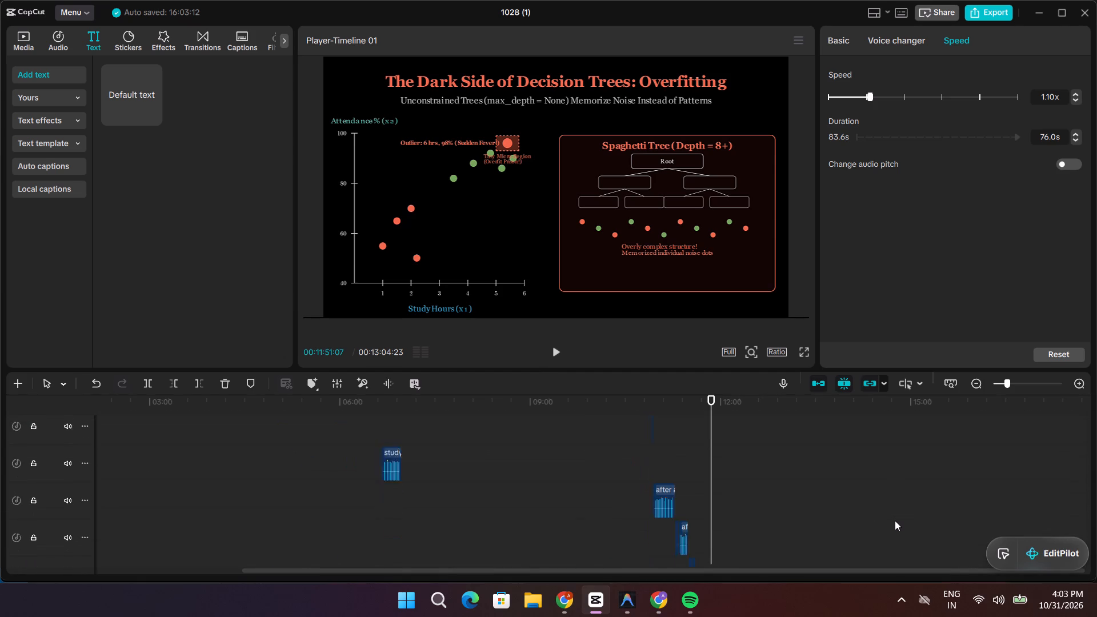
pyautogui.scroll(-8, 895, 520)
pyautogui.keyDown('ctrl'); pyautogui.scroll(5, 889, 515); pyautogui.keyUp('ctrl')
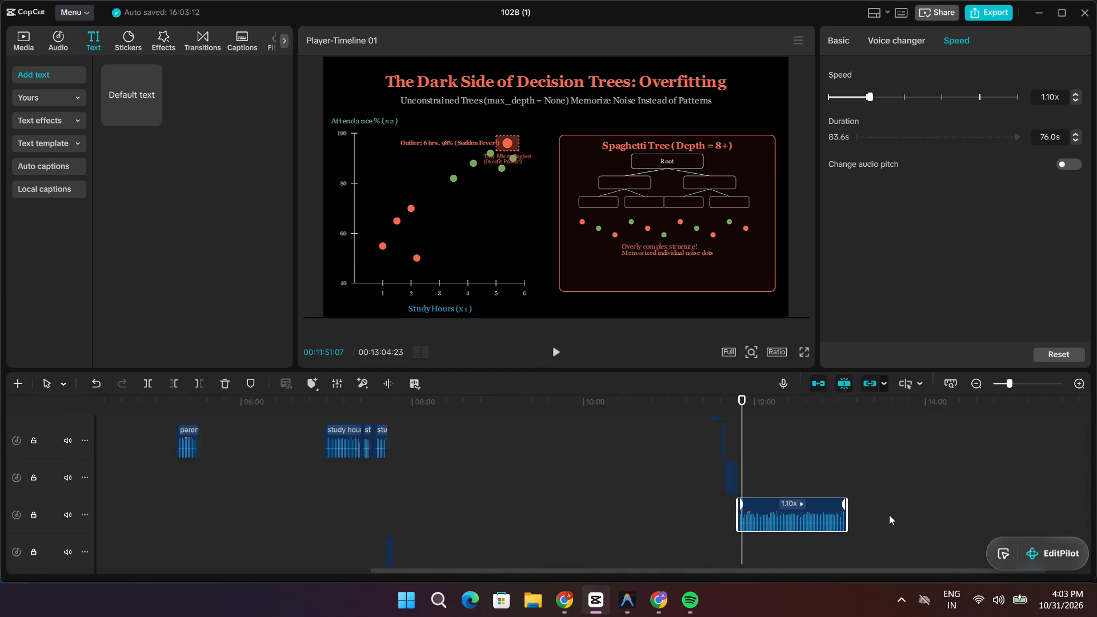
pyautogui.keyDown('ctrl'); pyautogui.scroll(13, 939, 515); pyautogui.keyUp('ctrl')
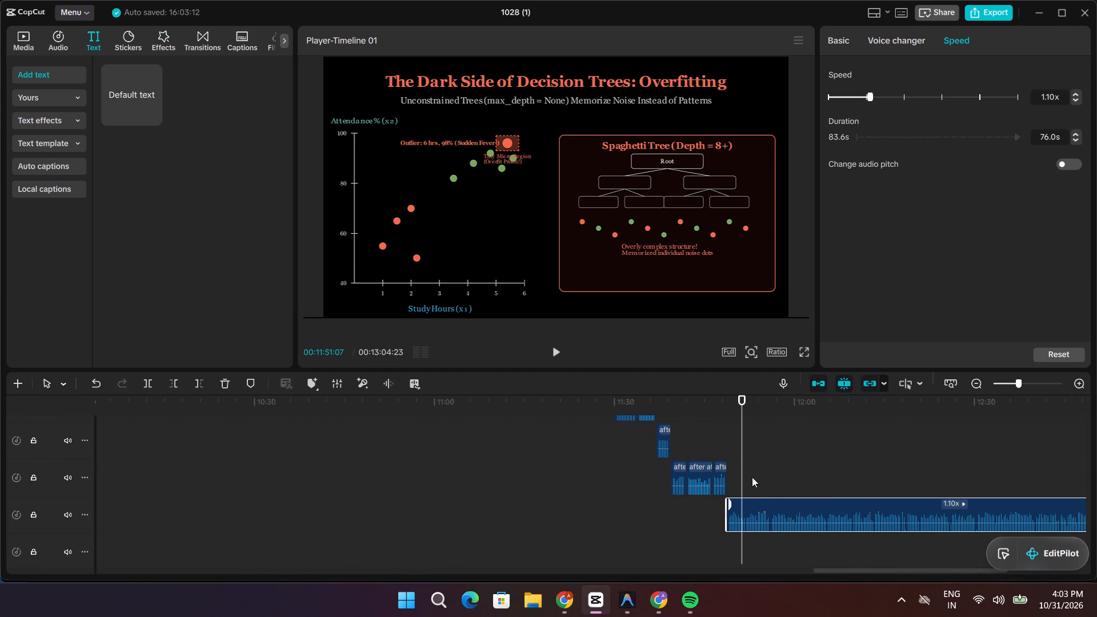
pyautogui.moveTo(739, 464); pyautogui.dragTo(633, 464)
# Resume playback and move the floating EditPilot widget off the timeline tracks to the empty area beneath the text categories.
pyautogui.press('space')
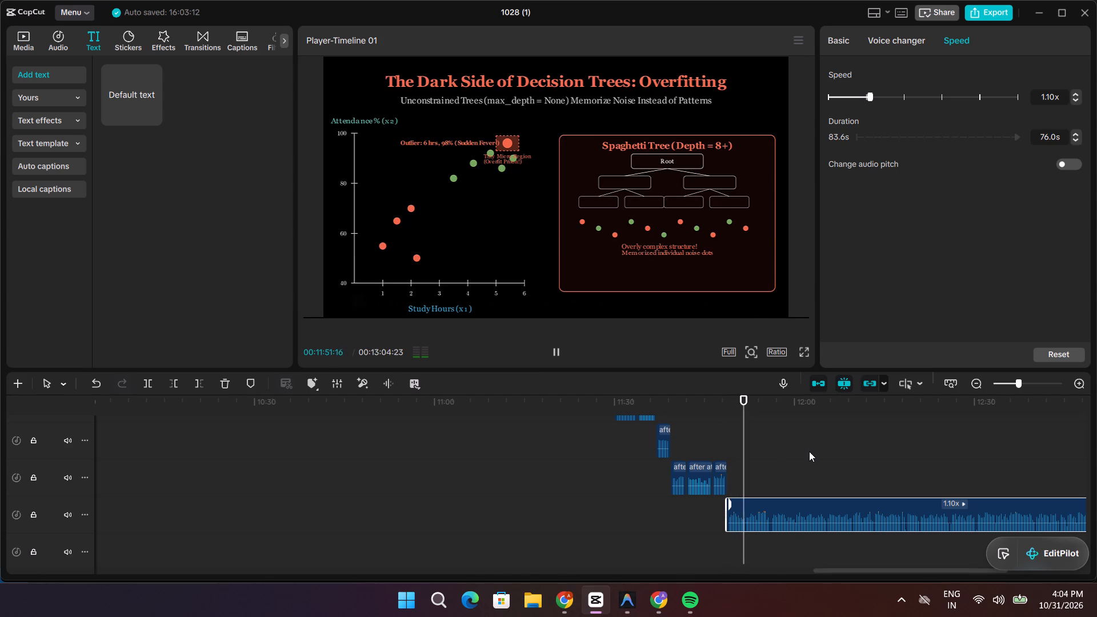
pyautogui.moveTo(1023, 565); pyautogui.dragTo(915, 540)
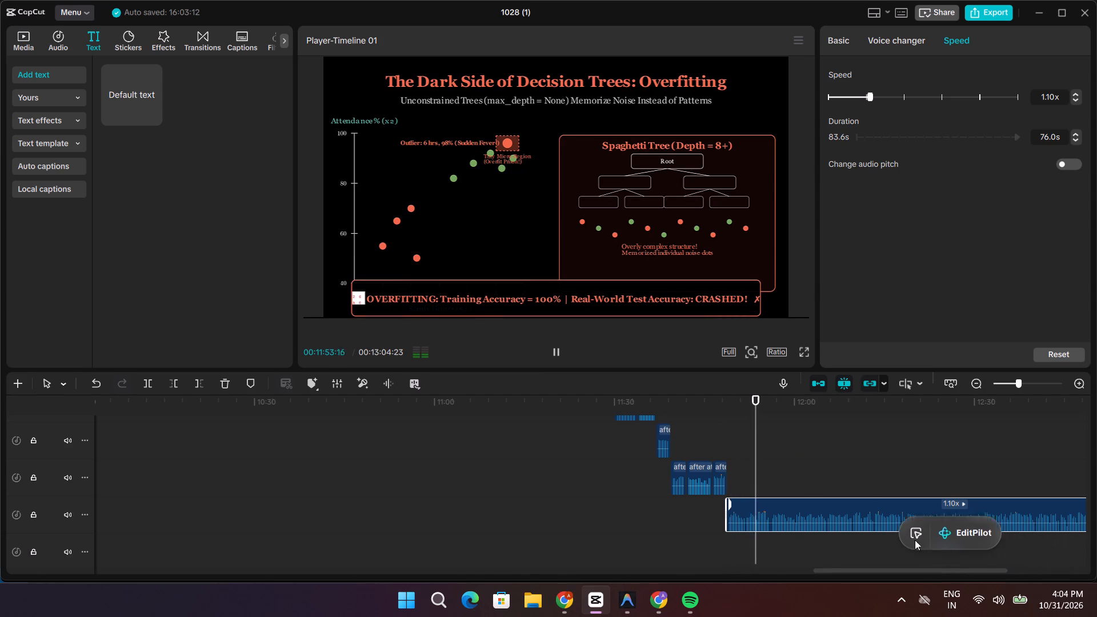
pyautogui.moveTo(915, 540); pyautogui.dragTo(51, 255)
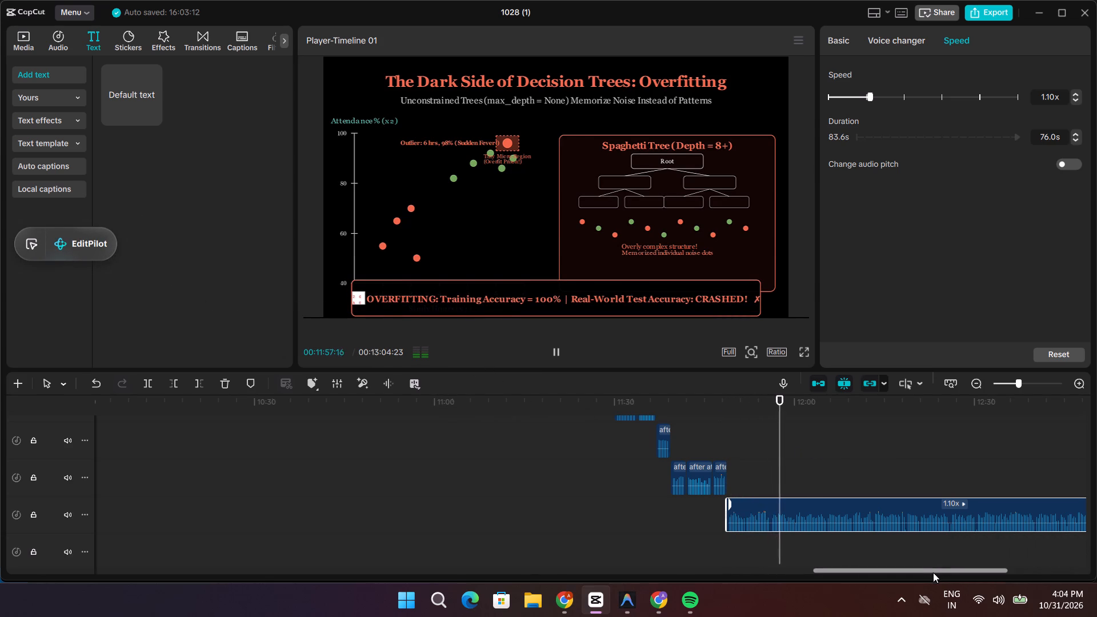
# Replay the edited narration from about 11:29 and check its timing against the overfitting animation up to the Spaghetti Tree scene.
pyautogui.keyDown('ctrl'); pyautogui.scroll(1, 872, 503); pyautogui.keyUp('ctrl')
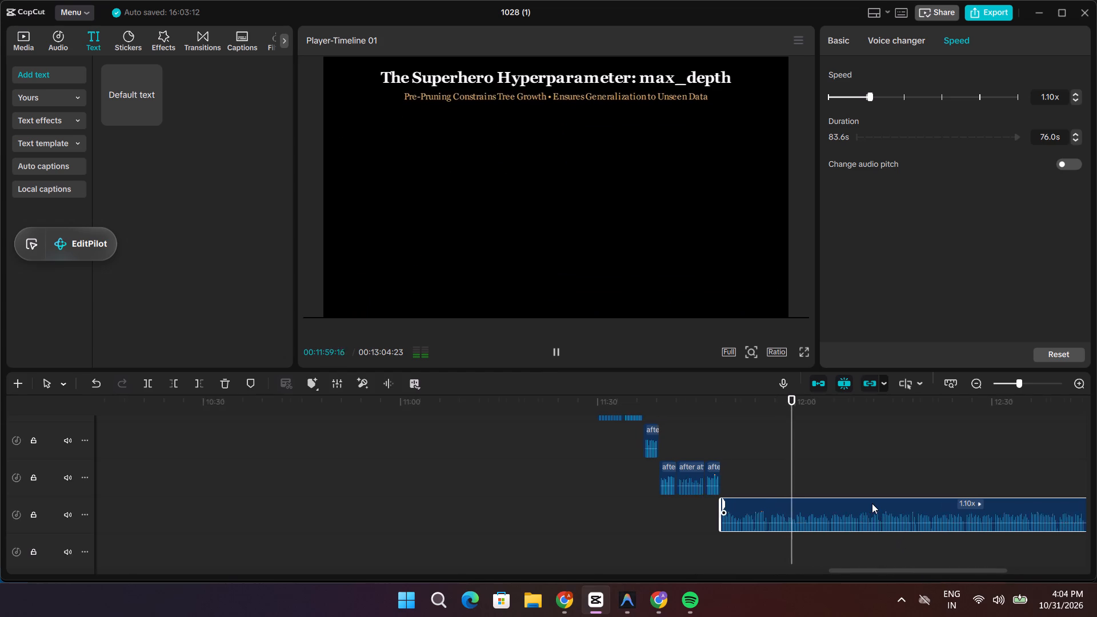
pyautogui.keyDown('ctrl'); pyautogui.scroll(13, 872, 503); pyautogui.keyUp('ctrl')
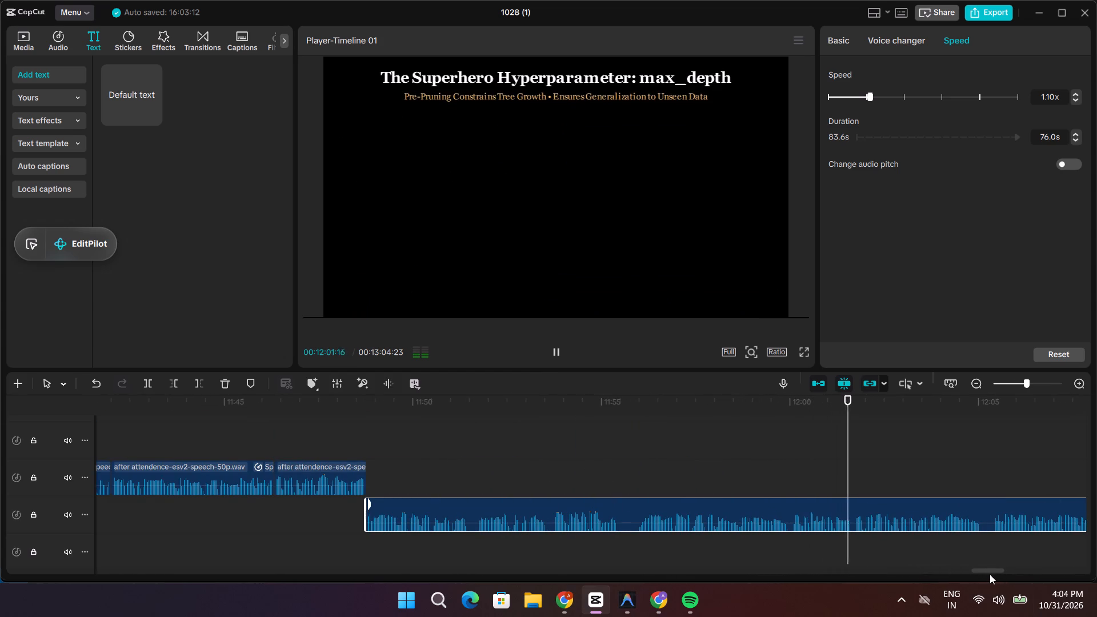
pyautogui.click(990, 574)
pyautogui.moveTo(986, 570); pyautogui.dragTo(963, 577)
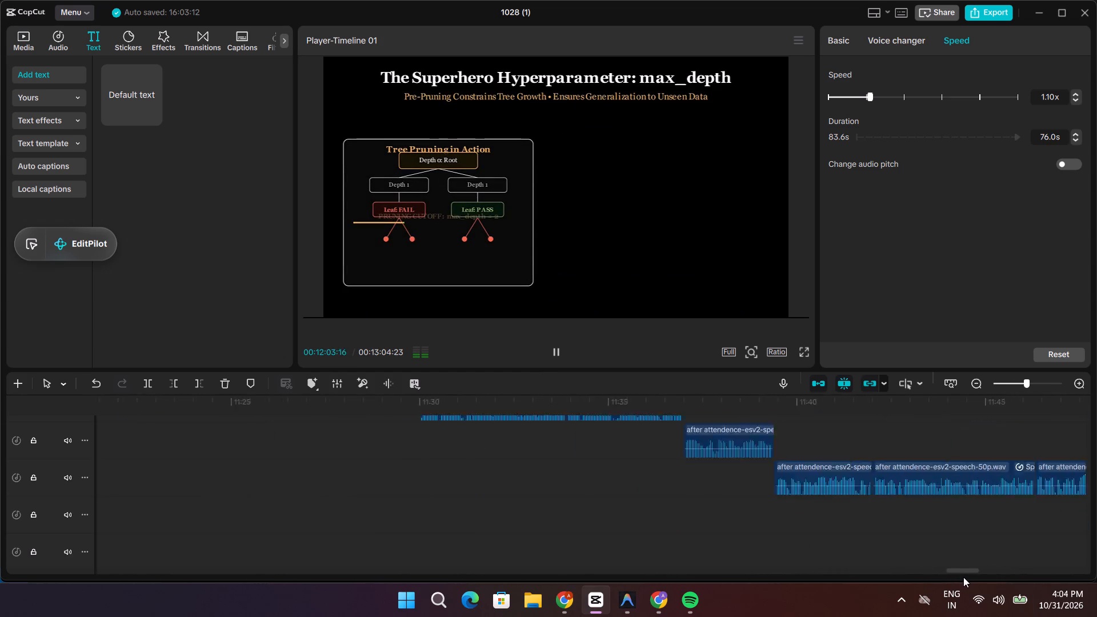
pyautogui.moveTo(963, 577); pyautogui.dragTo(986, 577)
pyautogui.keyDown('ctrl'); pyautogui.scroll(12, 883, 546); pyautogui.keyUp('ctrl')
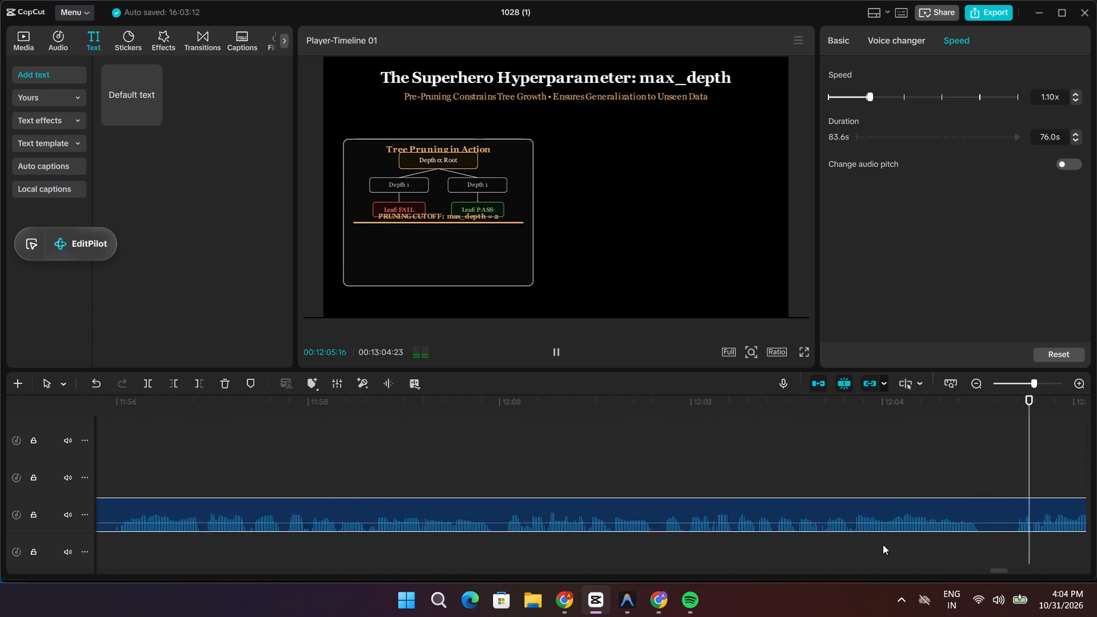
pyautogui.keyDown('ctrl'); pyautogui.scroll(8, 883, 544); pyautogui.keyUp('ctrl')
pyautogui.moveTo(1004, 570); pyautogui.dragTo(961, 574)
pyautogui.click(815, 450)
pyautogui.press('space')
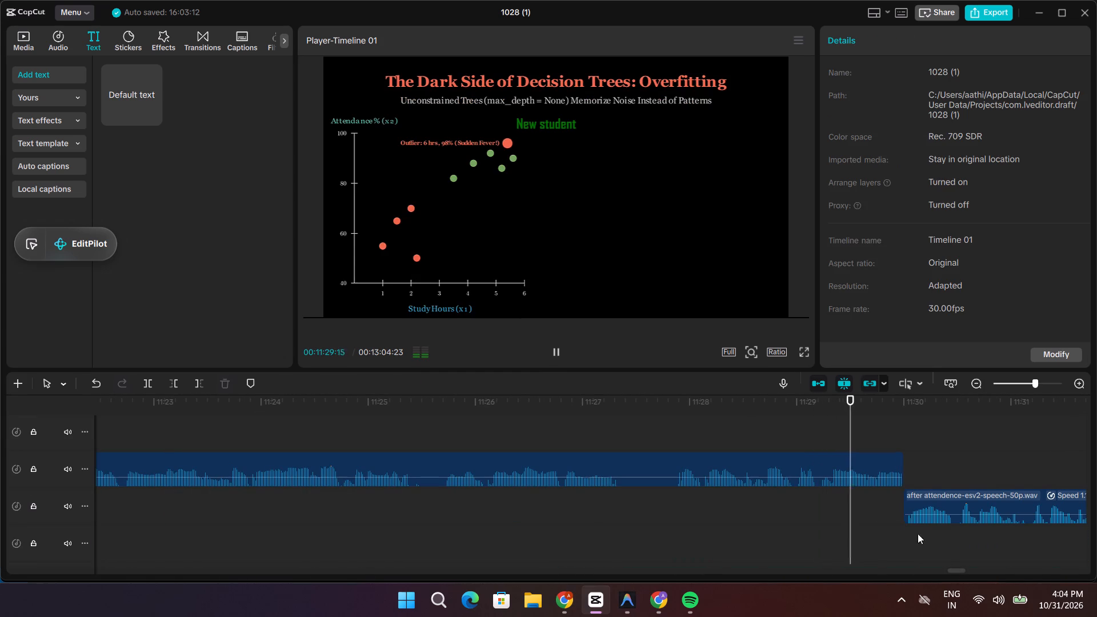
pyautogui.click(955, 570)
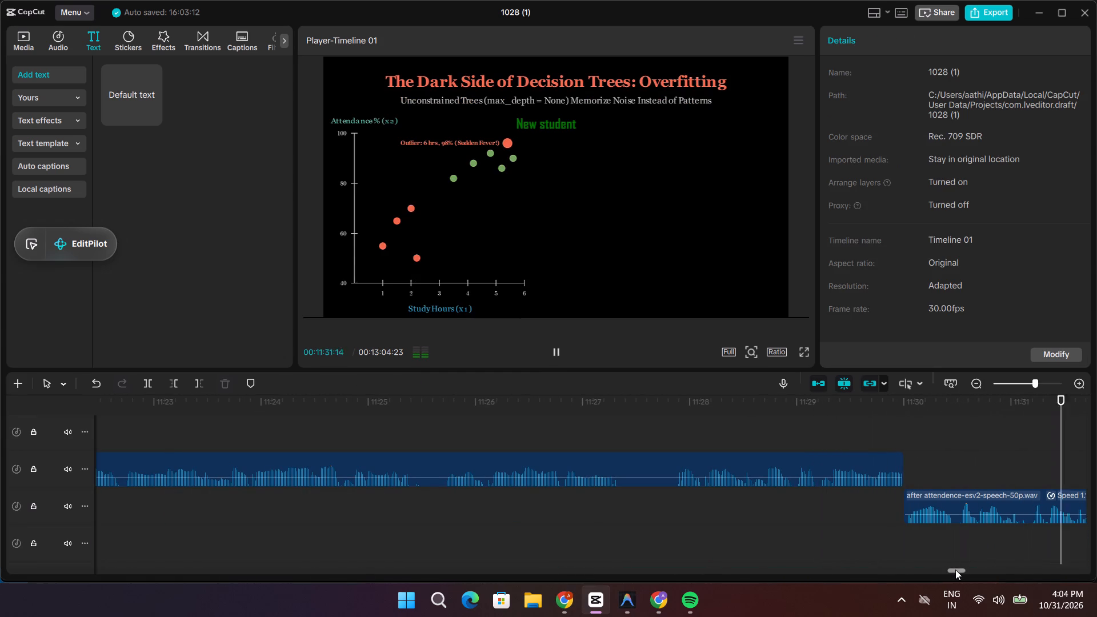
pyautogui.moveTo(955, 570); pyautogui.dragTo(970, 570)
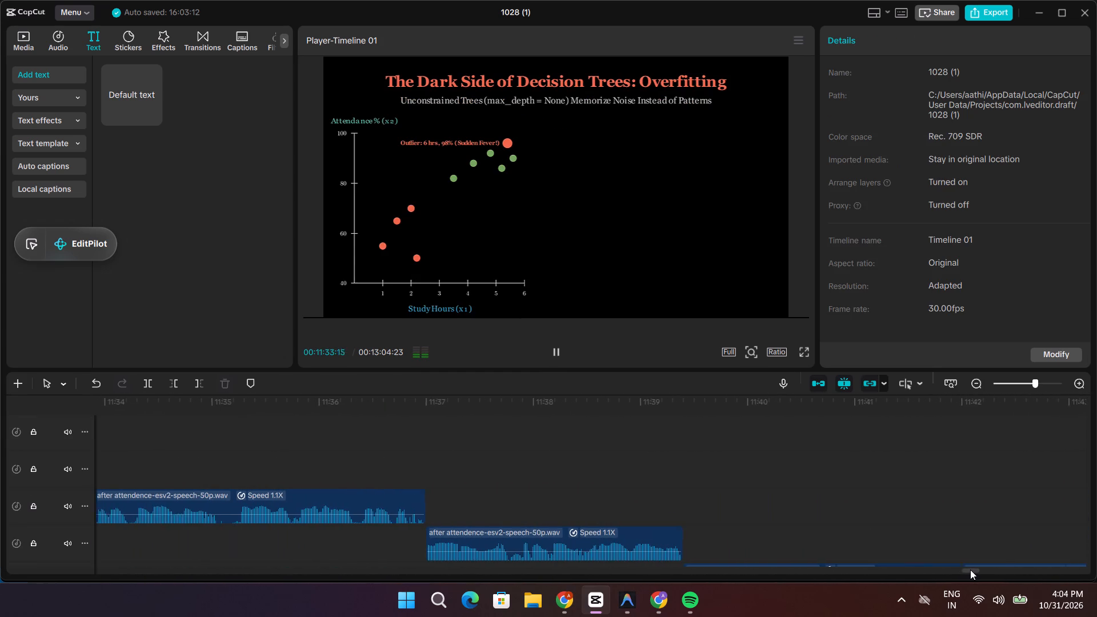
pyautogui.moveTo(970, 570); pyautogui.dragTo(967, 571)
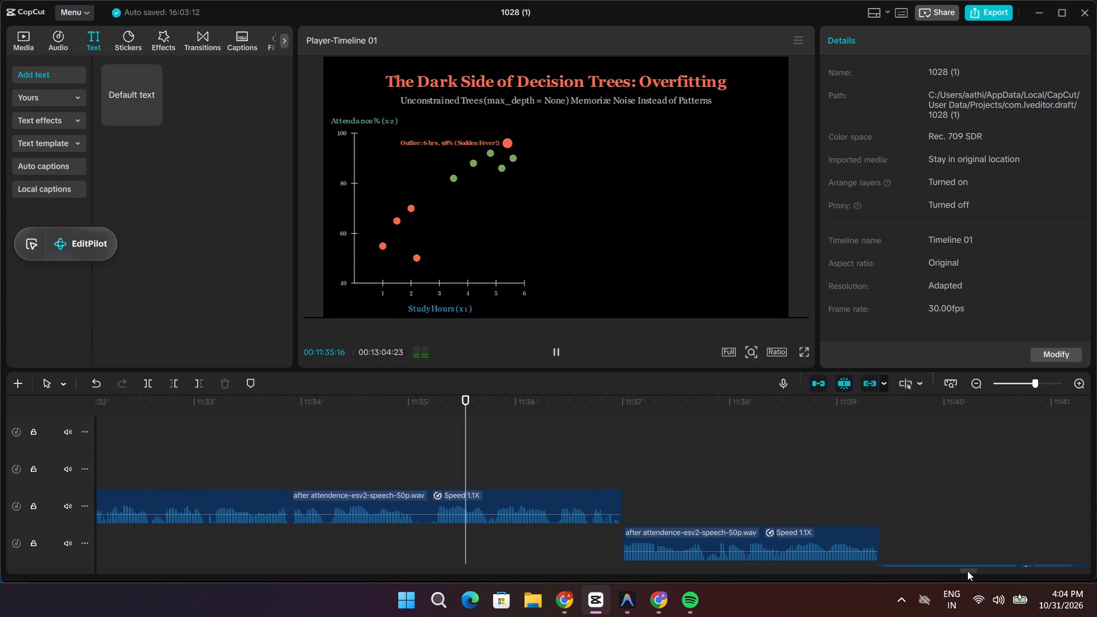
pyautogui.moveTo(967, 571); pyautogui.dragTo(975, 571)
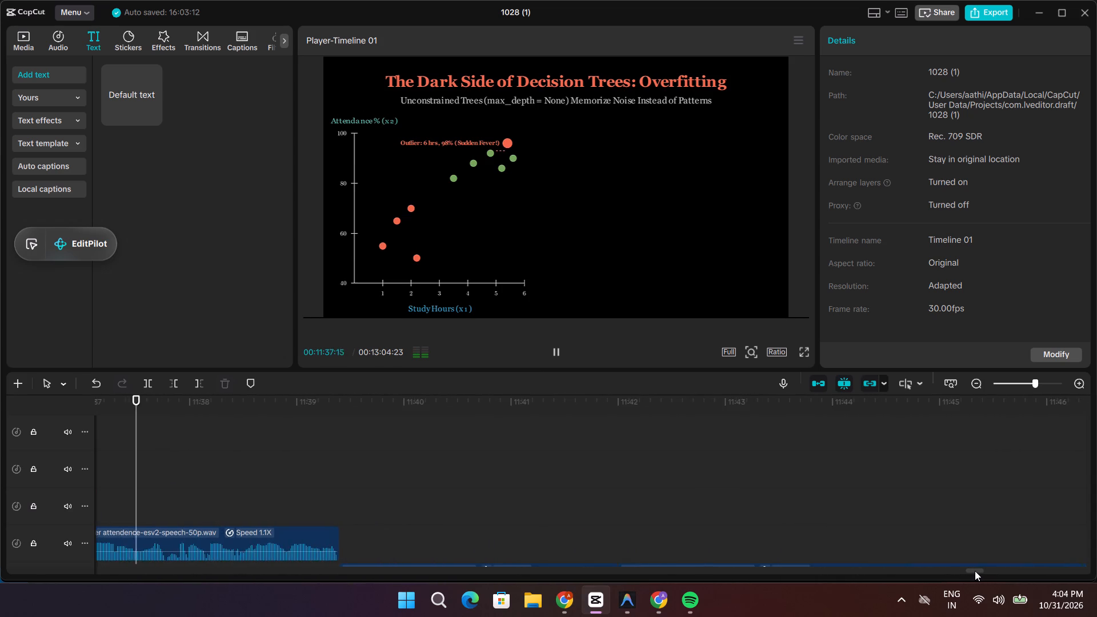
pyautogui.moveTo(975, 571); pyautogui.dragTo(978, 571)
pyautogui.scroll(-8, 963, 548)
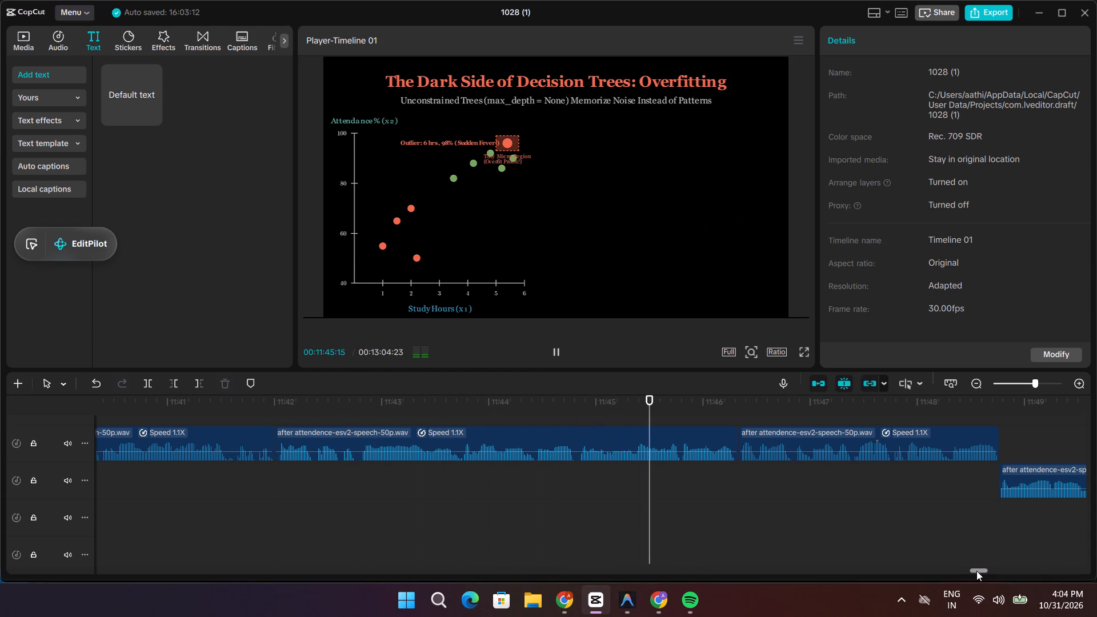
# Play the narration on from 11:45:15 in short bursts and pause it at 11:49:20.
pyautogui.press('space')
pyautogui.press('space')
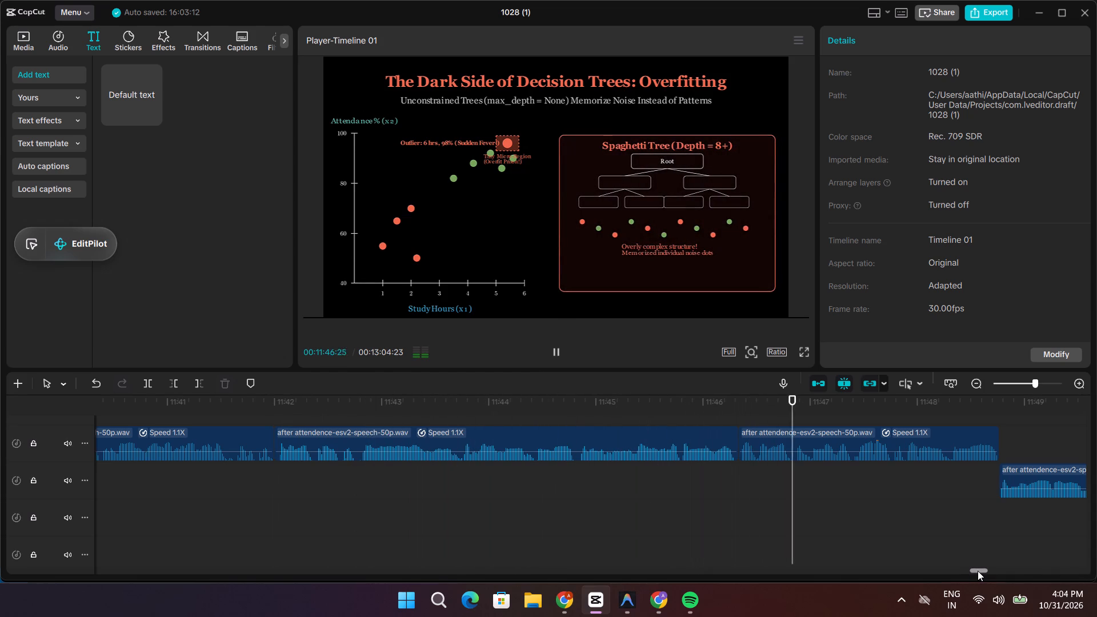
pyautogui.press('space')
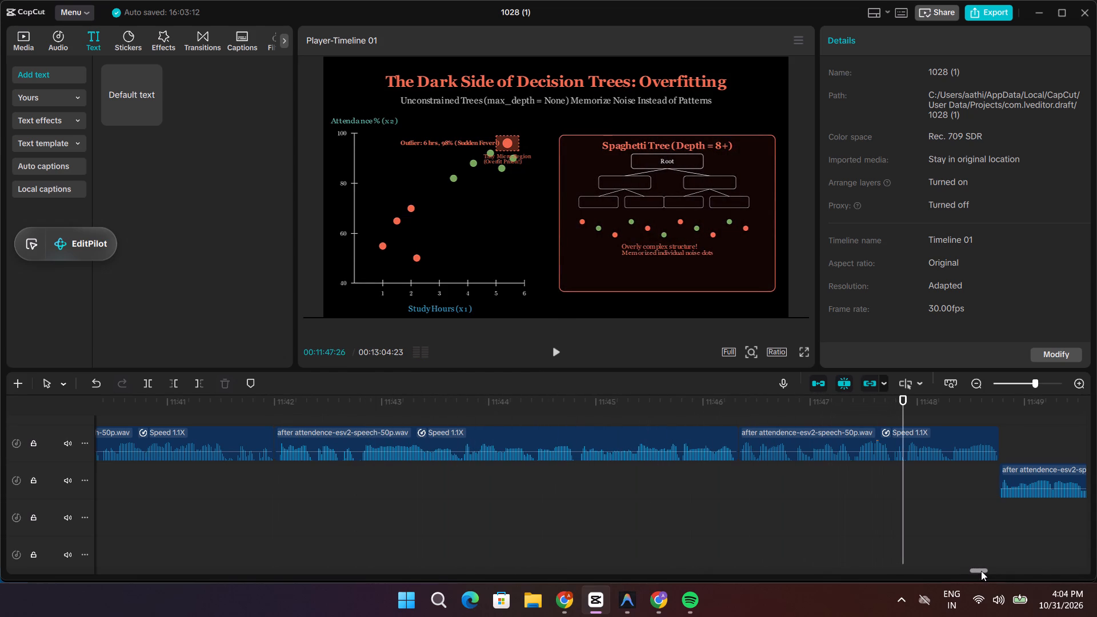
pyautogui.click(981, 571)
pyautogui.press('space')
pyautogui.press('space')
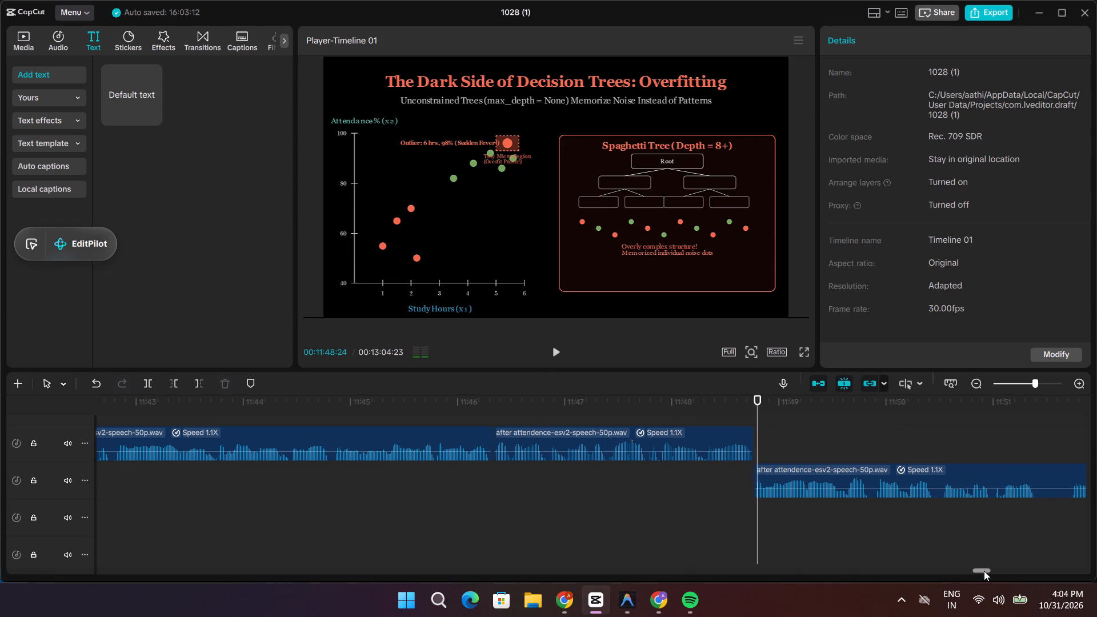
pyautogui.press('space')
pyautogui.press('space')
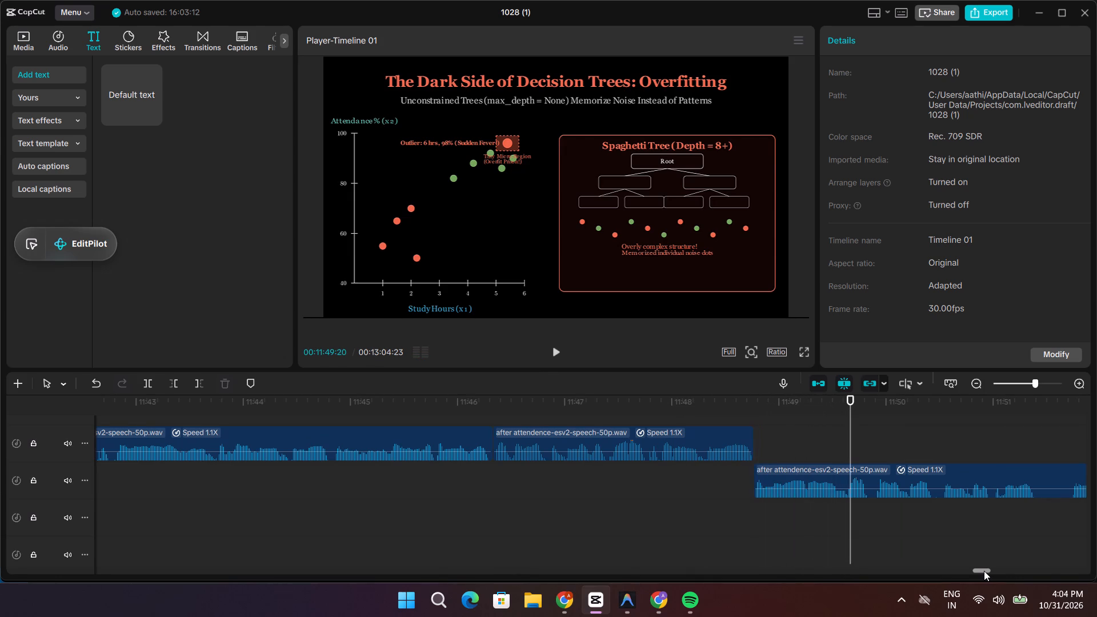
# Insert a freeze frame in the overfitting video at 11:49:20, while the Spaghetti Tree is on display.
pyautogui.scroll(7, 984, 571)
pyautogui.scroll(20, 984, 571)
pyautogui.scroll(3, 984, 570)
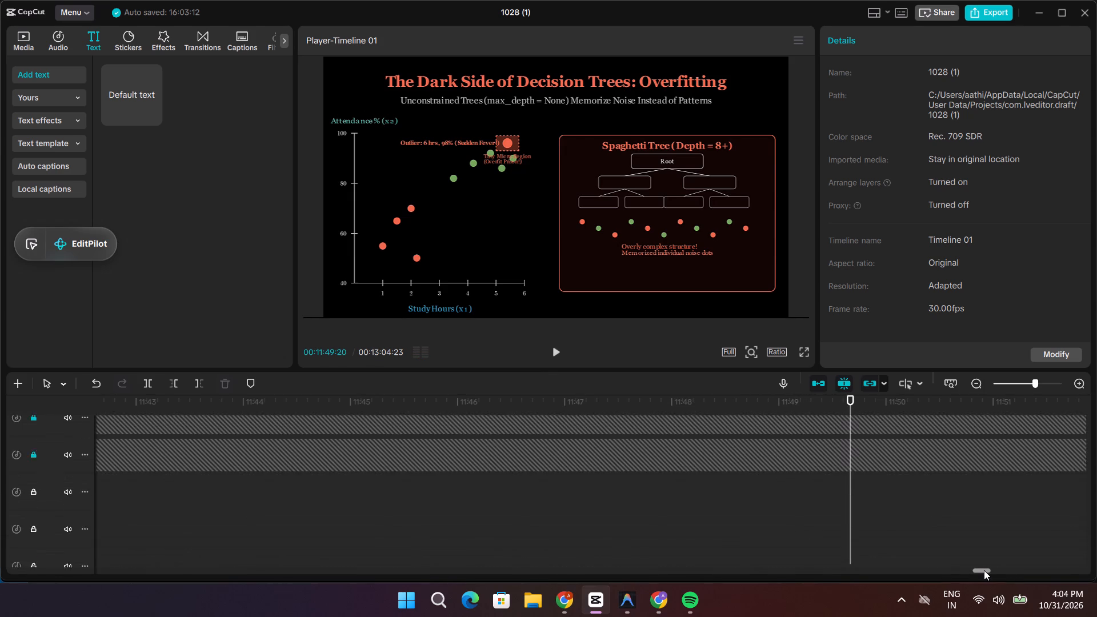
pyautogui.scroll(4, 984, 570)
pyautogui.scroll(20, 984, 570)
pyautogui.scroll(2, 984, 570)
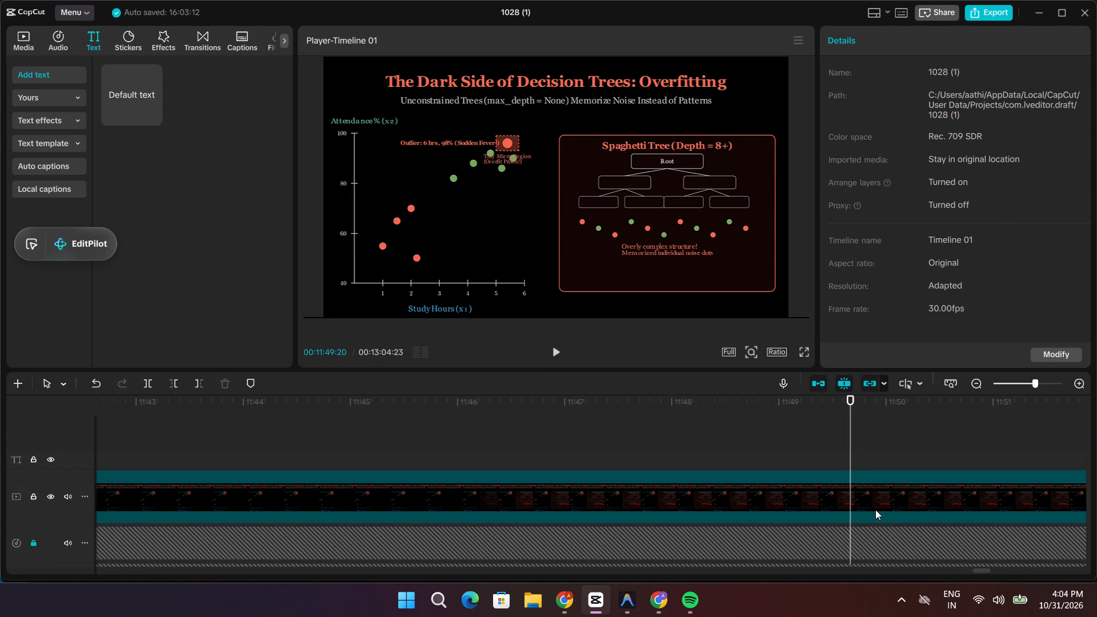
pyautogui.click(874, 508)
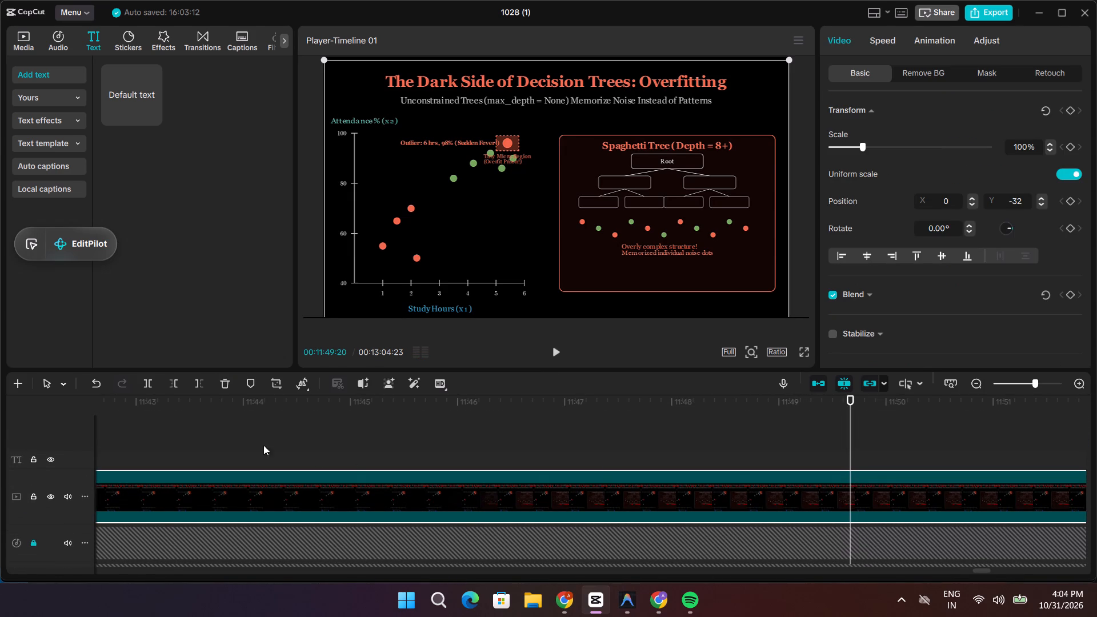
pyautogui.click(311, 411)
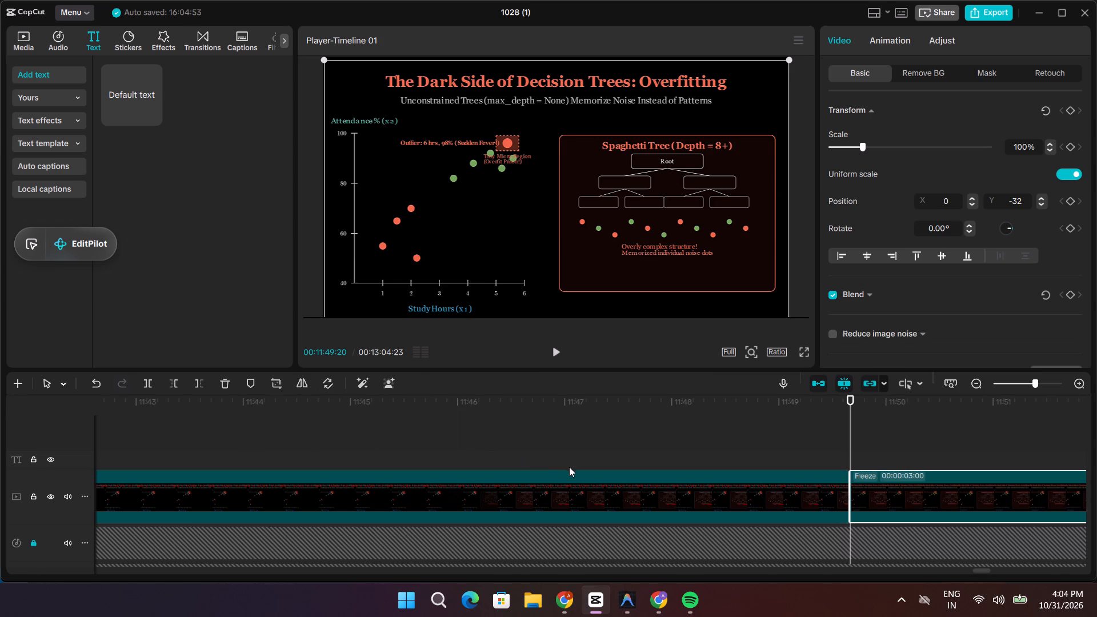
# Play part of the freeze and extend its end by about 2.3 s to about 11:54:28.
pyautogui.press('space')
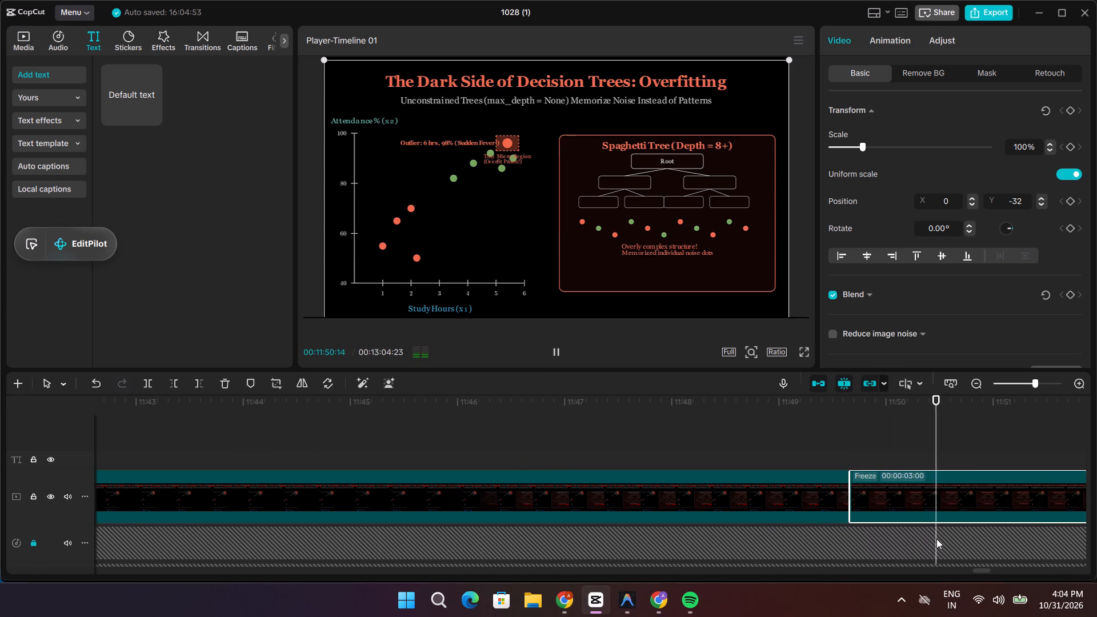
pyautogui.press('space')
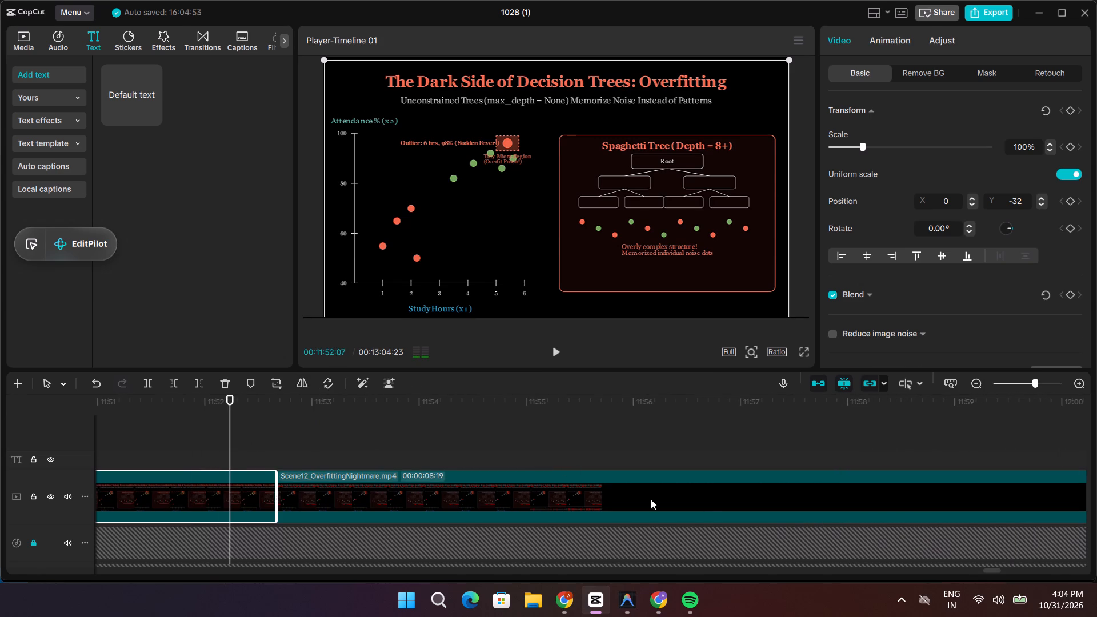
pyautogui.moveTo(275, 499); pyautogui.dragTo(311, 498)
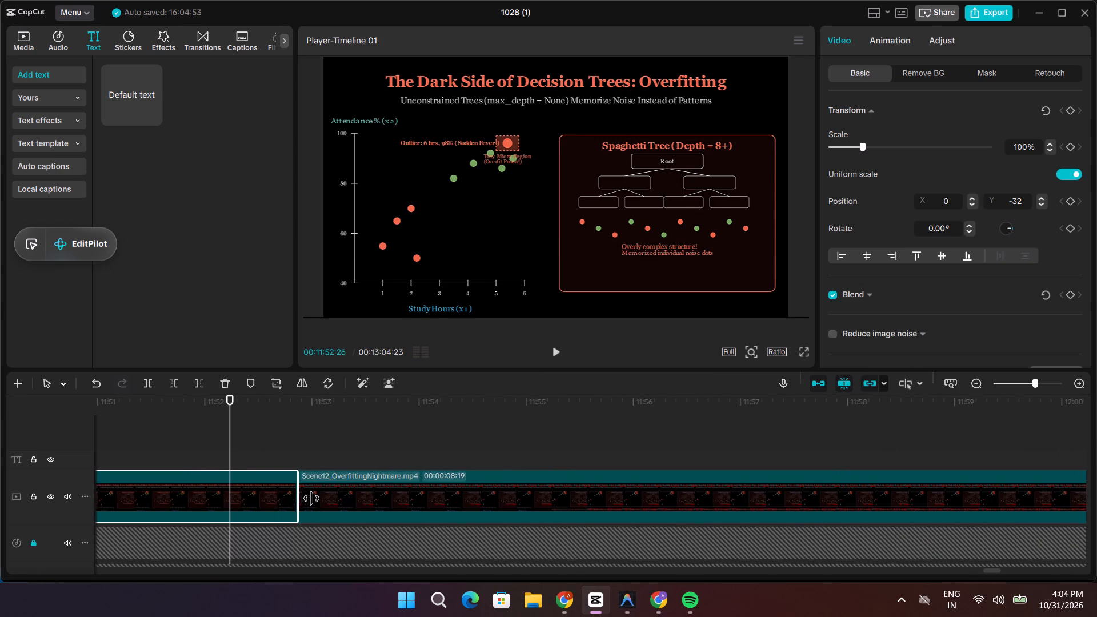
pyautogui.moveTo(311, 498); pyautogui.dragTo(518, 526)
# Play past the extended freeze up to 12:05:12, checking the overfitting banner and the max_depth scene's start against the narration.
pyautogui.press('space')
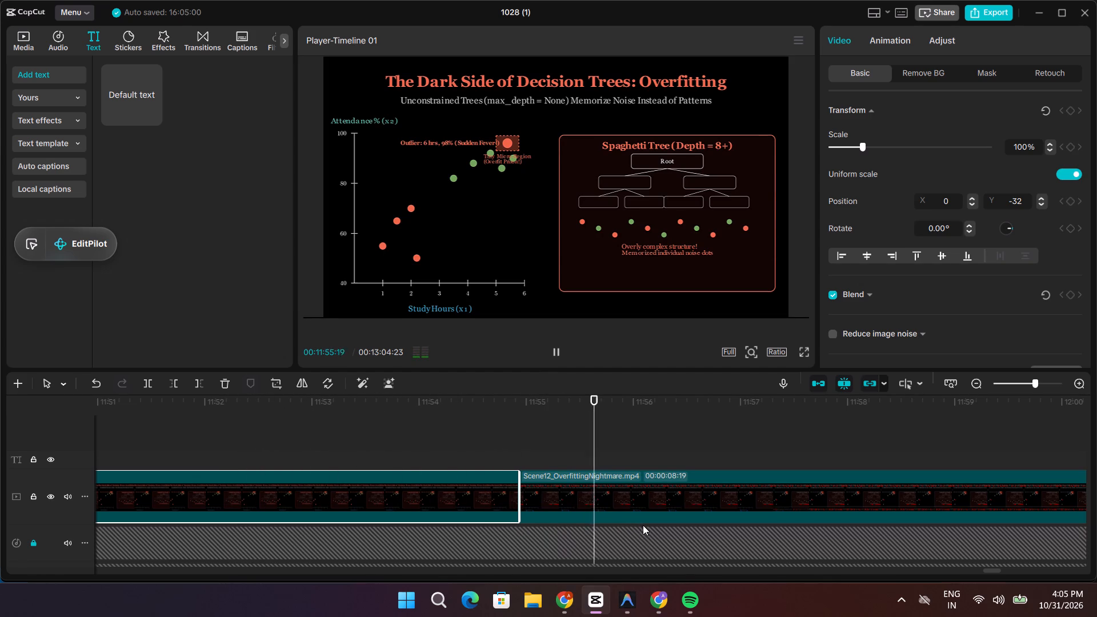
pyautogui.press('space')
pyautogui.press('space')
pyautogui.press('space')
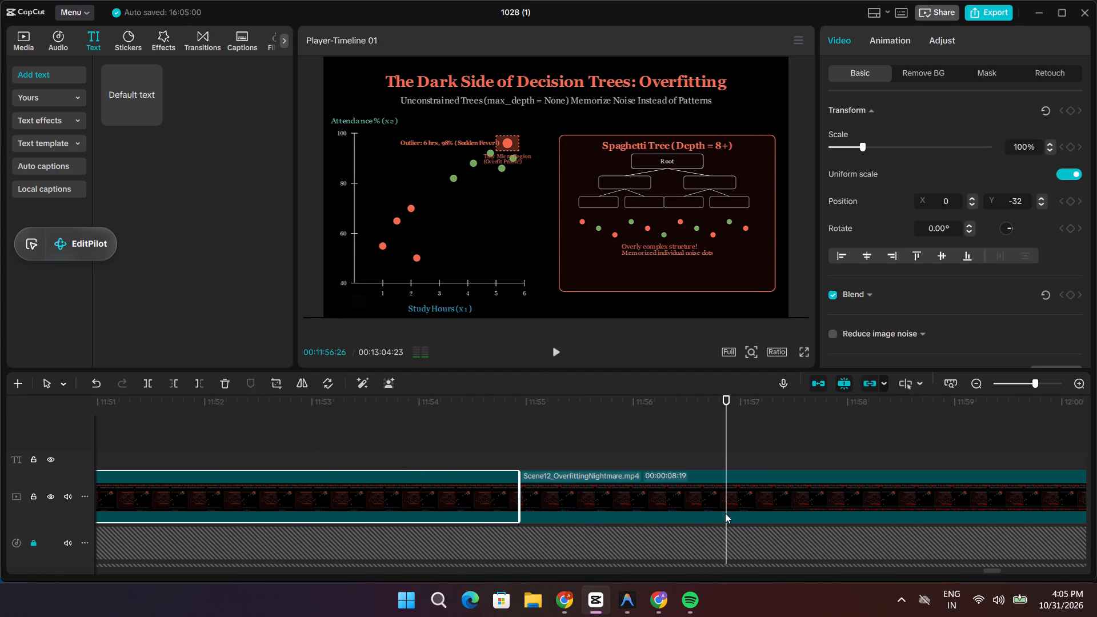
pyautogui.press('space')
pyautogui.press('space')
pyautogui.press('space')
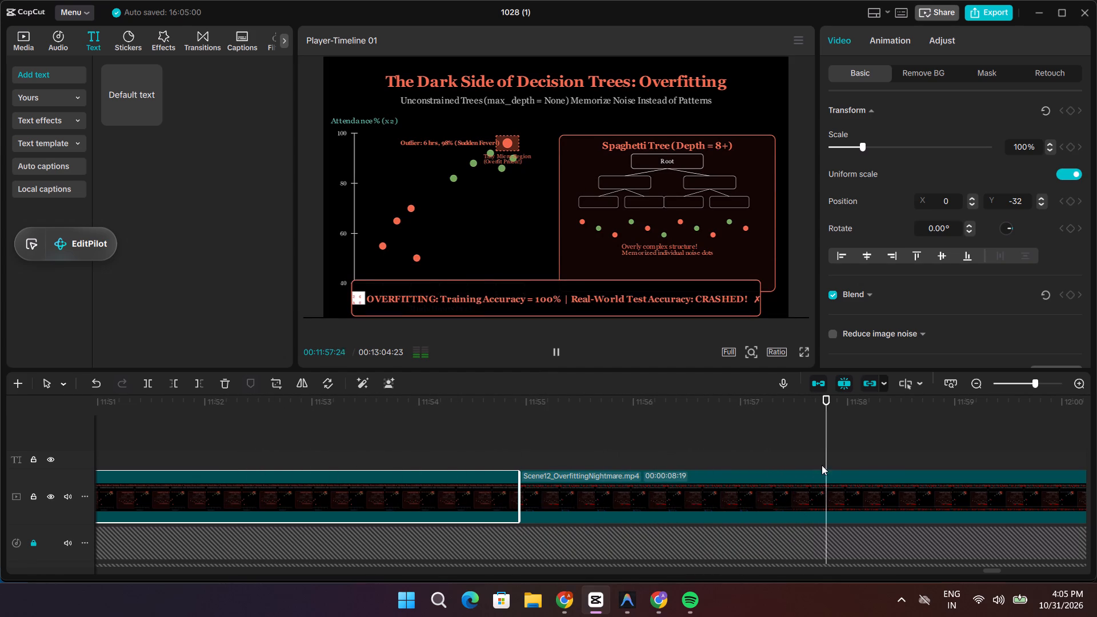
pyautogui.press('space')
pyautogui.press('space')
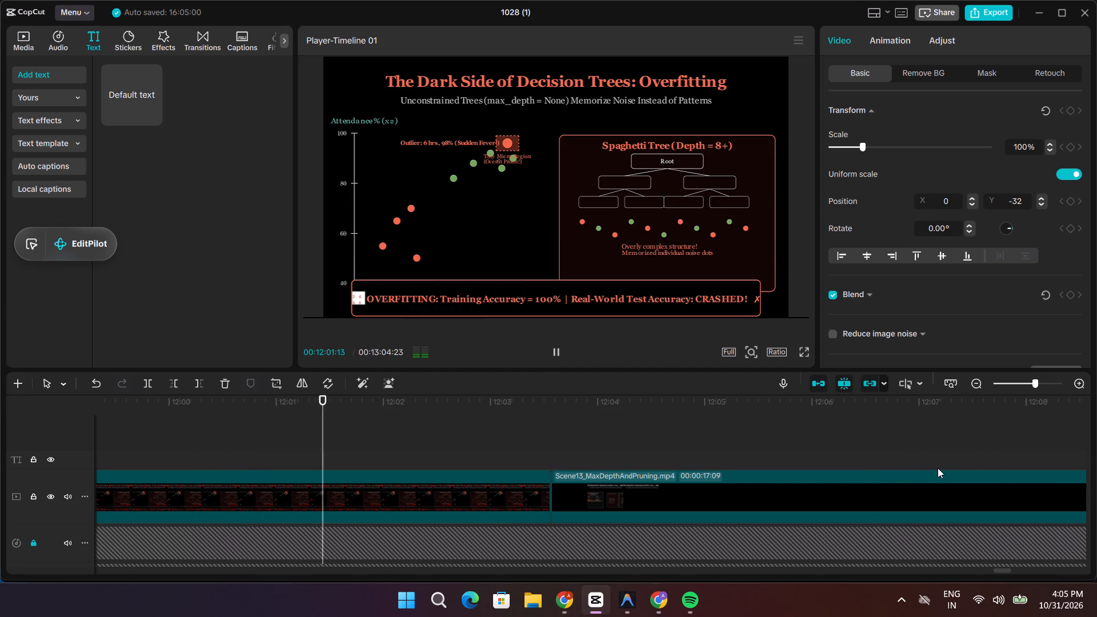
pyautogui.press('space')
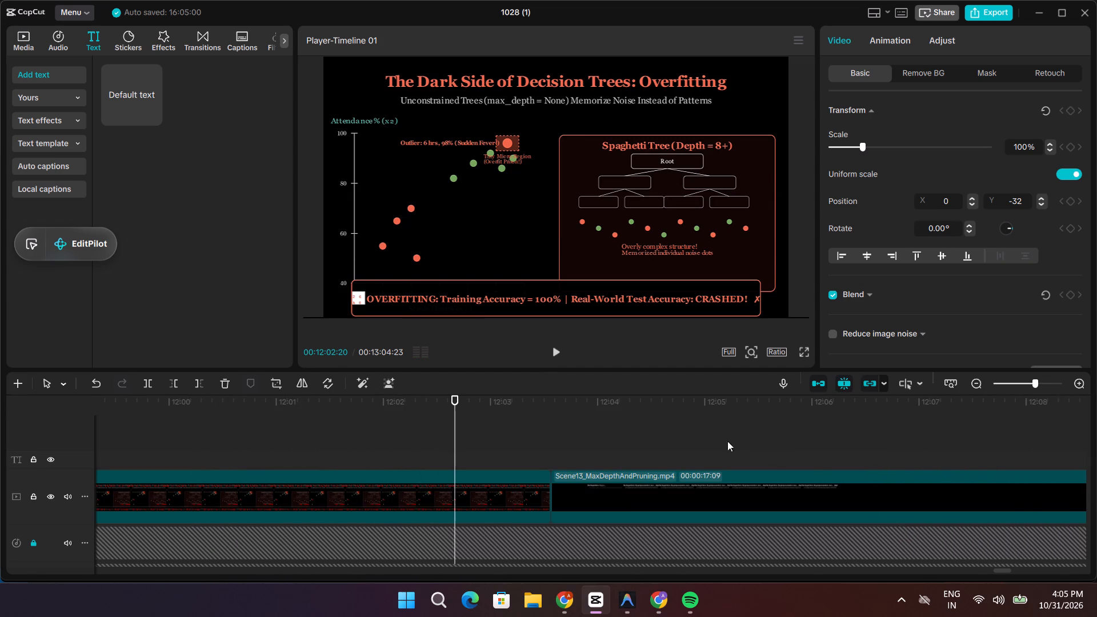
pyautogui.press('space')
pyautogui.press('space')
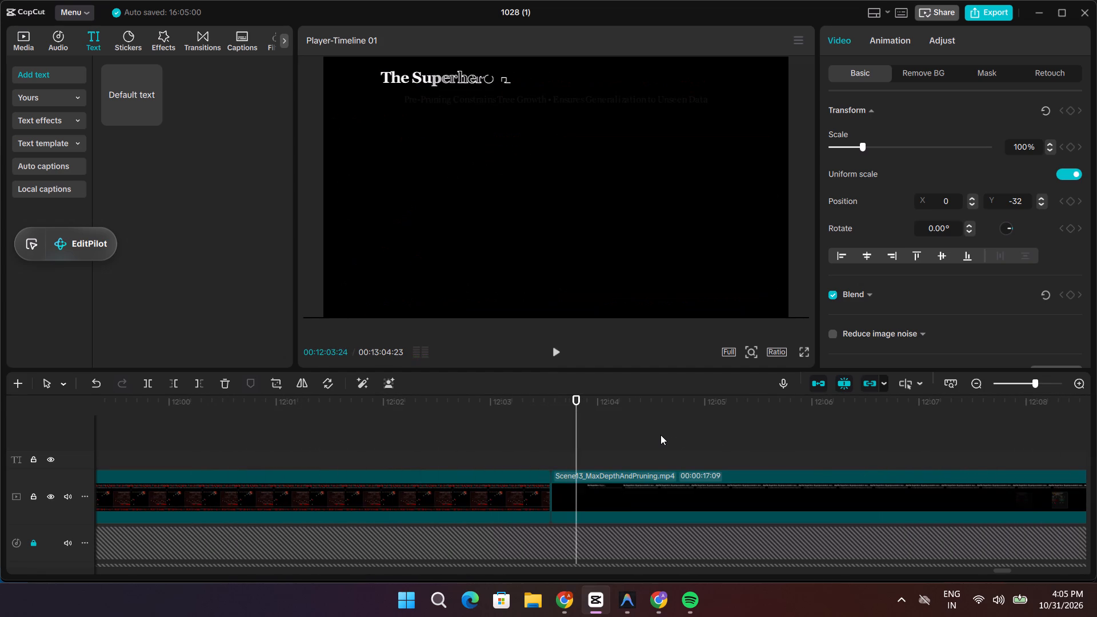
pyautogui.press('space')
pyautogui.press('space')
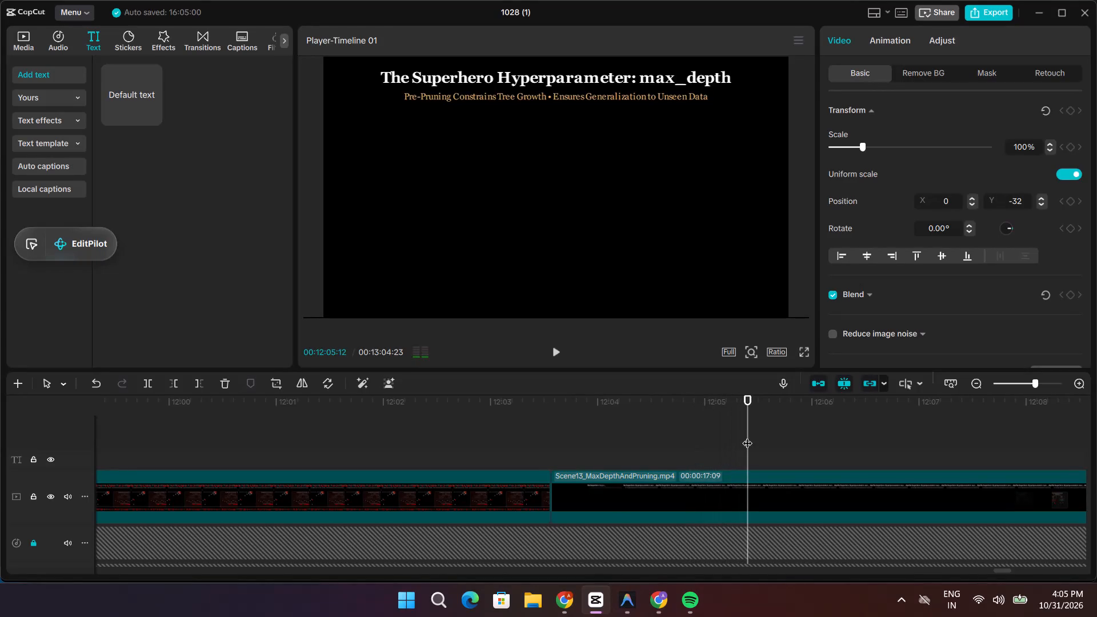
# Return to the end of the freeze frame and extend it by about 3.8 s to about 11:58:22.
pyautogui.moveTo(747, 436); pyautogui.dragTo(349, 438)
pyautogui.moveTo(350, 438); pyautogui.dragTo(169, 441)
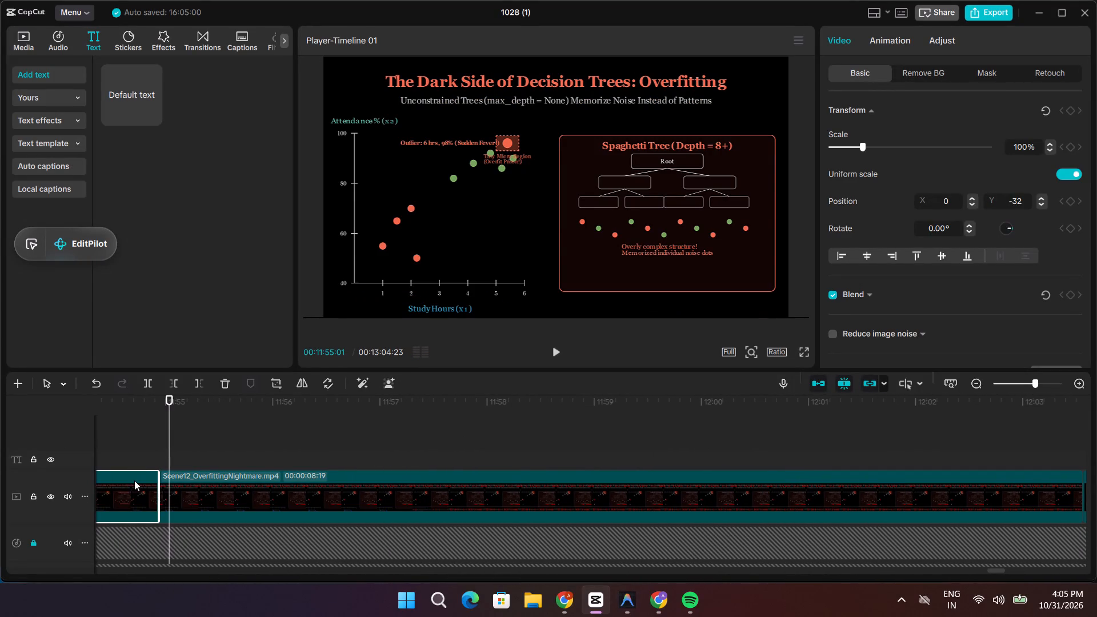
pyautogui.click(134, 480)
pyautogui.moveTo(158, 494); pyautogui.dragTo(507, 534)
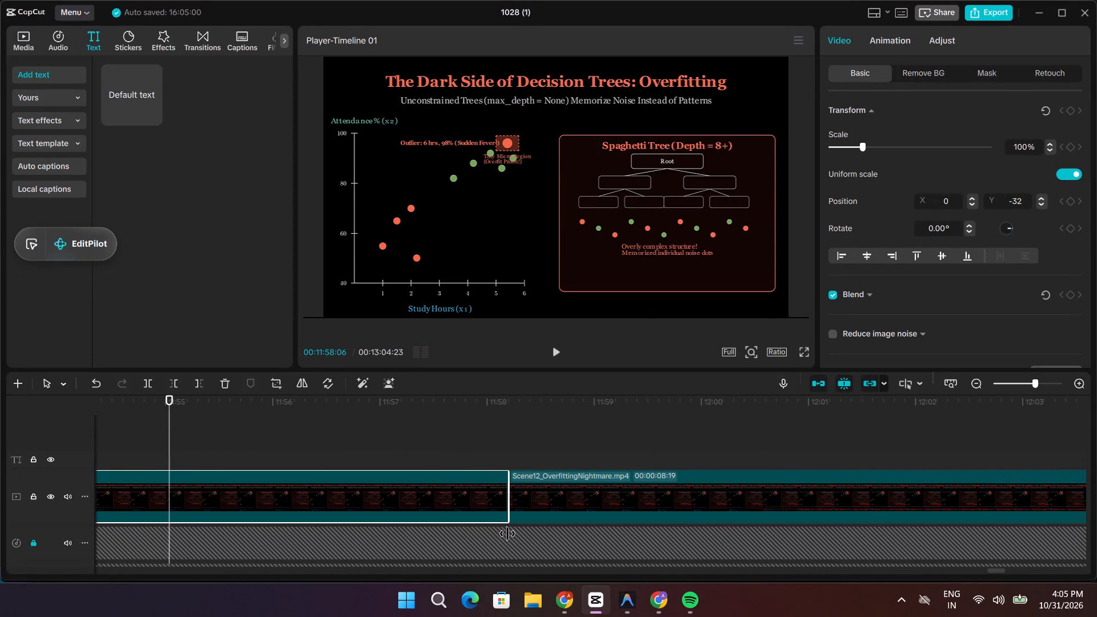
pyautogui.moveTo(507, 534); pyautogui.dragTo(564, 540)
# Replay the narration over the extended freeze and place the playhead at the start of the speech pause, 11:55:13.
pyautogui.press('space')
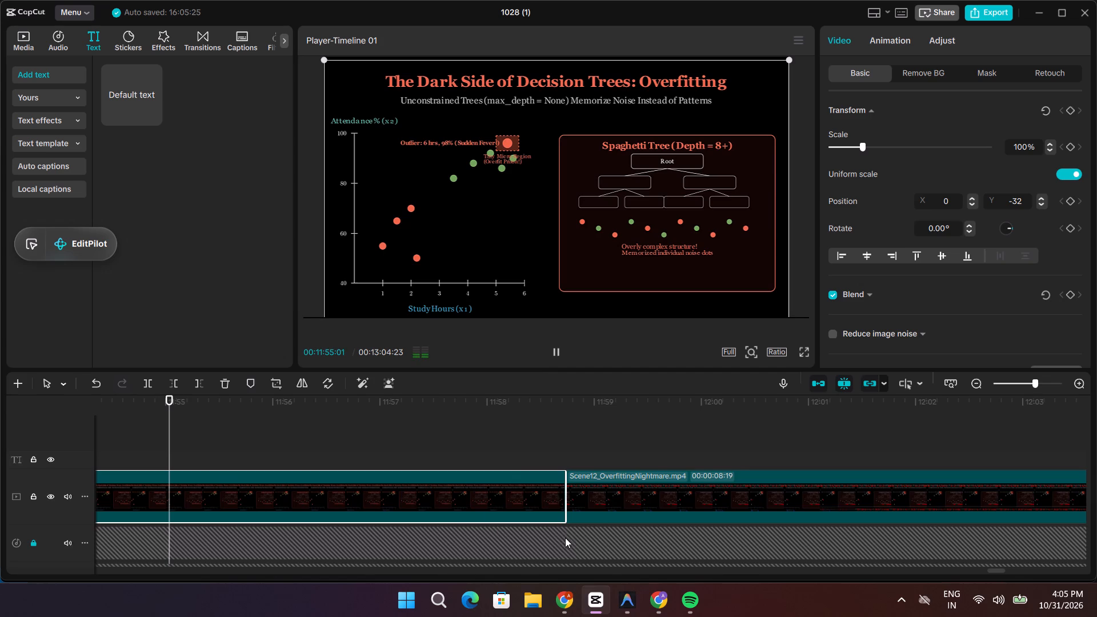
pyautogui.scroll(-19, 565, 538)
pyautogui.scroll(-12, 677, 532)
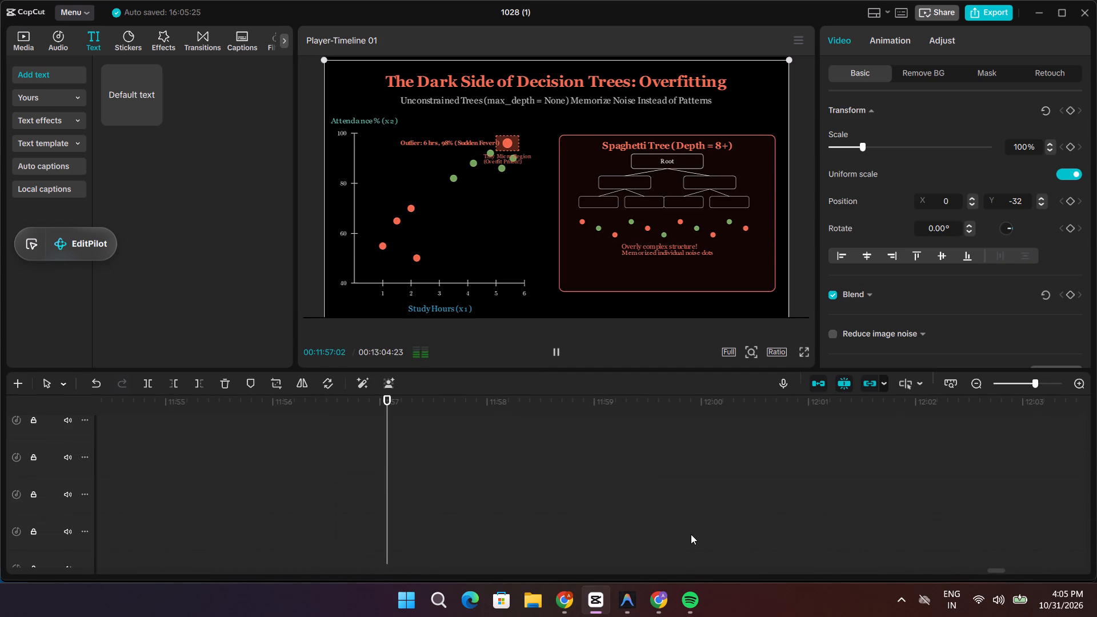
pyautogui.scroll(-20, 694, 534)
pyautogui.scroll(5, 716, 530)
pyautogui.press('space')
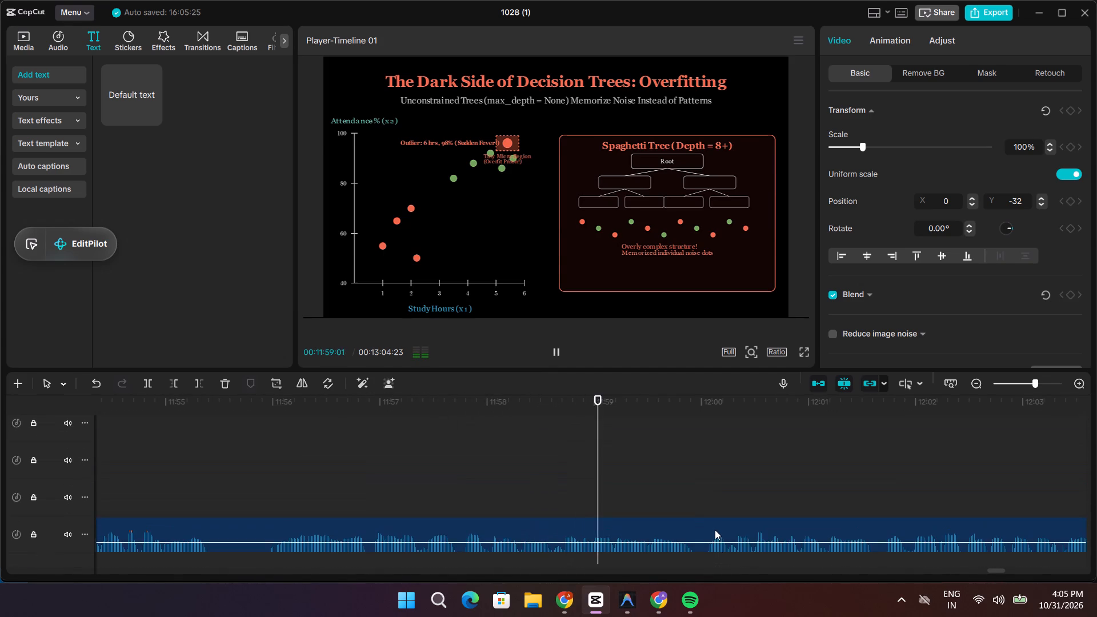
pyautogui.moveTo(602, 498); pyautogui.dragTo(143, 505)
pyautogui.press('space')
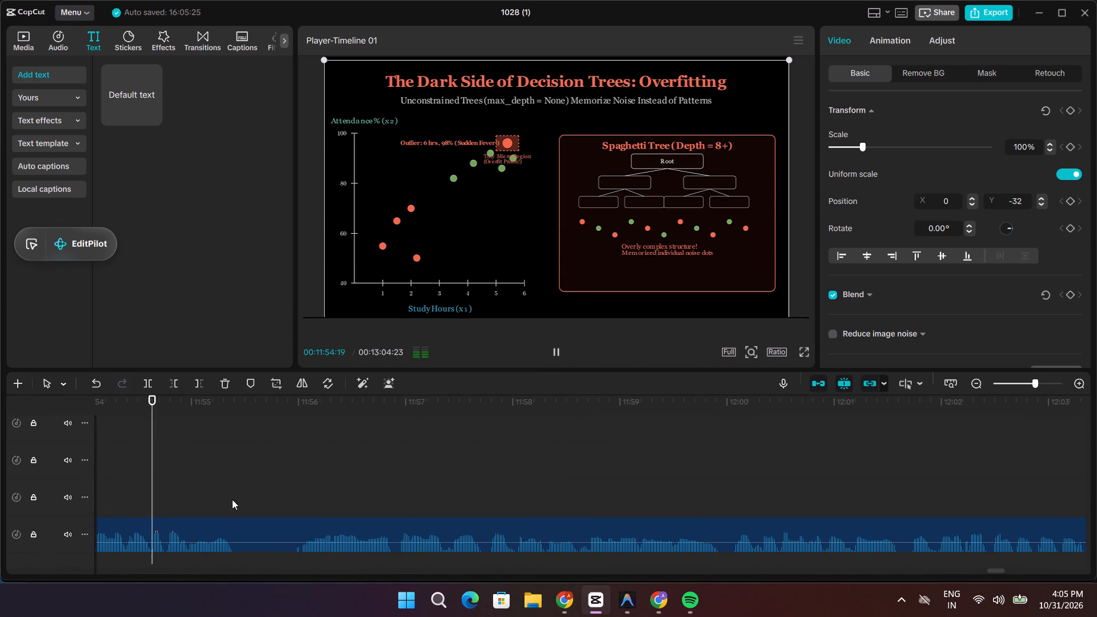
pyautogui.press('space')
pyautogui.moveTo(248, 488); pyautogui.dragTo(245, 488)
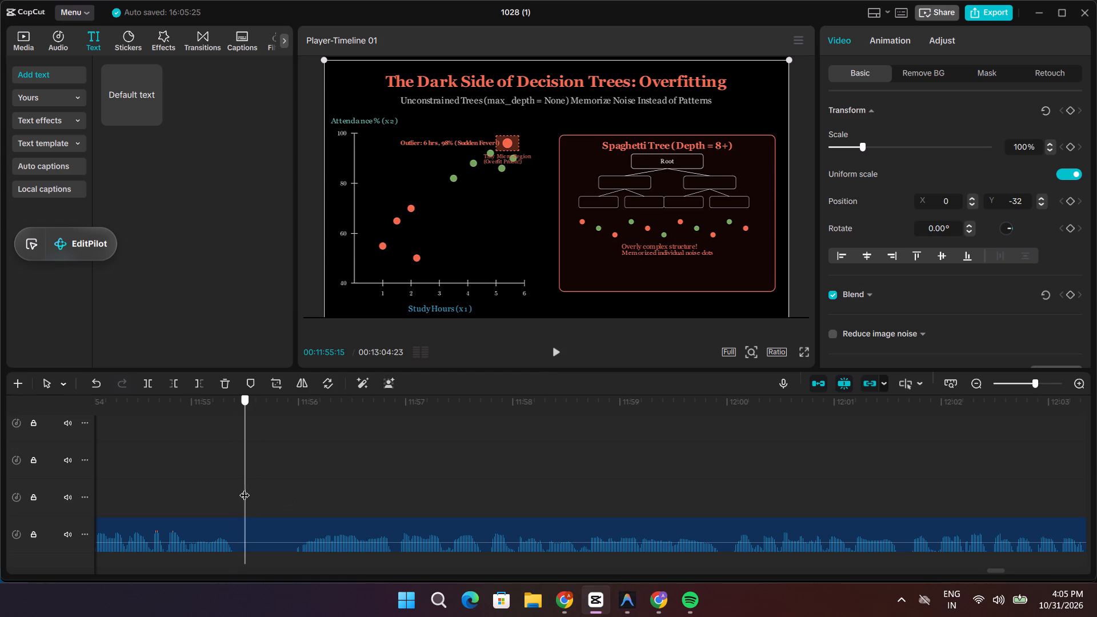
pyautogui.moveTo(245, 488); pyautogui.dragTo(238, 487)
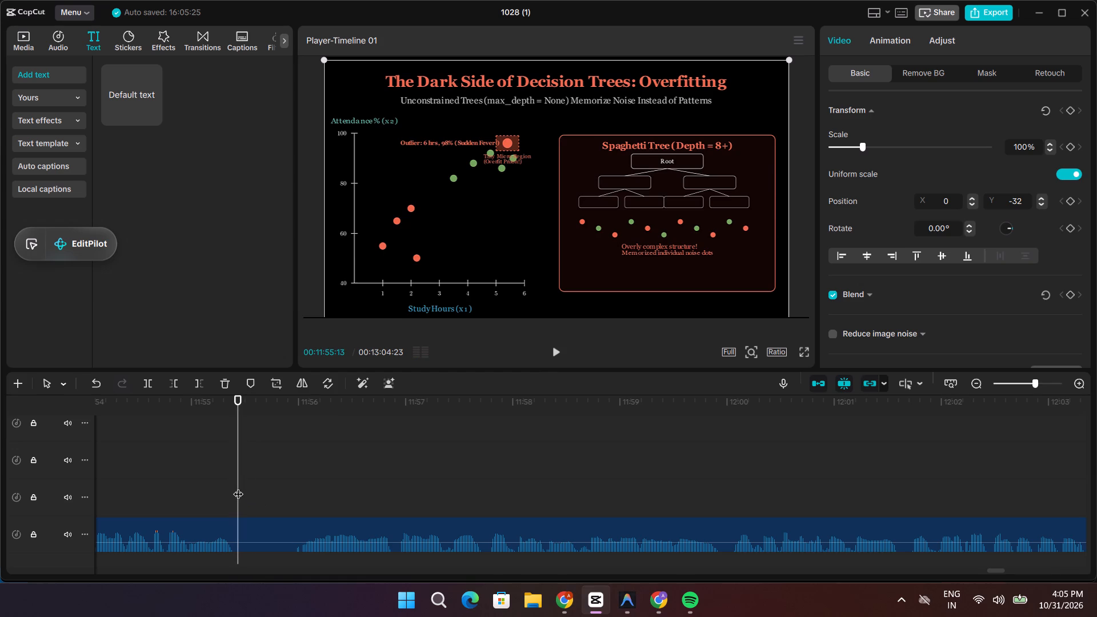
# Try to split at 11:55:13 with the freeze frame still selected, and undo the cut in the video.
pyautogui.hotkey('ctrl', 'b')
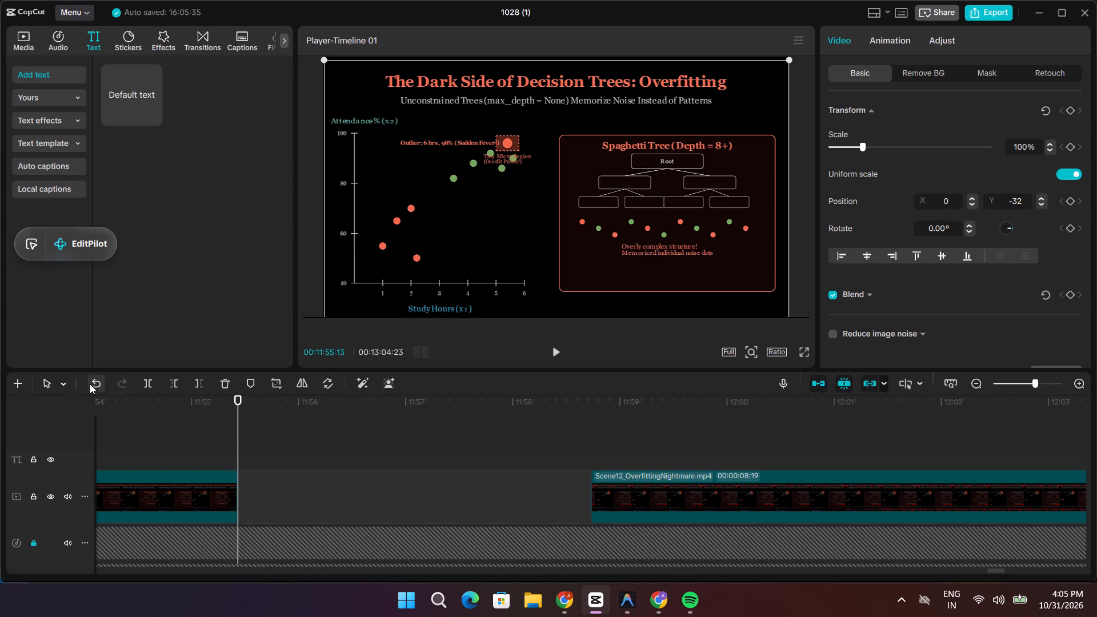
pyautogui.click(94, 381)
# Split the narration at 11:55:13, trim about 0.5 s of silence after the cut and close the gap.
pyautogui.scroll(-20, 243, 551)
pyautogui.scroll(-2, 243, 551)
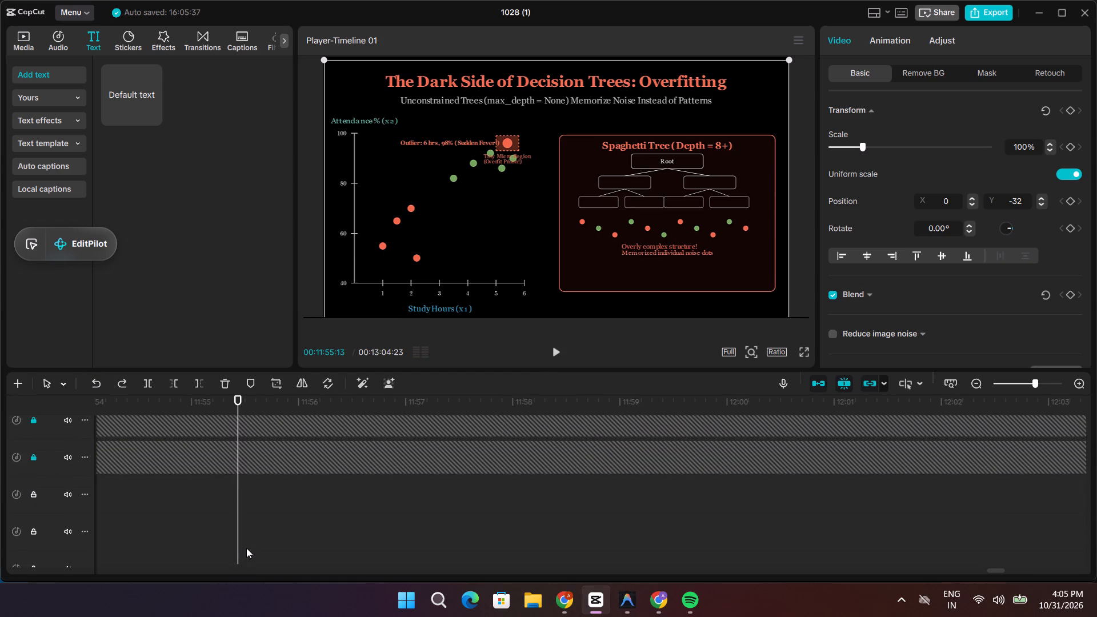
pyautogui.scroll(-4, 246, 548)
pyautogui.scroll(-20, 246, 547)
pyautogui.scroll(-2, 246, 547)
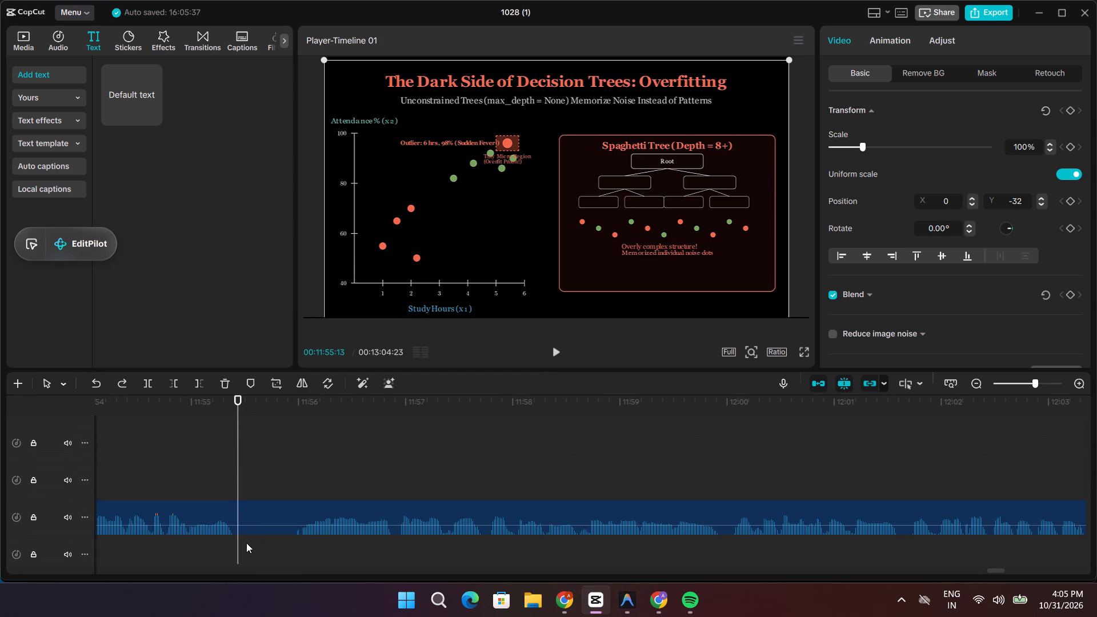
pyautogui.click(249, 493)
pyautogui.hotkey('ctrl', 'b')
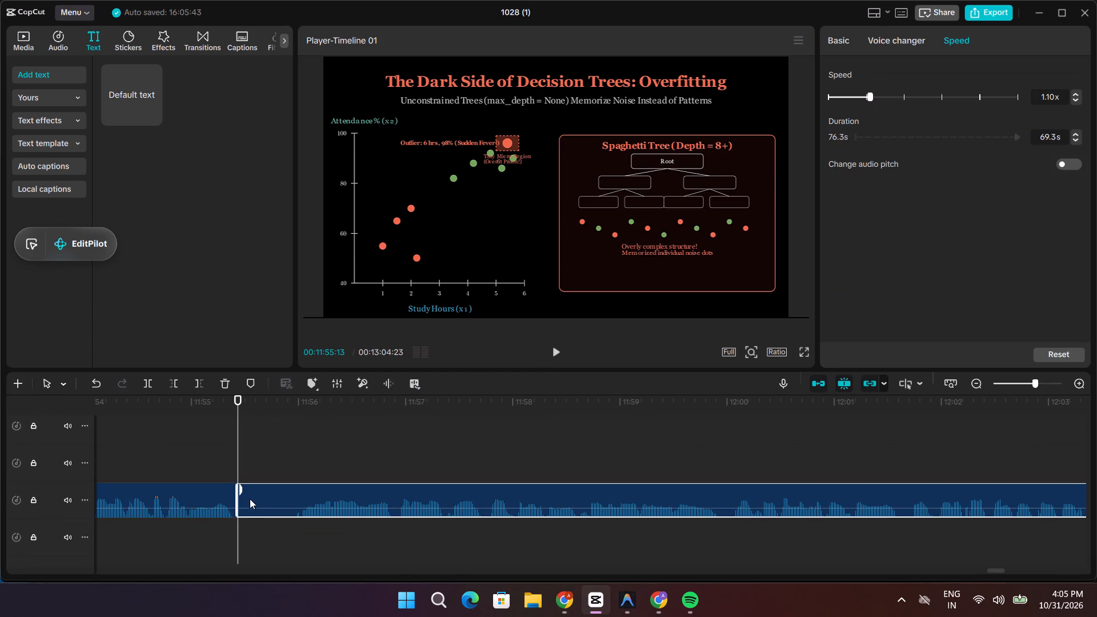
pyautogui.moveTo(238, 514); pyautogui.dragTo(295, 527)
pyautogui.moveTo(309, 515); pyautogui.dragTo(255, 520)
# Replay from about 11:55 to 12:03:13, checking the tightened narration against the freeze and the overfitting accuracy banner.
pyautogui.moveTo(235, 463); pyautogui.dragTo(185, 463)
pyautogui.press('space')
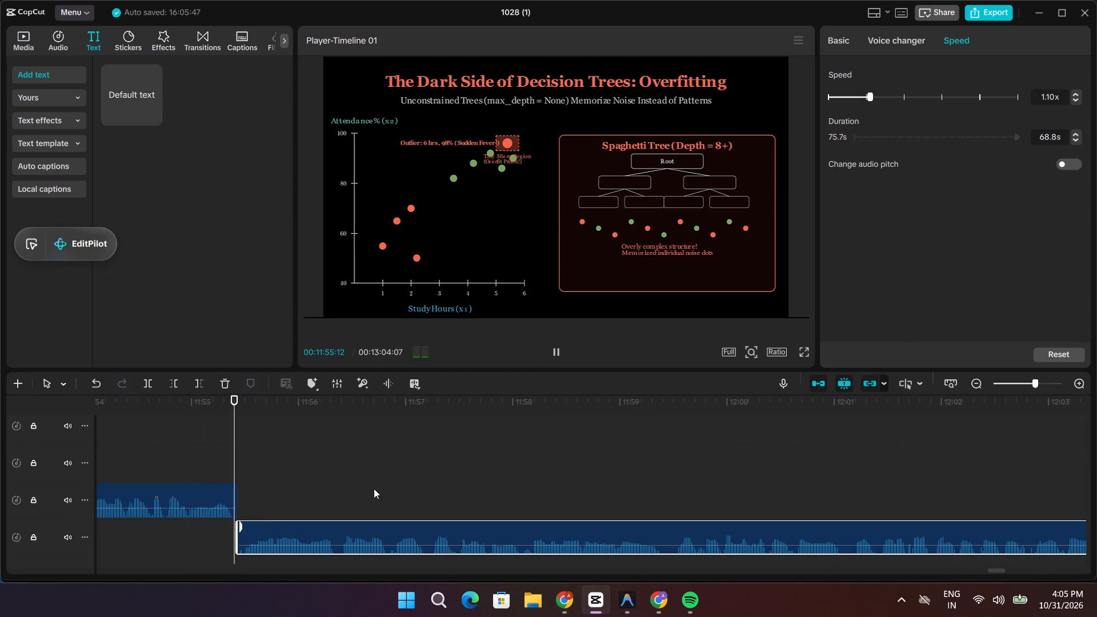
pyautogui.scroll(5, 408, 494)
pyautogui.scroll(16, 607, 546)
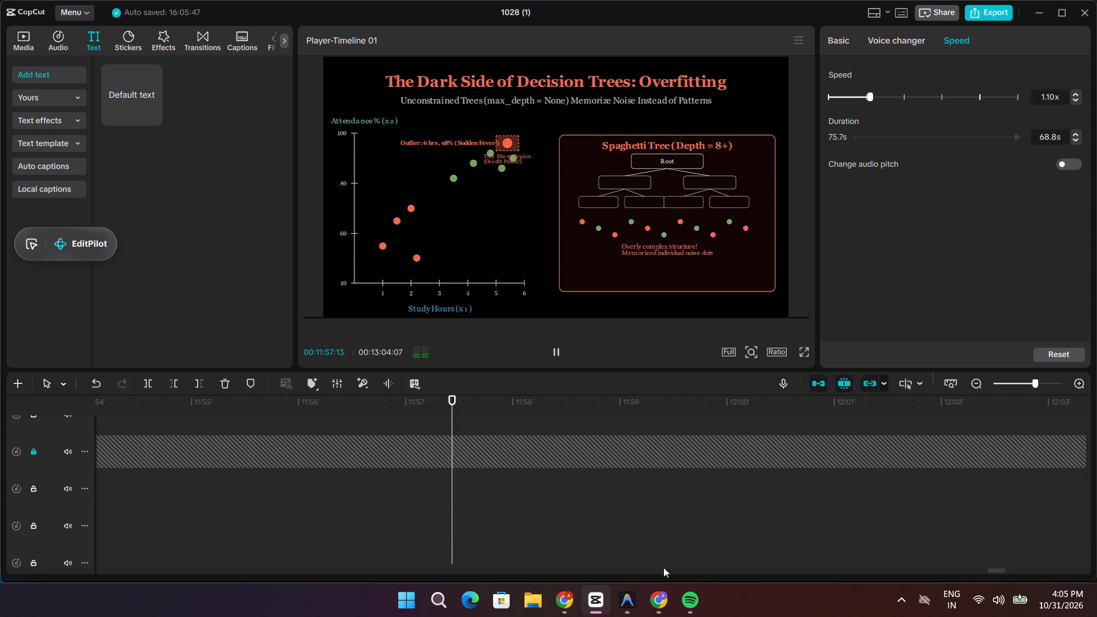
pyautogui.scroll(9, 690, 575)
pyautogui.scroll(14, 739, 548)
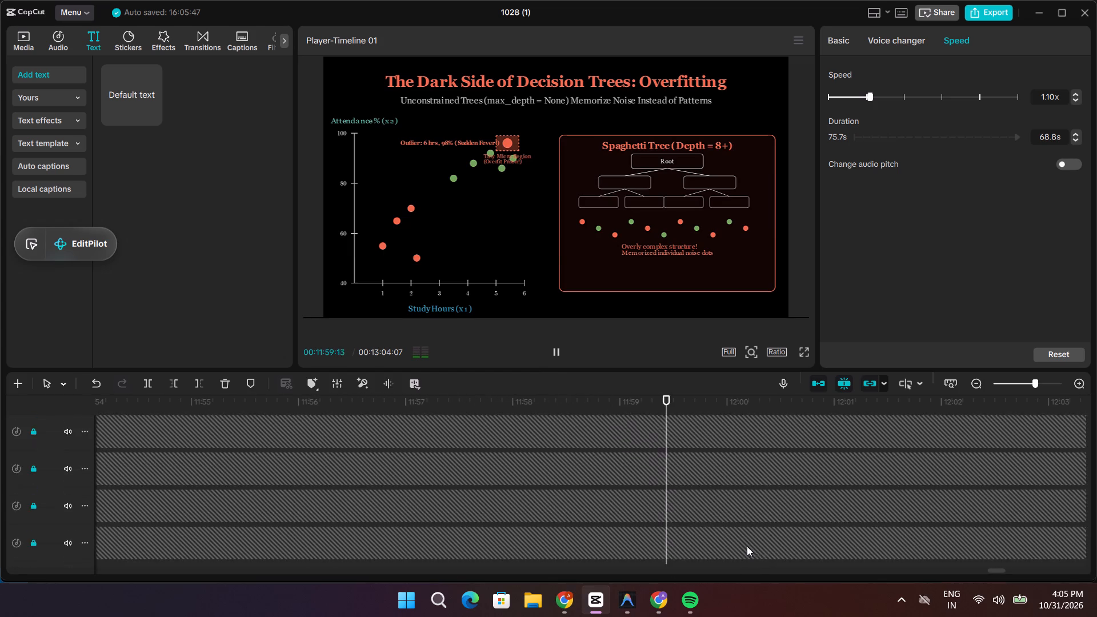
pyautogui.scroll(11, 786, 554)
pyautogui.scroll(-1, 882, 527)
pyautogui.scroll(-18, 764, 511)
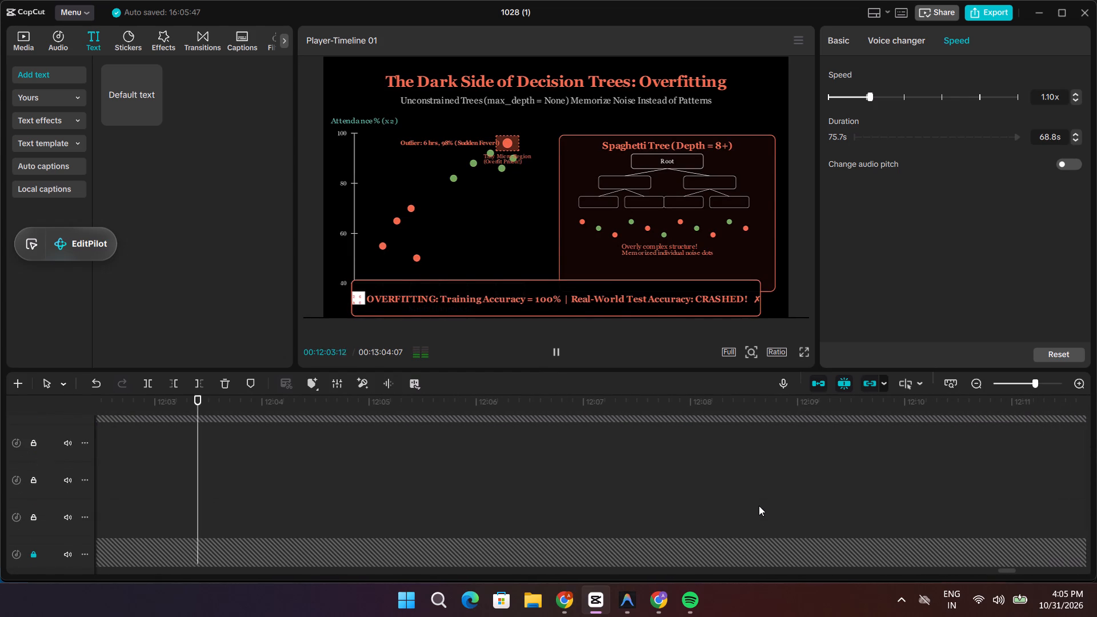
pyautogui.press('space')
pyautogui.scroll(-5, 759, 506)
pyautogui.scroll(-20, 762, 507)
pyautogui.scroll(-6, 762, 507)
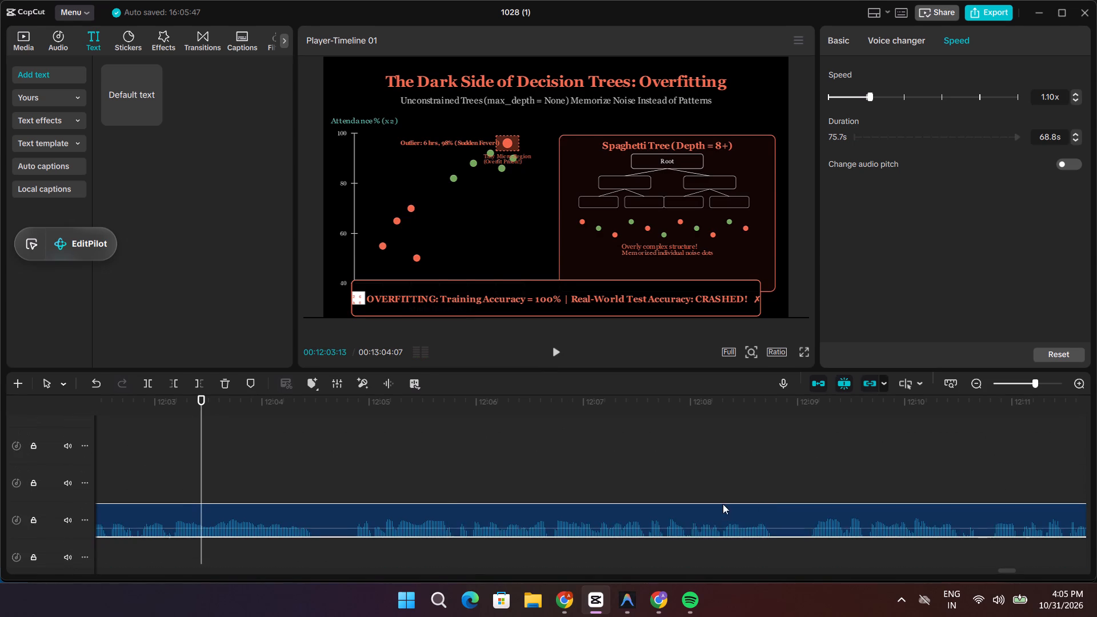
# Split the narration at 12:03:04, trim about 1.7 s from the start of the following clip and close the gap.
pyautogui.press('space')
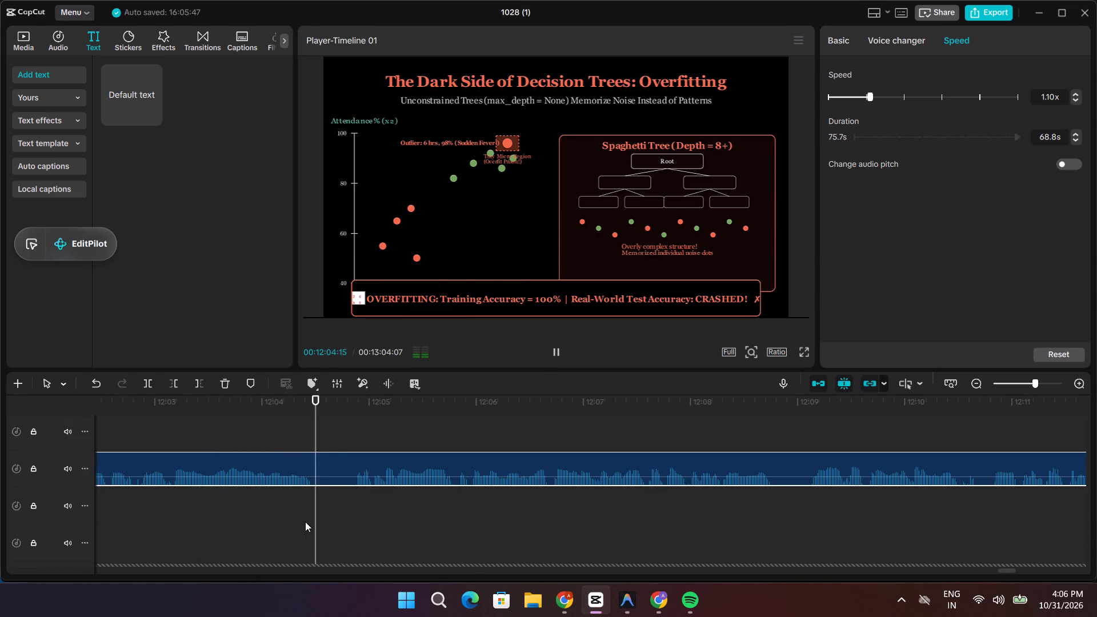
pyautogui.press('space')
pyautogui.press('space')
pyautogui.press('space')
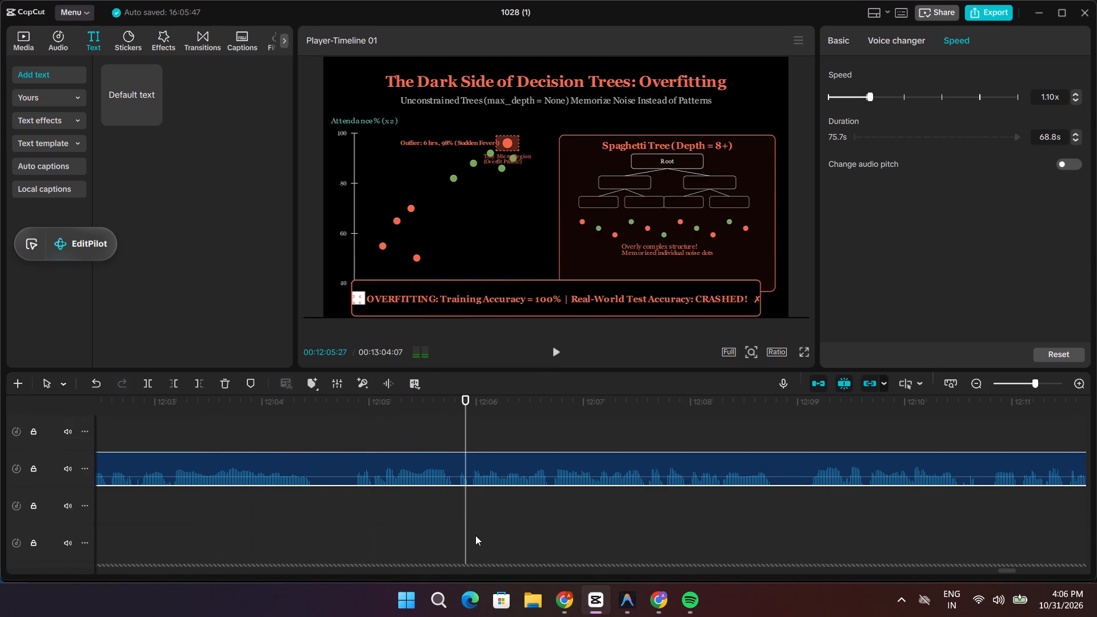
pyautogui.moveTo(467, 535); pyautogui.dragTo(127, 526)
pyautogui.press('space')
pyautogui.press('space')
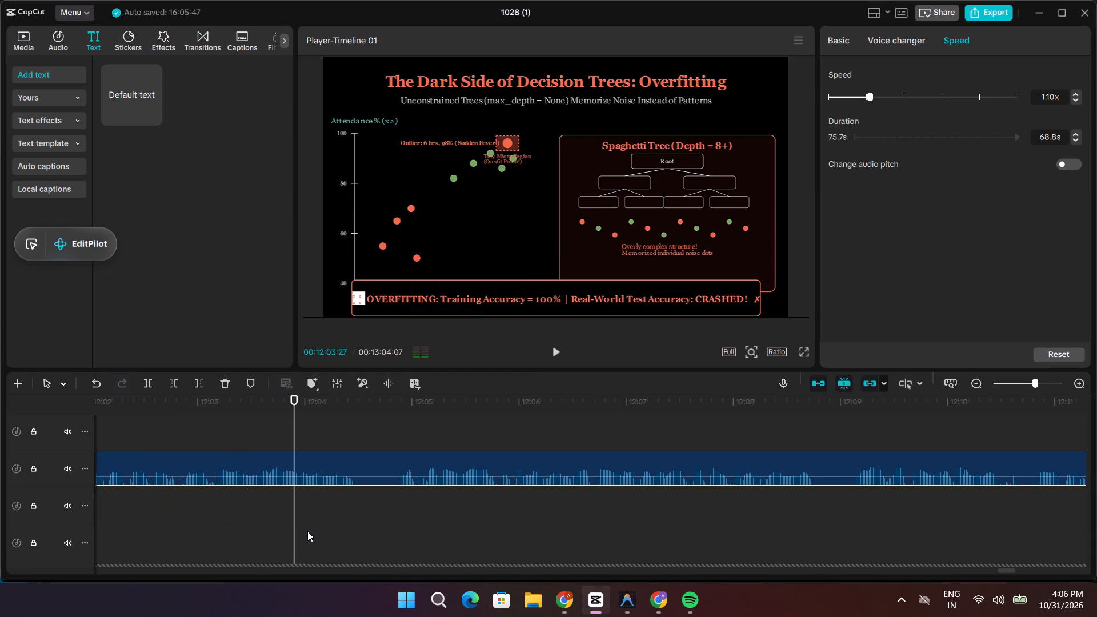
pyautogui.moveTo(295, 528); pyautogui.dragTo(225, 528)
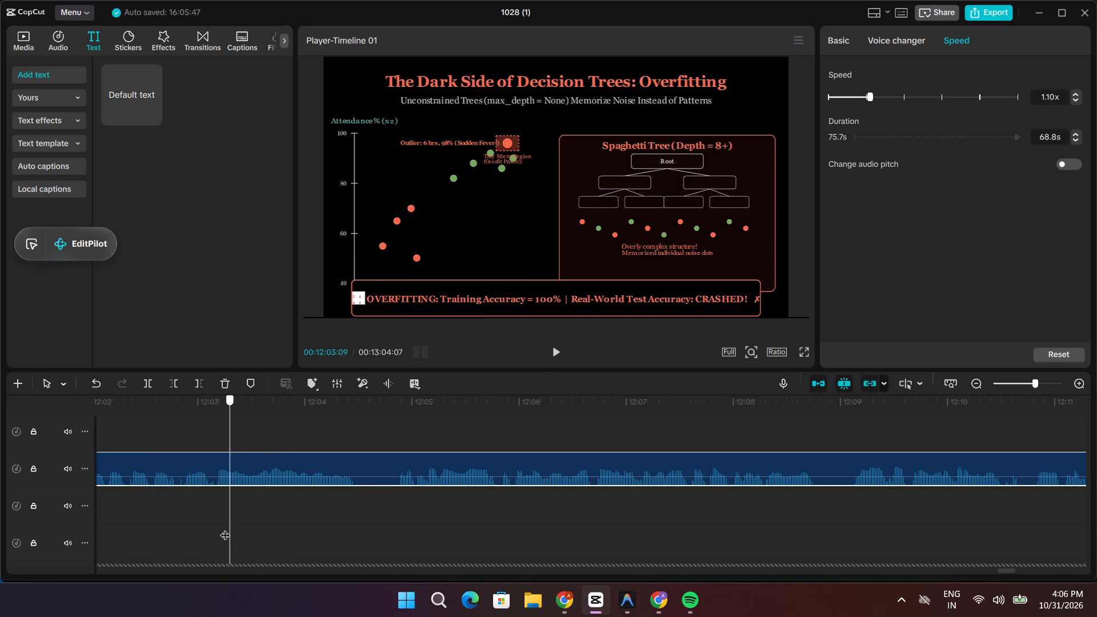
pyautogui.moveTo(225, 528); pyautogui.dragTo(213, 529)
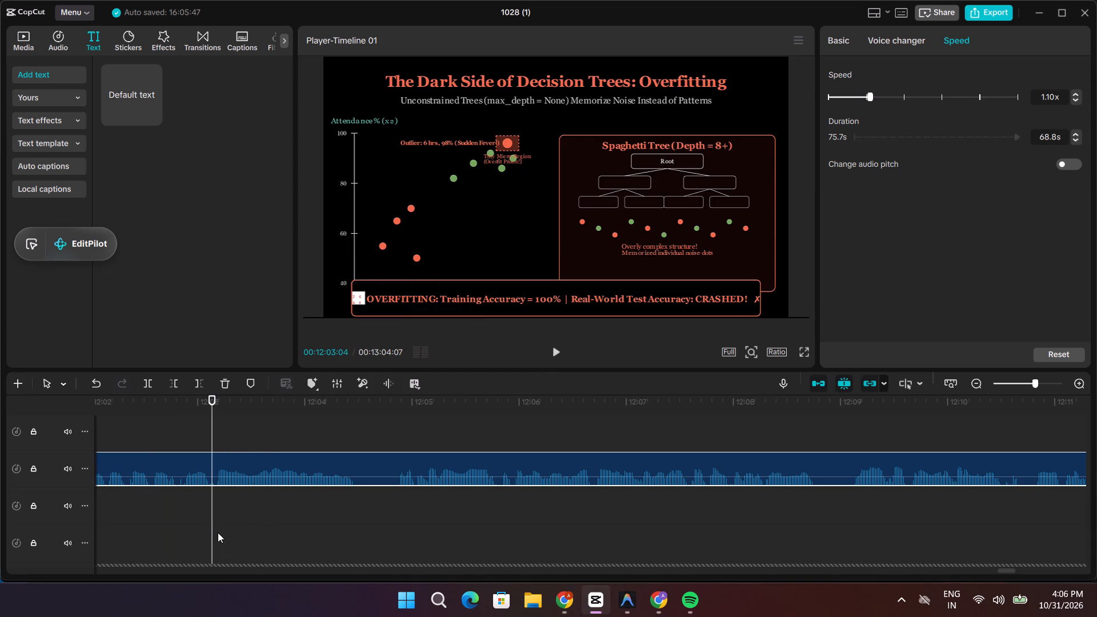
pyautogui.hotkey('ctrl', 'b')
pyautogui.moveTo(212, 480); pyautogui.dragTo(250, 484)
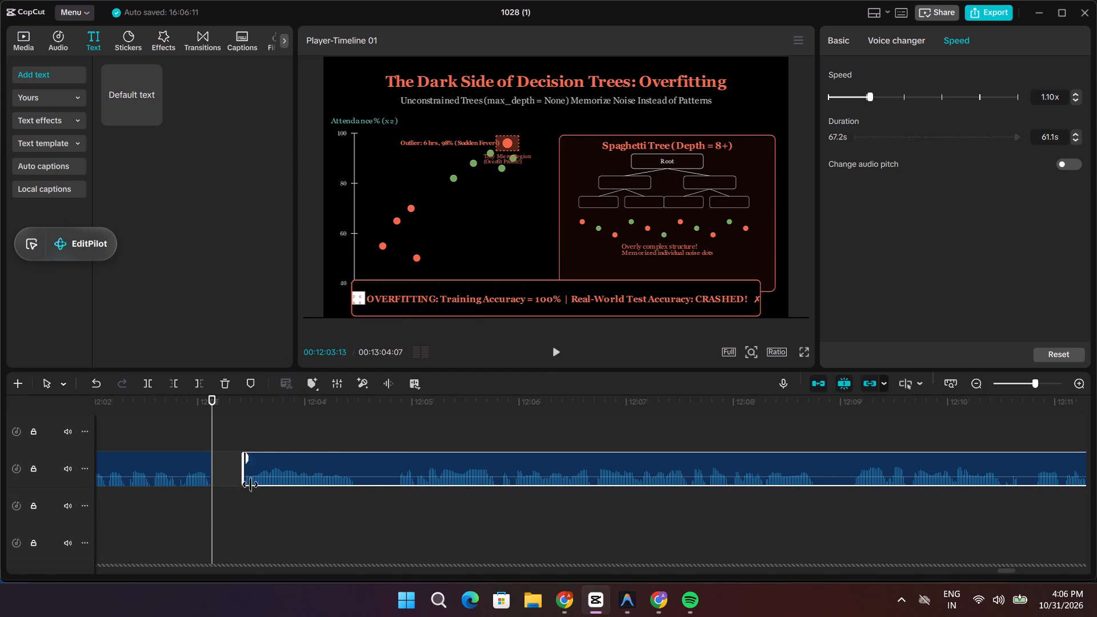
pyautogui.moveTo(250, 484); pyautogui.dragTo(397, 516)
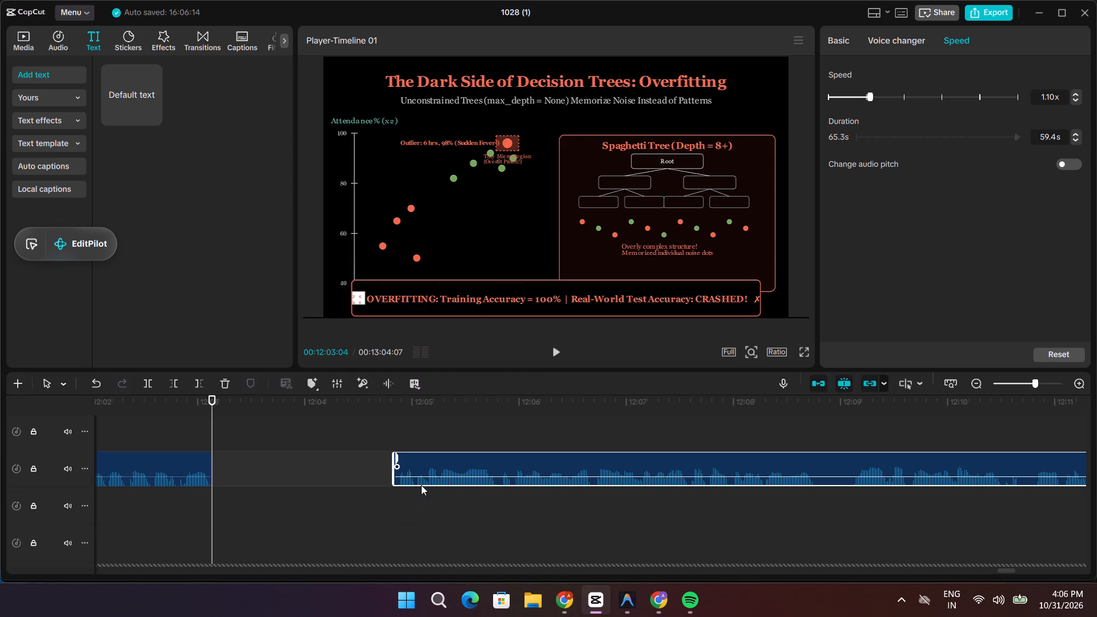
pyautogui.moveTo(421, 483); pyautogui.dragTo(241, 494)
# Replay the joined narration, split it at 12:07:02, trim about 0.4 s of silence after the cut and close the gap.
pyautogui.press('space')
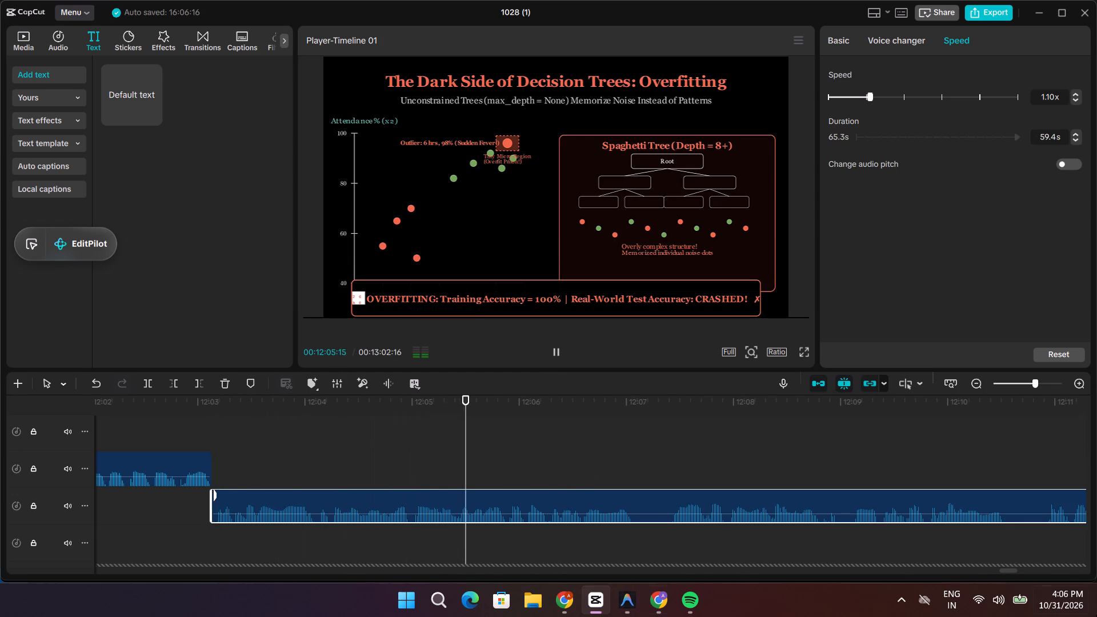
pyautogui.press('space')
pyautogui.press('space')
pyautogui.press('space')
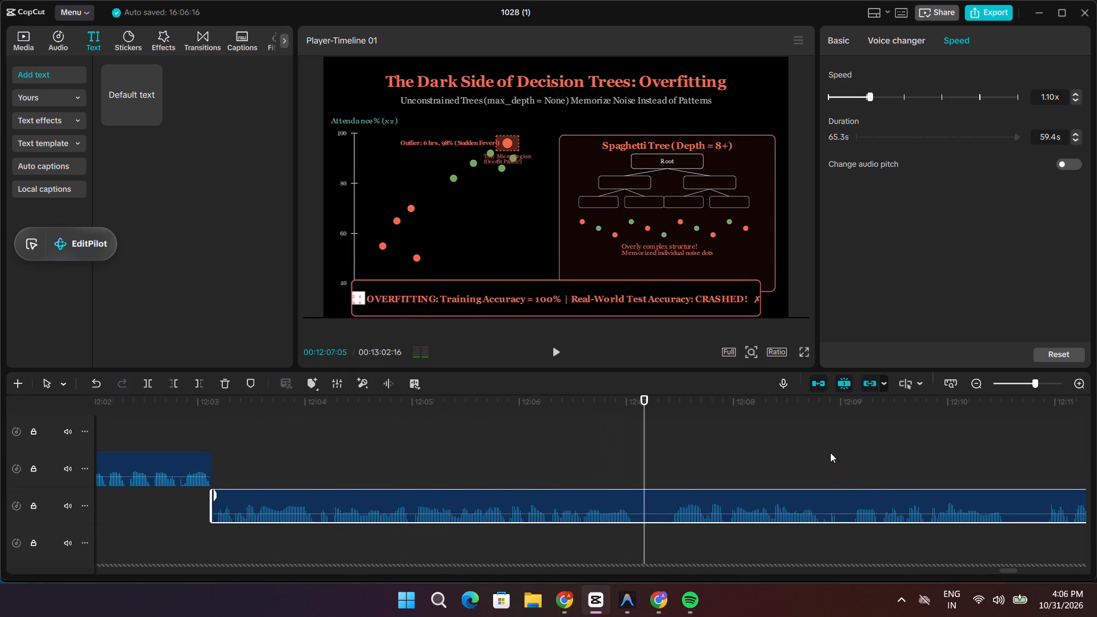
pyautogui.press('space')
pyautogui.press('space')
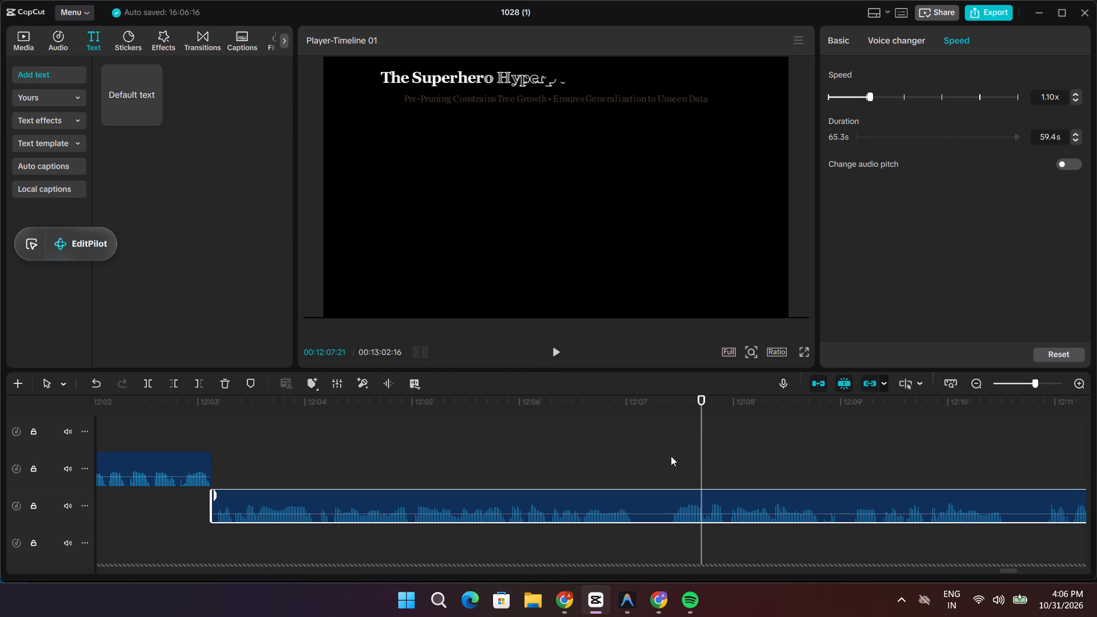
pyautogui.moveTo(703, 446); pyautogui.dragTo(634, 453)
pyautogui.hotkey('ctrl', 'b')
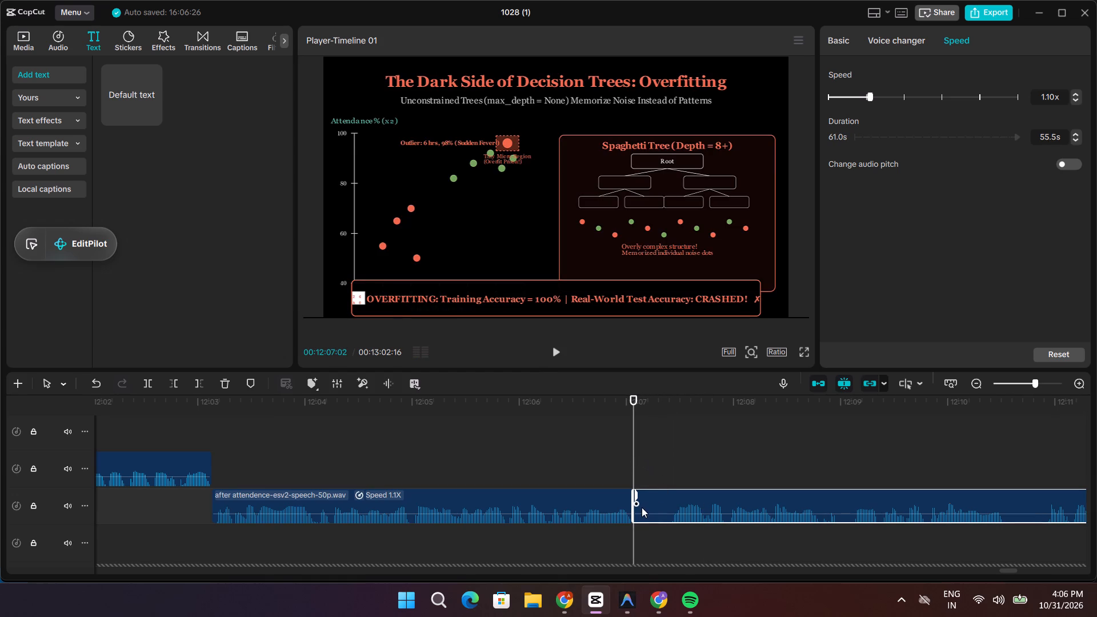
pyautogui.moveTo(634, 519); pyautogui.dragTo(673, 531)
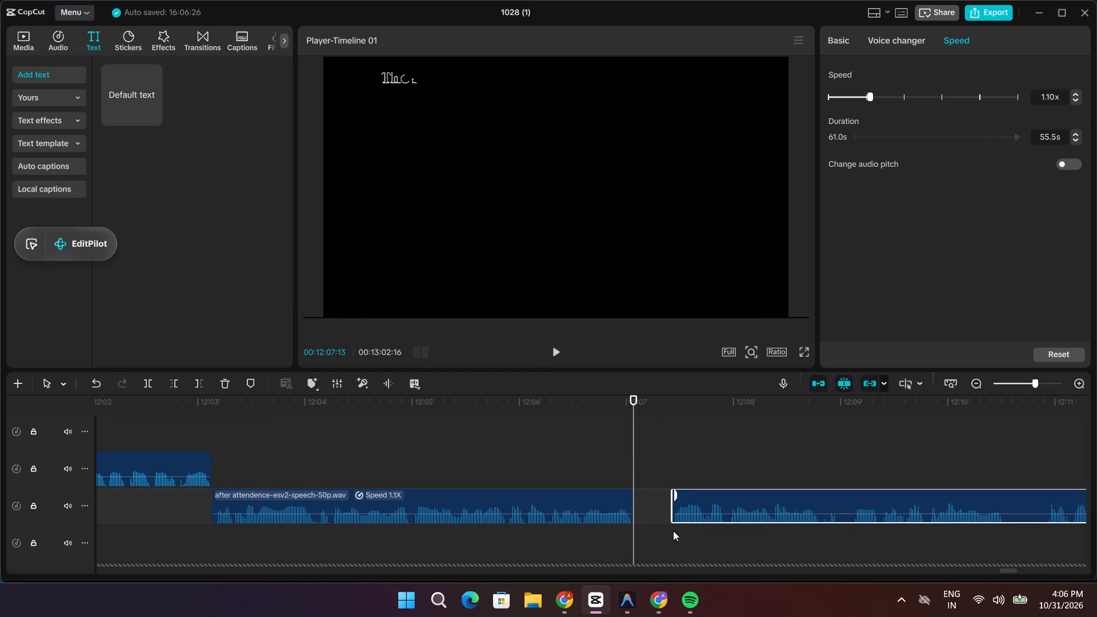
pyautogui.moveTo(696, 518); pyautogui.dragTo(659, 520)
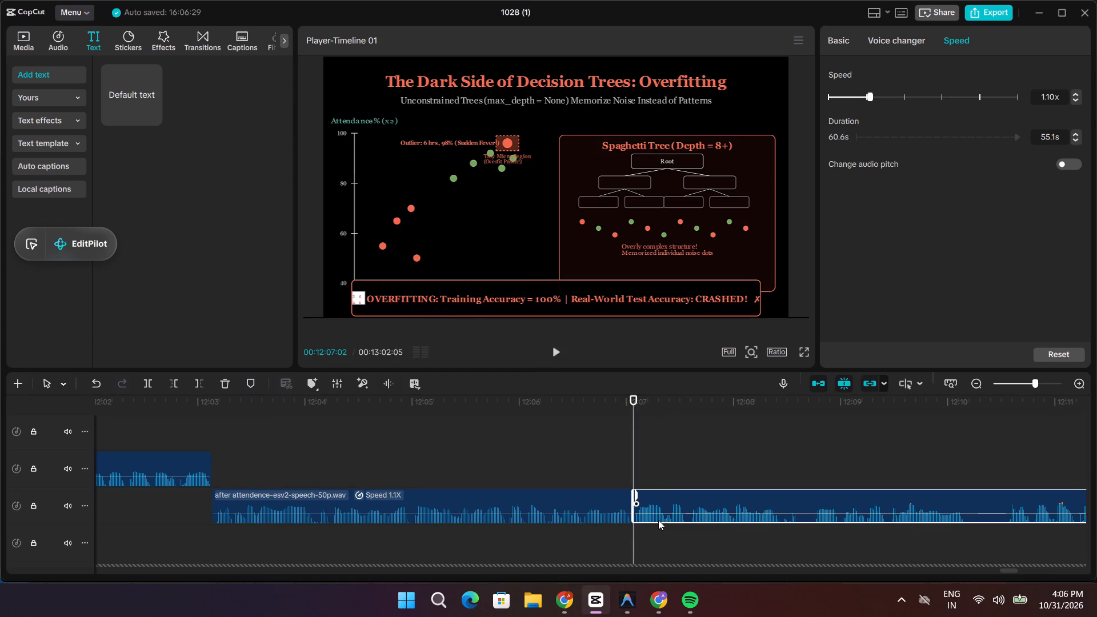
# Extend the freeze frame before the overfitting banner clip by about 3.4 s, so that it ends at about 12:02.
pyautogui.press('space')
pyautogui.press('space')
pyautogui.scroll(16, 768, 463)
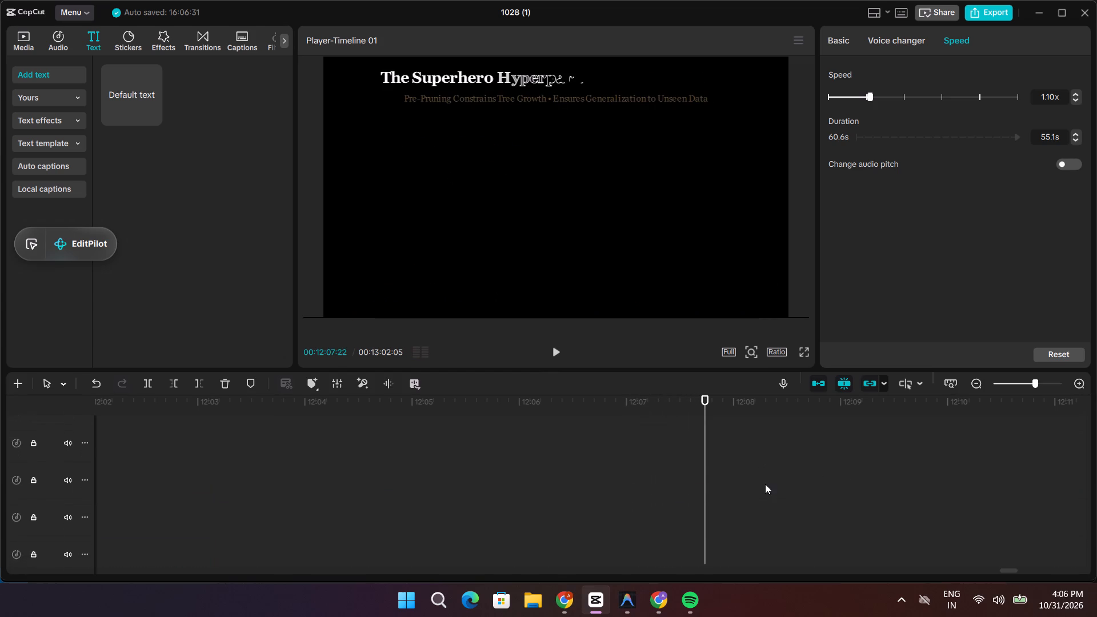
pyautogui.scroll(20, 765, 484)
pyautogui.scroll(19, 765, 484)
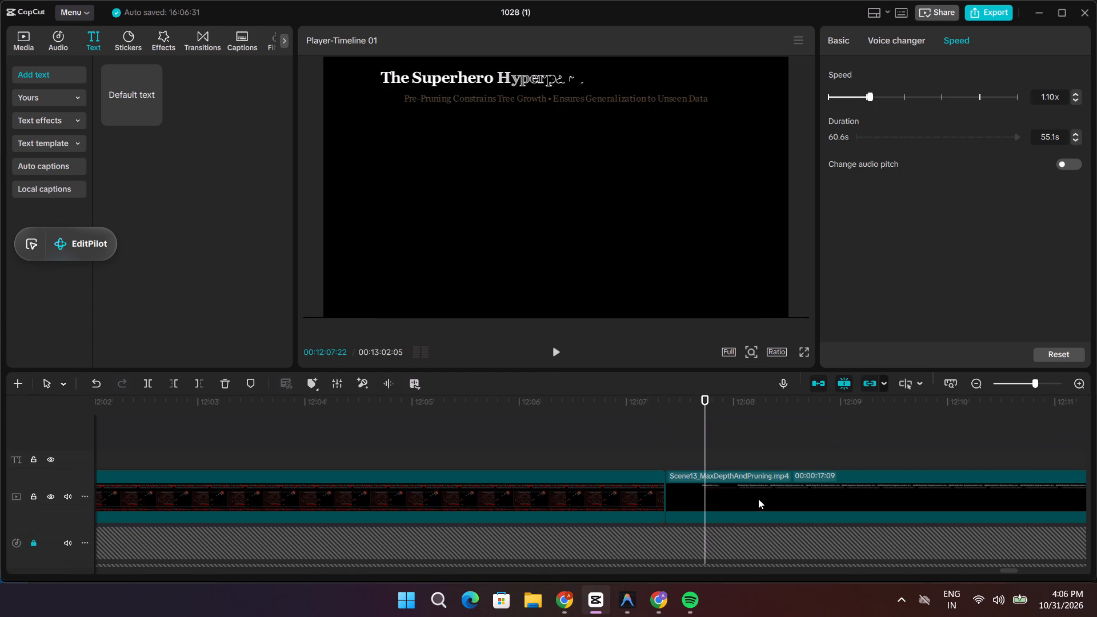
pyautogui.click(617, 492)
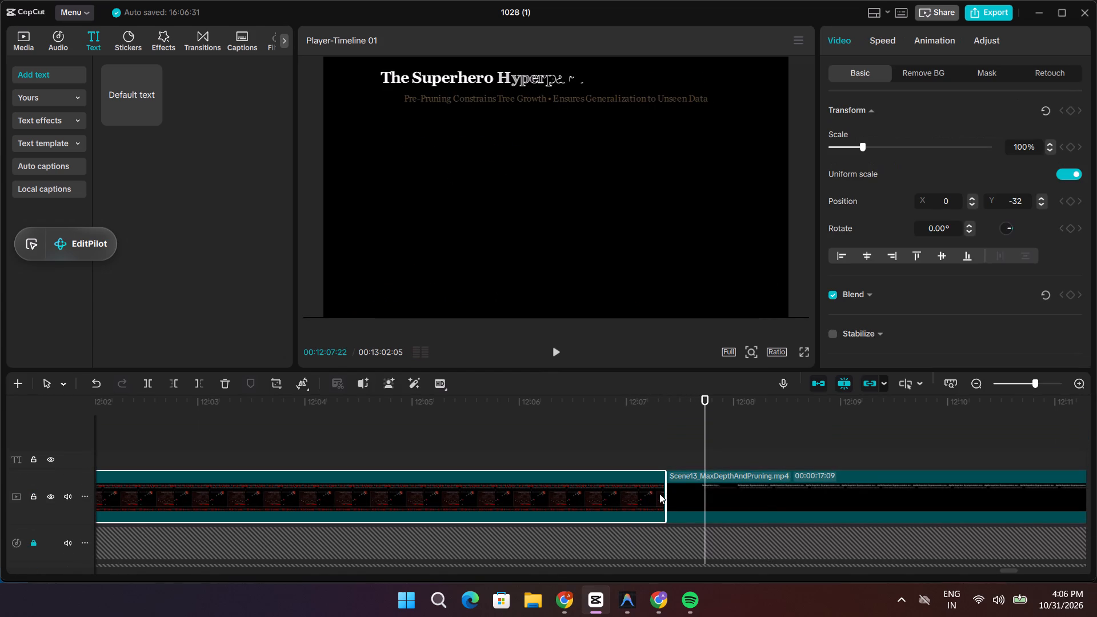
pyautogui.moveTo(706, 451); pyautogui.dragTo(626, 453)
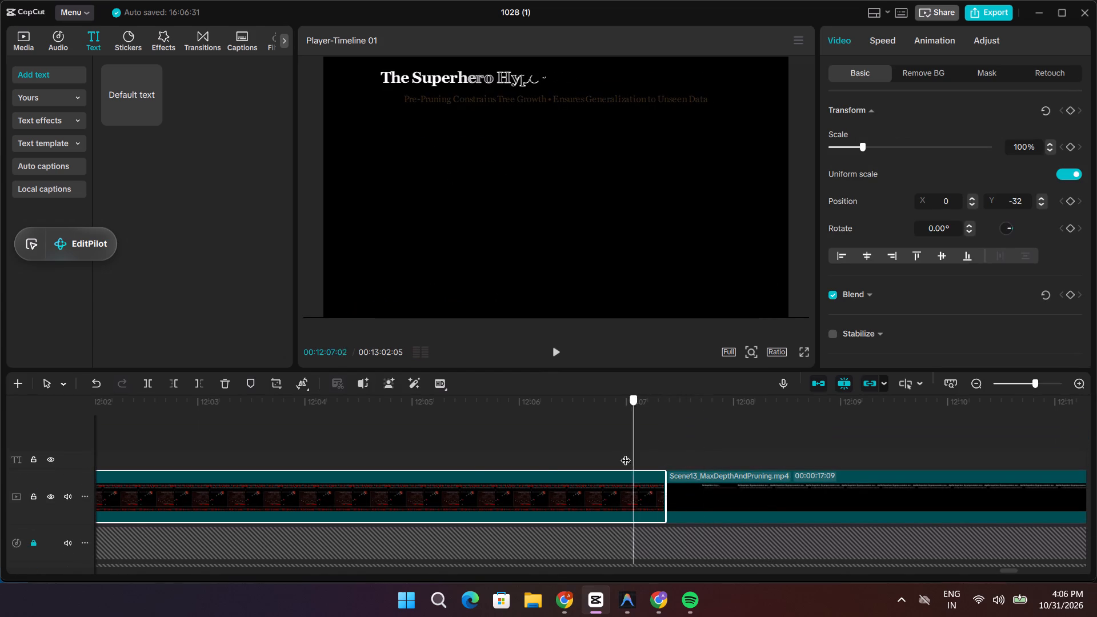
pyautogui.moveTo(626, 453); pyautogui.dragTo(479, 456)
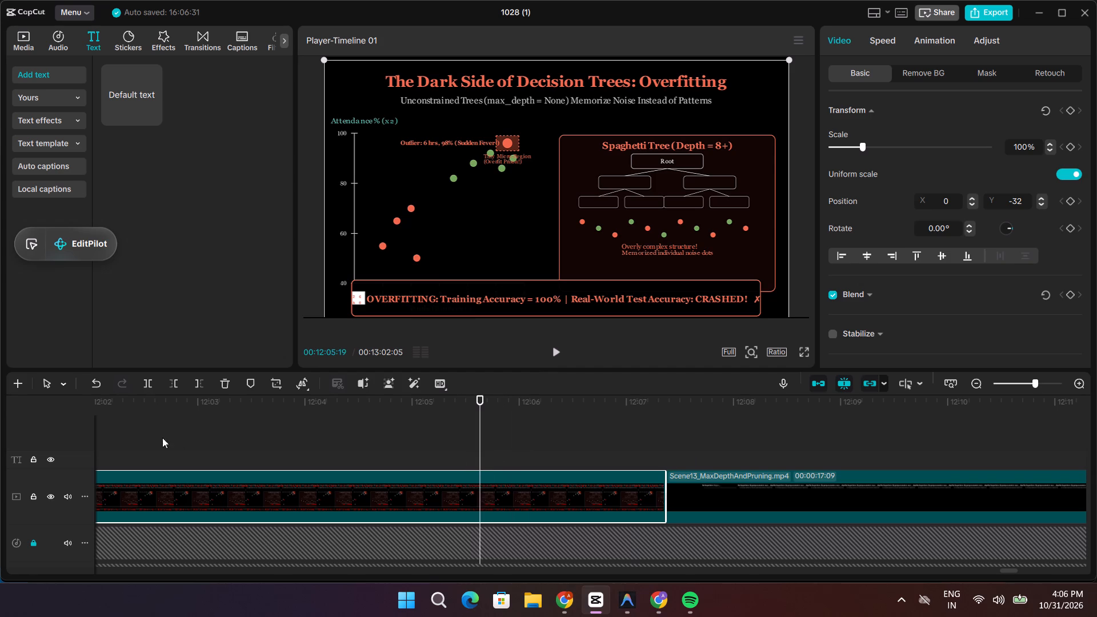
pyautogui.moveTo(479, 428); pyautogui.dragTo(210, 429)
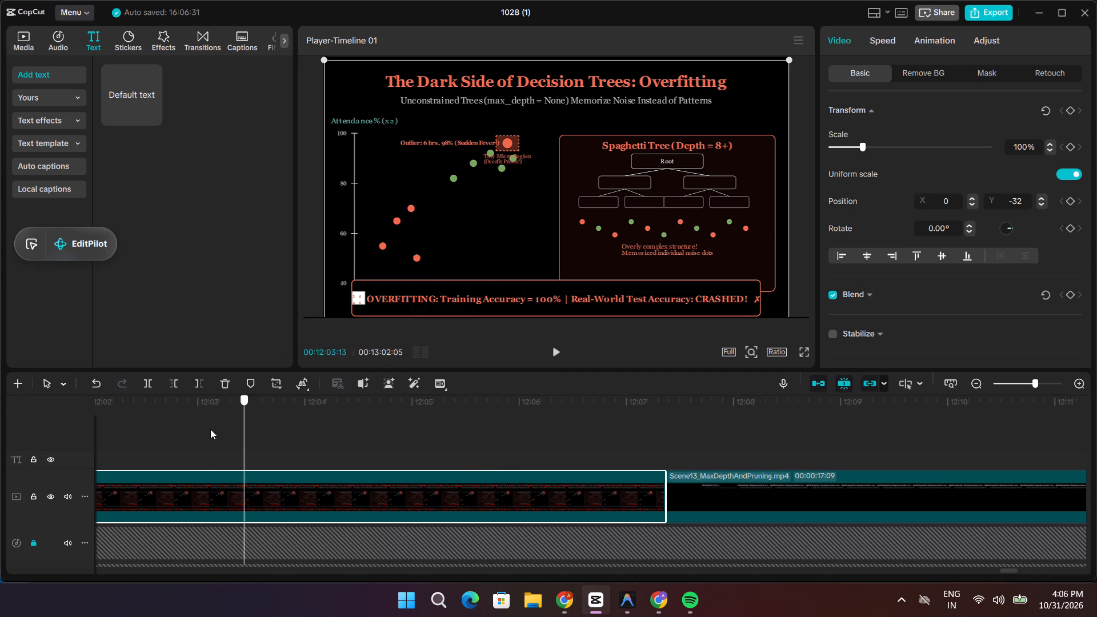
pyautogui.moveTo(210, 429); pyautogui.dragTo(290, 490)
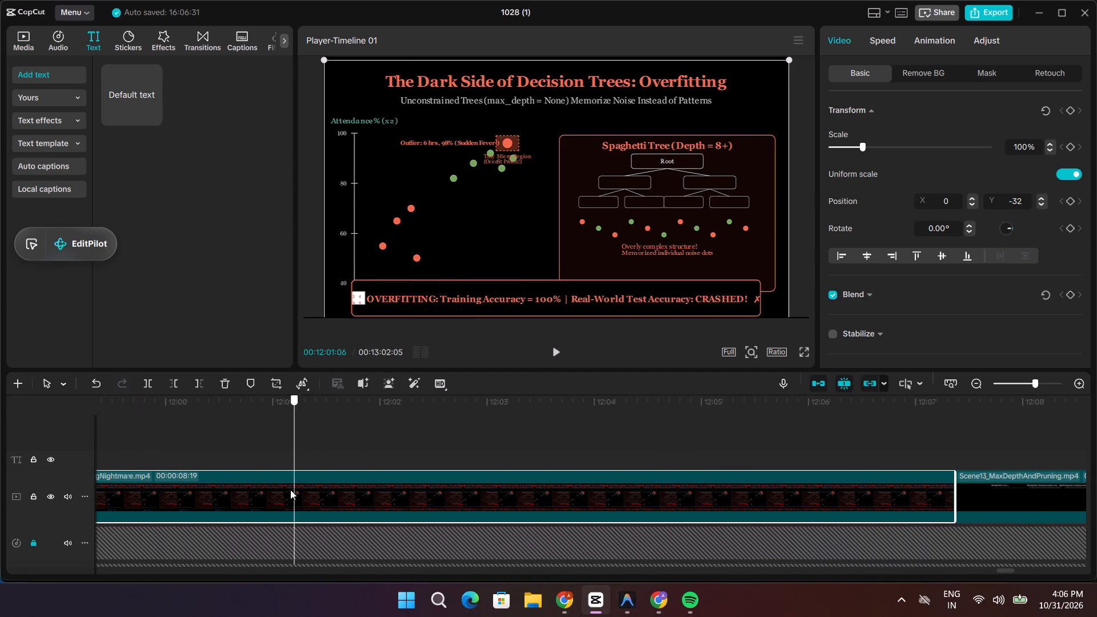
pyautogui.moveTo(290, 490); pyautogui.dragTo(123, 491)
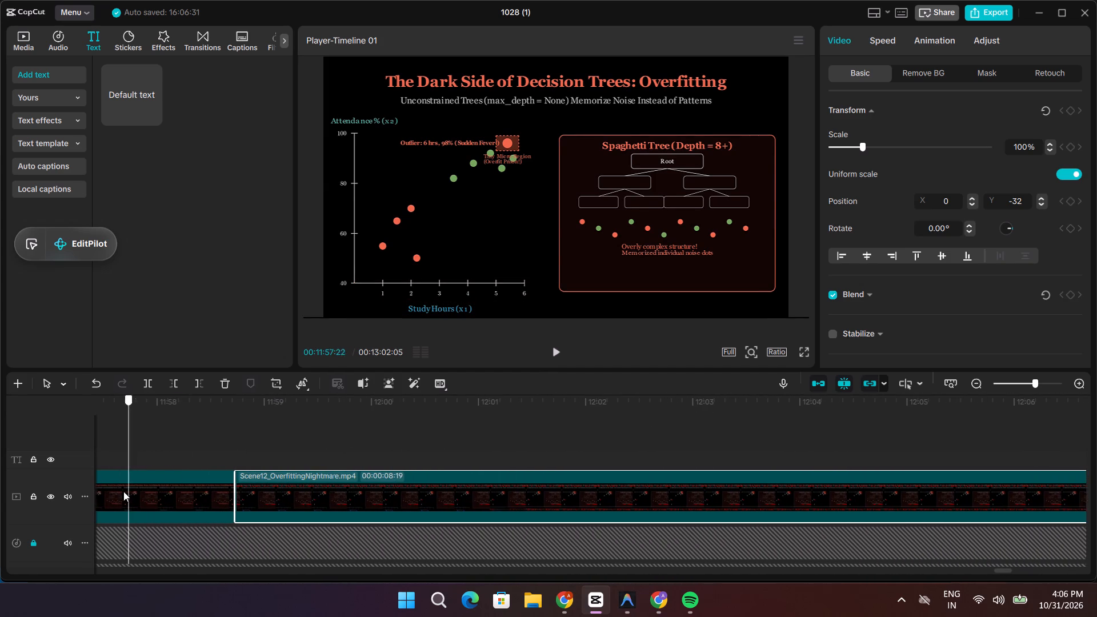
pyautogui.moveTo(123, 491); pyautogui.dragTo(78, 510)
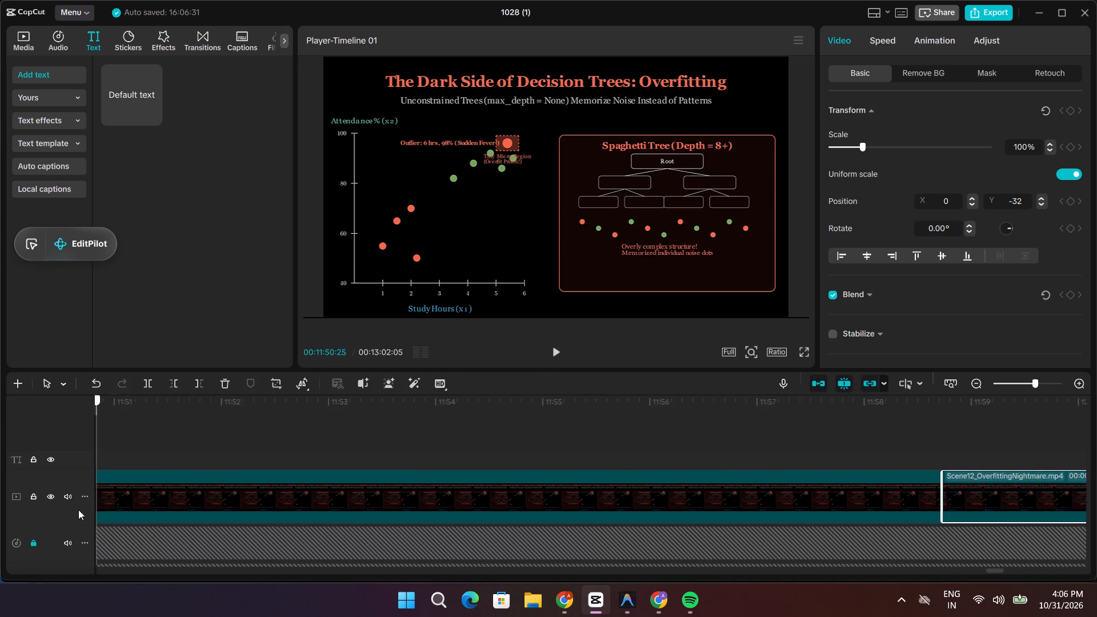
pyautogui.moveTo(78, 510); pyautogui.dragTo(574, 527)
pyautogui.click(684, 522)
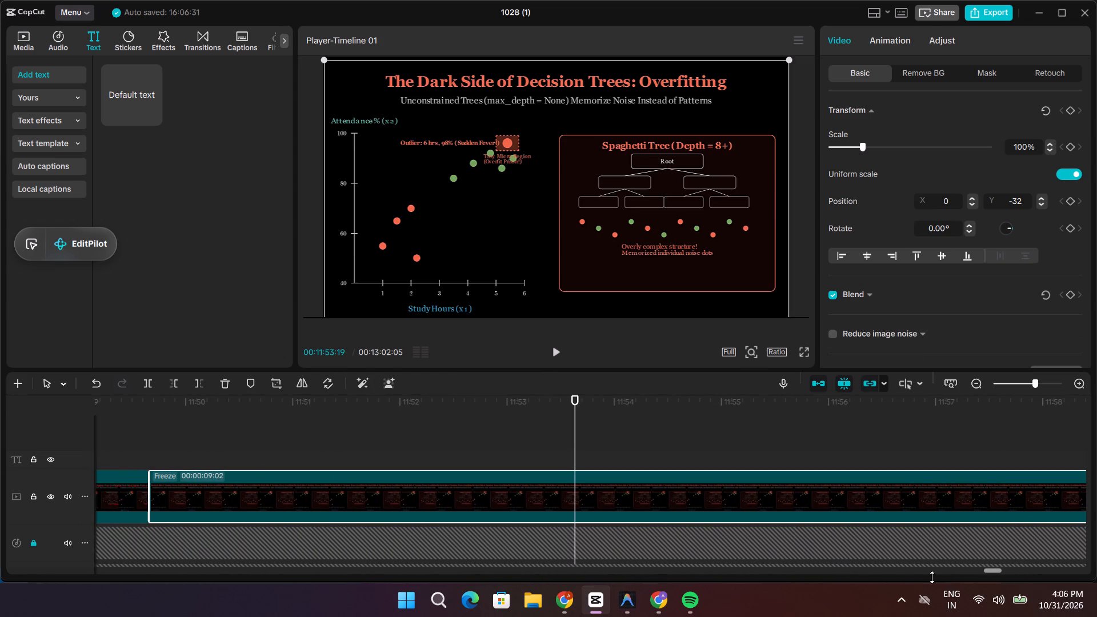
pyautogui.moveTo(992, 573); pyautogui.dragTo(997, 573)
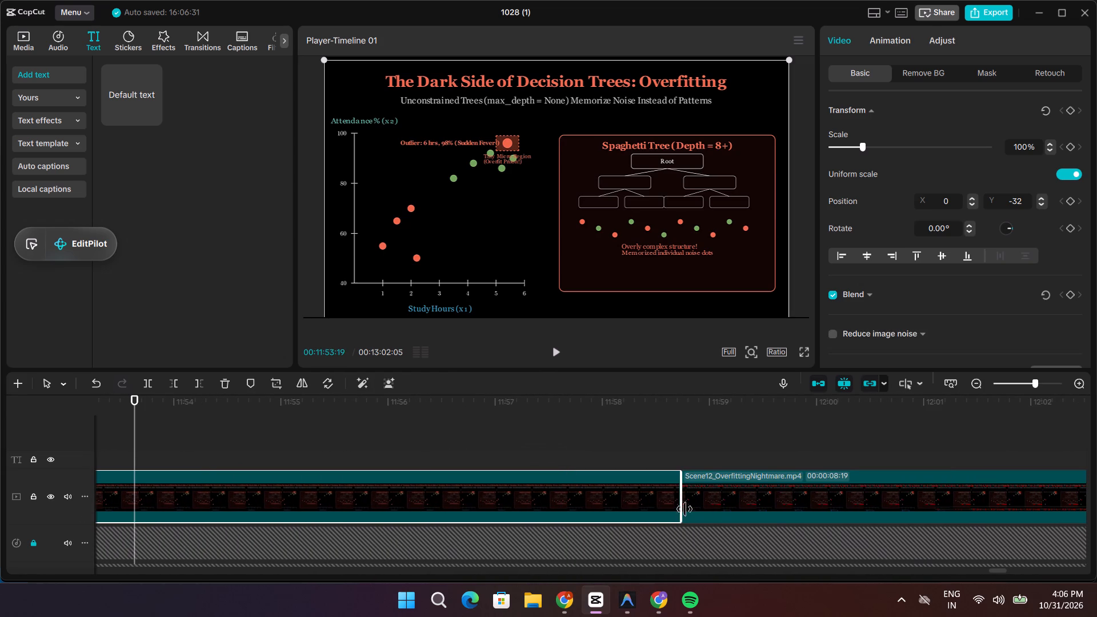
pyautogui.moveTo(682, 509); pyautogui.dragTo(1041, 504)
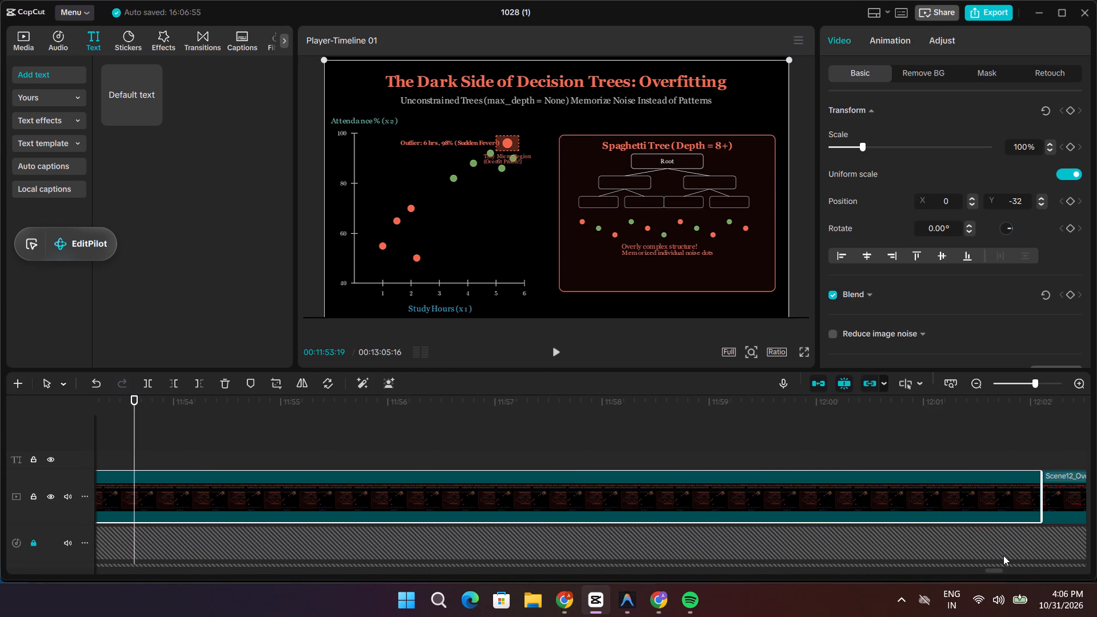
# Replay from 11:53:19 to 12:03:12, checking the narration against the extended freeze frame and the narration clips after it.
pyautogui.press('space')
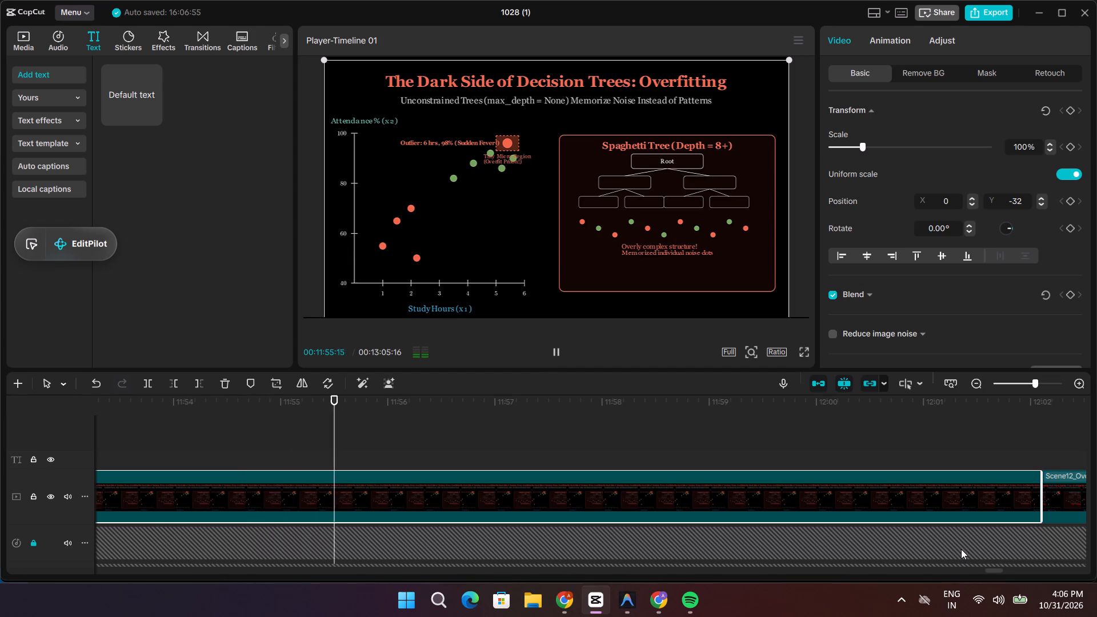
pyautogui.scroll(-19, 974, 548)
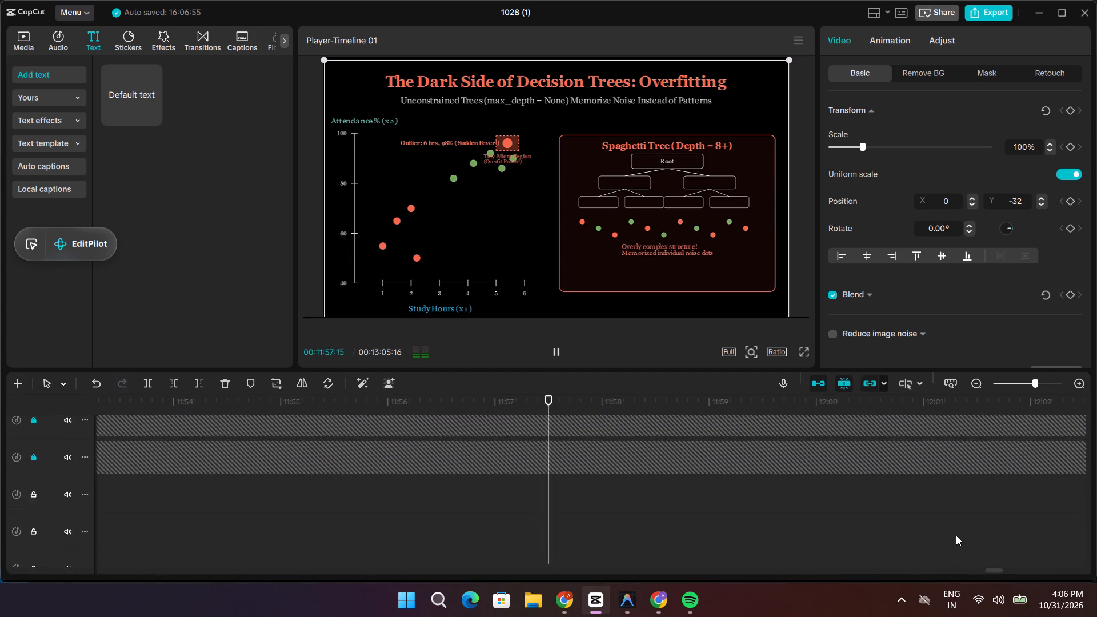
pyautogui.scroll(-20, 956, 535)
pyautogui.scroll(-17, 956, 535)
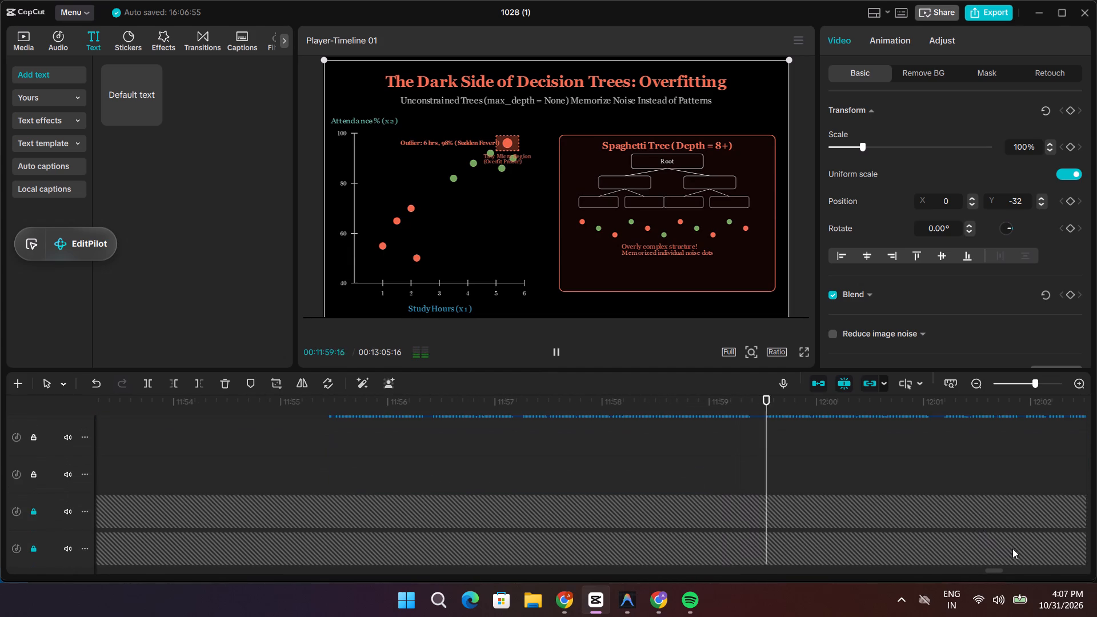
pyautogui.scroll(3, 1001, 560)
pyautogui.moveTo(1002, 569); pyautogui.dragTo(1008, 570)
pyautogui.press('space')
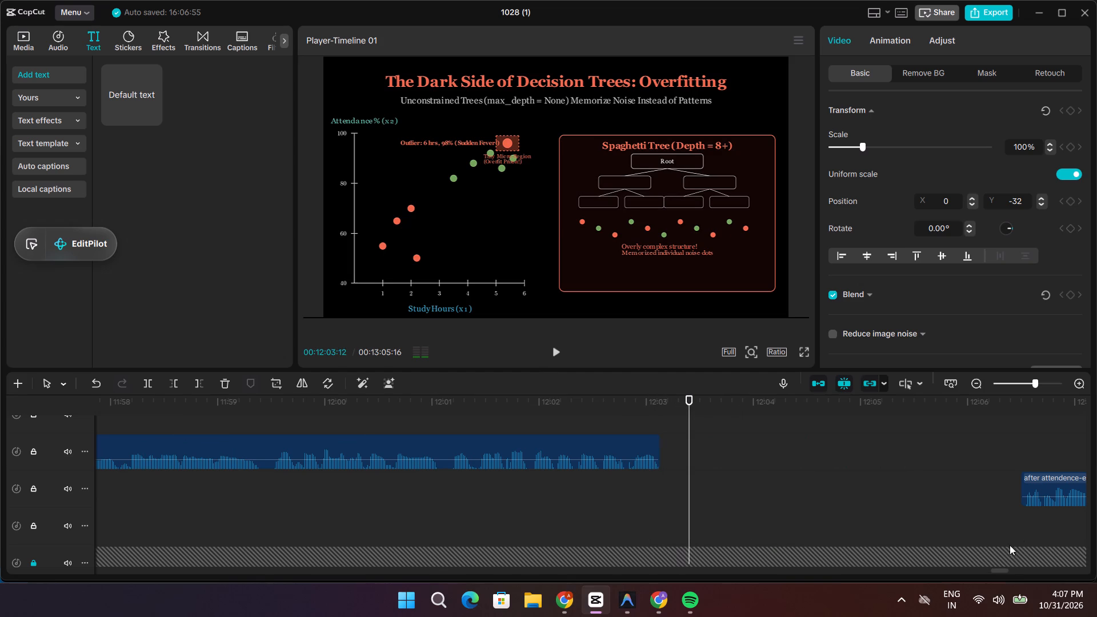
# Move the two displaced narration clips back against the preceding audio, closing the gaps at 12:03:04 and about 12:07:02.
pyautogui.moveTo(1031, 504); pyautogui.dragTo(668, 516)
pyautogui.moveTo(688, 478); pyautogui.dragTo(610, 482)
pyautogui.press('space')
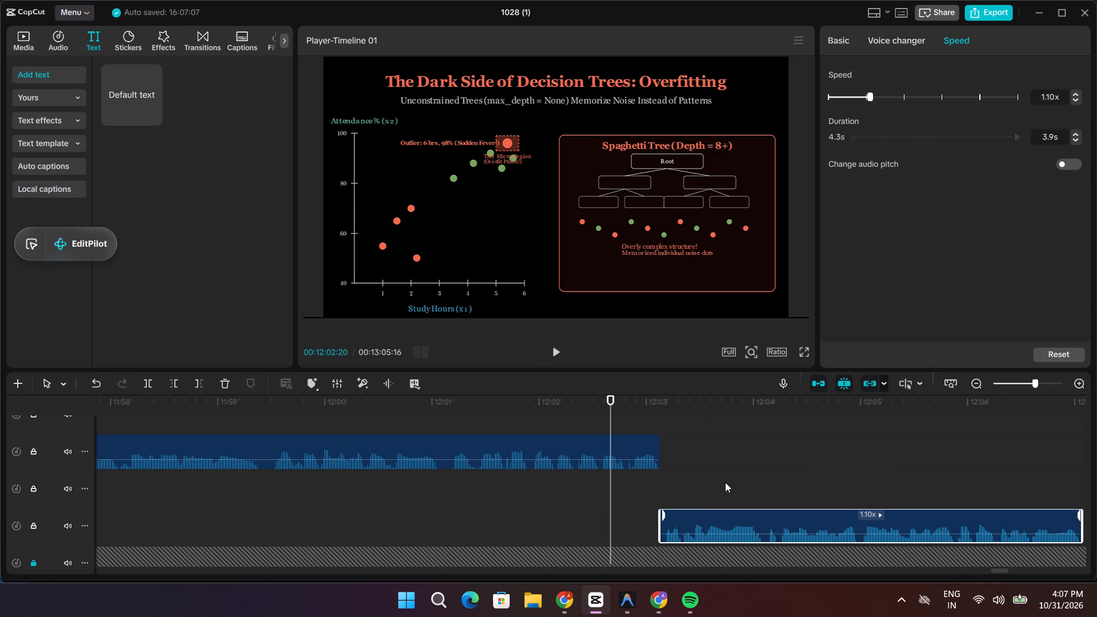
pyautogui.press('space')
pyautogui.press('space')
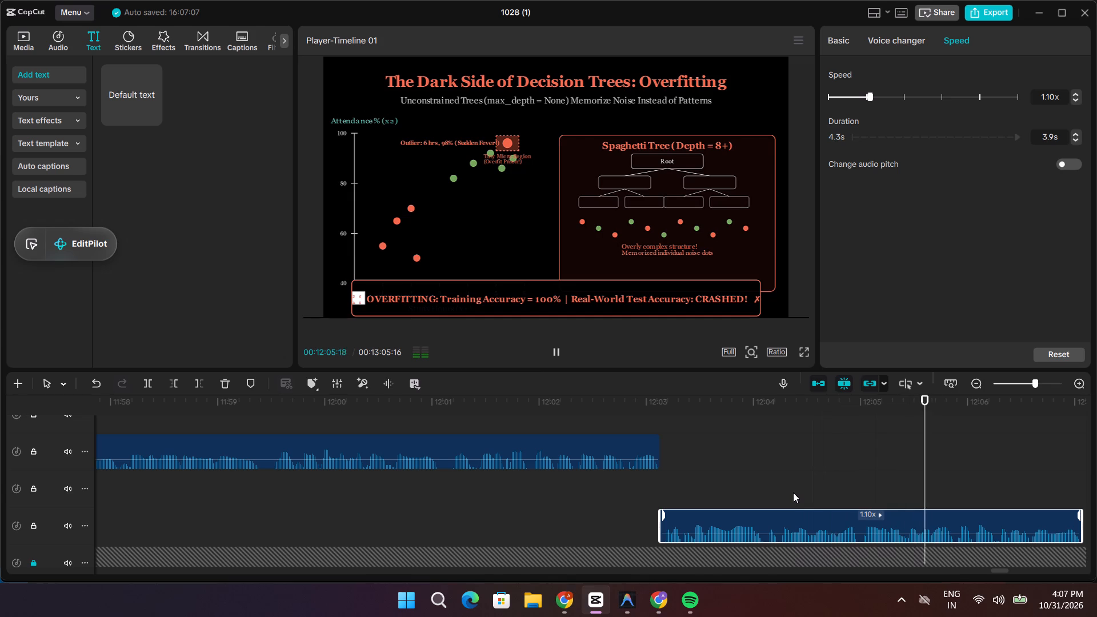
pyautogui.press('space')
pyautogui.press('space')
pyautogui.press('space')
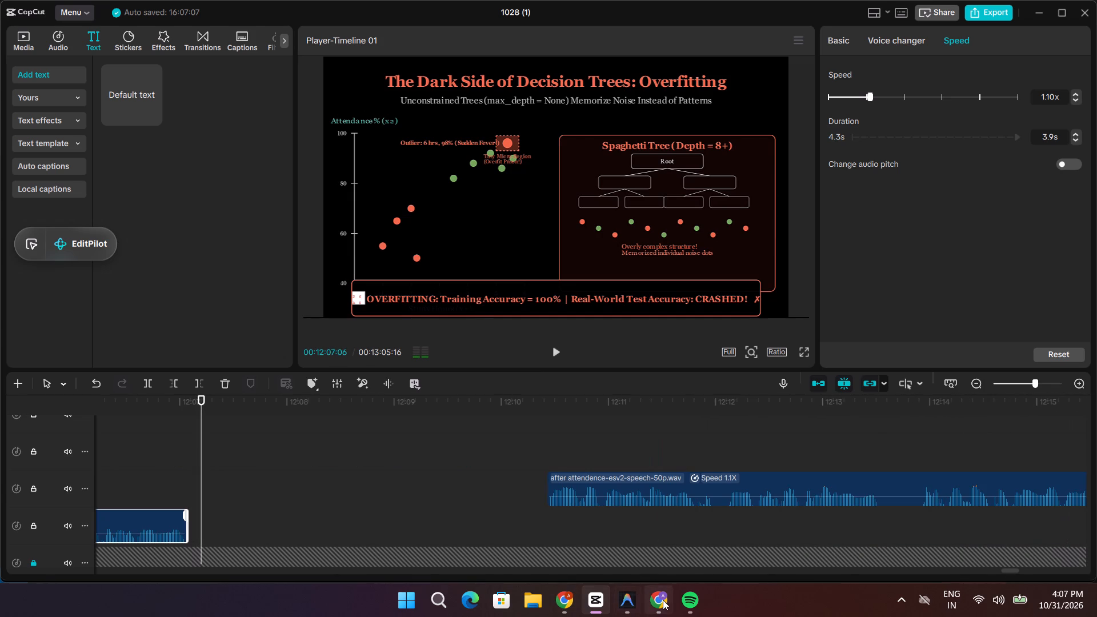
pyautogui.moveTo(599, 500); pyautogui.dragTo(247, 528)
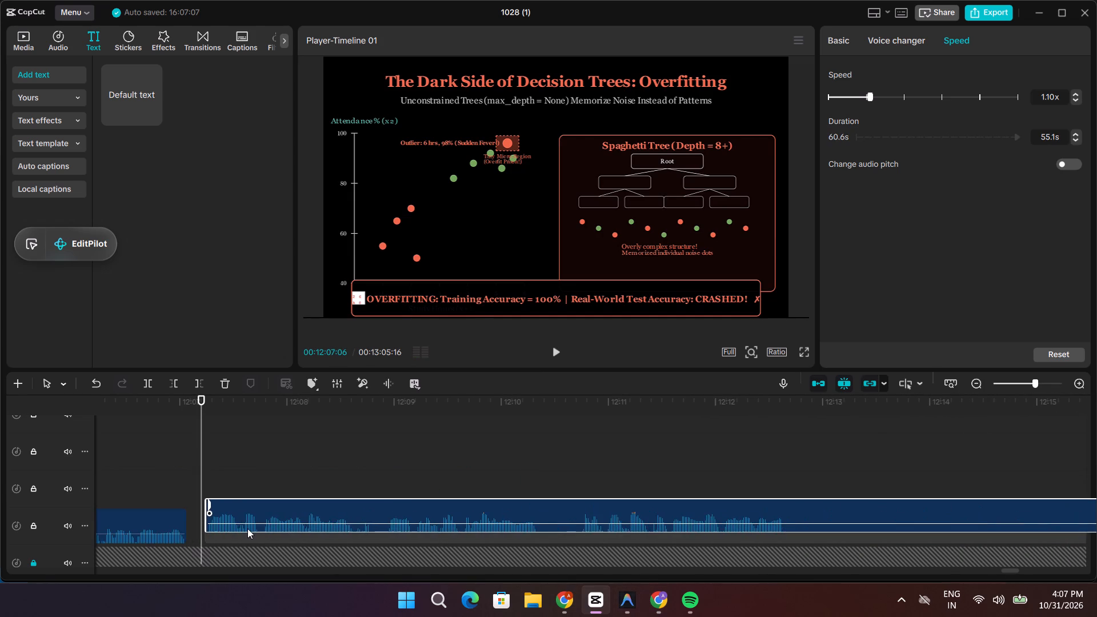
pyautogui.moveTo(247, 528); pyautogui.dragTo(239, 530)
# Play from about 12:06:24 to 12:20, checking the narration against the opening of the max_depth animation.
pyautogui.moveTo(206, 463); pyautogui.dragTo(152, 472)
pyautogui.press('space')
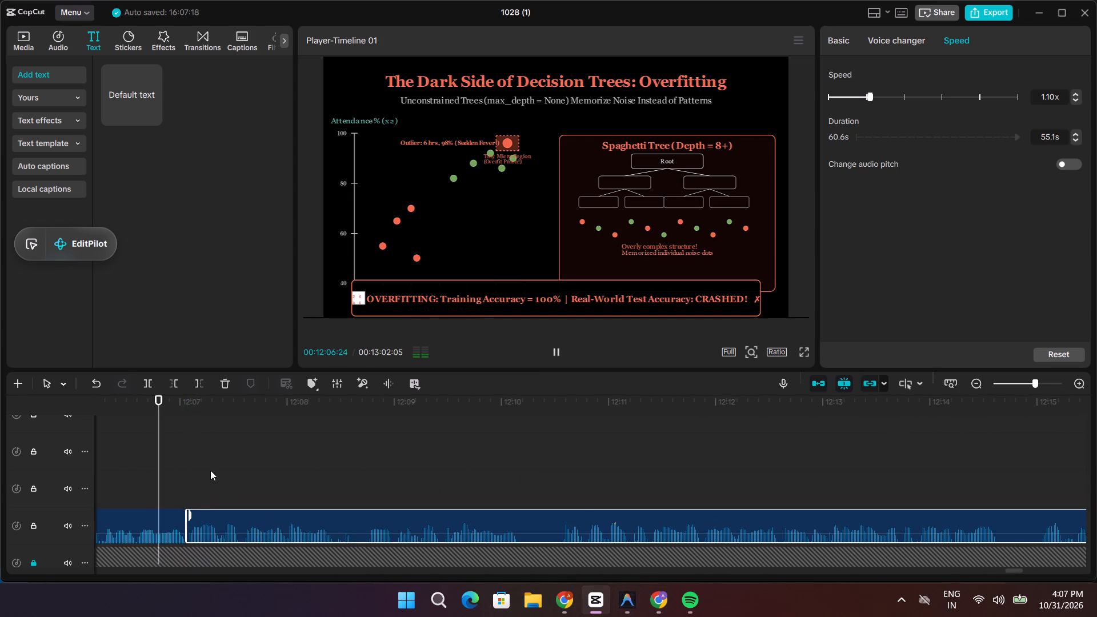
pyautogui.scroll(1, 229, 472)
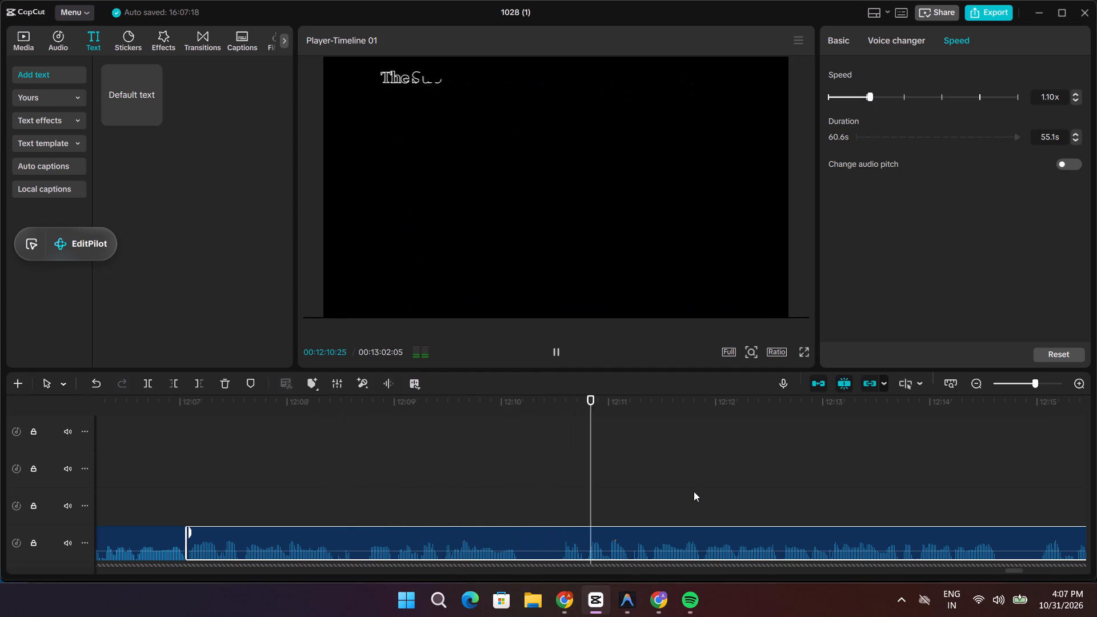
pyautogui.press('space')
pyautogui.press('space')
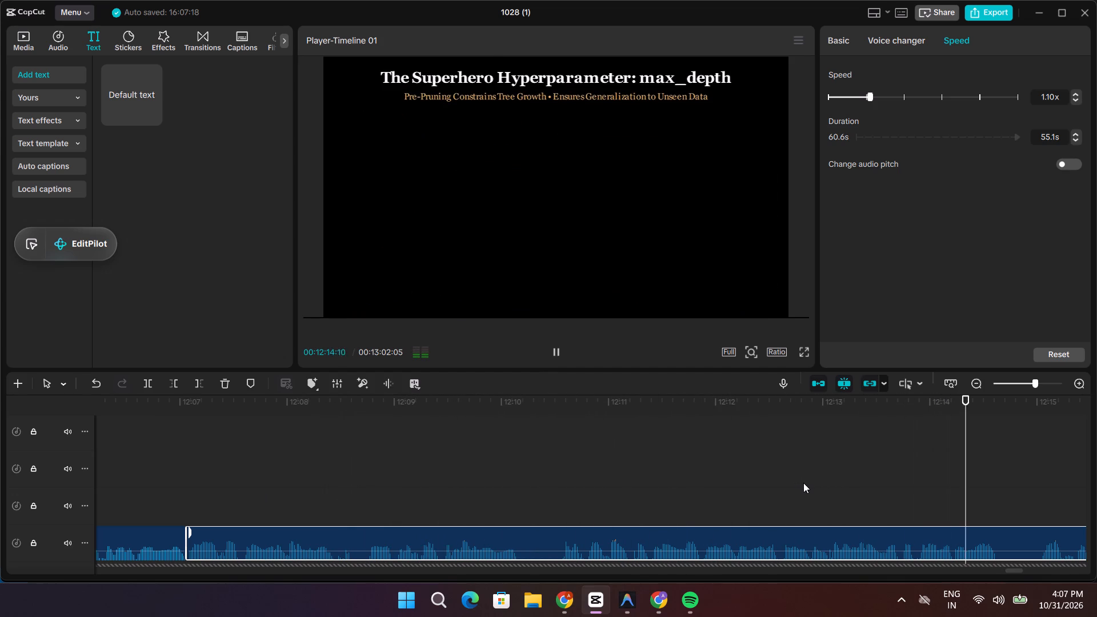
pyautogui.press('space')
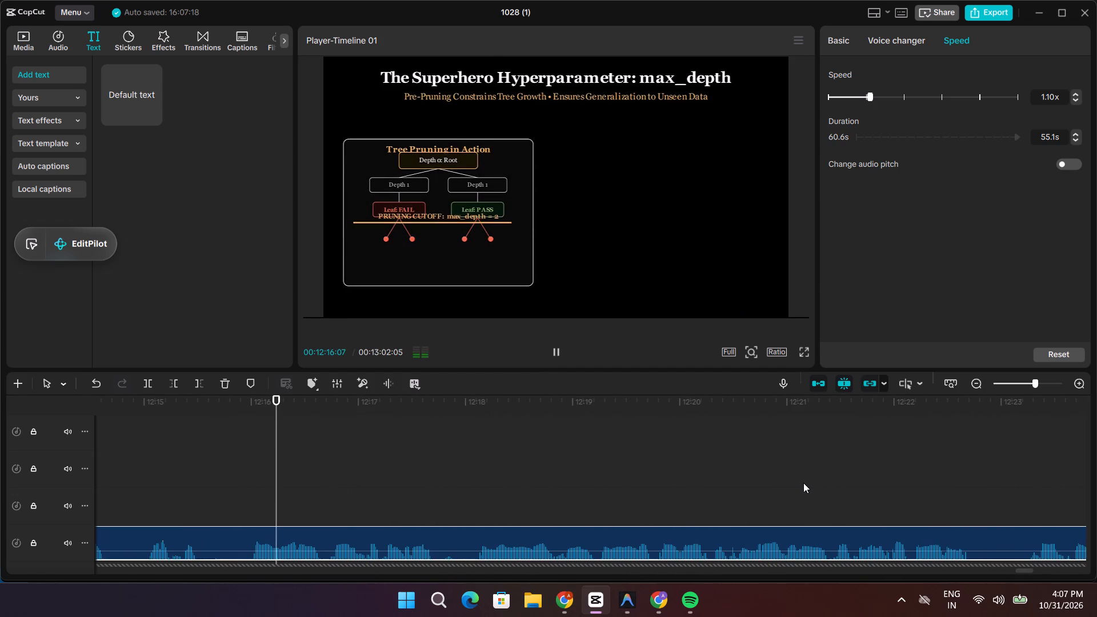
pyautogui.press('space')
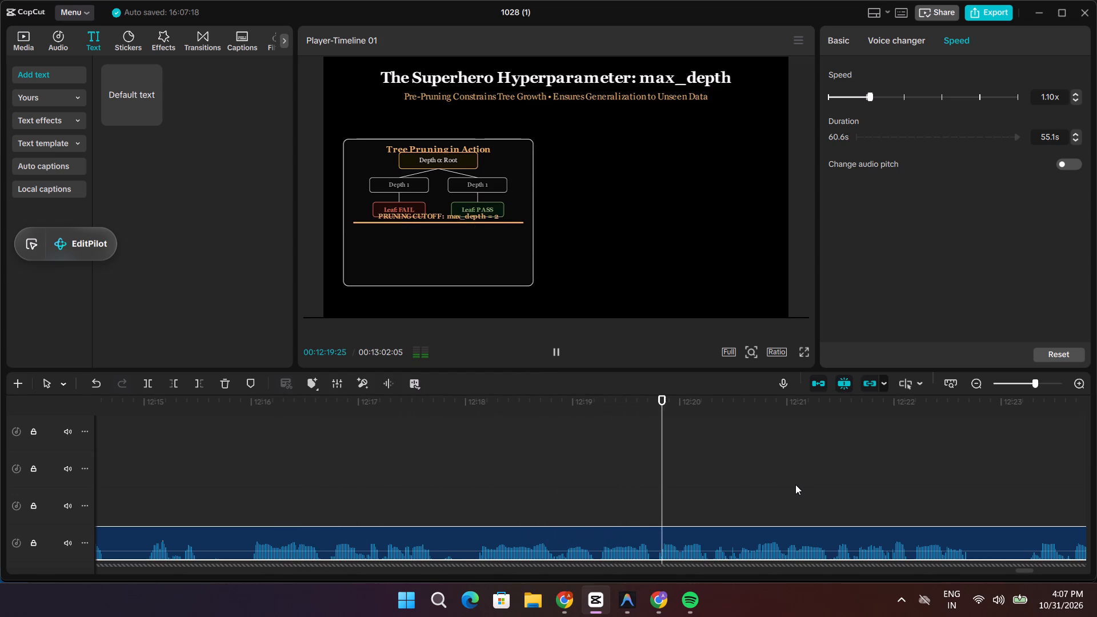
pyautogui.press('space')
# Split the narration at 12:14:19, trim about 0.4 s of silence after the cut and move the clip back to close the gap.
pyautogui.moveTo(664, 478); pyautogui.dragTo(167, 487)
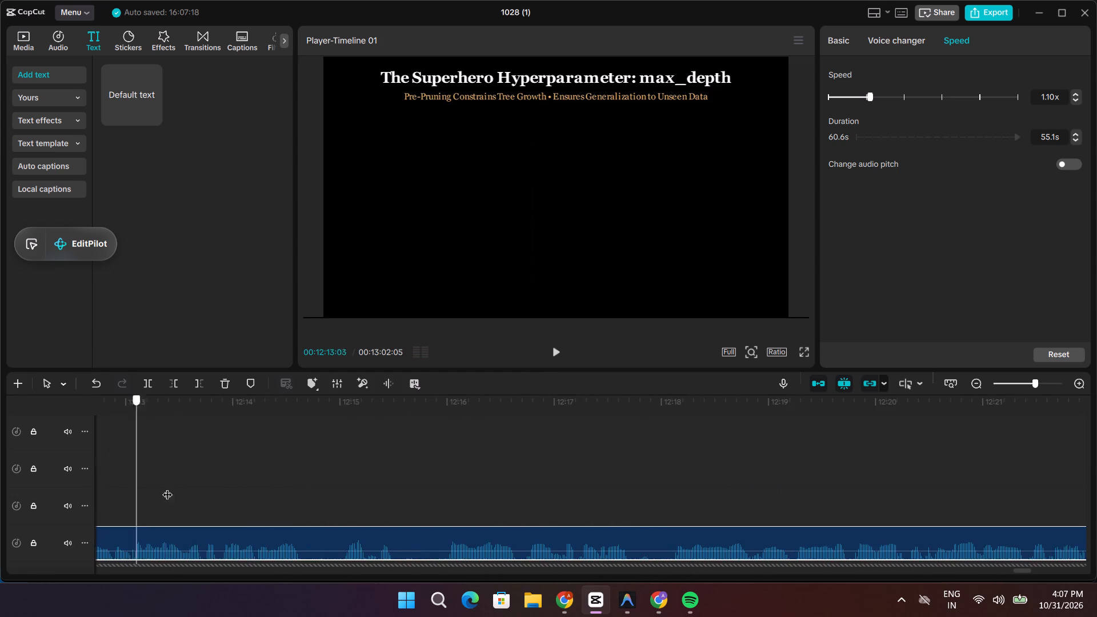
pyautogui.moveTo(167, 487); pyautogui.dragTo(403, 498)
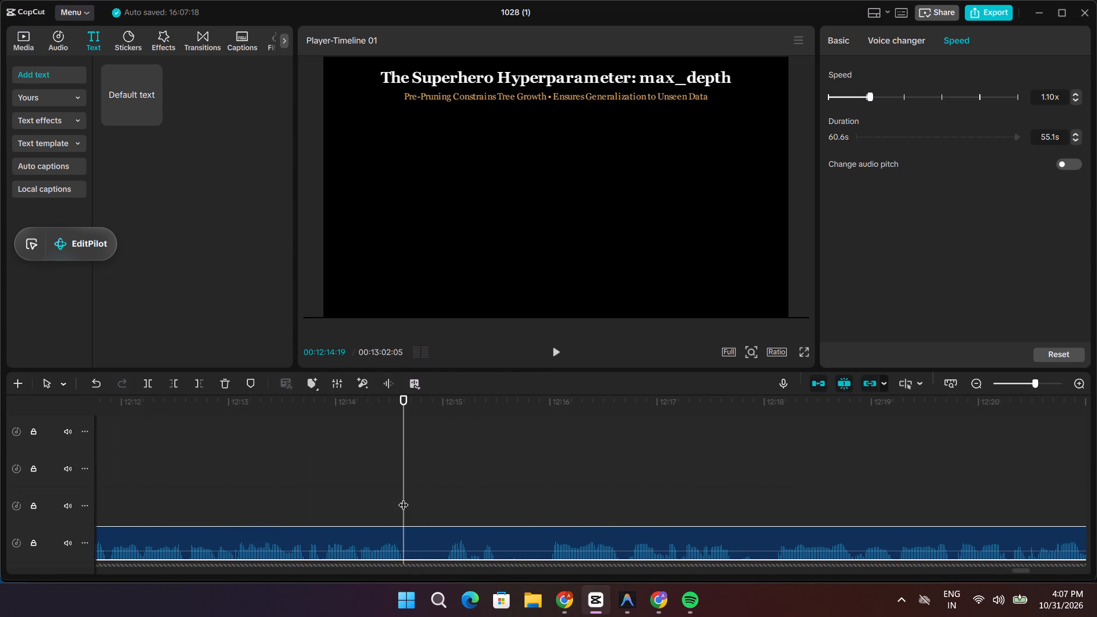
pyautogui.hotkey('ctrl', 'b')
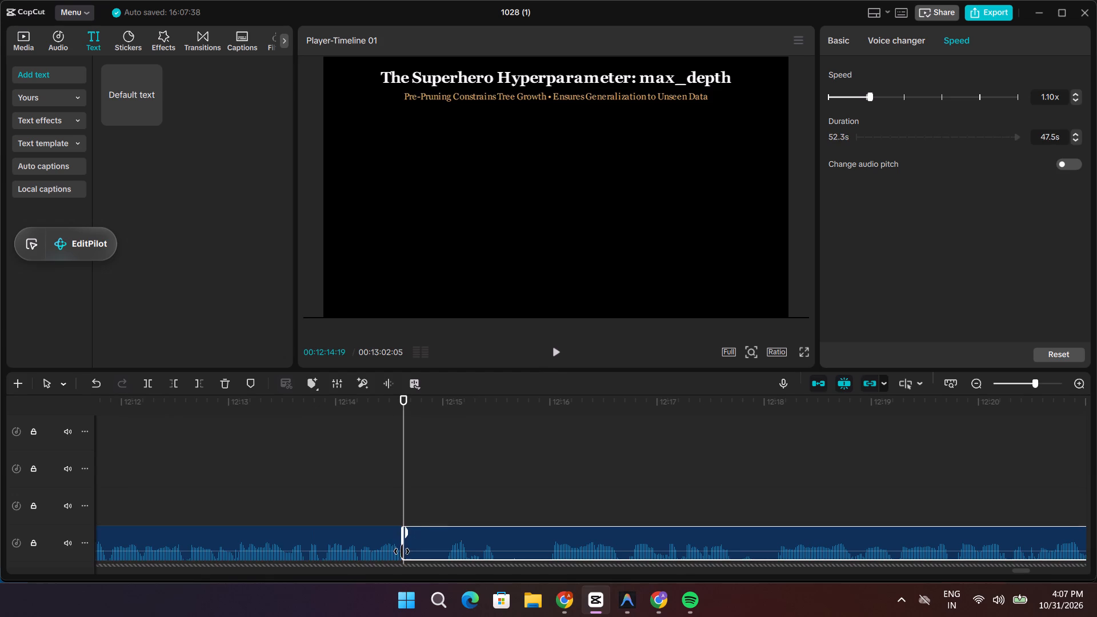
pyautogui.moveTo(402, 551); pyautogui.dragTo(443, 568)
pyautogui.moveTo(459, 556); pyautogui.dragTo(458, 555)
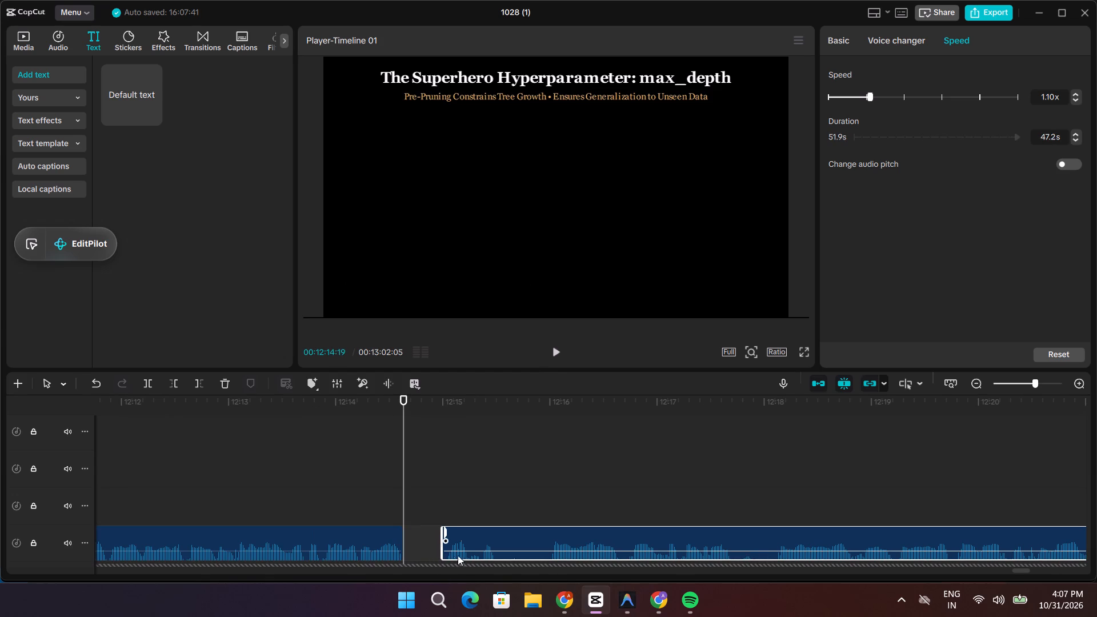
pyautogui.moveTo(458, 555); pyautogui.dragTo(417, 563)
# Split the narration at 12:15:05, trim about 0.4 s from the start of the following clip and close the gap.
pyautogui.moveTo(402, 480); pyautogui.dragTo(453, 488)
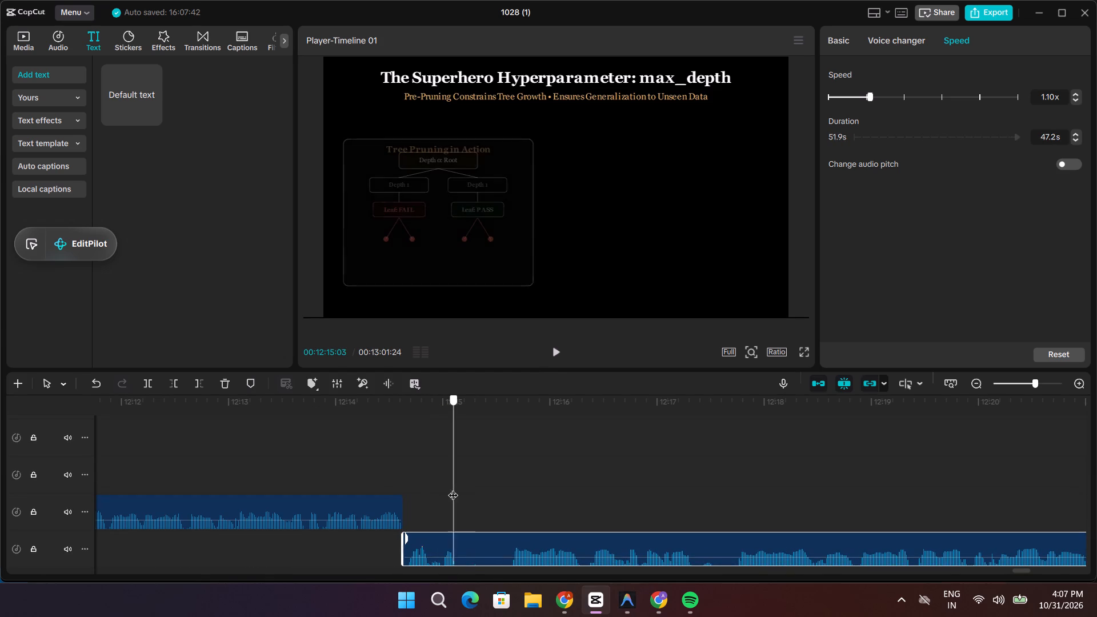
pyautogui.moveTo(453, 488); pyautogui.dragTo(459, 494)
pyautogui.hotkey('ctrl', 'b')
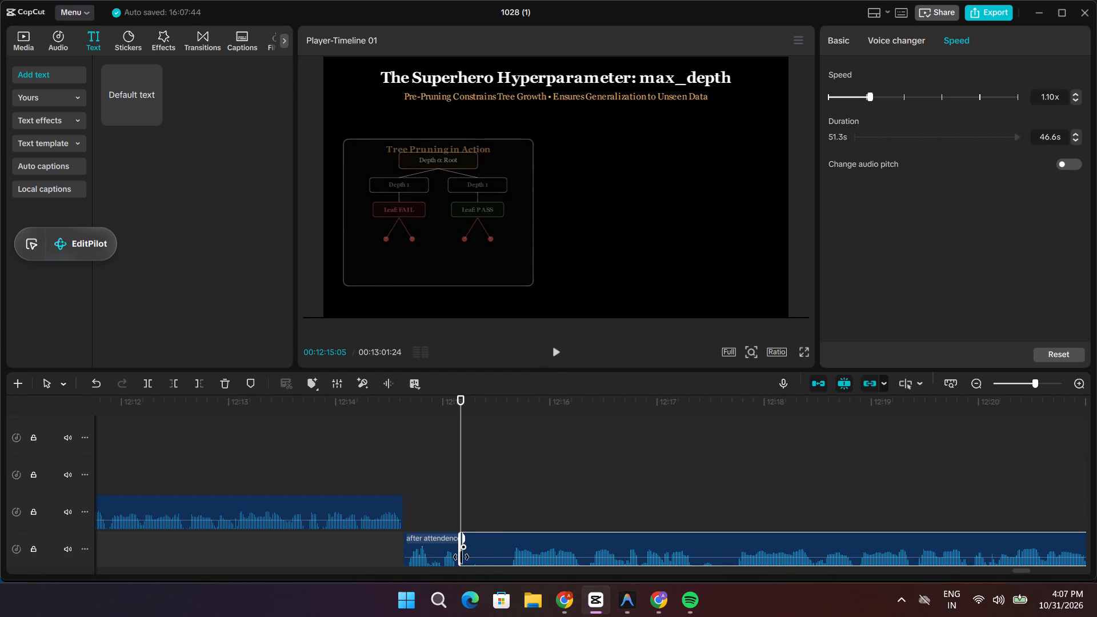
pyautogui.moveTo(459, 560); pyautogui.dragTo(508, 574)
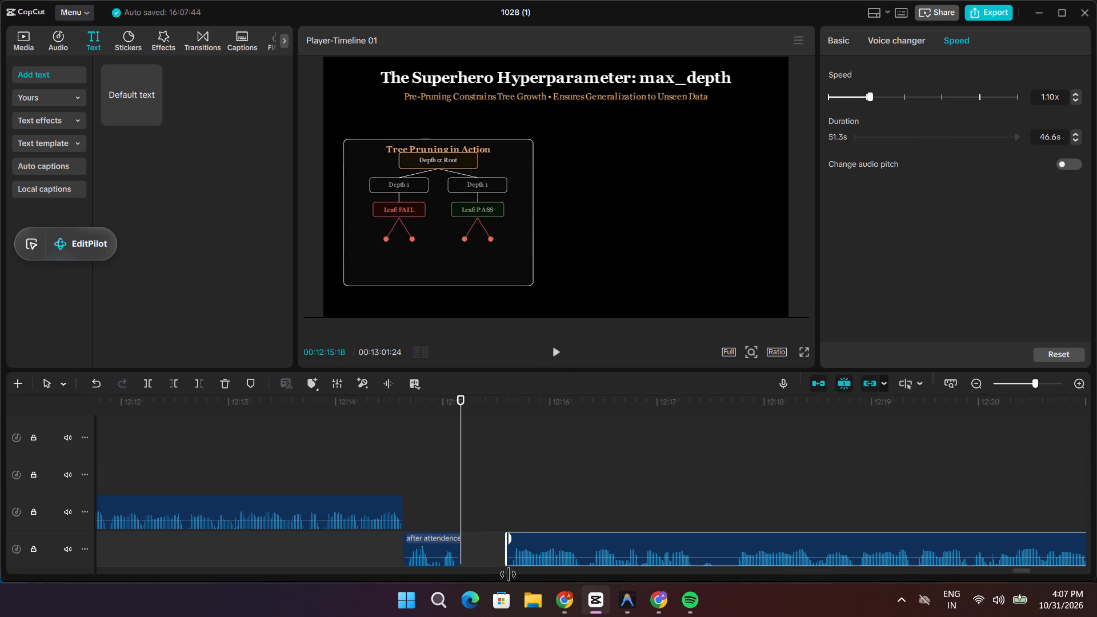
pyautogui.moveTo(508, 574); pyautogui.dragTo(513, 572)
pyautogui.moveTo(513, 572); pyautogui.dragTo(510, 571)
pyautogui.moveTo(517, 566); pyautogui.dragTo(476, 563)
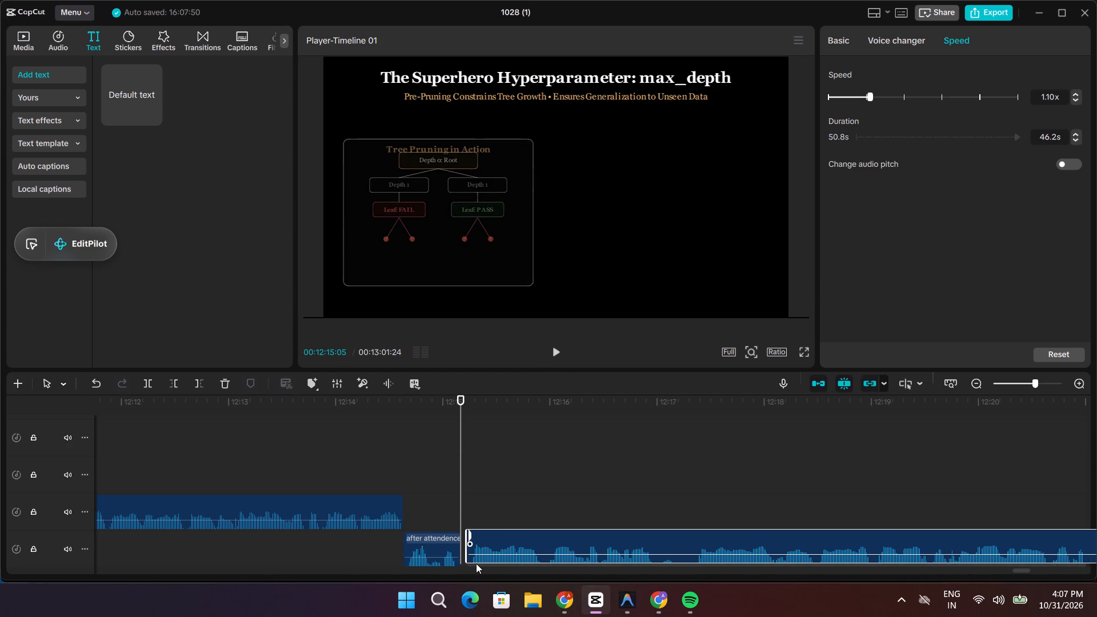
pyautogui.moveTo(476, 563); pyautogui.dragTo(474, 563)
# Replay the shortened narration, split it at 12:16:27, trim about 0.4 s of silence after the cut and close the gap.
pyautogui.moveTo(460, 496); pyautogui.dragTo(188, 478)
pyautogui.press('space')
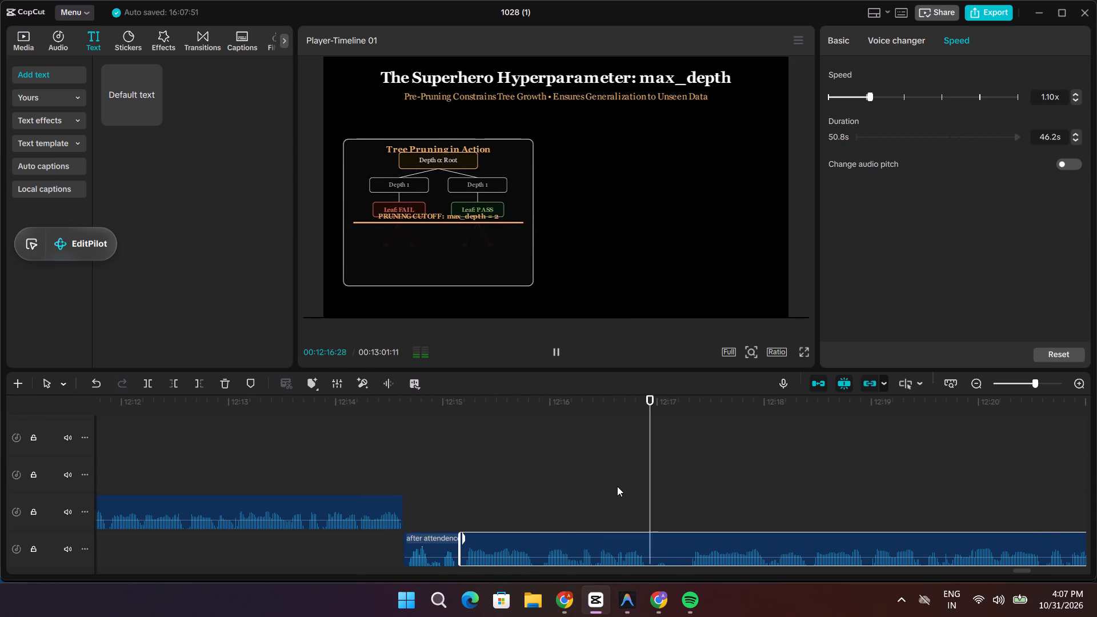
pyautogui.scroll(-1, 618, 487)
pyautogui.press('space')
pyautogui.press('space')
pyautogui.press('space')
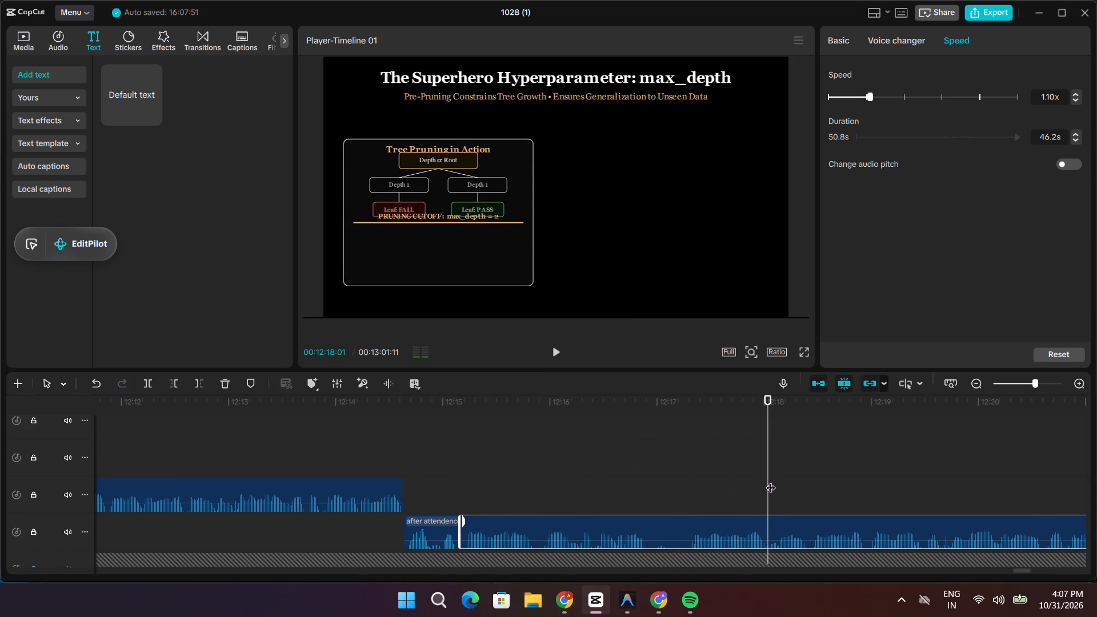
pyautogui.moveTo(771, 480); pyautogui.dragTo(646, 495)
pyautogui.hotkey('ctrl', 'b')
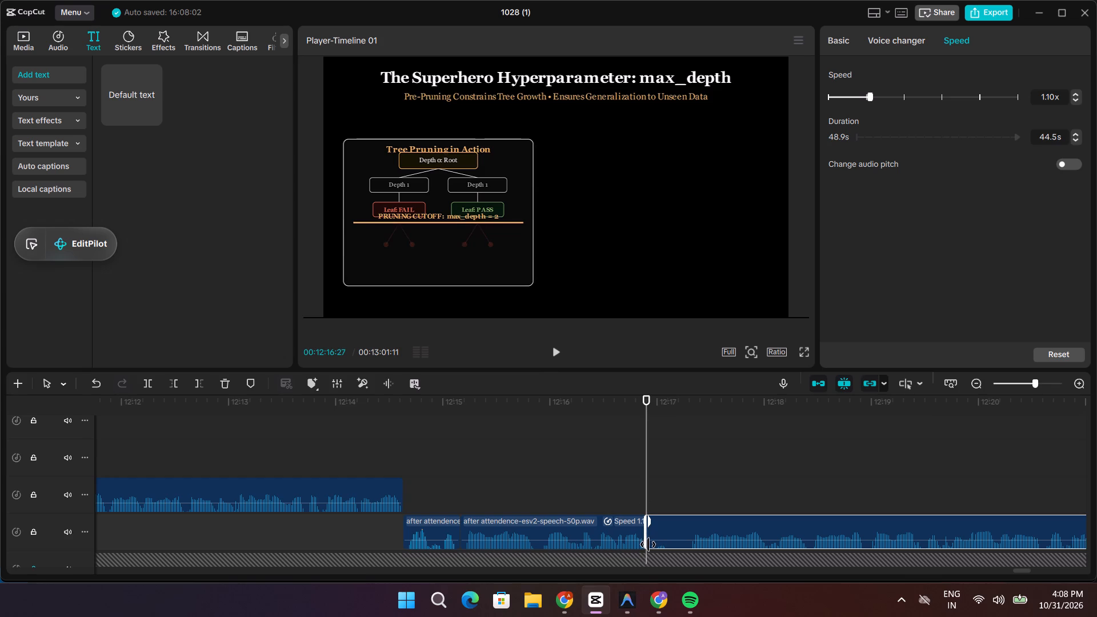
pyautogui.moveTo(648, 544); pyautogui.dragTo(691, 561)
pyautogui.moveTo(698, 544); pyautogui.dragTo(651, 549)
# Replay the narration from 12:13:20 to 12:22:15 and split it in the pause at 12:21:15.
pyautogui.moveTo(650, 470); pyautogui.dragTo(299, 470)
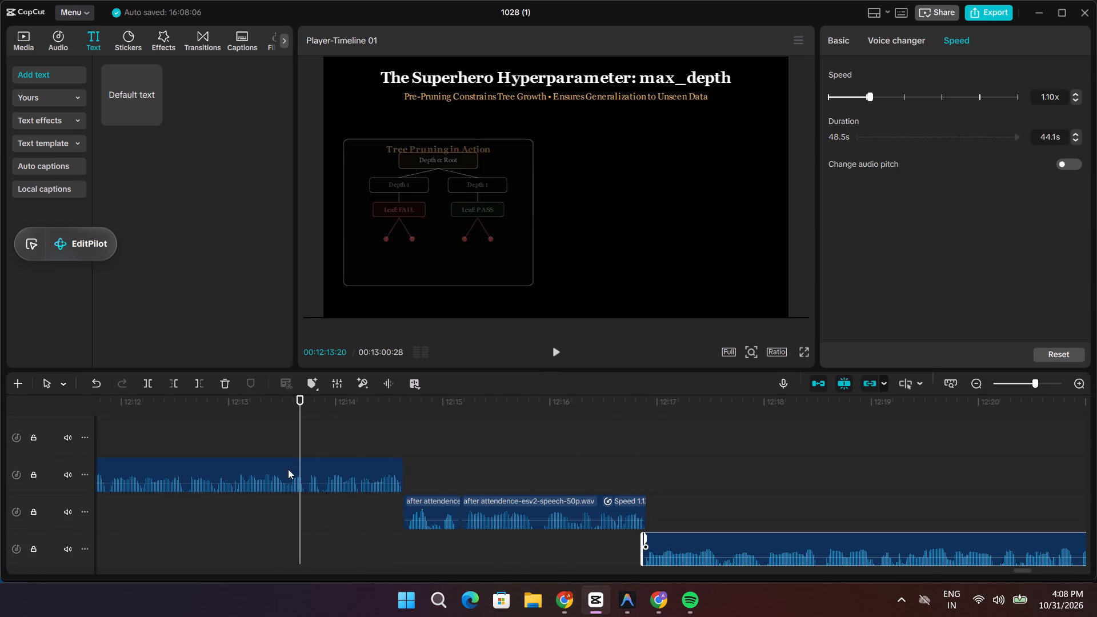
pyautogui.press('space')
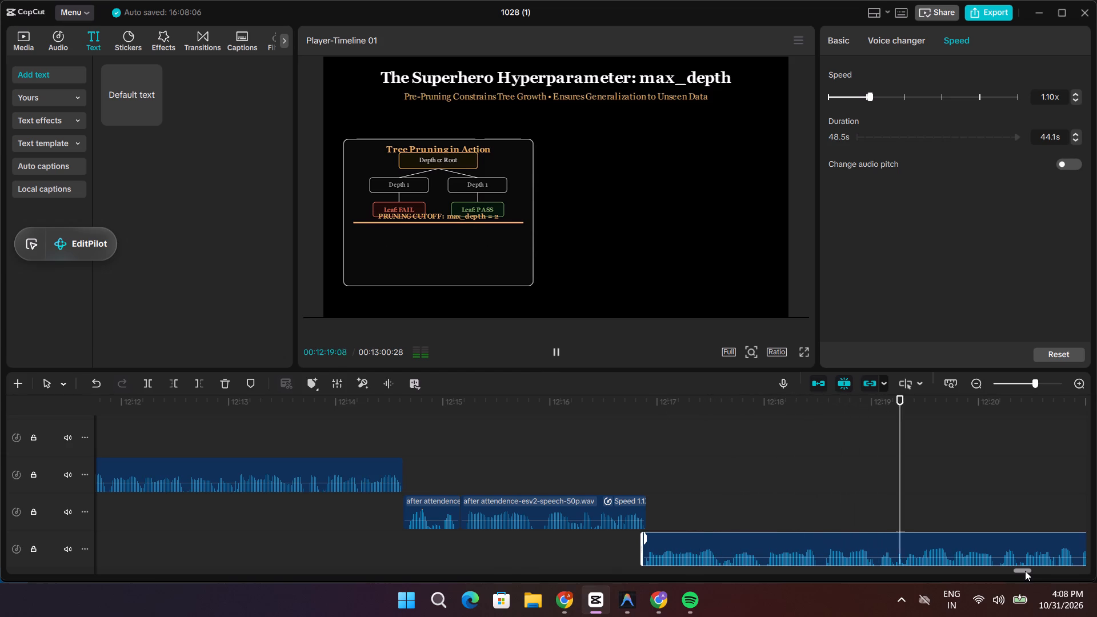
pyautogui.press('space')
pyautogui.press('space')
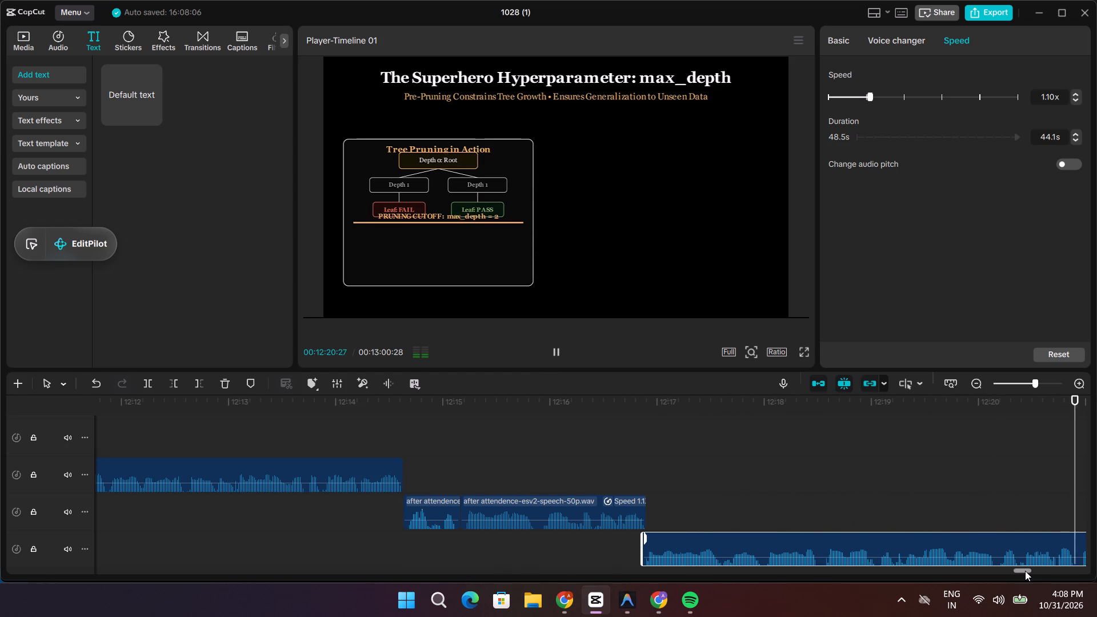
pyautogui.press('space')
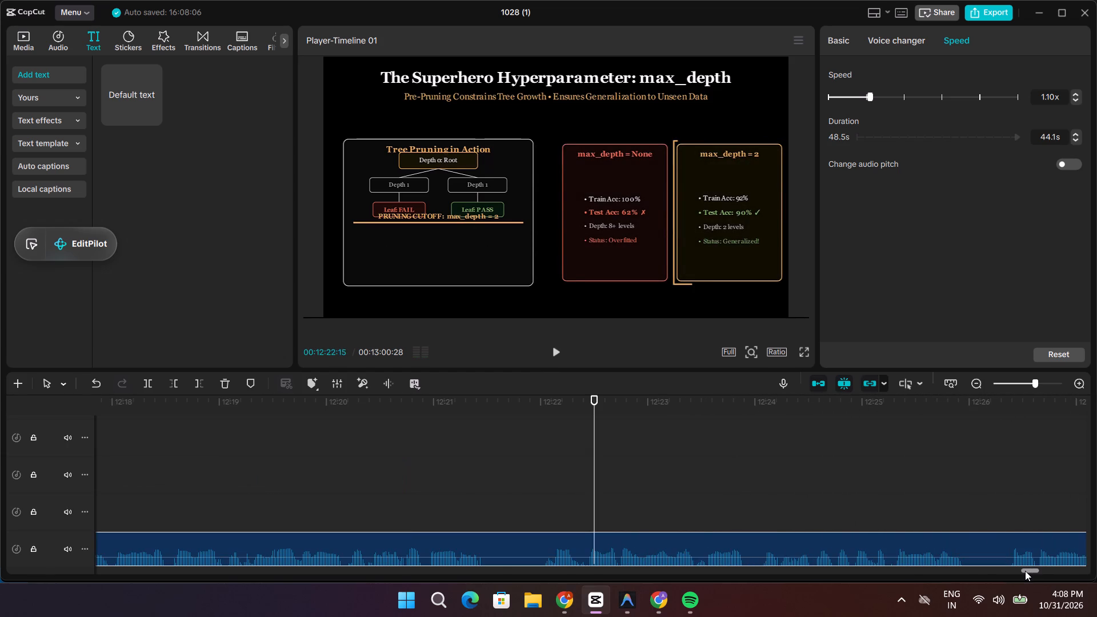
pyautogui.moveTo(595, 481); pyautogui.dragTo(486, 490)
pyautogui.hotkey('ctrl', 'b')
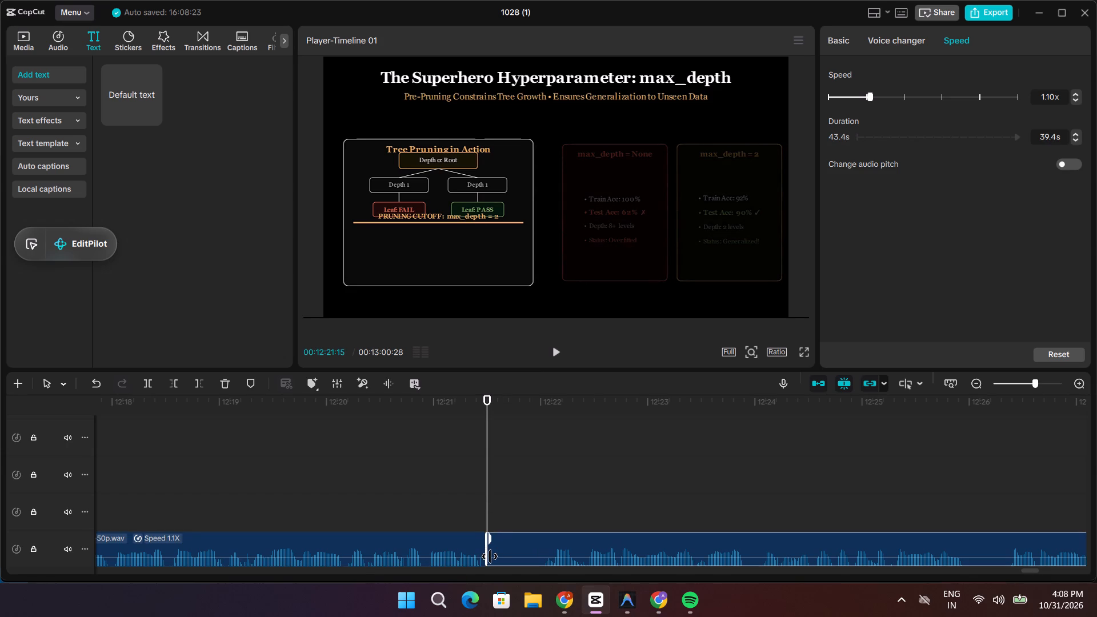
# Play the narration after the 12:21:15 cut twice, up to about 12:35, checking it against the max_depth comparison and Masterclass Summary animations.
pyautogui.press('space')
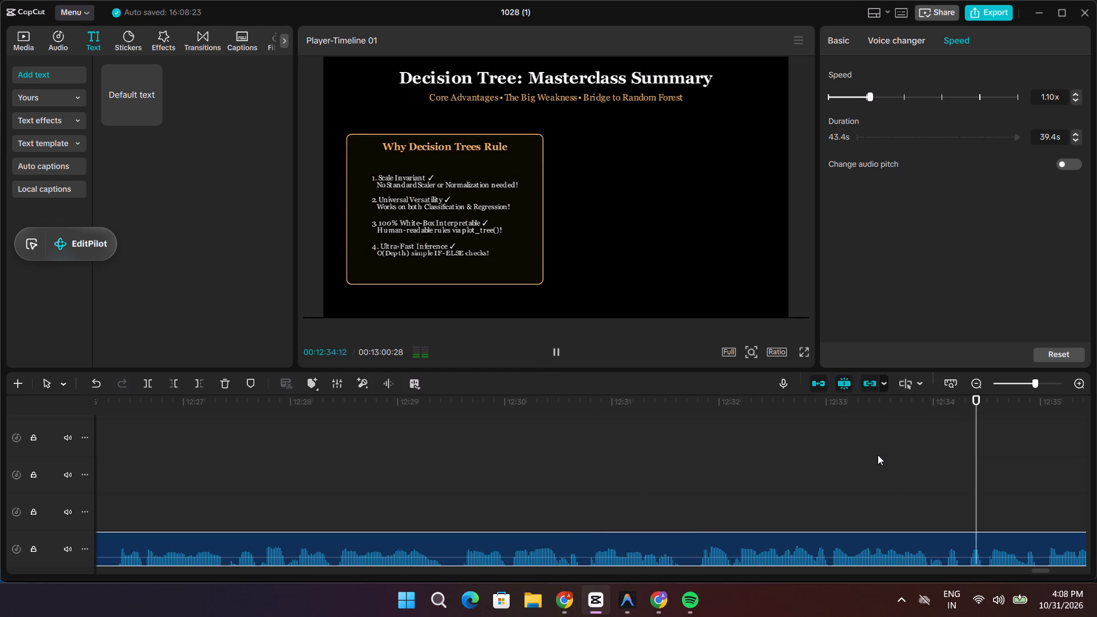
pyautogui.press('space')
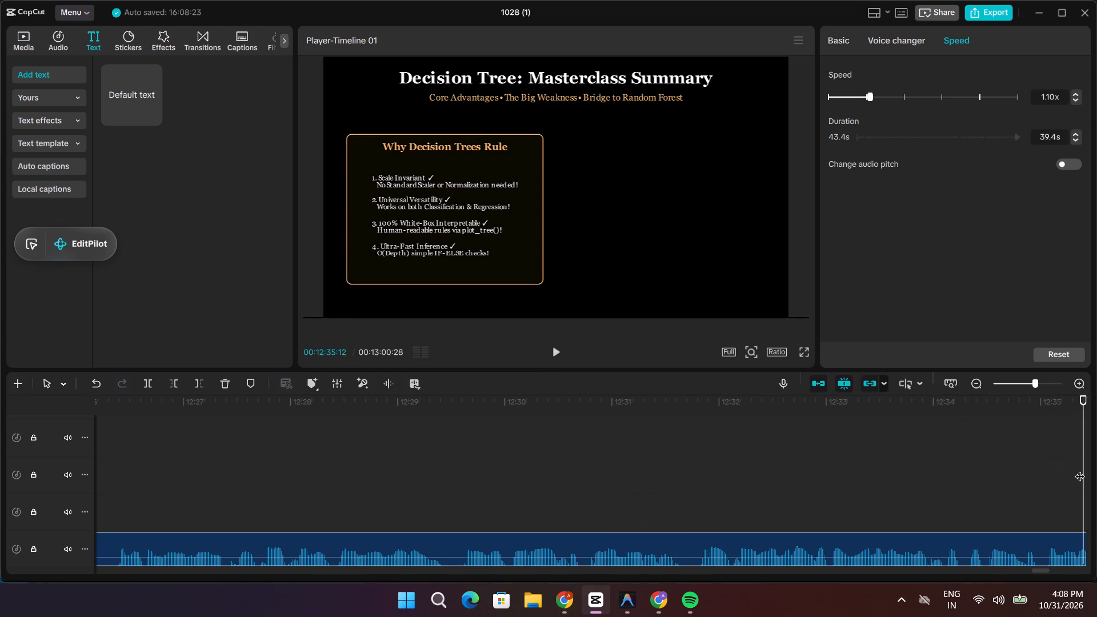
pyautogui.moveTo(1083, 471); pyautogui.dragTo(528, 522)
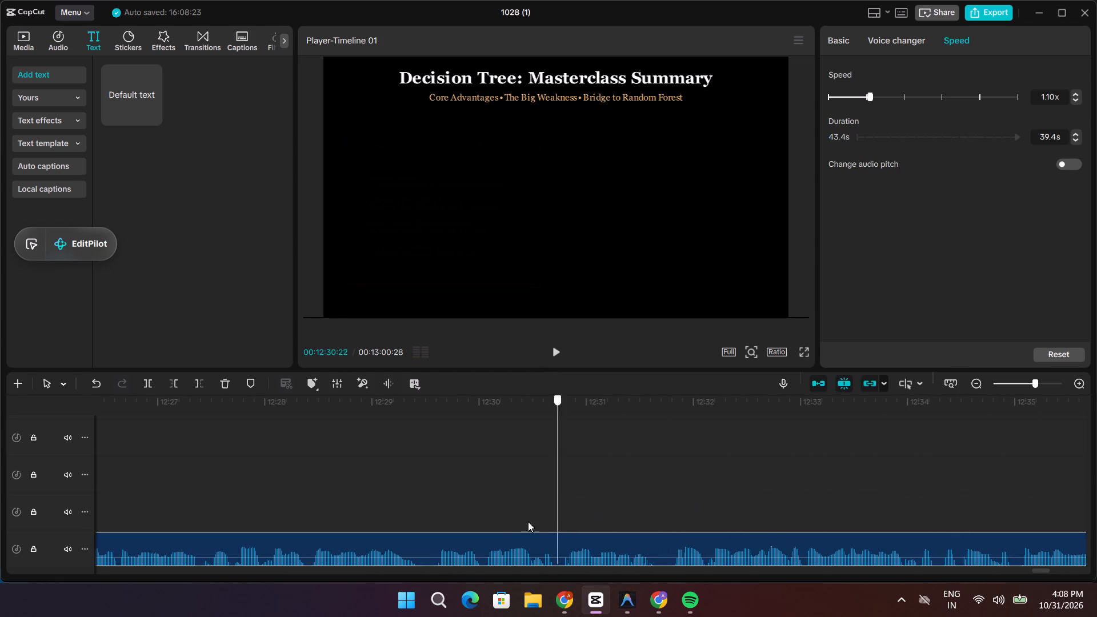
pyautogui.moveTo(528, 522); pyautogui.dragTo(363, 524)
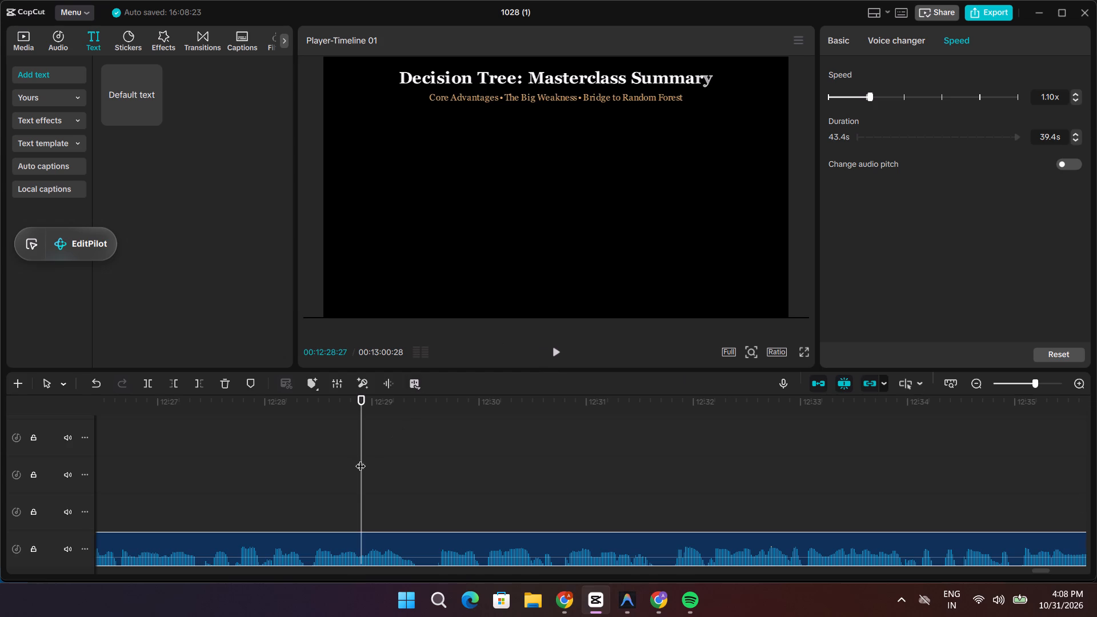
pyautogui.moveTo(361, 459); pyautogui.dragTo(167, 459)
pyautogui.press('space')
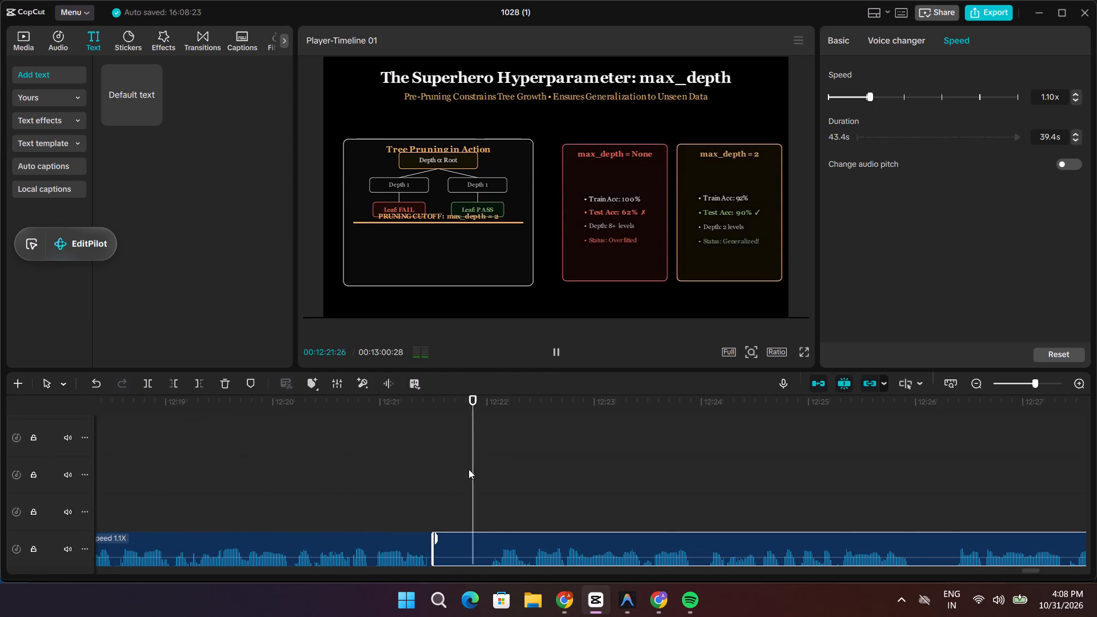
pyautogui.press('space')
pyautogui.press('space')
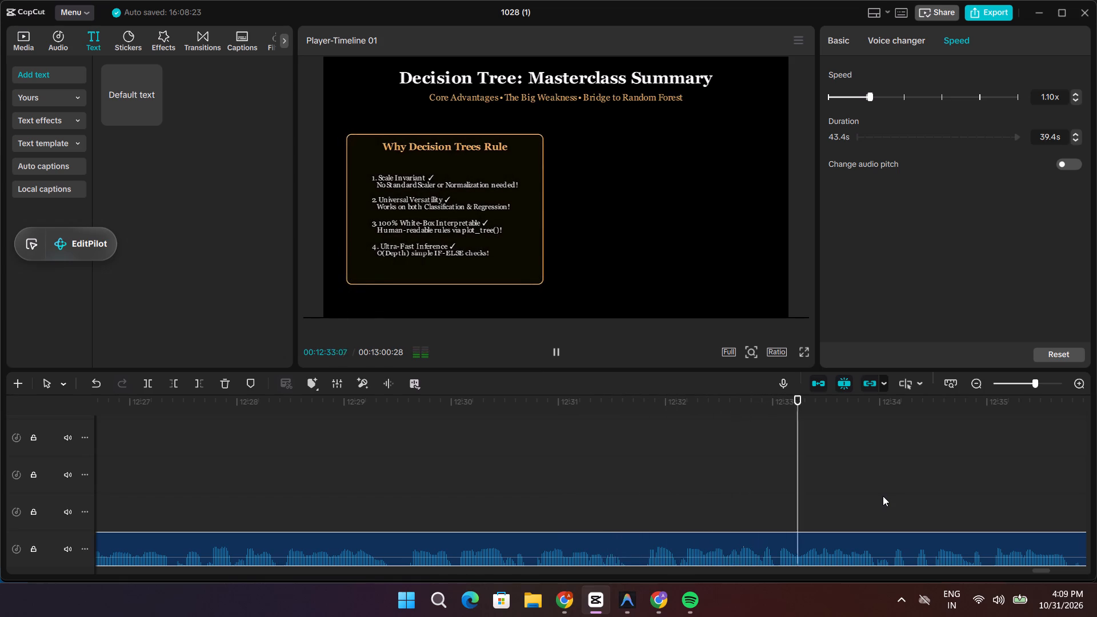
pyautogui.press('space')
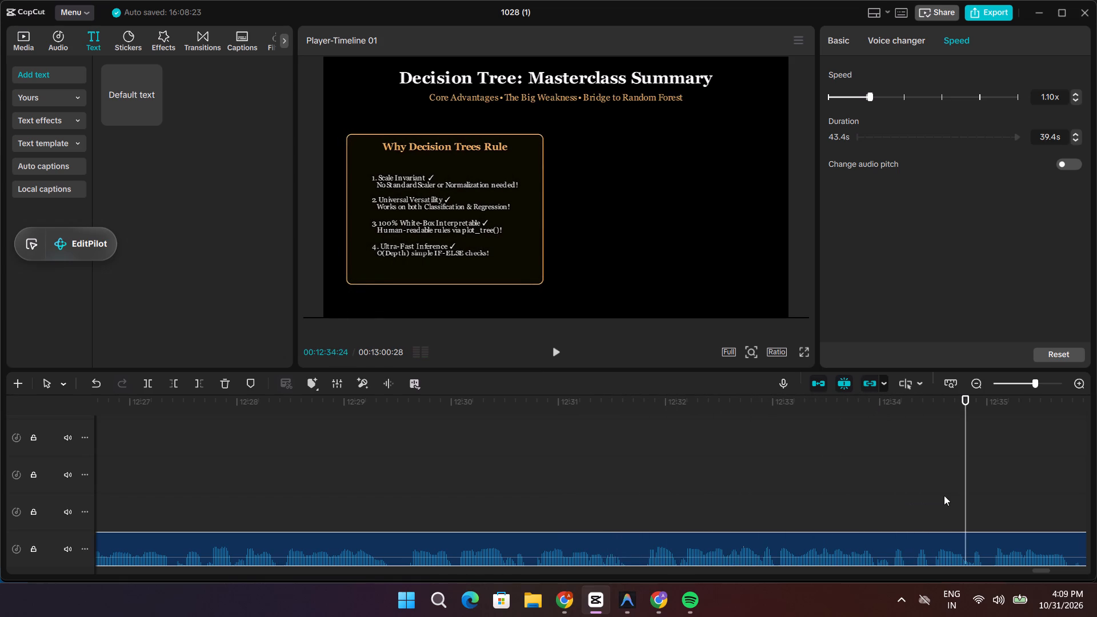
# Split the narration at 12:31:20 and delete the 10.2 s segment between 12:21:15 and that cut.
pyautogui.moveTo(968, 503); pyautogui.dragTo(631, 513)
pyautogui.click(642, 546)
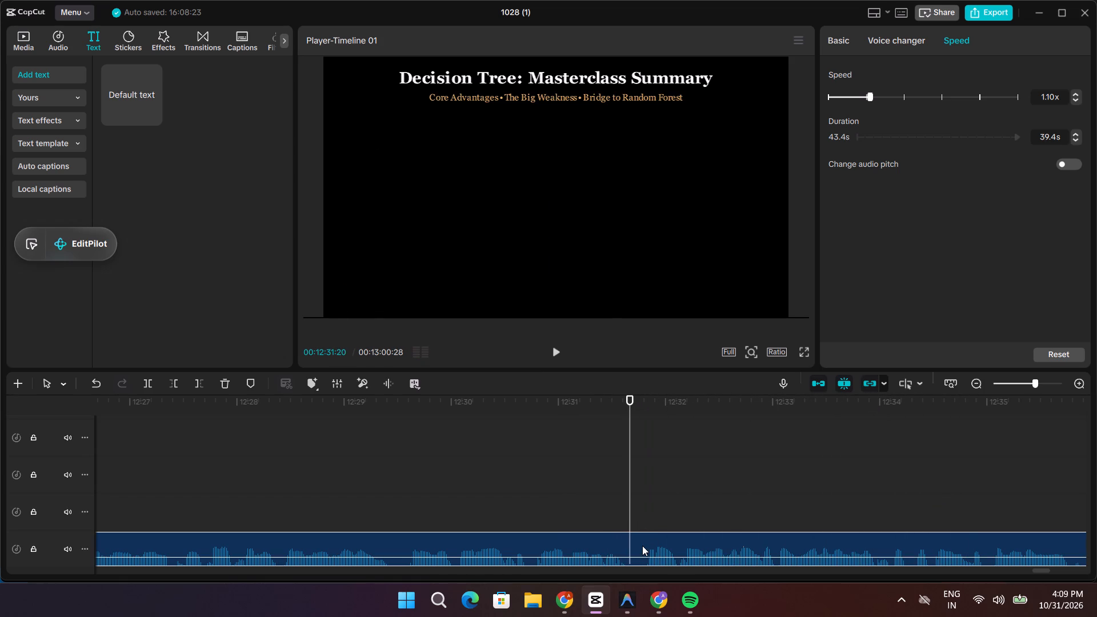
pyautogui.click(637, 543)
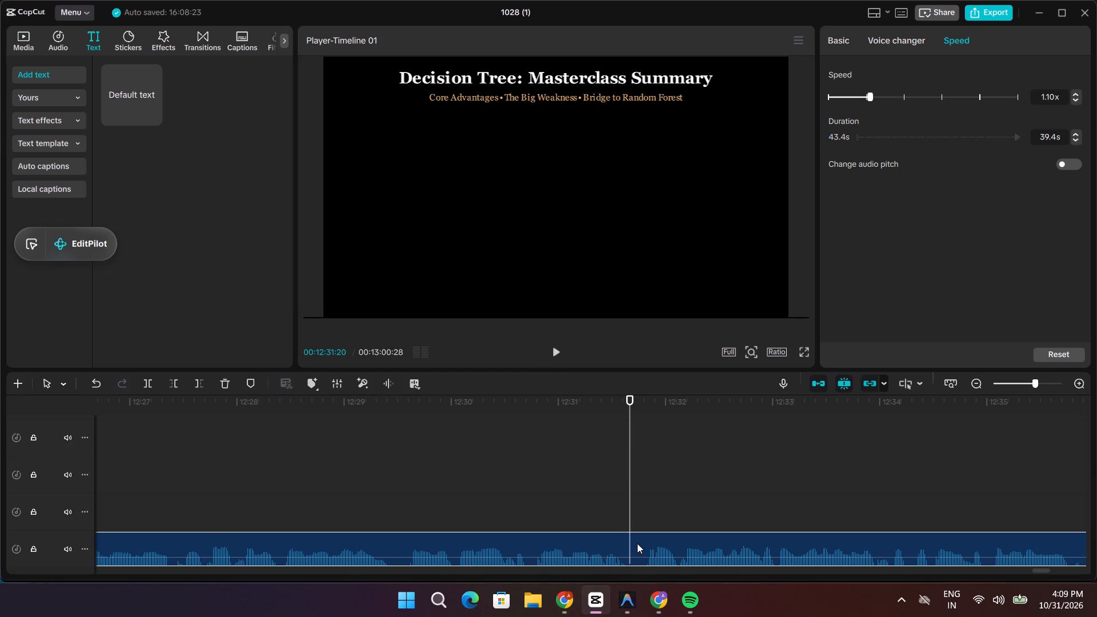
pyautogui.hotkey('ctrl', 'b')
pyautogui.click(576, 544)
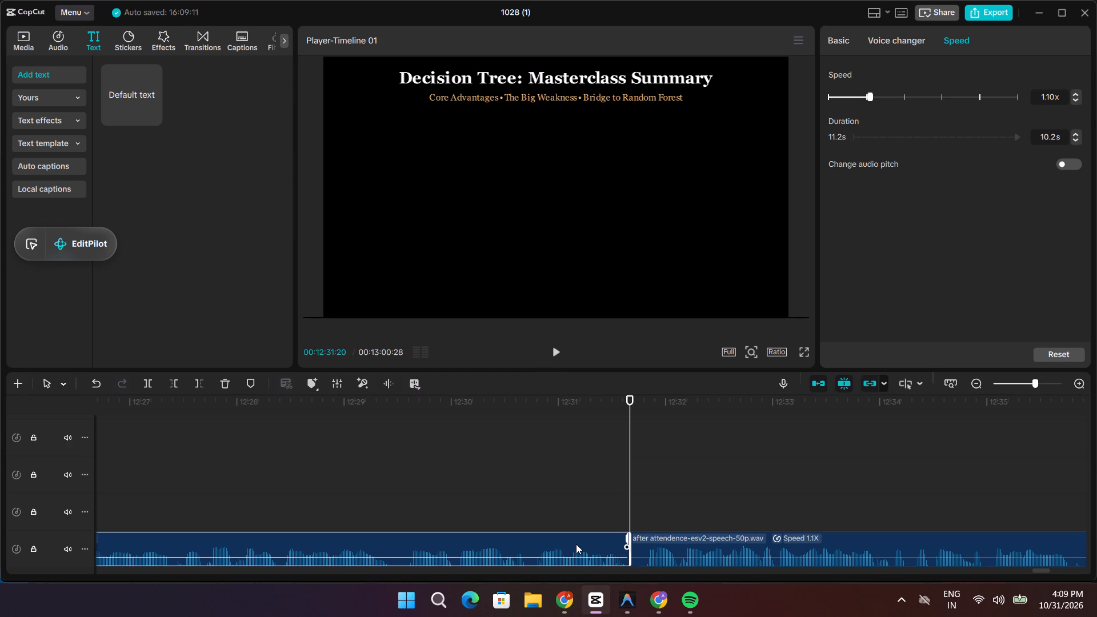
pyautogui.press('BackSpace')
# Move the remaining 29.3 s narration clip earlier so that it starts at about 12:29, near the Masterclass Summary title.
pyautogui.moveTo(632, 510); pyautogui.dragTo(430, 524)
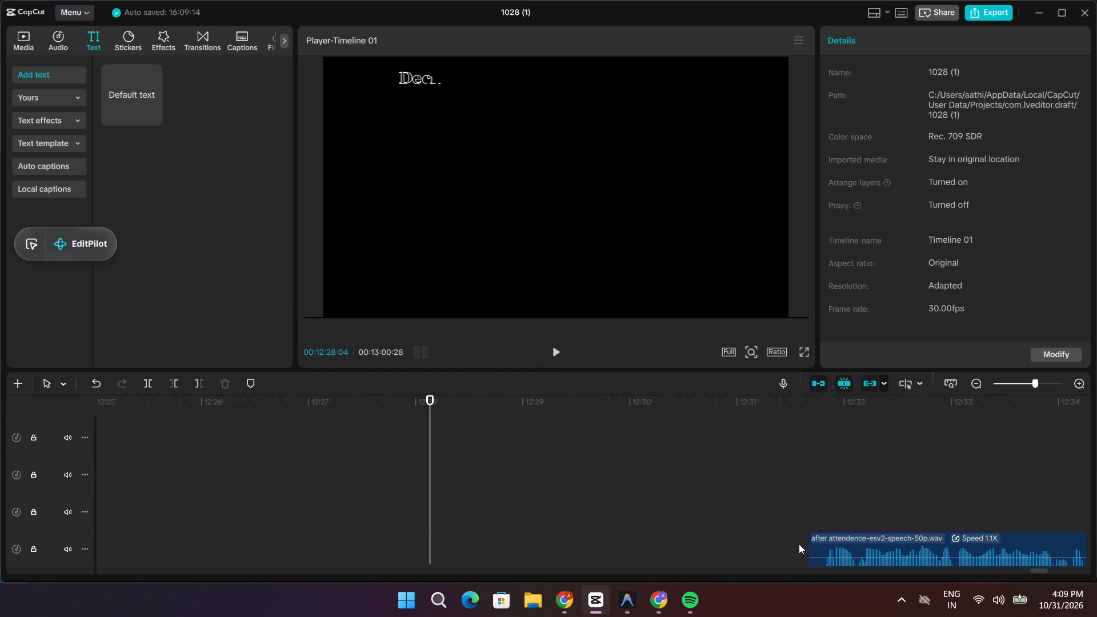
pyautogui.moveTo(823, 563); pyautogui.dragTo(365, 562)
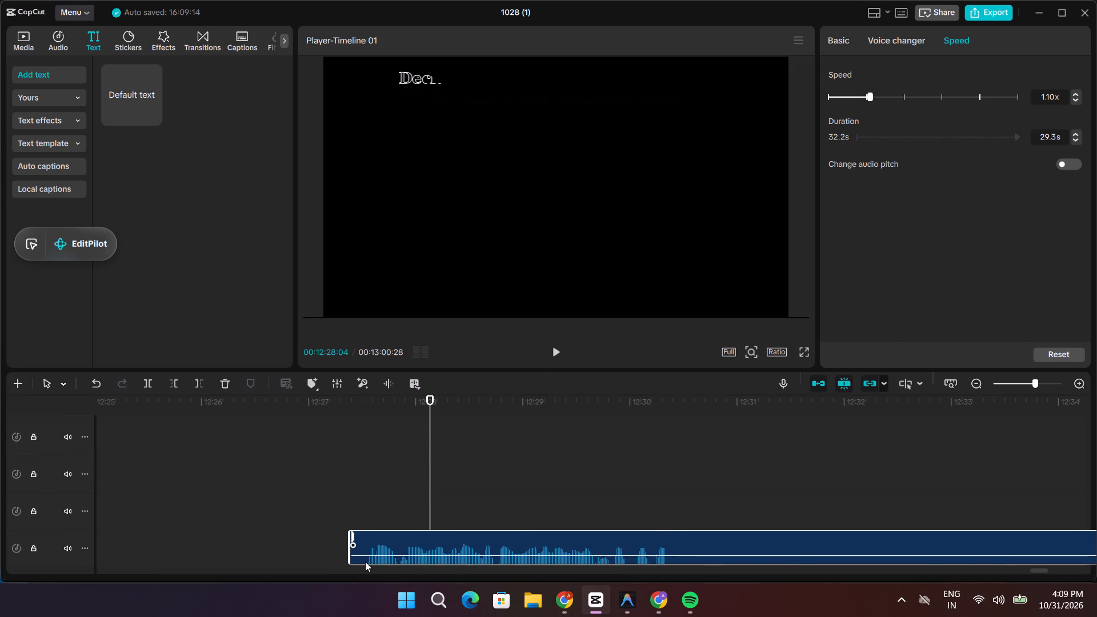
pyautogui.moveTo(365, 562); pyautogui.dragTo(539, 545)
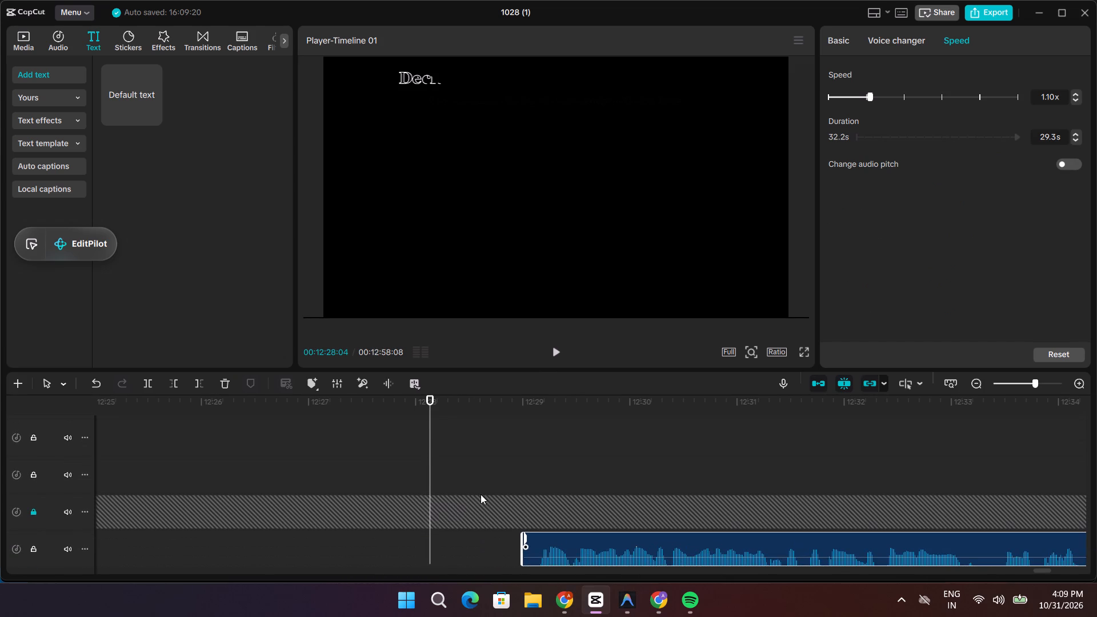
# Move the 29.3 s narration clip earlier so it starts directly after the preceding narration clip, at about 12:21:15.
pyautogui.keyDown('ctrl'); pyautogui.scroll(3, 482, 494); pyautogui.keyUp('ctrl')
pyautogui.keyDown('ctrl'); pyautogui.scroll(-12, 482, 494); pyautogui.keyUp('ctrl')
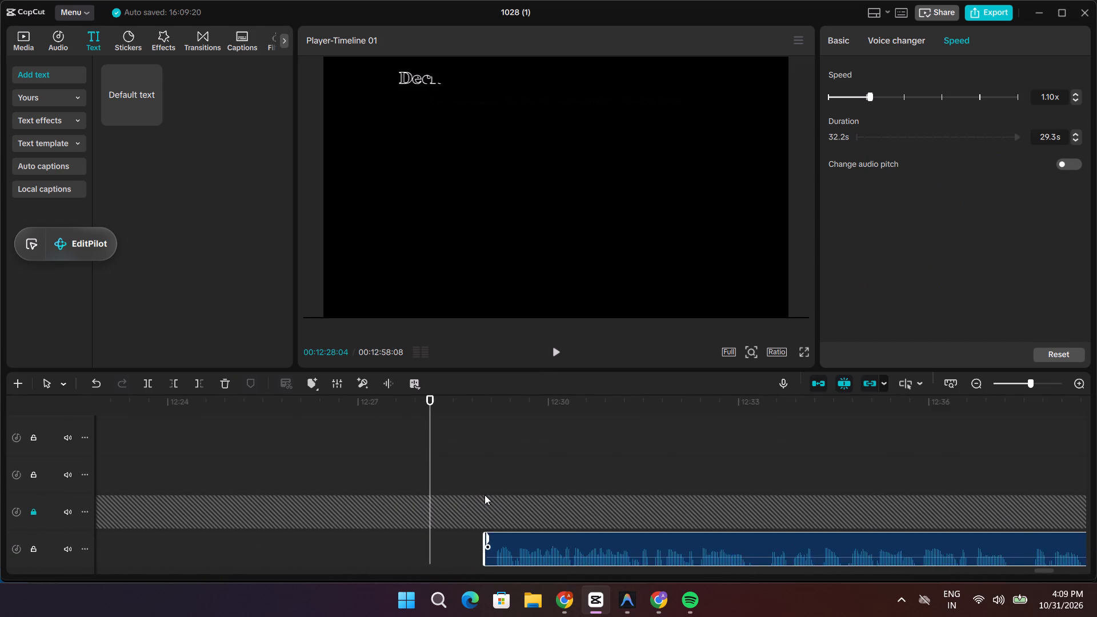
pyautogui.keyDown('ctrl'); pyautogui.scroll(-11, 485, 495); pyautogui.keyUp('ctrl')
pyautogui.moveTo(469, 561); pyautogui.dragTo(383, 550)
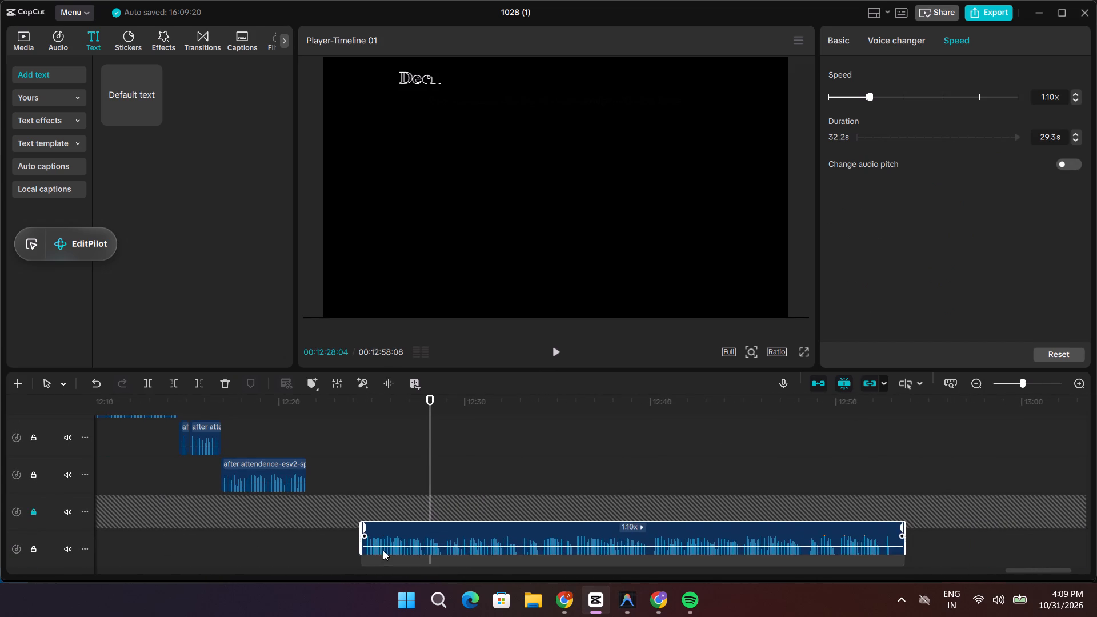
pyautogui.moveTo(383, 550); pyautogui.dragTo(329, 534)
# Play the joined narration from about 12:19 to 12:29:27 and split the 29.3 s clip in the pause at 12:25:20.
pyautogui.moveTo(434, 488); pyautogui.dragTo(267, 494)
pyautogui.press('space')
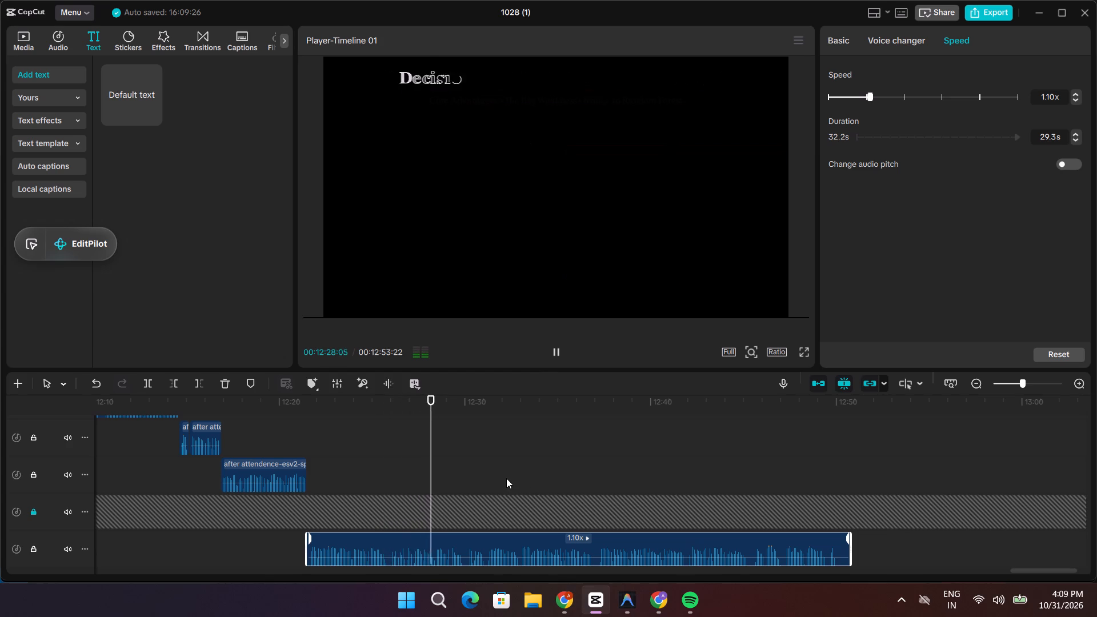
pyautogui.press('space')
pyautogui.press('space')
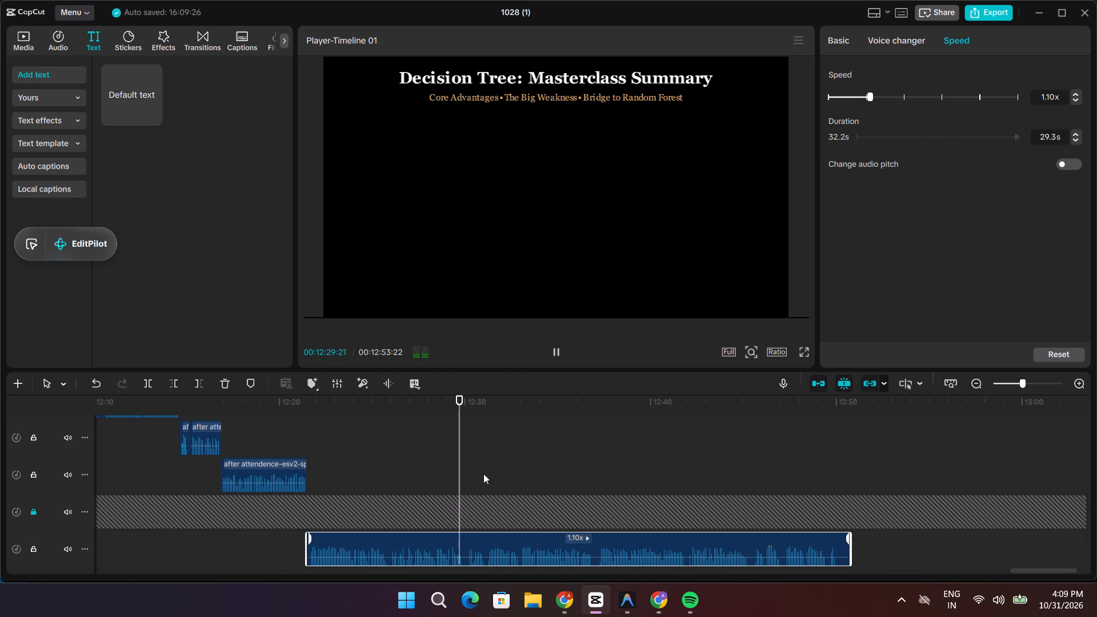
pyautogui.press('space')
pyautogui.keyDown('ctrl'); pyautogui.scroll(4, 552, 478); pyautogui.keyUp('ctrl')
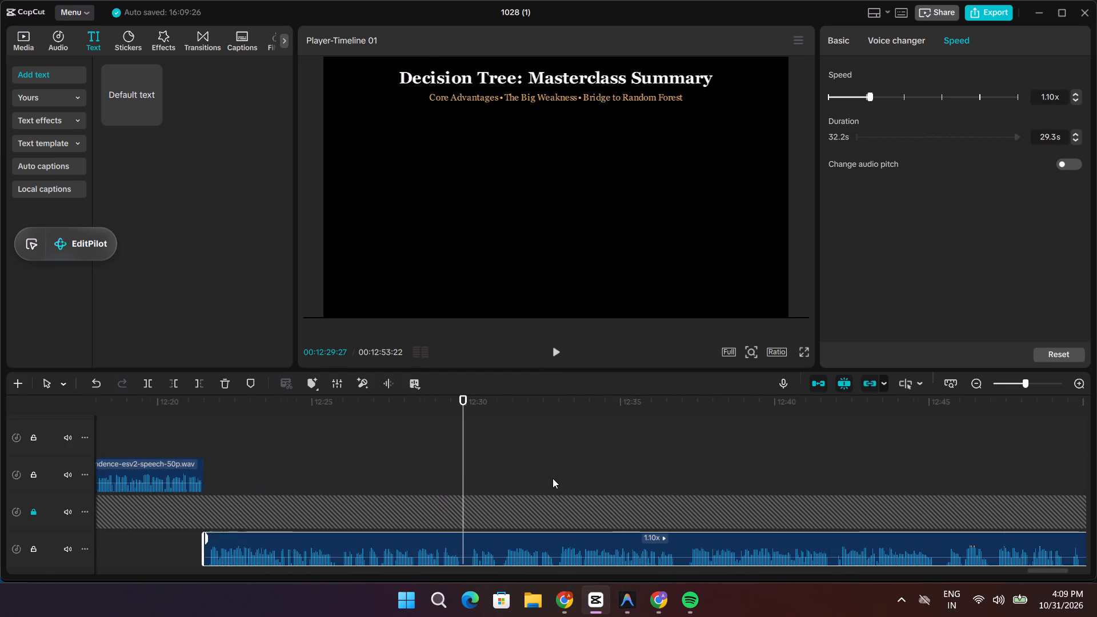
pyautogui.keyDown('ctrl'); pyautogui.scroll(8, 552, 478); pyautogui.keyUp('ctrl')
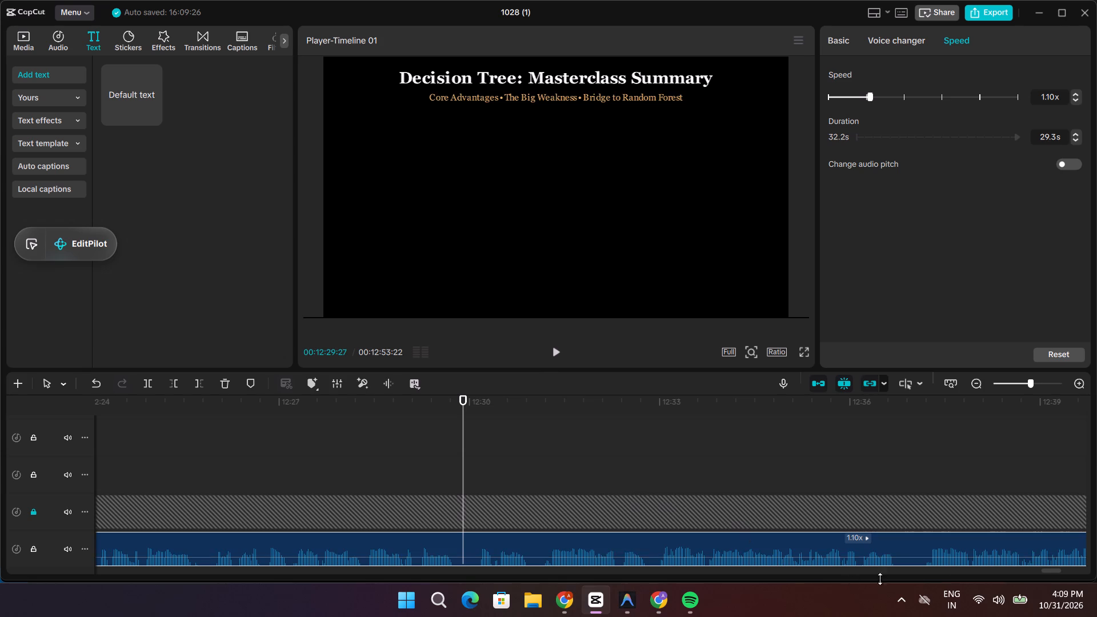
pyautogui.moveTo(1054, 574); pyautogui.dragTo(1047, 574)
pyautogui.moveTo(1055, 574); pyautogui.dragTo(1044, 574)
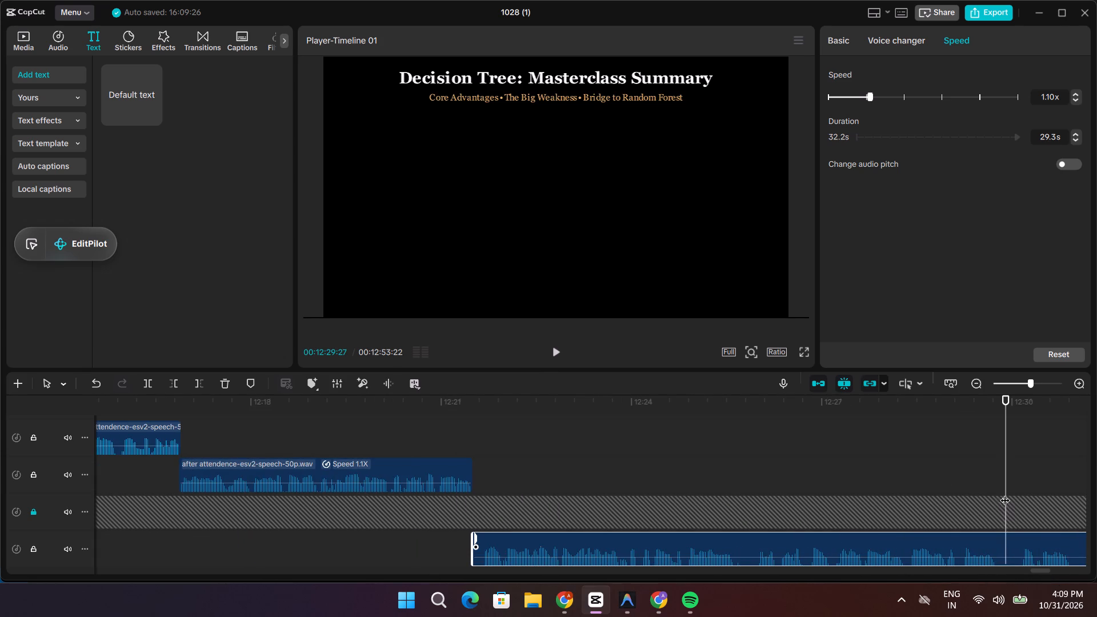
pyautogui.moveTo(1005, 493); pyautogui.dragTo(737, 536)
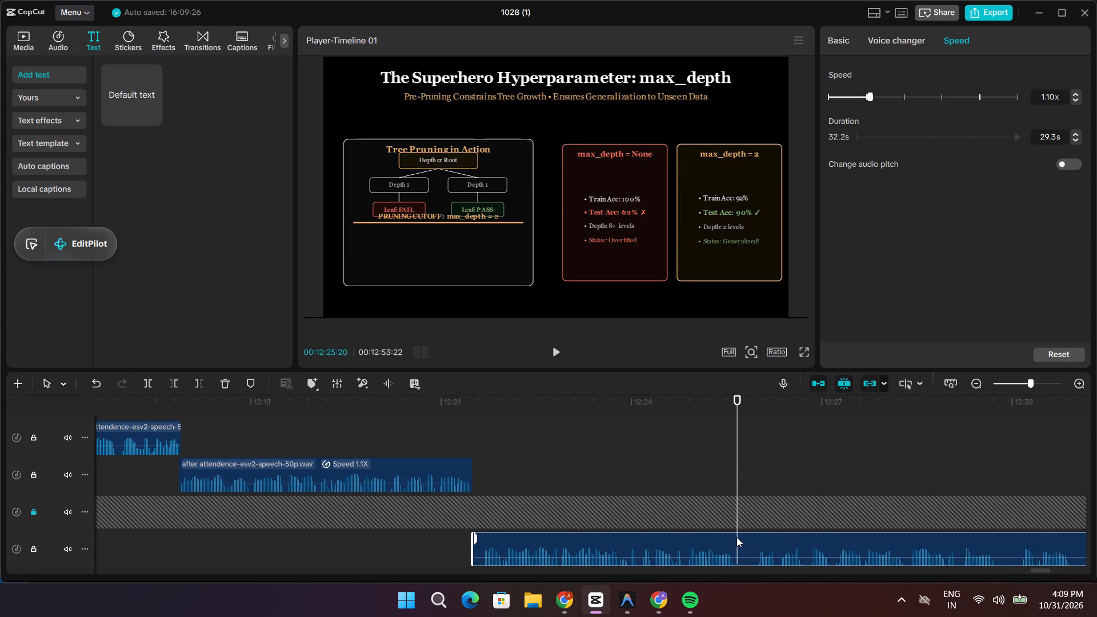
pyautogui.hotkey('ctrl', 'b')
# Trim the start of the clip after the 12:25:20 cut to 24.8 s and move it back against the cut.
pyautogui.moveTo(740, 559); pyautogui.dragTo(753, 561)
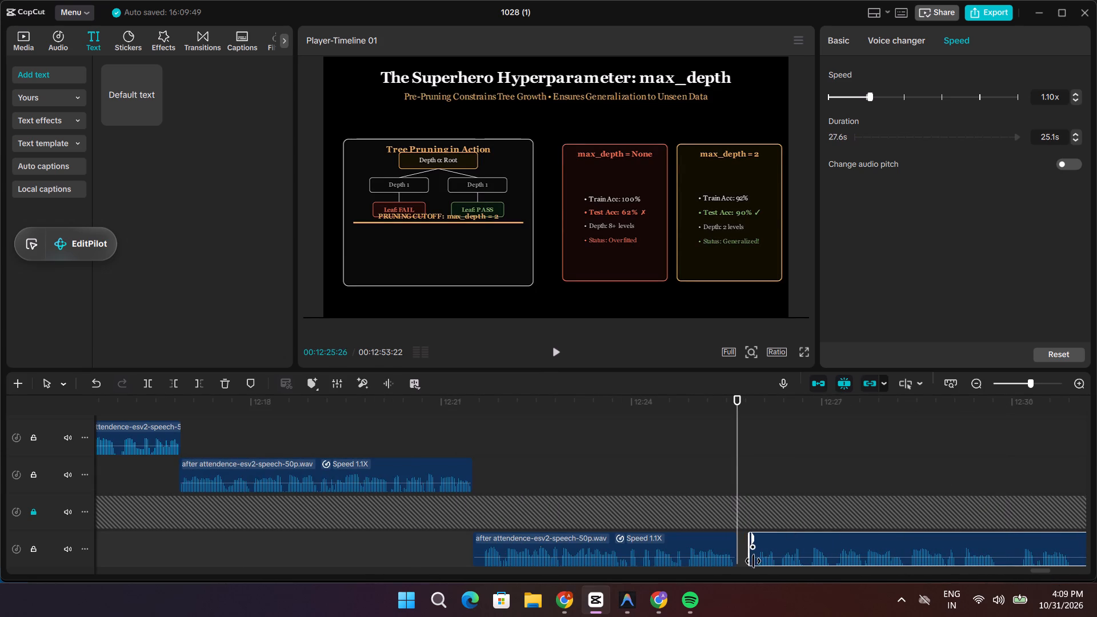
pyautogui.moveTo(753, 561); pyautogui.dragTo(758, 564)
pyautogui.moveTo(772, 564); pyautogui.dragTo(759, 564)
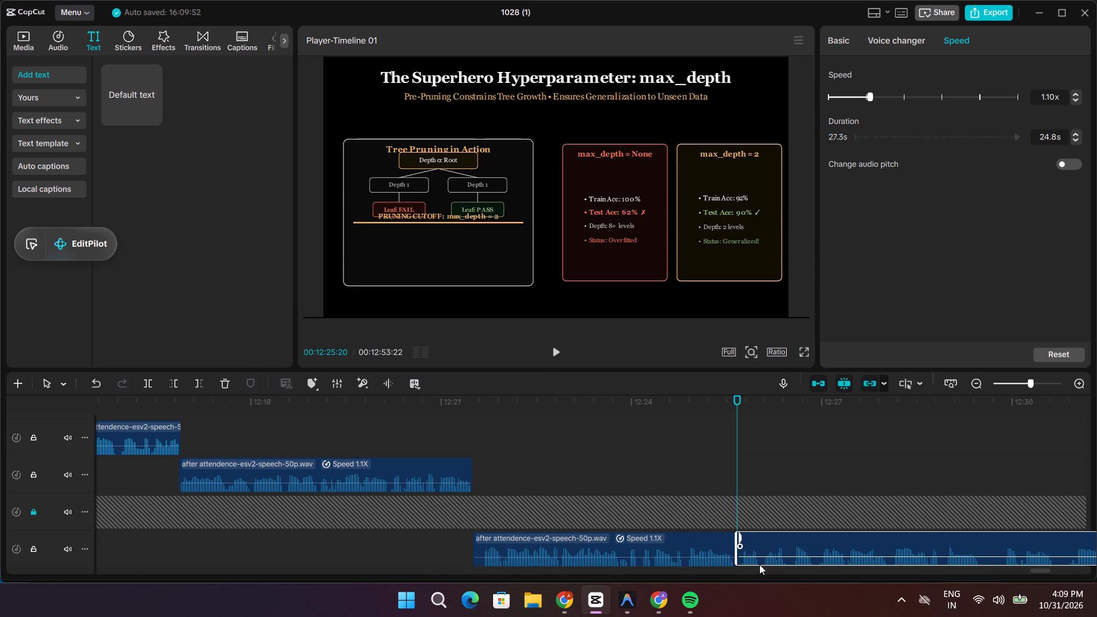
pyautogui.moveTo(759, 564); pyautogui.dragTo(759, 564)
# Play the narration repeatedly across the 12:25:20 cut, up to about 12:27:17, to check the transition between the two clips.
pyautogui.moveTo(734, 491); pyautogui.dragTo(450, 515)
pyautogui.press('space')
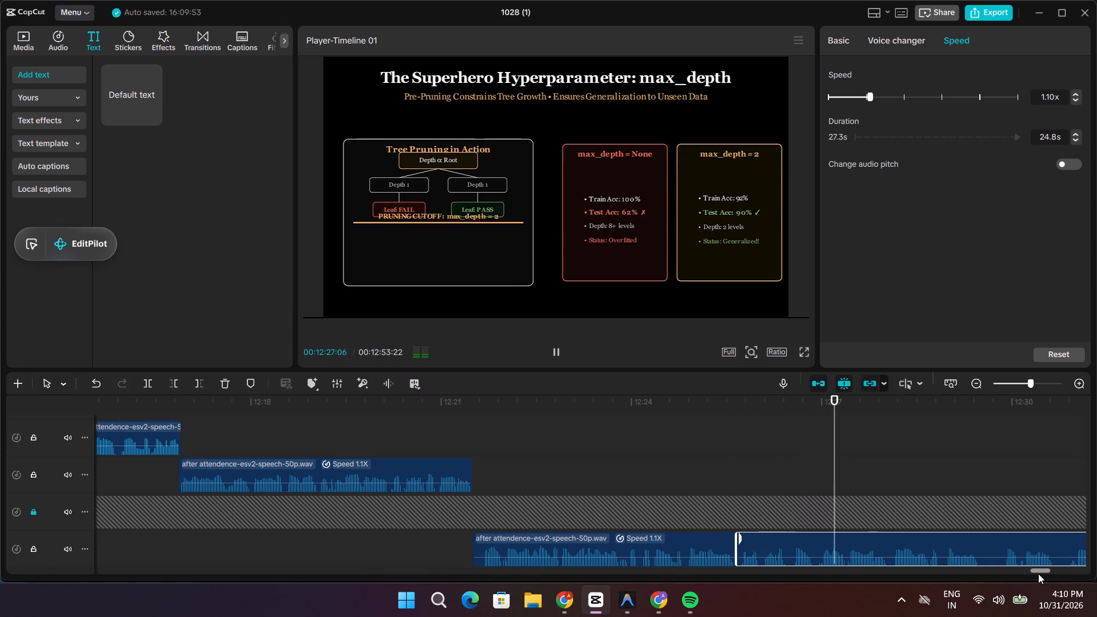
pyautogui.press('space')
pyautogui.moveTo(842, 481); pyautogui.dragTo(730, 504)
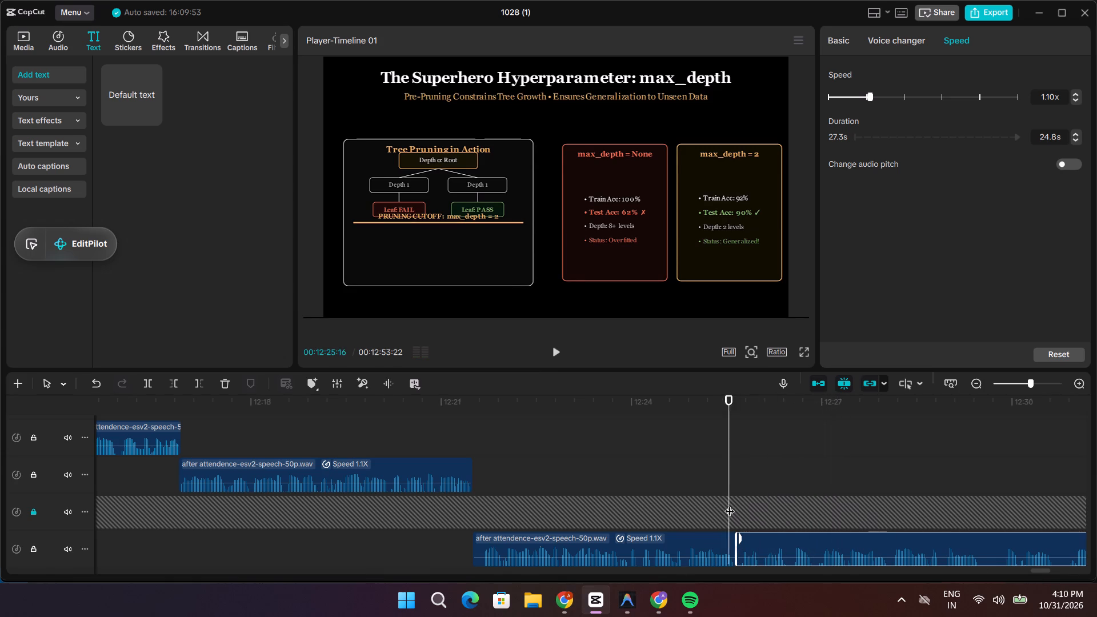
pyautogui.press('space')
pyautogui.press('space')
pyautogui.moveTo(810, 489); pyautogui.dragTo(711, 510)
pyautogui.press('space')
pyautogui.press('space')
pyautogui.press('space')
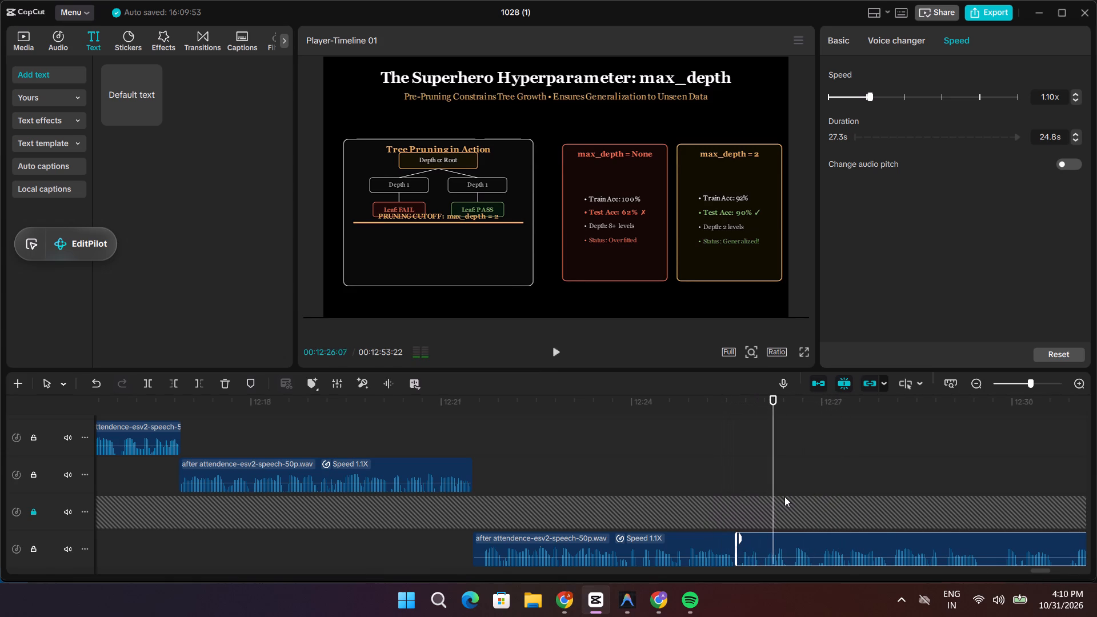
pyautogui.press('space')
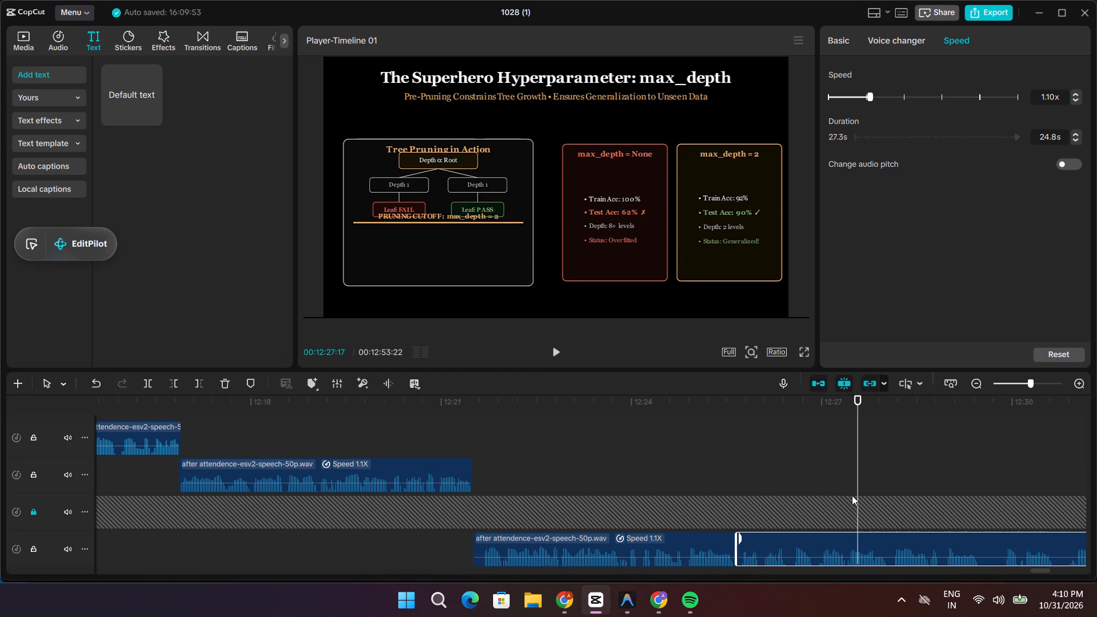
pyautogui.moveTo(858, 488); pyautogui.dragTo(710, 518)
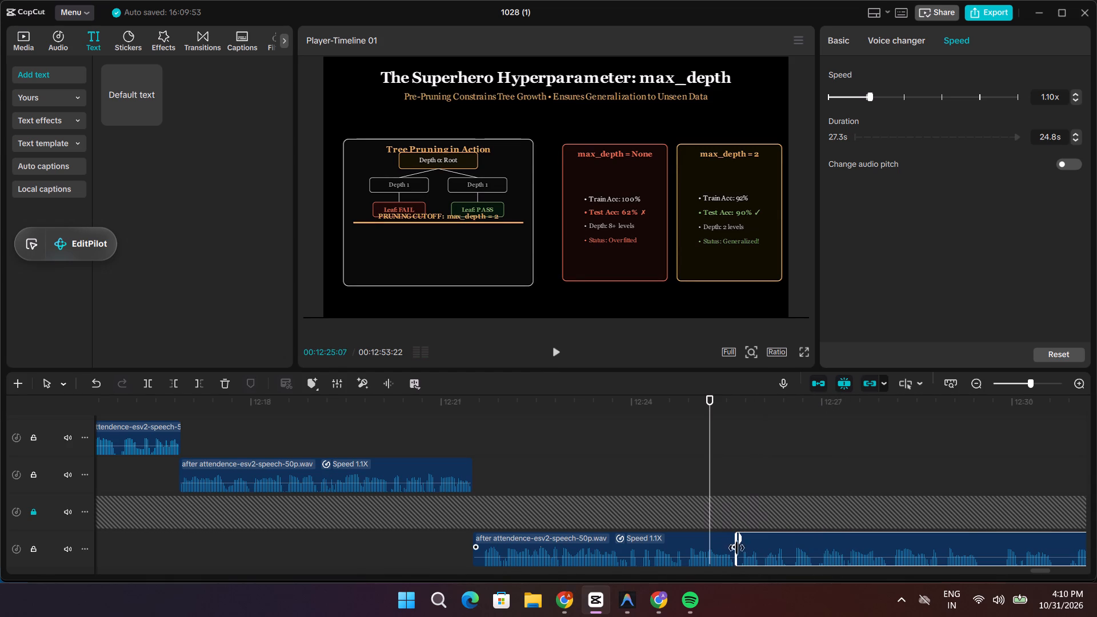
# Trim unwanted speech from the start of the clip after 12:25:20, down to 24.0 s, and close the gap.
pyautogui.click(744, 560)
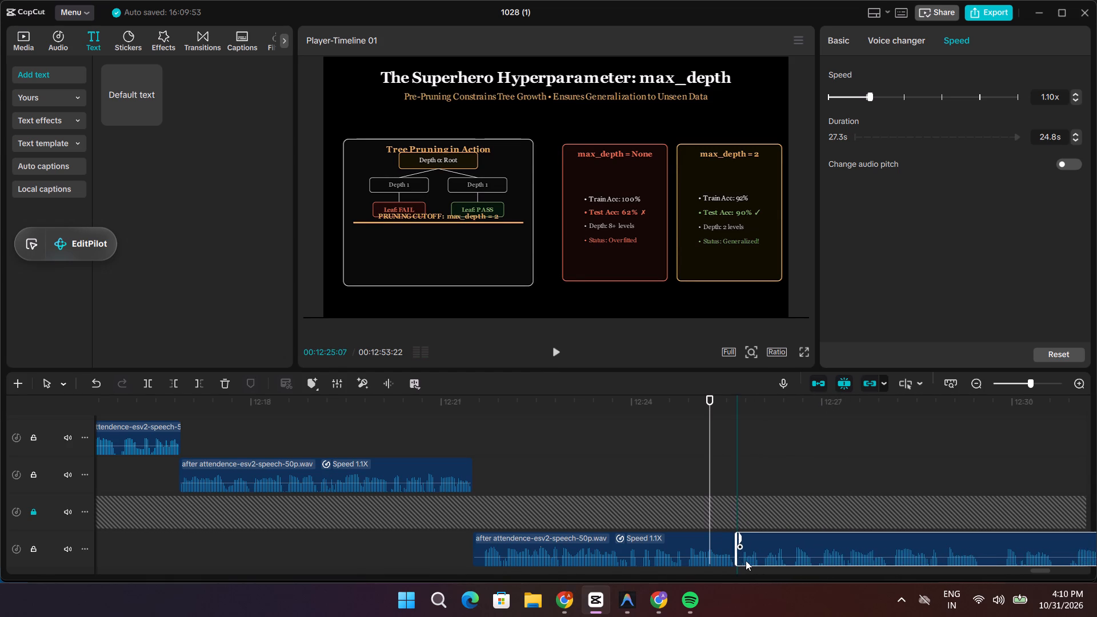
pyautogui.click(743, 562)
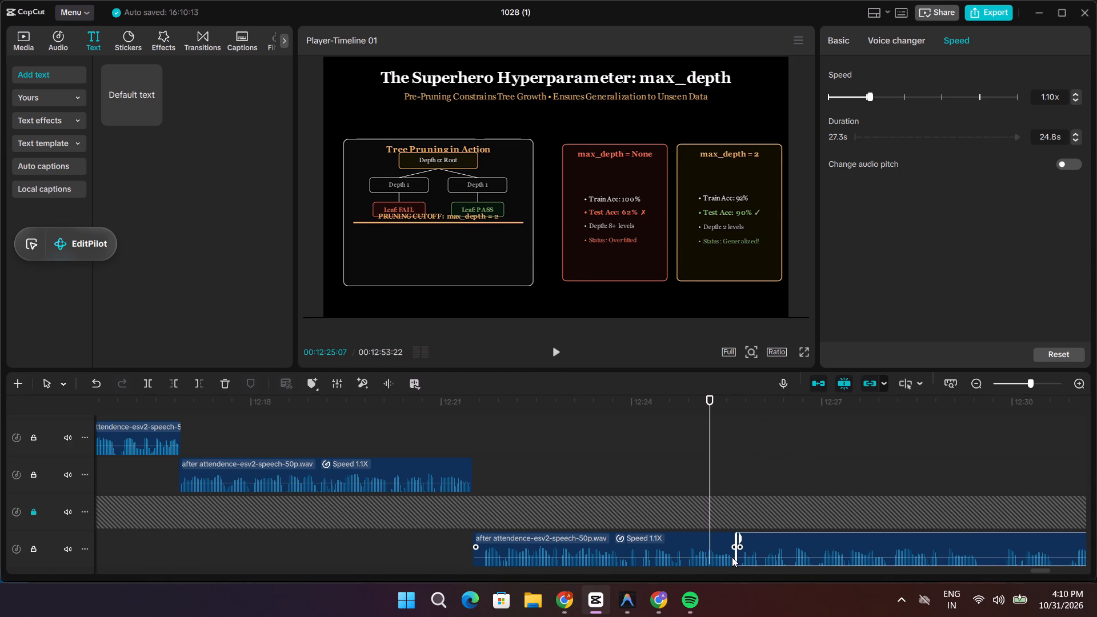
pyautogui.moveTo(737, 558); pyautogui.dragTo(790, 568)
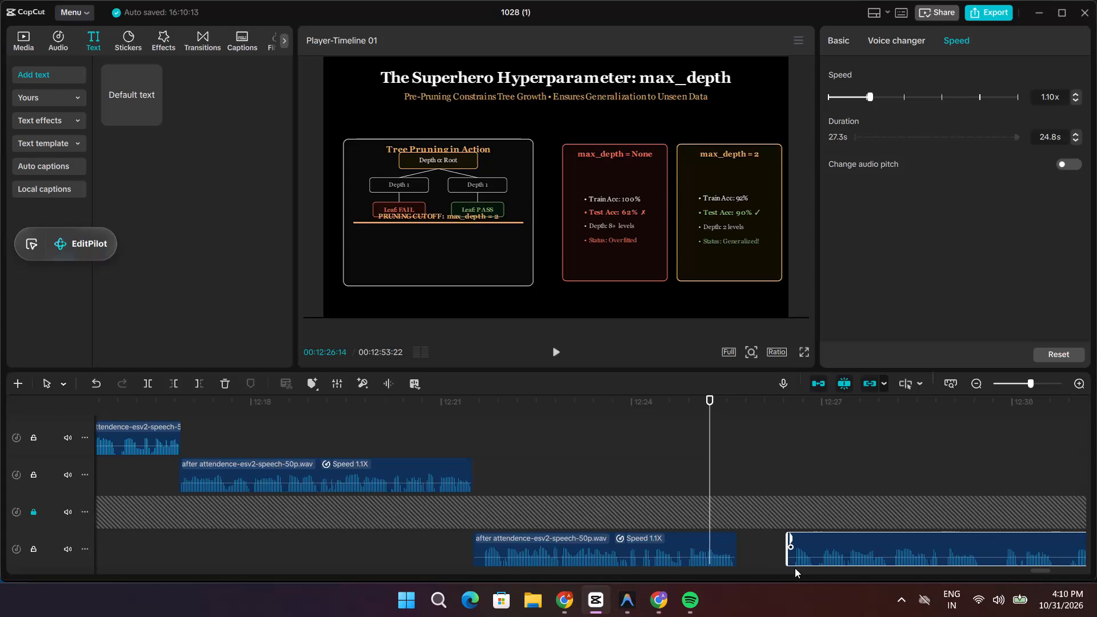
pyautogui.moveTo(799, 562); pyautogui.dragTo(751, 568)
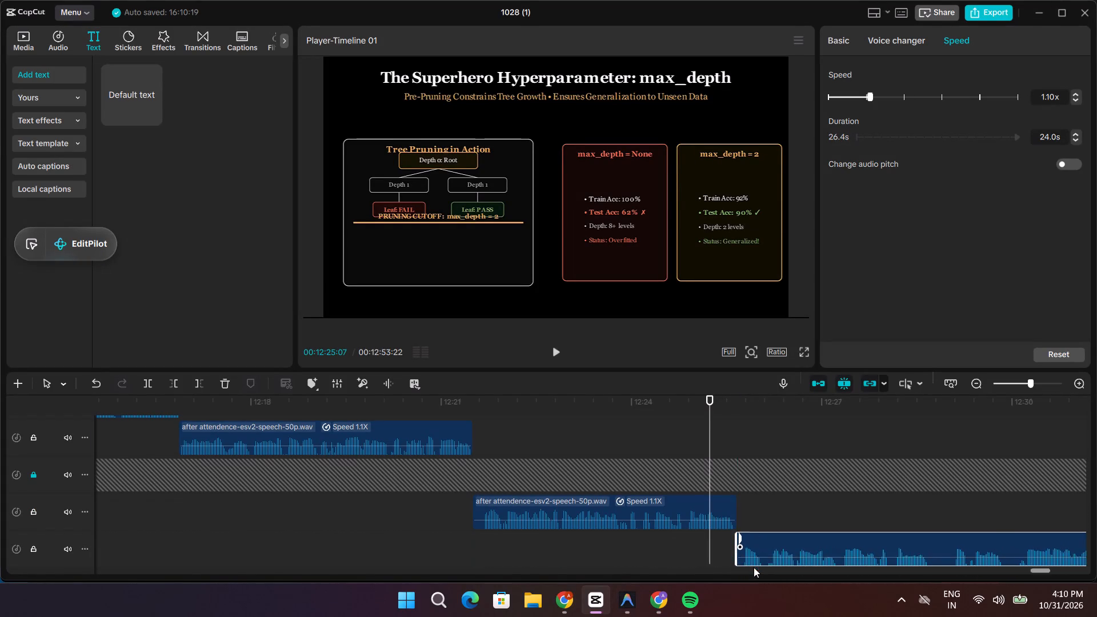
# Listen past the 12:25:20 cut, trim the following clip's start further to 23.5 s, and move it back against the cut.
pyautogui.press('space')
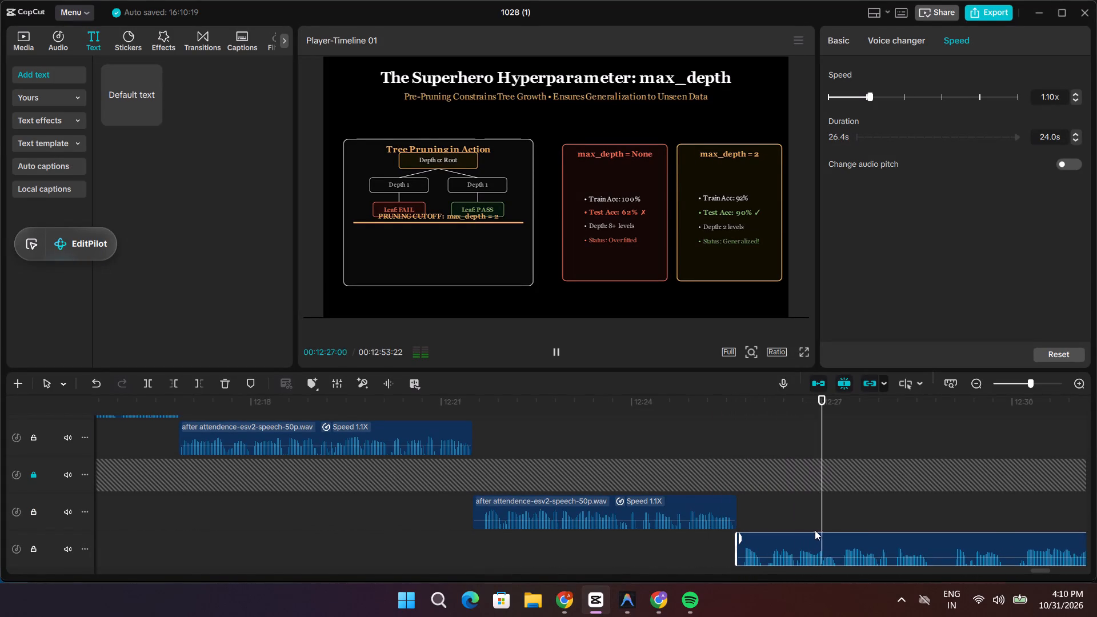
pyautogui.press('space')
pyautogui.moveTo(735, 564); pyautogui.dragTo(762, 569)
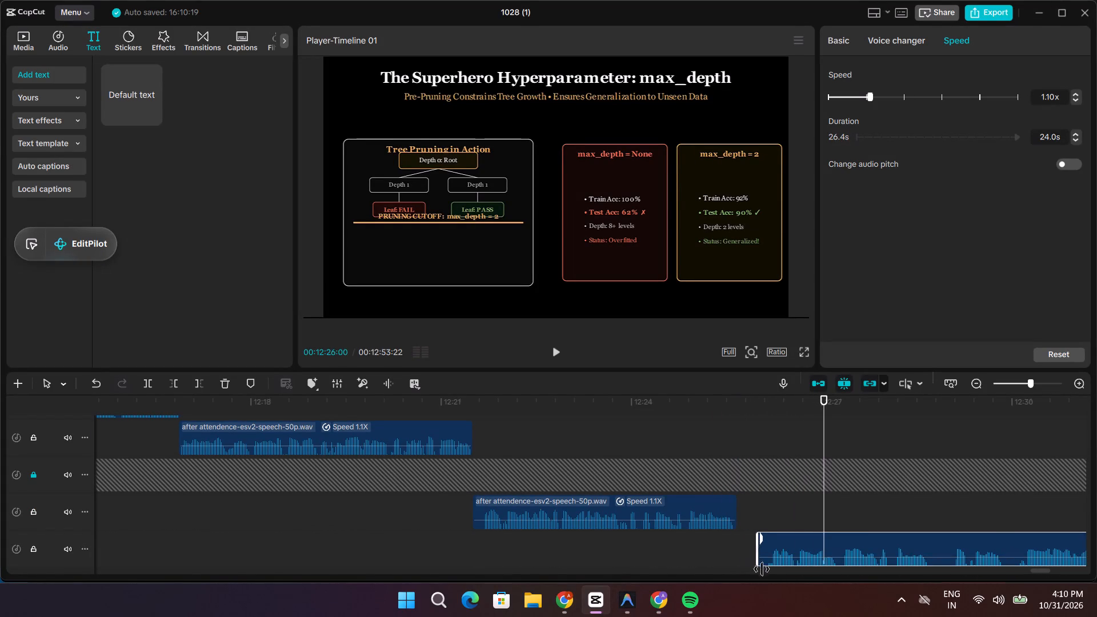
pyautogui.moveTo(762, 569); pyautogui.dragTo(768, 573)
pyautogui.moveTo(791, 565); pyautogui.dragTo(764, 568)
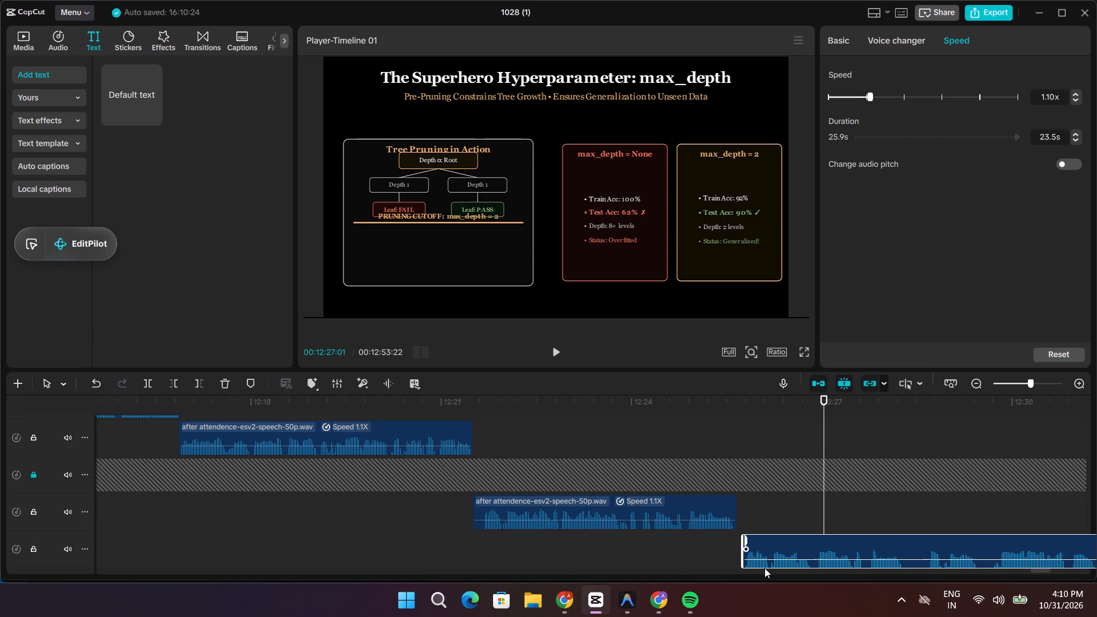
pyautogui.moveTo(764, 568); pyautogui.dragTo(760, 568)
# Replay the narration across the 12:25:20 cut and split the 23.5 s clip in the pause at 12:28:05.
pyautogui.moveTo(822, 515); pyautogui.dragTo(704, 528)
pyautogui.press('space')
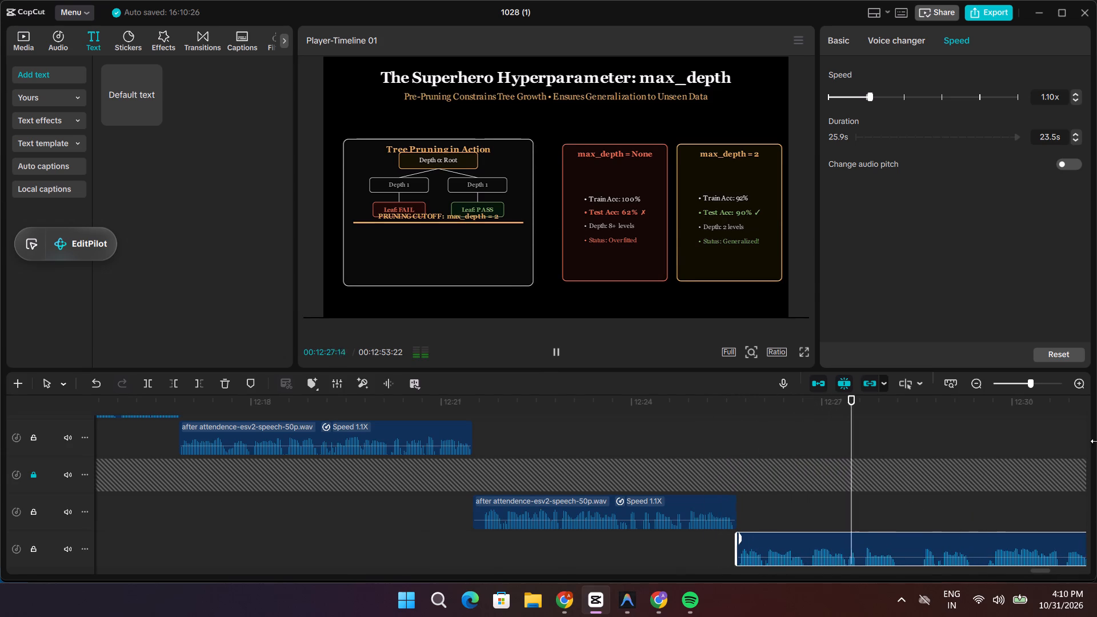
pyautogui.press('space')
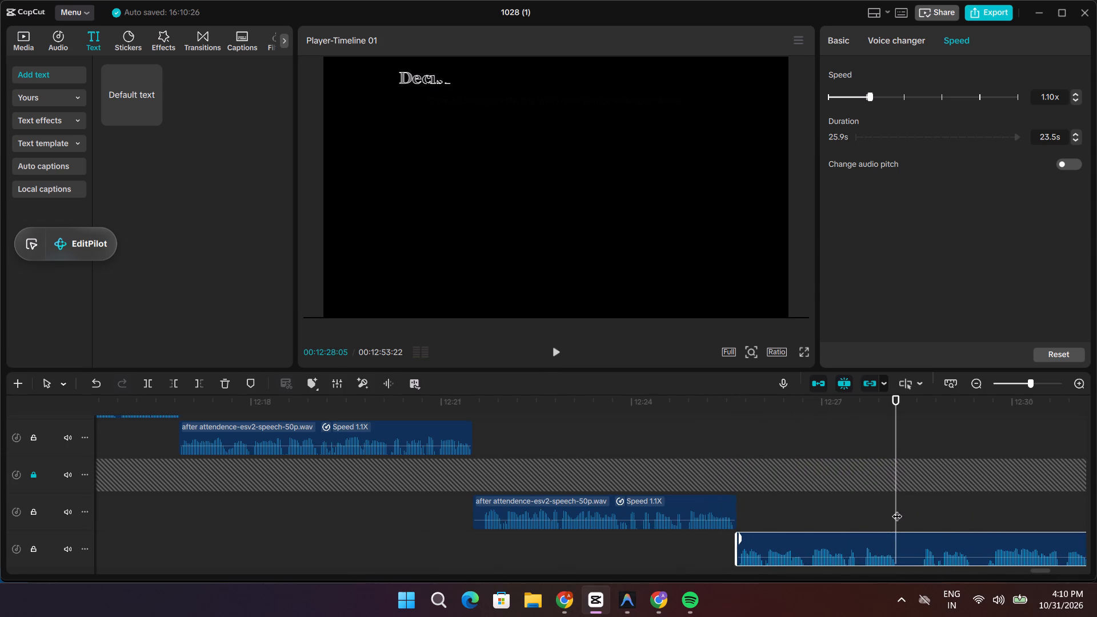
pyautogui.click(897, 509)
pyautogui.hotkey('ctrl', 'b')
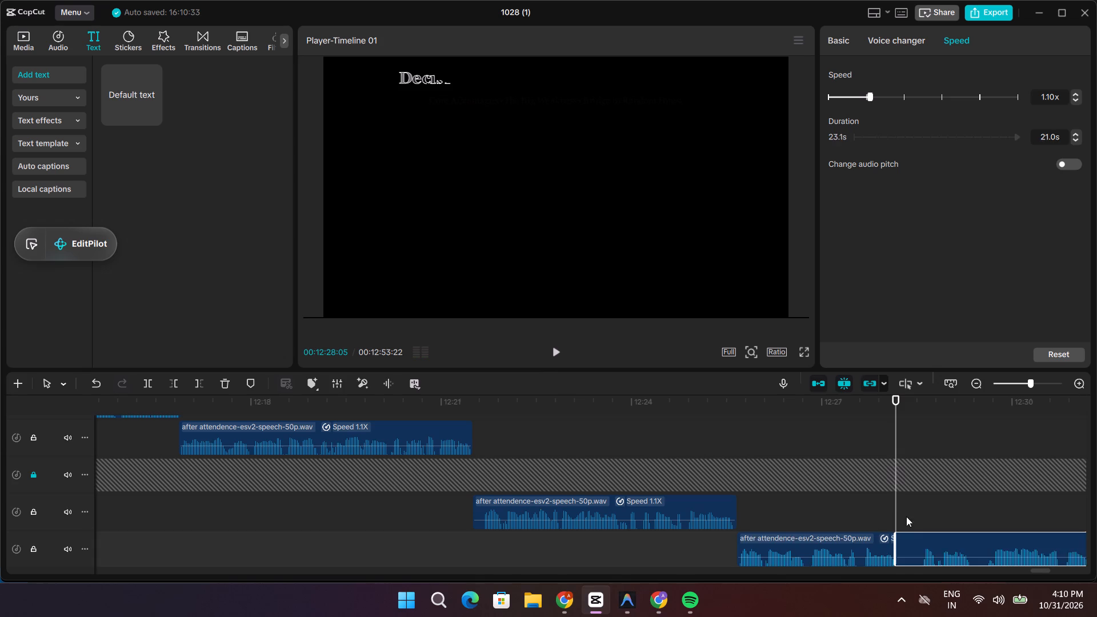
# Trim the start of the clip after the 12:28:05 cut to 20.6 s and move it back to just after the cut.
pyautogui.moveTo(896, 561); pyautogui.dragTo(915, 571)
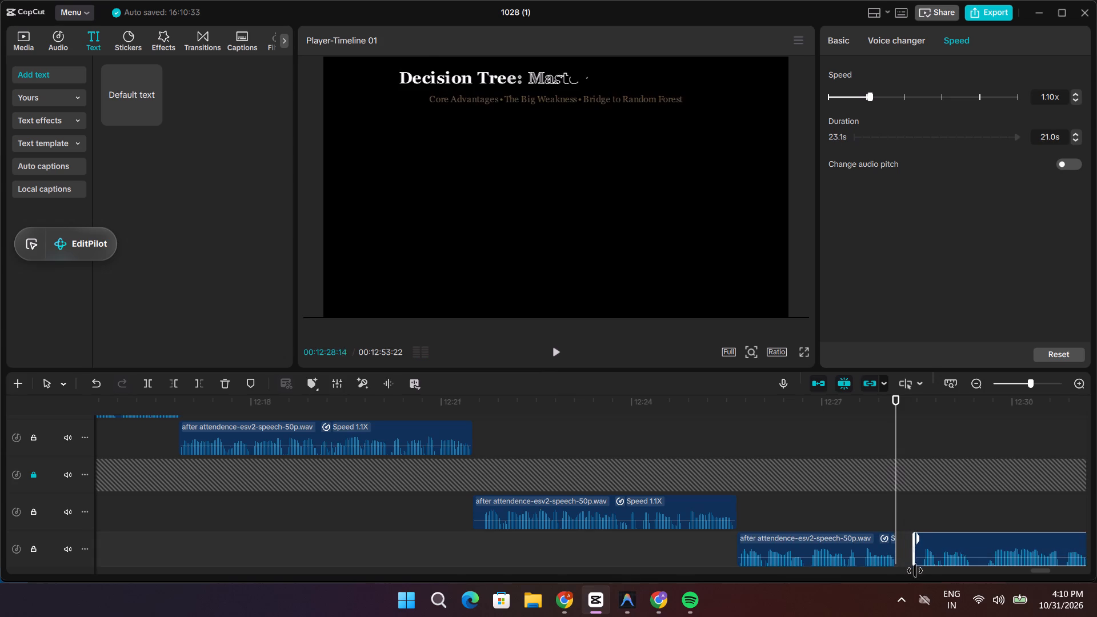
pyautogui.moveTo(915, 571); pyautogui.dragTo(921, 574)
pyautogui.moveTo(934, 562); pyautogui.dragTo(923, 562)
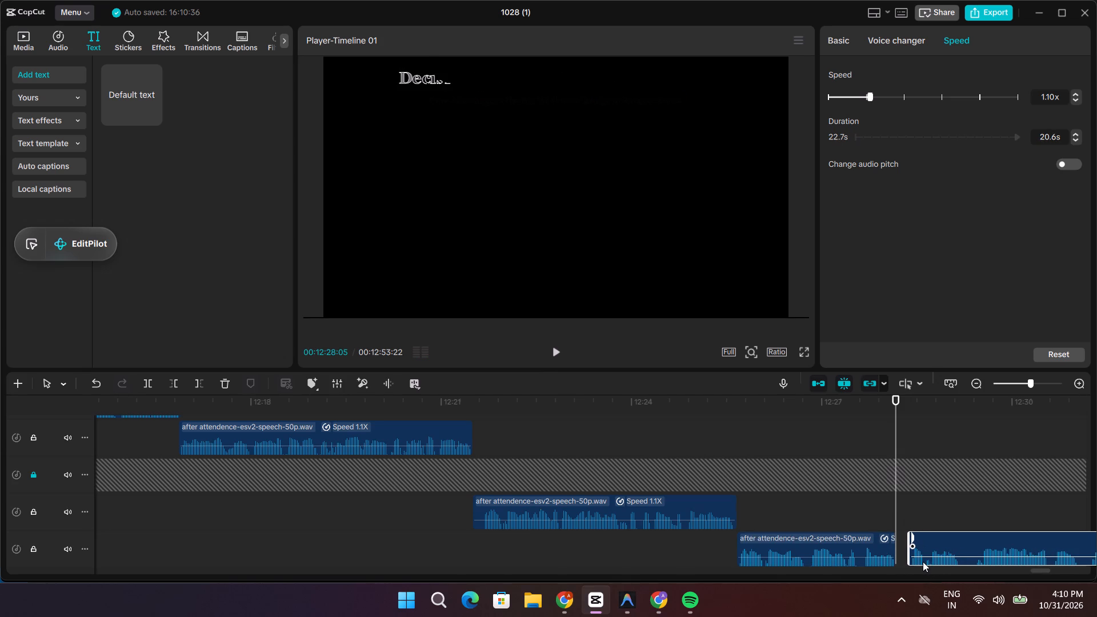
pyautogui.moveTo(923, 562); pyautogui.dragTo(915, 562)
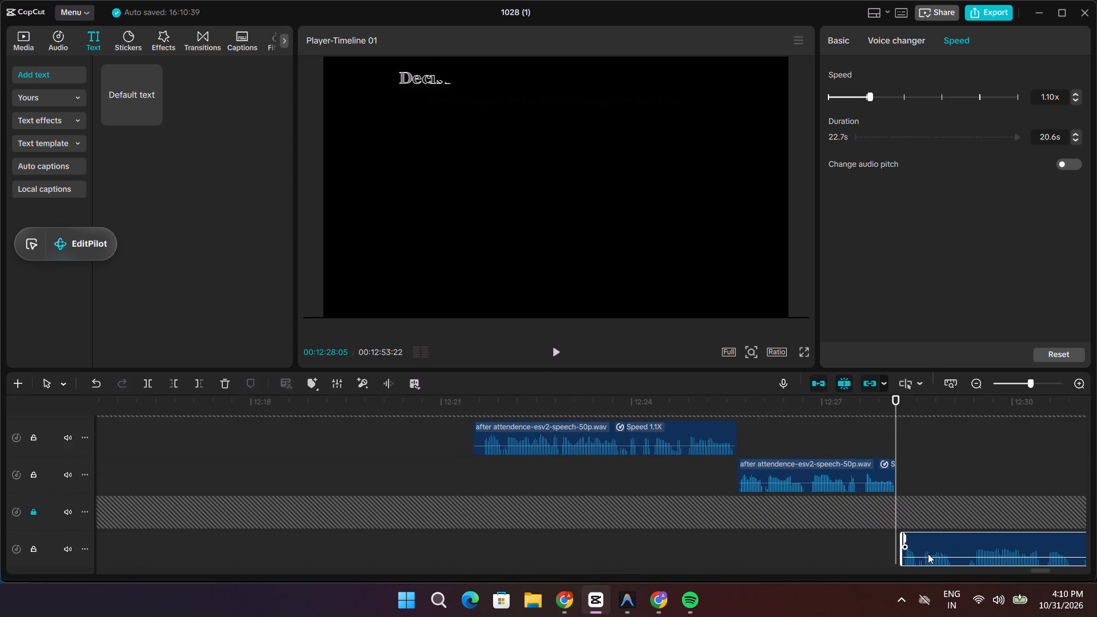
# Play the narration over the Masterclass Summary animation and split the 20.6 s clip in the pause at 12:34:26.
pyautogui.press('space')
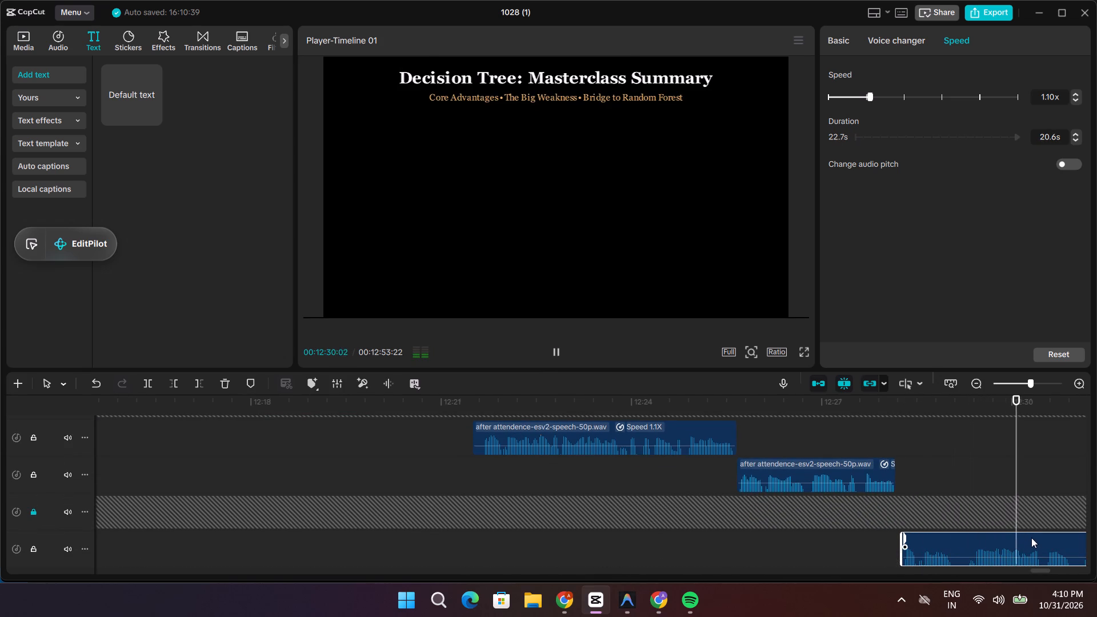
pyautogui.moveTo(1047, 571); pyautogui.dragTo(1059, 575)
pyautogui.press('space')
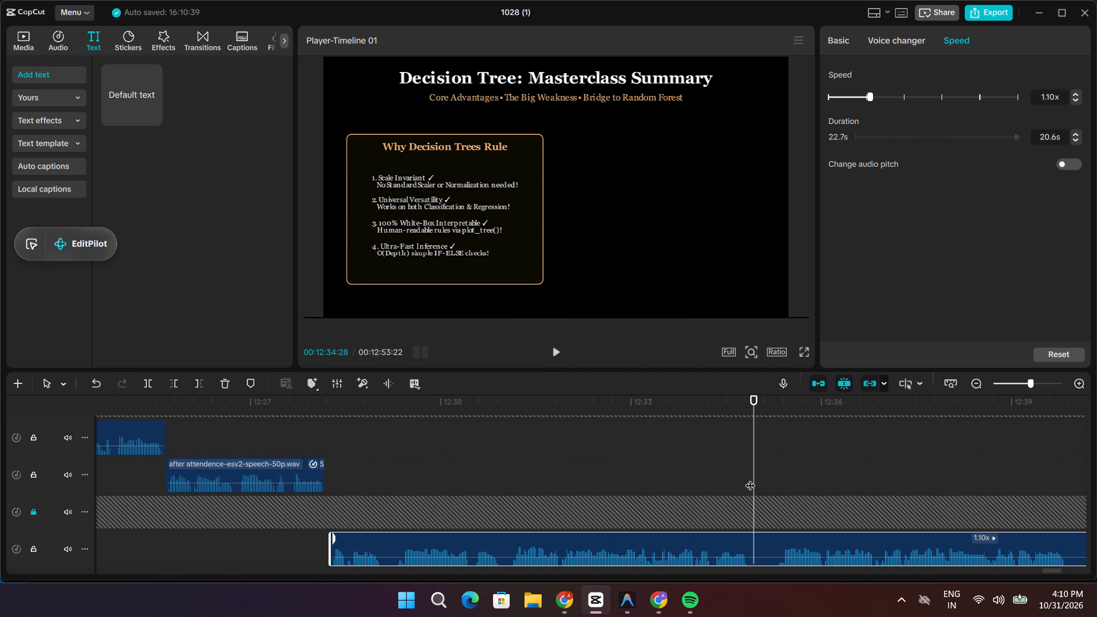
pyautogui.click(751, 475)
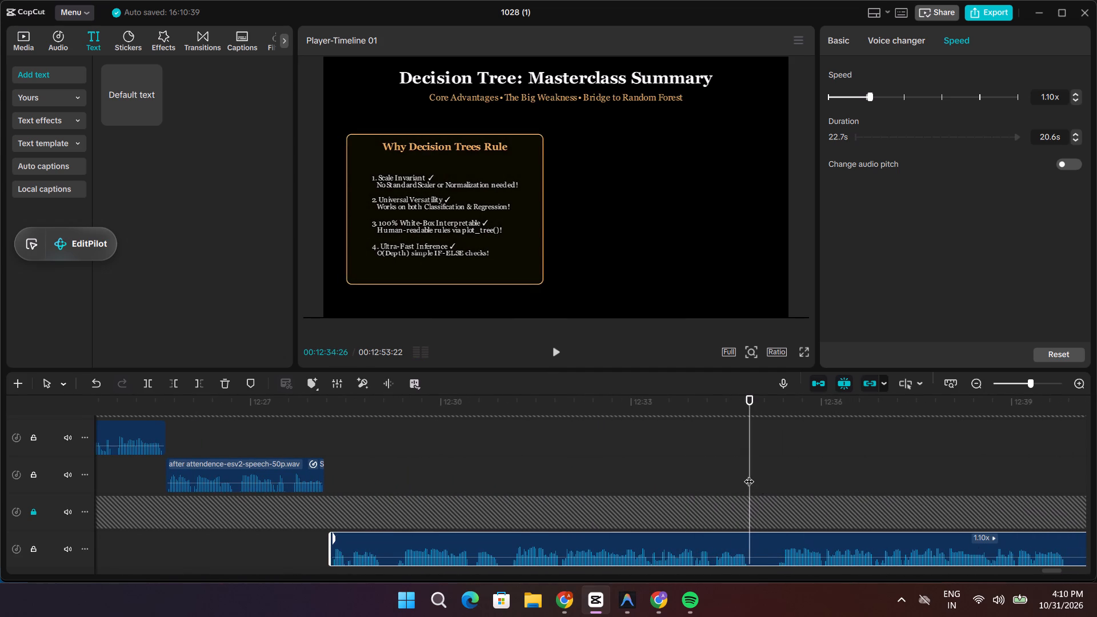
pyautogui.hotkey('ctrl', 'b')
# Trim the start of the clip after the 12:34:26 cut to 13.6 s and move it back against the cut.
pyautogui.moveTo(746, 560); pyautogui.dragTo(768, 567)
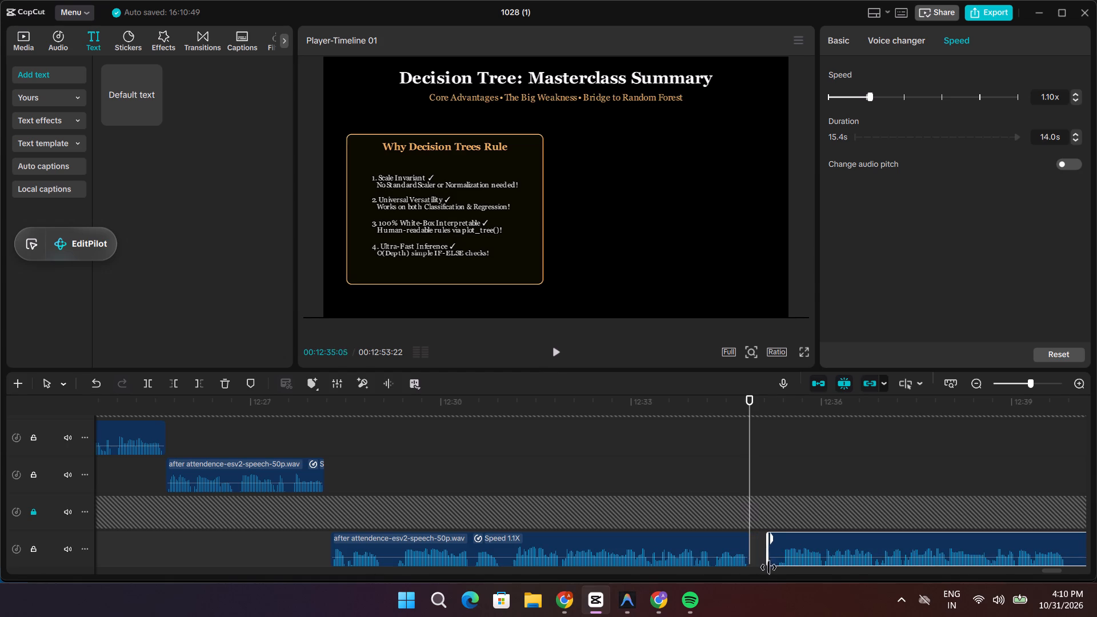
pyautogui.moveTo(768, 567); pyautogui.dragTo(776, 572)
pyautogui.moveTo(804, 564); pyautogui.dragTo(783, 564)
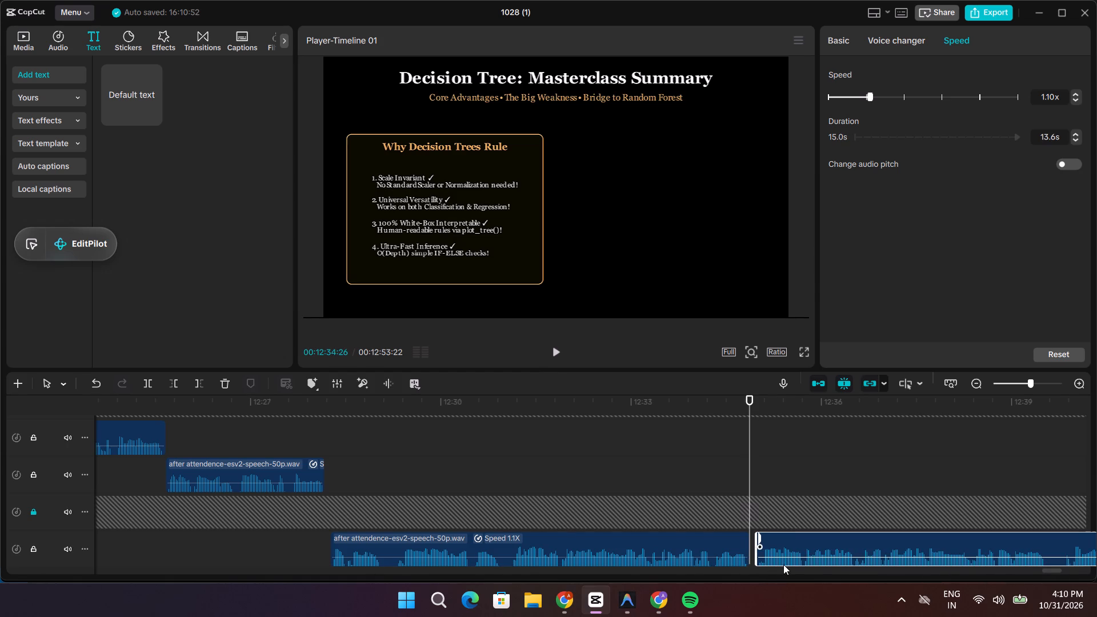
pyautogui.moveTo(783, 564); pyautogui.dragTo(780, 564)
pyautogui.click(752, 492)
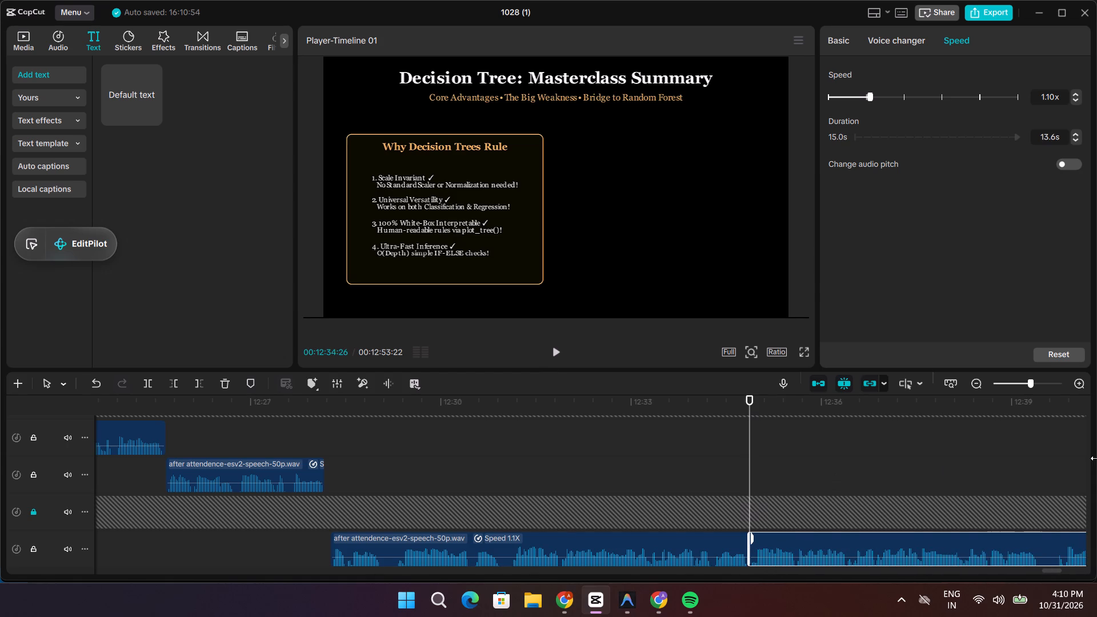
# Split the narration clip under the Masterclass Summary title in the short pause at 12:29:02.
pyautogui.moveTo(751, 478); pyautogui.dragTo(534, 509)
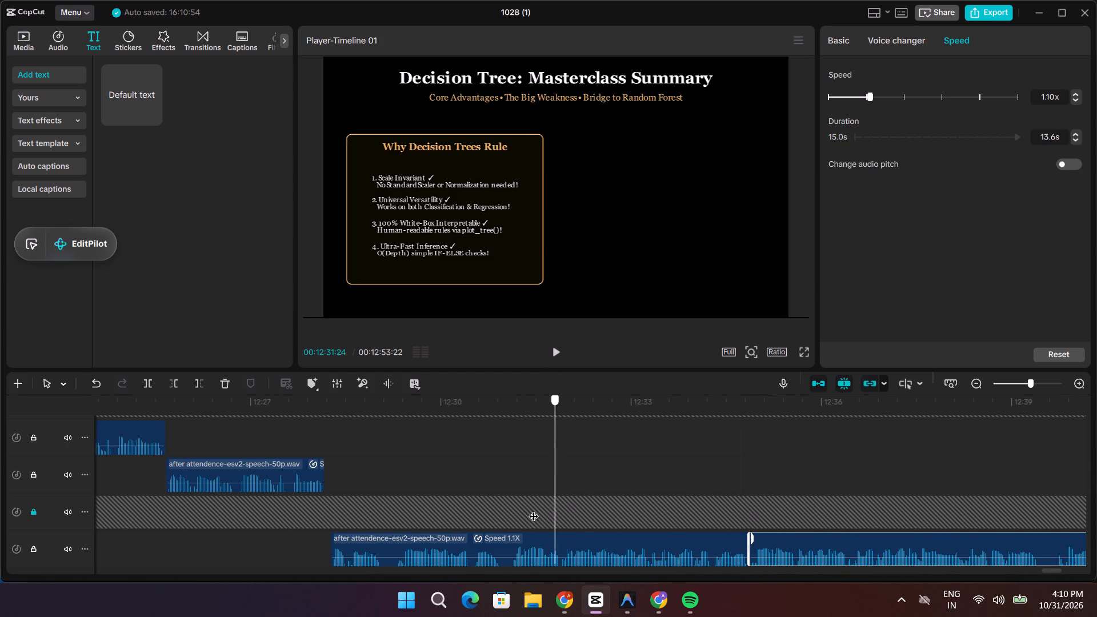
pyautogui.moveTo(534, 509); pyautogui.dragTo(382, 542)
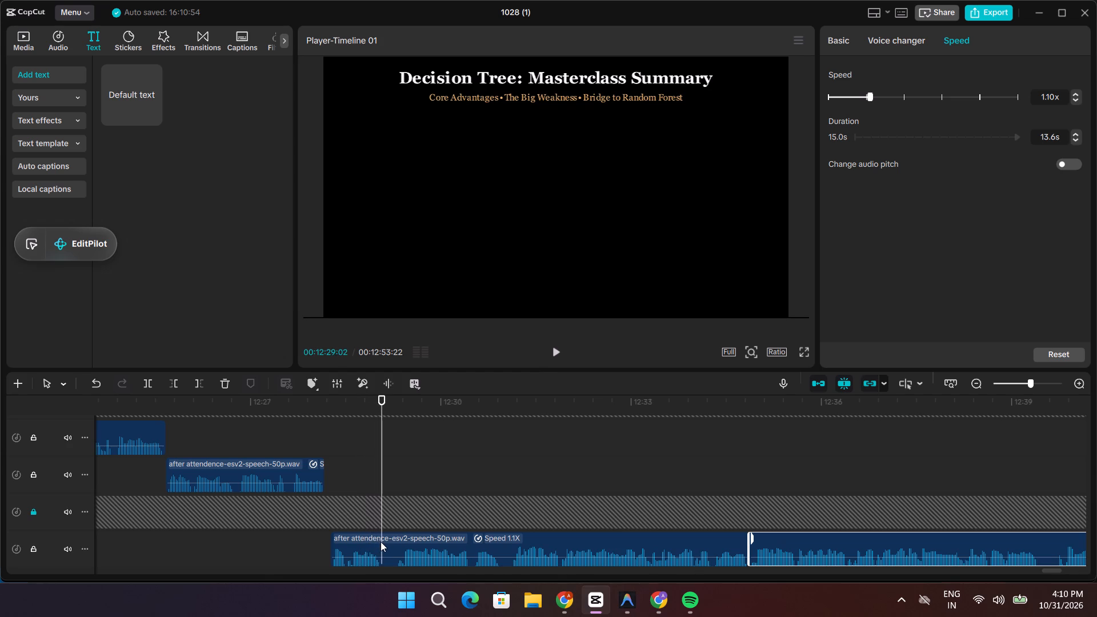
pyautogui.hotkey('ctrl', 'b')
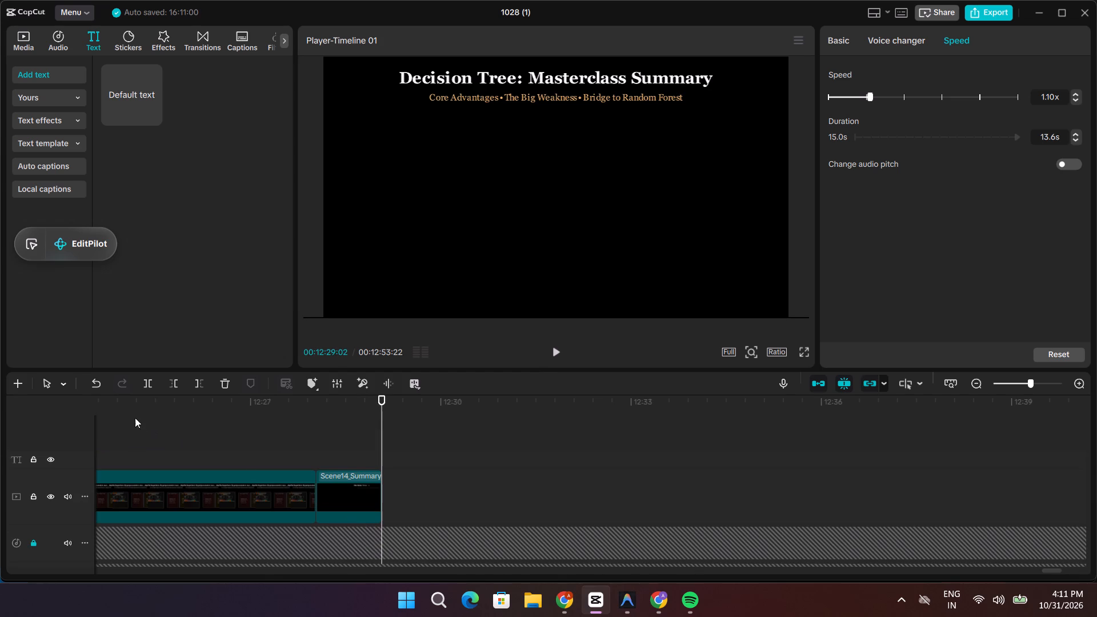
pyautogui.click(89, 387)
pyautogui.scroll(-12, 311, 494)
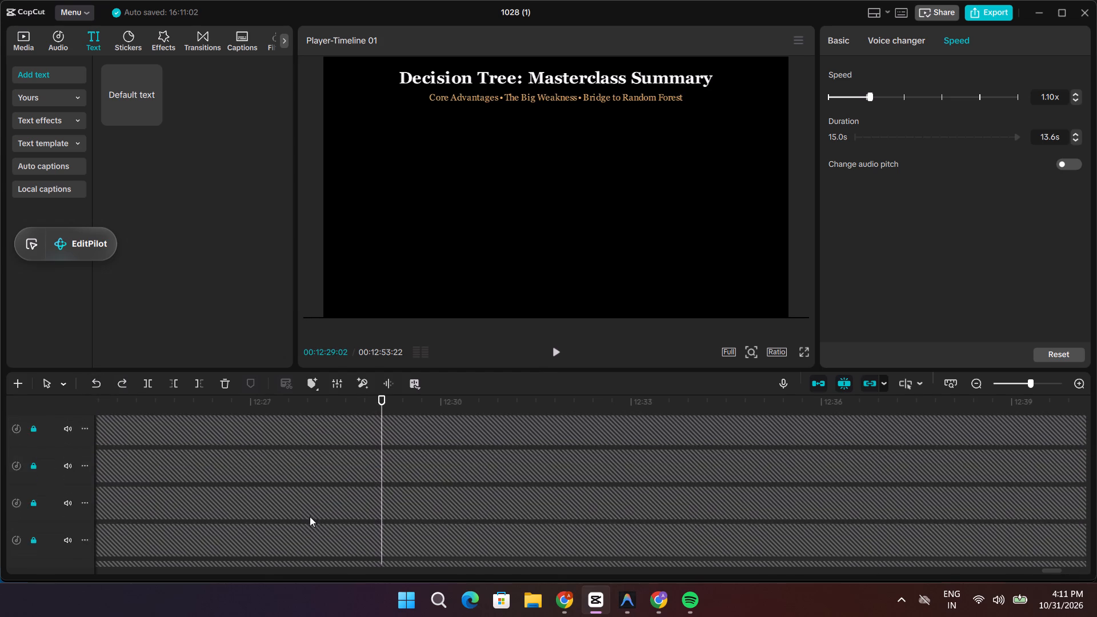
pyautogui.scroll(-20, 310, 516)
pyautogui.scroll(-20, 310, 516)
pyautogui.scroll(-7, 310, 516)
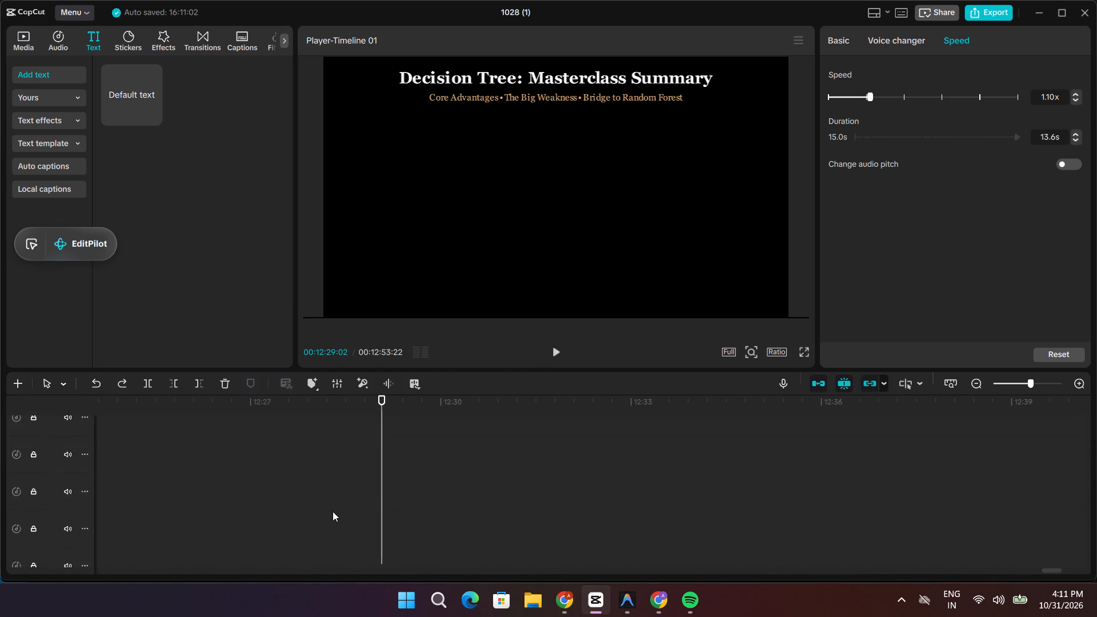
pyautogui.scroll(-5, 333, 511)
pyautogui.scroll(1, 336, 510)
pyautogui.scroll(-5, 336, 510)
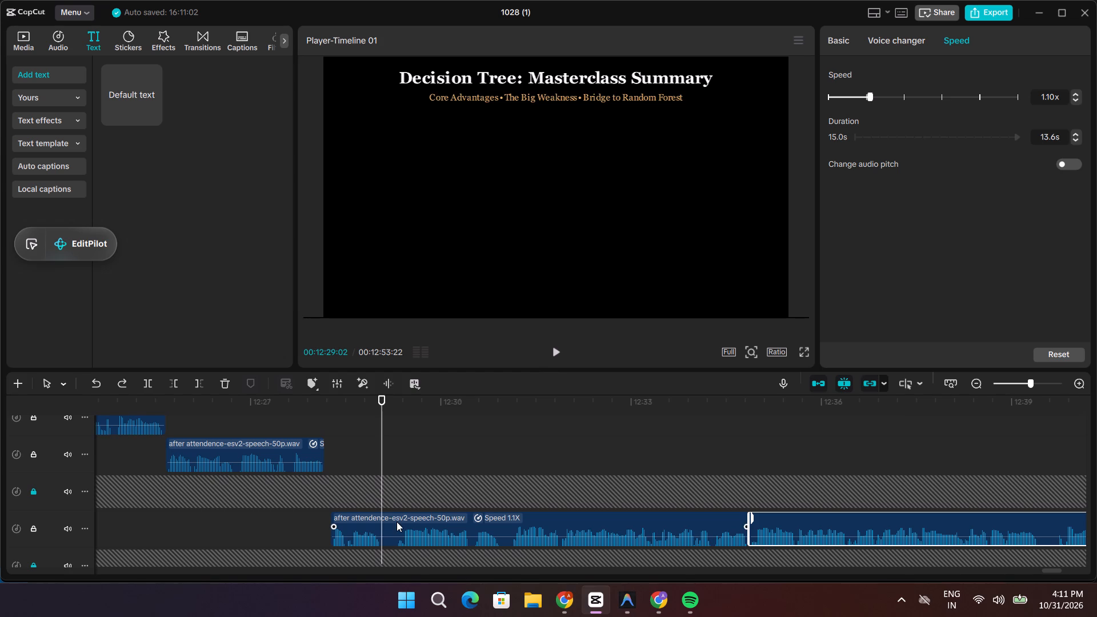
pyautogui.click(397, 524)
pyautogui.hotkey('ctrl', 'b')
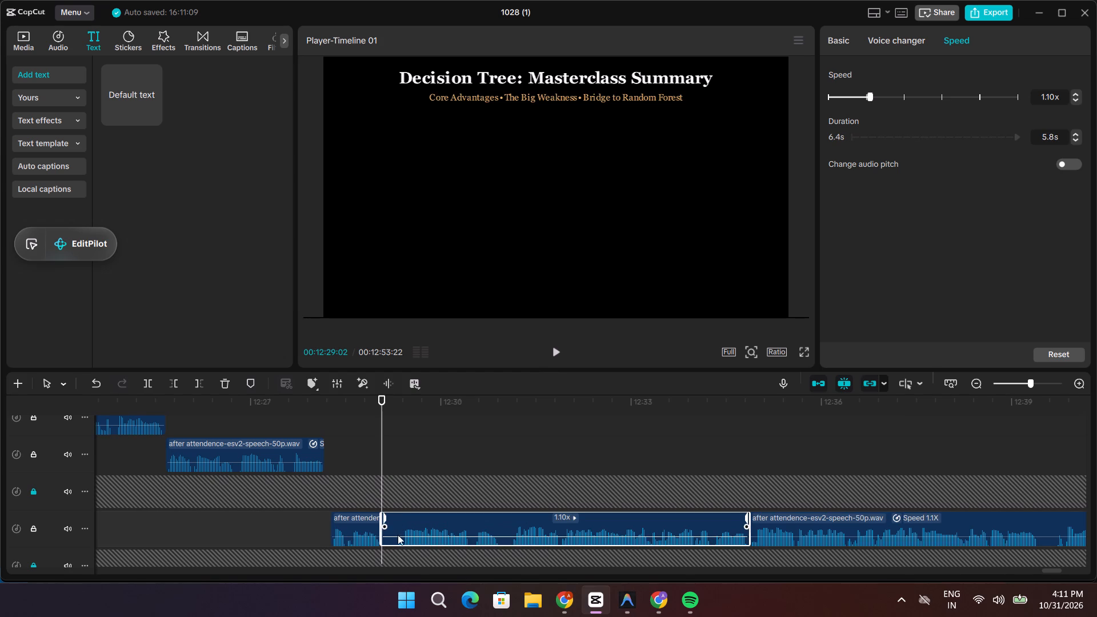
# Trim the silent start of the clip after the 12:29:02 cut, and move it and the following 13.6 s clip back to close the gaps.
pyautogui.moveTo(384, 543); pyautogui.dragTo(402, 553)
pyautogui.moveTo(412, 544); pyautogui.dragTo(395, 544)
pyautogui.moveTo(796, 547); pyautogui.dragTo(784, 547)
pyautogui.moveTo(784, 547); pyautogui.dragTo(774, 547)
pyautogui.moveTo(789, 543); pyautogui.dragTo(777, 543)
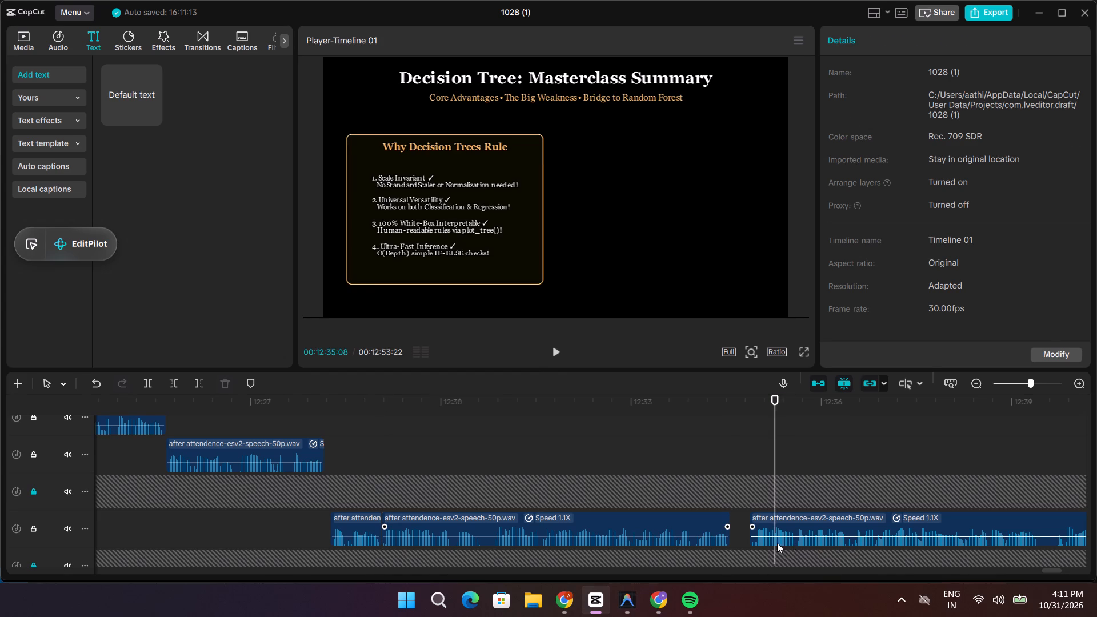
pyautogui.moveTo(777, 543); pyautogui.dragTo(773, 543)
# Play the 13.6 s narration clip and cut out the pause at 12:39:03, trimming the part after it to 8.8 s and closing the gap.
pyautogui.press('space')
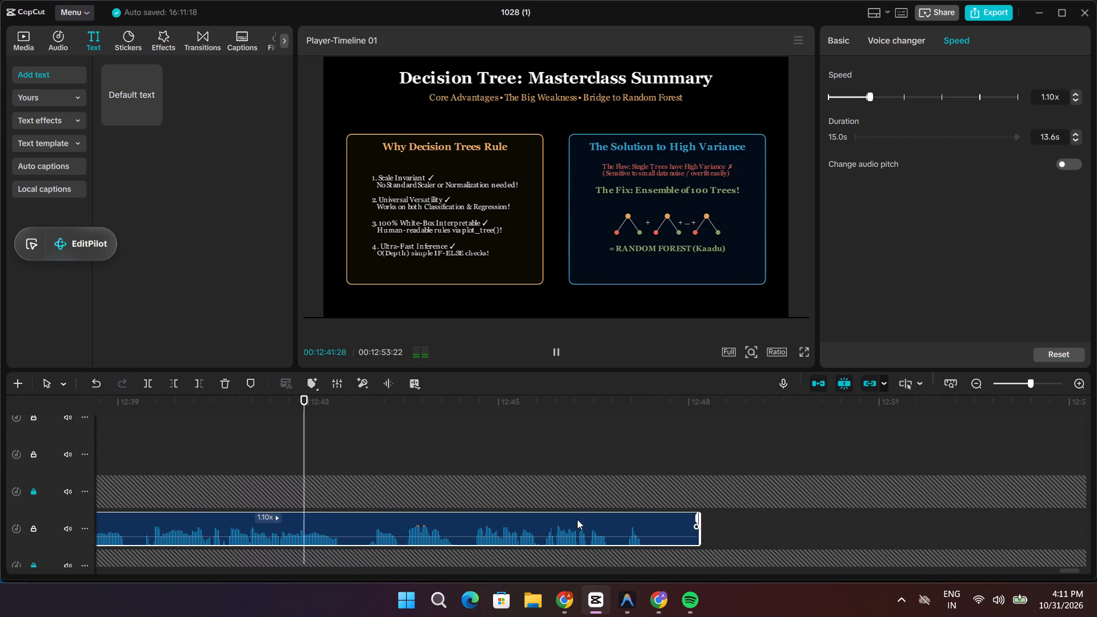
pyautogui.press('space')
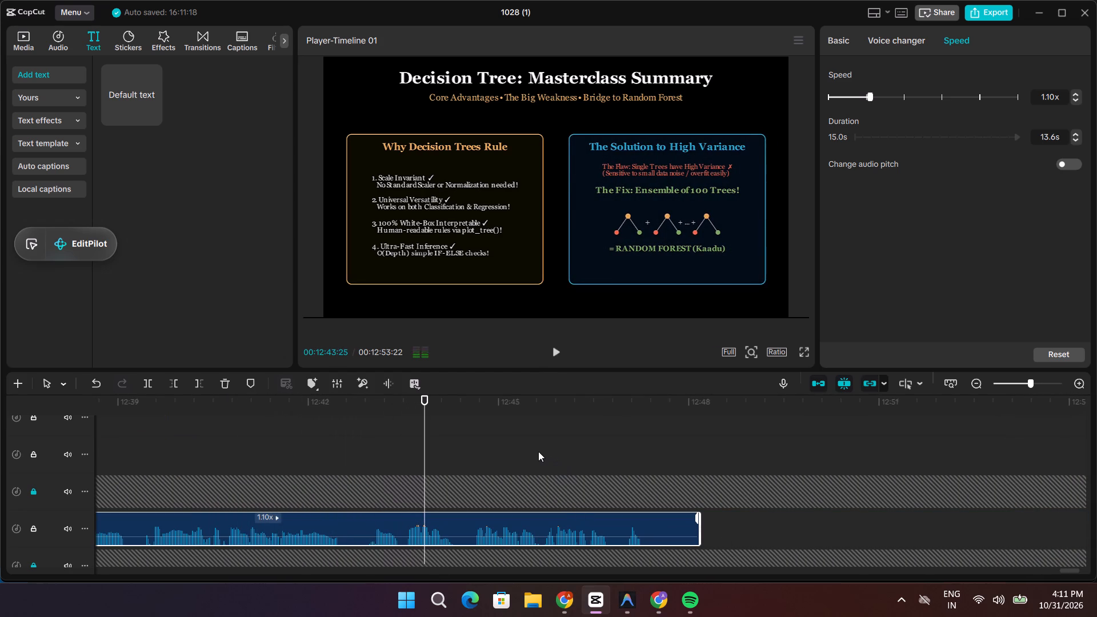
pyautogui.moveTo(425, 443); pyautogui.dragTo(198, 466)
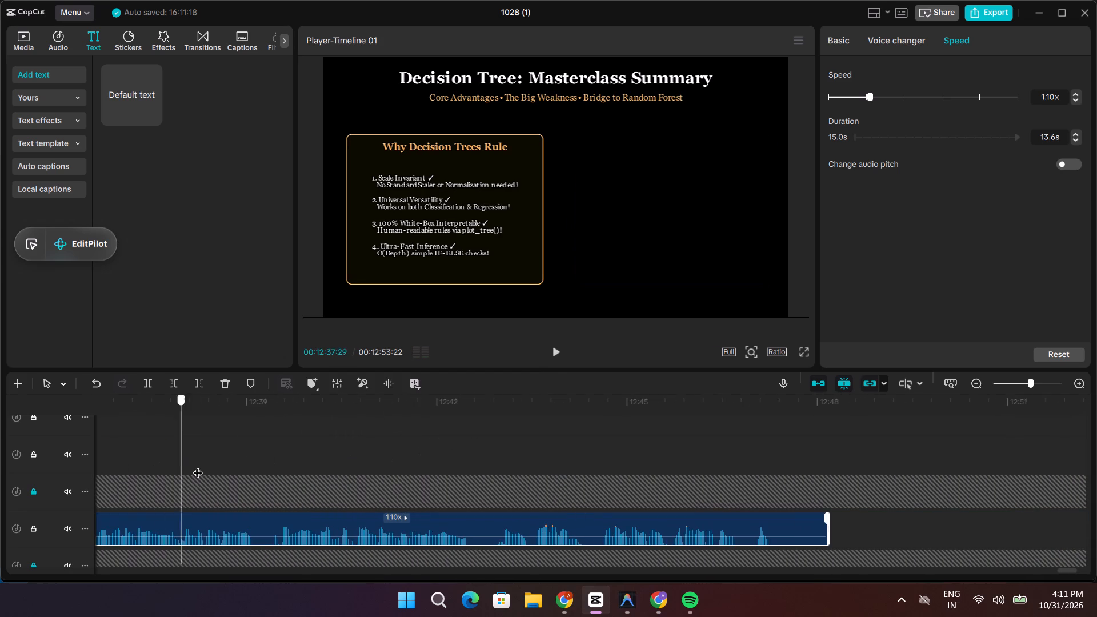
pyautogui.moveTo(198, 466); pyautogui.dragTo(254, 480)
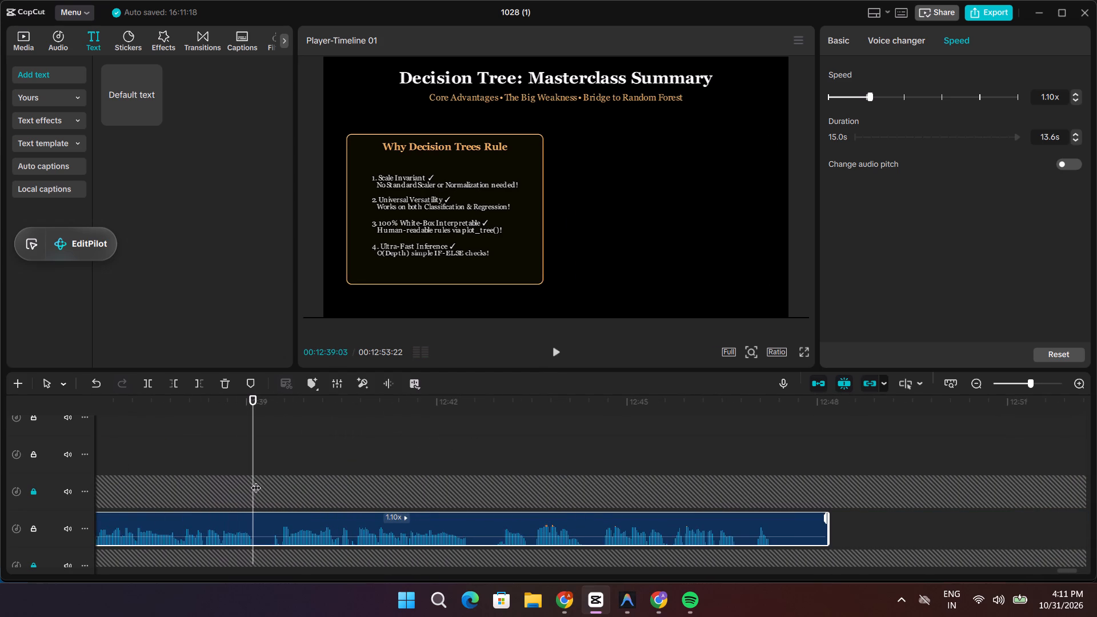
pyautogui.hotkey('ctrl', 'b')
pyautogui.moveTo(254, 544); pyautogui.dragTo(273, 550)
pyautogui.moveTo(307, 542); pyautogui.dragTo(303, 541)
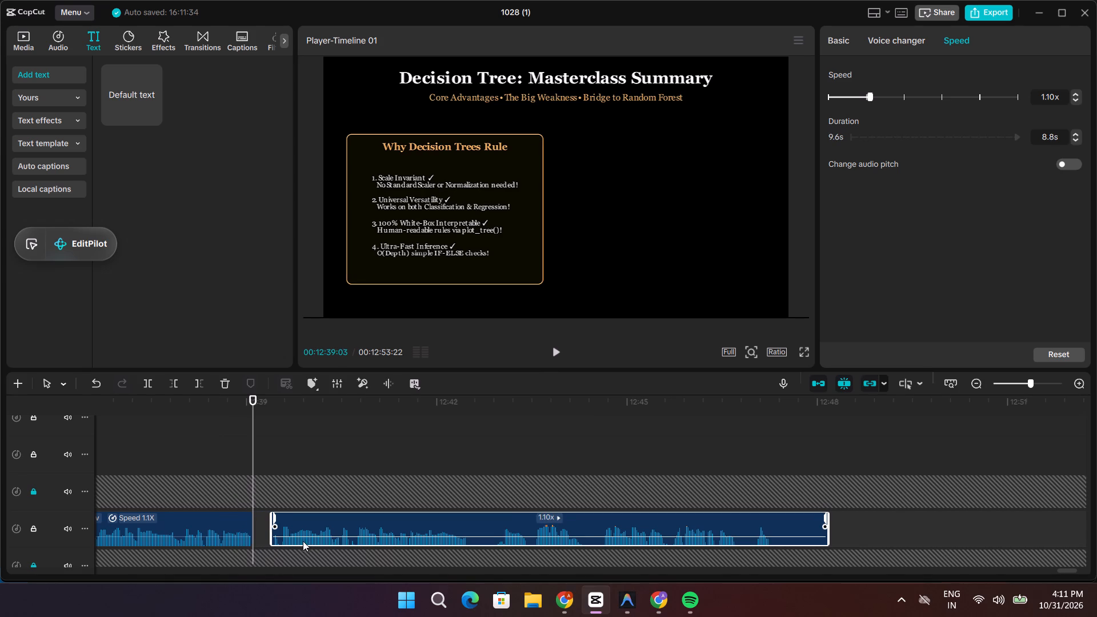
pyautogui.moveTo(303, 541); pyautogui.dragTo(289, 544)
# Cut out the pause at 12:42:06 in the 8.8 s narration clip, trimming the remainder to 5.2 s and moving it against the cut.
pyautogui.moveTo(254, 459); pyautogui.dragTo(431, 481)
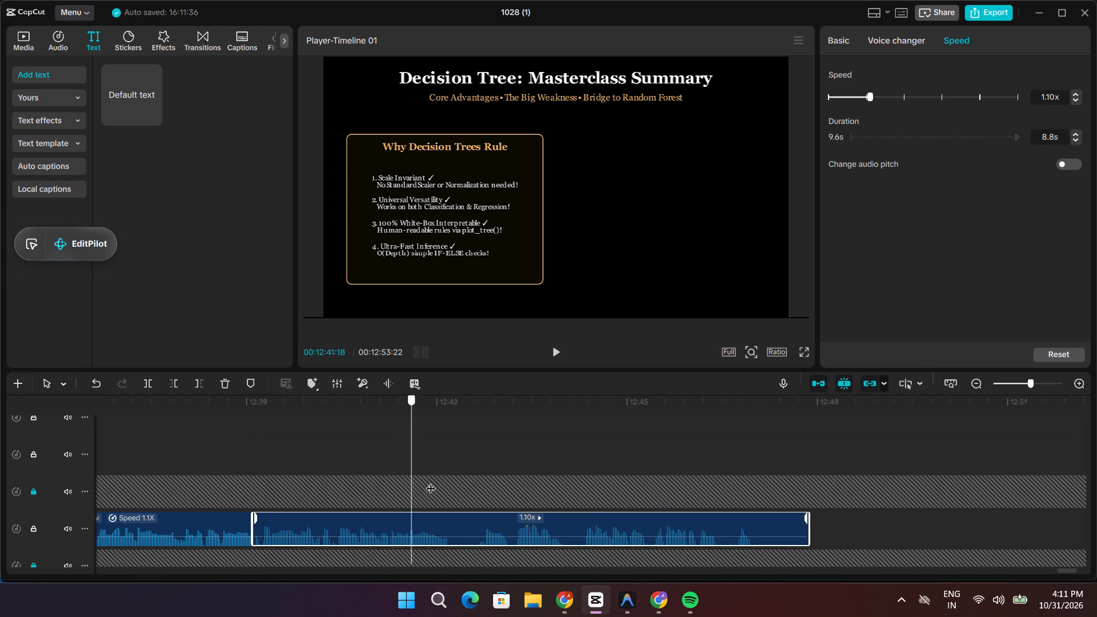
pyautogui.moveTo(431, 481); pyautogui.dragTo(450, 487)
pyautogui.hotkey('ctrl', 'b')
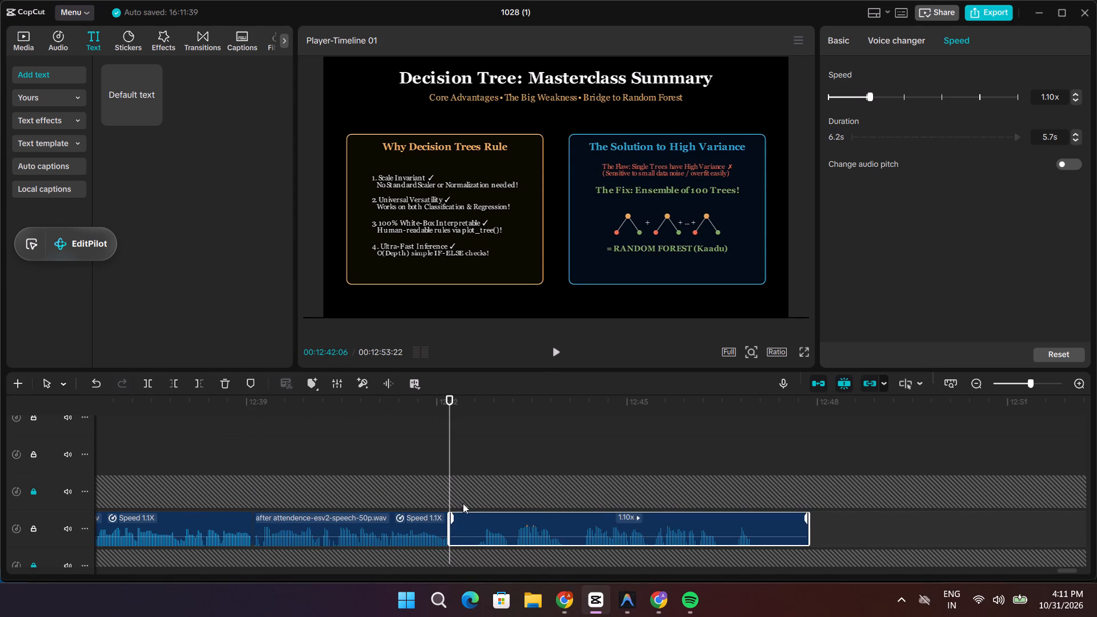
pyautogui.moveTo(448, 542); pyautogui.dragTo(476, 552)
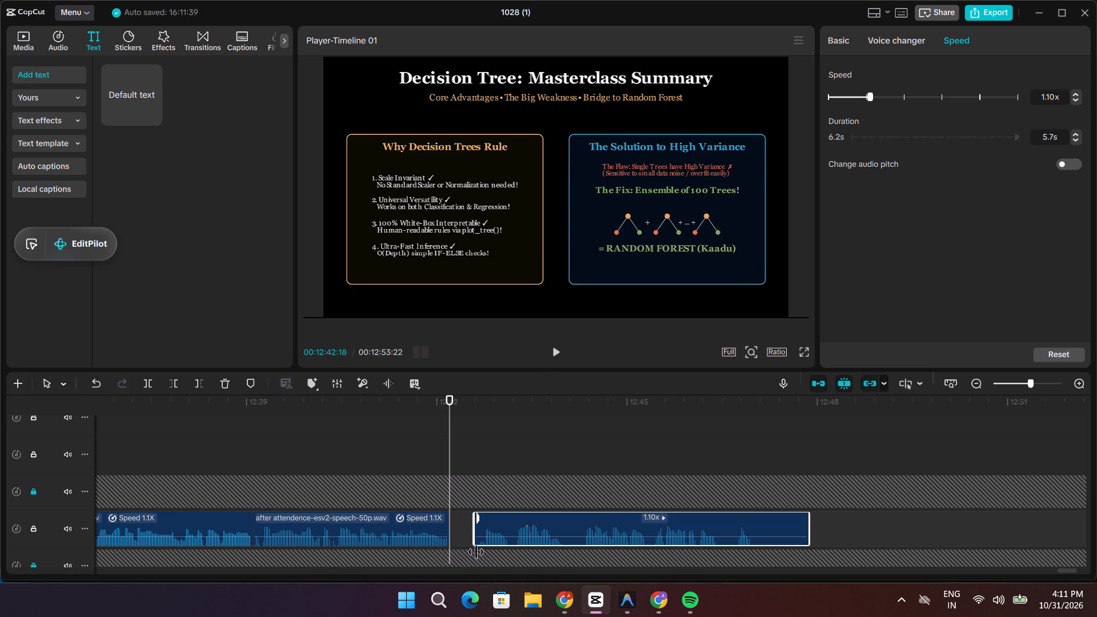
pyautogui.moveTo(476, 552); pyautogui.dragTo(482, 554)
pyautogui.moveTo(496, 540); pyautogui.dragTo(467, 544)
# Cut out the pause at 12:43:13, trimming the last narration clip to 3.6 s and closing the gap, and play the result to check it.
pyautogui.moveTo(450, 463); pyautogui.dragTo(527, 475)
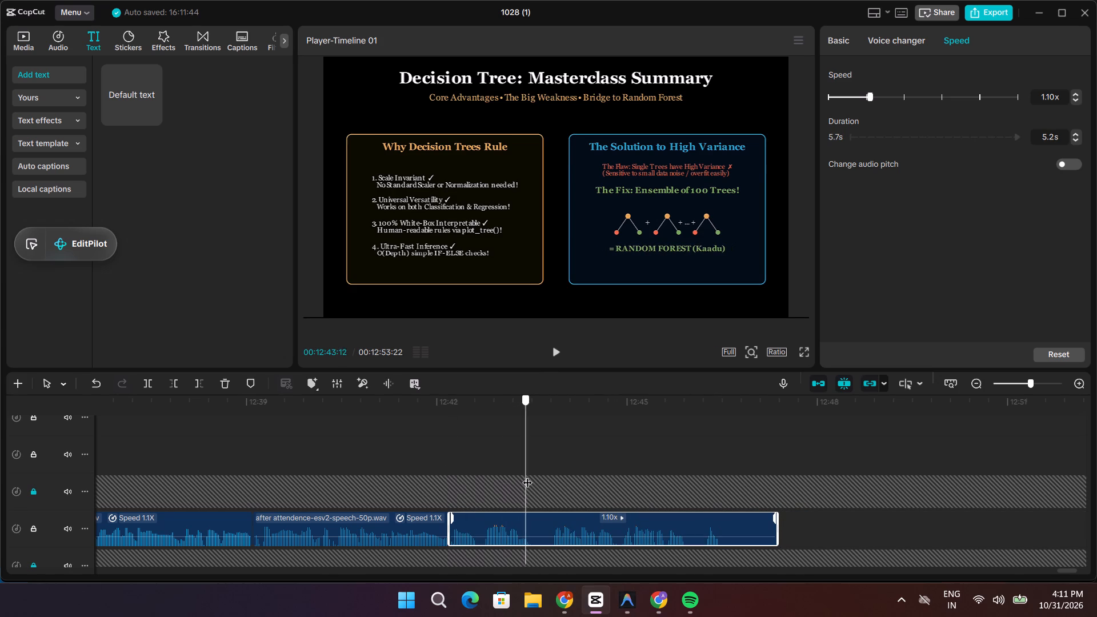
pyautogui.moveTo(527, 475); pyautogui.dragTo(527, 475)
pyautogui.hotkey('ctrl', 'b')
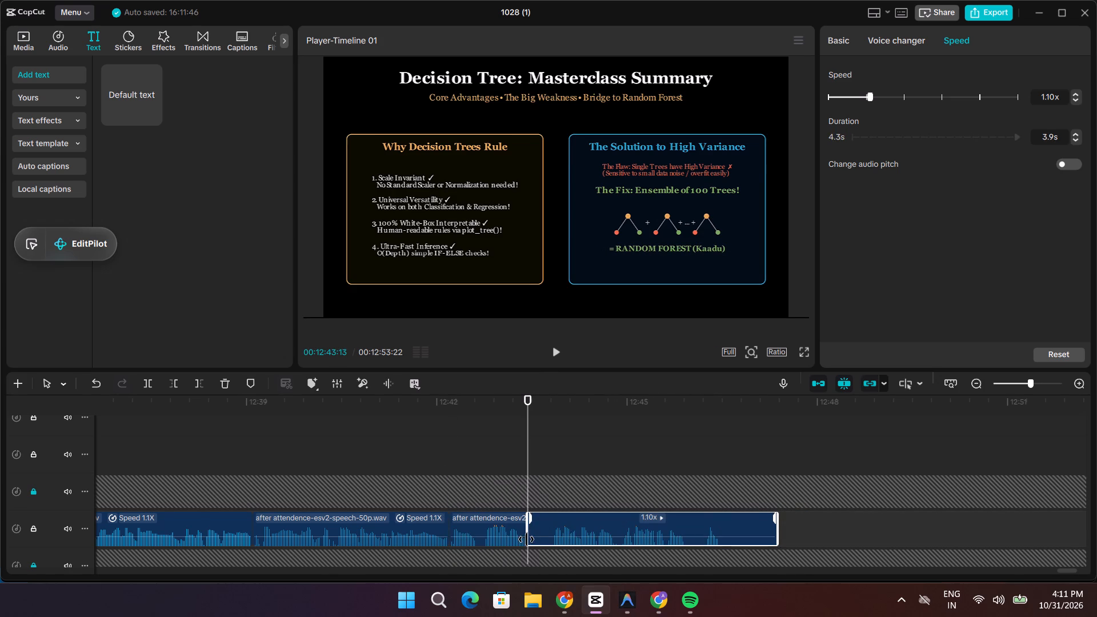
pyautogui.moveTo(526, 540); pyautogui.dragTo(547, 550)
pyautogui.moveTo(527, 454); pyautogui.dragTo(704, 467)
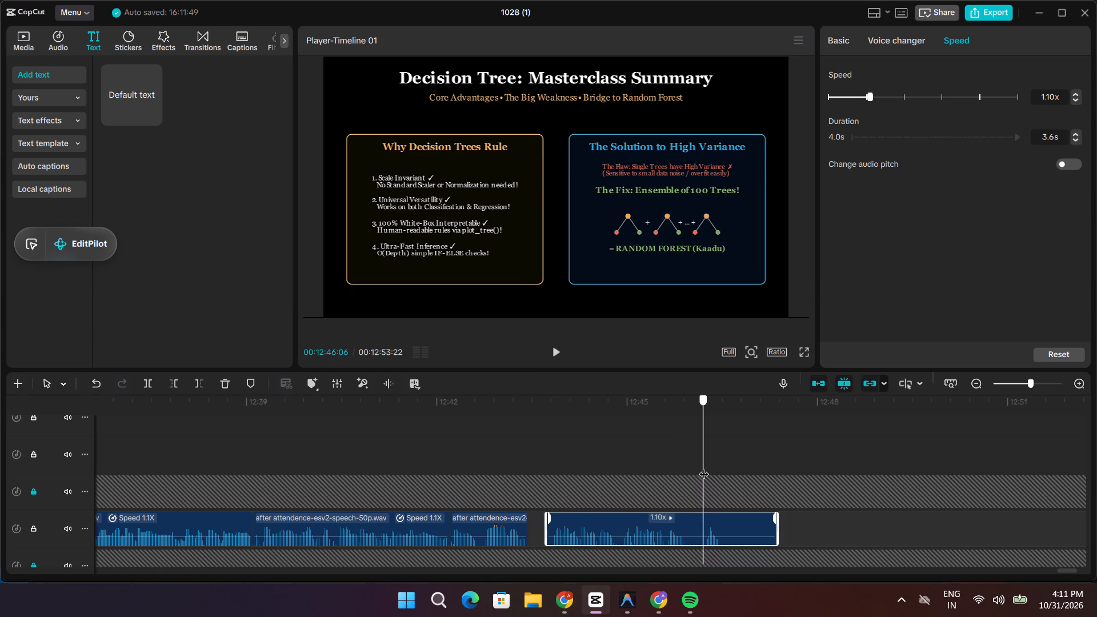
pyautogui.moveTo(704, 467); pyautogui.dragTo(697, 467)
pyautogui.press('space')
pyautogui.press('space')
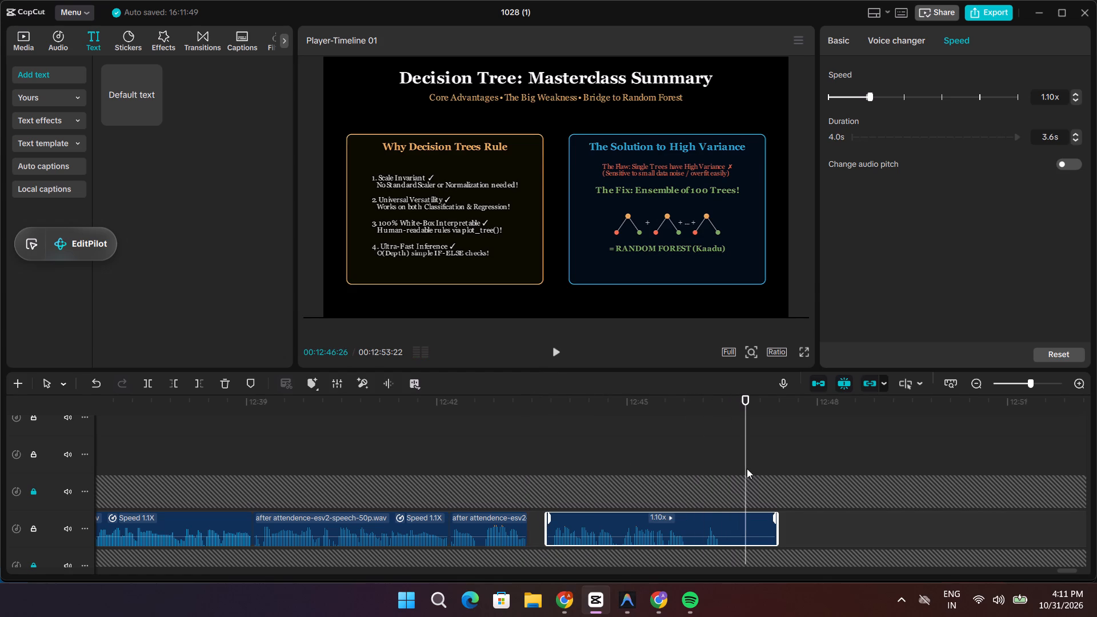
pyautogui.moveTo(743, 464); pyautogui.dragTo(726, 463)
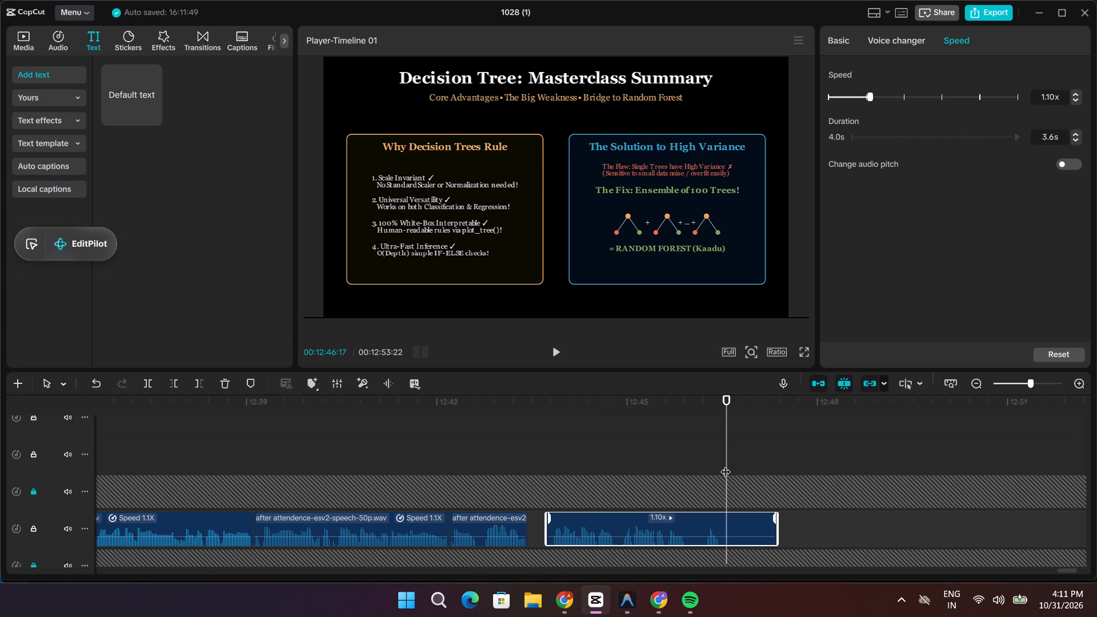
pyautogui.moveTo(726, 463); pyautogui.dragTo(463, 488)
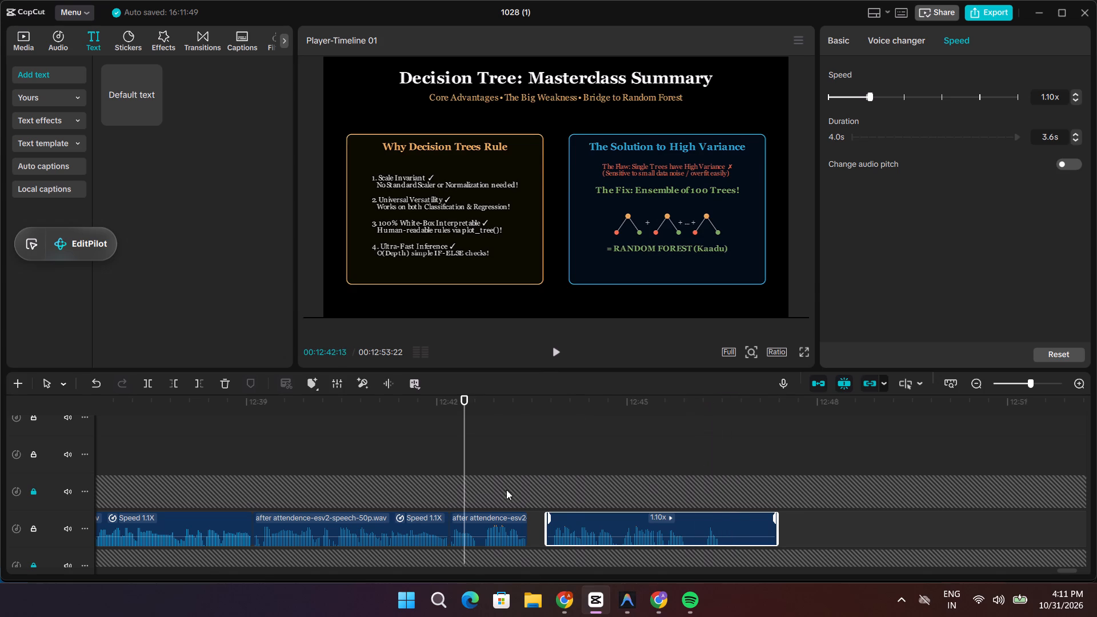
pyautogui.moveTo(584, 541); pyautogui.dragTo(568, 542)
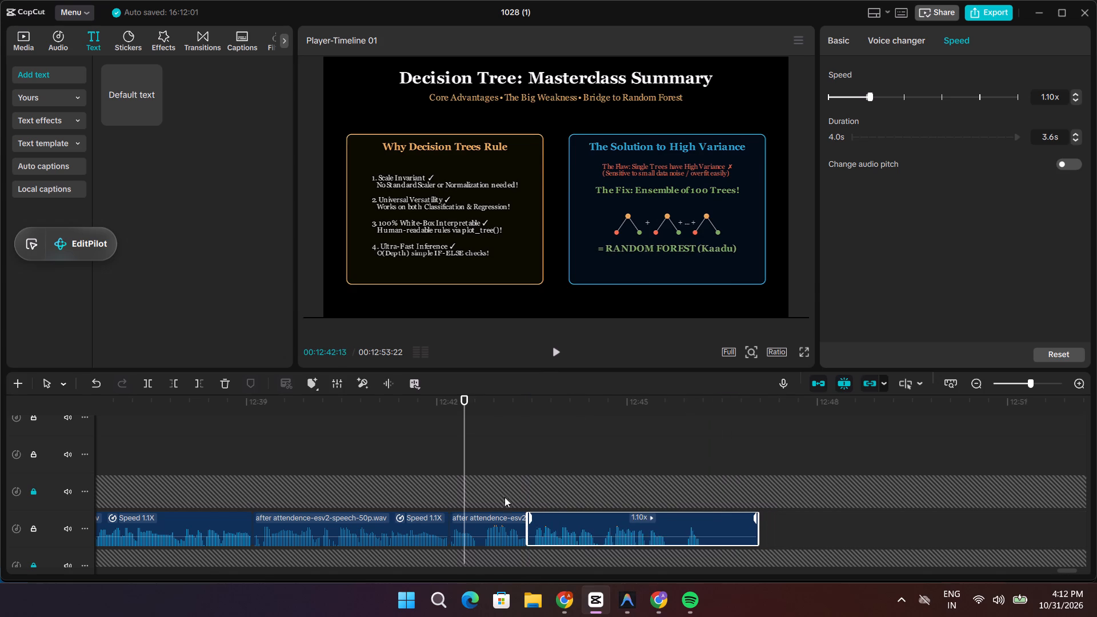
pyautogui.press('space')
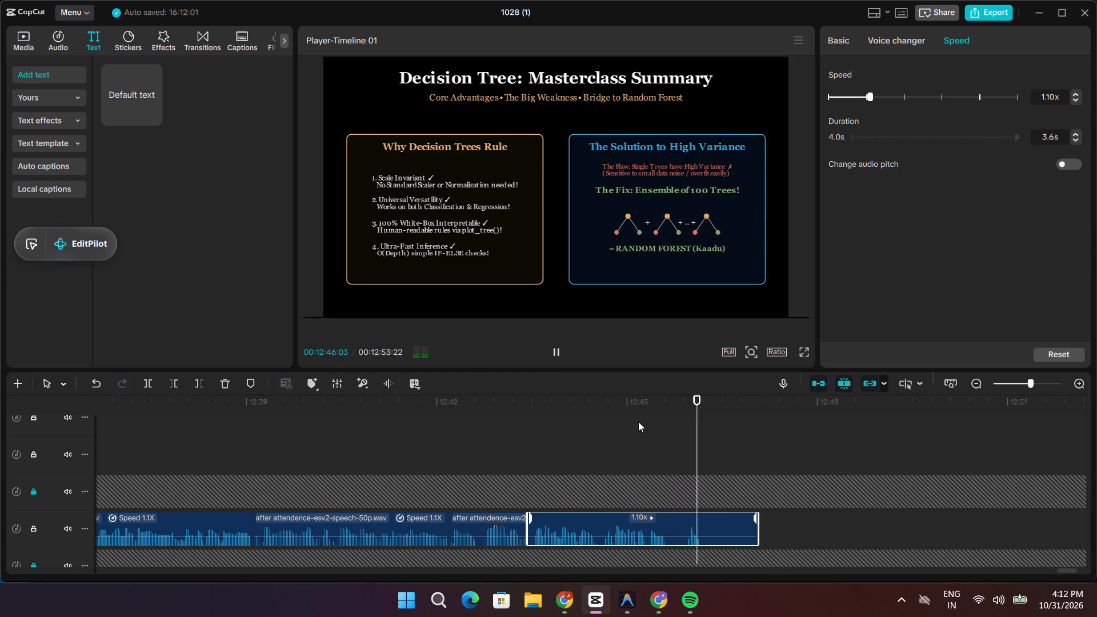
pyautogui.press('space')
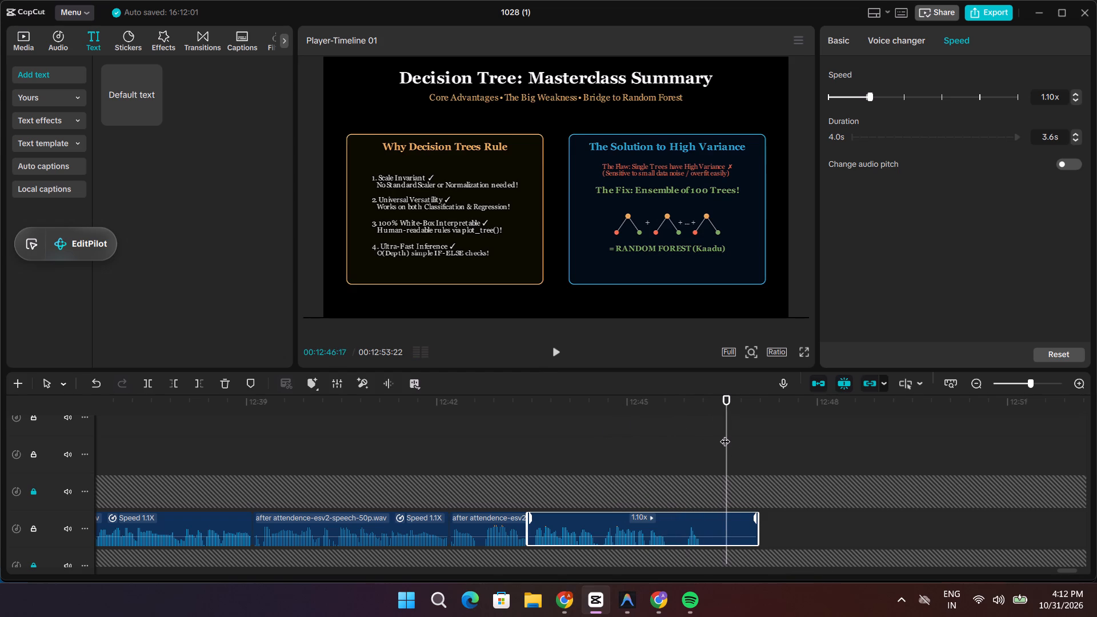
# Play back the max_depth scene and its transition into the Masterclass Summary, comparing the animation timing with the narration.
pyautogui.moveTo(725, 434); pyautogui.dragTo(109, 436)
pyautogui.scroll(20, 263, 455)
pyautogui.scroll(1, 263, 455)
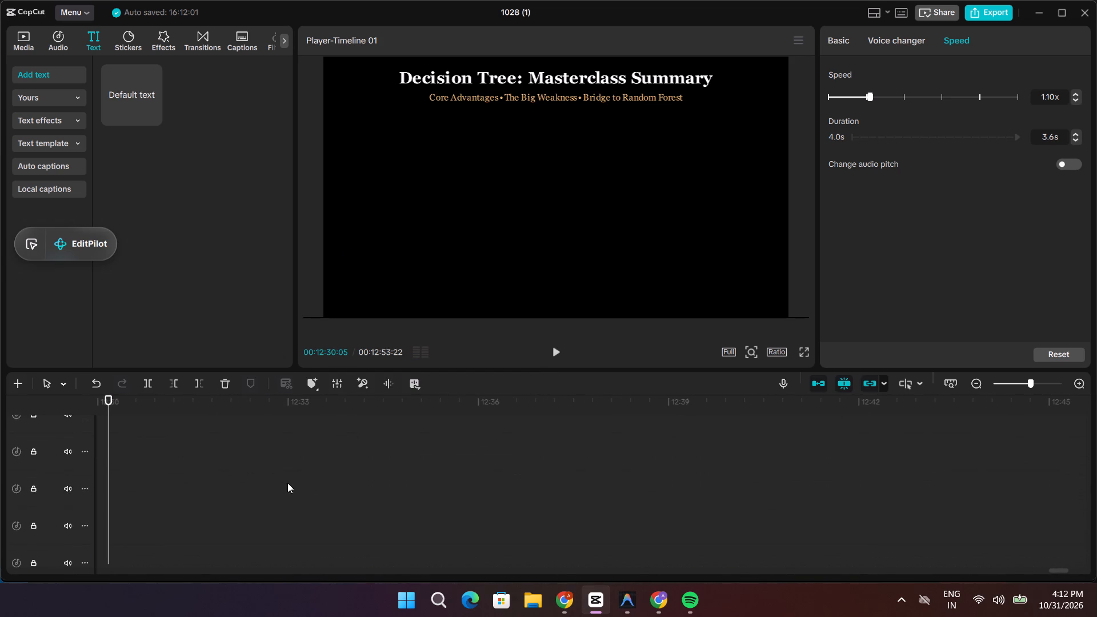
pyautogui.scroll(20, 287, 483)
pyautogui.scroll(8, 287, 483)
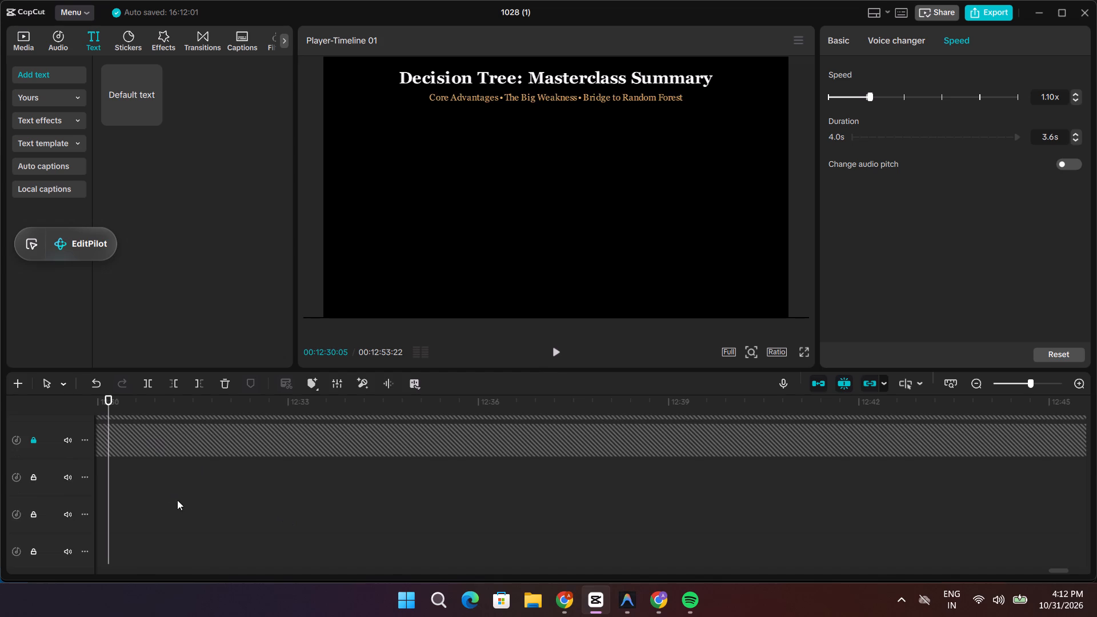
pyautogui.scroll(20, 177, 500)
pyautogui.scroll(3, 177, 500)
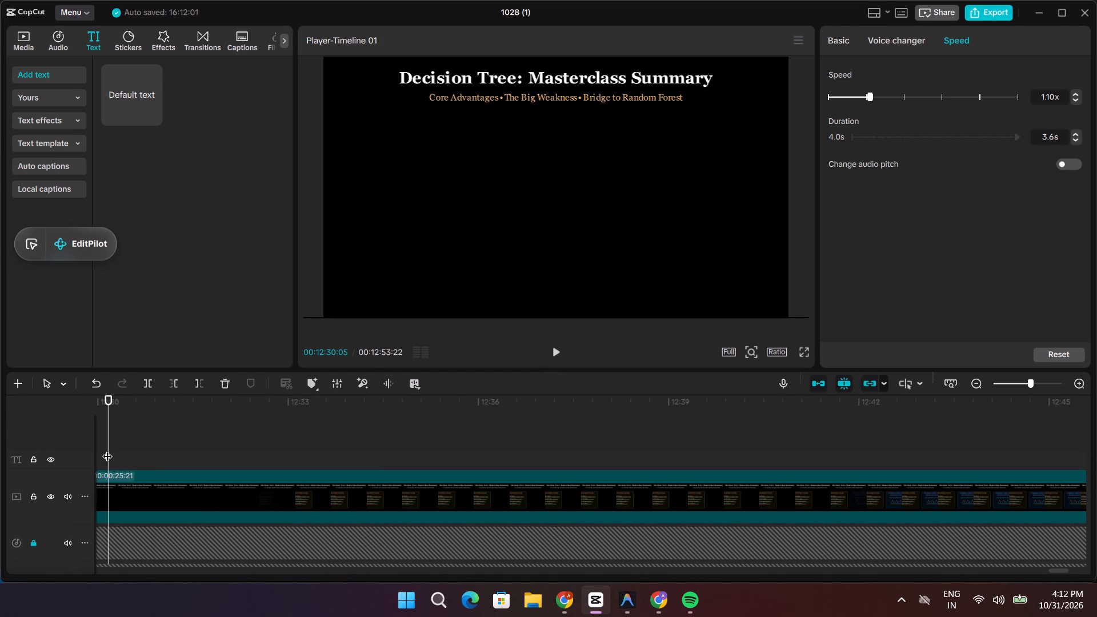
pyautogui.moveTo(107, 449); pyautogui.dragTo(87, 449)
pyautogui.press('space')
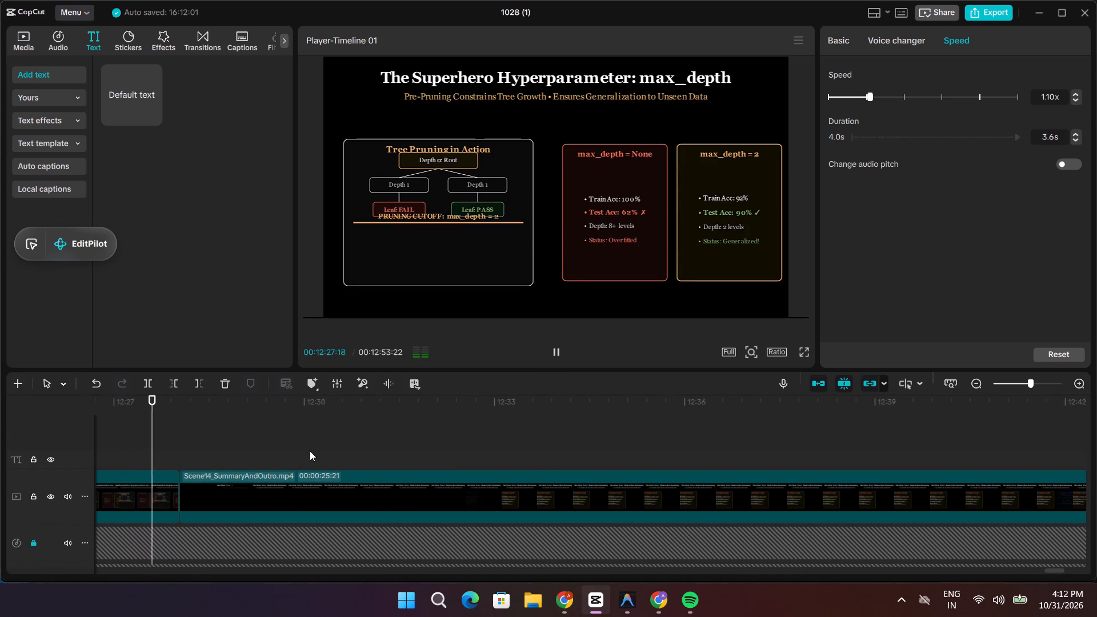
pyautogui.press('space')
pyautogui.press('space')
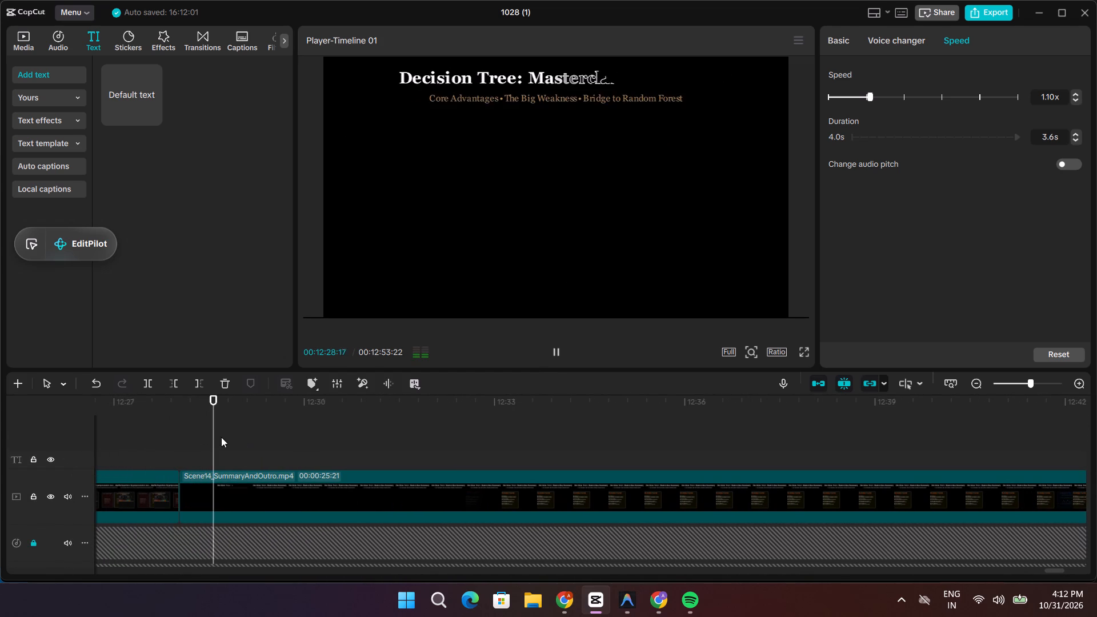
pyautogui.press('space')
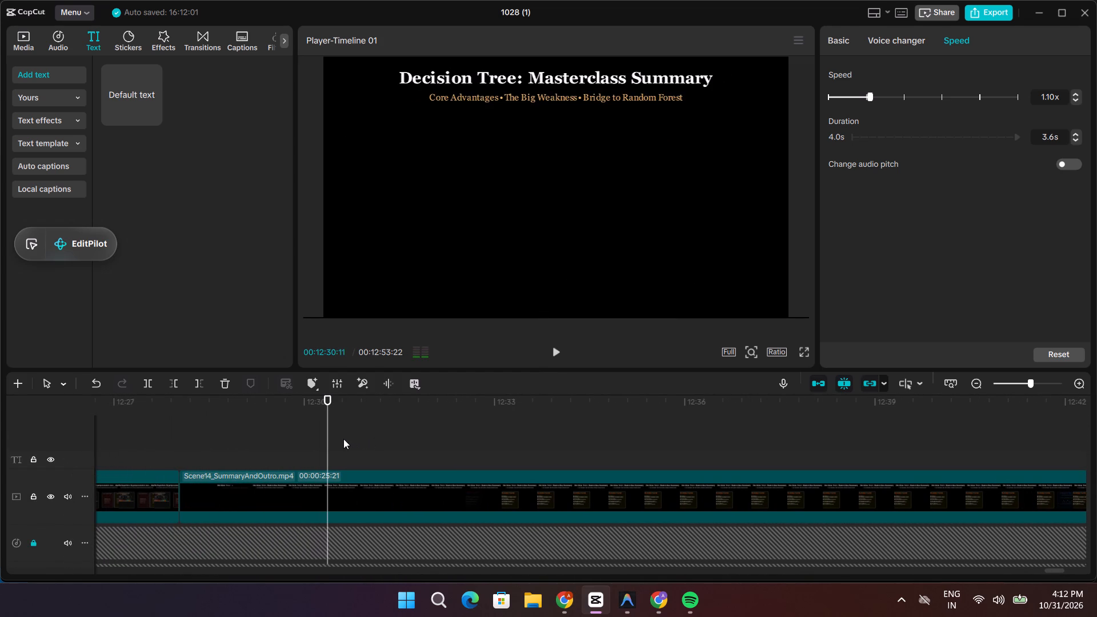
pyautogui.moveTo(328, 439); pyautogui.dragTo(125, 442)
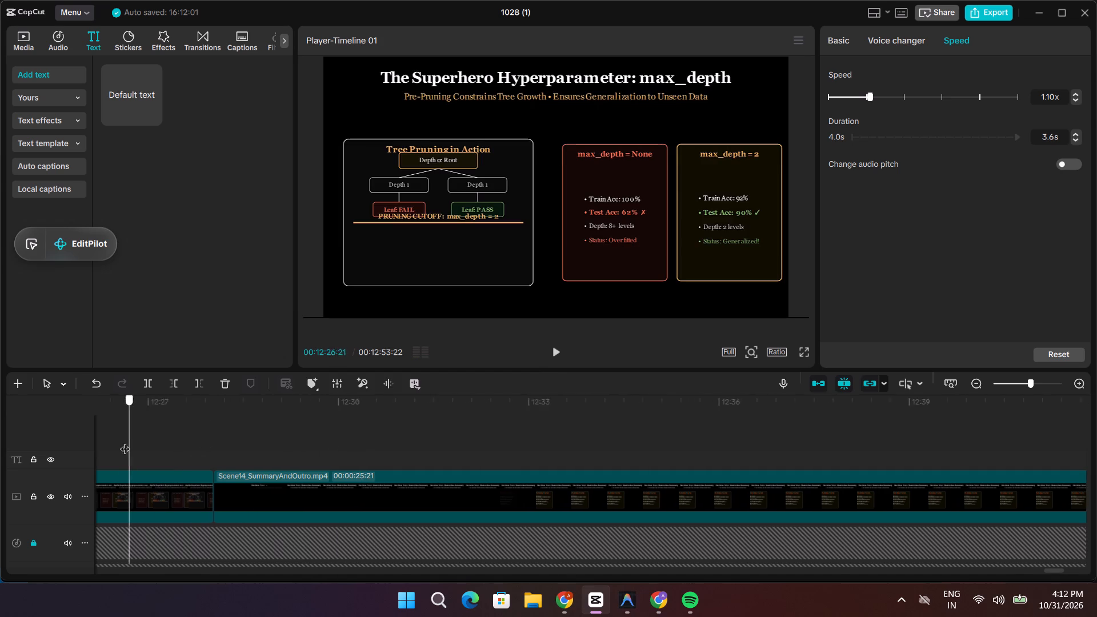
pyautogui.moveTo(125, 442); pyautogui.dragTo(106, 442)
pyautogui.press('space')
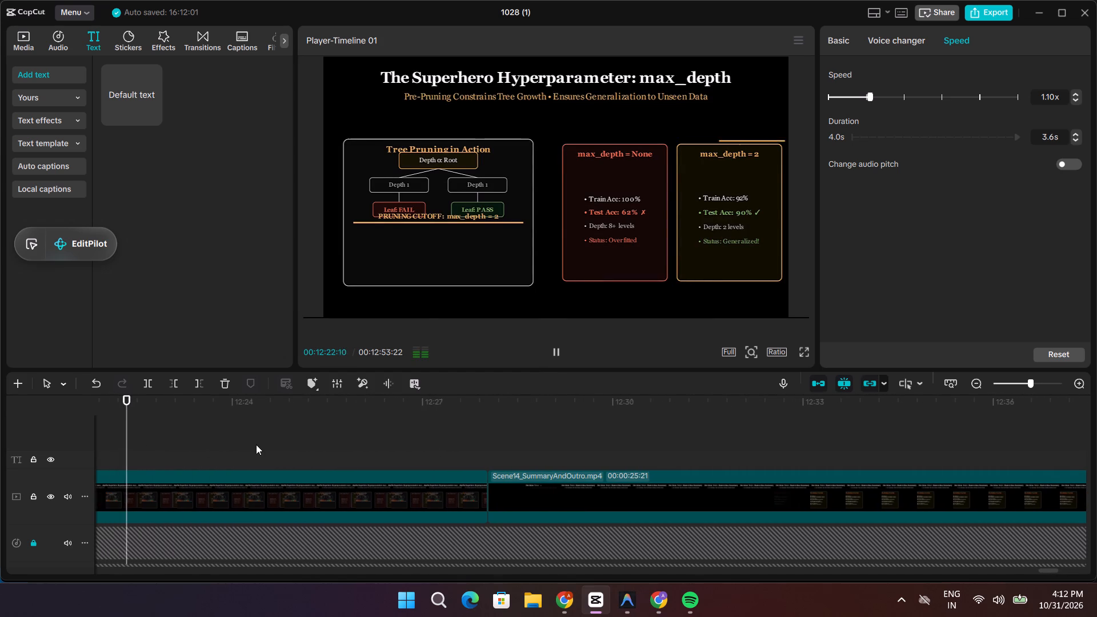
pyautogui.press('space')
pyautogui.moveTo(167, 434); pyautogui.dragTo(130, 435)
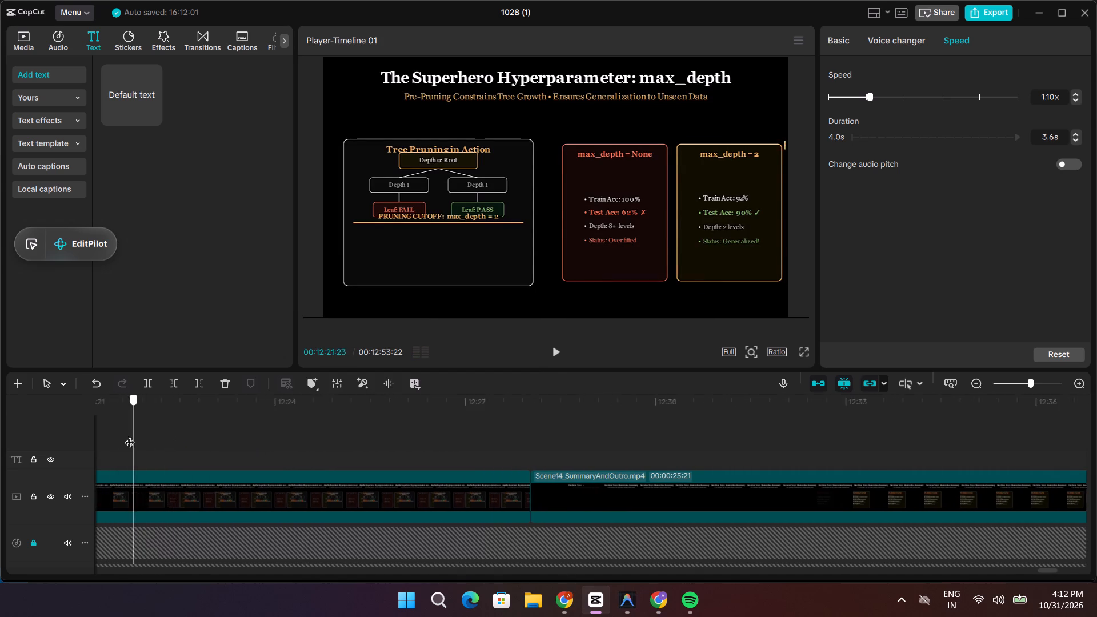
pyautogui.moveTo(130, 435); pyautogui.dragTo(89, 435)
pyautogui.press('space')
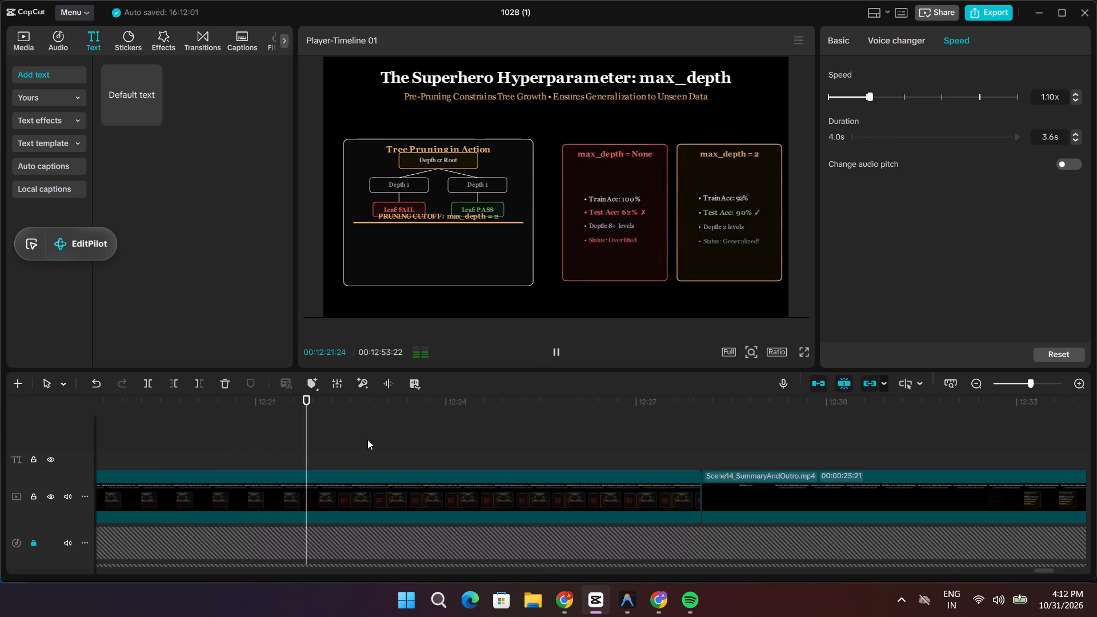
pyautogui.press('space')
pyautogui.moveTo(339, 439); pyautogui.dragTo(110, 440)
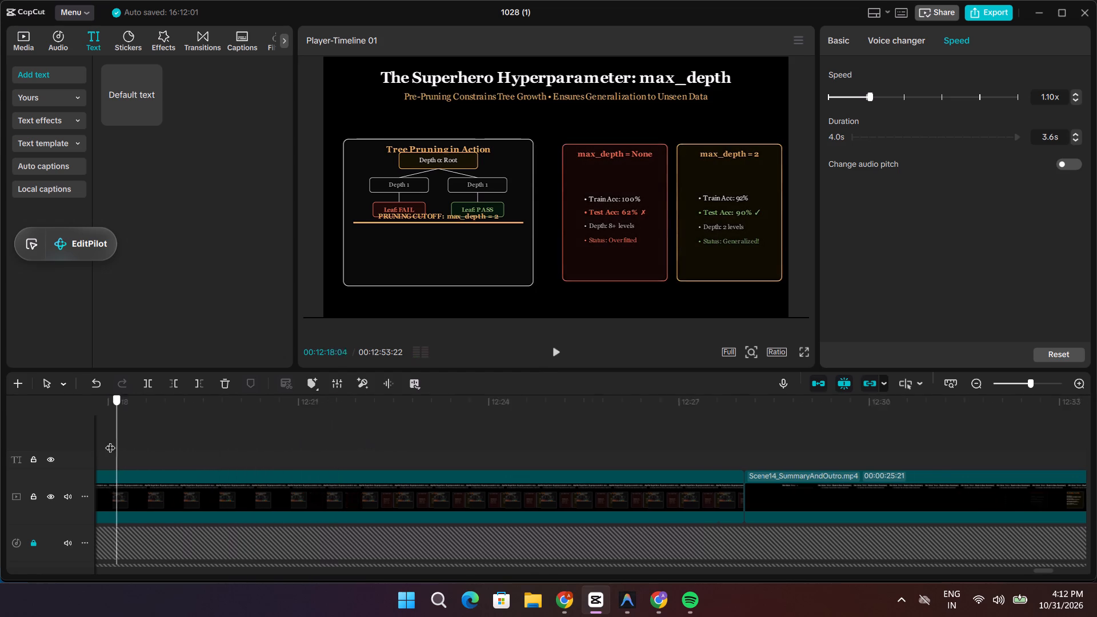
pyautogui.moveTo(110, 440); pyautogui.dragTo(65, 440)
pyautogui.press('space')
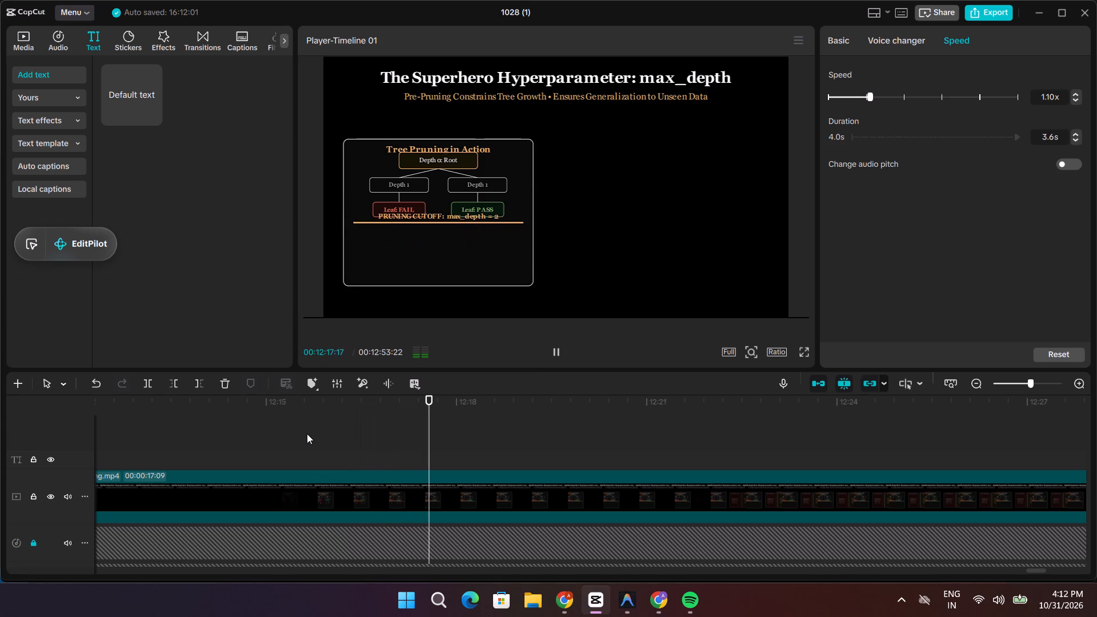
pyautogui.click(558, 354)
pyautogui.click(558, 354)
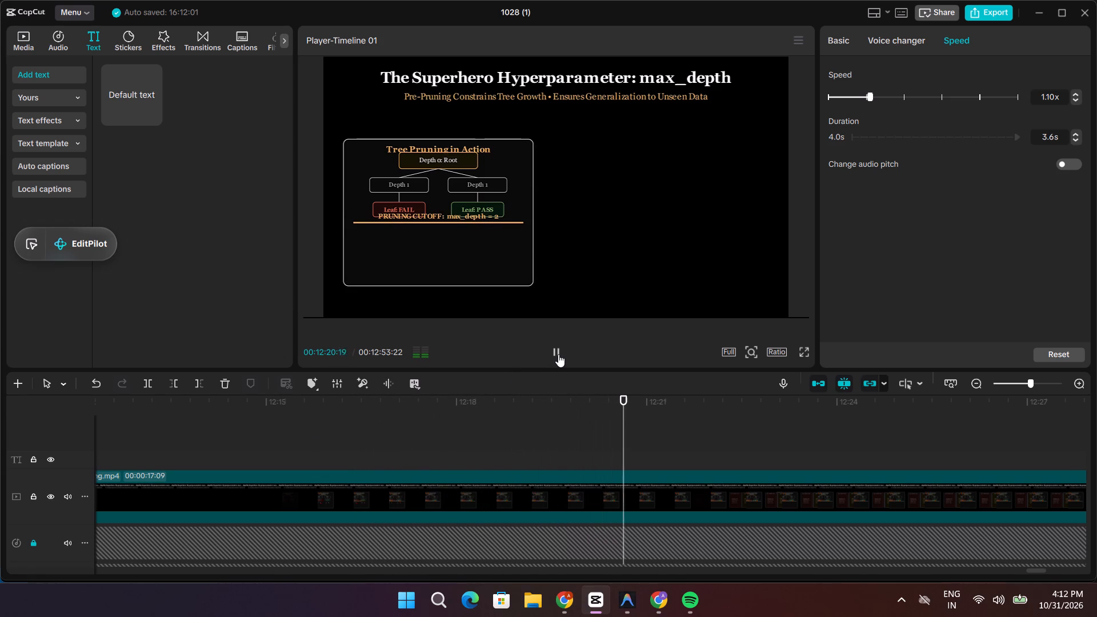
pyautogui.click(558, 354)
# Insert a freeze frame at 12:15:14 in the Scene13_MaxDepthAndPruning clip, before the pruning cutoff line appears, and extend it to 00:00:12:03.
pyautogui.moveTo(670, 443); pyautogui.dragTo(475, 443)
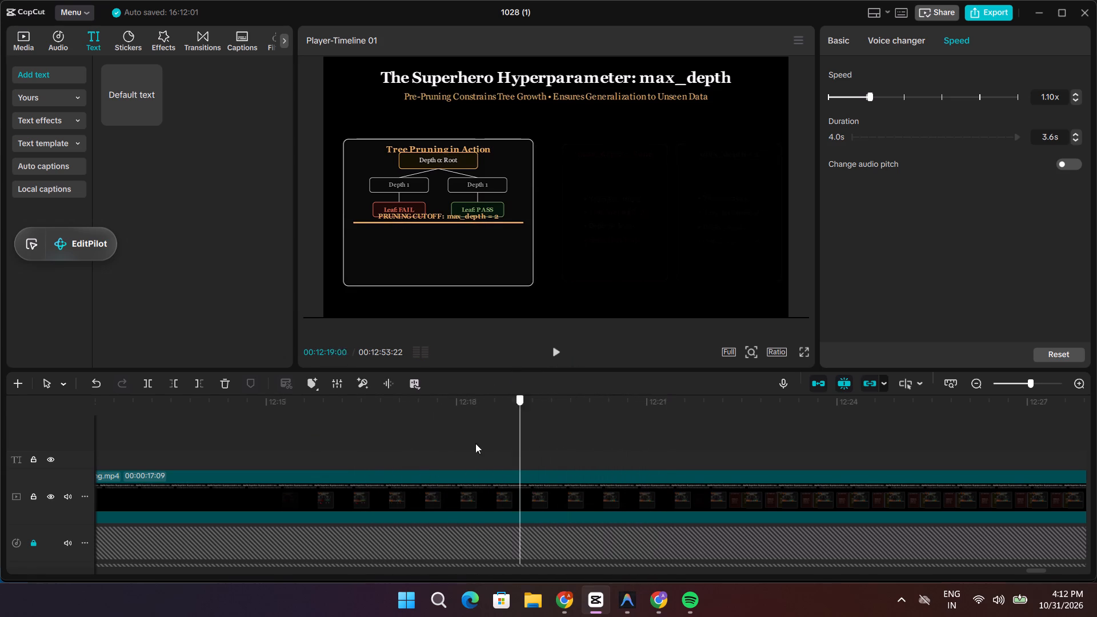
pyautogui.moveTo(475, 443); pyautogui.dragTo(277, 447)
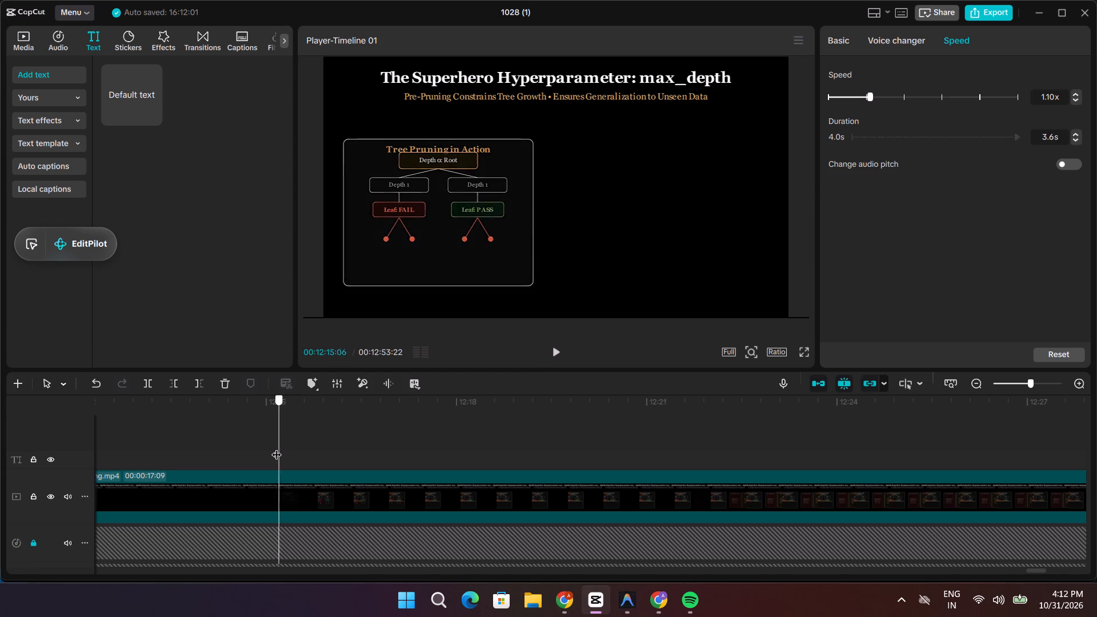
pyautogui.moveTo(277, 447); pyautogui.dragTo(286, 450)
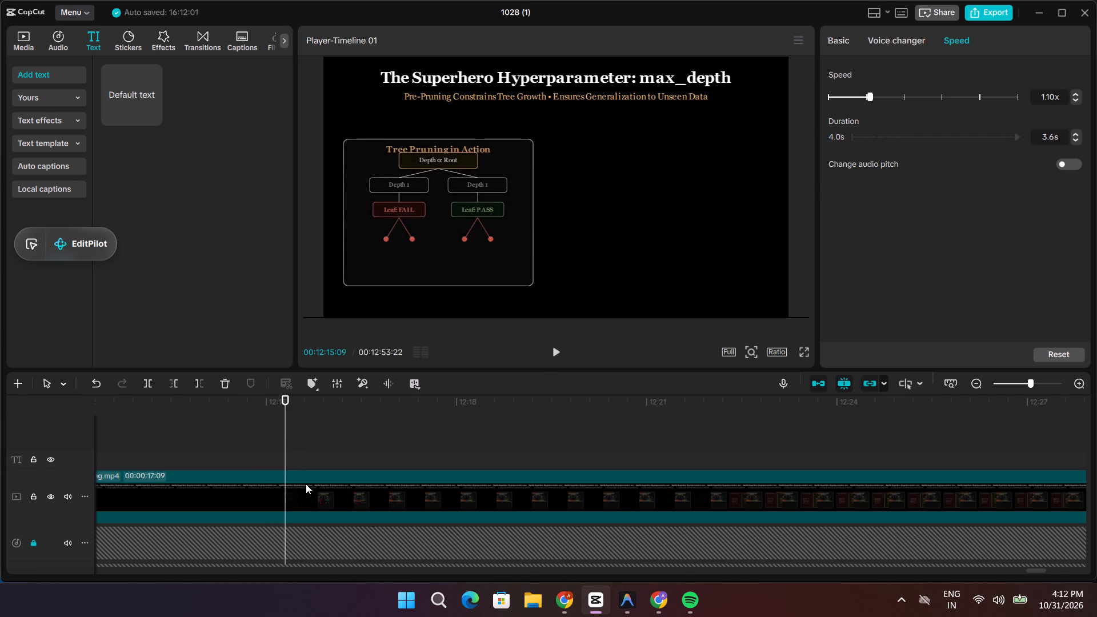
pyautogui.moveTo(284, 451); pyautogui.dragTo(316, 449)
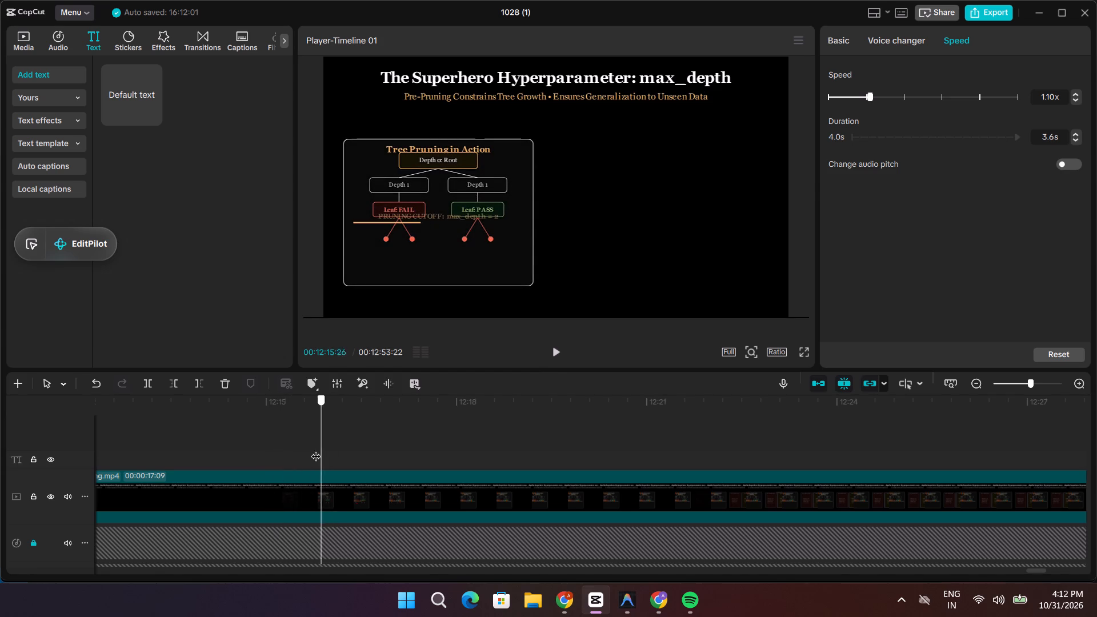
pyautogui.moveTo(316, 449); pyautogui.dragTo(250, 451)
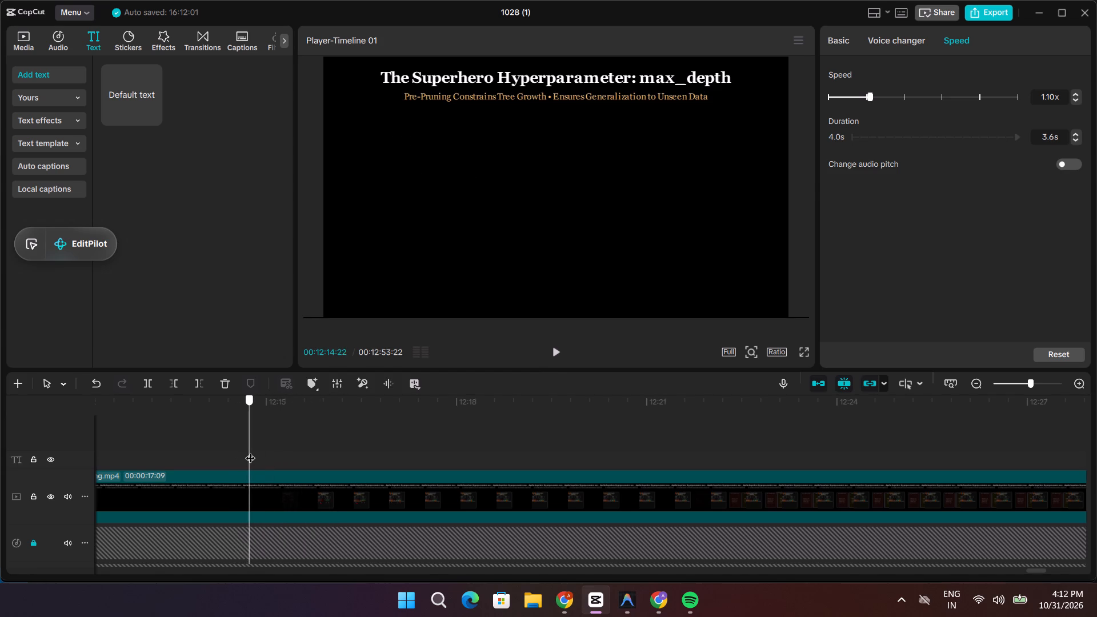
pyautogui.moveTo(250, 451); pyautogui.dragTo(266, 453)
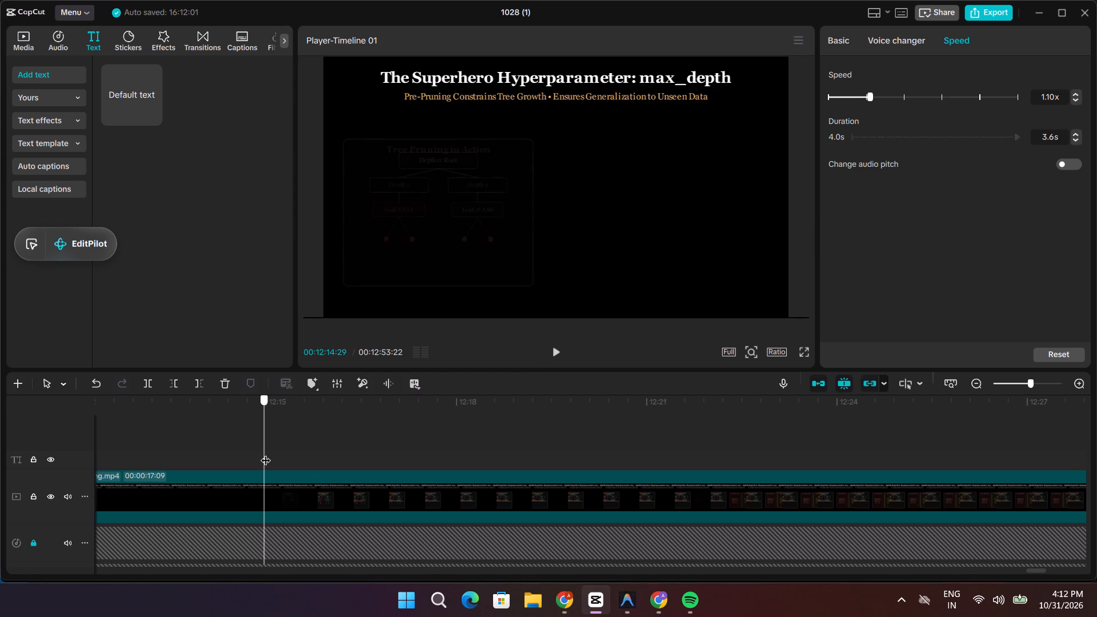
pyautogui.moveTo(266, 453); pyautogui.dragTo(287, 459)
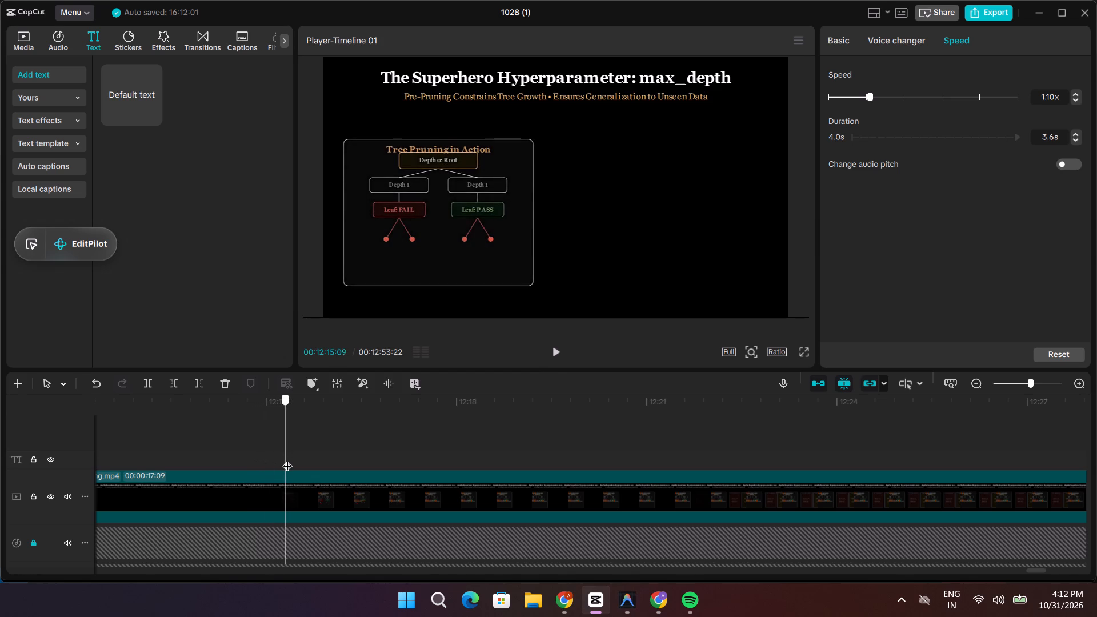
pyautogui.moveTo(287, 459); pyautogui.dragTo(295, 461)
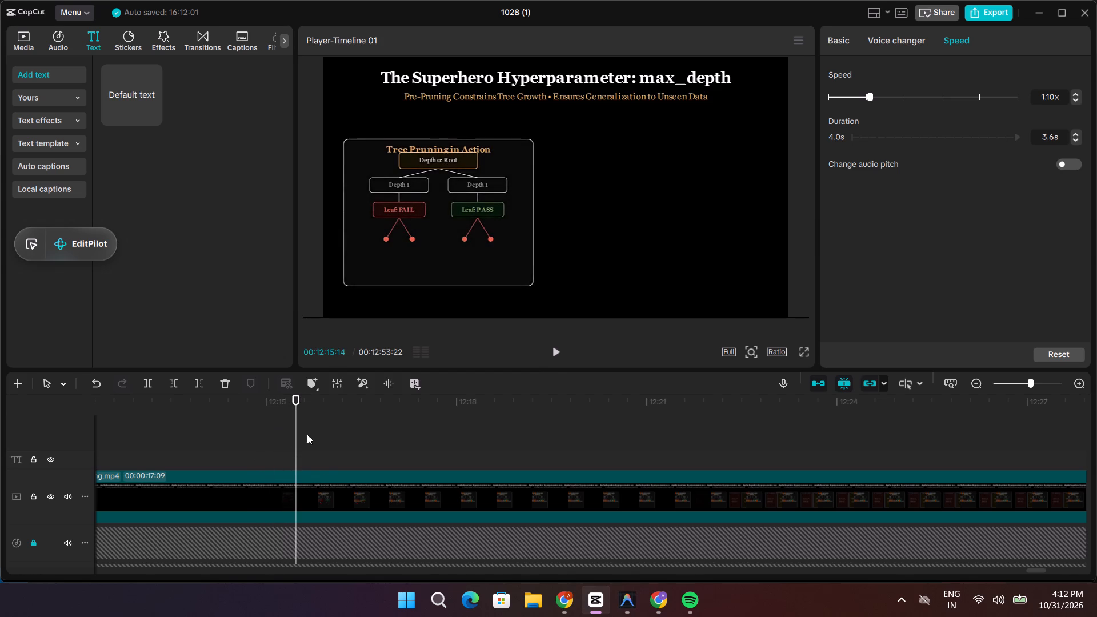
pyautogui.click(331, 494)
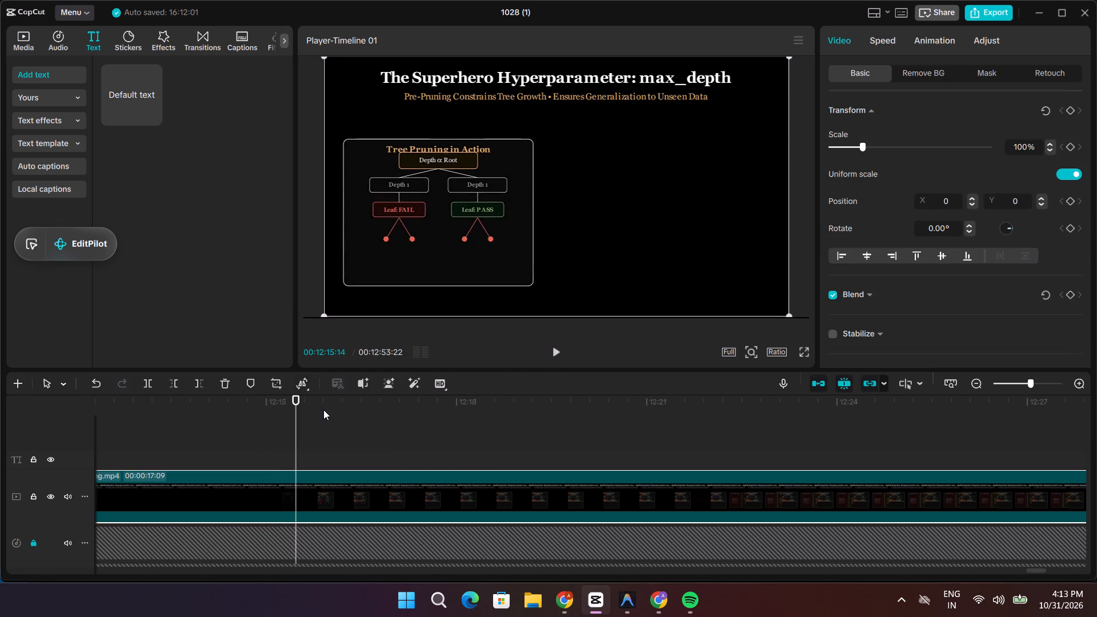
pyautogui.click(319, 414)
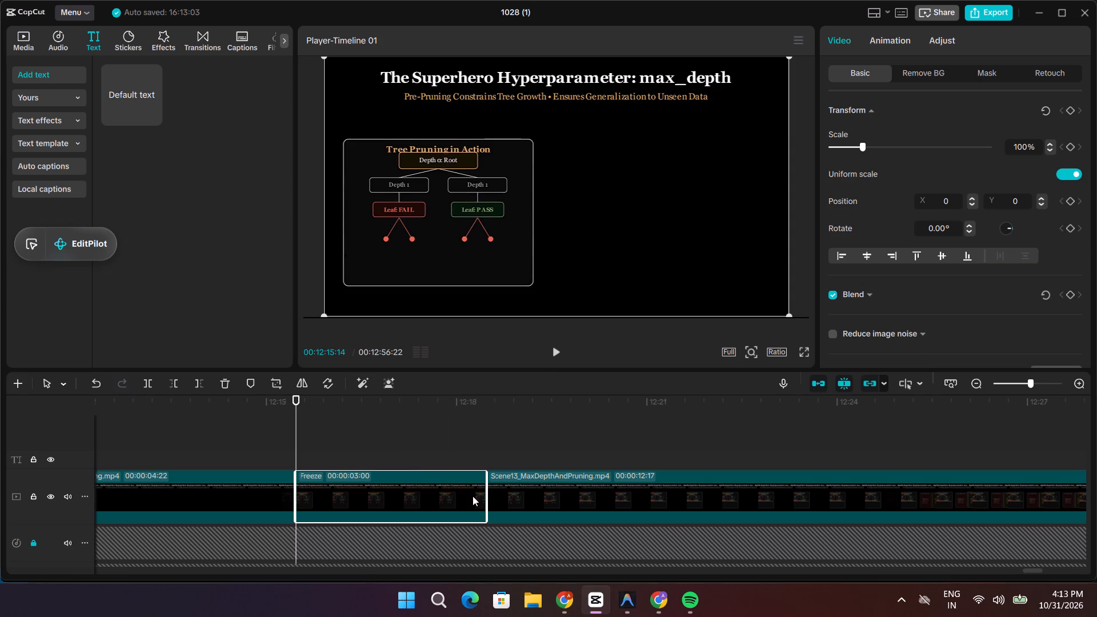
pyautogui.moveTo(488, 496); pyautogui.dragTo(1061, 493)
# Play the start of the freeze frame, and move the displaced 4.6 s narration clip back to start at about 12:20.
pyautogui.press('space')
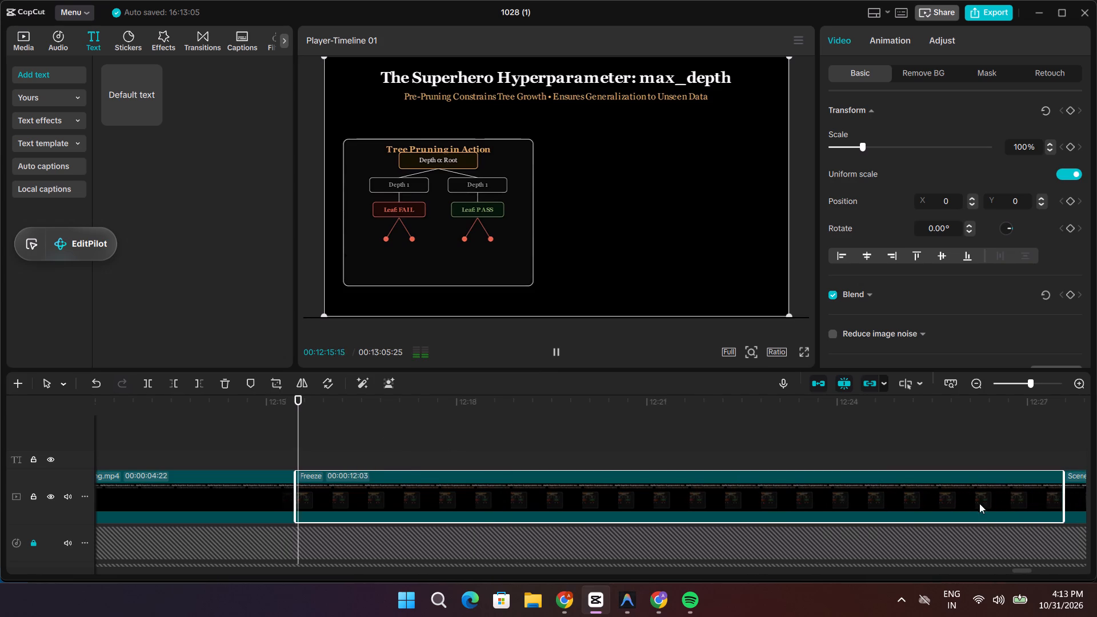
pyautogui.scroll(-19, 826, 527)
pyautogui.scroll(-8, 824, 518)
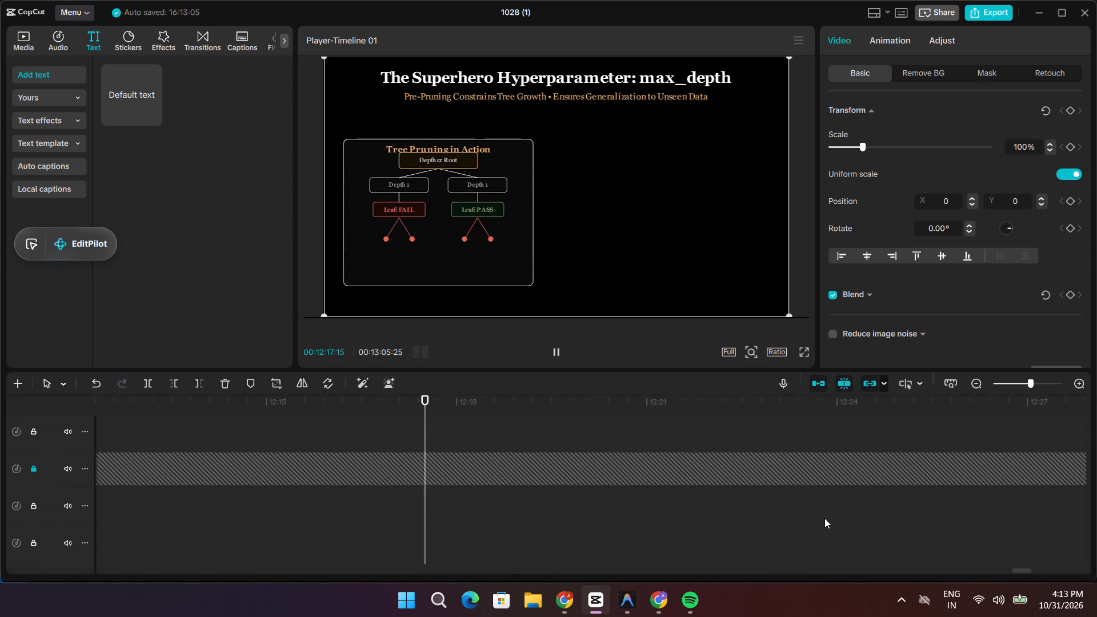
pyautogui.scroll(-5, 824, 518)
pyautogui.press('space')
pyautogui.scroll(-20, 824, 518)
pyautogui.scroll(-12, 824, 518)
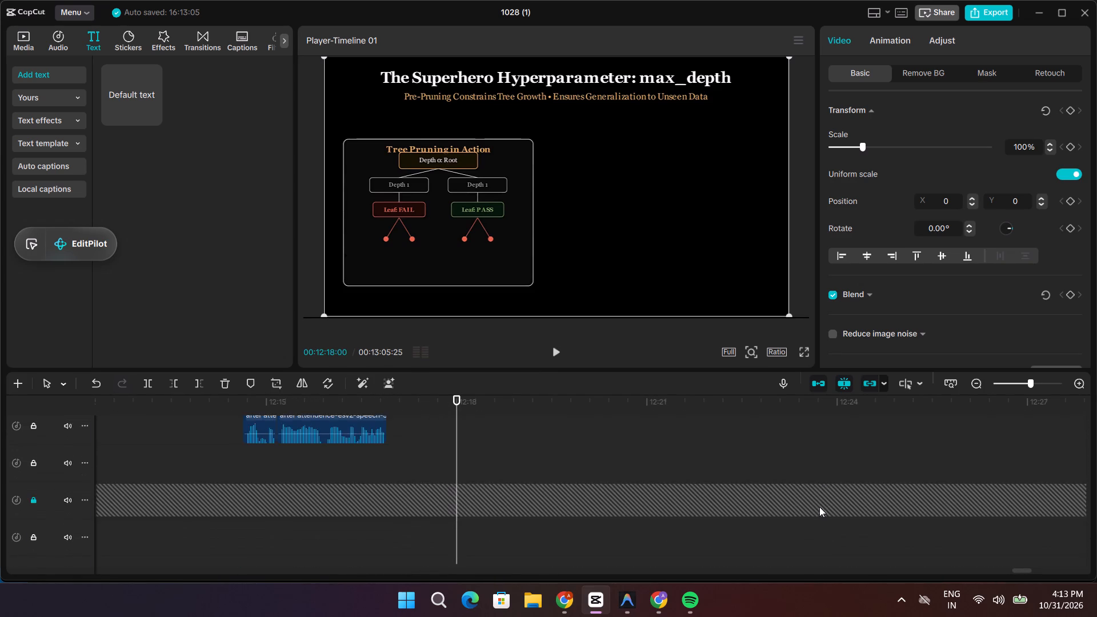
pyautogui.scroll(-3, 819, 507)
pyautogui.scroll(7, 819, 507)
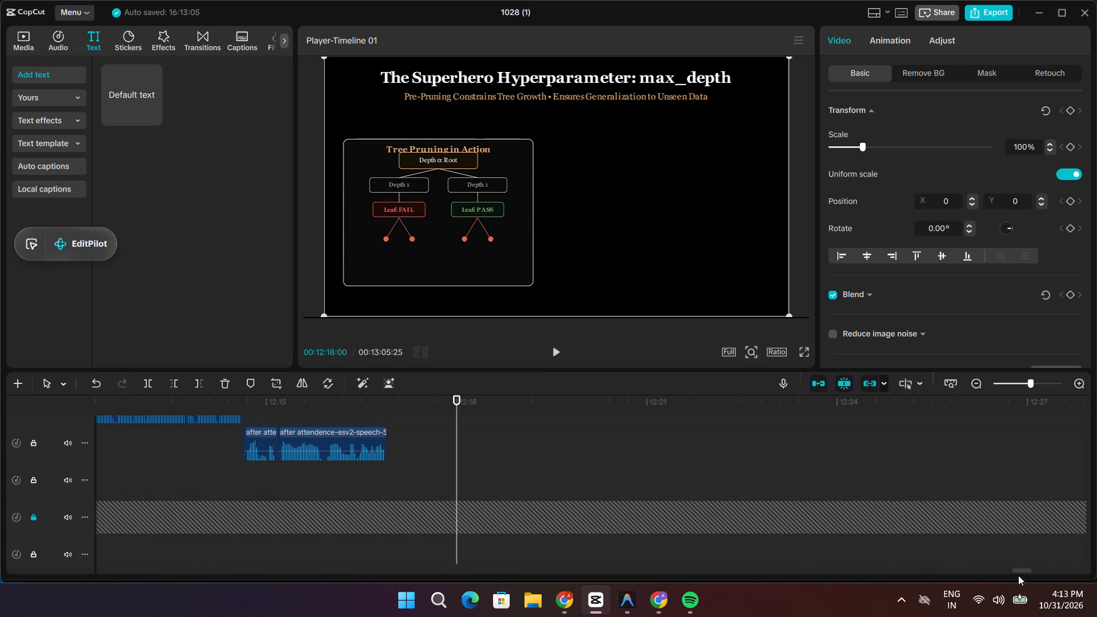
pyautogui.moveTo(1019, 574); pyautogui.dragTo(1027, 573)
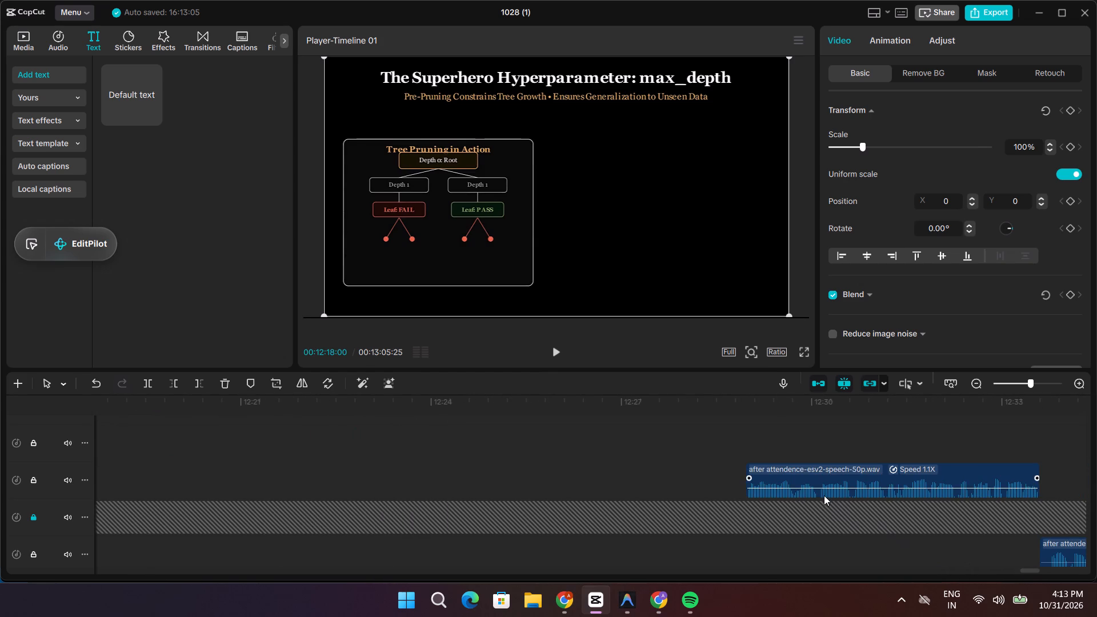
pyautogui.moveTo(824, 495); pyautogui.dragTo(169, 501)
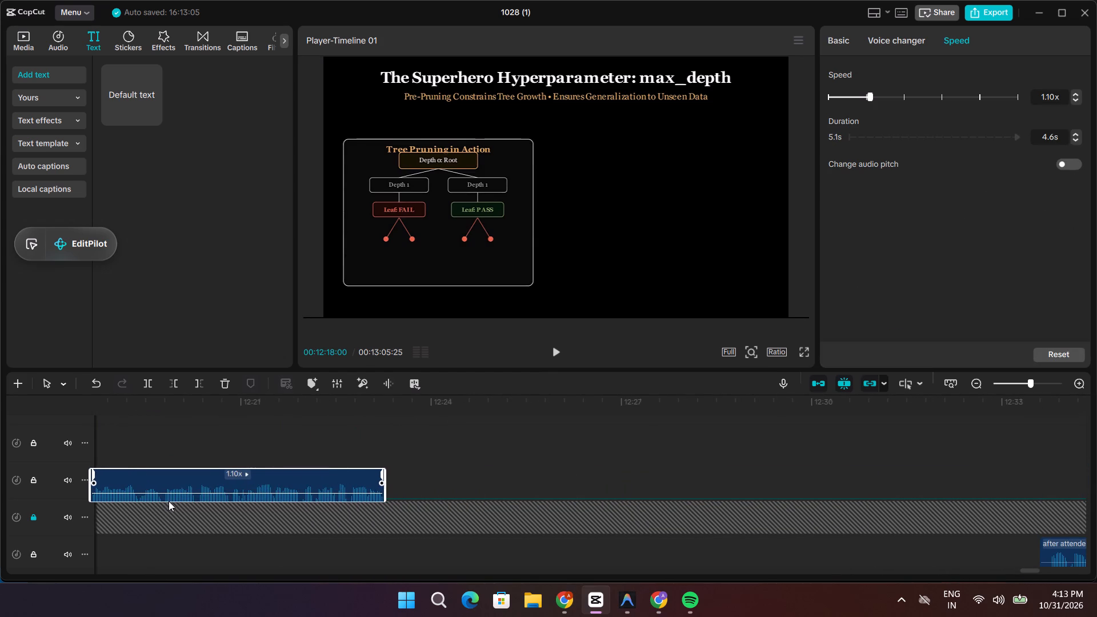
pyautogui.moveTo(169, 501); pyautogui.dragTo(263, 500)
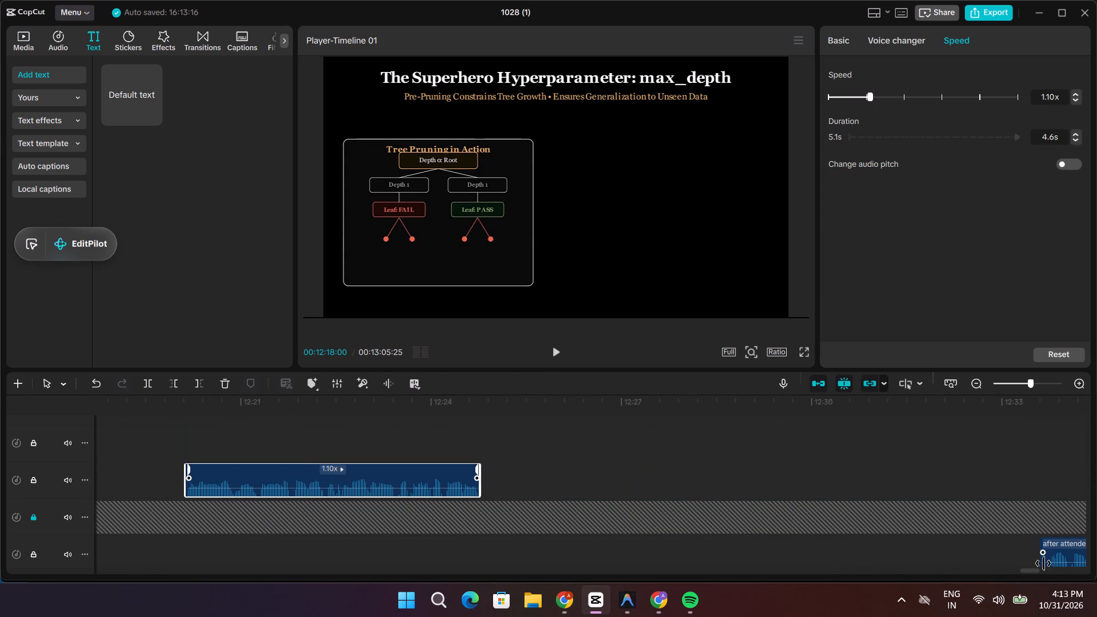
# Move the following 4.2 s and 2.5 s narration clips back, each against the end of the clip before it.
pyautogui.moveTo(1056, 565); pyautogui.dragTo(1040, 566)
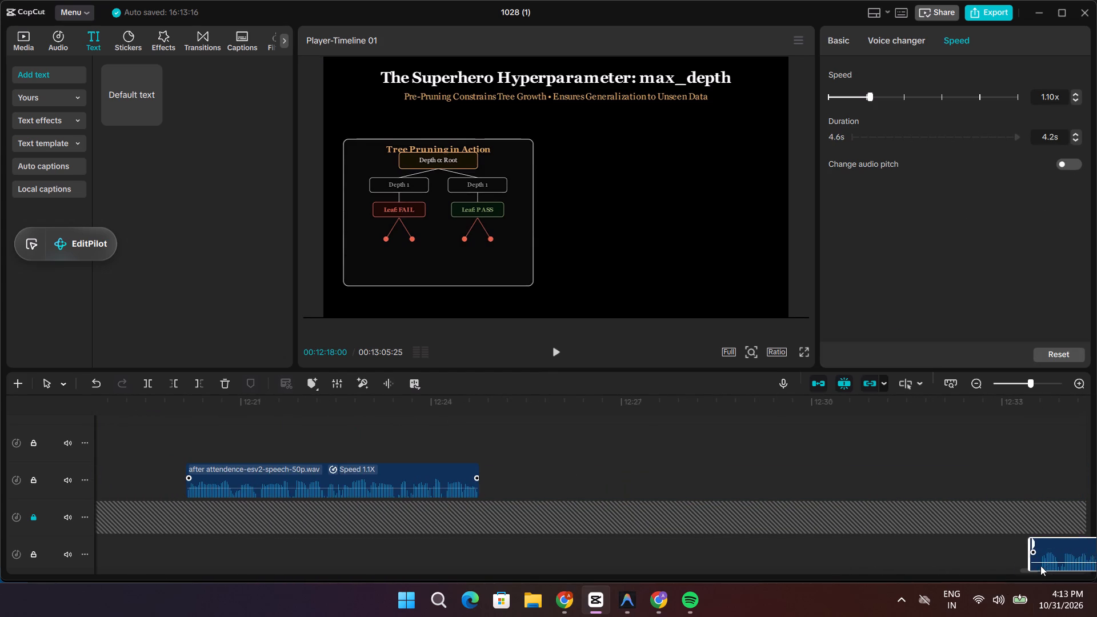
pyautogui.moveTo(1040, 566); pyautogui.dragTo(499, 546)
pyautogui.scroll(-7, 868, 542)
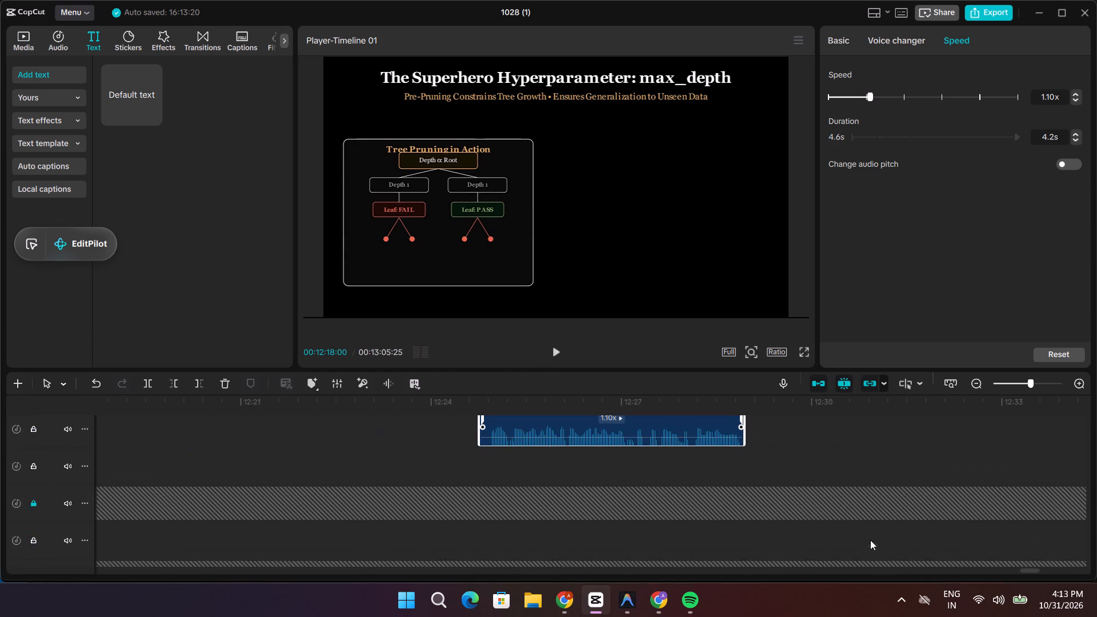
pyautogui.scroll(-3, 870, 540)
pyautogui.scroll(4, 882, 540)
pyautogui.moveTo(1028, 572); pyautogui.dragTo(1037, 572)
pyautogui.moveTo(911, 496); pyautogui.dragTo(371, 491)
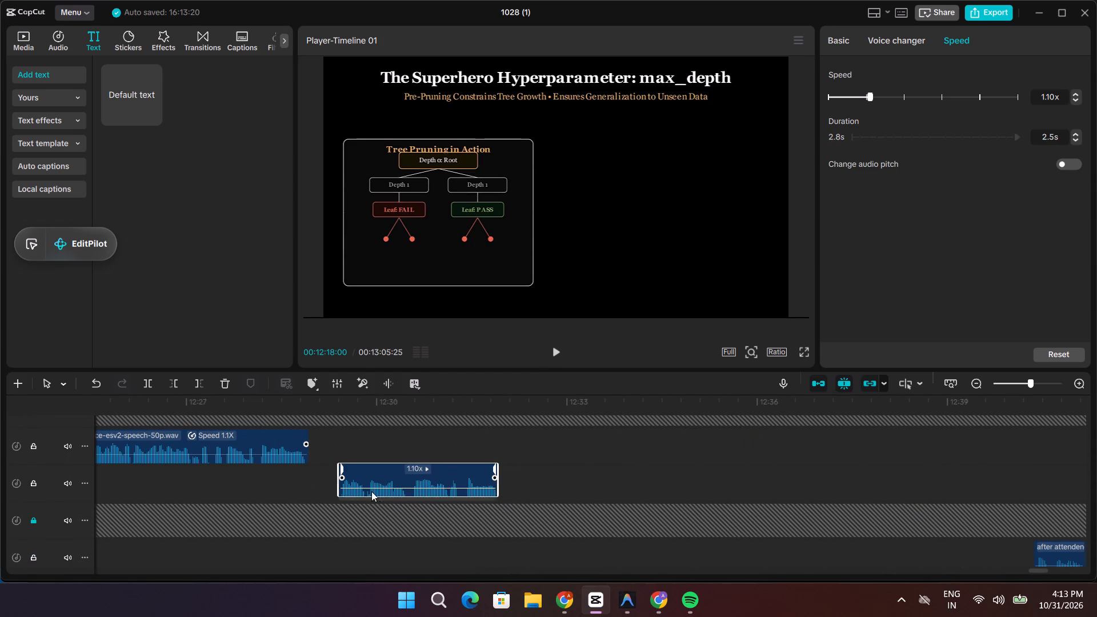
pyautogui.moveTo(371, 491); pyautogui.dragTo(354, 488)
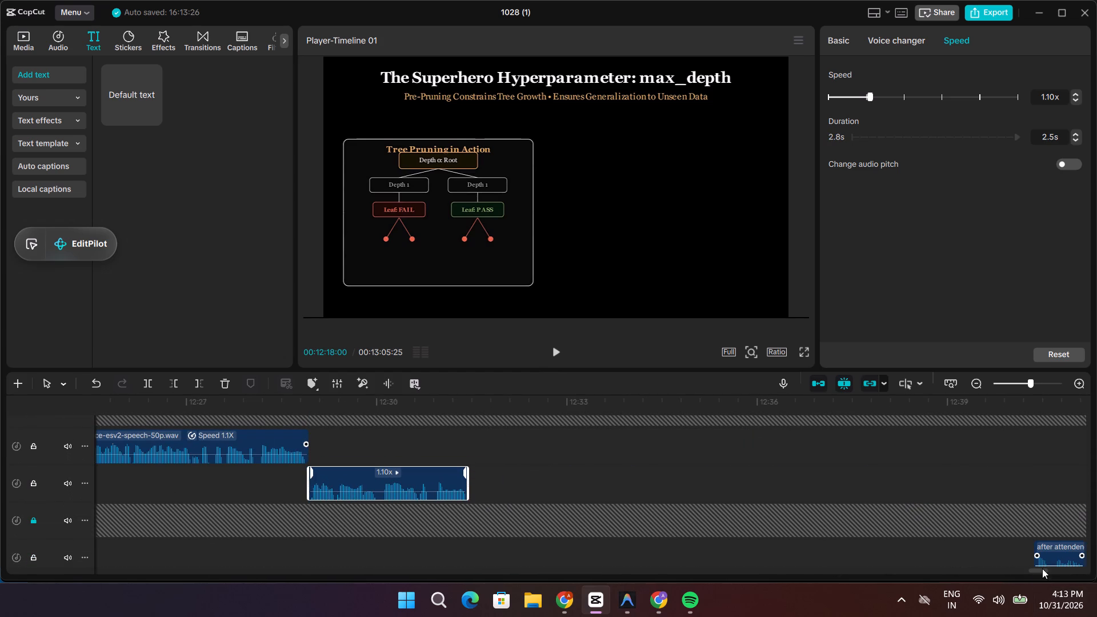
# Move the 0.8 s and 5.5 s narration clips after the 2.5 s clip back, each against the end of the clip before it.
pyautogui.moveTo(1042, 571); pyautogui.dragTo(1047, 571)
pyautogui.click(868, 562)
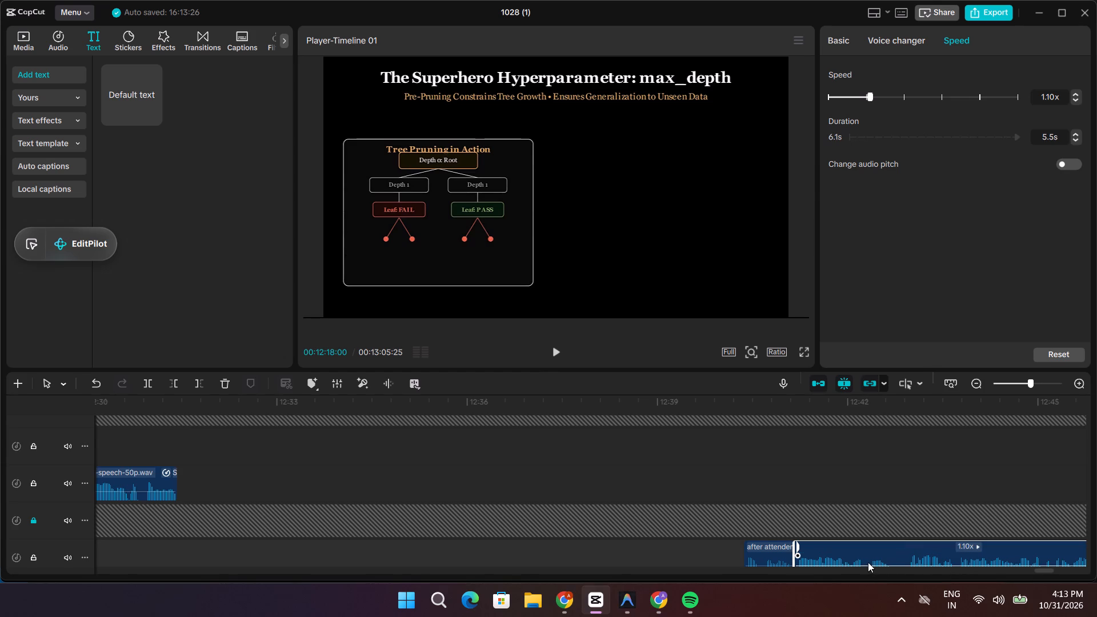
pyautogui.scroll(-3, 1014, 564)
pyautogui.moveTo(1039, 570); pyautogui.dragTo(1050, 571)
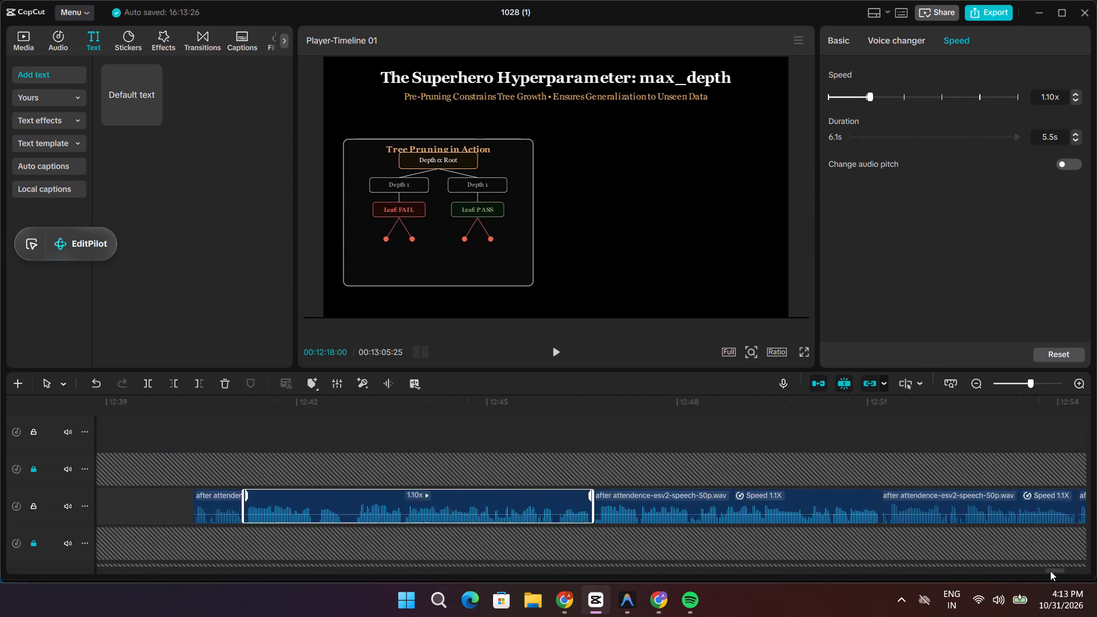
pyautogui.moveTo(1050, 571); pyautogui.dragTo(1050, 573)
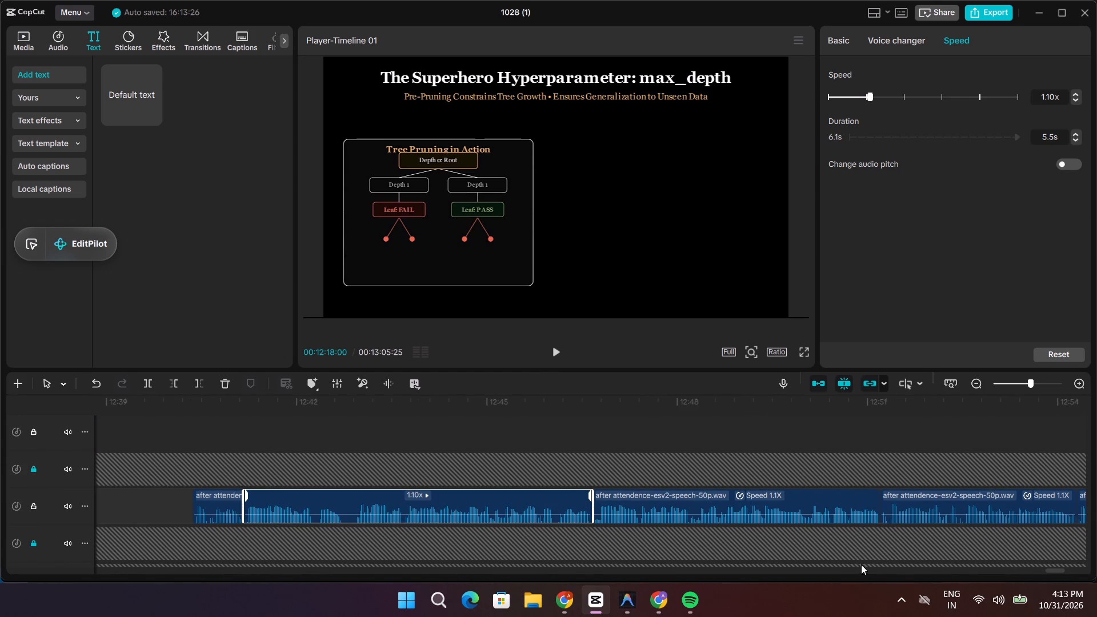
pyautogui.keyDown('ctrl'); pyautogui.scroll(-10, 830, 552); pyautogui.keyUp('ctrl')
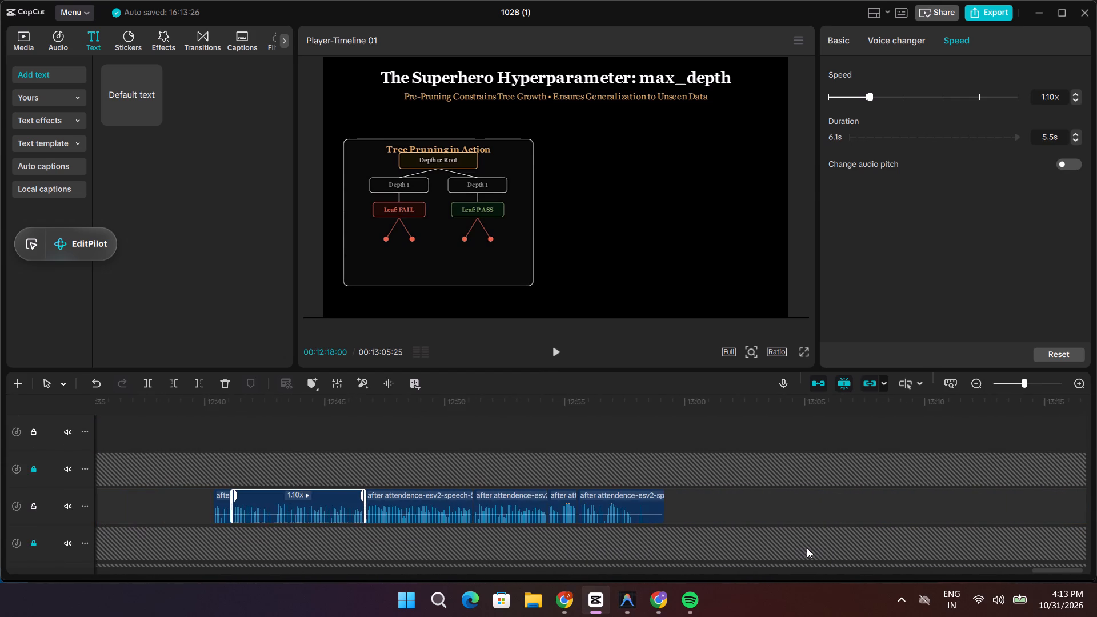
pyautogui.keyDown('ctrl'); pyautogui.scroll(-4, 807, 547); pyautogui.keyUp('ctrl')
pyautogui.moveTo(473, 520); pyautogui.dragTo(351, 507)
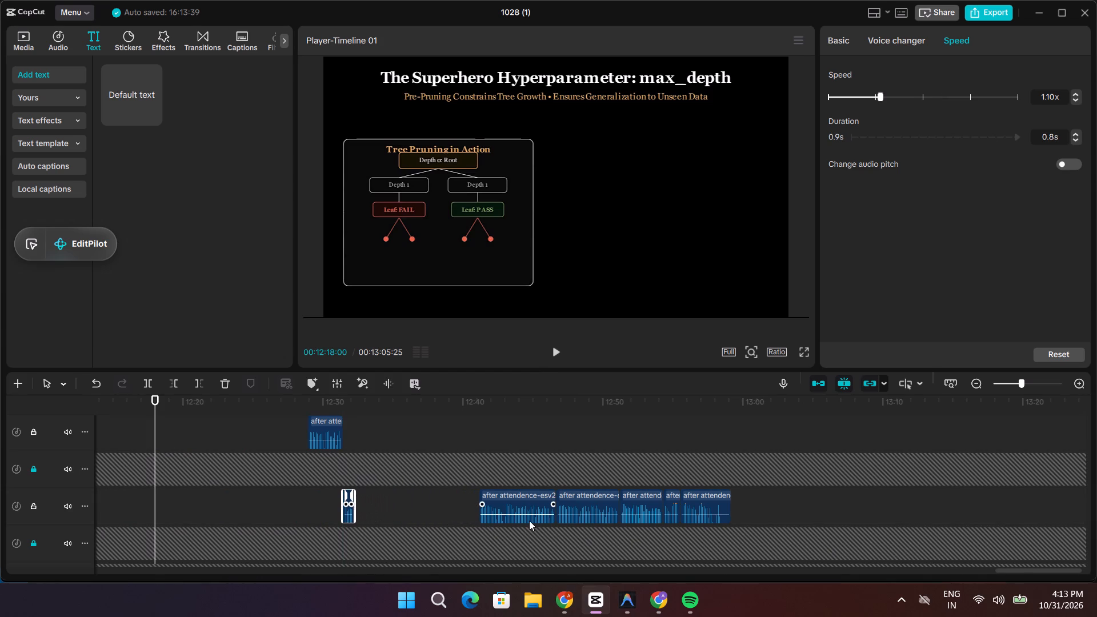
pyautogui.moveTo(529, 520); pyautogui.dragTo(409, 526)
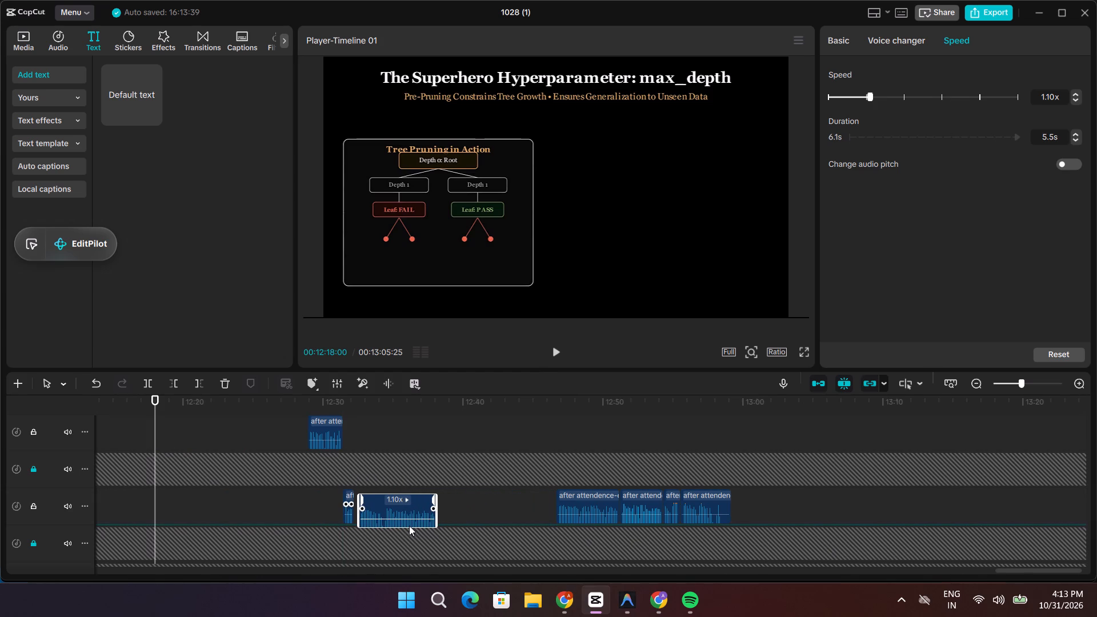
pyautogui.moveTo(409, 526); pyautogui.dragTo(408, 526)
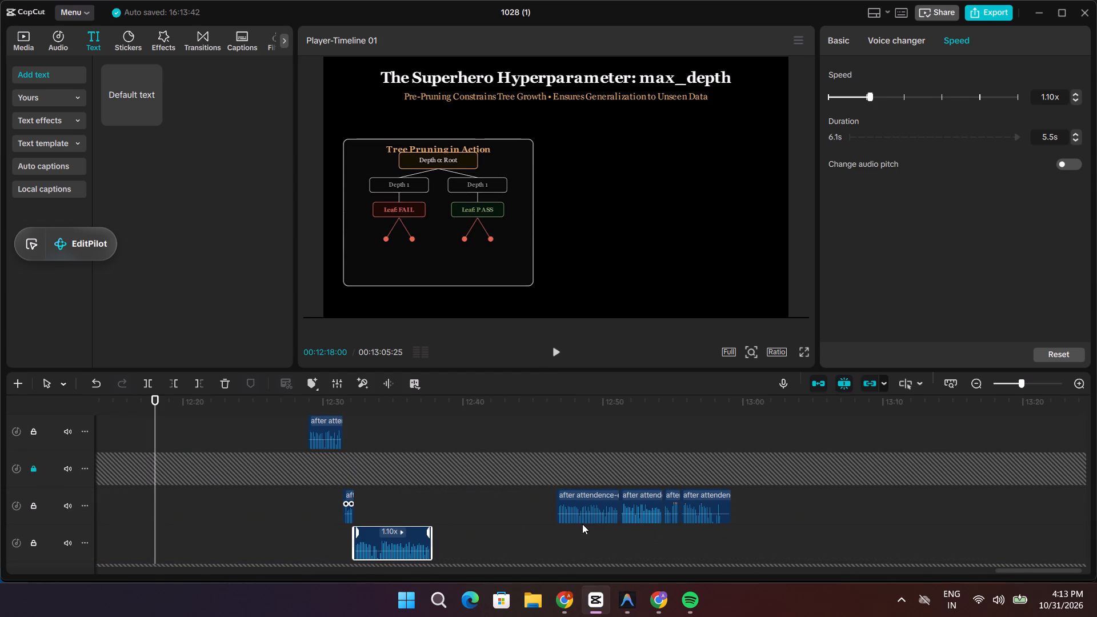
# Move the last four narration clips back in order, ending with the 1.2 s and 3.6 s clips, closing the gaps between them.
pyautogui.moveTo(580, 522); pyautogui.dragTo(458, 540)
pyautogui.moveTo(629, 518); pyautogui.dragTo(506, 543)
pyautogui.moveTo(669, 523); pyautogui.dragTo(566, 541)
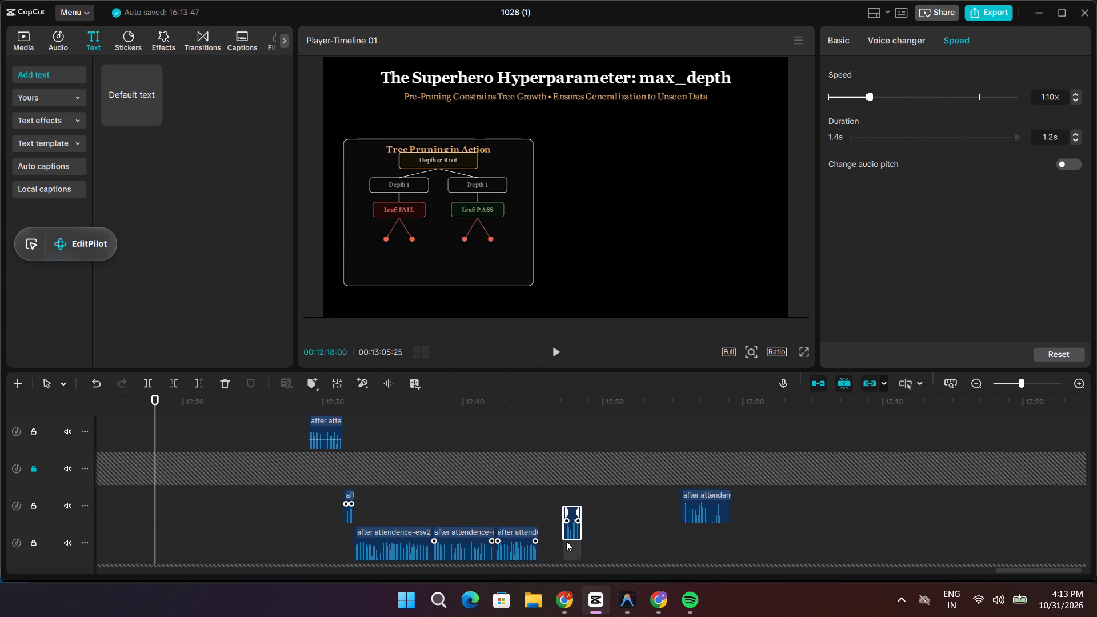
pyautogui.moveTo(566, 541); pyautogui.dragTo(546, 544)
pyautogui.moveTo(708, 522); pyautogui.dragTo(644, 535)
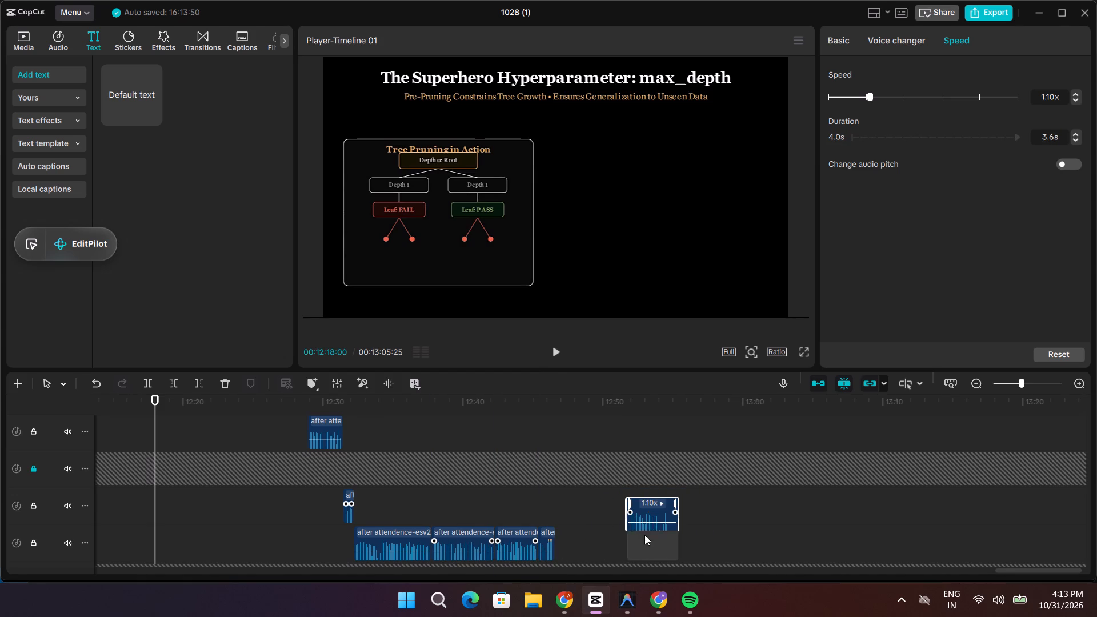
pyautogui.moveTo(644, 535); pyautogui.dragTo(583, 543)
# Play from 12:01:17 through the end of the overfitting scene into the max_depth freeze frame, checking the narration against the animation.
pyautogui.moveTo(991, 572); pyautogui.dragTo(954, 572)
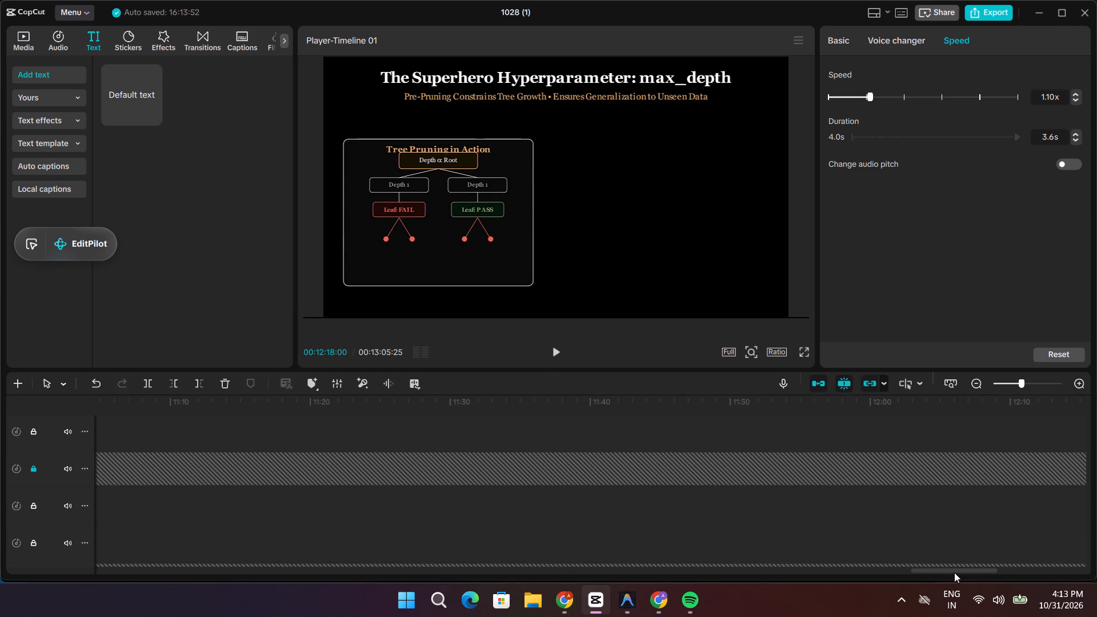
pyautogui.moveTo(954, 572); pyautogui.dragTo(954, 572)
pyautogui.scroll(16, 916, 524)
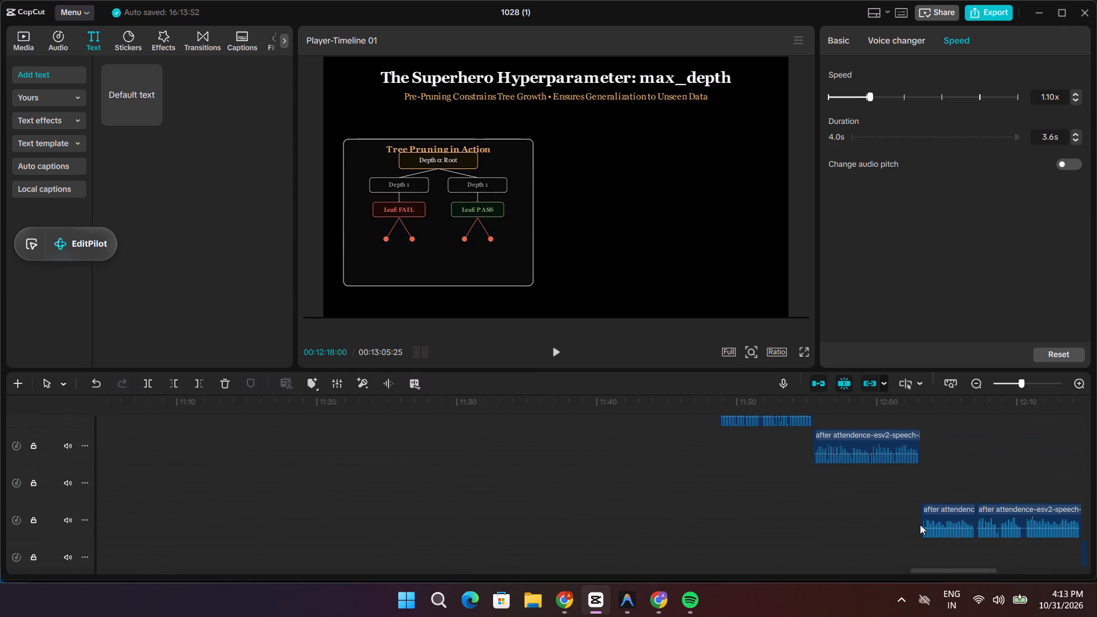
pyautogui.click(899, 409)
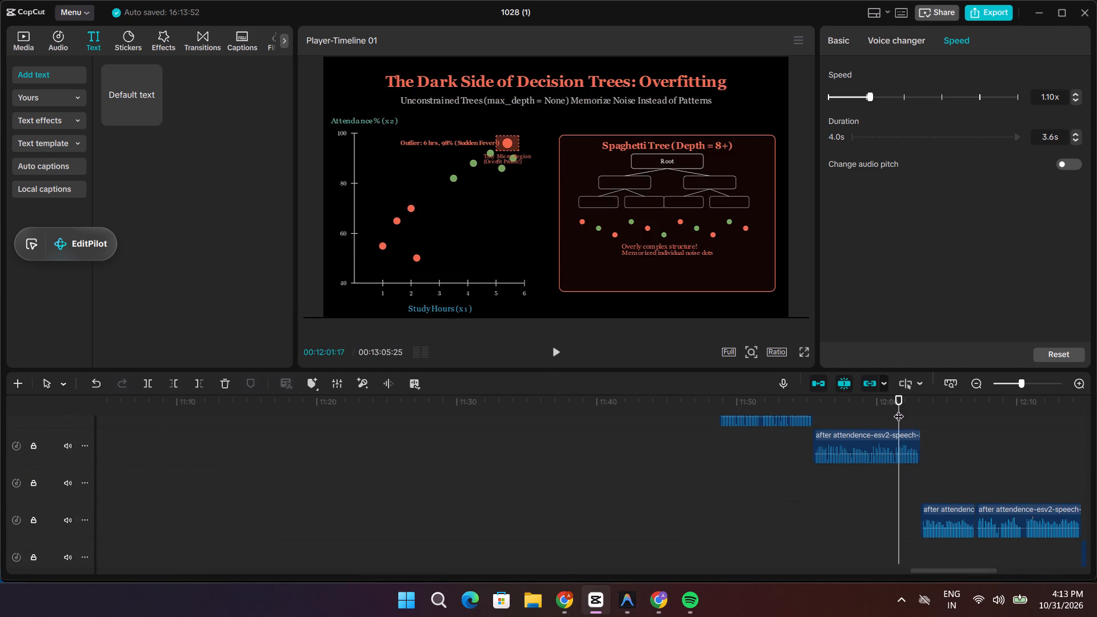
pyautogui.press('space')
pyautogui.scroll(-4, 1005, 498)
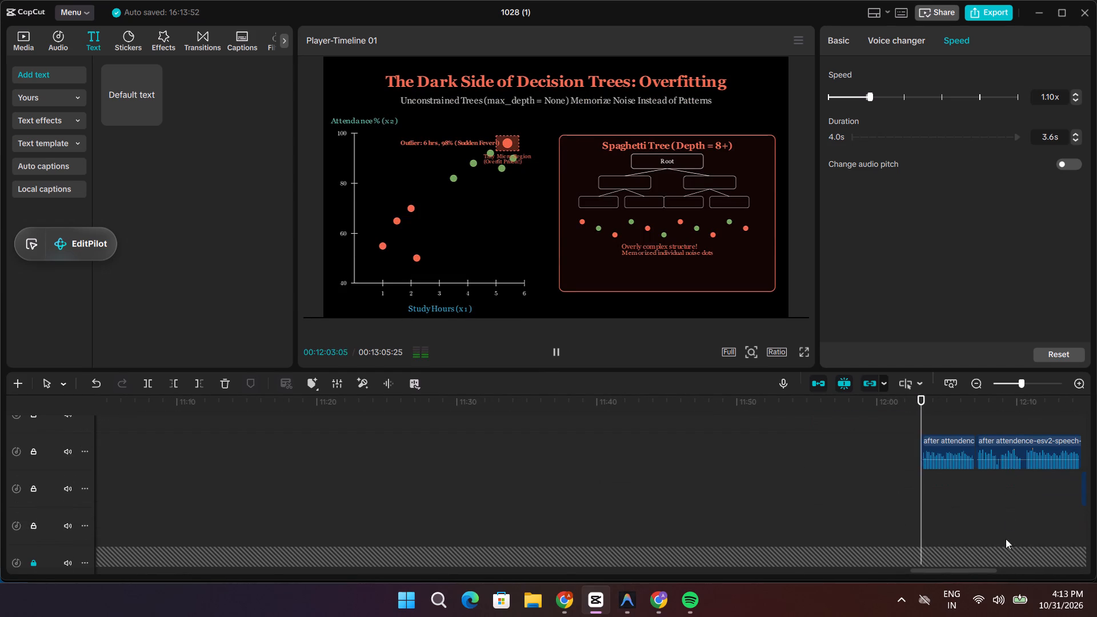
pyautogui.moveTo(993, 570); pyautogui.dragTo(1015, 572)
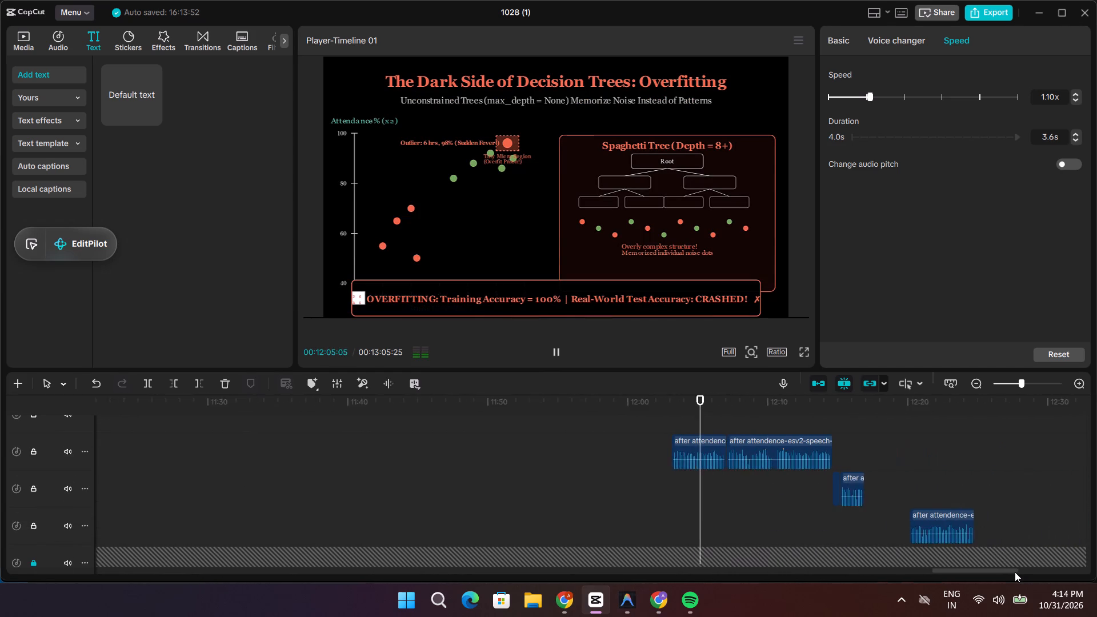
pyautogui.moveTo(1015, 572); pyautogui.dragTo(1021, 572)
pyautogui.scroll(7, 1022, 479)
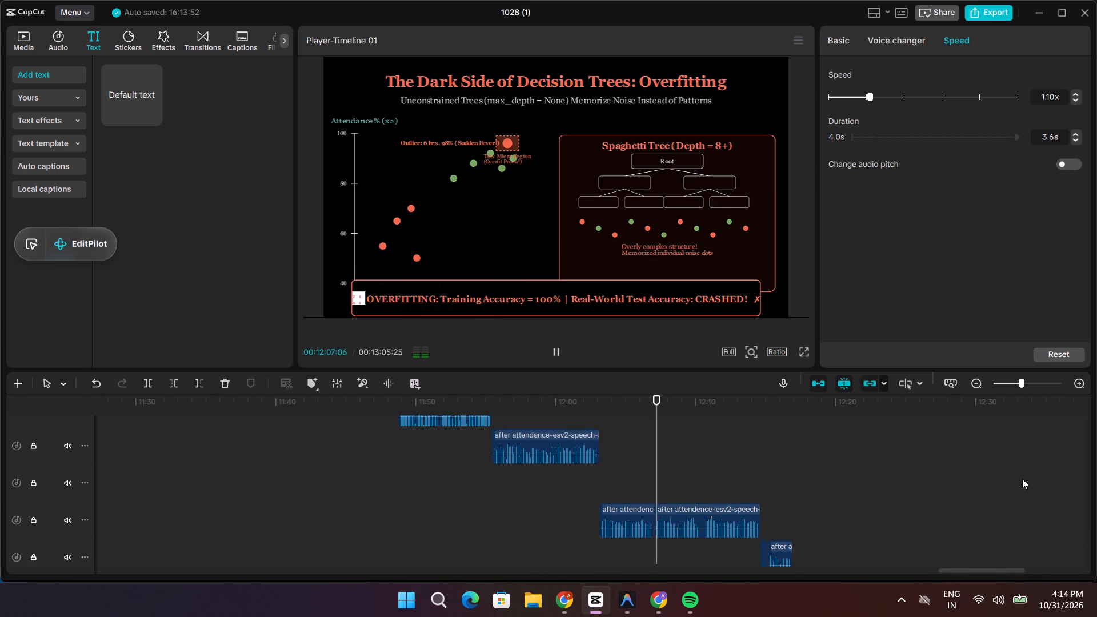
pyautogui.scroll(5, 1022, 479)
pyautogui.scroll(-15, 1022, 479)
pyautogui.scroll(1, 1019, 482)
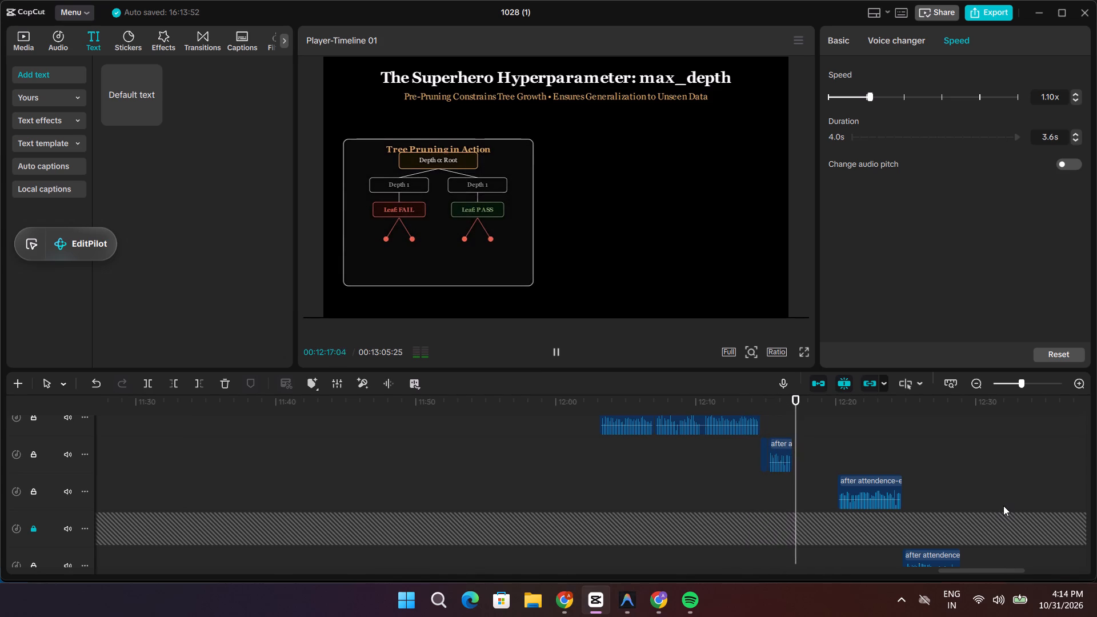
pyautogui.press('space')
# Move the 4.6 s narration clip back to start at about 12:17, against the clip before it, and replay the transition.
pyautogui.moveTo(864, 507); pyautogui.dragTo(822, 507)
pyautogui.moveTo(807, 454); pyautogui.dragTo(764, 458)
pyautogui.press('space')
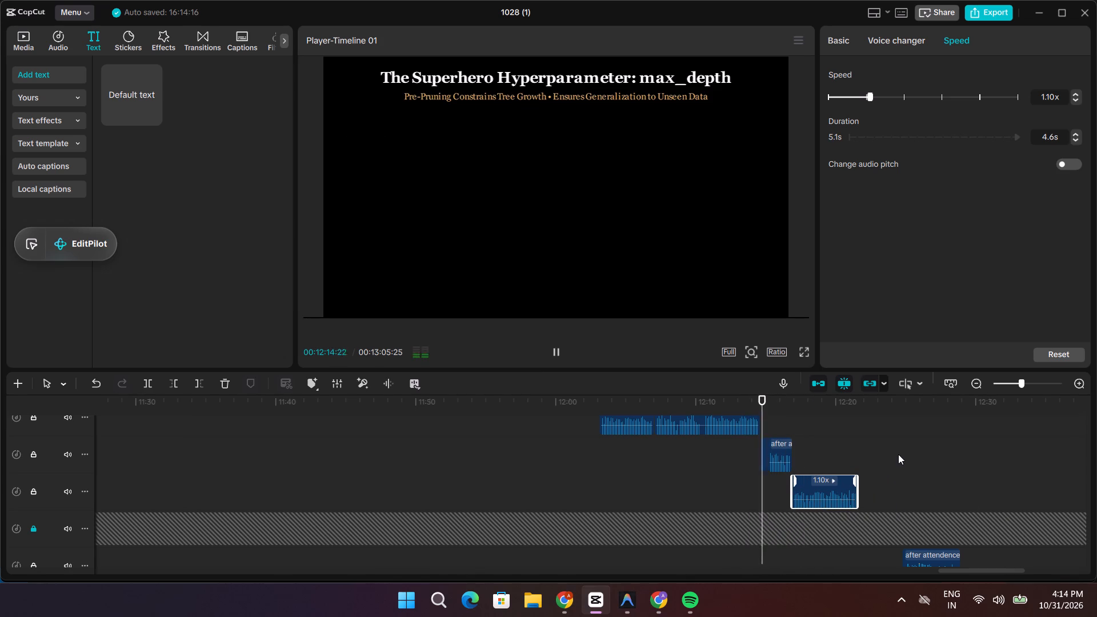
pyautogui.press('space')
pyautogui.press('space')
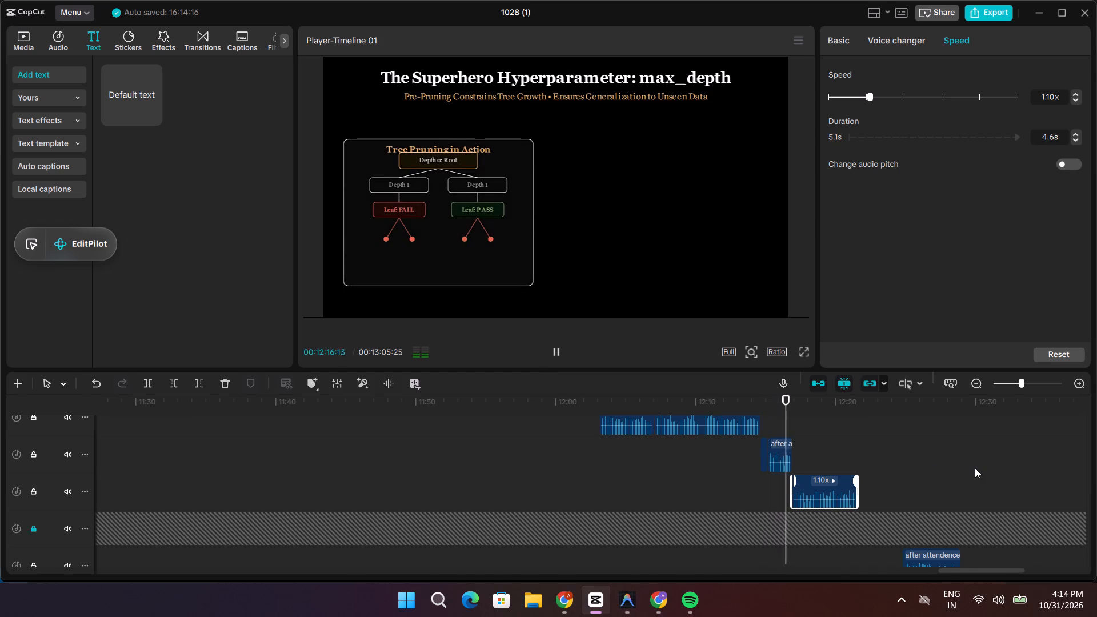
pyautogui.press('space')
# Move the 4.2 s and 2.5 s narration clips back, each against the end of the clip before it.
pyautogui.scroll(-4, 992, 486)
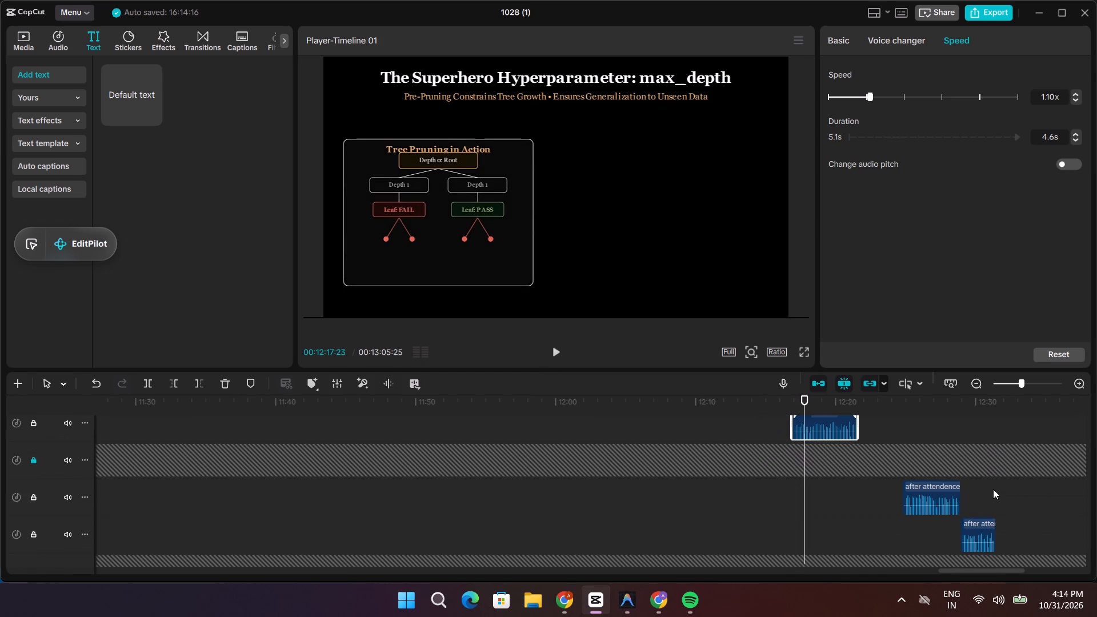
pyautogui.moveTo(940, 515); pyautogui.dragTo(901, 518)
pyautogui.moveTo(923, 510); pyautogui.dragTo(881, 509)
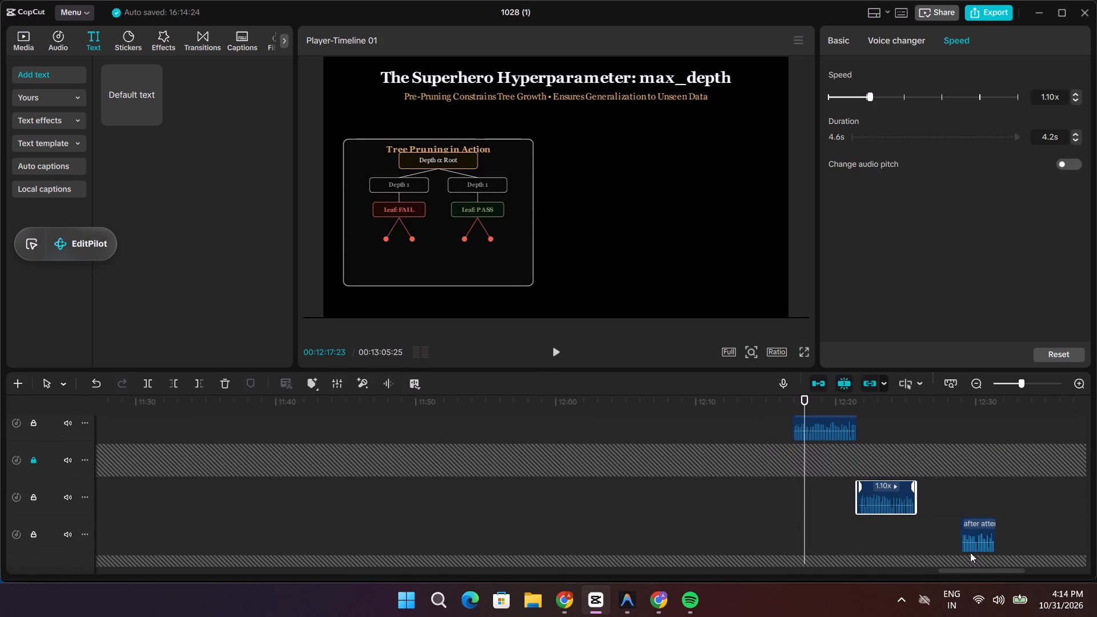
pyautogui.moveTo(971, 550); pyautogui.dragTo(928, 550)
# Move the 0.8 s narration clip back to start at about 12:28:15, just after the 2.5 s clip.
pyautogui.press('space')
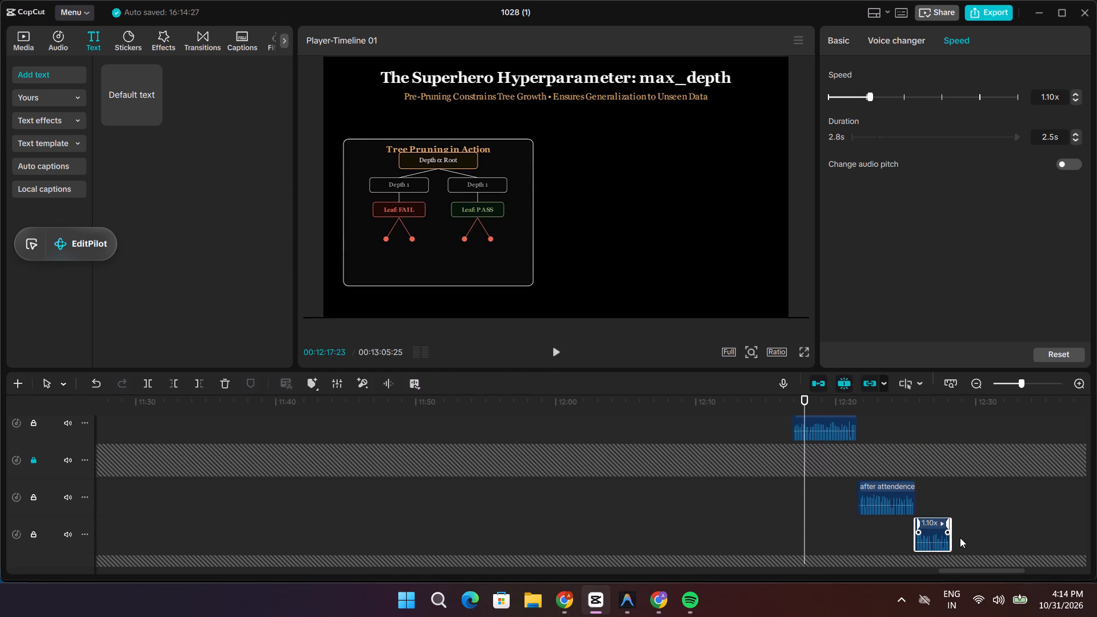
pyautogui.scroll(-4, 1005, 536)
pyautogui.moveTo(1003, 556); pyautogui.dragTo(995, 556)
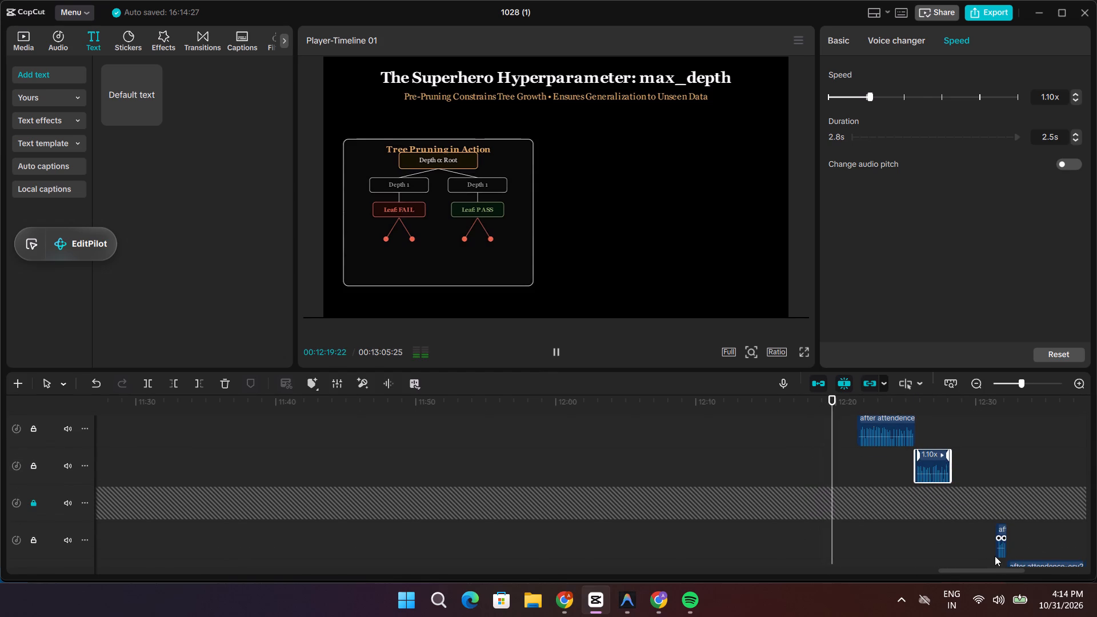
pyautogui.moveTo(995, 556); pyautogui.dragTo(964, 554)
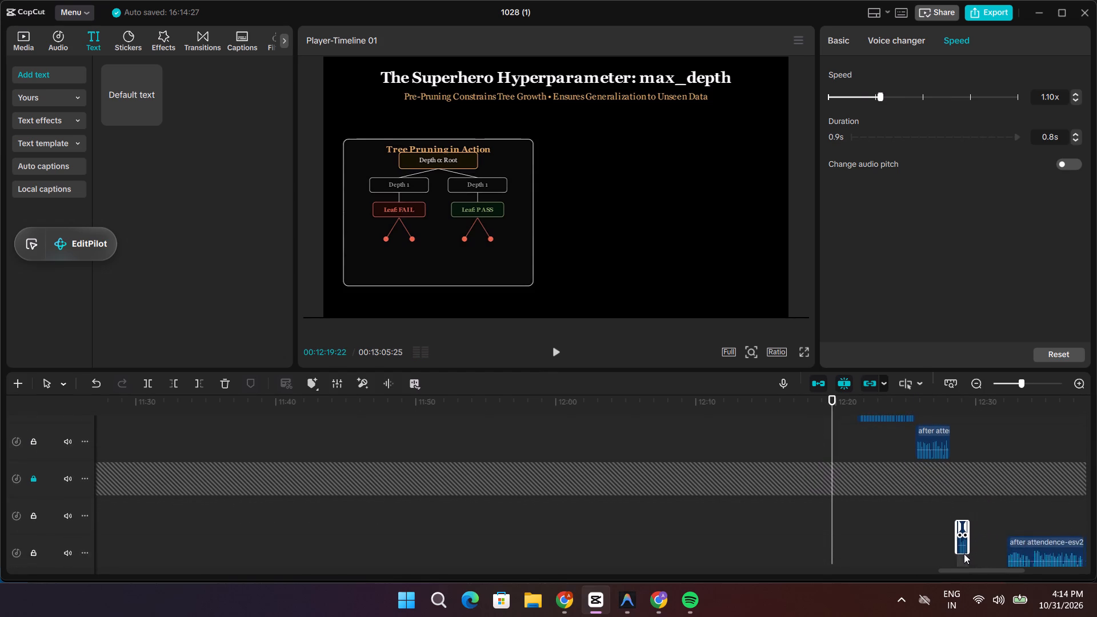
# Play from 12:19:22 past the end of the freeze frame, comparing the pruning cutoff line's appearance with the narration.
pyautogui.press('space')
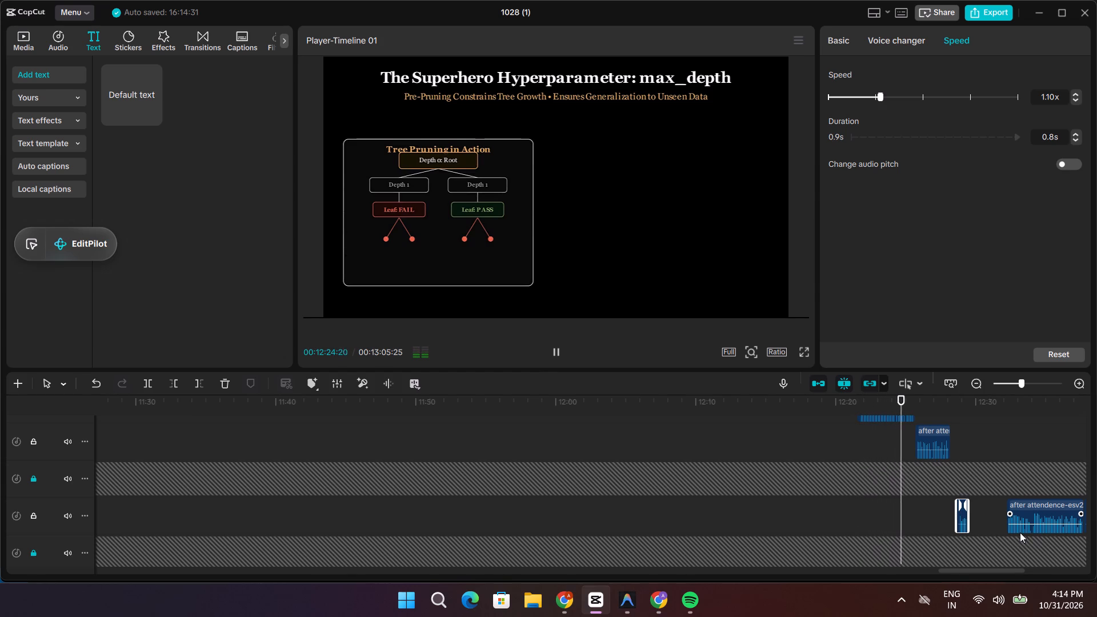
pyautogui.press('space')
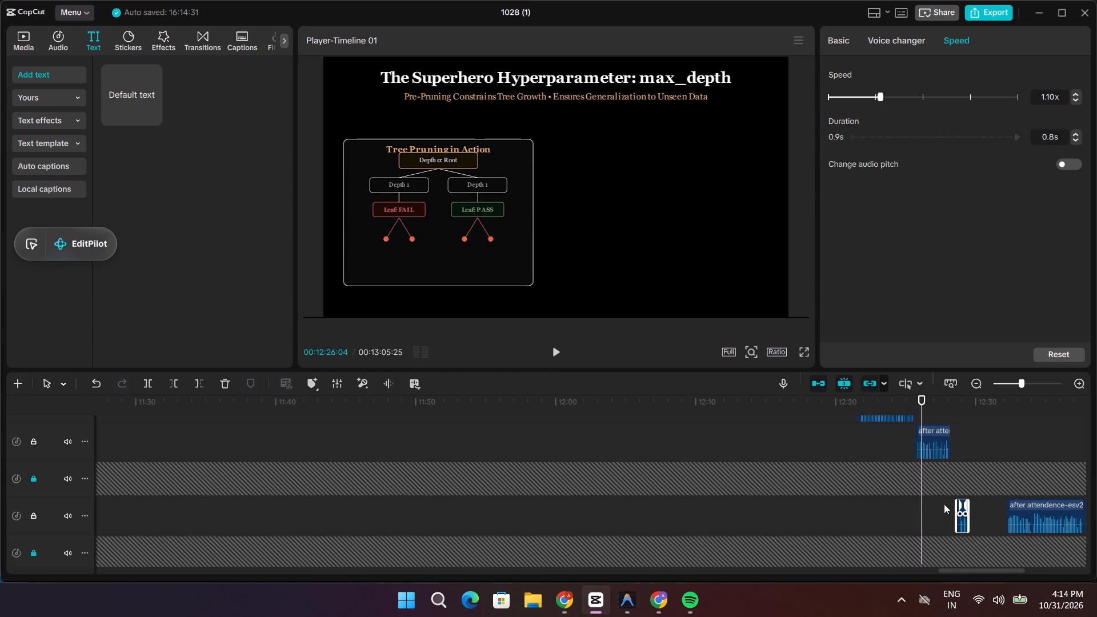
pyautogui.scroll(20, 885, 499)
pyautogui.scroll(4, 885, 499)
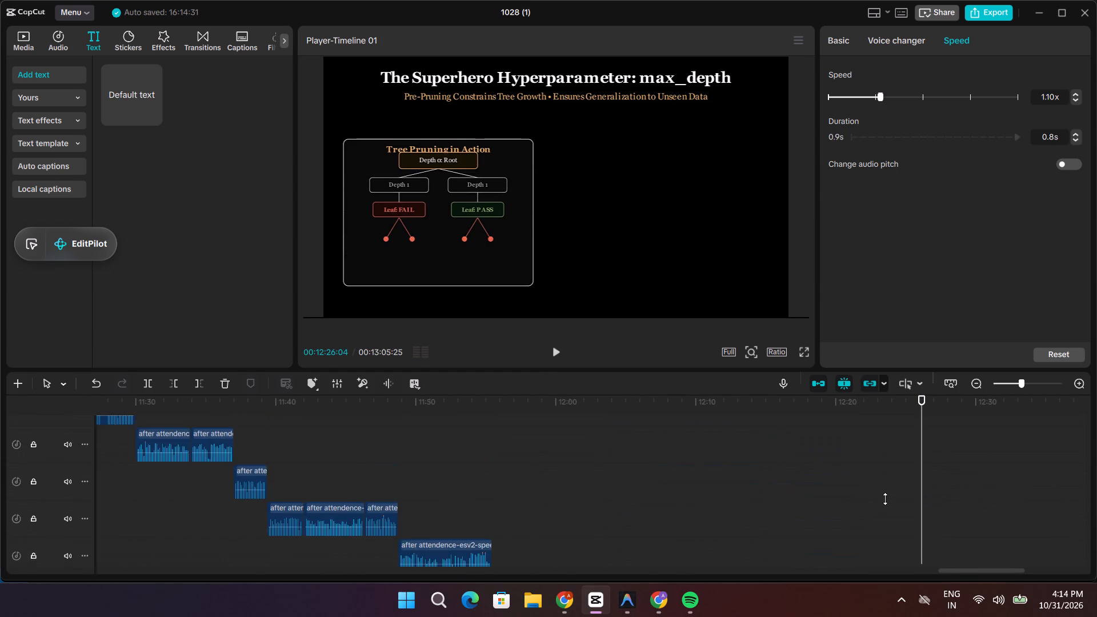
pyautogui.scroll(10, 885, 499)
pyautogui.scroll(20, 886, 499)
pyautogui.scroll(3, 886, 499)
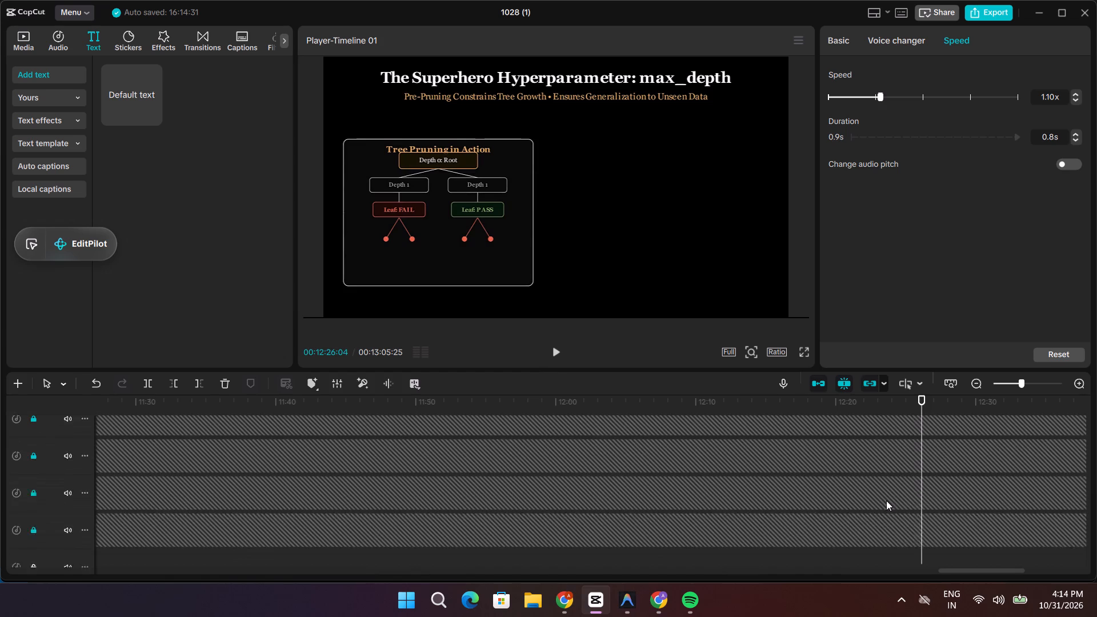
pyautogui.scroll(13, 886, 500)
pyautogui.press('space')
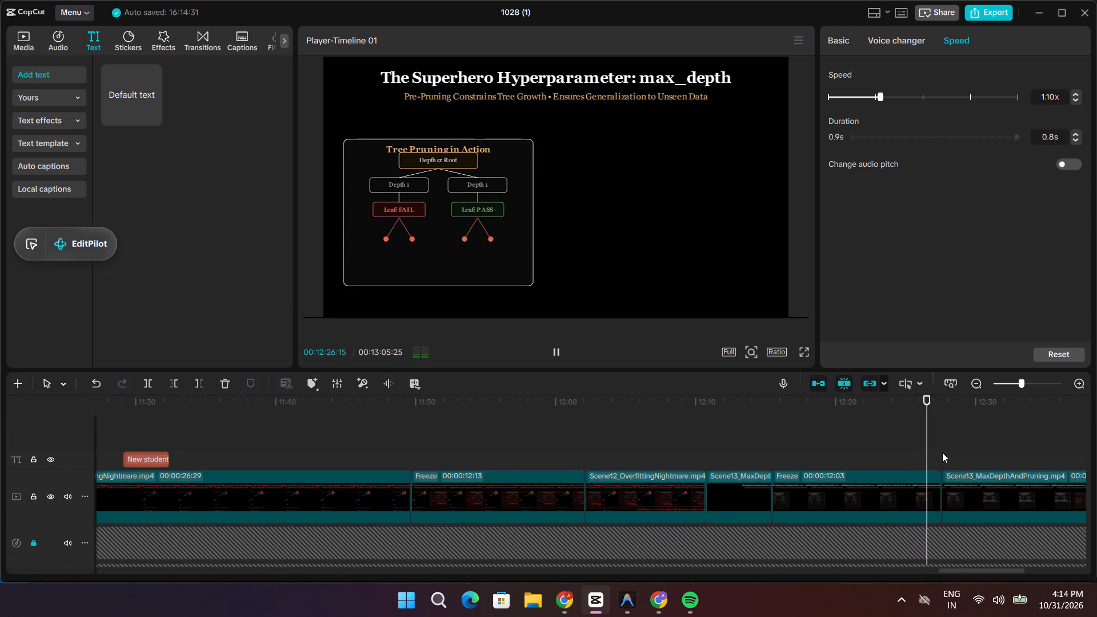
pyautogui.press('space')
pyautogui.press('space')
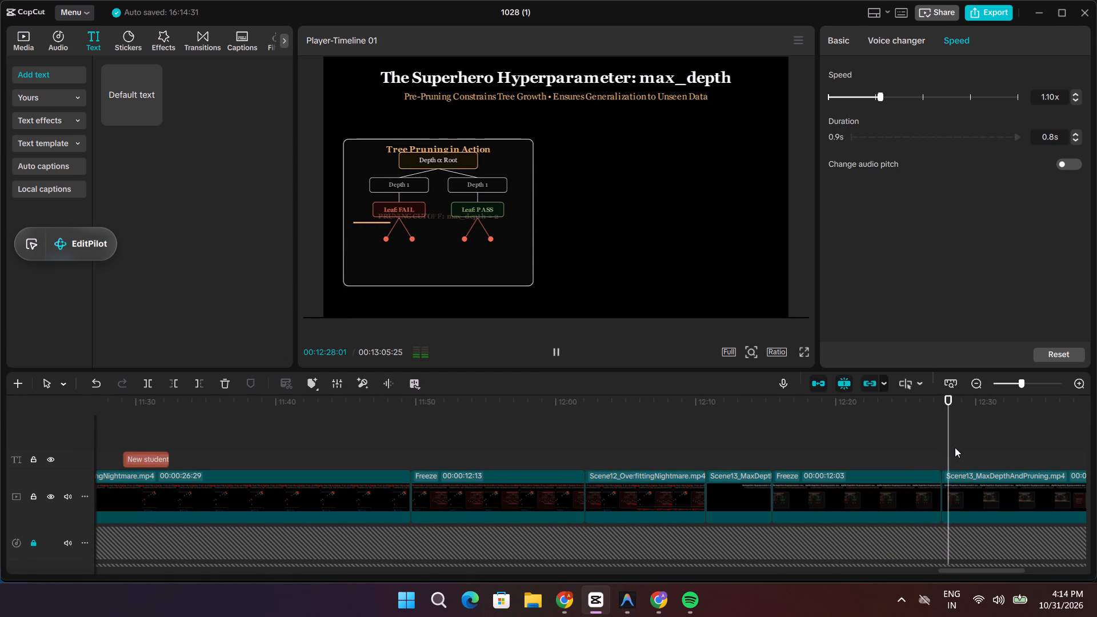
pyautogui.press('space')
pyautogui.press('space')
pyautogui.press('space')
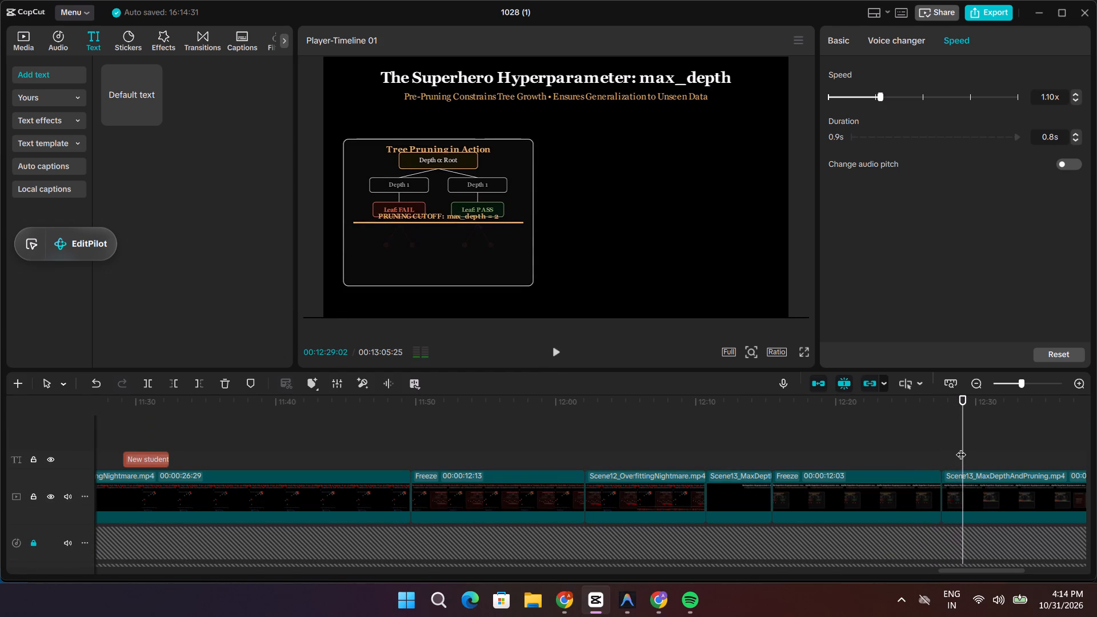
# Trim the end of the max_depth freeze frame to a duration of 00:00:11:14.
pyautogui.moveTo(961, 447); pyautogui.dragTo(889, 457)
pyautogui.click(876, 491)
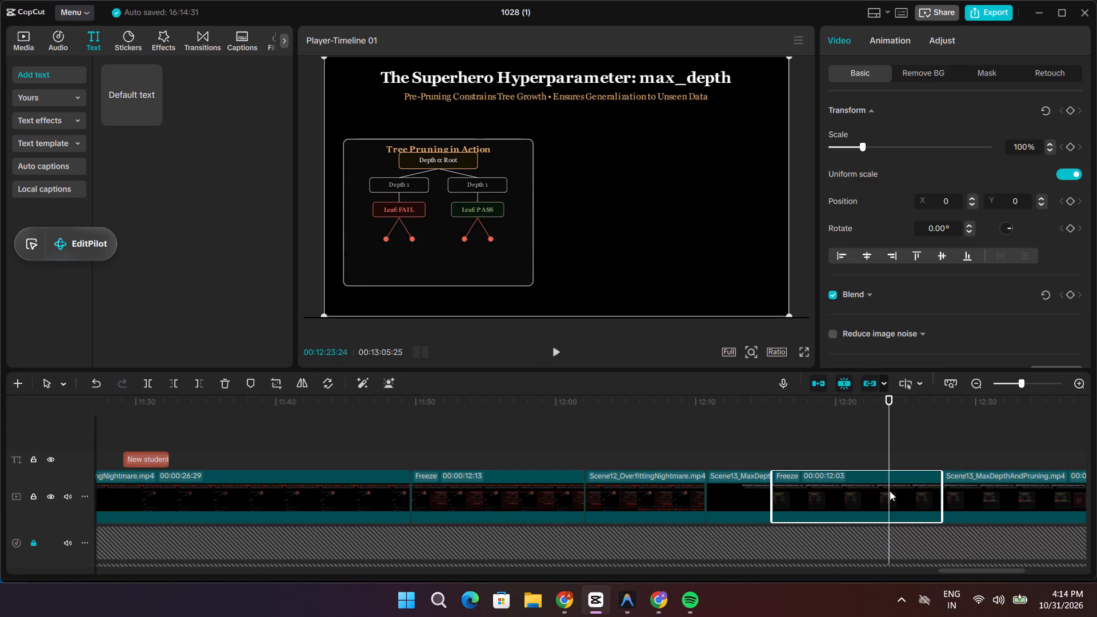
pyautogui.moveTo(943, 500); pyautogui.dragTo(931, 503)
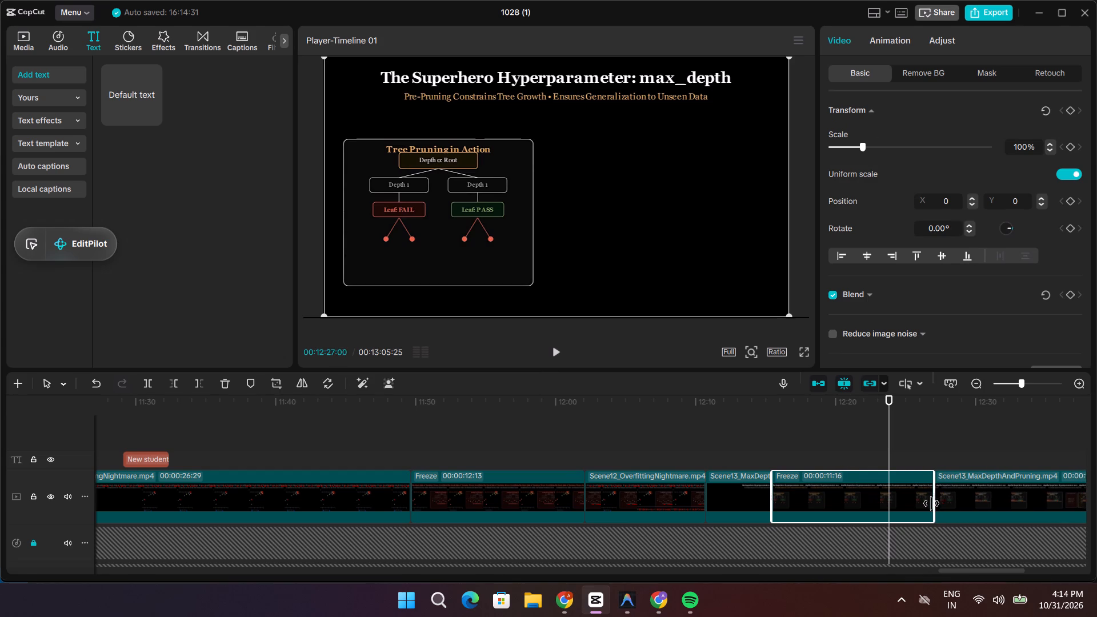
pyautogui.moveTo(931, 503); pyautogui.dragTo(930, 504)
# Move the 5.5 s narration clip back so it starts just after the 0.8 s clip, at about 12:29.
pyautogui.press('space')
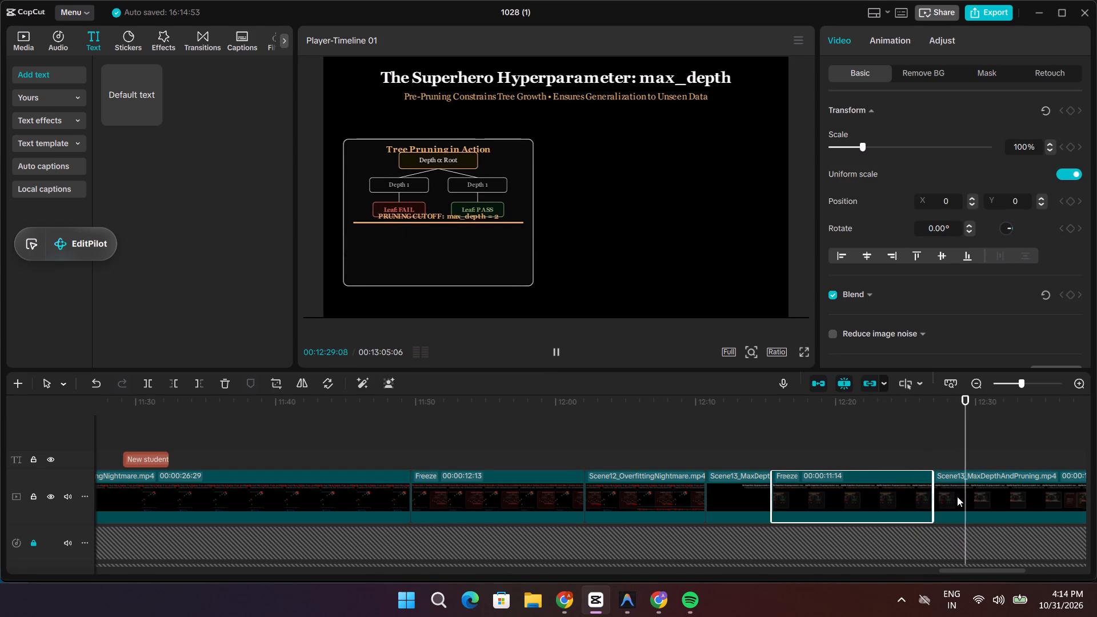
pyautogui.scroll(-6, 957, 496)
pyautogui.press('space')
pyautogui.scroll(-20, 960, 500)
pyautogui.scroll(-1, 960, 500)
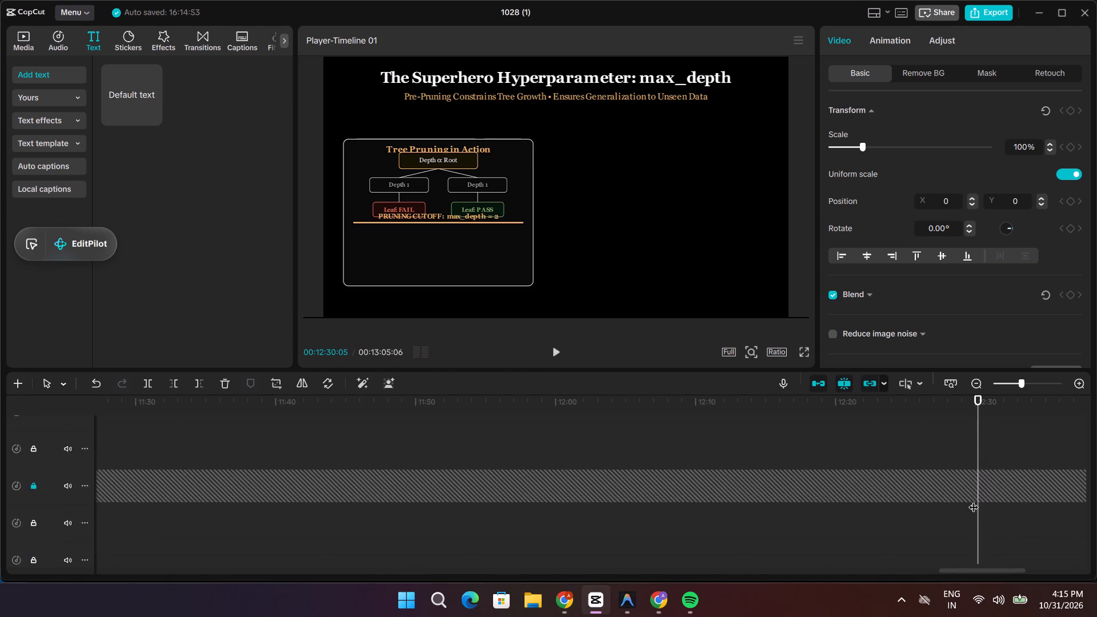
pyautogui.scroll(-20, 974, 500)
pyautogui.scroll(-19, 974, 500)
pyautogui.scroll(-4, 975, 506)
pyautogui.moveTo(1003, 509); pyautogui.dragTo(978, 510)
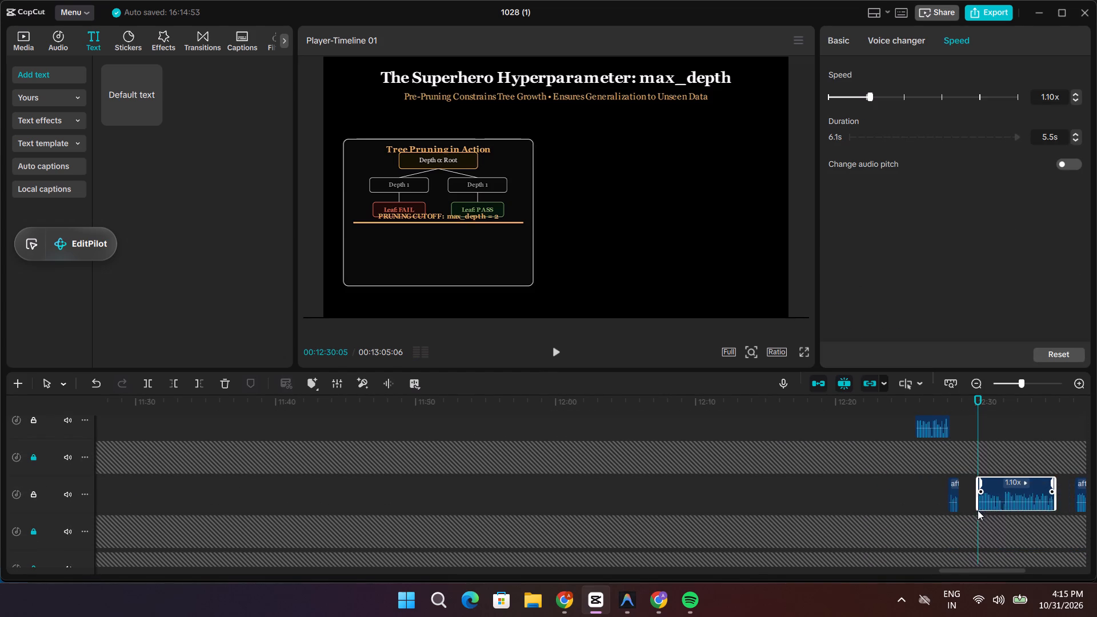
pyautogui.moveTo(978, 510); pyautogui.dragTo(967, 512)
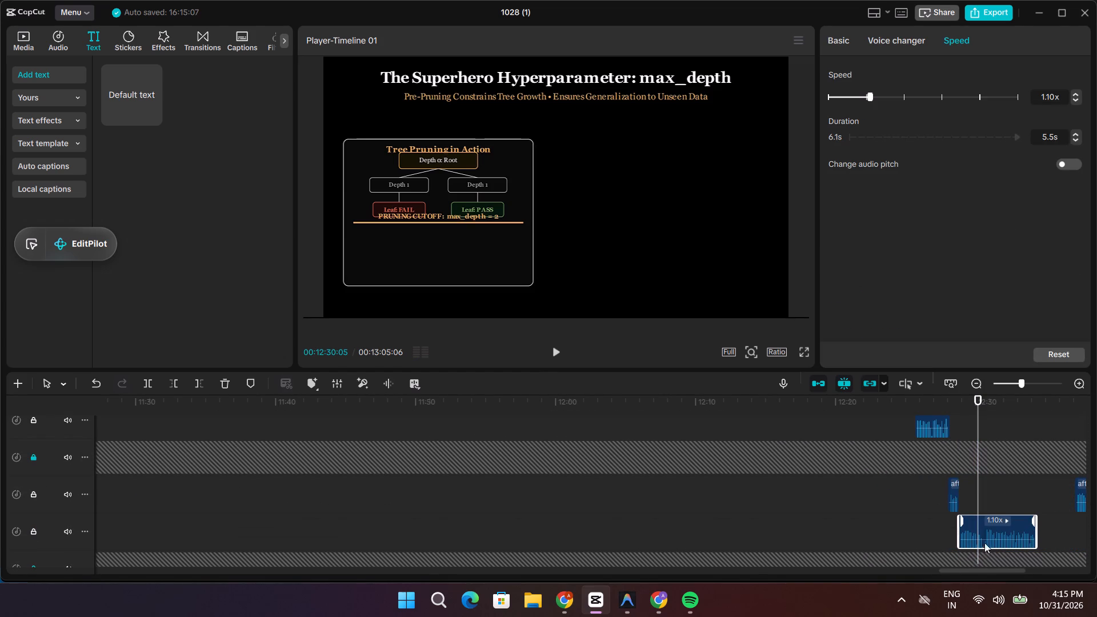
# Play from about 12:26:22 and move the 4.5 s narration clip back against the end of the 5.5 s clip.
pyautogui.moveTo(976, 496); pyautogui.dragTo(930, 496)
pyautogui.press('space')
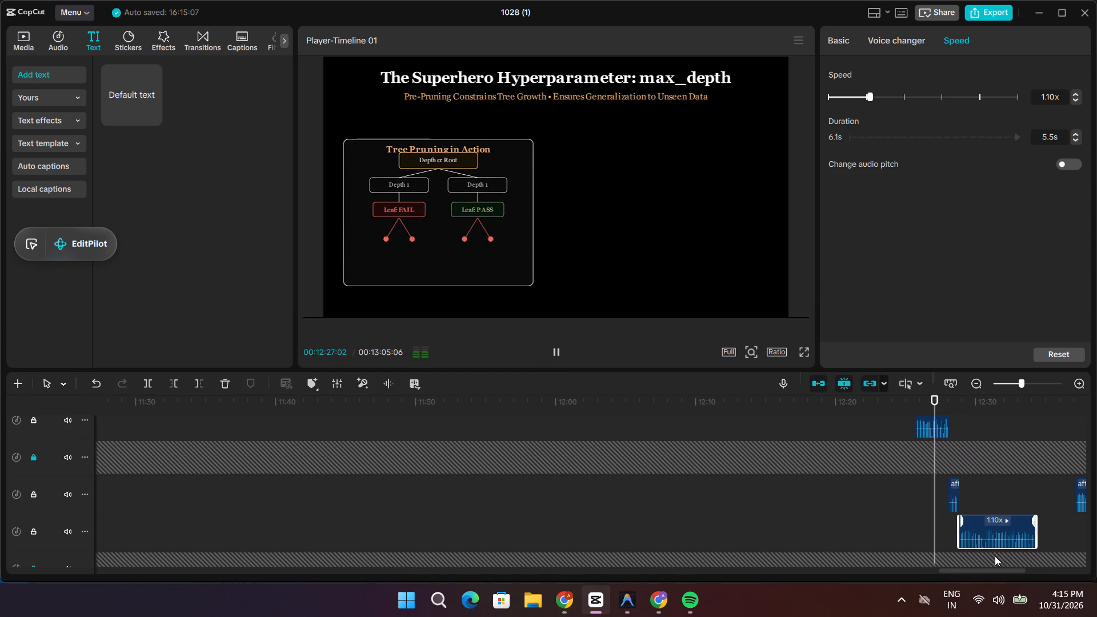
pyautogui.moveTo(995, 570); pyautogui.dragTo(1003, 570)
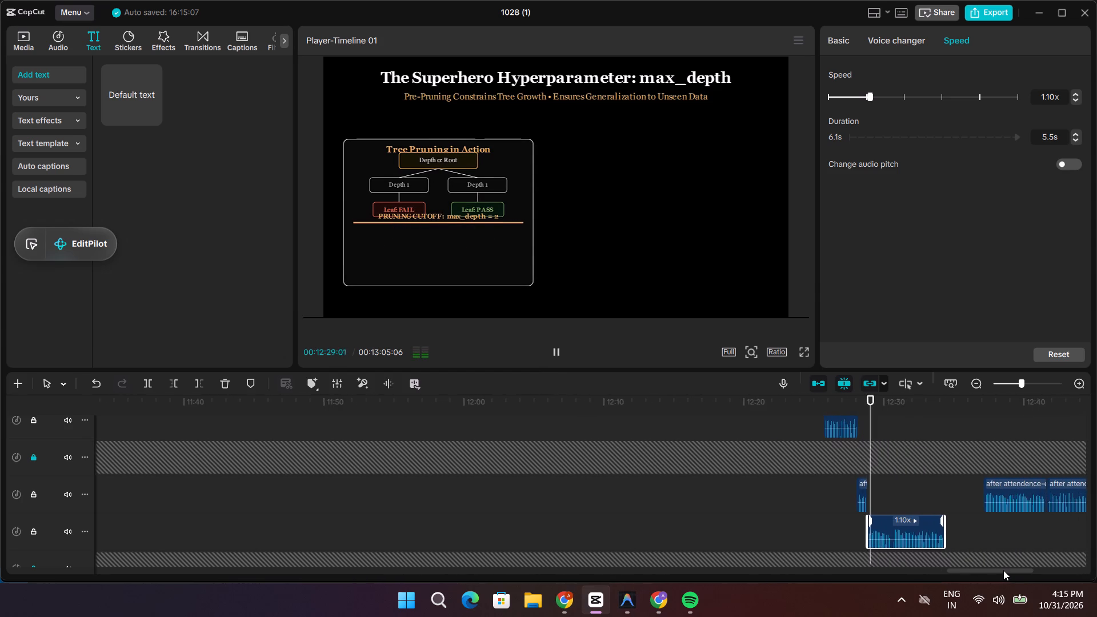
pyautogui.moveTo(1003, 570); pyautogui.dragTo(1007, 570)
pyautogui.moveTo(979, 511); pyautogui.dragTo(962, 509)
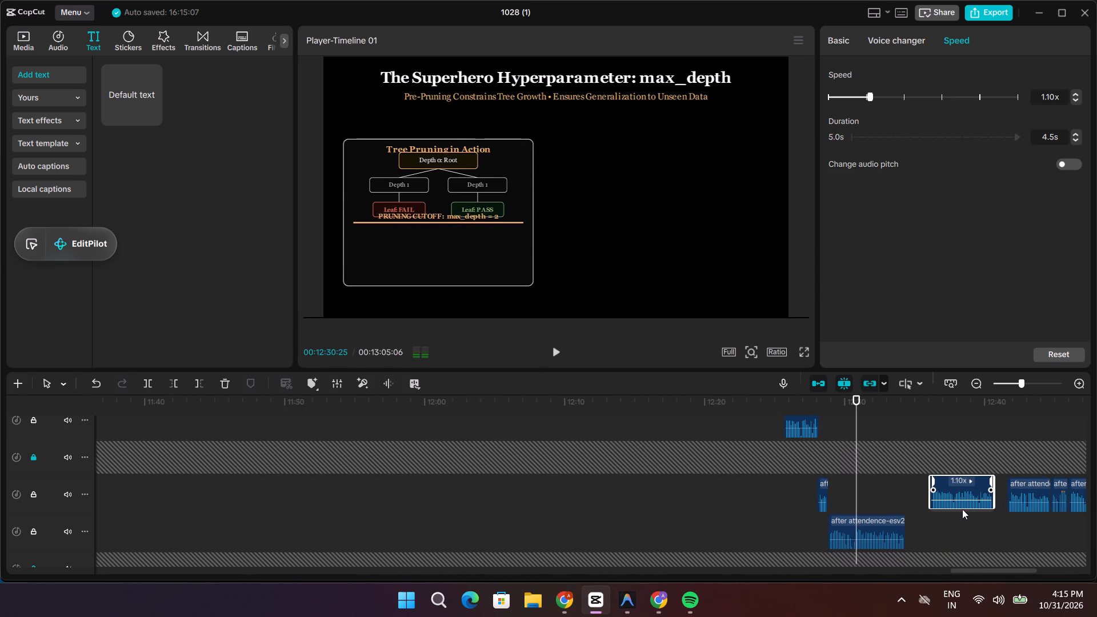
pyautogui.moveTo(962, 509); pyautogui.dragTo(943, 511)
# Split the 5.5 s narration clip at 00:12:30:18 and delete the part before the cut.
pyautogui.press('space')
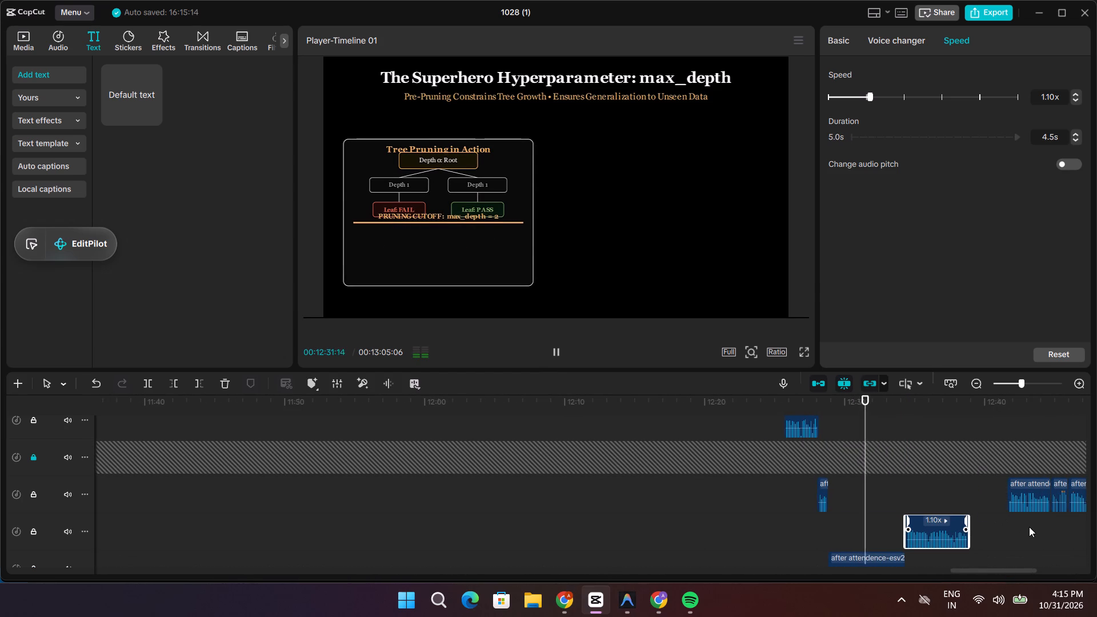
pyautogui.press('space')
pyautogui.scroll(-5, 1029, 520)
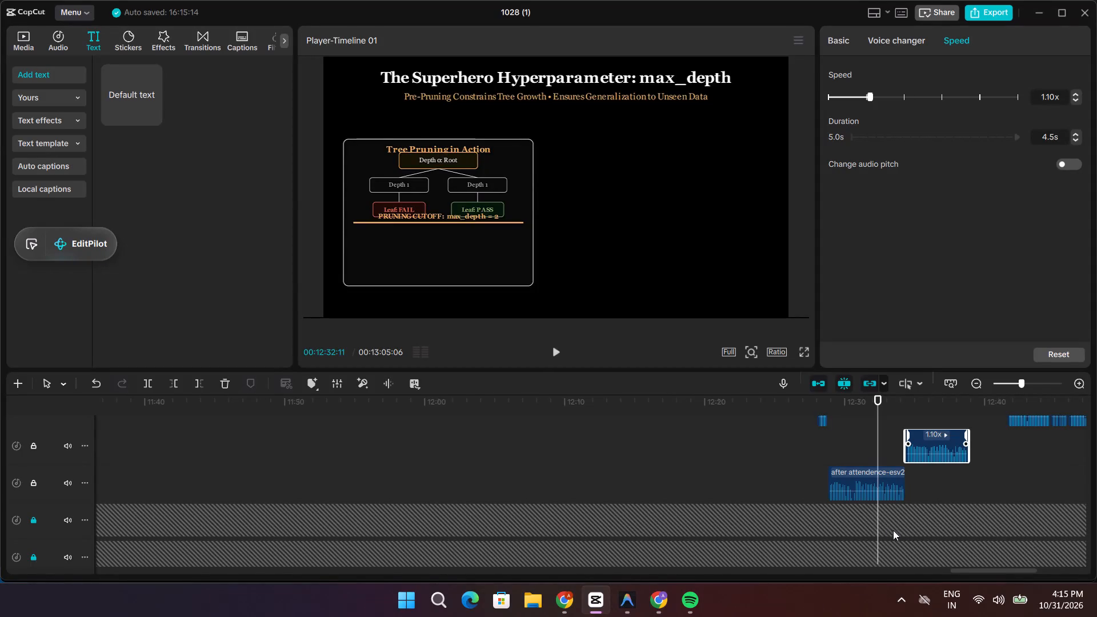
pyautogui.moveTo(878, 525); pyautogui.dragTo(834, 525)
pyautogui.press('space')
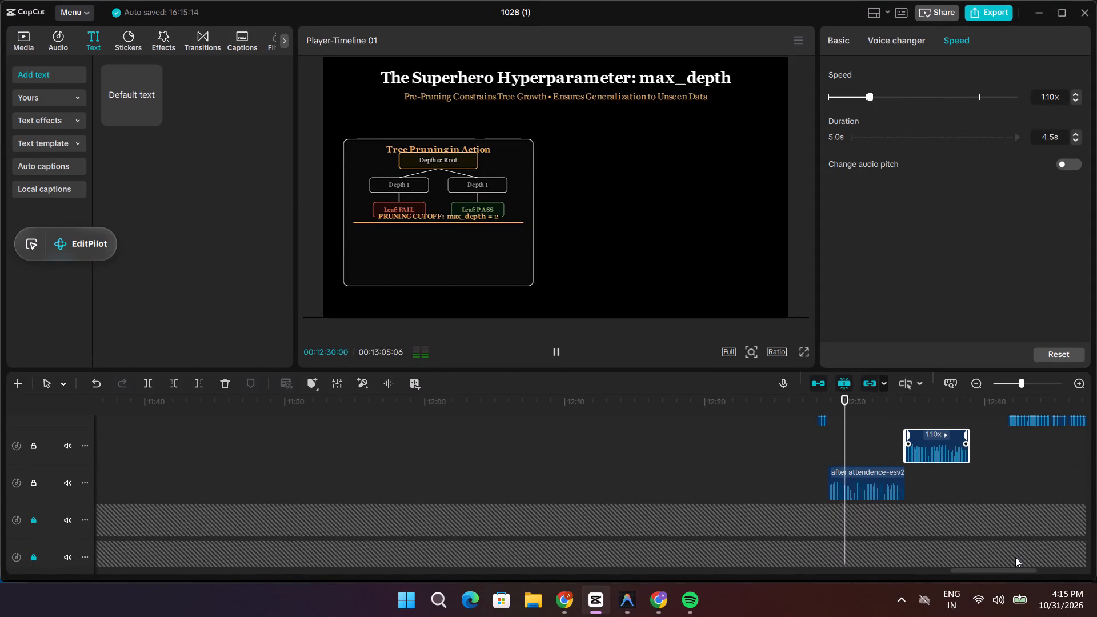
pyautogui.press('space')
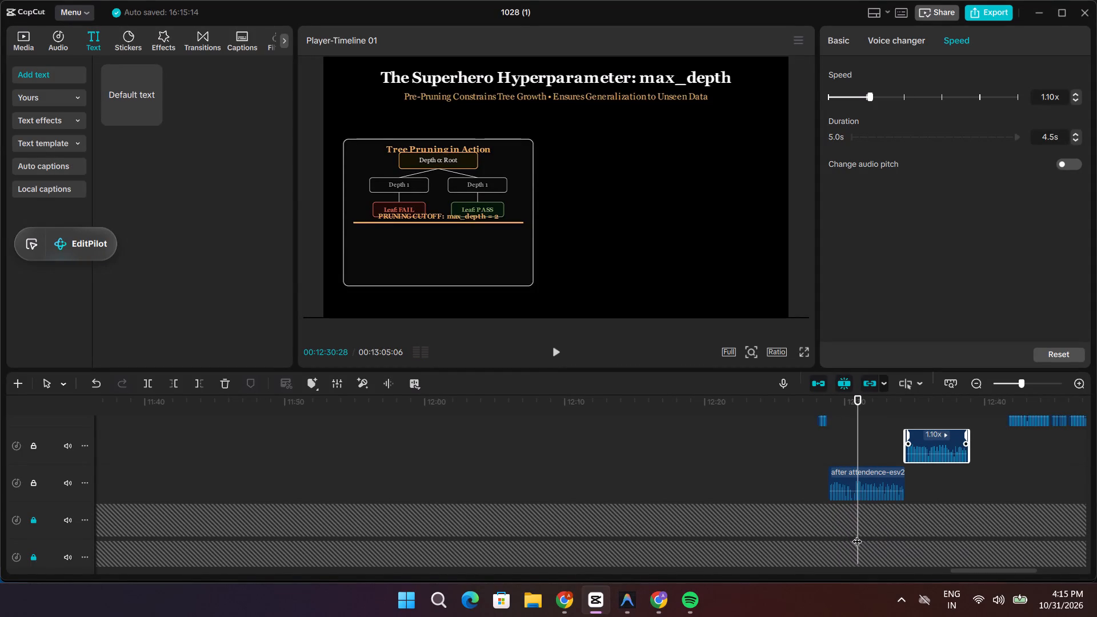
pyautogui.click(857, 534)
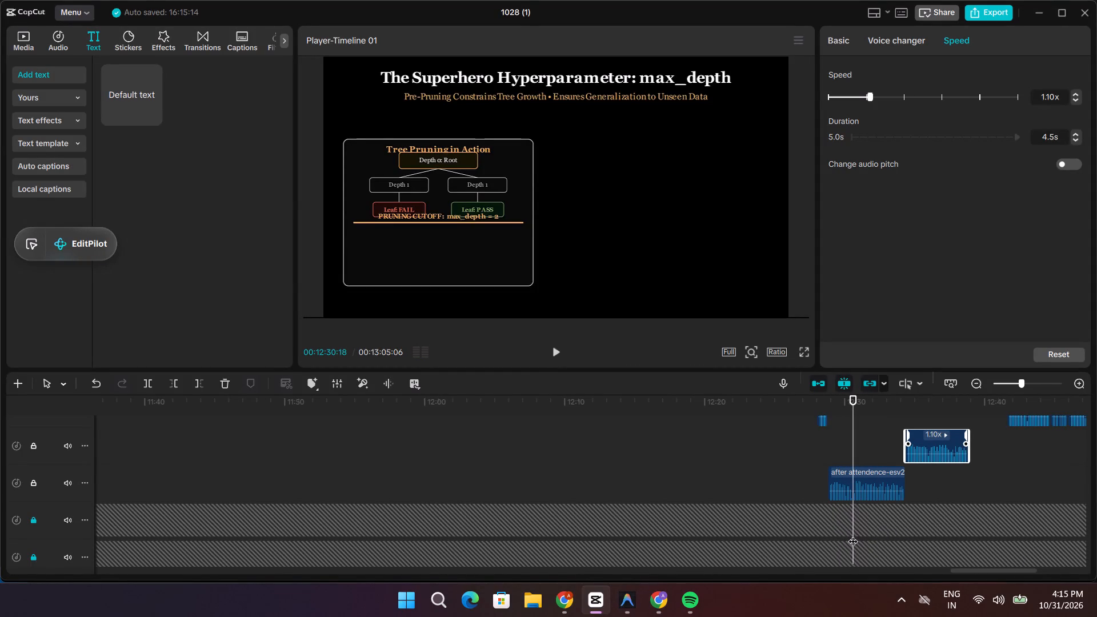
pyautogui.hotkey('ctrl', 'b')
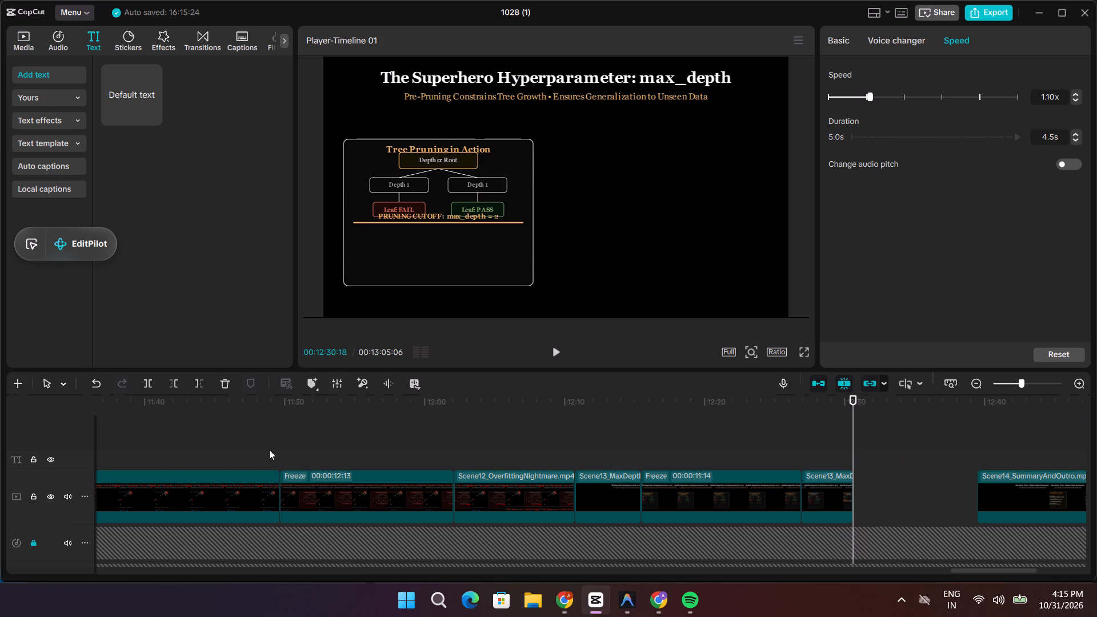
pyautogui.click(99, 386)
pyautogui.scroll(-3, 461, 489)
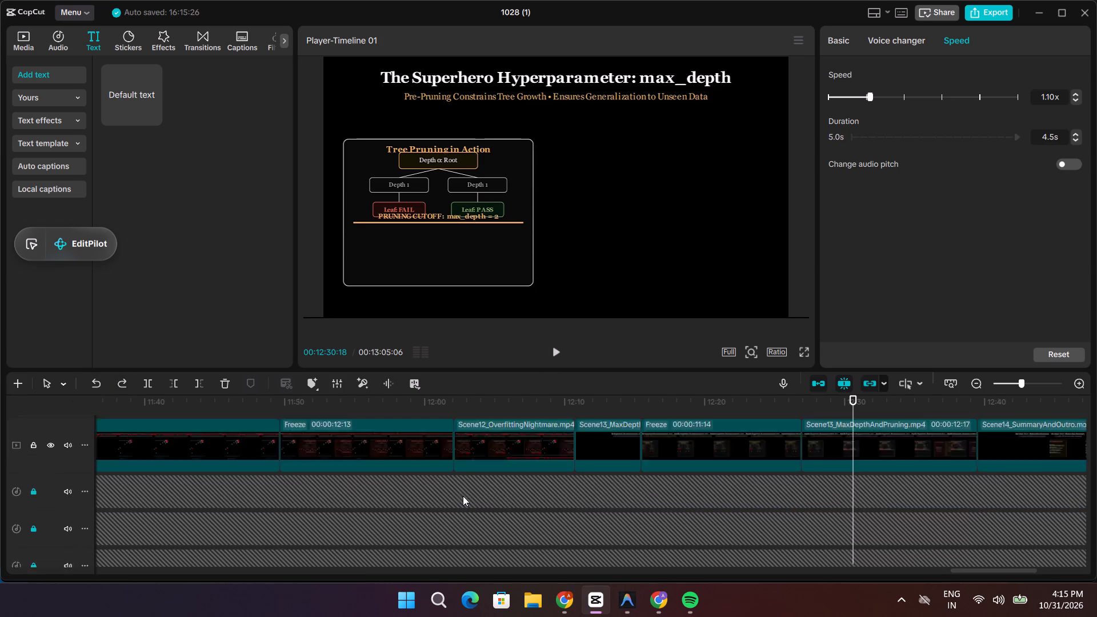
pyautogui.scroll(-20, 463, 496)
pyautogui.scroll(-20, 463, 496)
pyautogui.scroll(-9, 463, 496)
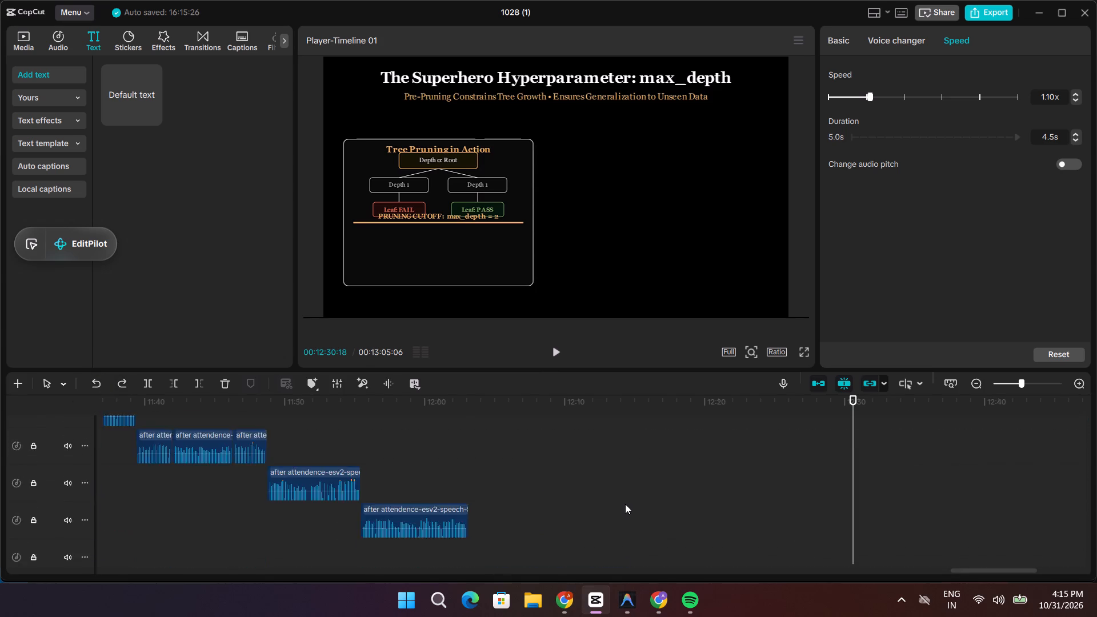
pyautogui.scroll(-20, 625, 504)
pyautogui.scroll(-3, 625, 504)
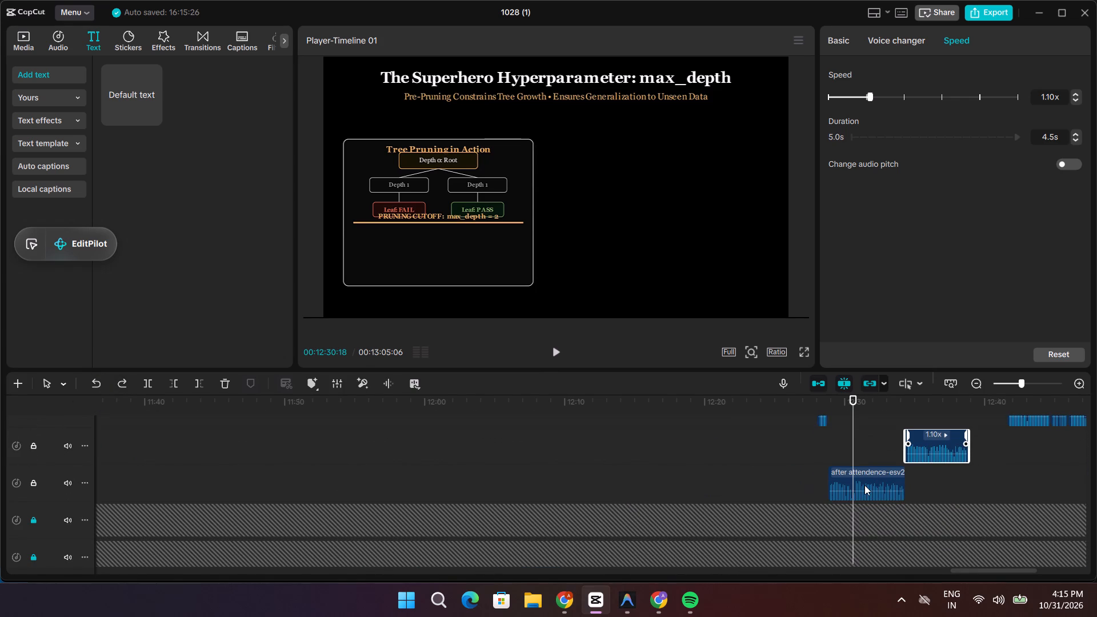
pyautogui.click(864, 485)
pyautogui.hotkey('ctrl', 'b')
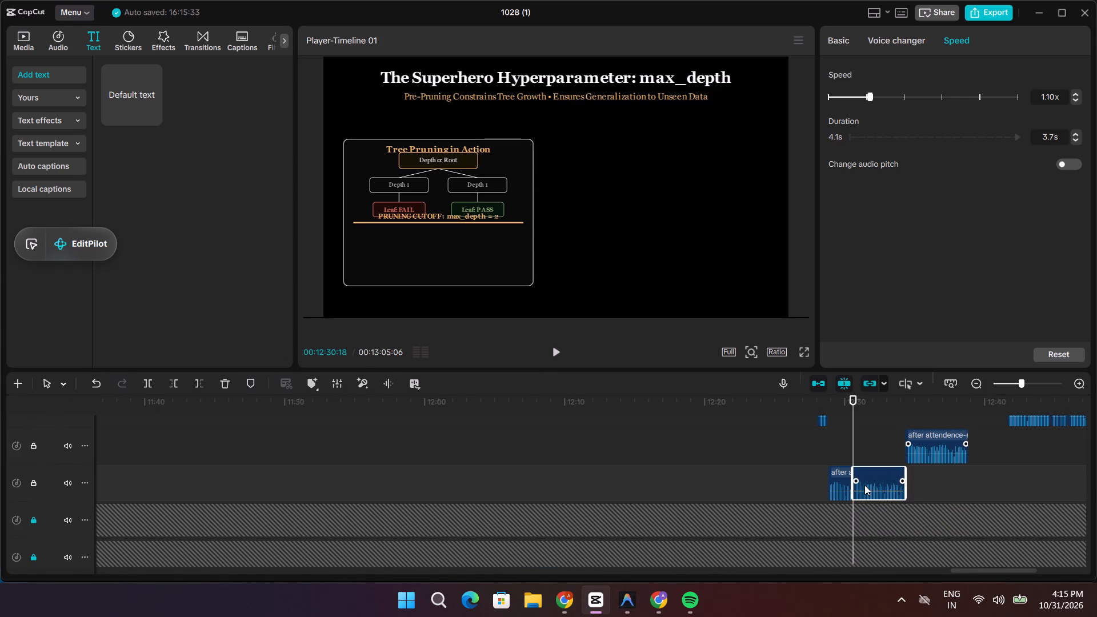
pyautogui.click(846, 485)
pyautogui.press('BackSpace')
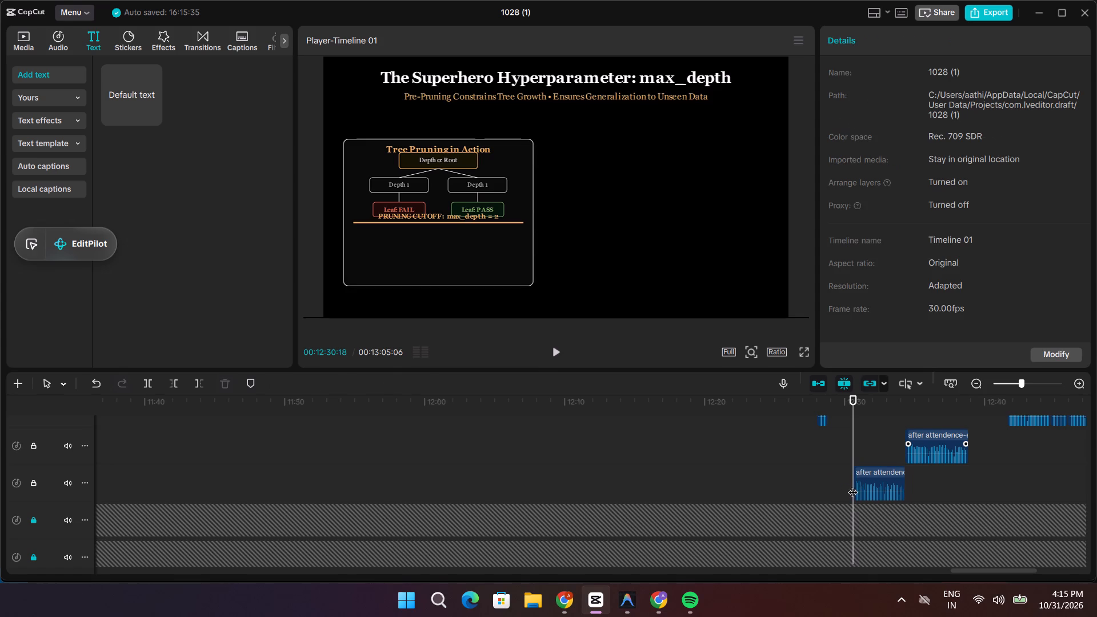
# Move the remaining 3.7 s narration clip back just after the 0.8 s clip, and the 4.5 s clip against its end.
pyautogui.moveTo(874, 495); pyautogui.dragTo(851, 497)
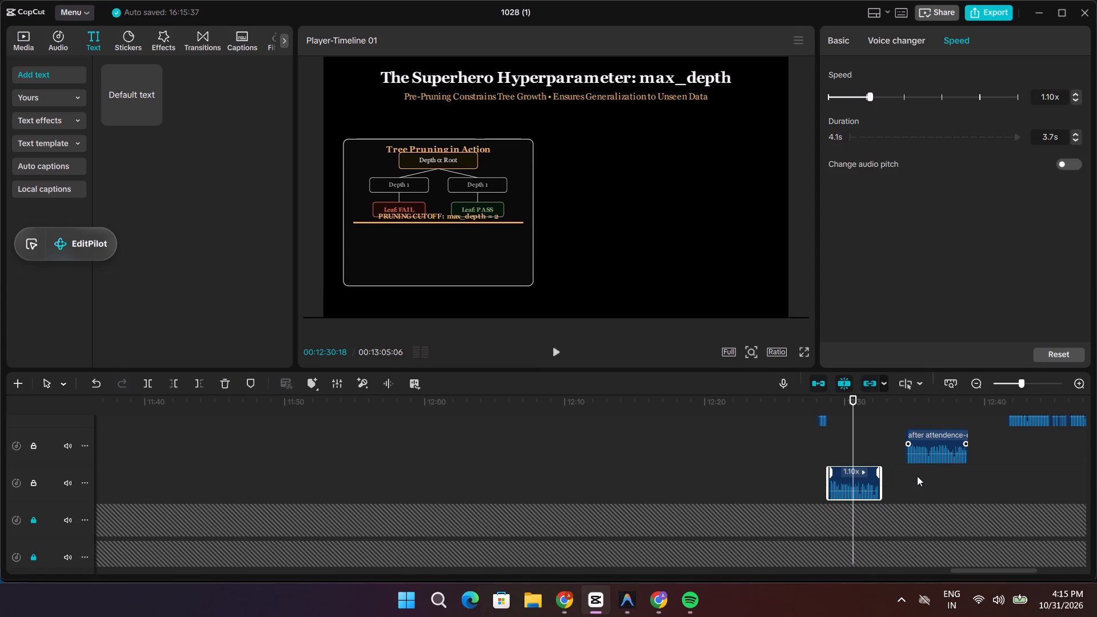
pyautogui.moveTo(917, 462); pyautogui.dragTo(888, 462)
# Move the 3.1 s, 1.2 s and 3.6 s narration clips back end to end behind the 4.5 s clip.
pyautogui.press('space')
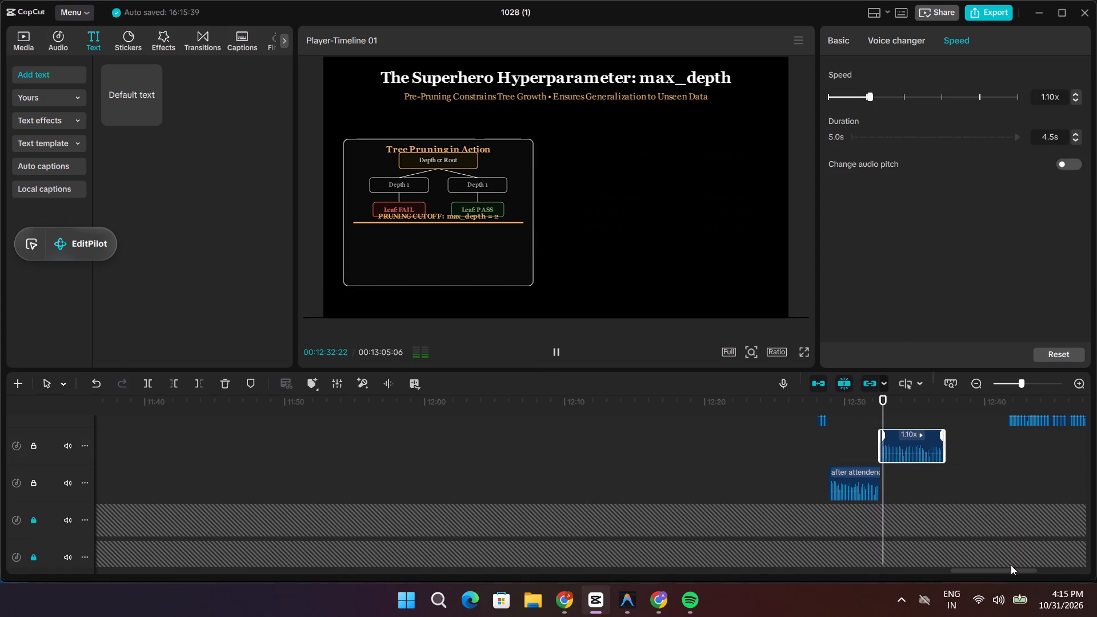
pyautogui.moveTo(1007, 568); pyautogui.dragTo(1019, 568)
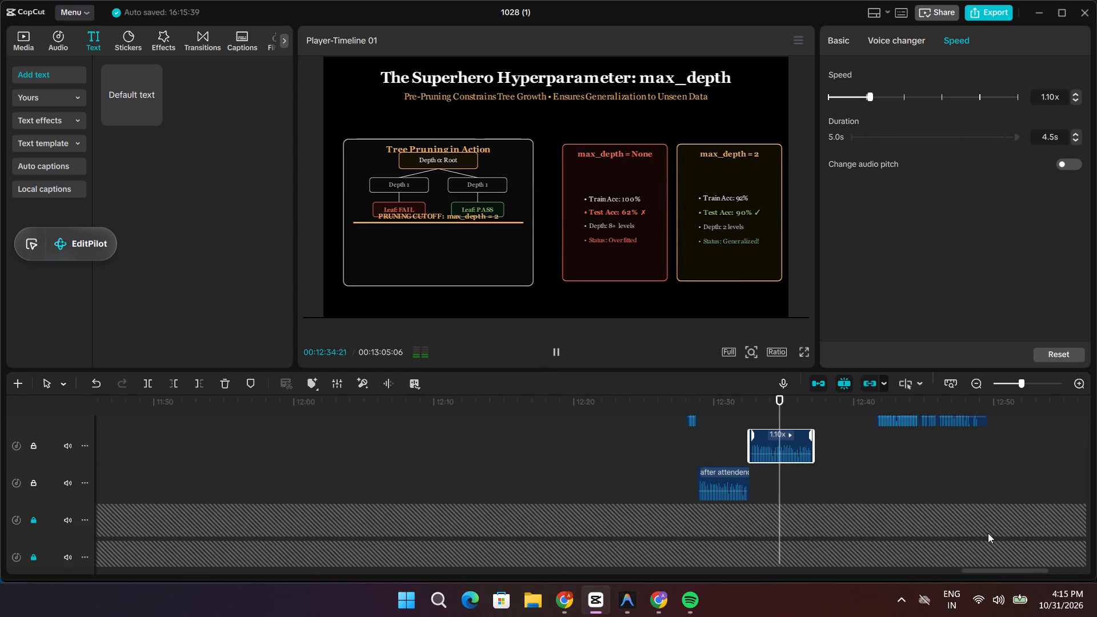
pyautogui.scroll(4, 988, 533)
pyautogui.moveTo(895, 493); pyautogui.dragTo(838, 498)
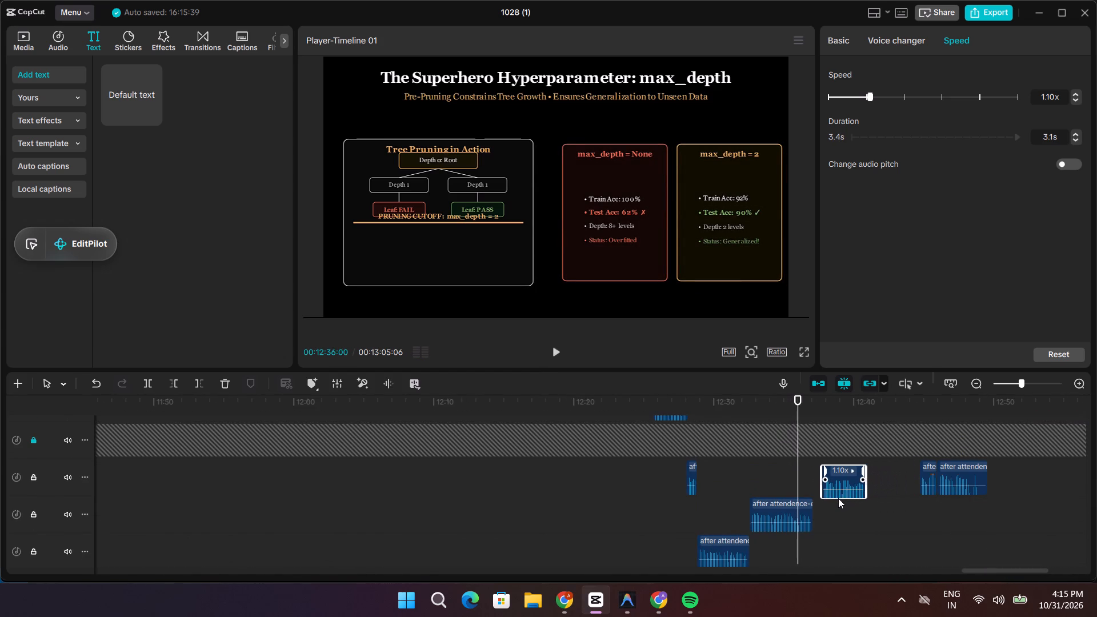
pyautogui.moveTo(838, 498); pyautogui.dragTo(836, 499)
pyautogui.moveTo(927, 493); pyautogui.dragTo(899, 497)
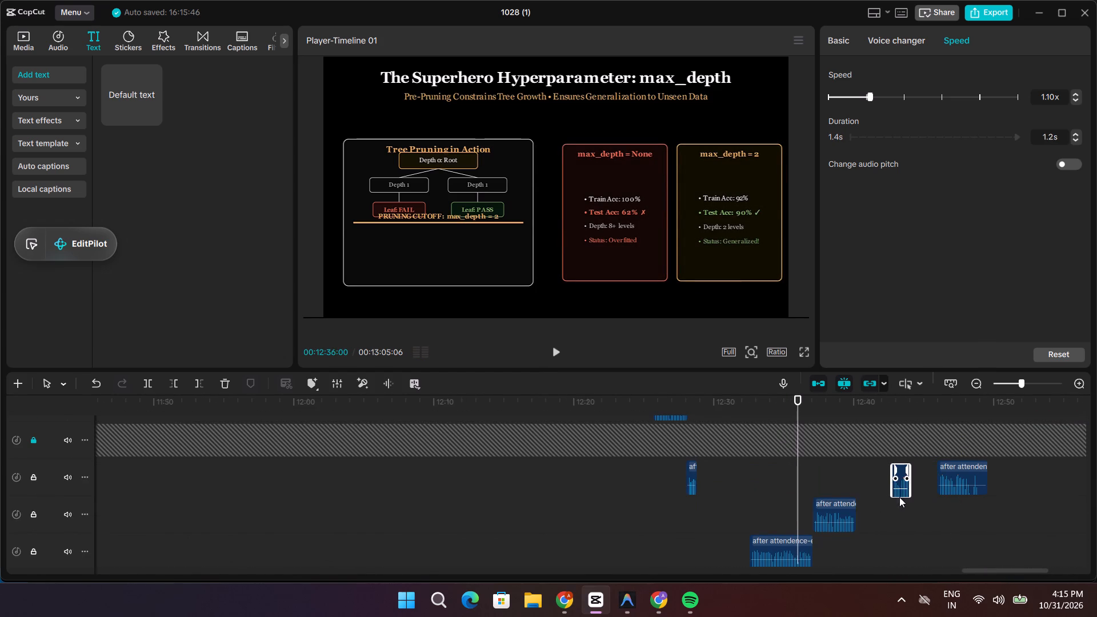
pyautogui.moveTo(899, 497); pyautogui.dragTo(863, 504)
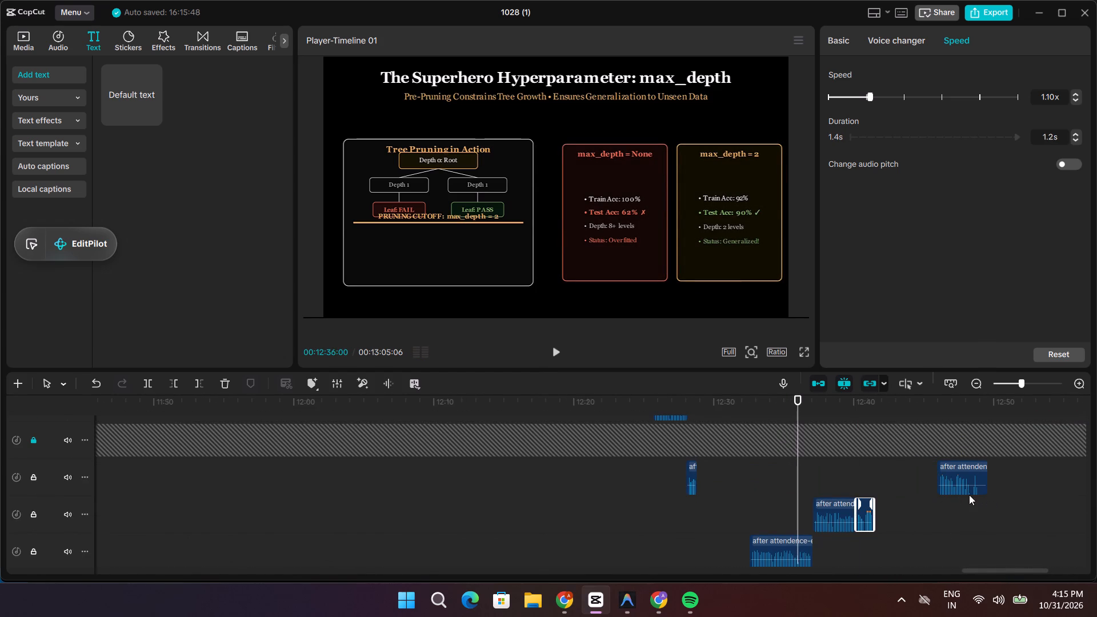
pyautogui.moveTo(957, 492); pyautogui.dragTo(890, 503)
# Play and replay from 12:36:00 to about 12:44, comparing the Masterclass Summary title and advantages card with the narration.
pyautogui.press('space')
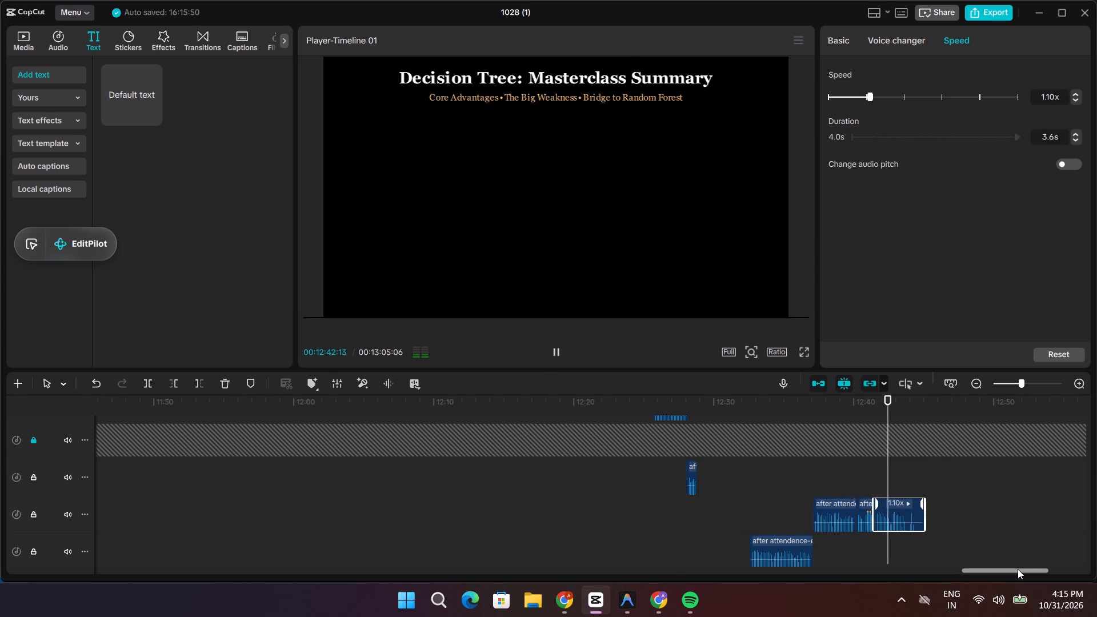
pyautogui.press('space')
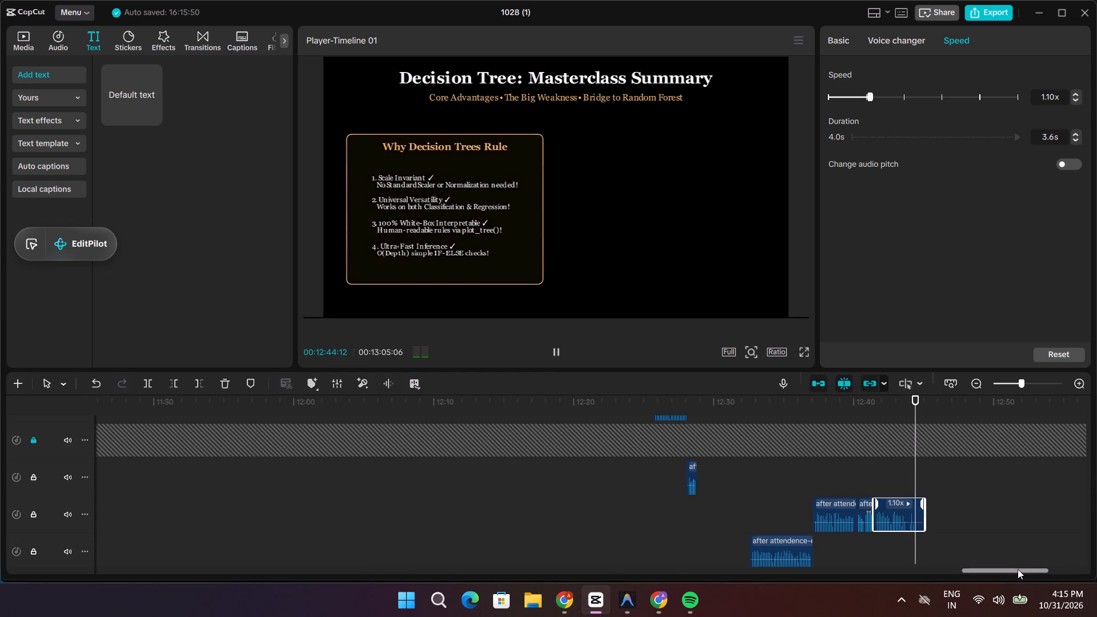
pyautogui.moveTo(918, 476); pyautogui.dragTo(832, 475)
pyautogui.press('space')
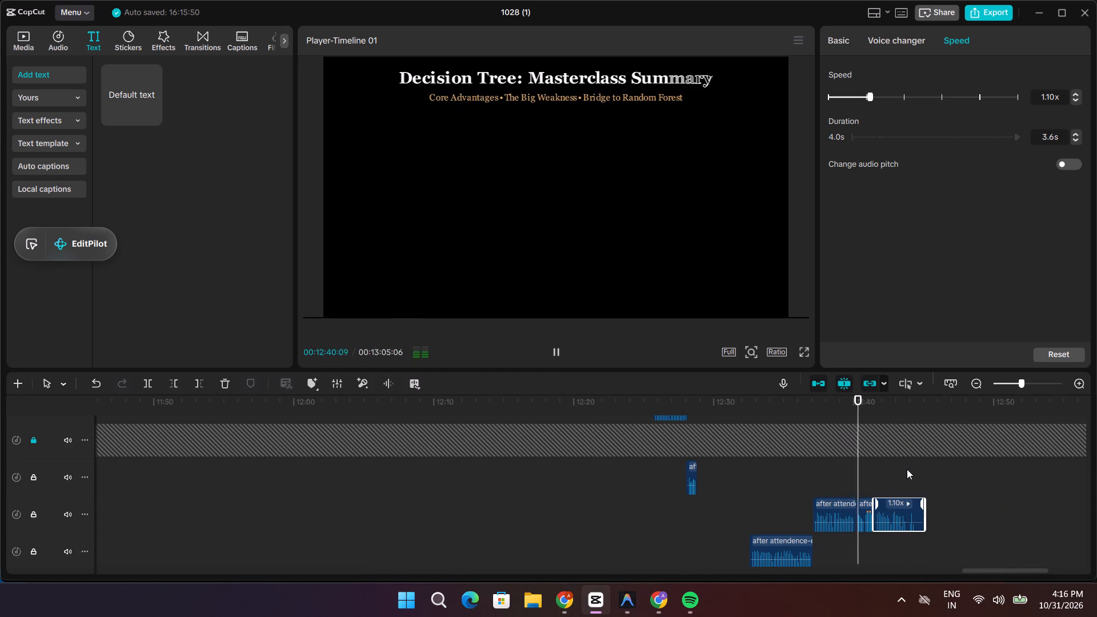
pyautogui.press('space')
pyautogui.moveTo(863, 462); pyautogui.dragTo(859, 462)
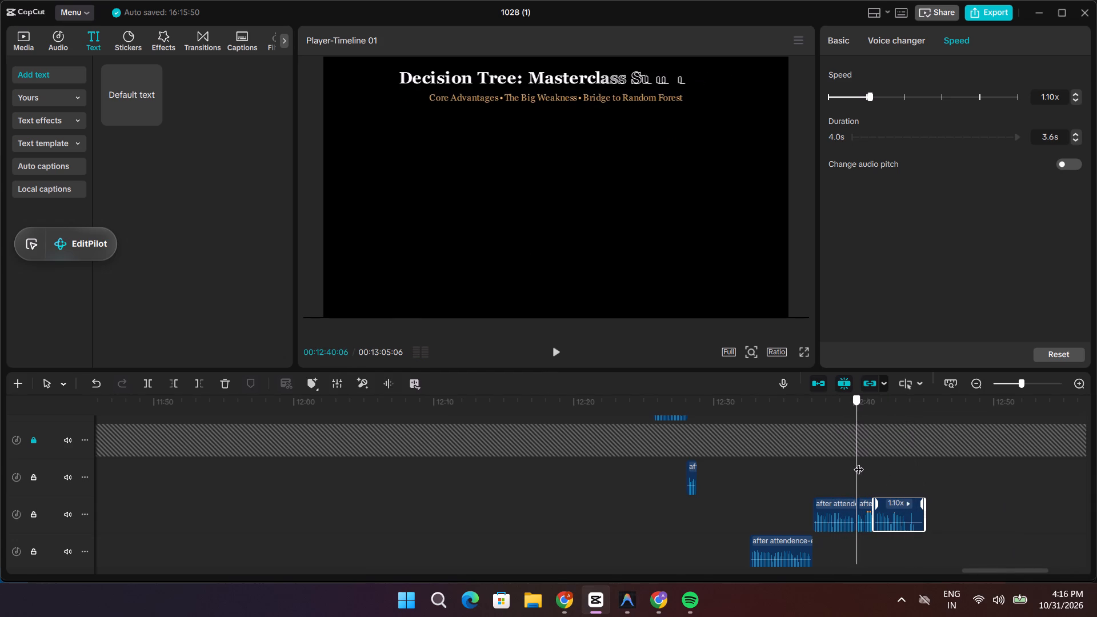
pyautogui.moveTo(859, 462); pyautogui.dragTo(856, 461)
pyautogui.press('space')
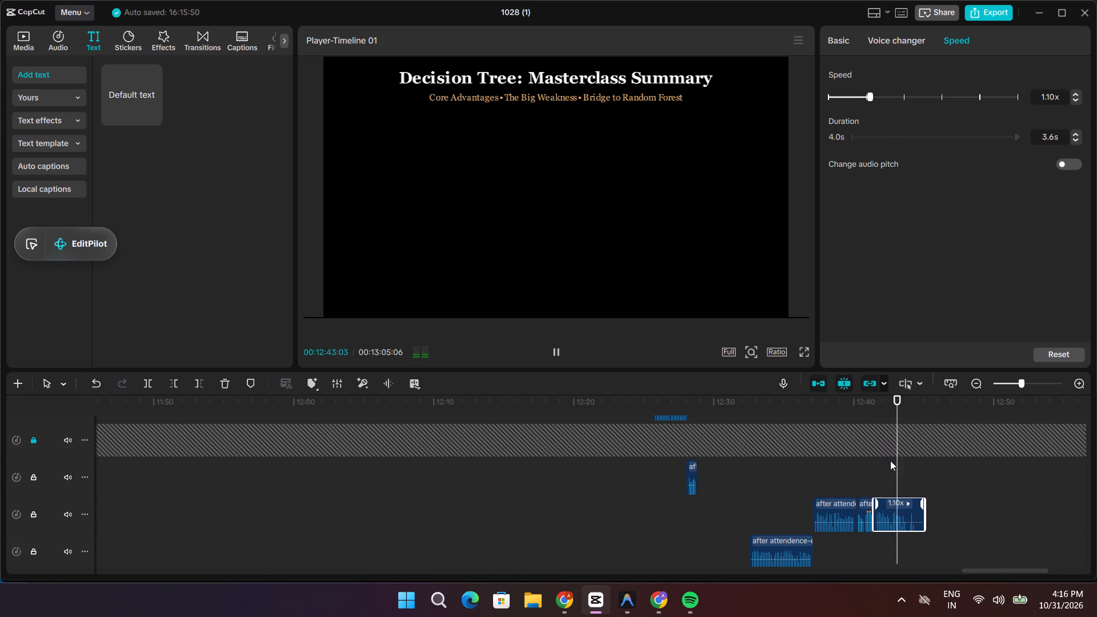
pyautogui.press('space')
pyautogui.moveTo(903, 461); pyautogui.dragTo(879, 460)
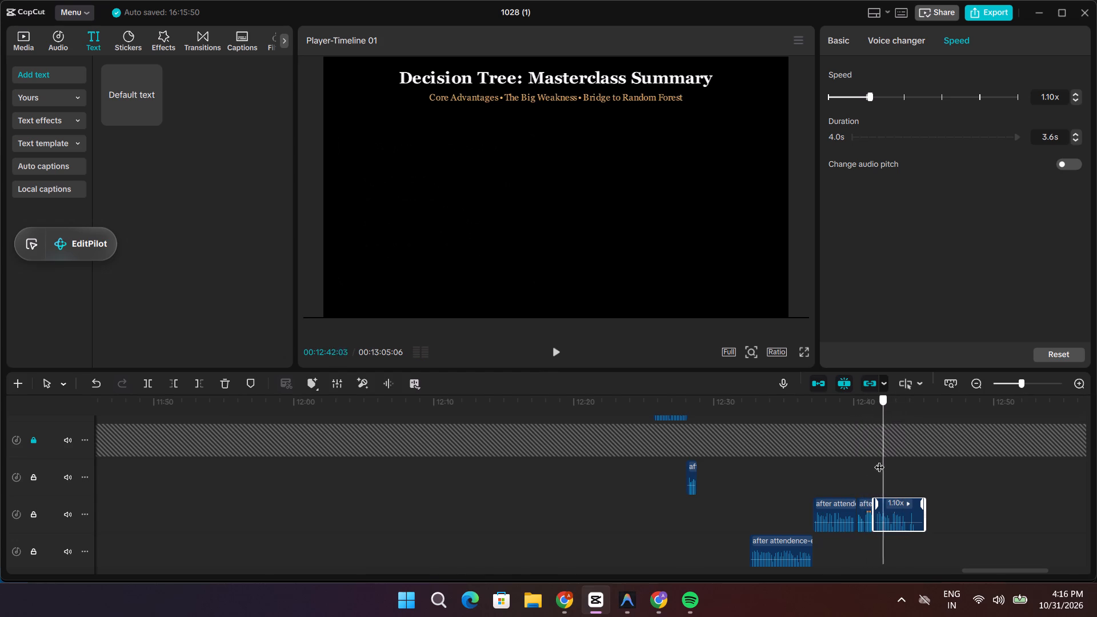
pyautogui.moveTo(879, 460); pyautogui.dragTo(859, 460)
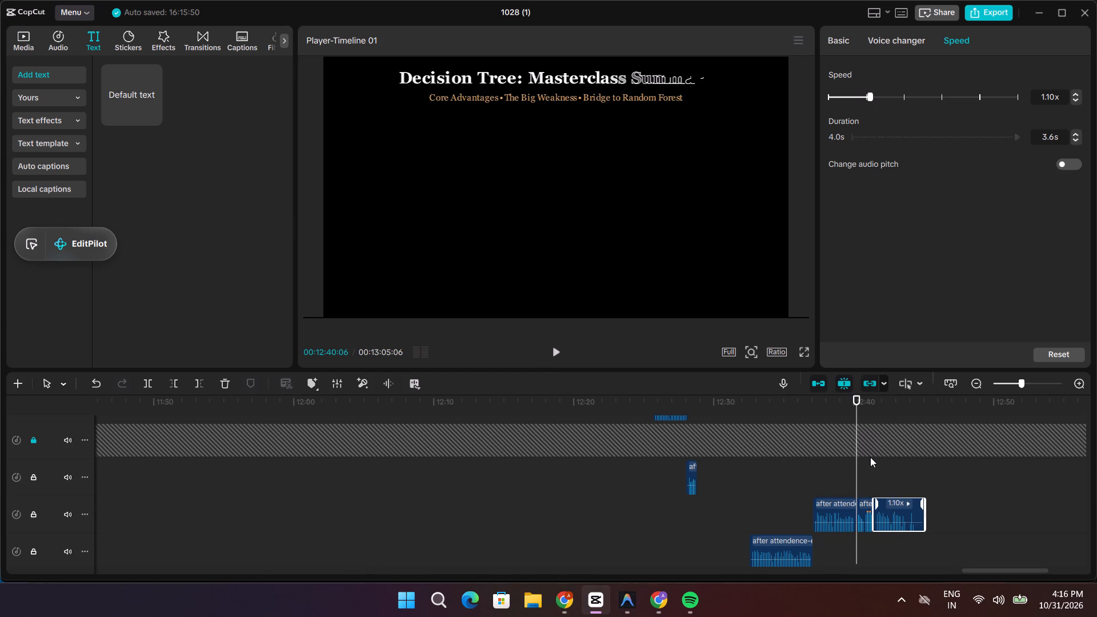
# Set the playhead to 00:12:39:15 at the start of Scene14_SummaryAndOutro.mp4 on the main video track and select that clip.
pyautogui.scroll(18, 870, 457)
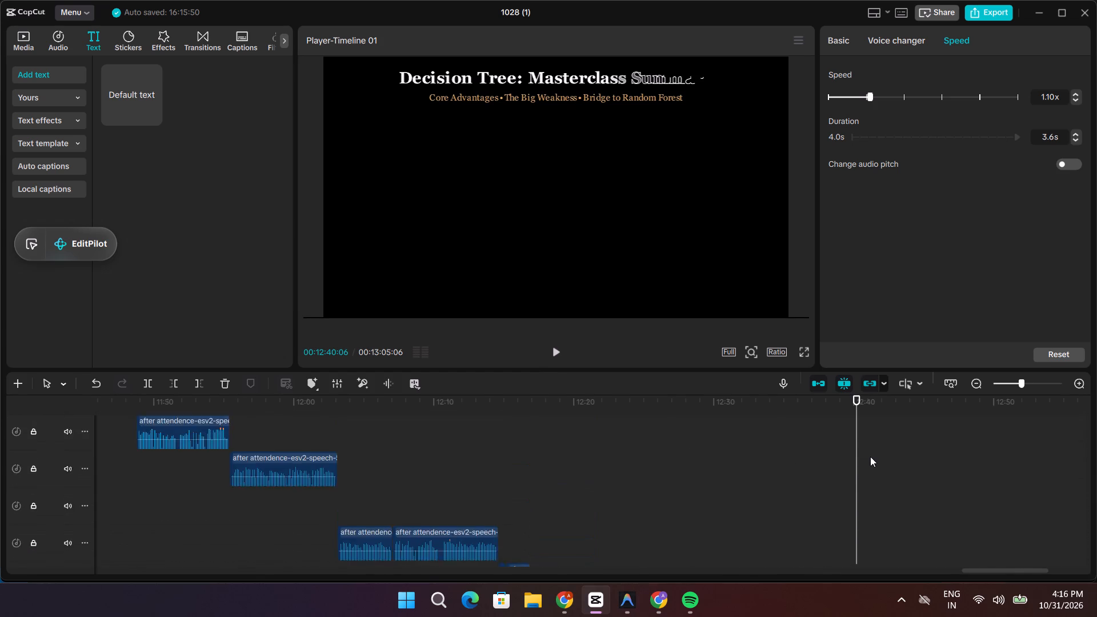
pyautogui.scroll(20, 870, 456)
pyautogui.scroll(20, 870, 456)
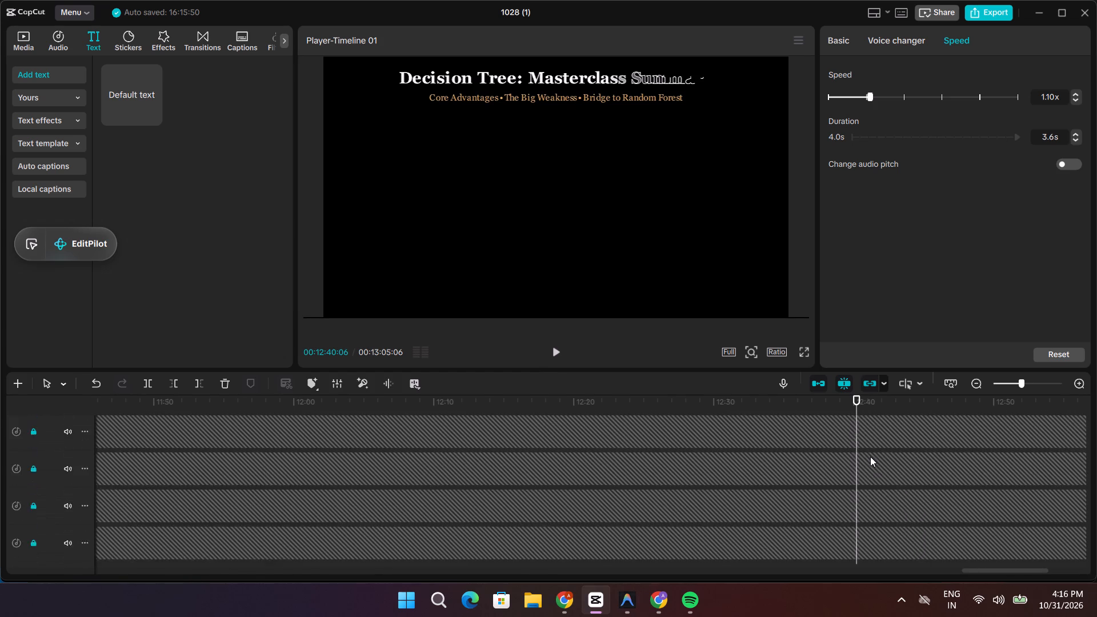
pyautogui.scroll(12, 870, 456)
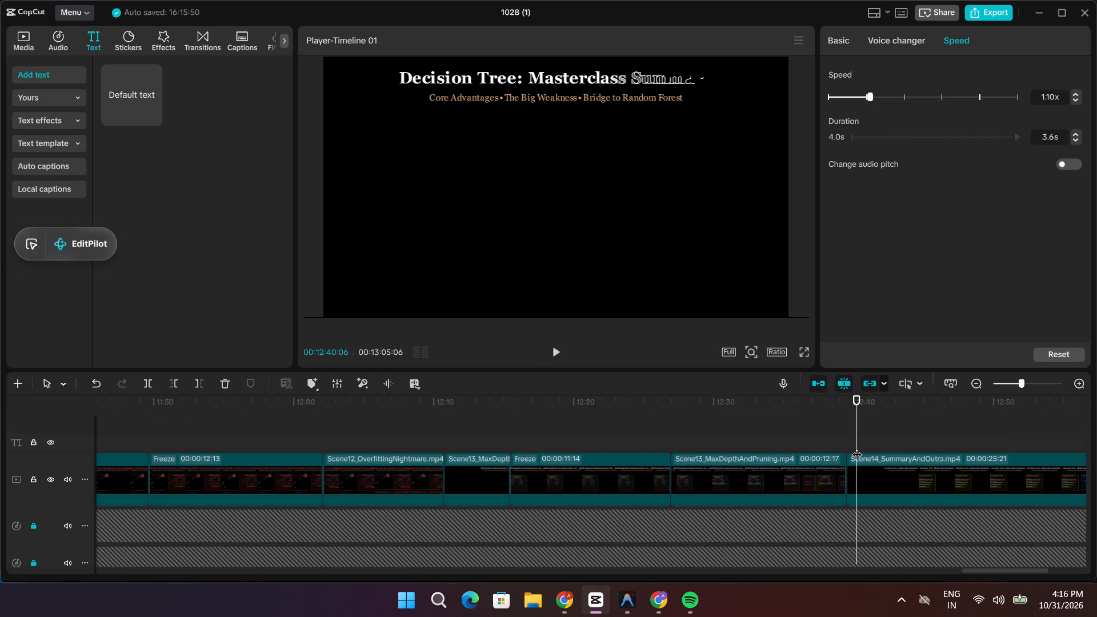
pyautogui.moveTo(855, 441); pyautogui.dragTo(851, 440)
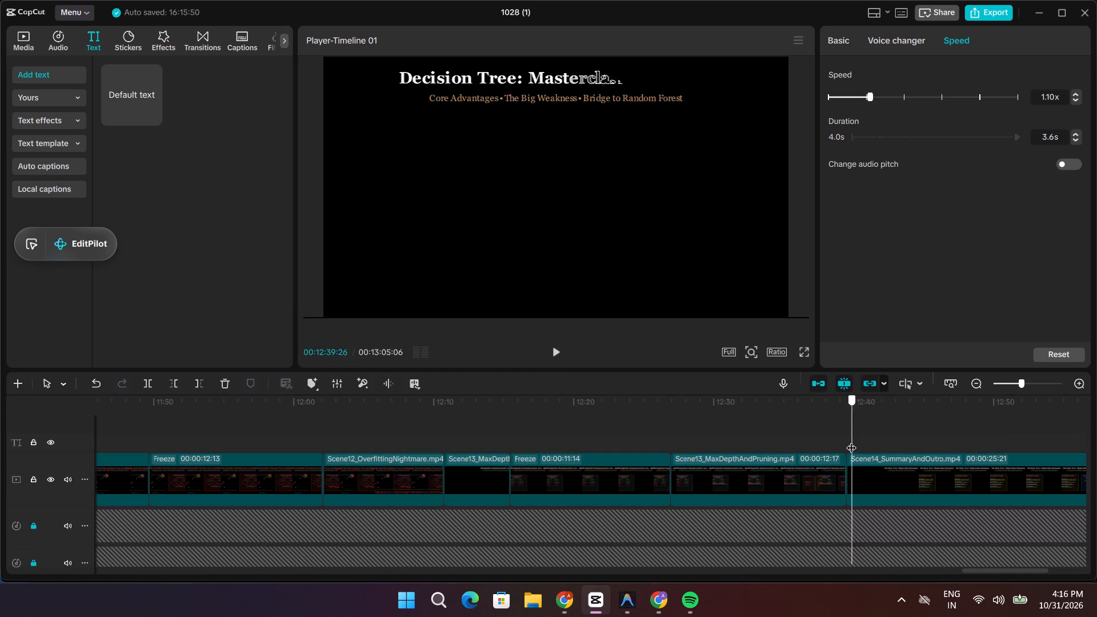
pyautogui.moveTo(851, 440); pyautogui.dragTo(847, 440)
pyautogui.click(878, 464)
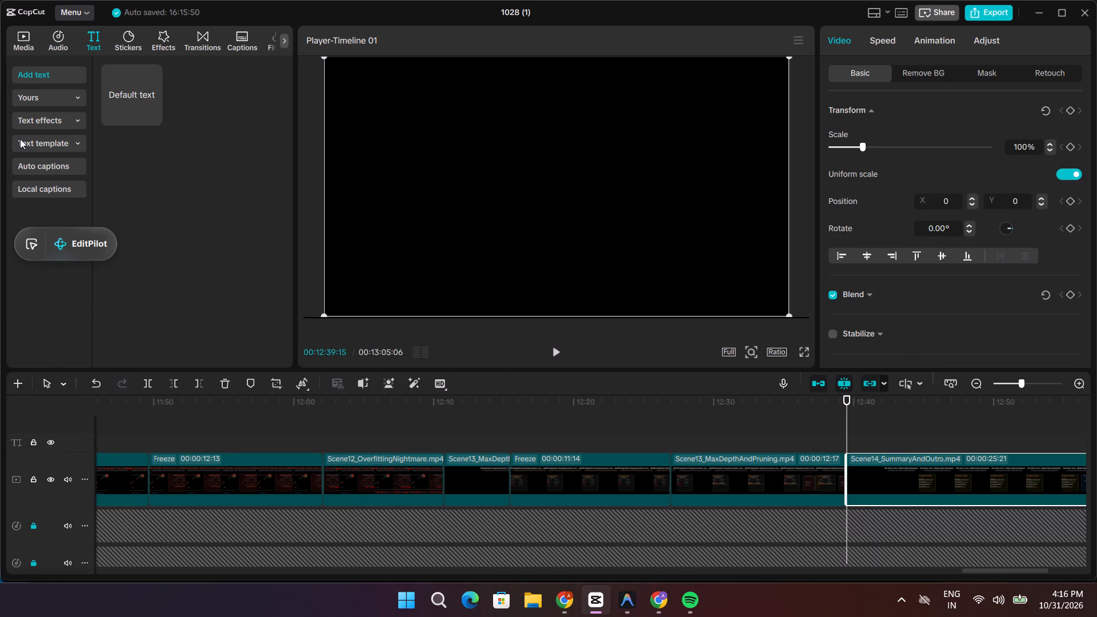
# Browse the imported project media for a usable black still and filter it to images only.
pyautogui.click(22, 41)
pyautogui.scroll(7, 166, 218)
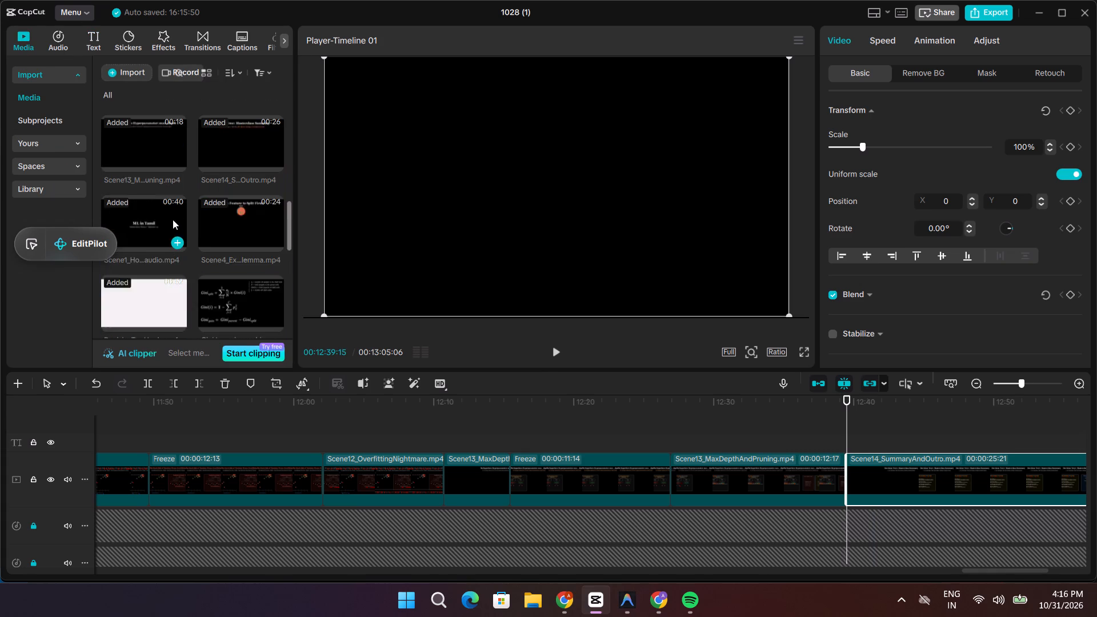
pyautogui.scroll(5, 173, 219)
pyautogui.scroll(-3, 175, 226)
pyautogui.scroll(11, 176, 227)
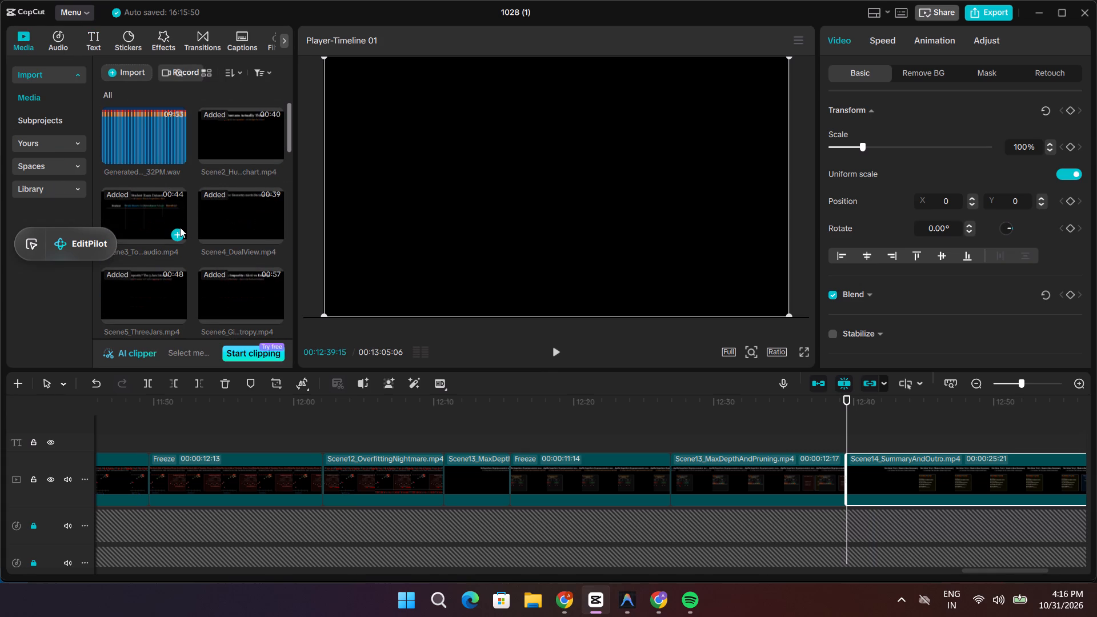
pyautogui.scroll(-5, 247, 230)
pyautogui.scroll(13, 247, 230)
pyautogui.scroll(-16, 247, 230)
pyautogui.scroll(6, 247, 231)
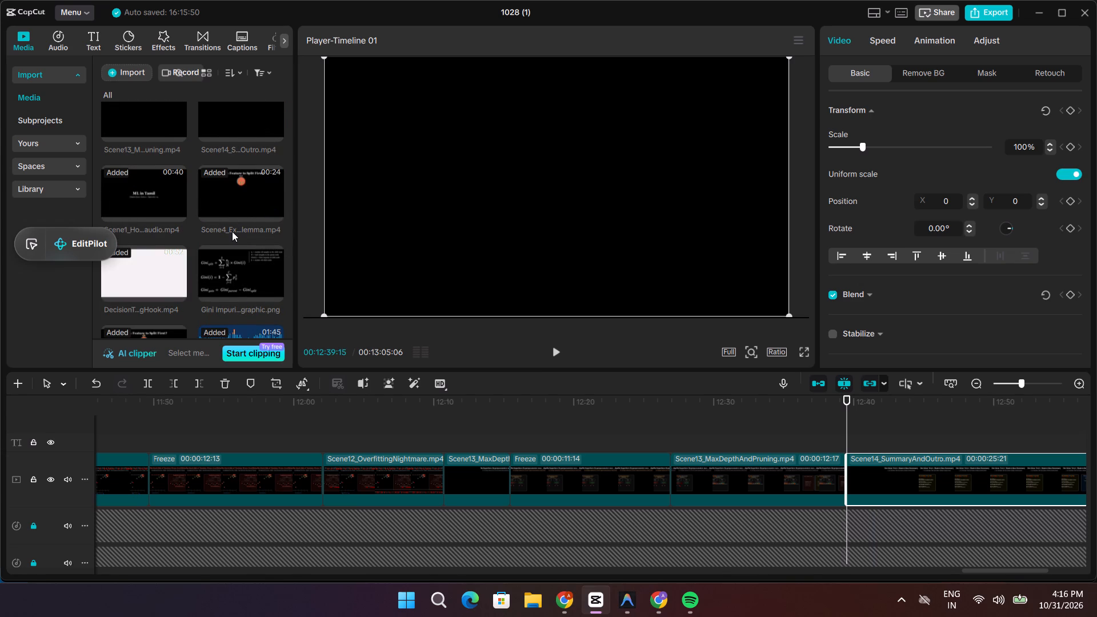
pyautogui.scroll(2, 232, 231)
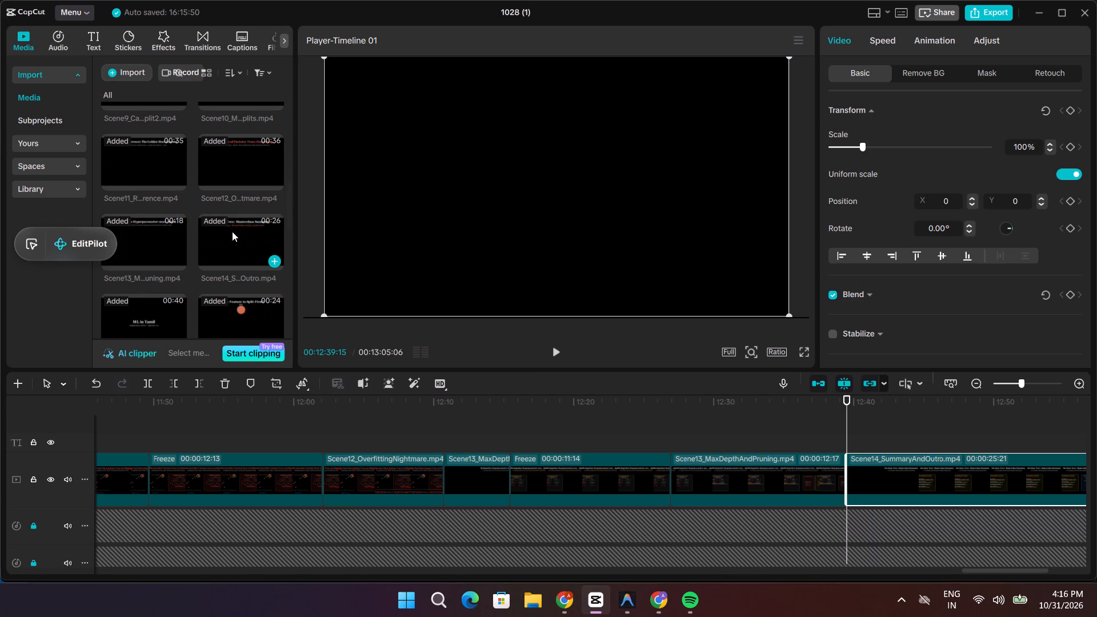
pyautogui.scroll(1, 232, 231)
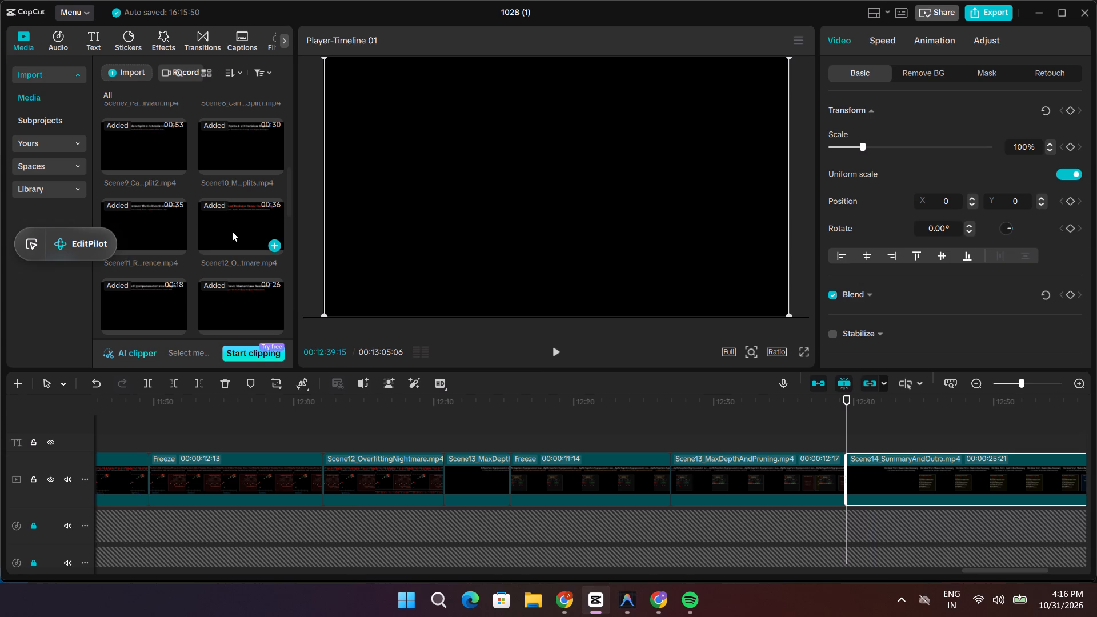
pyautogui.scroll(1, 230, 235)
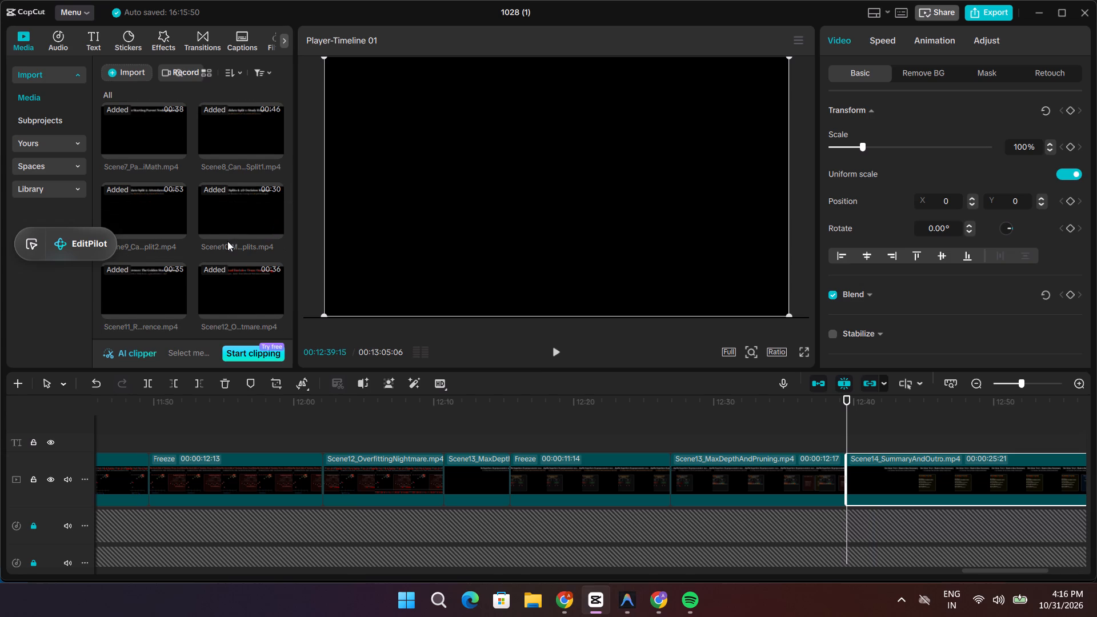
pyautogui.scroll(1, 227, 241)
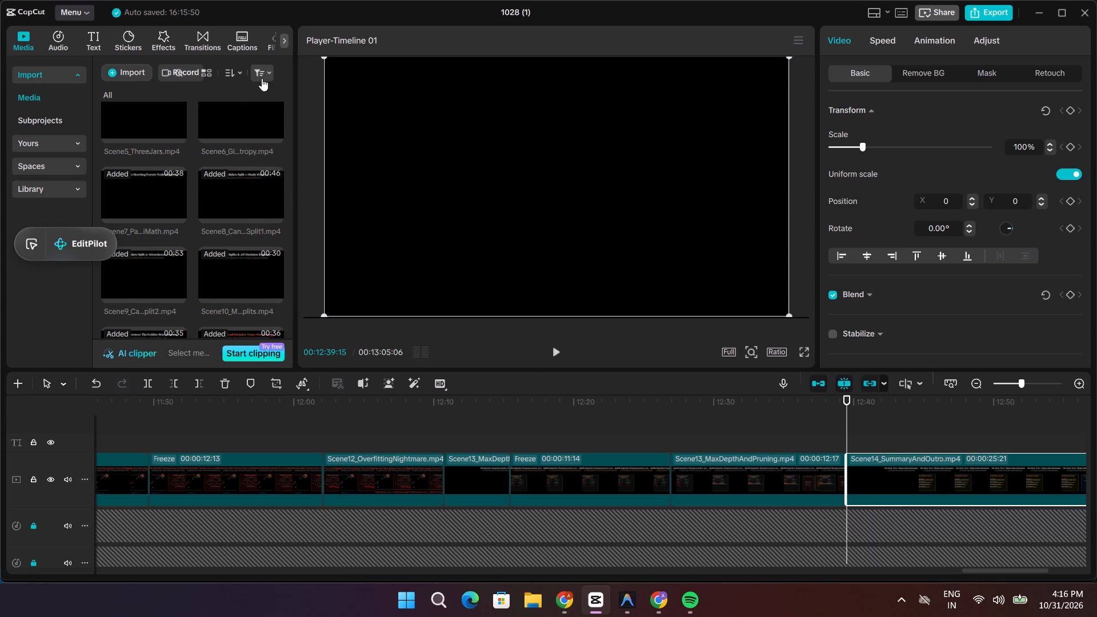
pyautogui.click(262, 78)
pyautogui.click(247, 169)
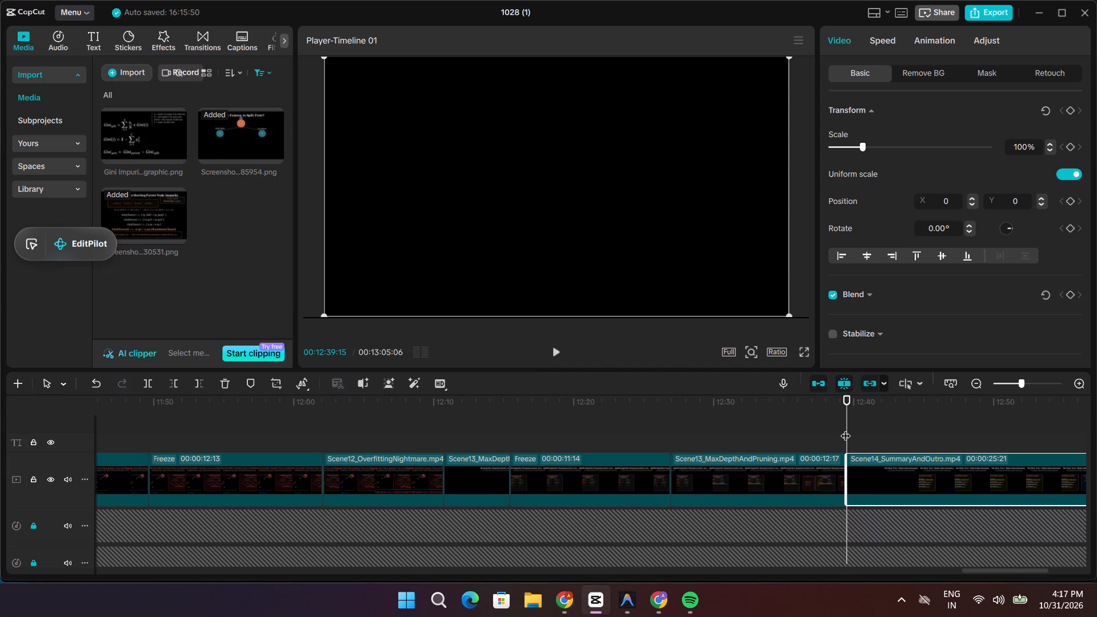
# Capture a full-screen screenshot of the black frame at 00:12:39:15 from the enlarged preview.
pyautogui.moveTo(846, 428); pyautogui.dragTo(541, 420)
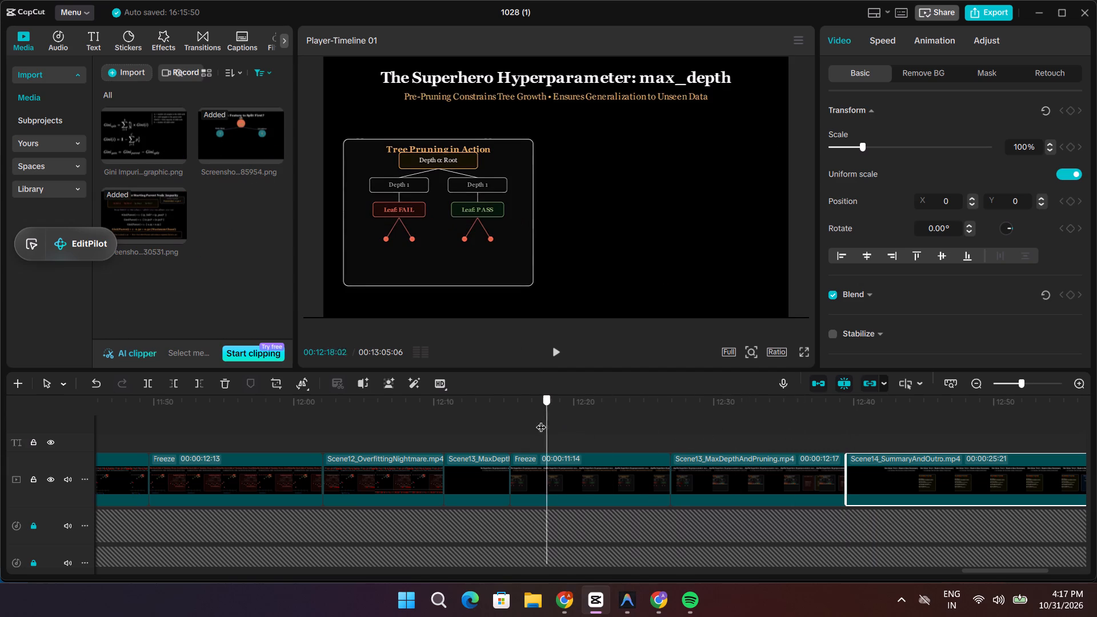
pyautogui.moveTo(541, 420); pyautogui.dragTo(576, 422)
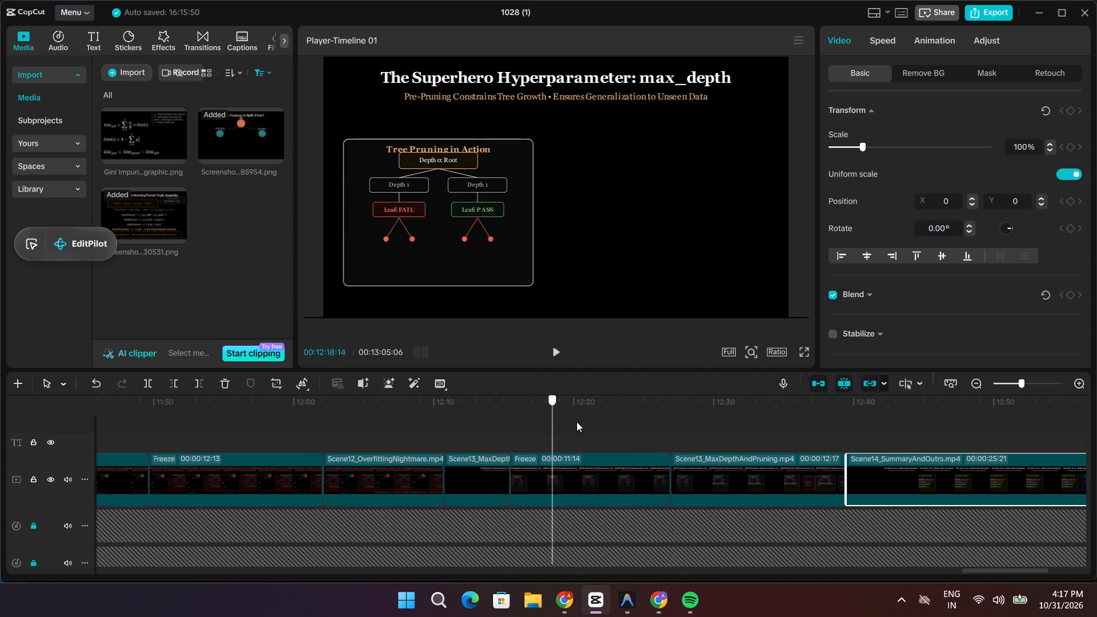
pyautogui.moveTo(576, 422); pyautogui.dragTo(850, 437)
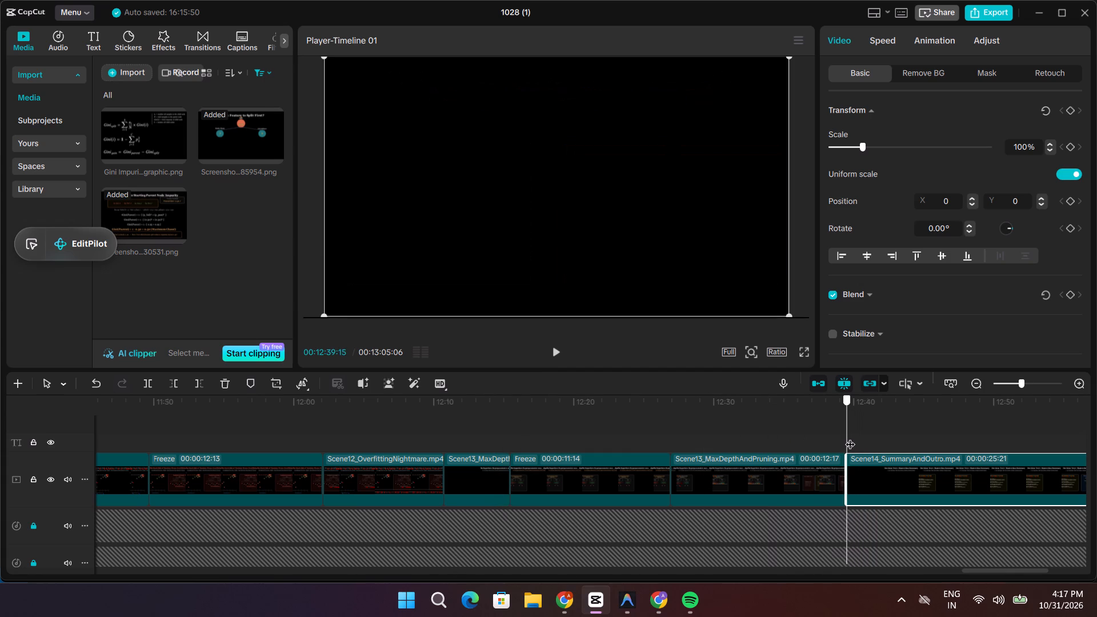
pyautogui.moveTo(850, 437); pyautogui.dragTo(849, 437)
pyautogui.click(804, 352)
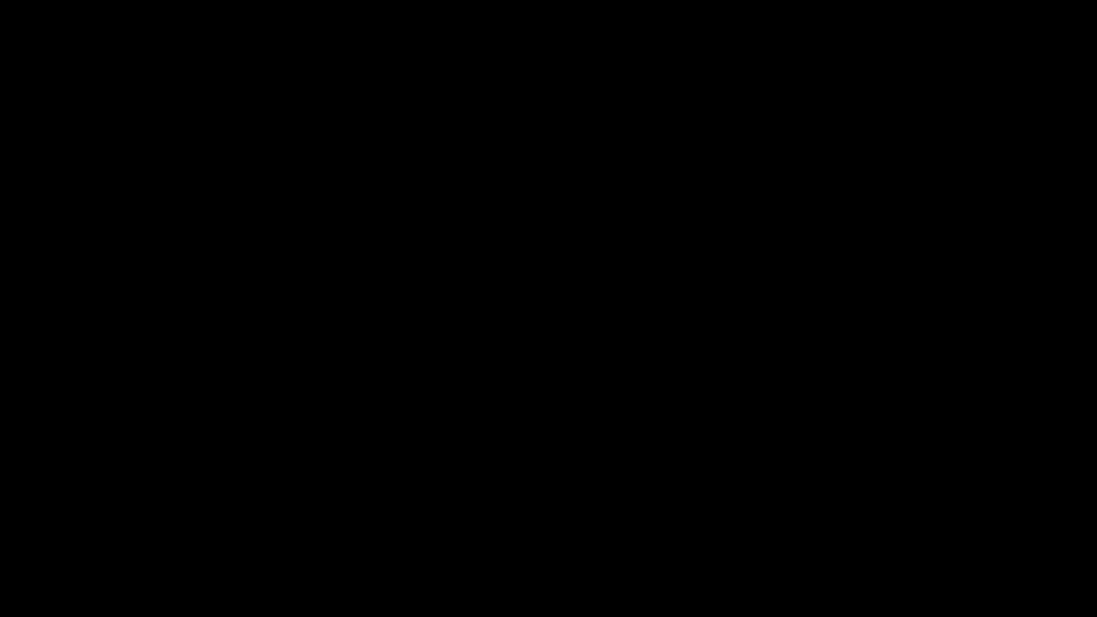
pyautogui.press('Print')
pyautogui.click(526, 35)
pyautogui.click(539, 86)
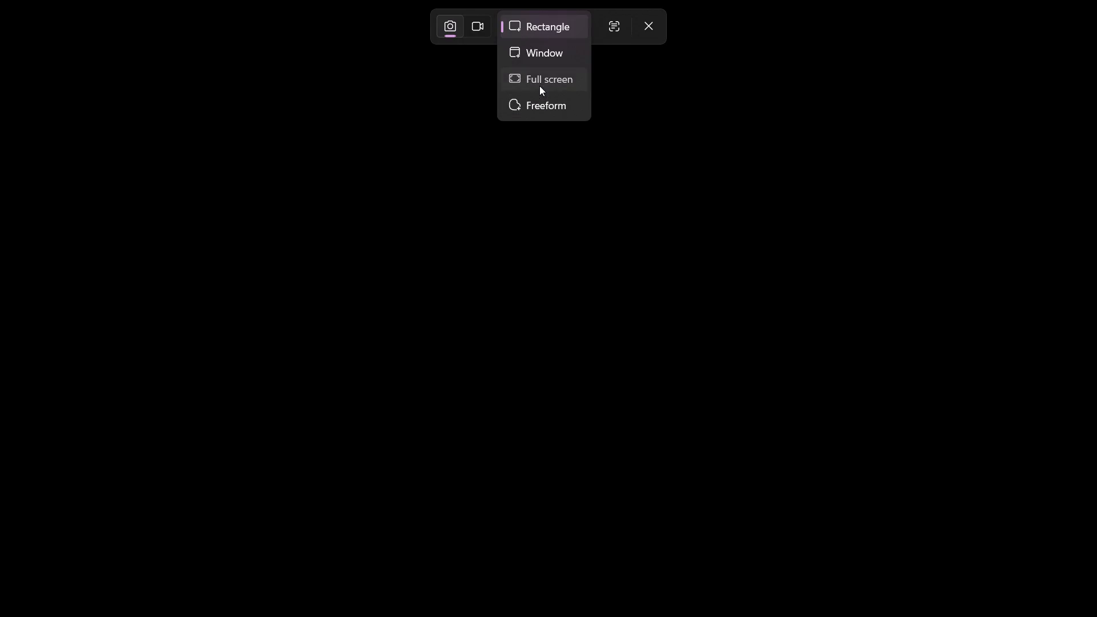
pyautogui.press('Escape')
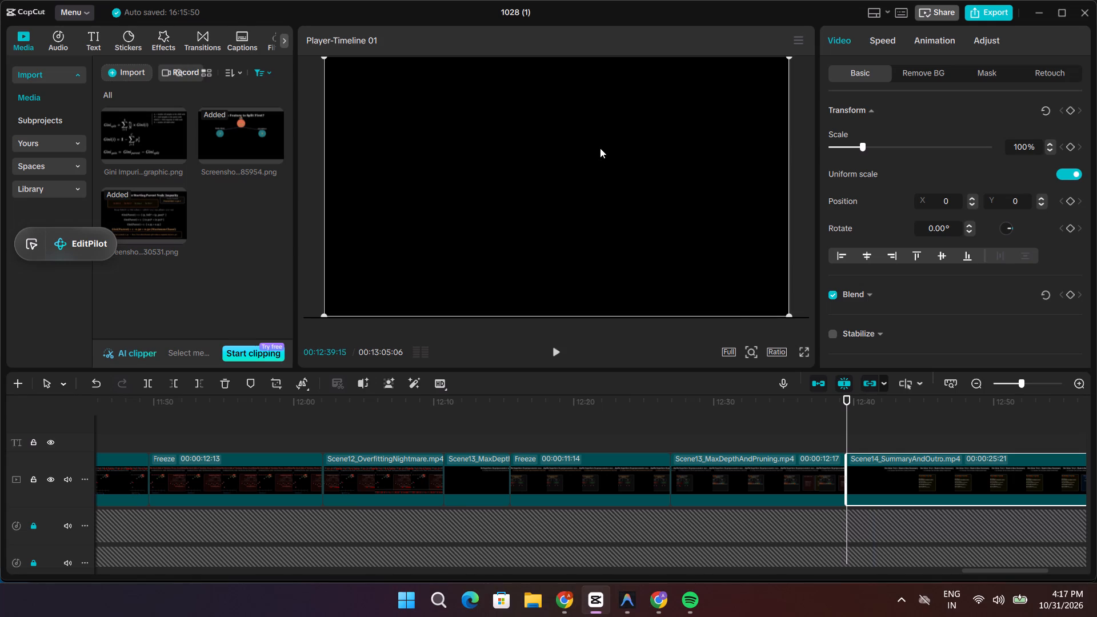
pyautogui.click(120, 71)
pyautogui.click(73, 117)
pyautogui.click(148, 127)
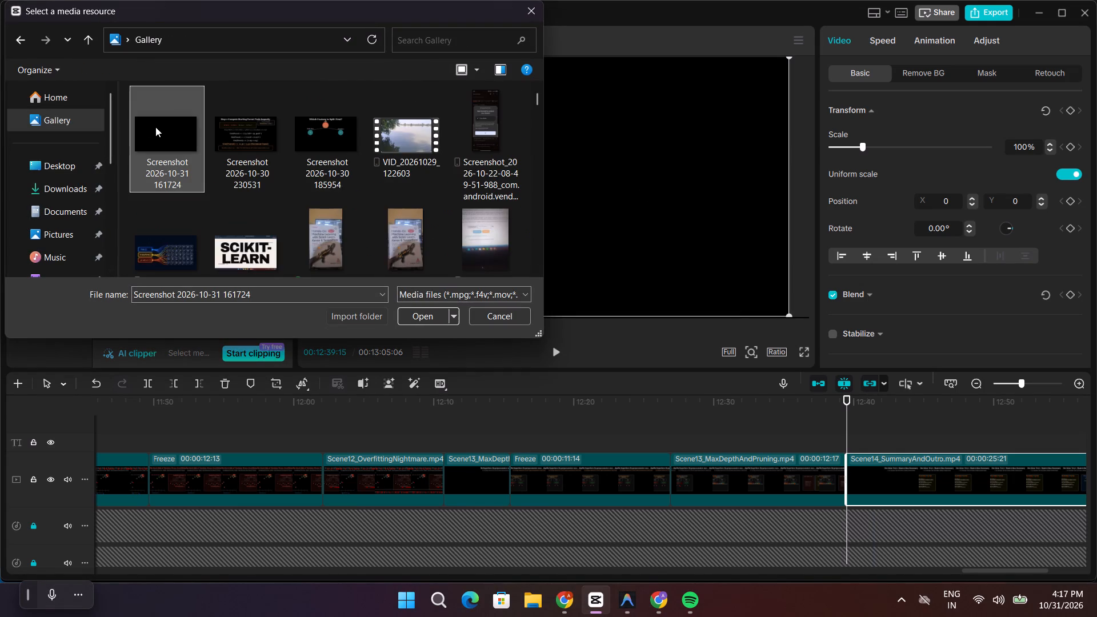
pyautogui.click(414, 314)
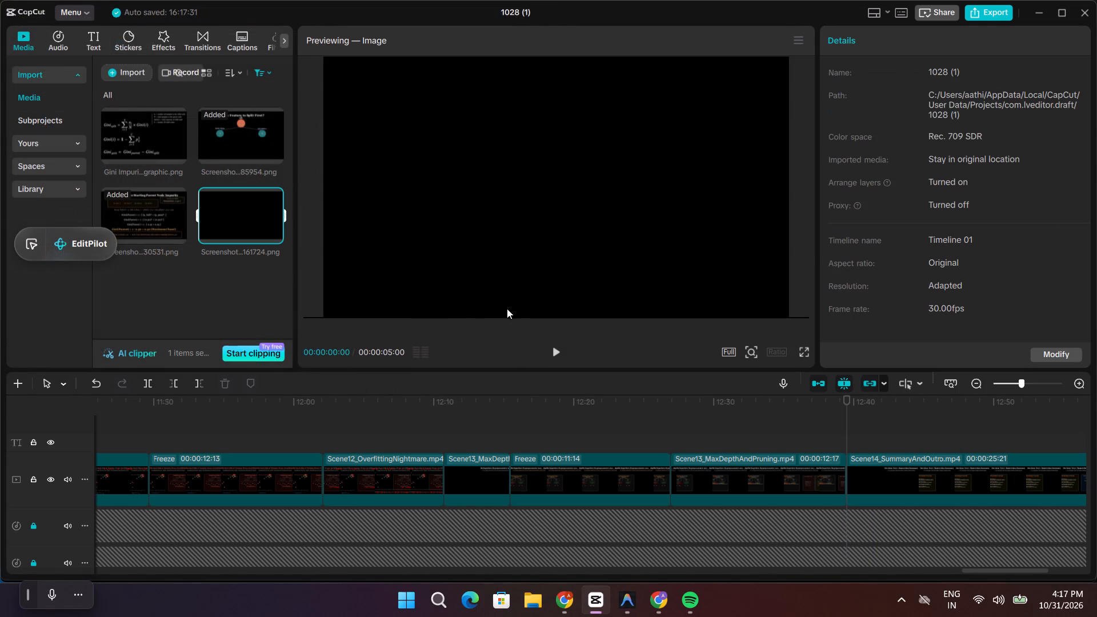
# Insert the black screenshot at 00:12:39:15 on the main video track, between Scene13_MaxDepthAndPruning.mp4 and Scene14_SummaryAndOutro.mp4.
pyautogui.click(843, 416)
pyautogui.moveTo(845, 416); pyautogui.dragTo(923, 421)
pyautogui.press('space')
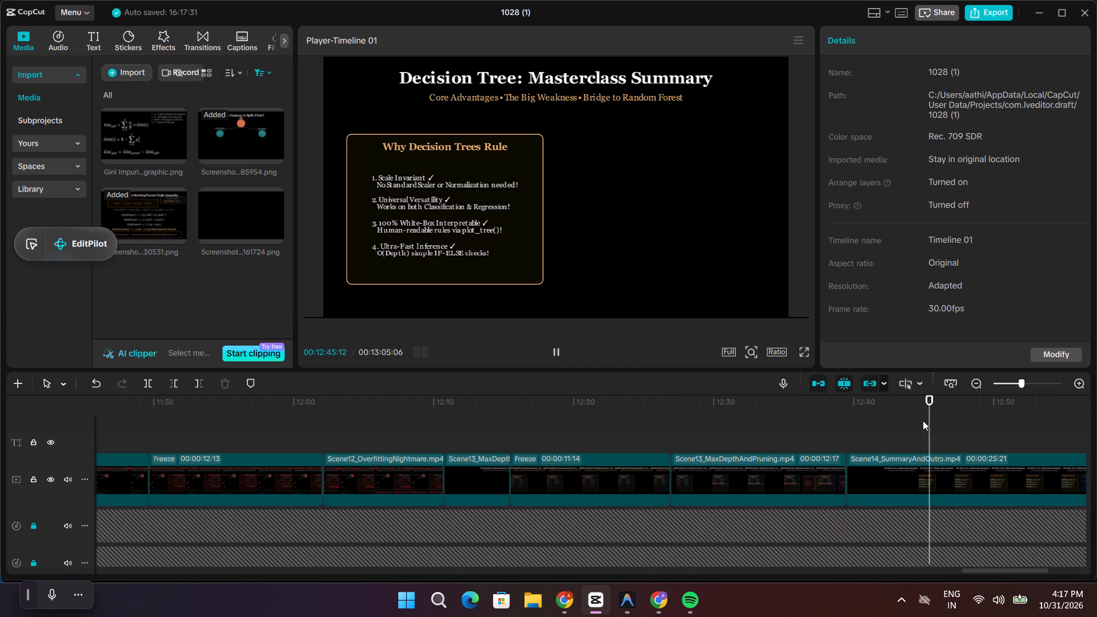
pyautogui.press('space')
pyautogui.press('space')
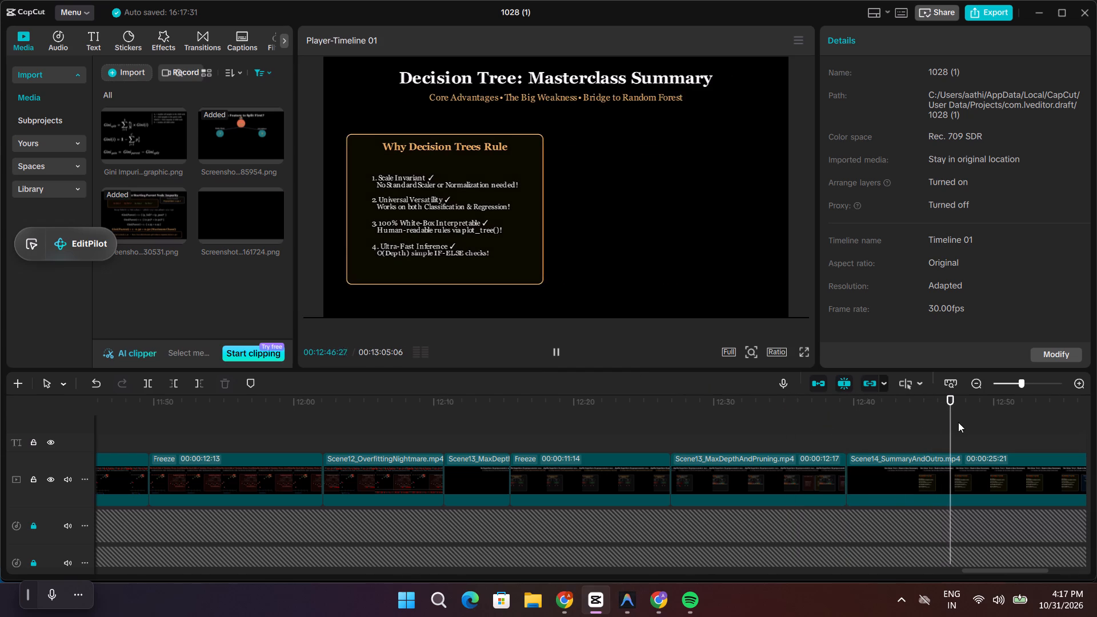
pyautogui.press('space')
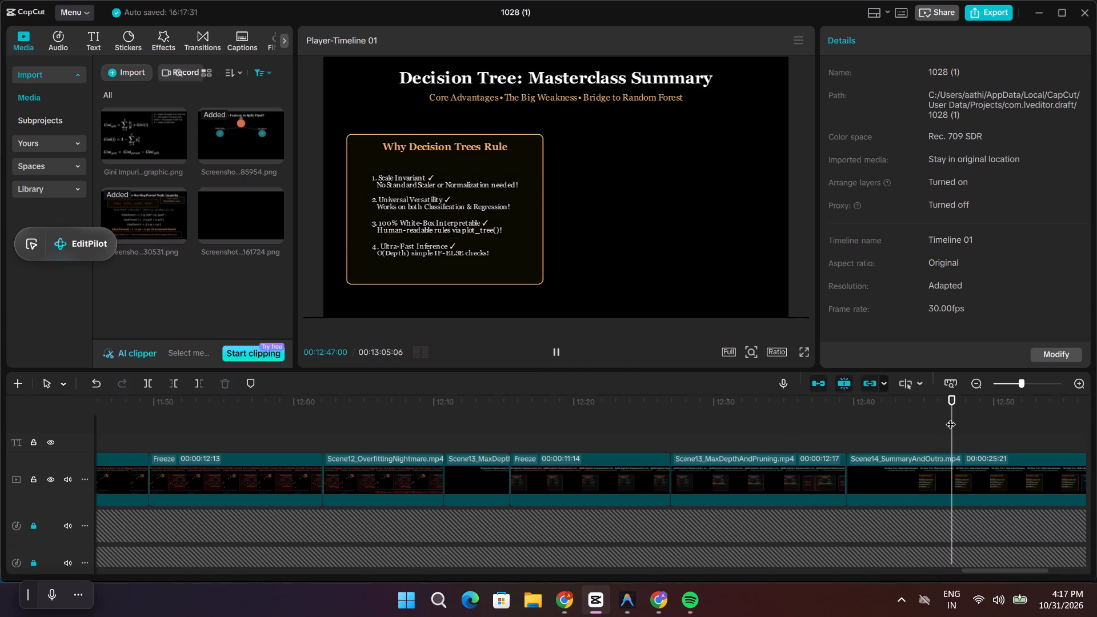
pyautogui.moveTo(951, 417); pyautogui.dragTo(846, 428)
pyautogui.moveTo(229, 216); pyautogui.dragTo(229, 215)
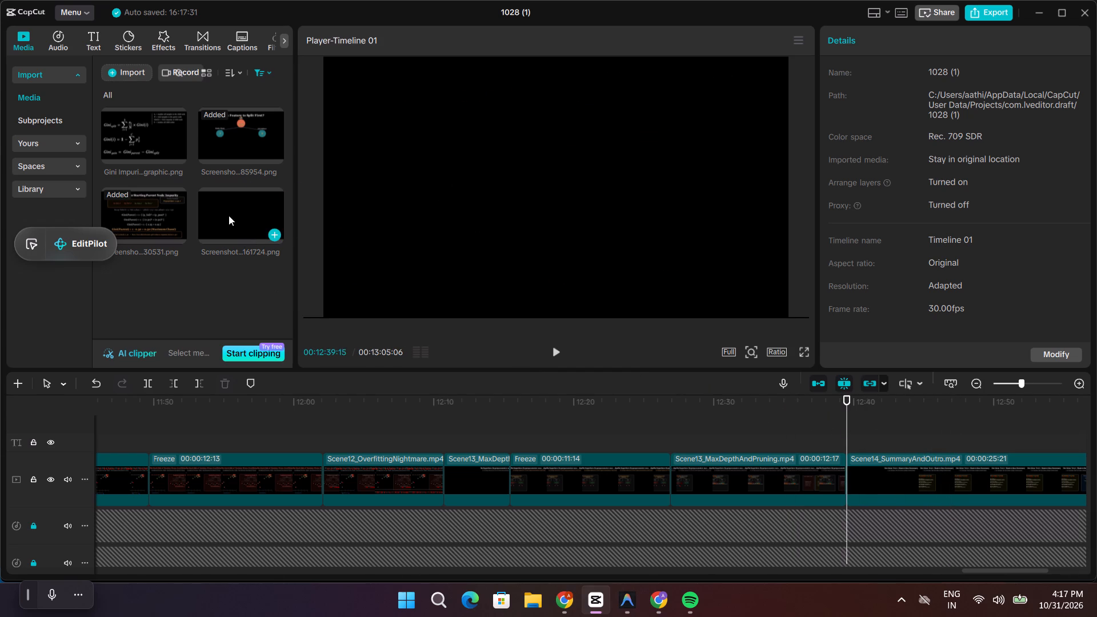
pyautogui.moveTo(229, 215); pyautogui.dragTo(844, 457)
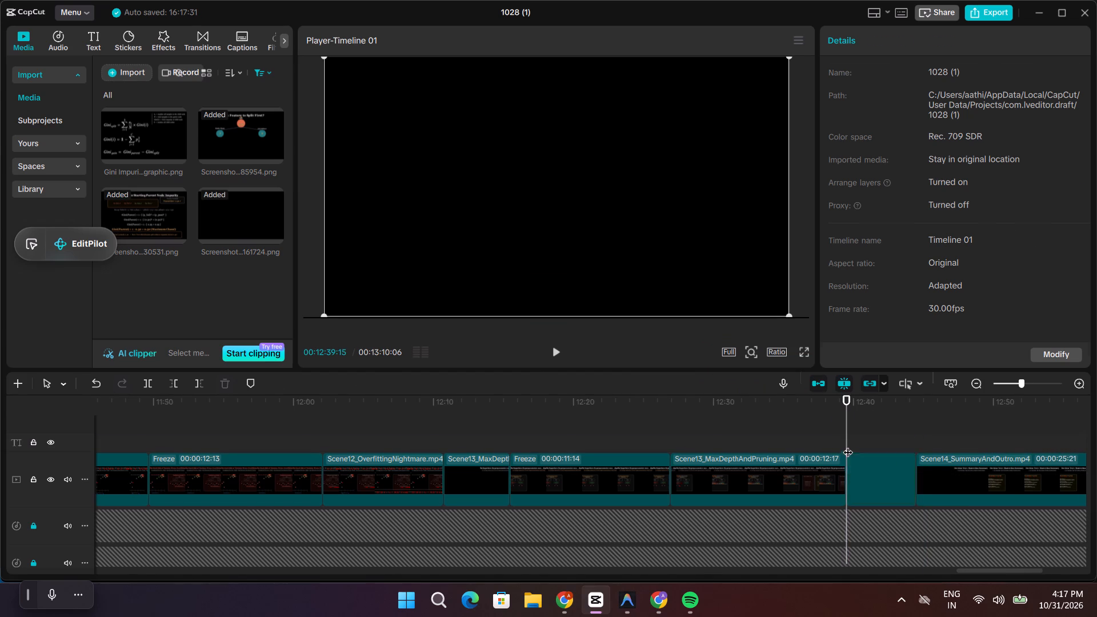
# Move the two narration clips after 12:45 earlier, back to back, directly after the narration clip ending near 12:40.
pyautogui.moveTo(847, 430); pyautogui.dragTo(812, 430)
pyautogui.press('space')
pyautogui.scroll(-7, 892, 430)
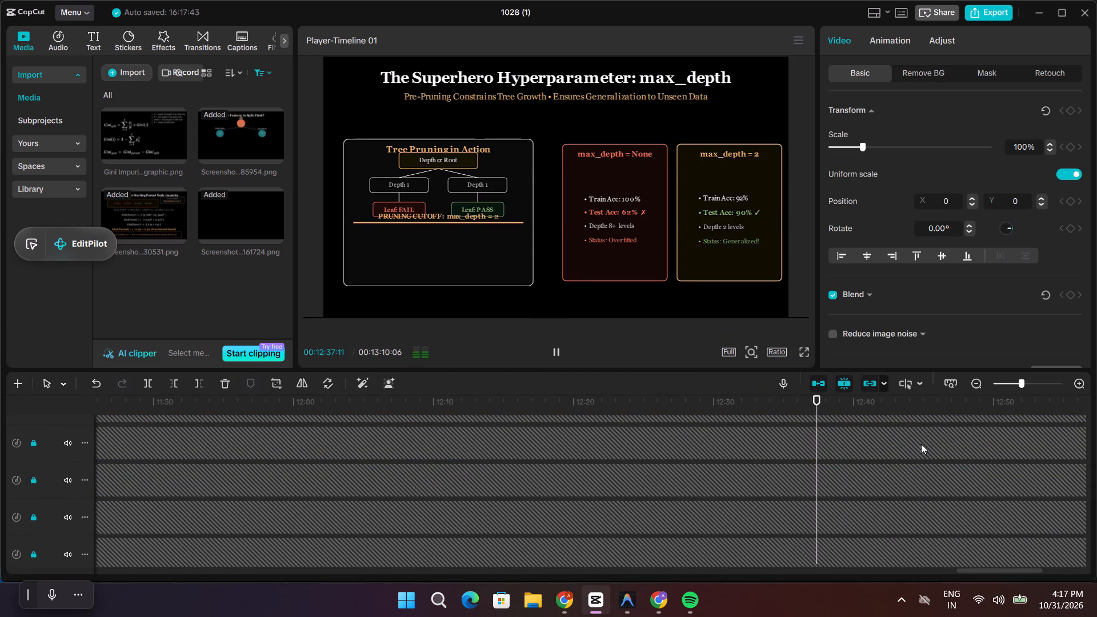
pyautogui.press('space')
pyautogui.press('space')
pyautogui.scroll(-20, 938, 448)
pyautogui.scroll(-16, 938, 448)
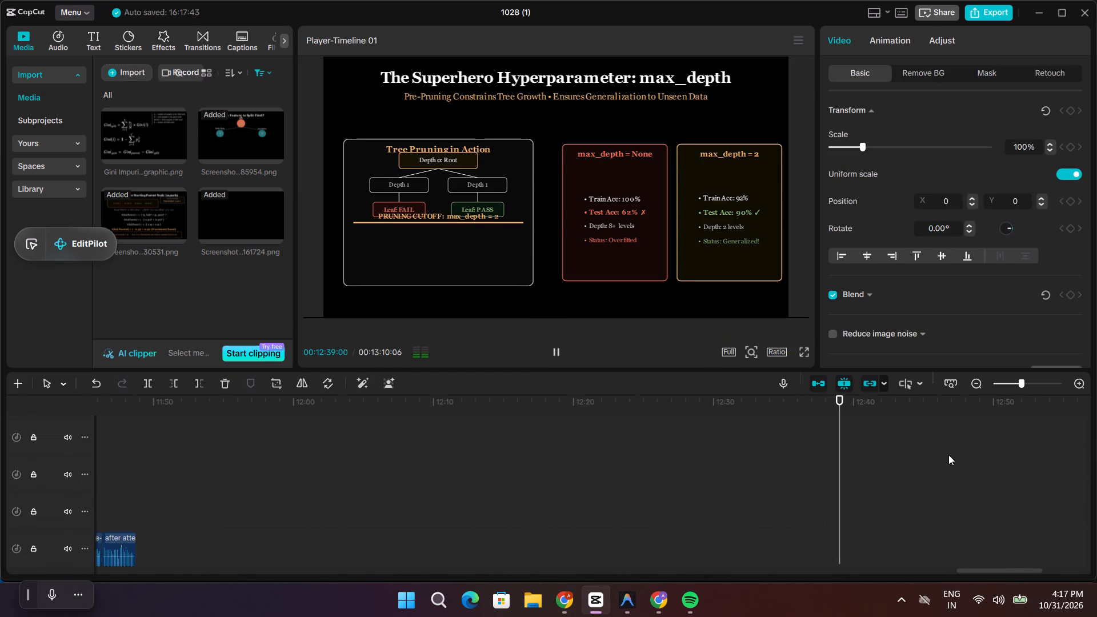
pyautogui.scroll(-20, 948, 455)
pyautogui.scroll(-8, 954, 448)
pyautogui.press('space')
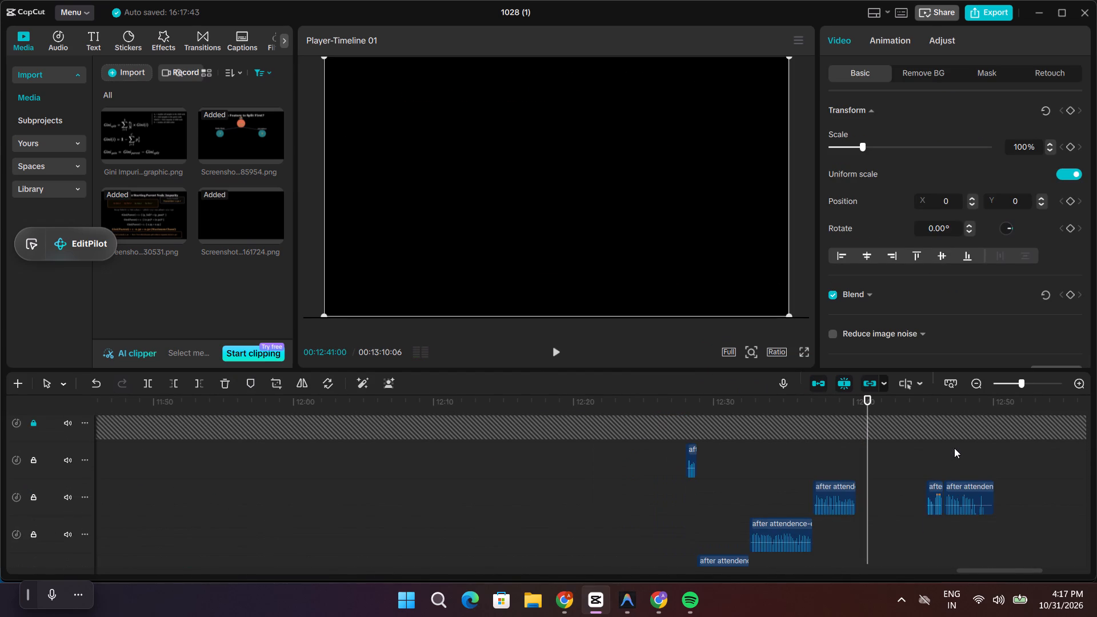
pyautogui.moveTo(935, 509); pyautogui.dragTo(866, 514)
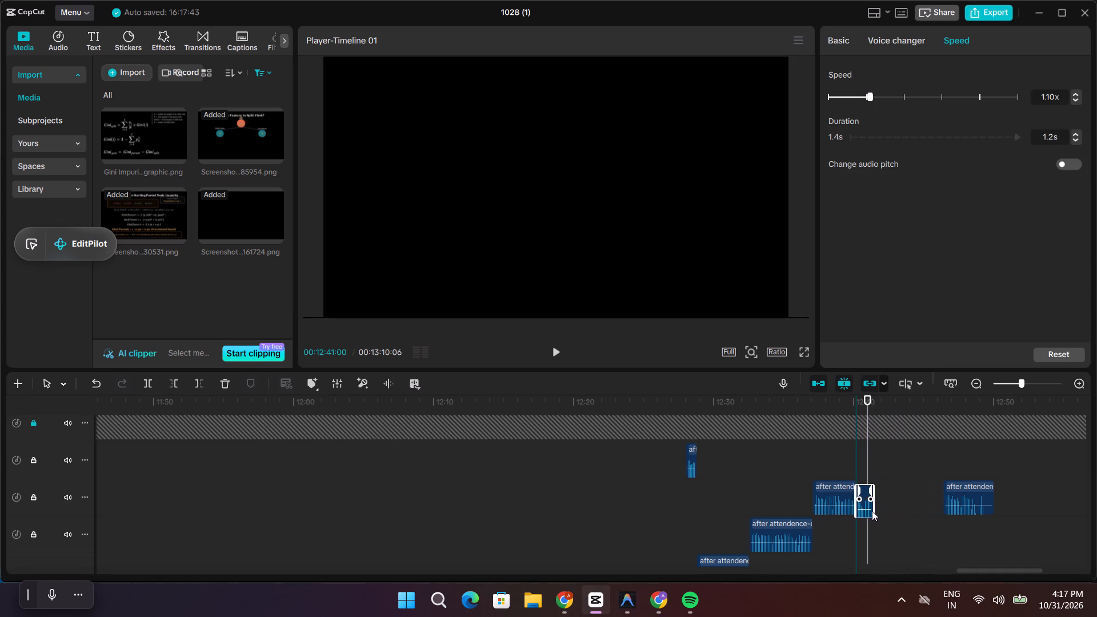
pyautogui.moveTo(956, 508); pyautogui.dragTo(888, 529)
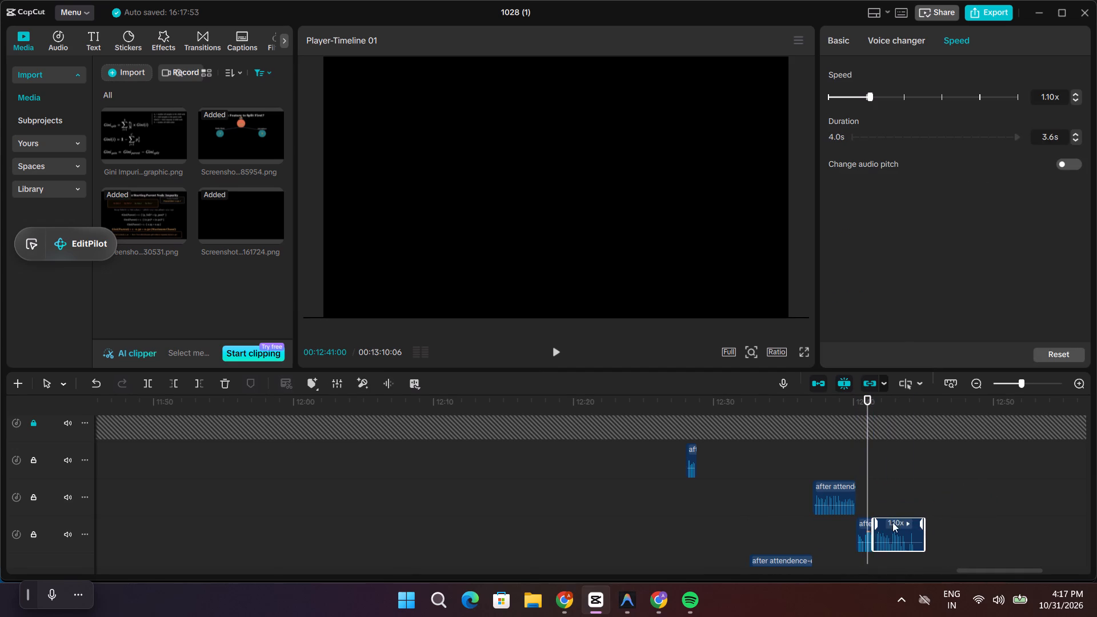
# Add a default text clip at 00:12:43:24 above the last second of the black screenshot.
pyautogui.press('space')
pyautogui.scroll(20, 902, 468)
pyautogui.scroll(8, 902, 468)
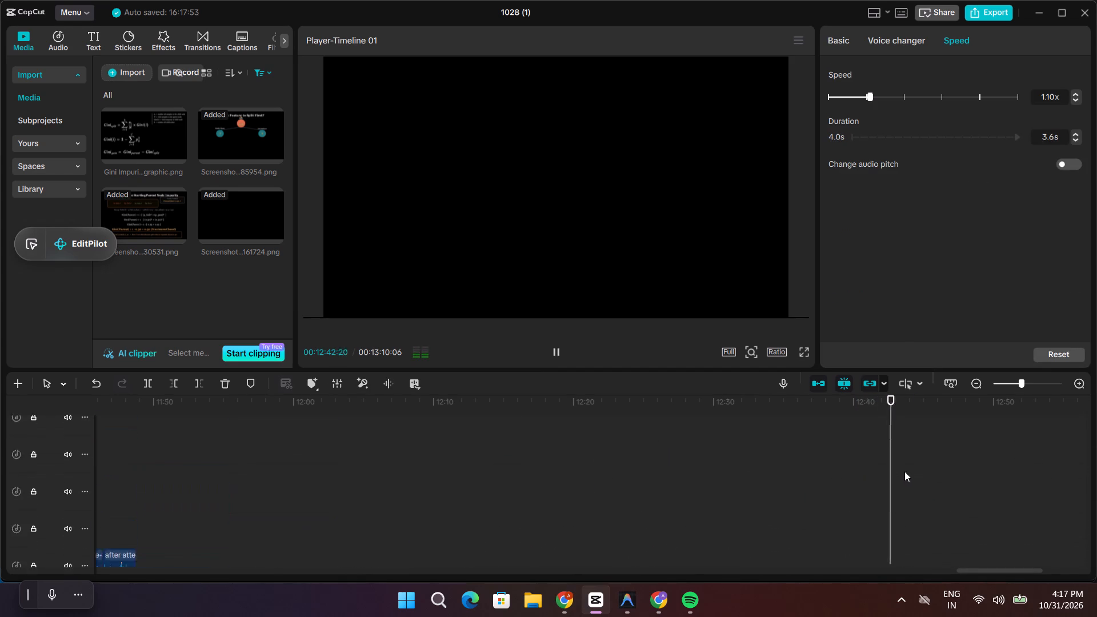
pyautogui.scroll(20, 904, 471)
pyautogui.scroll(20, 904, 471)
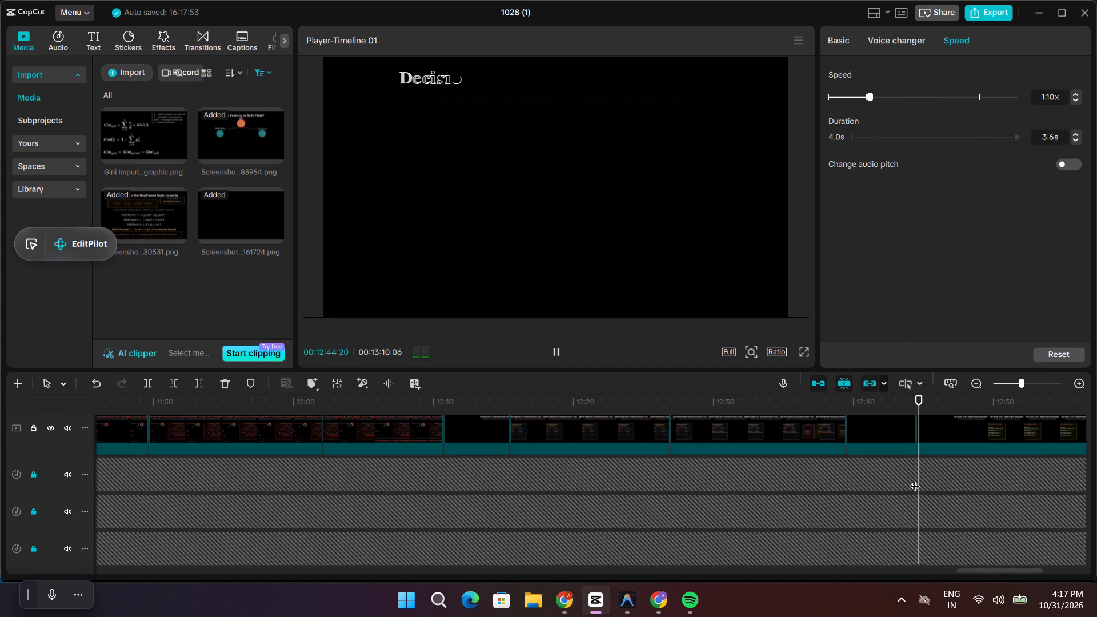
pyautogui.press('space')
pyautogui.moveTo(919, 480); pyautogui.dragTo(916, 480)
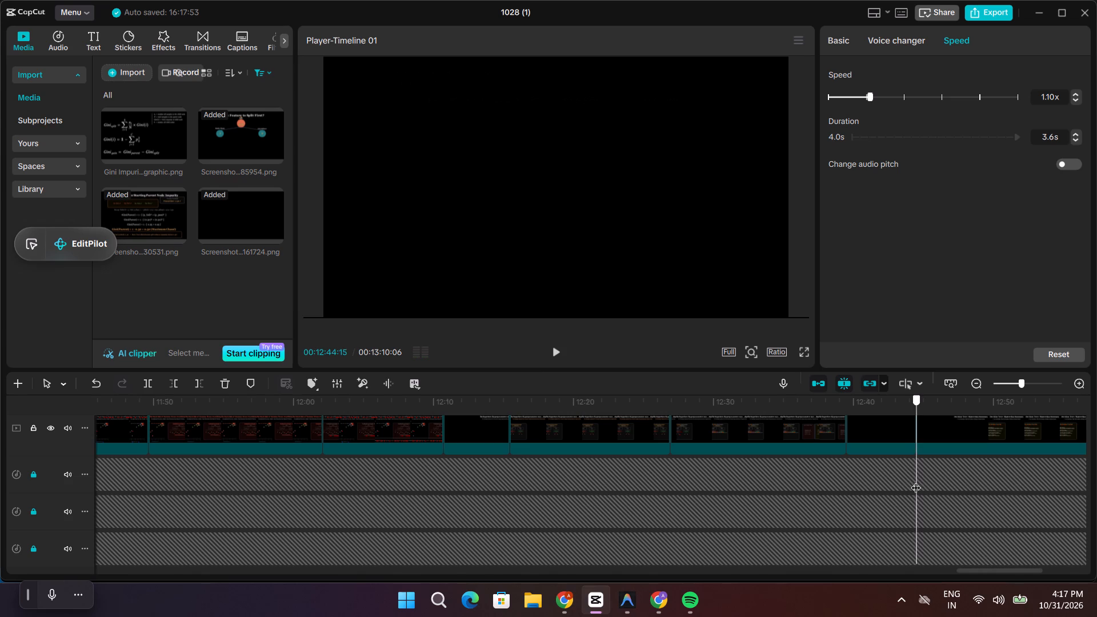
pyautogui.moveTo(916, 480); pyautogui.dragTo(907, 480)
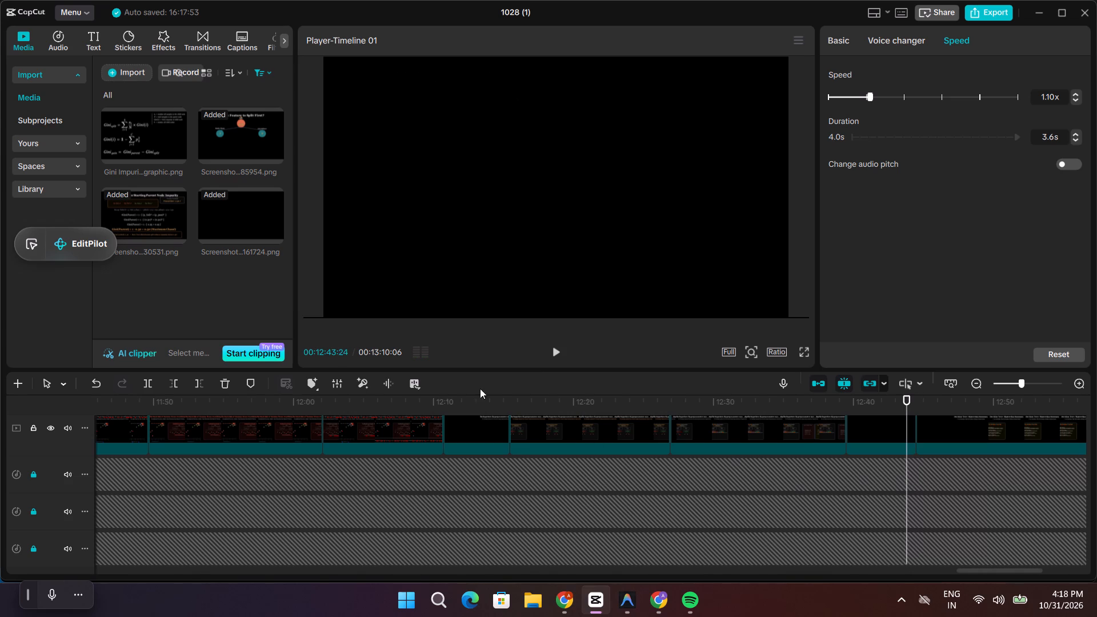
pyautogui.click(89, 38)
pyautogui.moveTo(113, 113); pyautogui.dragTo(478, 301)
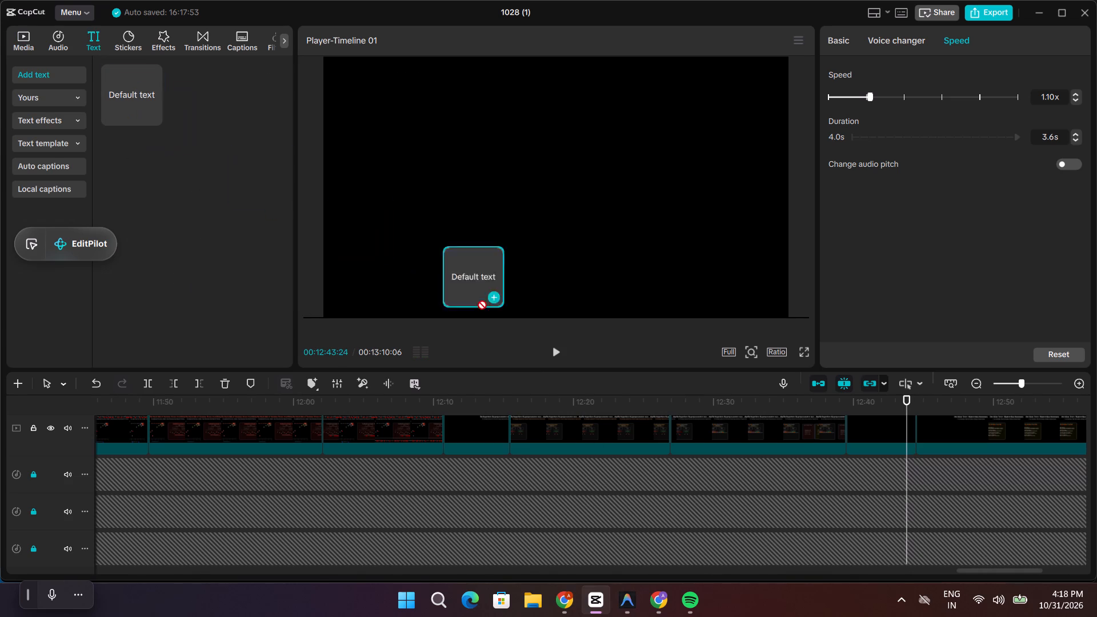
pyautogui.moveTo(478, 301); pyautogui.dragTo(905, 404)
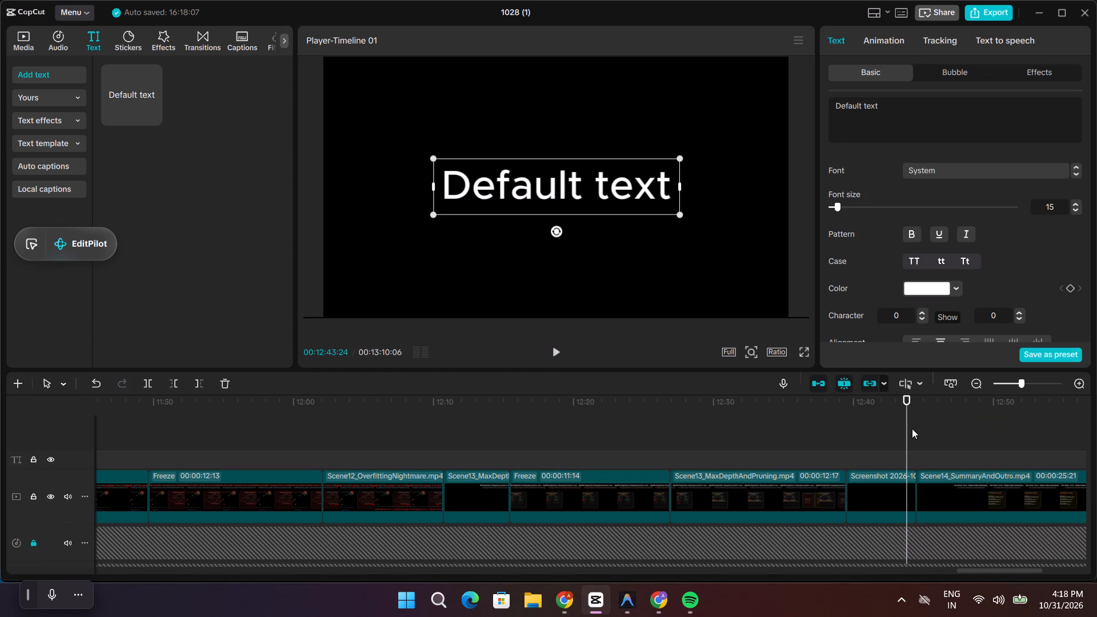
pyautogui.scroll(11, 912, 428)
pyautogui.scroll(-7, 912, 428)
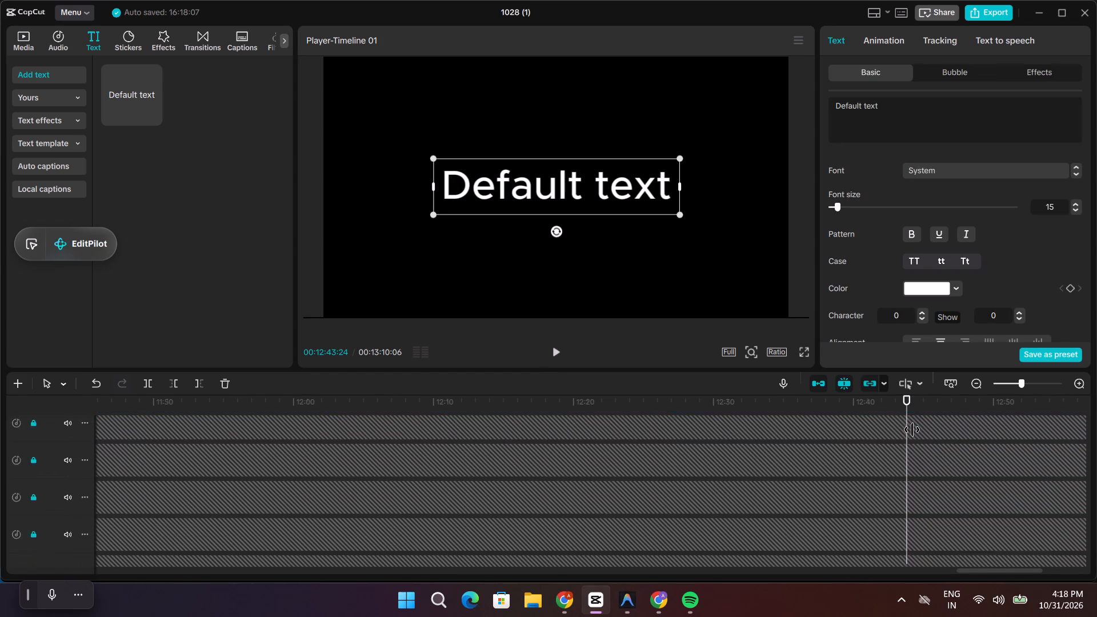
pyautogui.scroll(8, 912, 430)
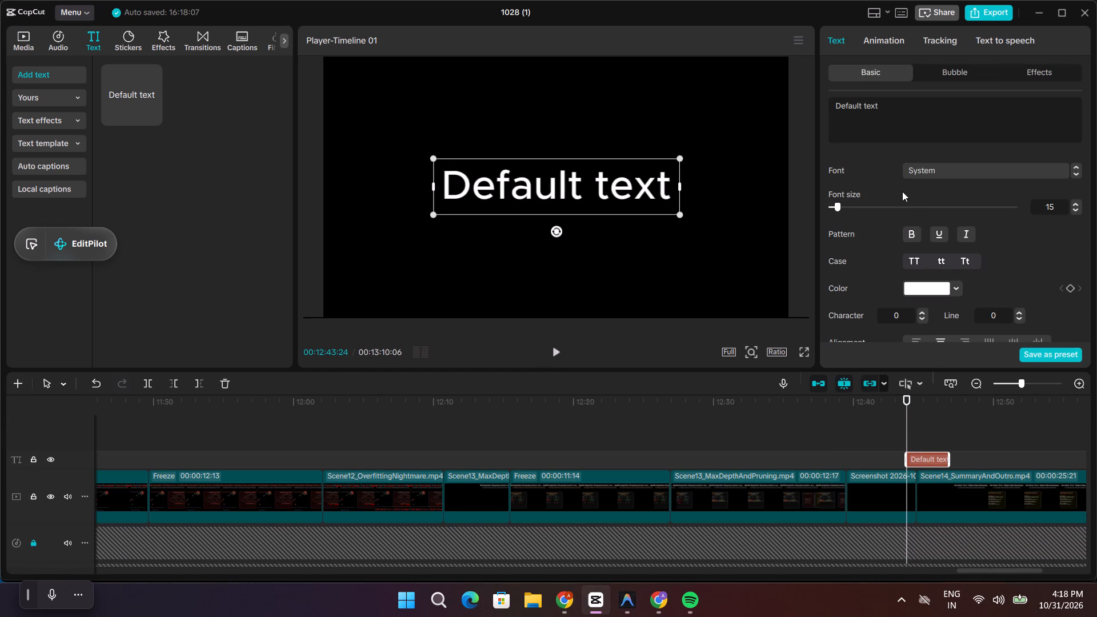
# Replace the text clip's default wording with BYE.
pyautogui.moveTo(888, 111); pyautogui.dragTo(838, 117)
pyautogui.moveTo(884, 104); pyautogui.dragTo(821, 109)
pyautogui.press('BackSpace')
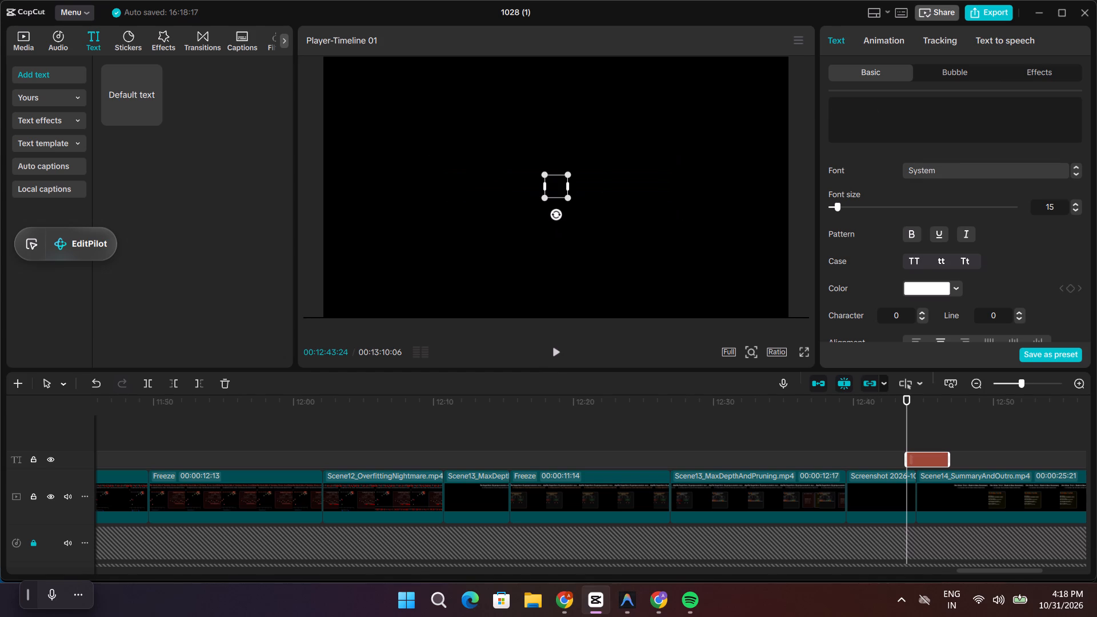
pyautogui.write('BYE')
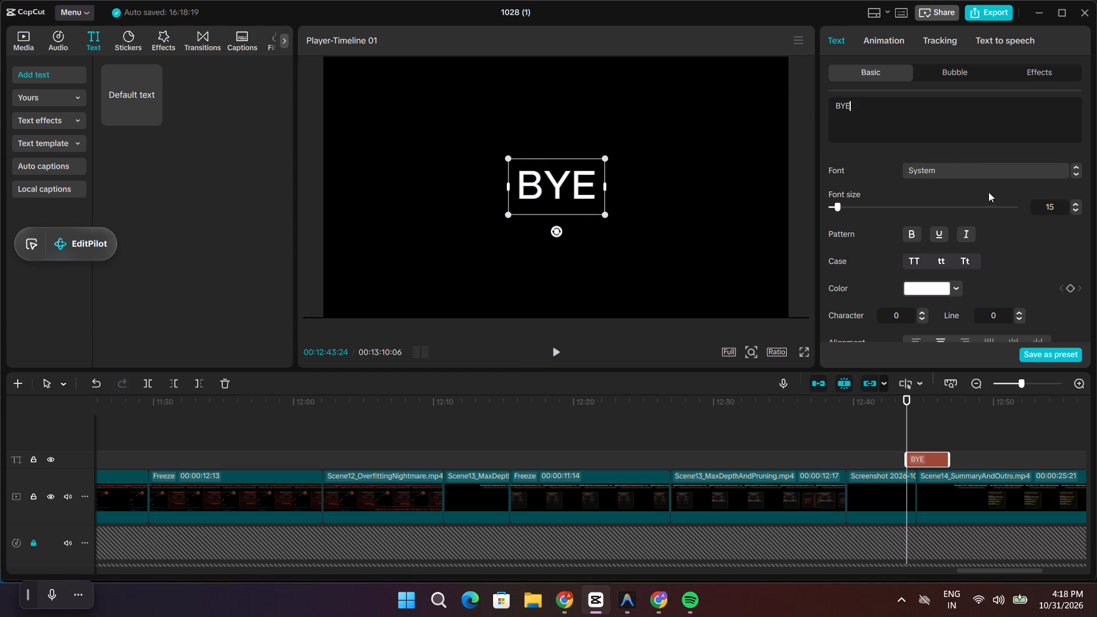
# Format the BYE text as bold, font size 16, in the Agency FB Bold font.
pyautogui.click(907, 230)
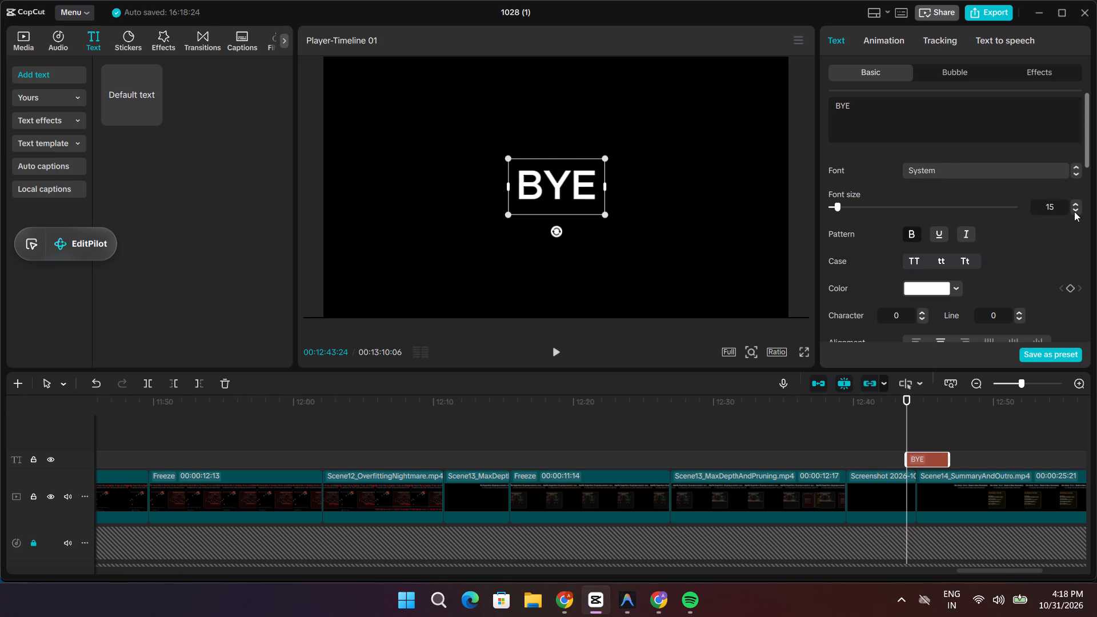
pyautogui.click(1074, 211)
pyautogui.click(1074, 211)
pyautogui.click(1074, 211)
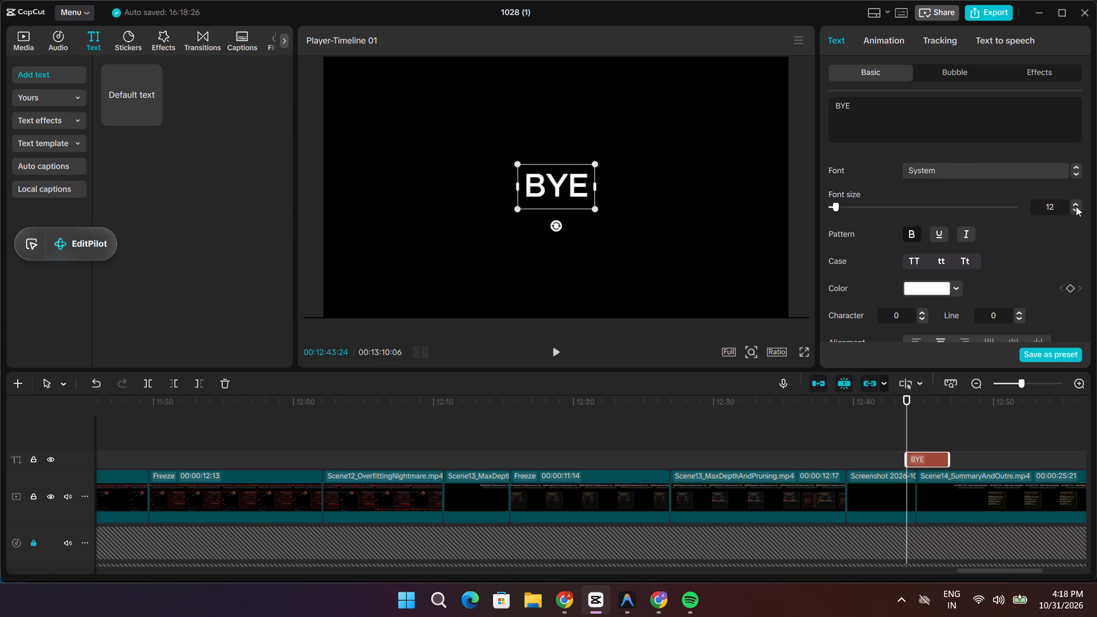
pyautogui.tripleClick(1076, 205)
pyautogui.click(1076, 205)
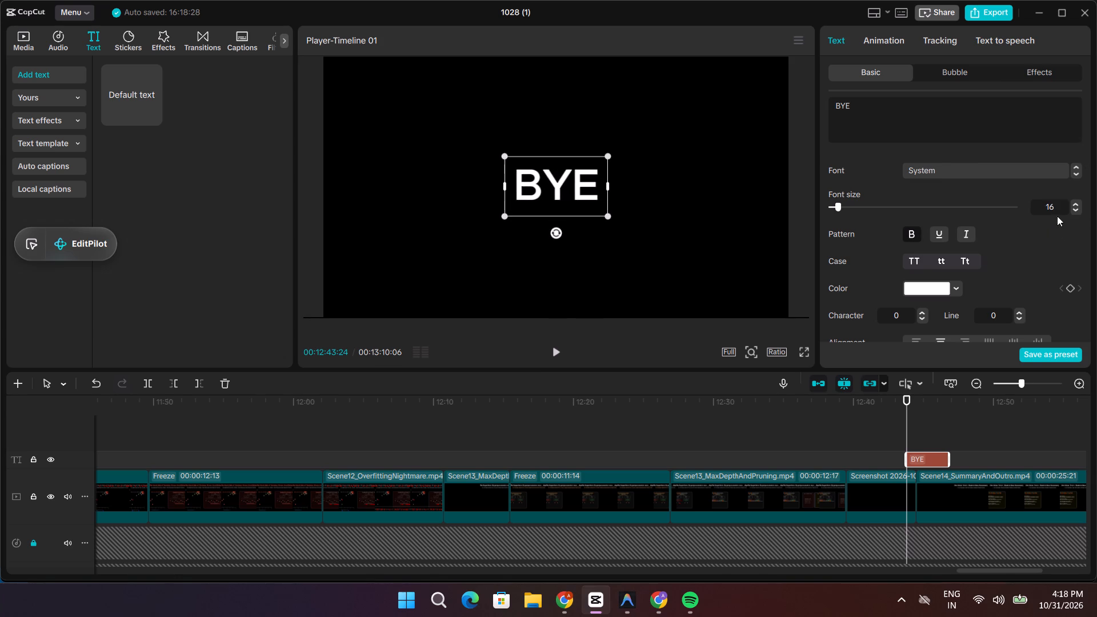
pyautogui.click(1076, 179)
pyautogui.click(1076, 178)
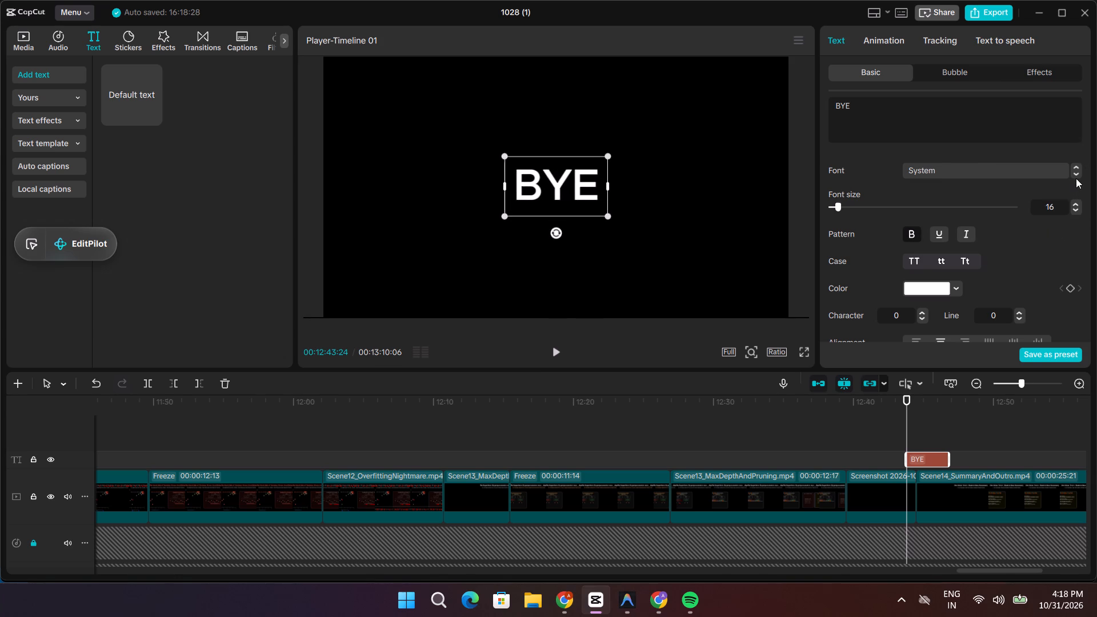
pyautogui.click(1076, 178)
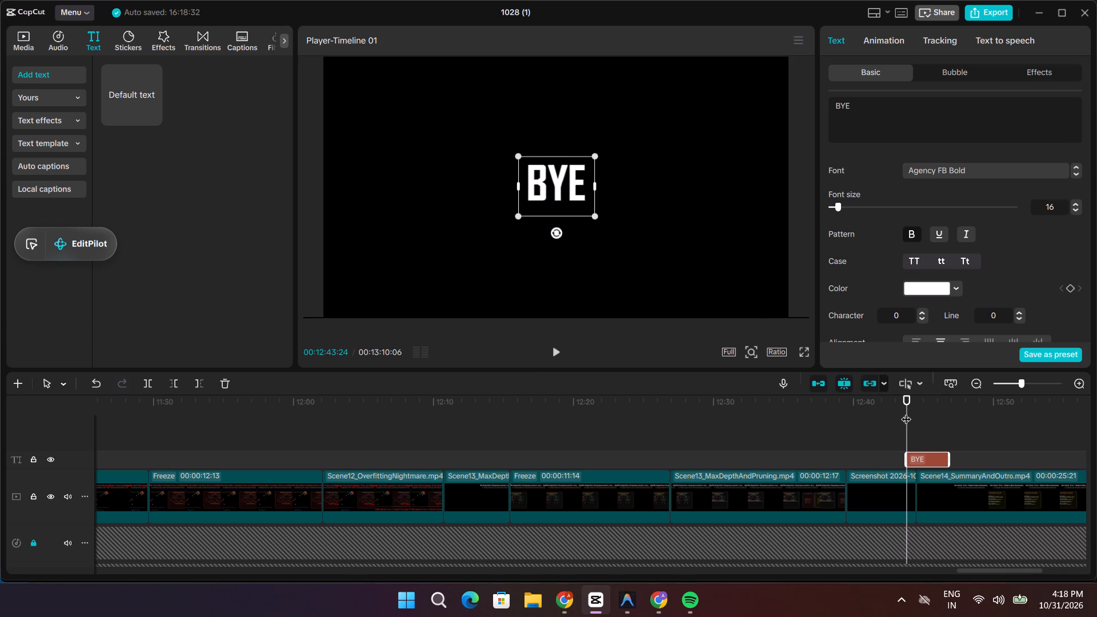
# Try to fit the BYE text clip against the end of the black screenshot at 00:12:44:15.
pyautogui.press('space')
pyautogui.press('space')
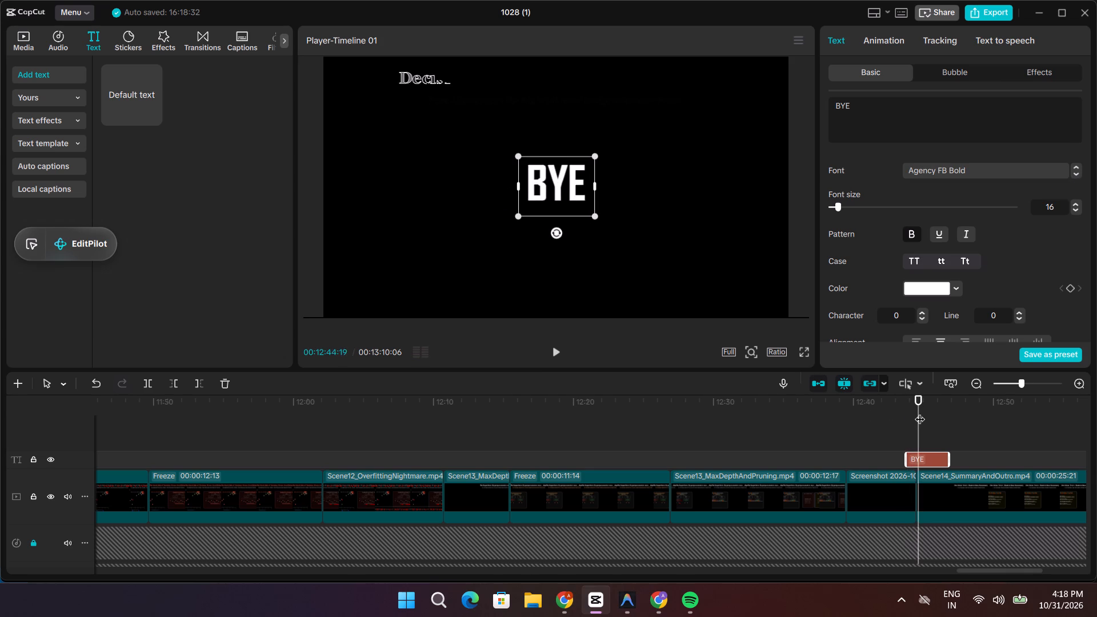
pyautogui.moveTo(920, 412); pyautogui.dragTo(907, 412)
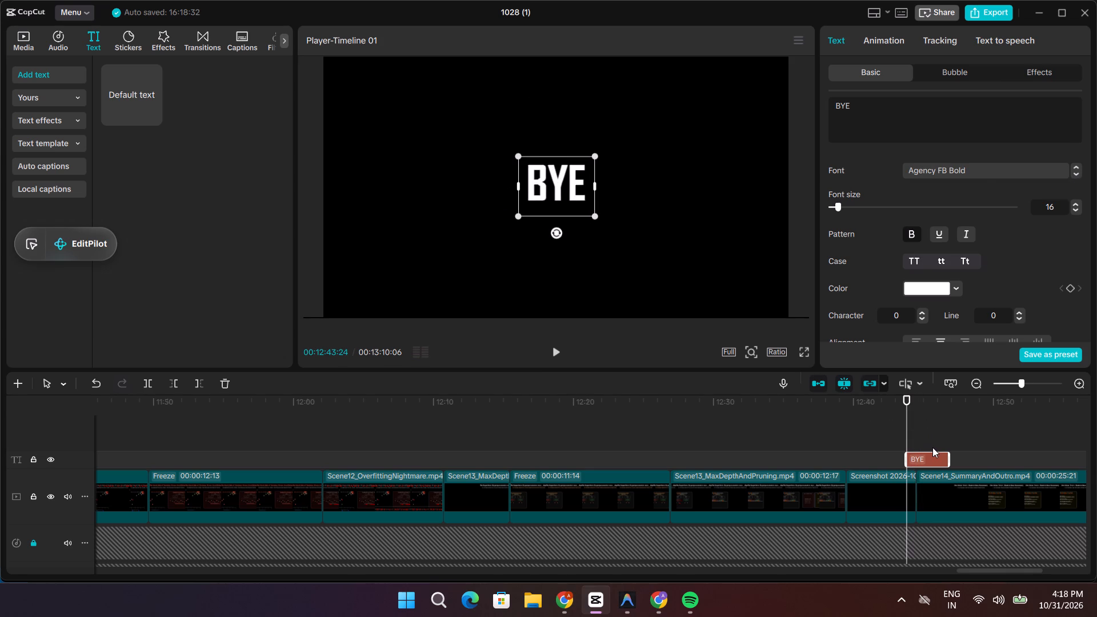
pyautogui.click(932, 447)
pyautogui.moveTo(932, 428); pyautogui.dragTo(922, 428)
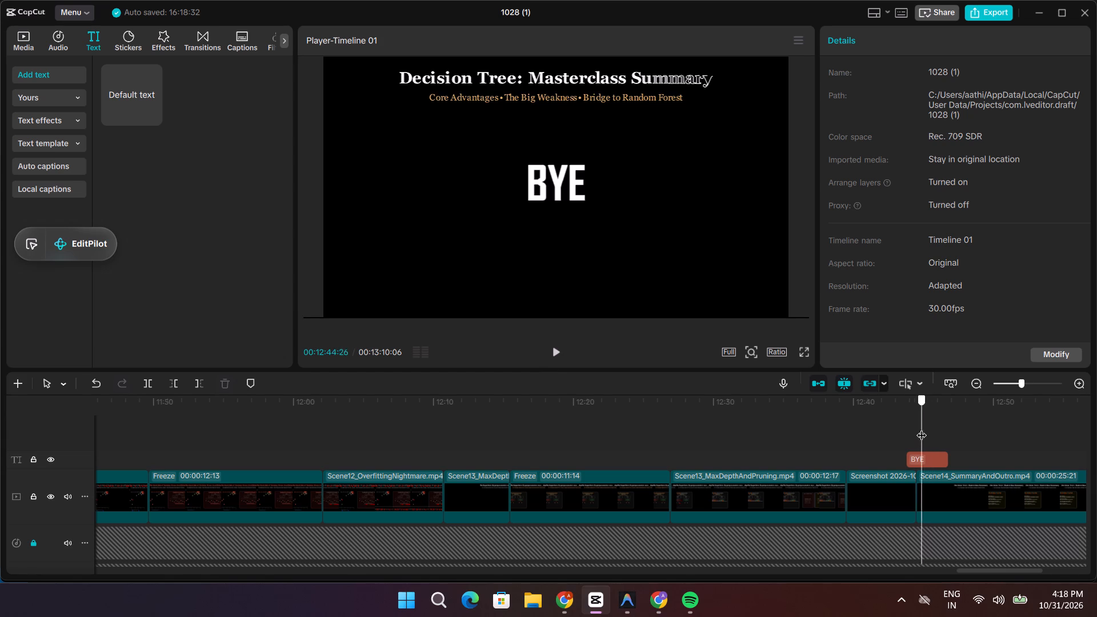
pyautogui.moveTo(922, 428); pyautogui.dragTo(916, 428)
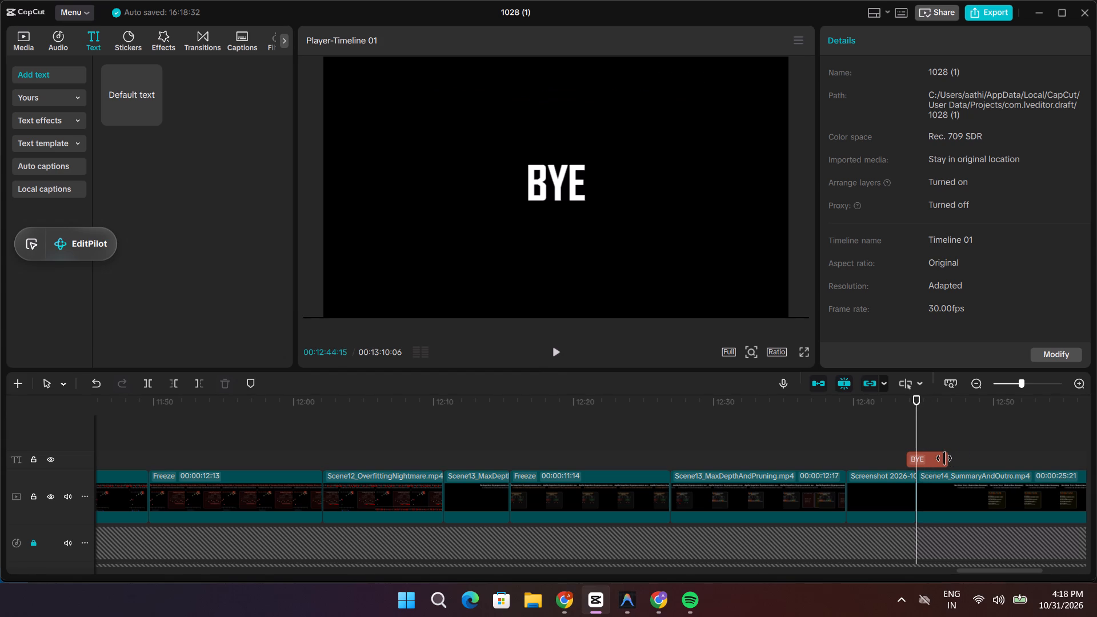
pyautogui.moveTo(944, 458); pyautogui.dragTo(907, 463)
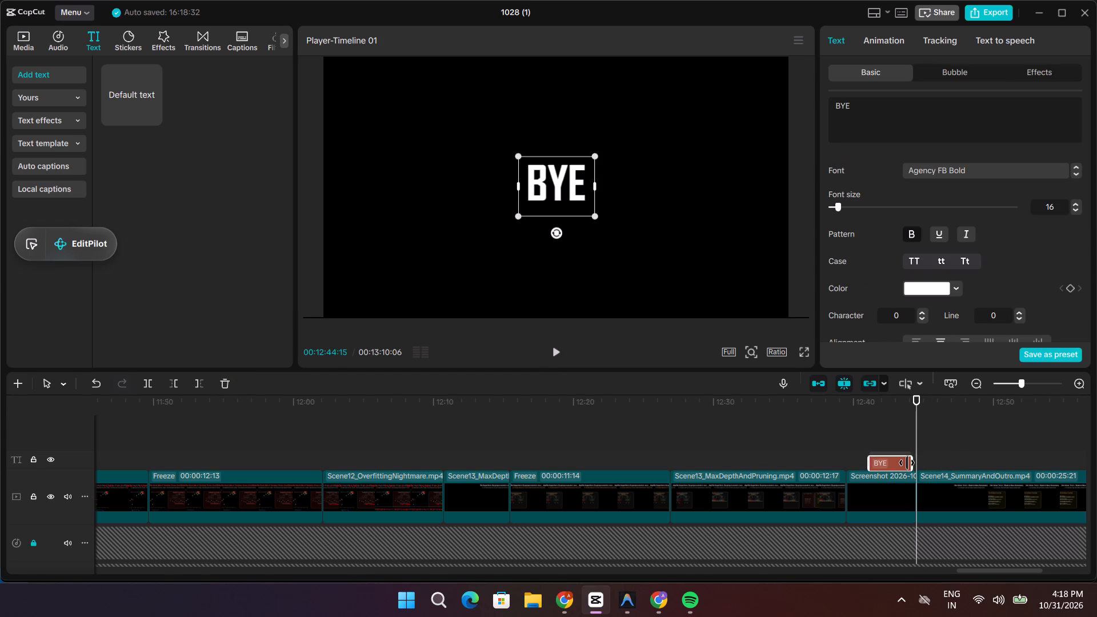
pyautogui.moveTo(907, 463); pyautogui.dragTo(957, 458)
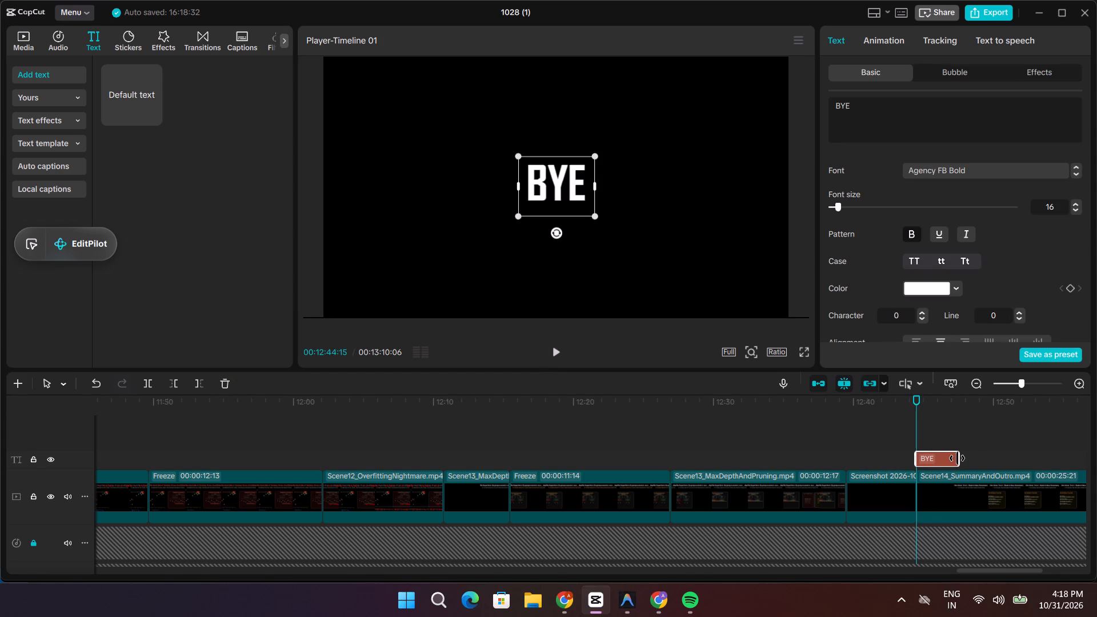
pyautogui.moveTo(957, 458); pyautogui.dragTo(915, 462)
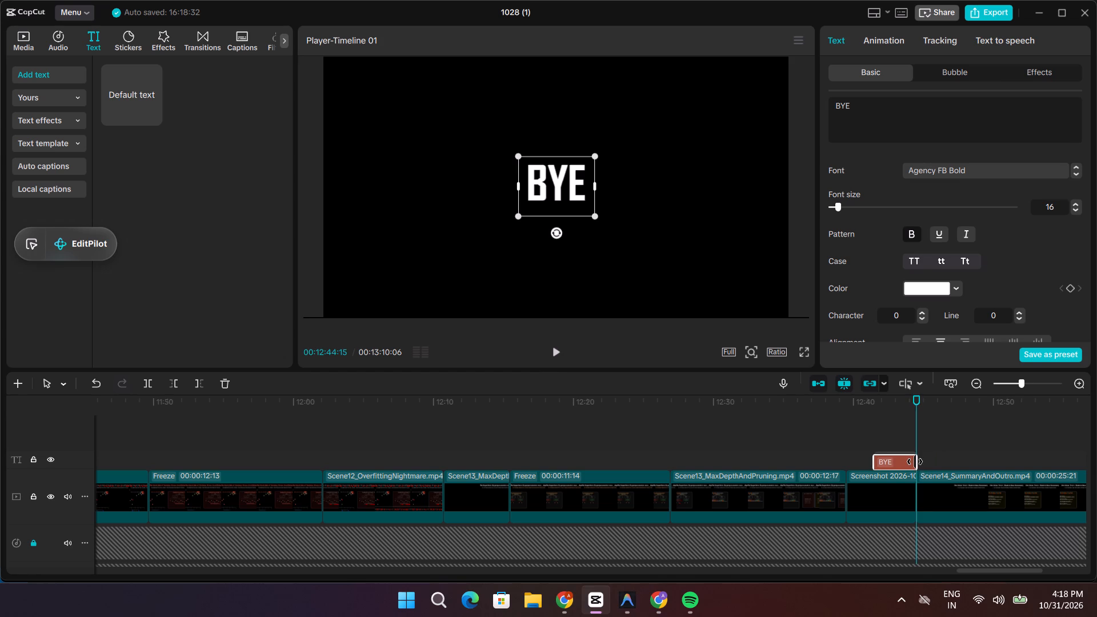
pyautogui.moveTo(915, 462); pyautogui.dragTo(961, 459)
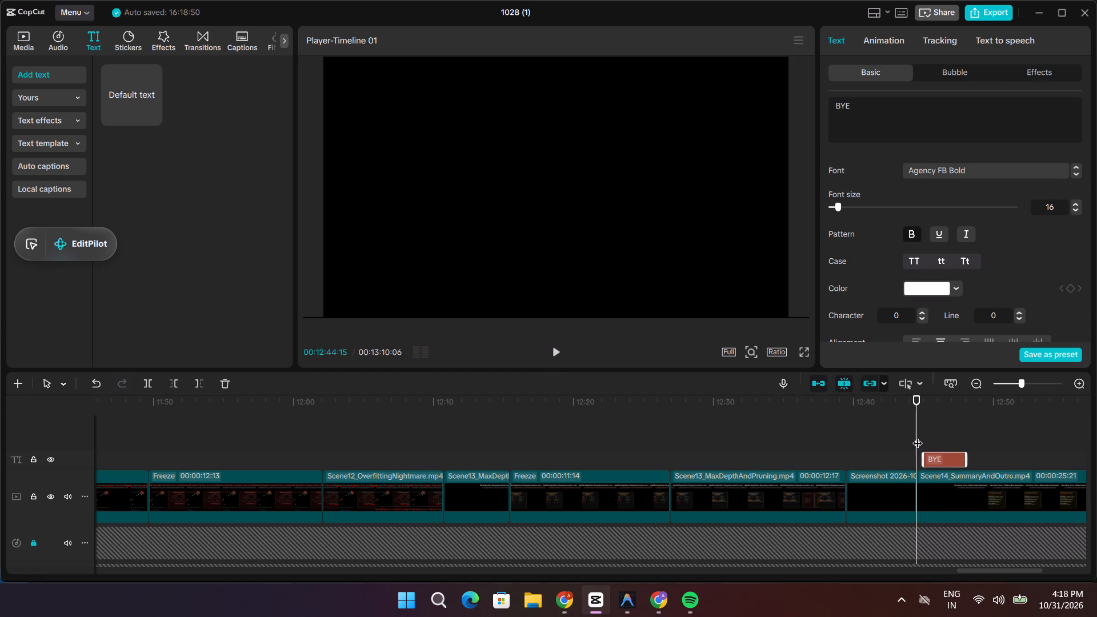
# Check the narration near the end of the black screenshot and move the BYE text clip to start at 00:12:44:00.
pyautogui.moveTo(916, 436); pyautogui.dragTo(904, 436)
pyautogui.press('space')
pyautogui.press('space')
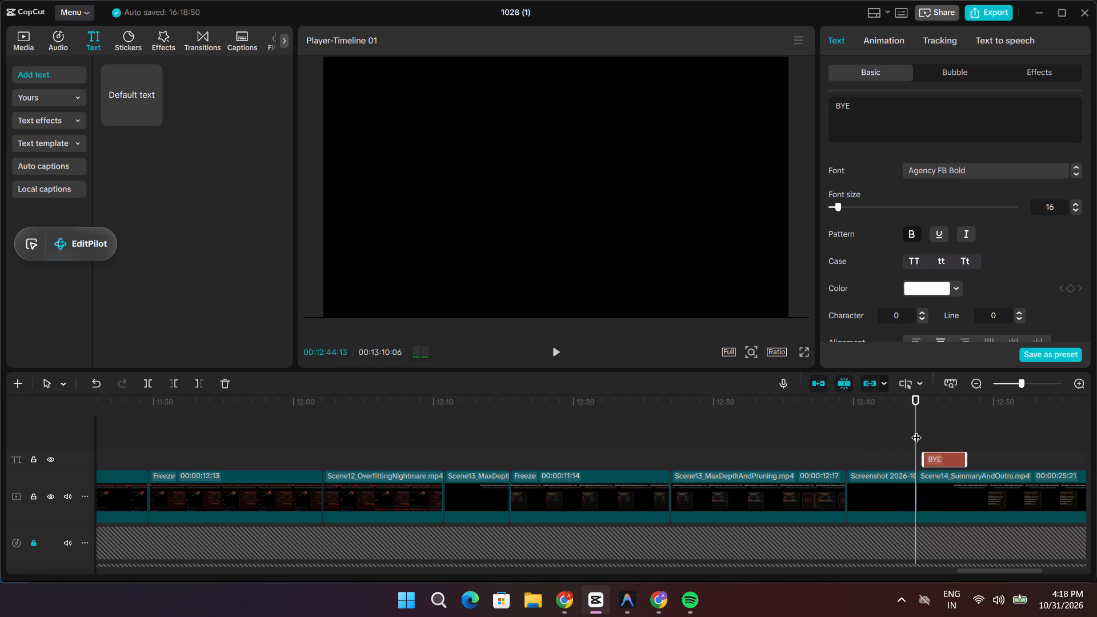
pyautogui.moveTo(916, 430); pyautogui.dragTo(910, 430)
pyautogui.press('space')
pyautogui.press('space')
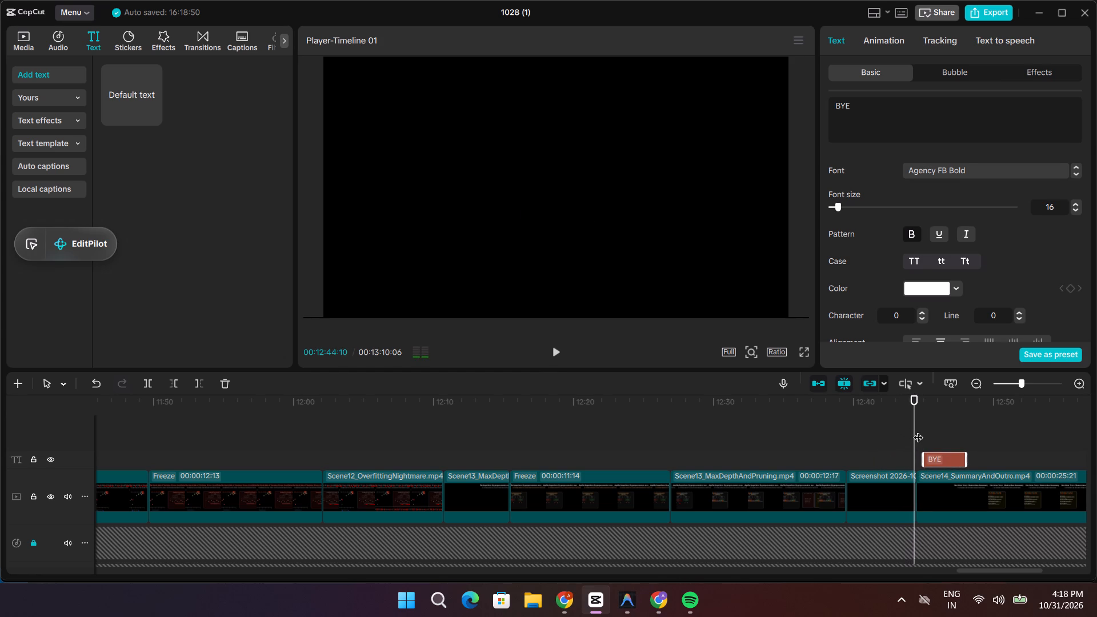
pyautogui.moveTo(915, 430); pyautogui.dragTo(910, 431)
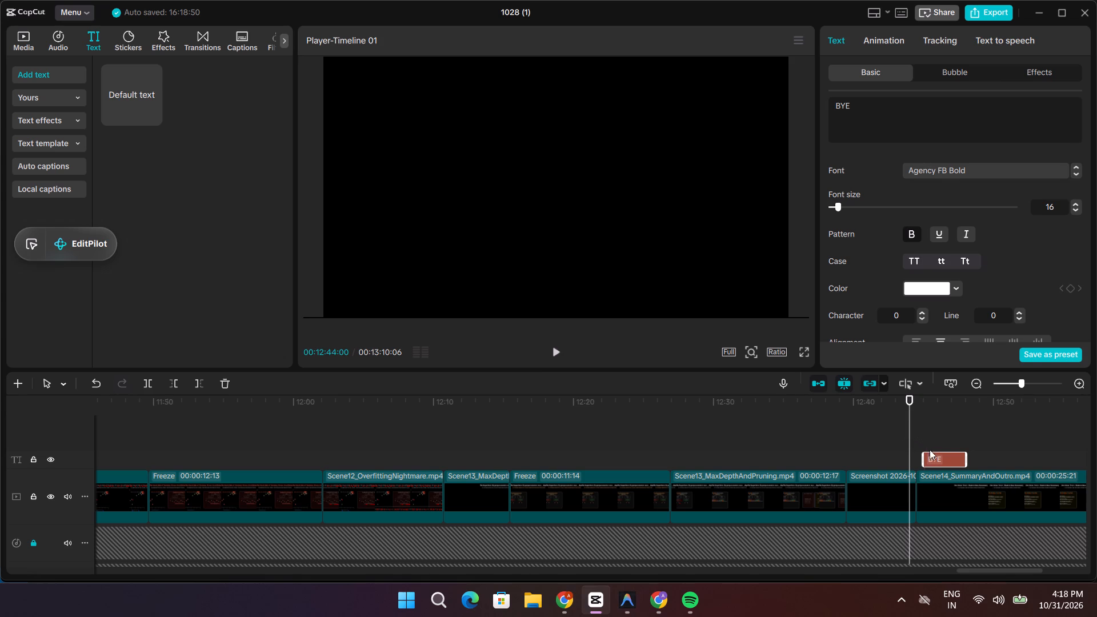
pyautogui.click(930, 452)
pyautogui.moveTo(937, 458); pyautogui.dragTo(926, 459)
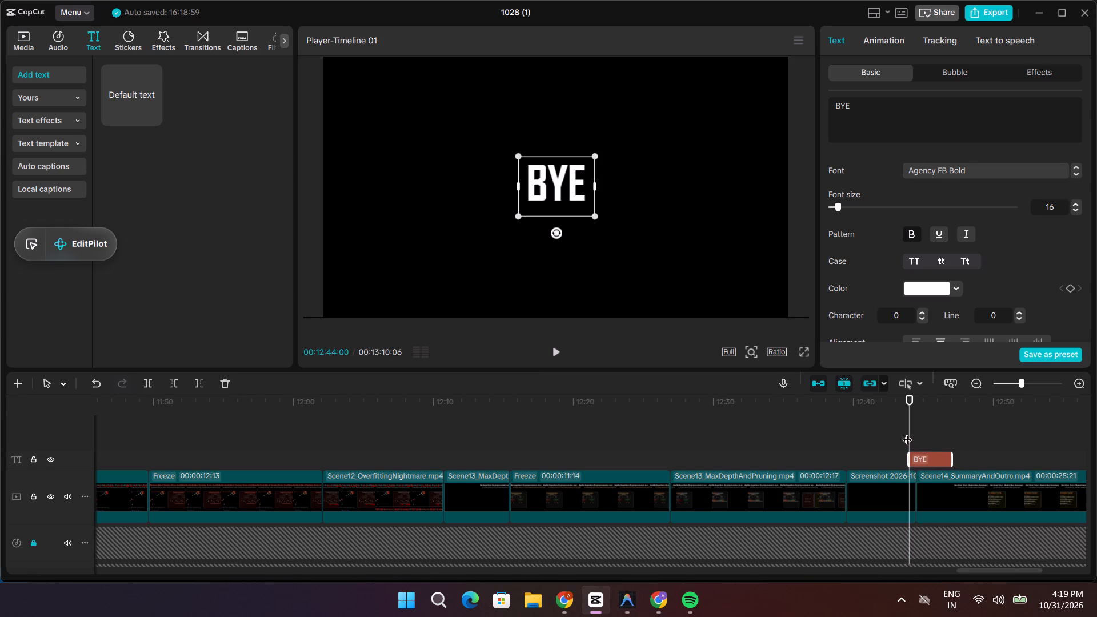
# Trim the BYE text clip's end back to about where the black screenshot ends, and play the section to check it.
pyautogui.moveTo(953, 455); pyautogui.dragTo(938, 455)
pyautogui.moveTo(938, 455); pyautogui.dragTo(918, 457)
pyautogui.moveTo(910, 433); pyautogui.dragTo(888, 434)
pyautogui.press('space')
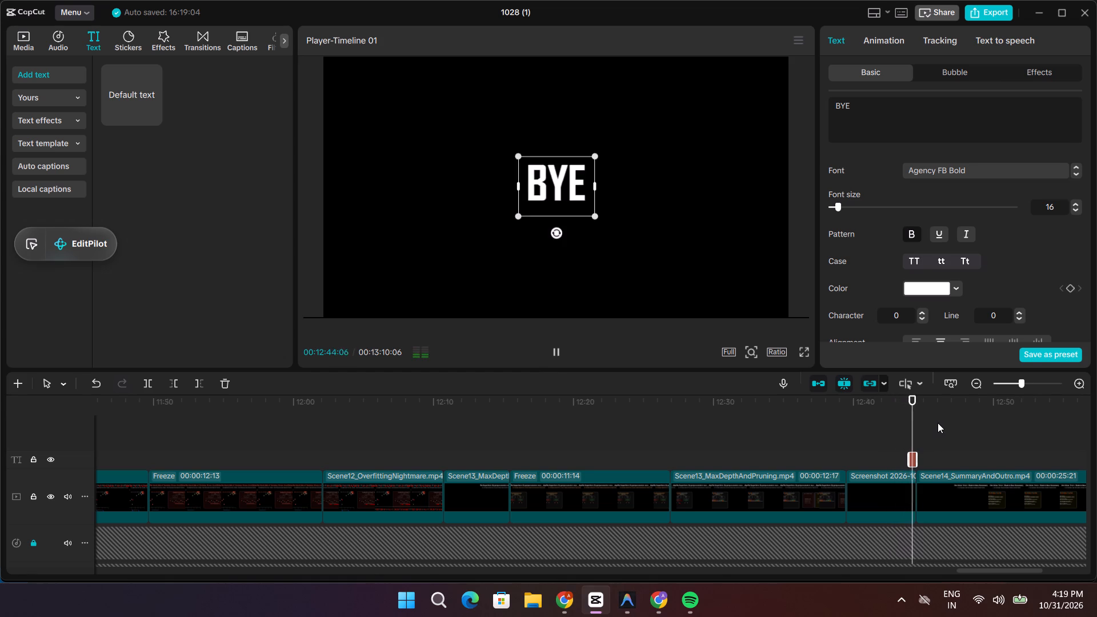
# Pause playback and lock the audio tracks that hold the narration clips from about 12:28 to the end.
pyautogui.press('space')
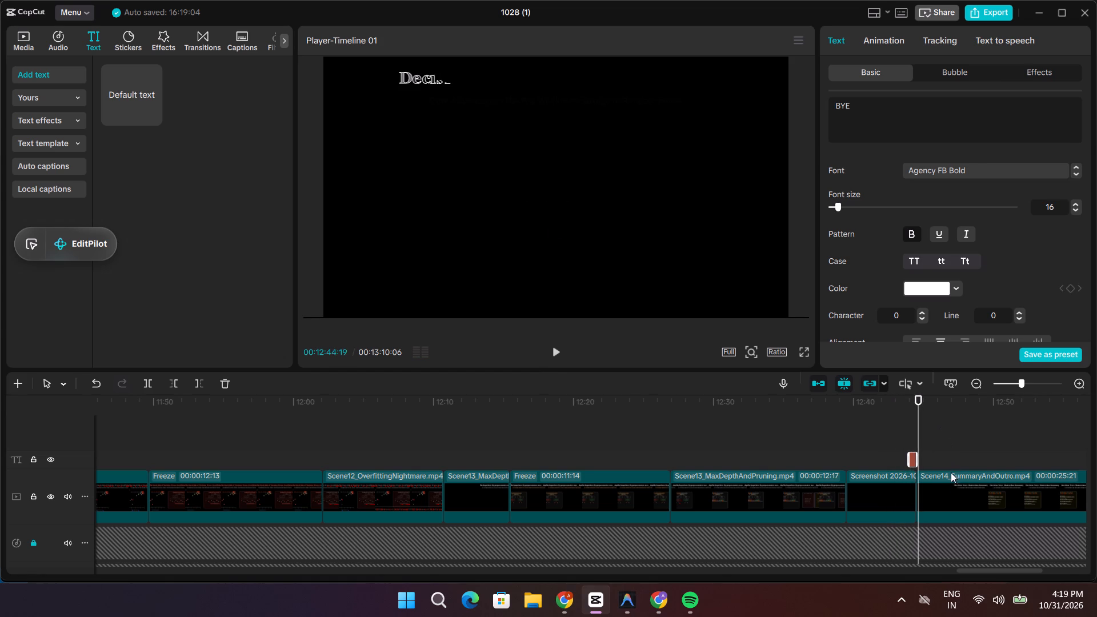
pyautogui.click(950, 483)
pyautogui.scroll(-20, 951, 488)
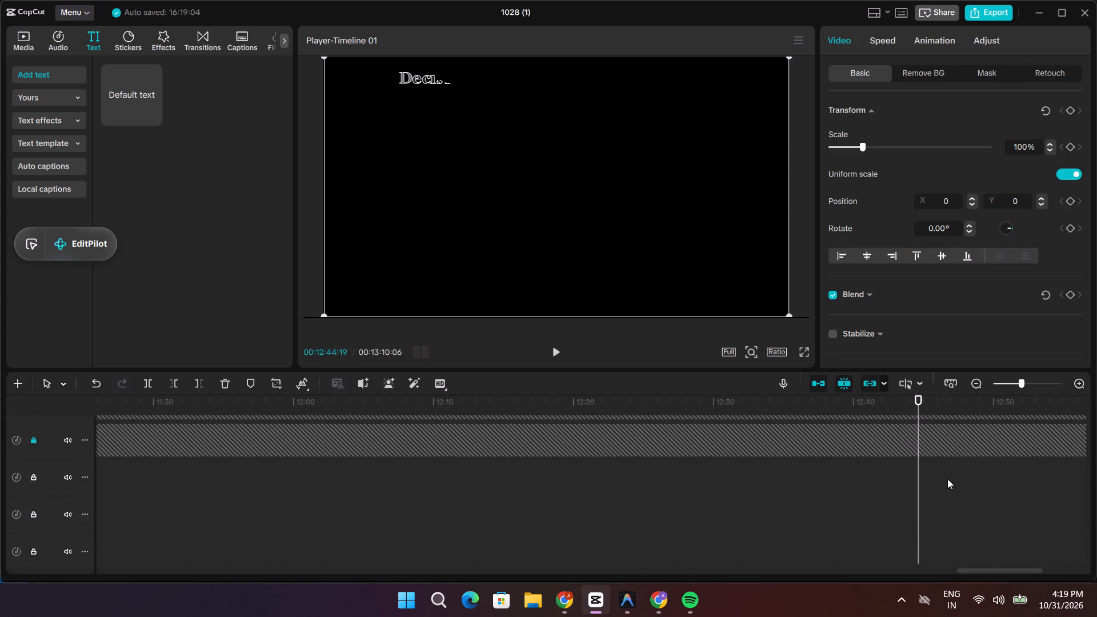
pyautogui.scroll(-20, 947, 479)
pyautogui.scroll(-20, 947, 479)
pyautogui.scroll(-3, 947, 479)
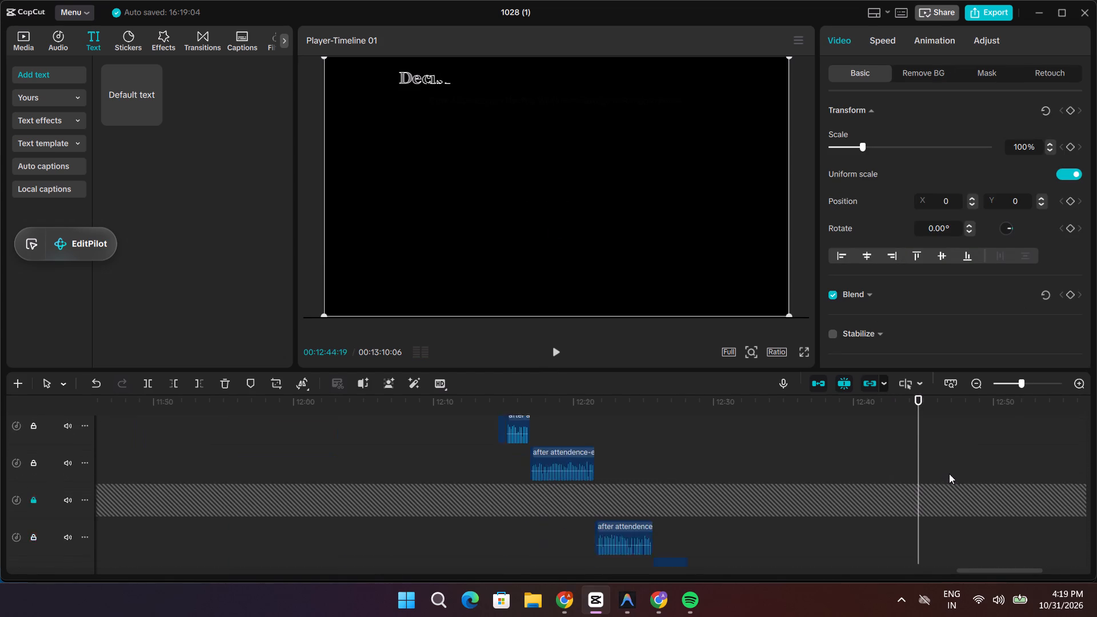
pyautogui.scroll(-10, 949, 474)
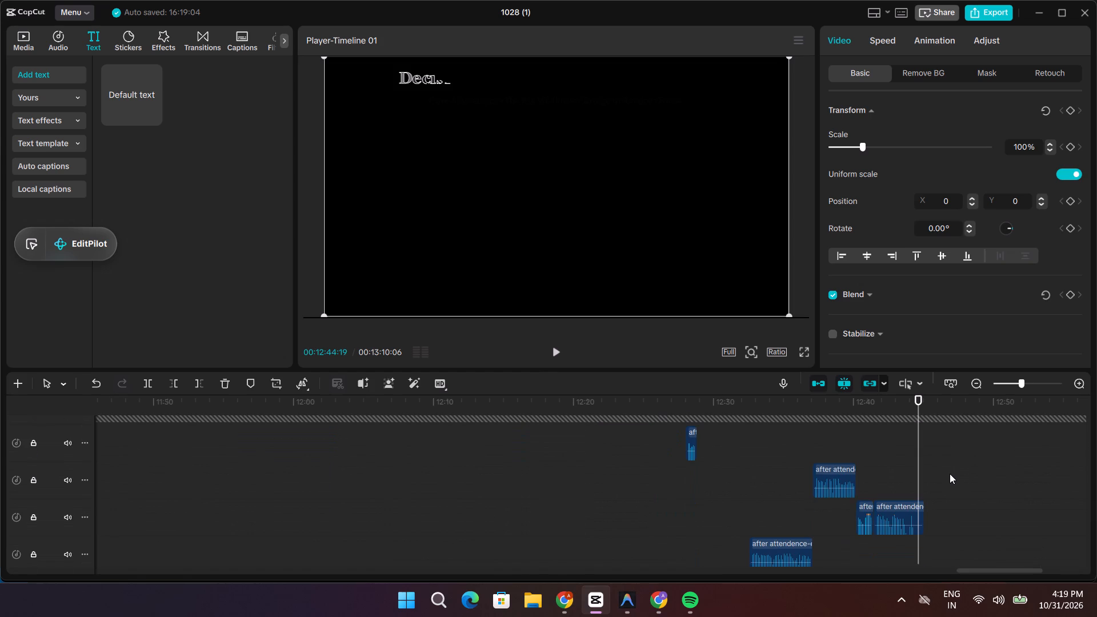
pyautogui.click(31, 556)
pyautogui.click(33, 516)
pyautogui.click(32, 478)
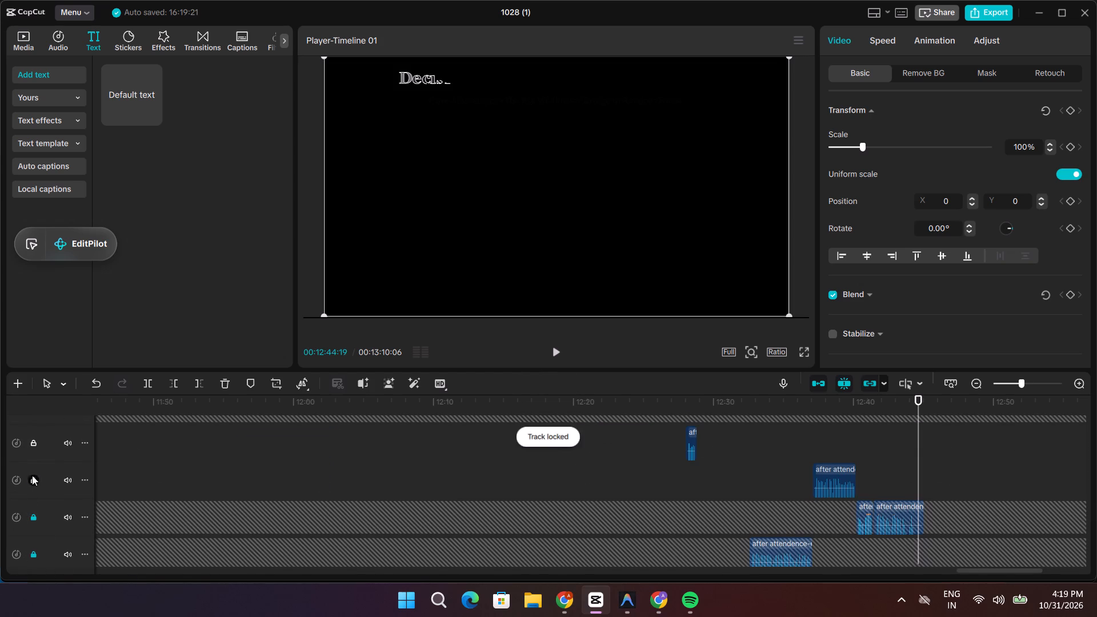
pyautogui.click(33, 440)
pyautogui.scroll(5, 34, 446)
pyautogui.scroll(-1, 70, 503)
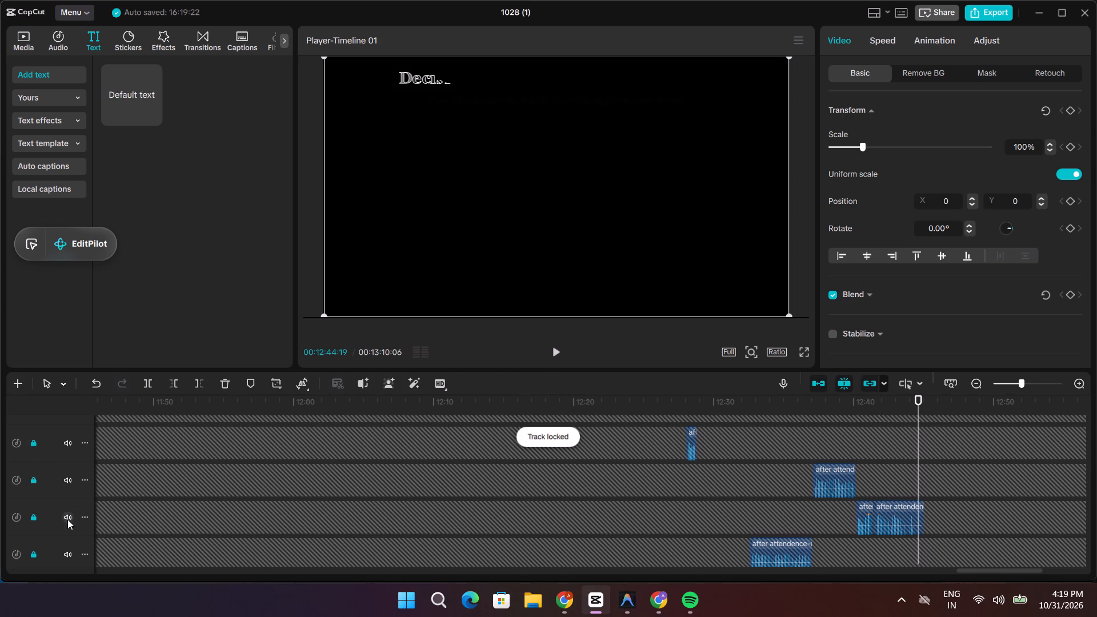
pyautogui.scroll(-2, 67, 519)
pyautogui.click(295, 509)
pyautogui.scroll(-7, 295, 509)
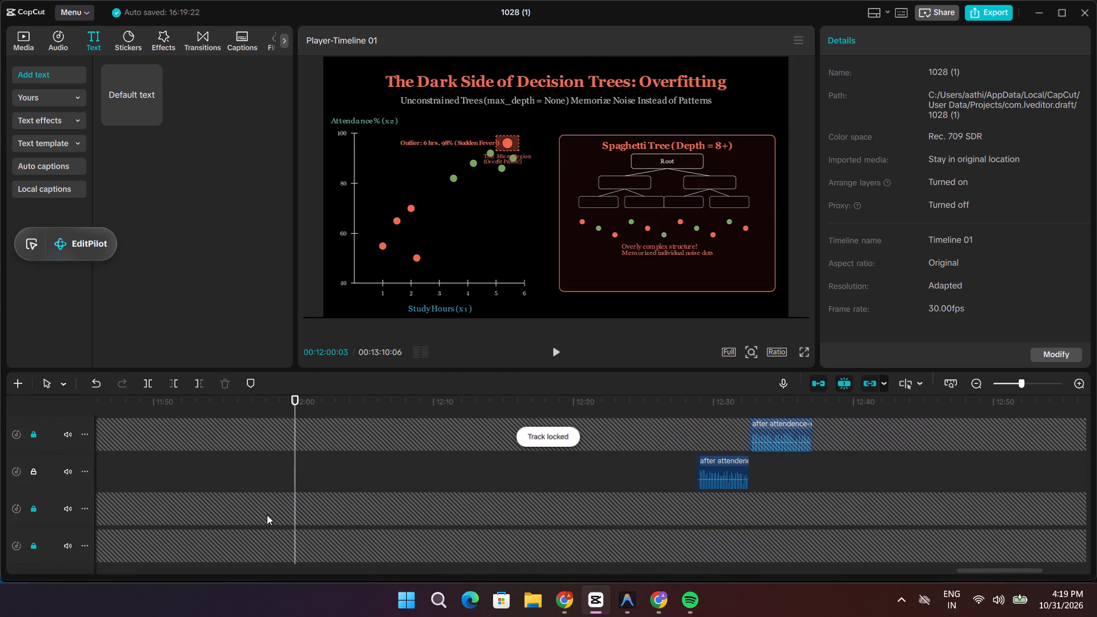
pyautogui.click(32, 473)
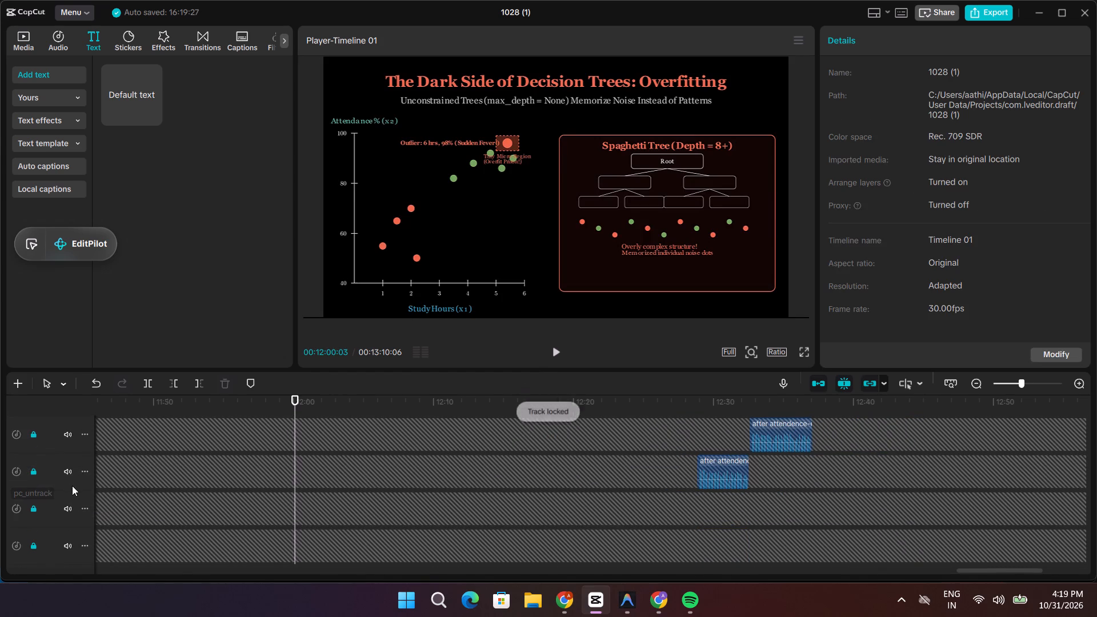
# Lock the audio tracks that hold the narration clips between about 11:55 and 12:28.
pyautogui.scroll(-10, 71, 489)
pyautogui.scroll(16, 181, 517)
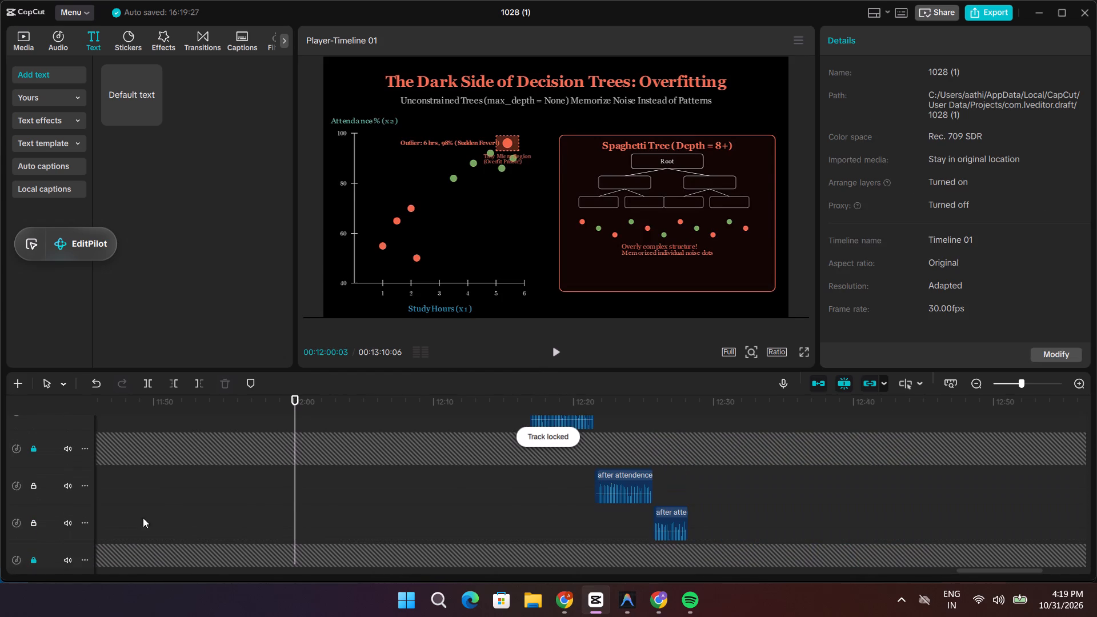
pyautogui.click(35, 521)
pyautogui.click(31, 482)
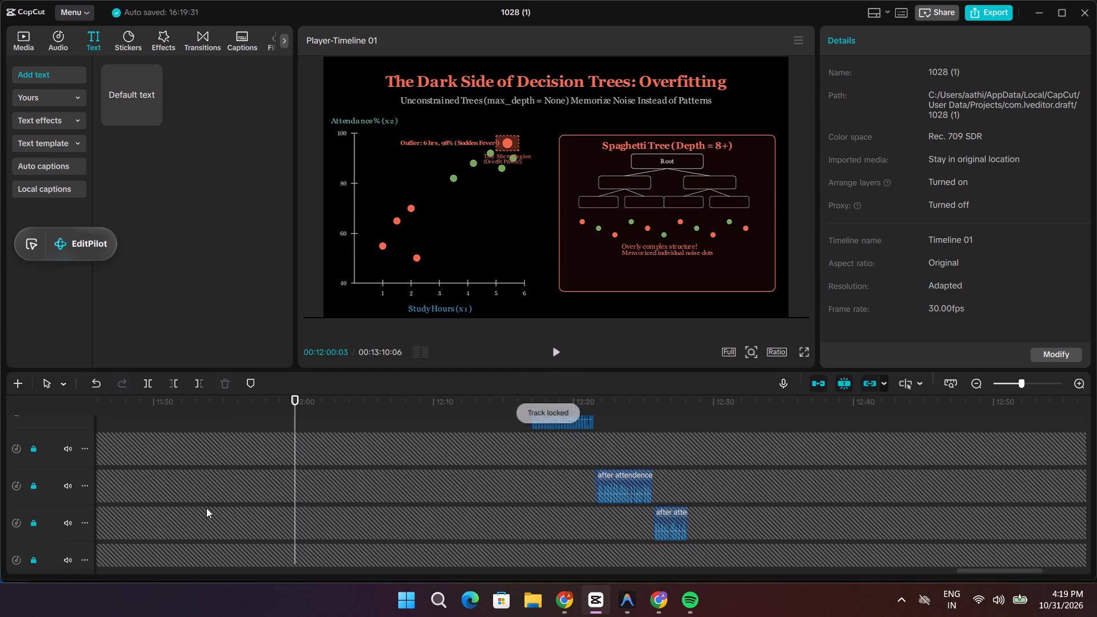
pyautogui.scroll(4, 206, 508)
pyautogui.click(31, 482)
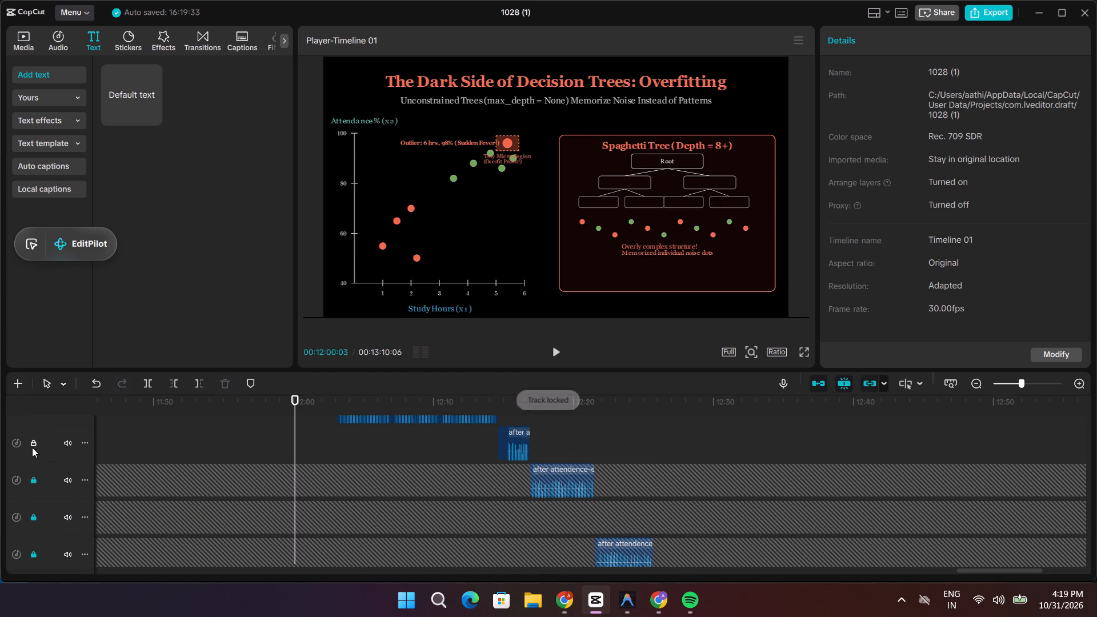
pyautogui.click(32, 443)
pyautogui.scroll(6, 241, 507)
pyautogui.click(35, 511)
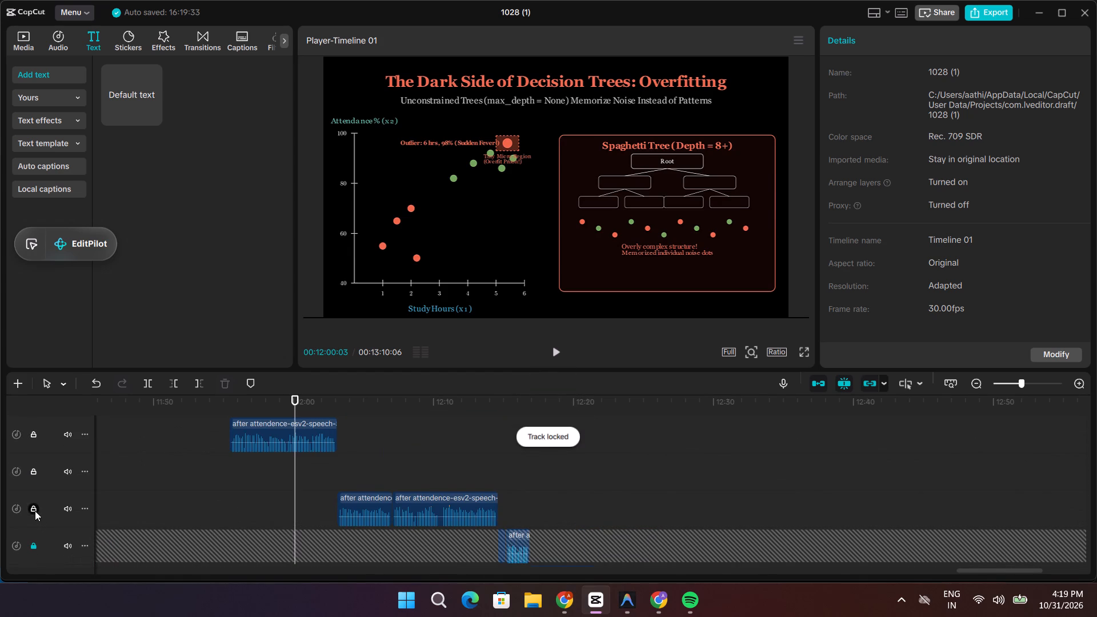
pyautogui.click(33, 479)
pyautogui.click(33, 464)
pyautogui.click(33, 470)
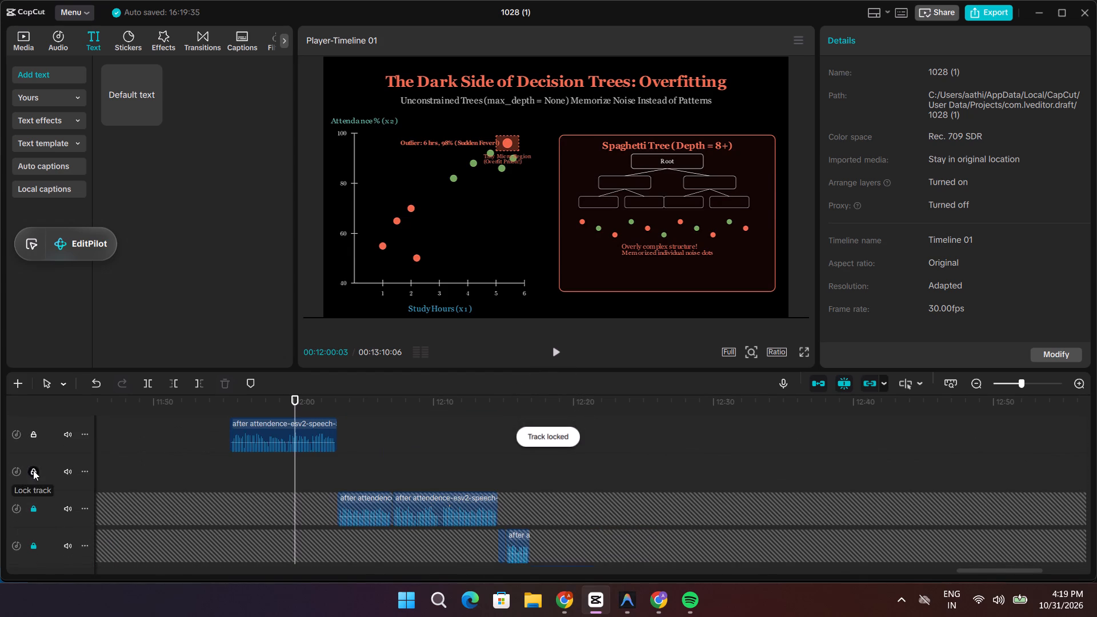
pyautogui.click(33, 438)
# Lock the two audio tracks with narration clips before about 11:55 and the four unlocked tracks above them.
pyautogui.scroll(6, 306, 515)
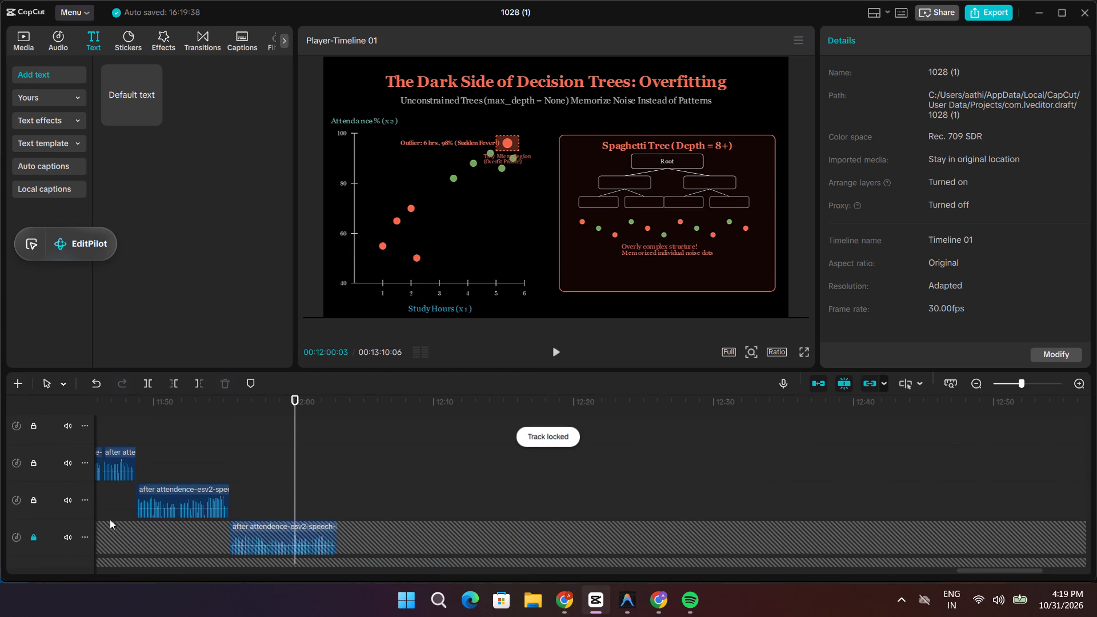
pyautogui.click(36, 500)
pyautogui.click(33, 464)
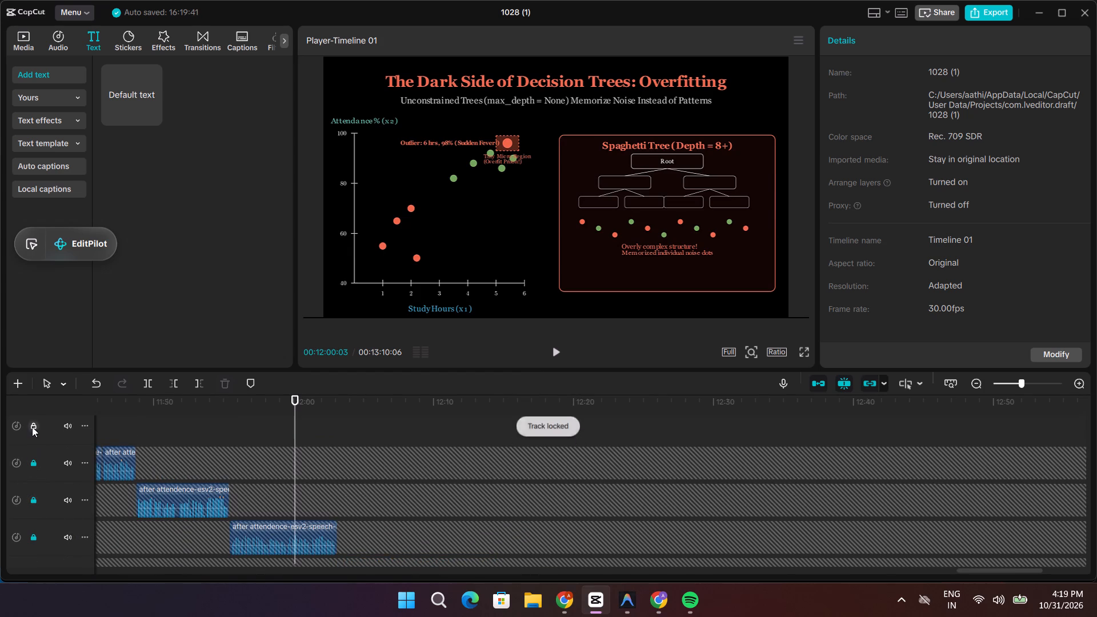
pyautogui.click(32, 427)
pyautogui.scroll(6, 250, 509)
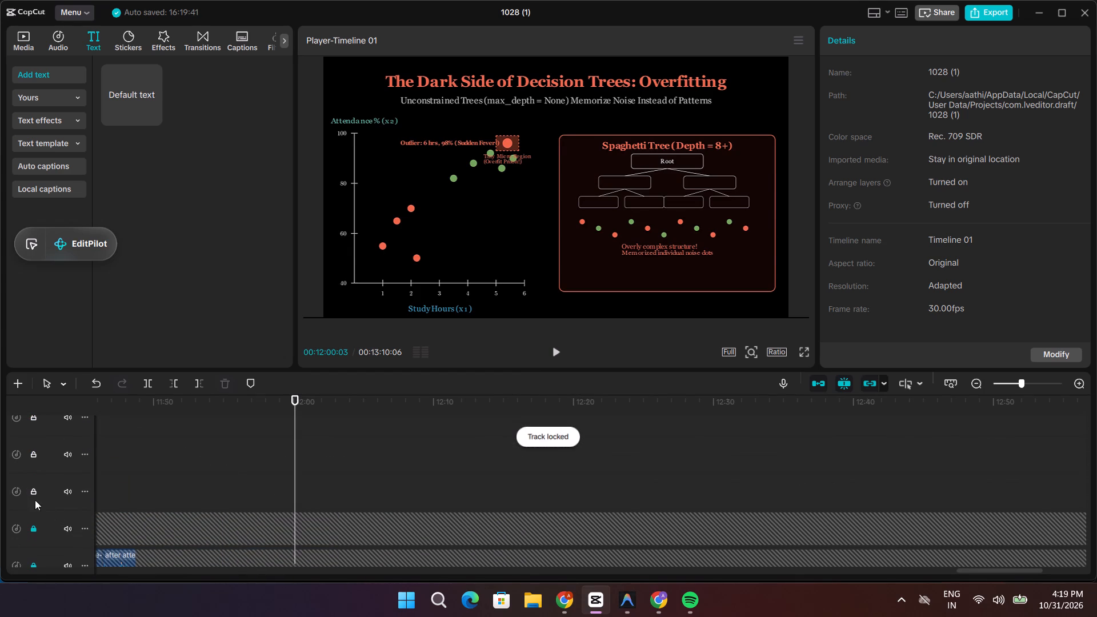
pyautogui.click(32, 489)
pyautogui.click(37, 454)
pyautogui.click(37, 421)
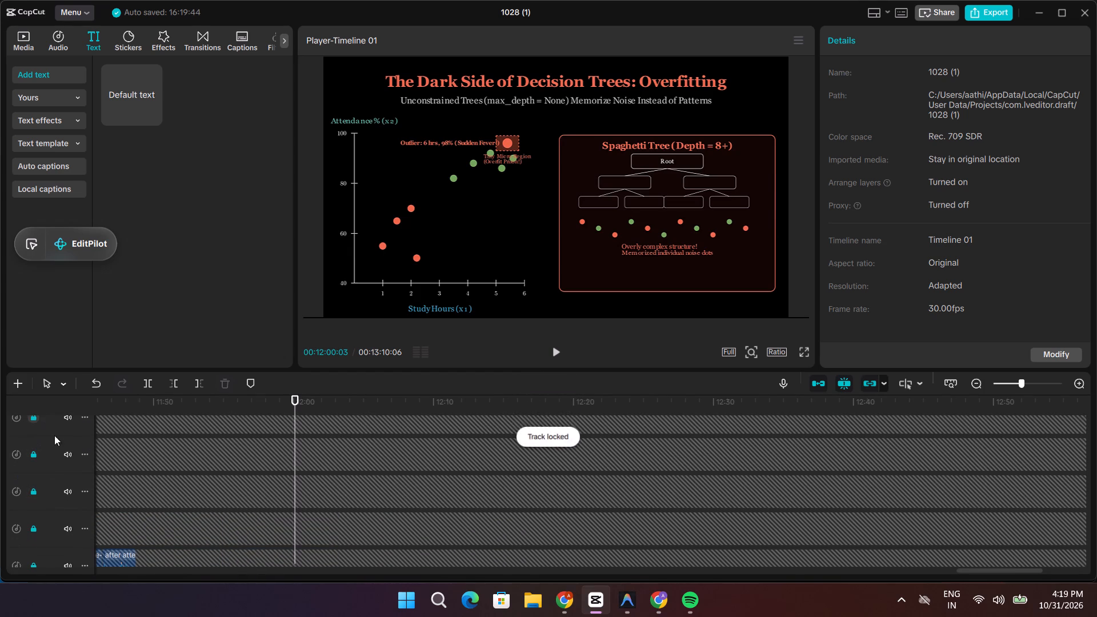
# Lock five more audio tracks further up the track stack.
pyautogui.scroll(4, 190, 506)
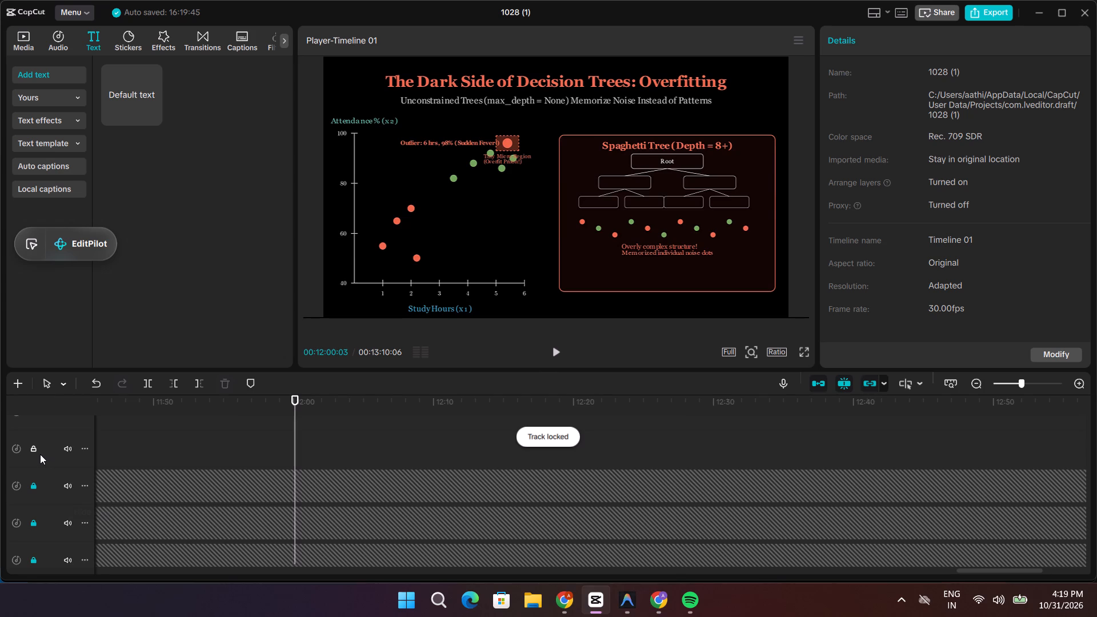
pyautogui.click(39, 454)
pyautogui.click(37, 450)
pyautogui.scroll(5, 40, 450)
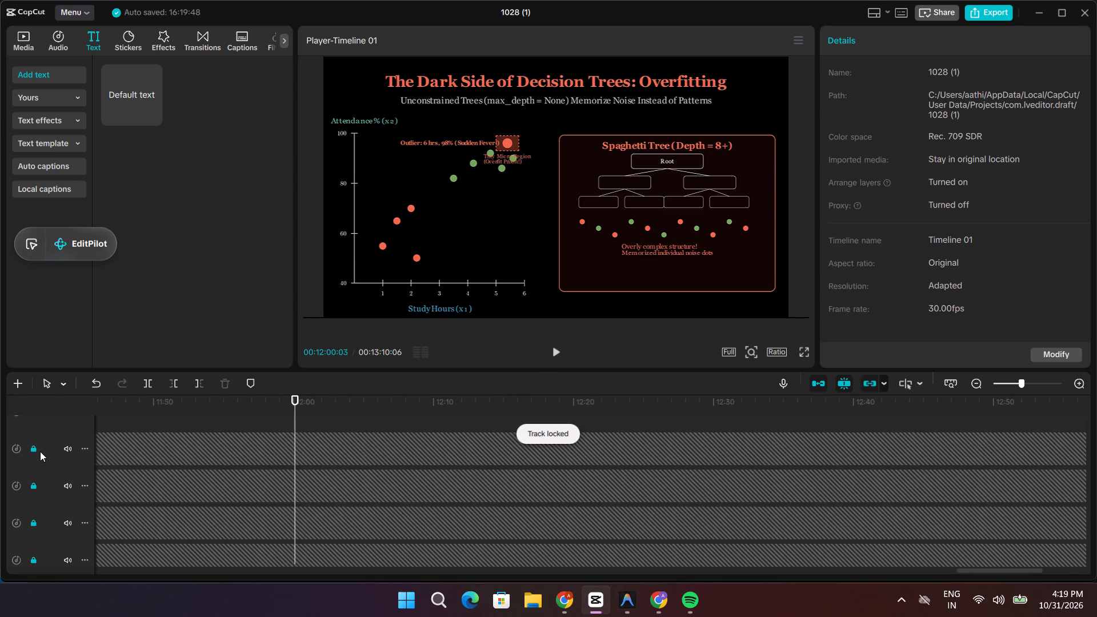
pyautogui.scroll(1, 40, 451)
pyautogui.scroll(7, 260, 493)
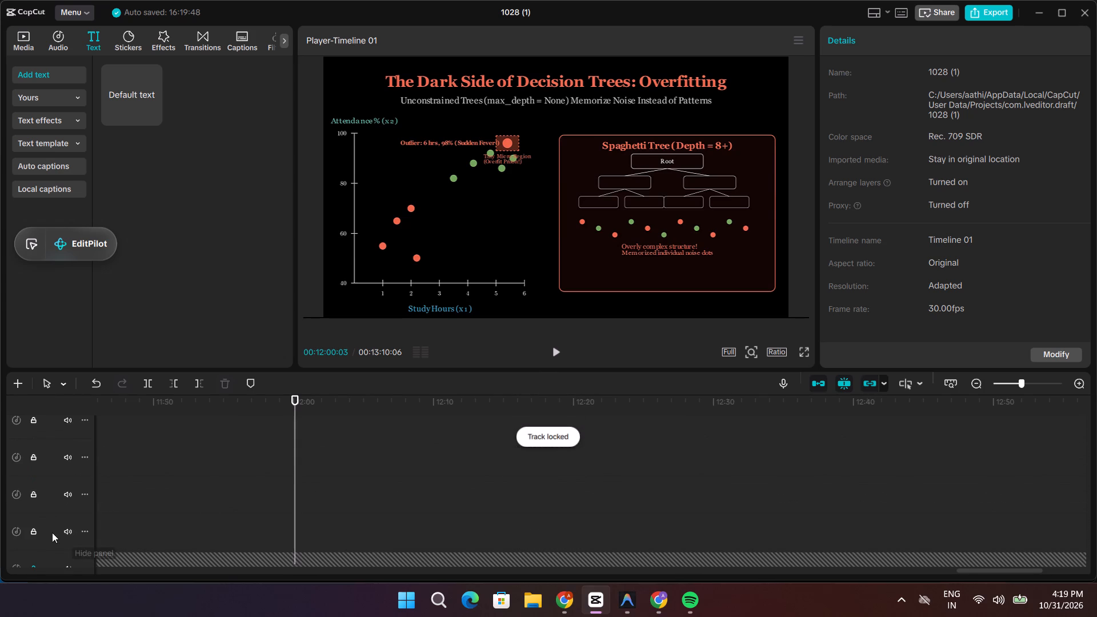
pyautogui.click(38, 532)
pyautogui.click(32, 492)
pyautogui.click(36, 458)
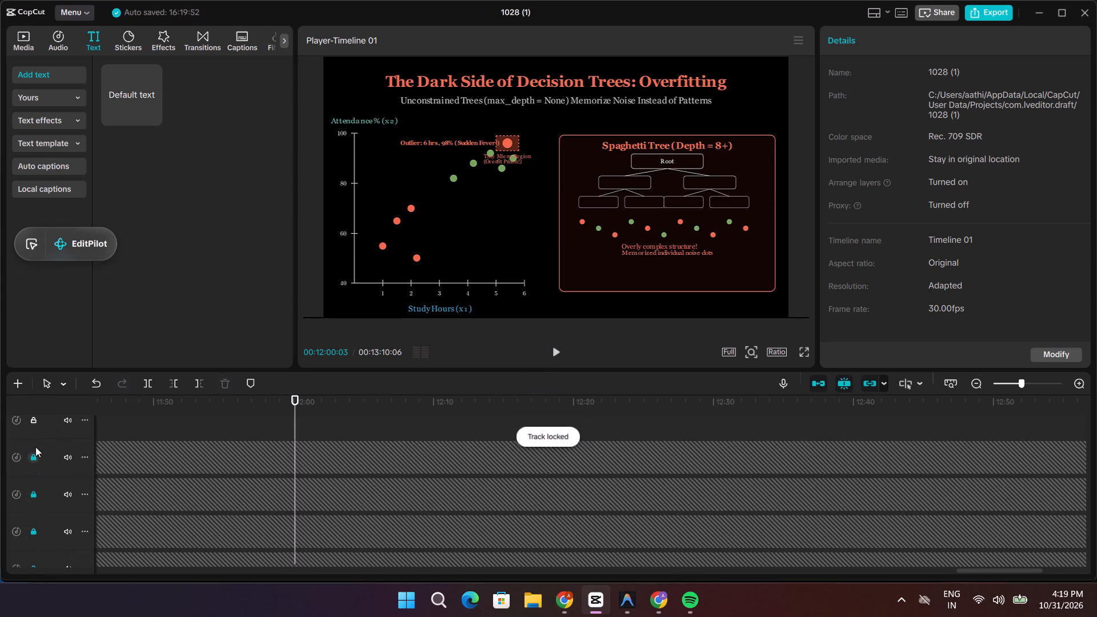
pyautogui.click(34, 426)
# Lock the remaining three unlocked audio tracks near the top of the track stack.
pyautogui.scroll(7, 194, 478)
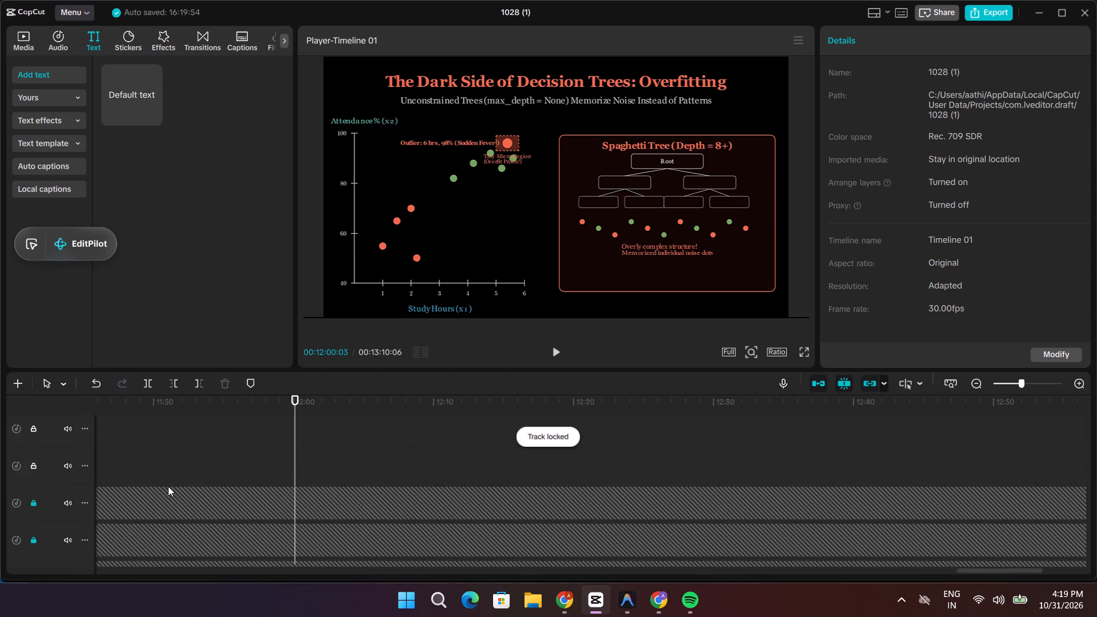
pyautogui.scroll(6, 173, 486)
pyautogui.scroll(-2, 173, 486)
pyautogui.moveTo(33, 530); pyautogui.dragTo(34, 523)
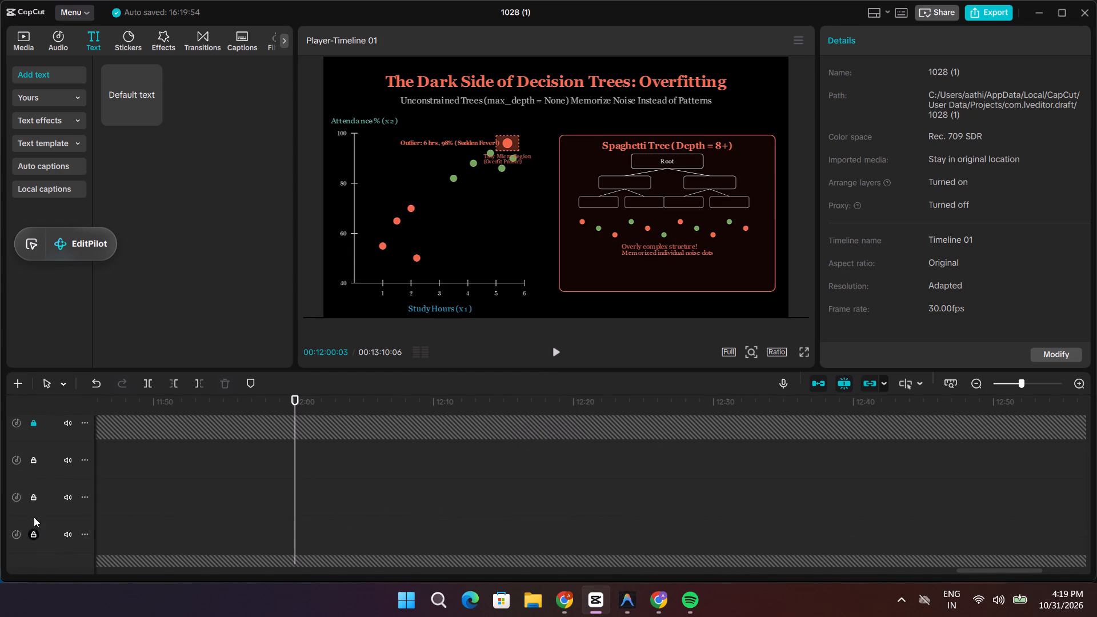
pyautogui.click(34, 494)
pyautogui.click(35, 454)
pyautogui.click(34, 504)
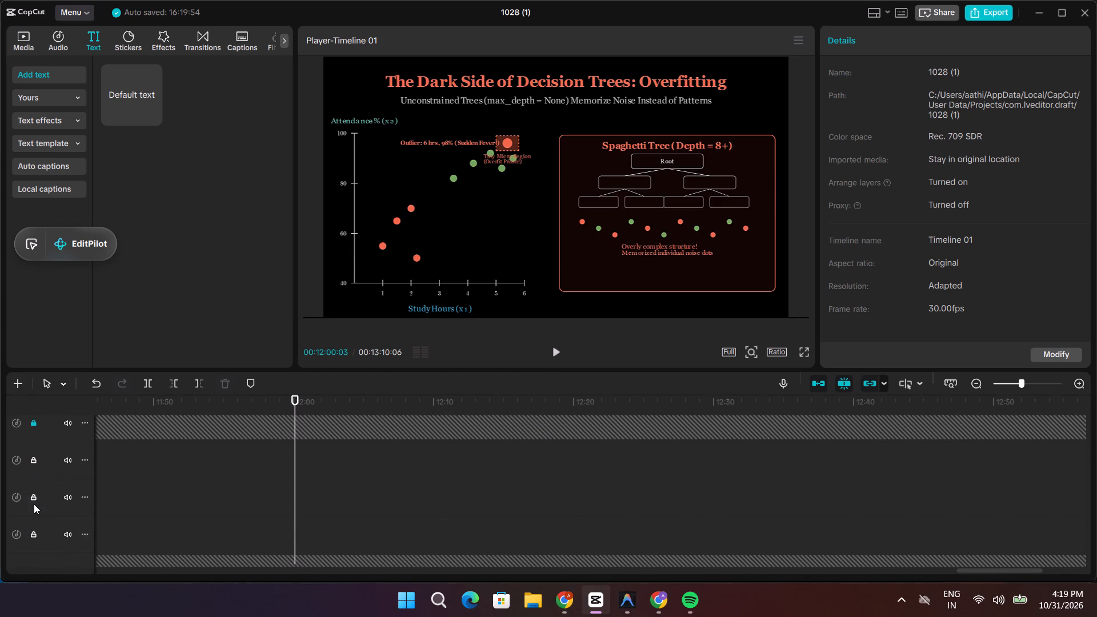
pyautogui.click(35, 497)
pyautogui.click(35, 534)
pyautogui.click(33, 454)
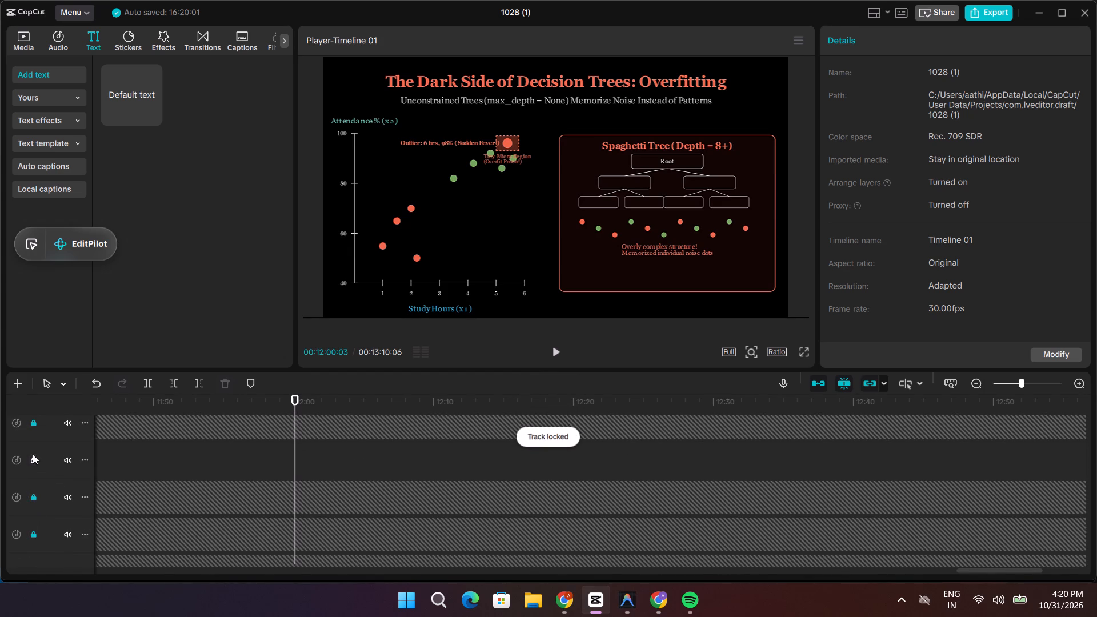
pyautogui.click(31, 462)
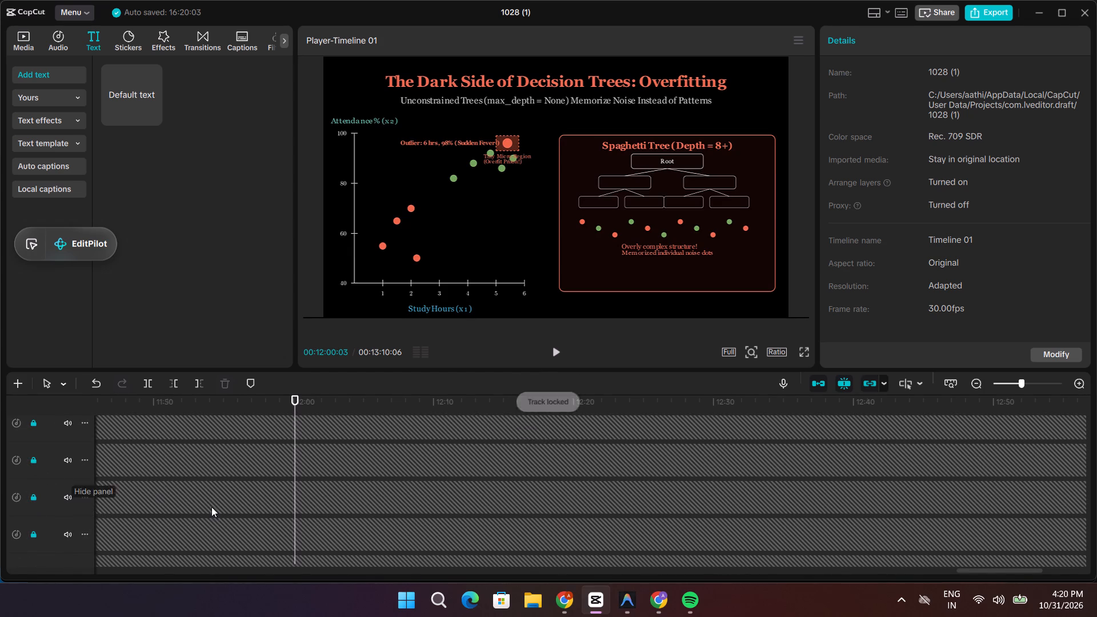
# Delete the leftover Scene14_SummaryAndOutro.mp4 clip after the black screenshot at the end of the video track.
pyautogui.scroll(20, 257, 518)
pyautogui.scroll(4, 257, 518)
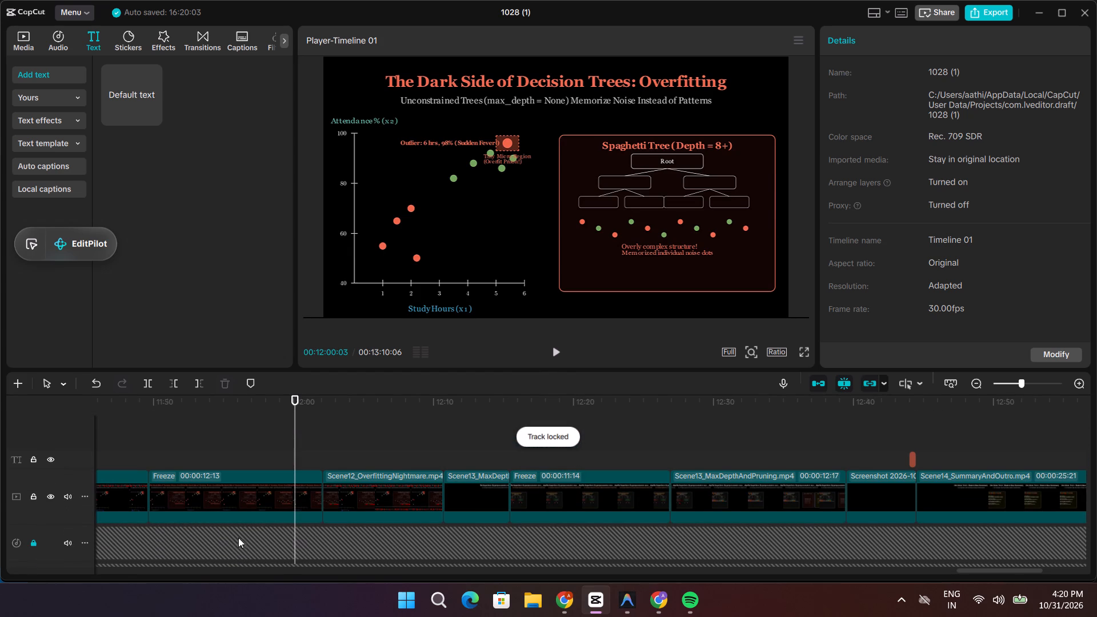
pyautogui.moveTo(295, 443); pyautogui.dragTo(950, 482)
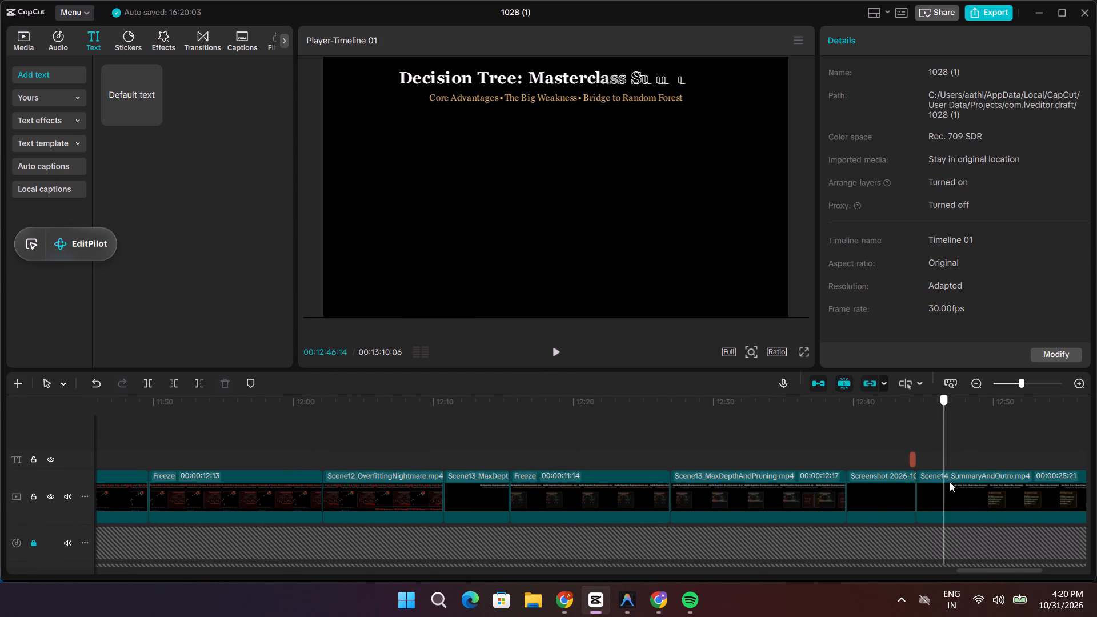
pyautogui.moveTo(950, 482); pyautogui.dragTo(930, 494)
pyautogui.click(980, 504)
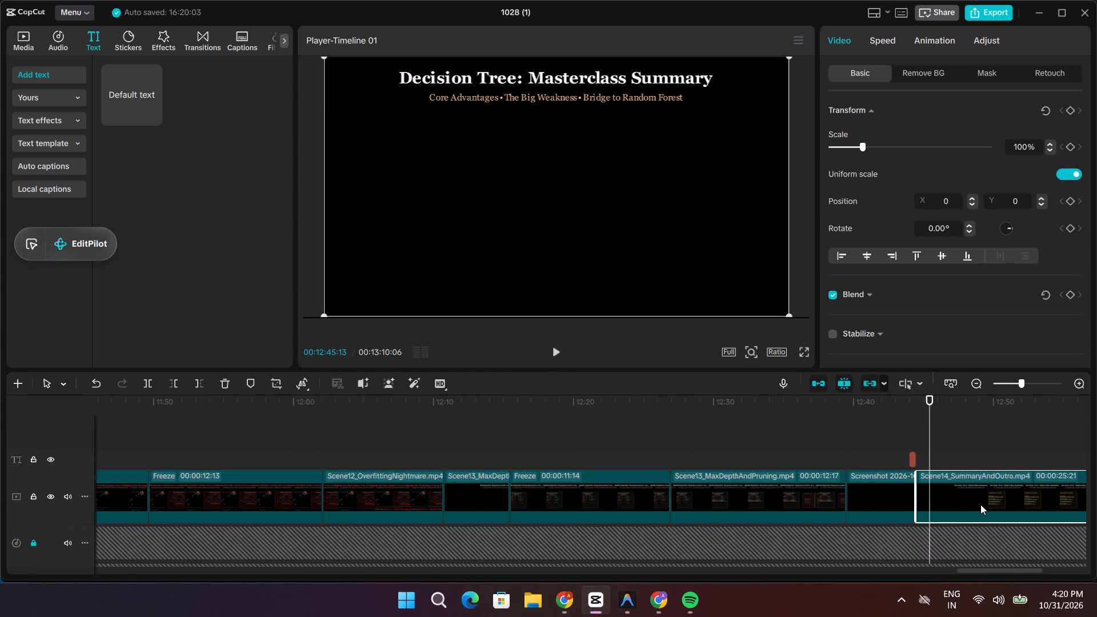
pyautogui.press('BackSpace')
# Play the ending from about 00:12:41 to check the BYE text over the black screenshot.
pyautogui.moveTo(924, 460); pyautogui.dragTo(861, 460)
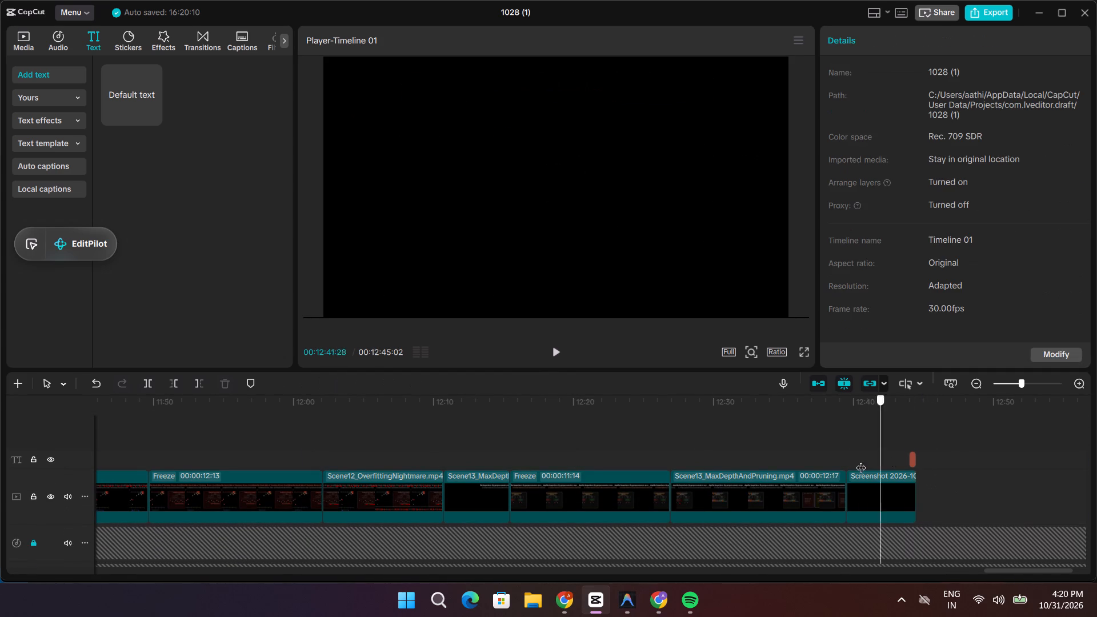
pyautogui.moveTo(861, 460); pyautogui.dragTo(860, 460)
pyautogui.press('space')
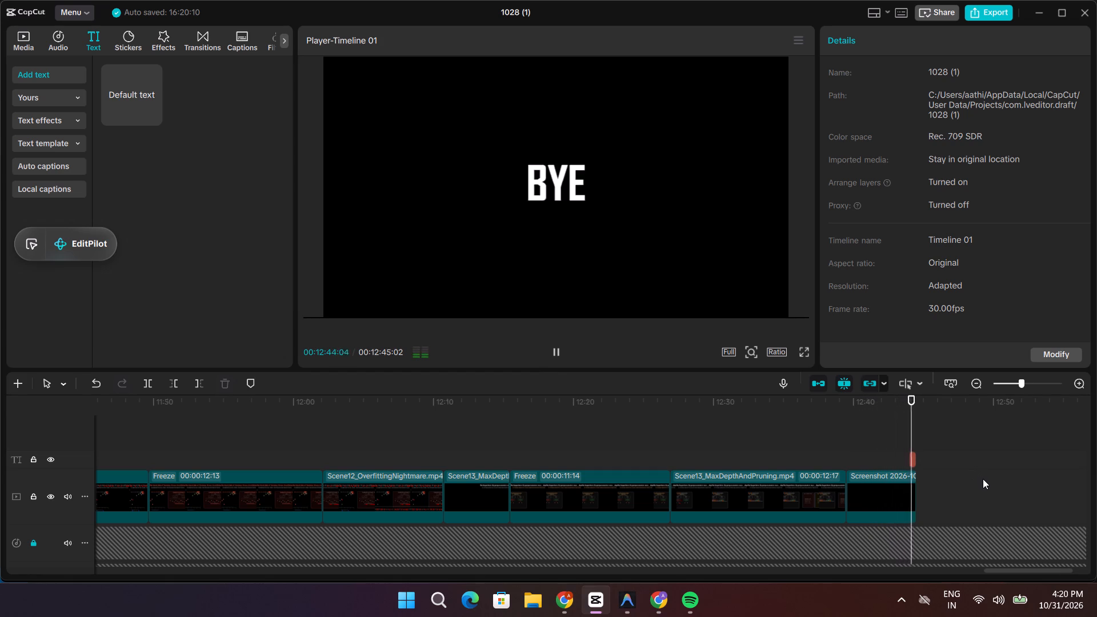
pyautogui.press('space')
pyautogui.press('space')
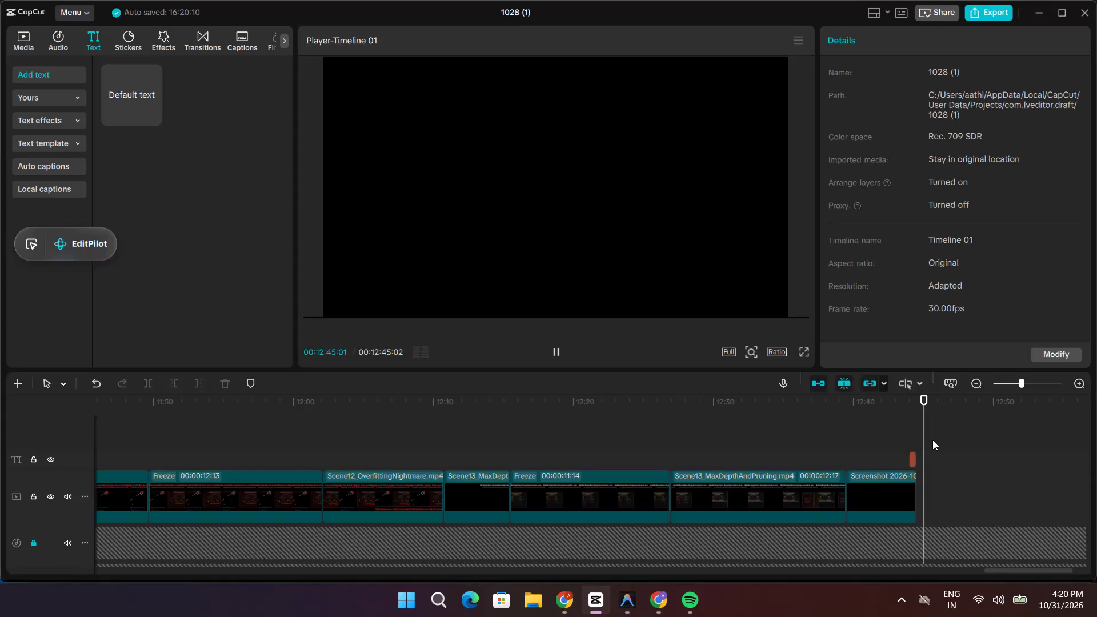
# Return to the start of the timeline and play the whole video in full-screen preview.
pyautogui.moveTo(923, 437); pyautogui.dragTo(125, 446)
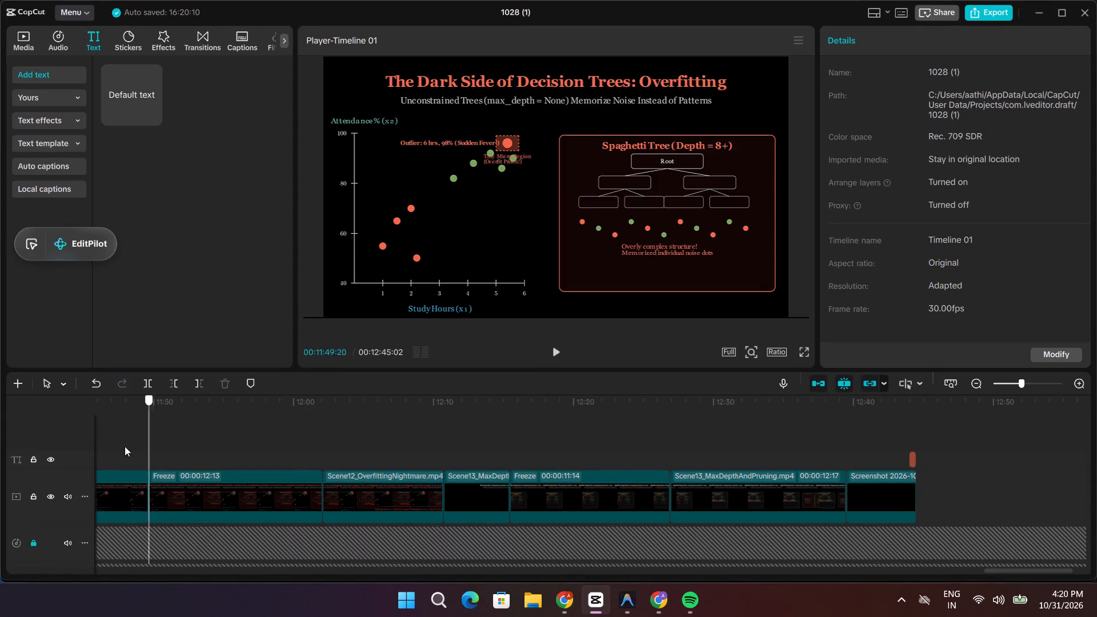
pyautogui.moveTo(125, 446); pyautogui.dragTo(46, 448)
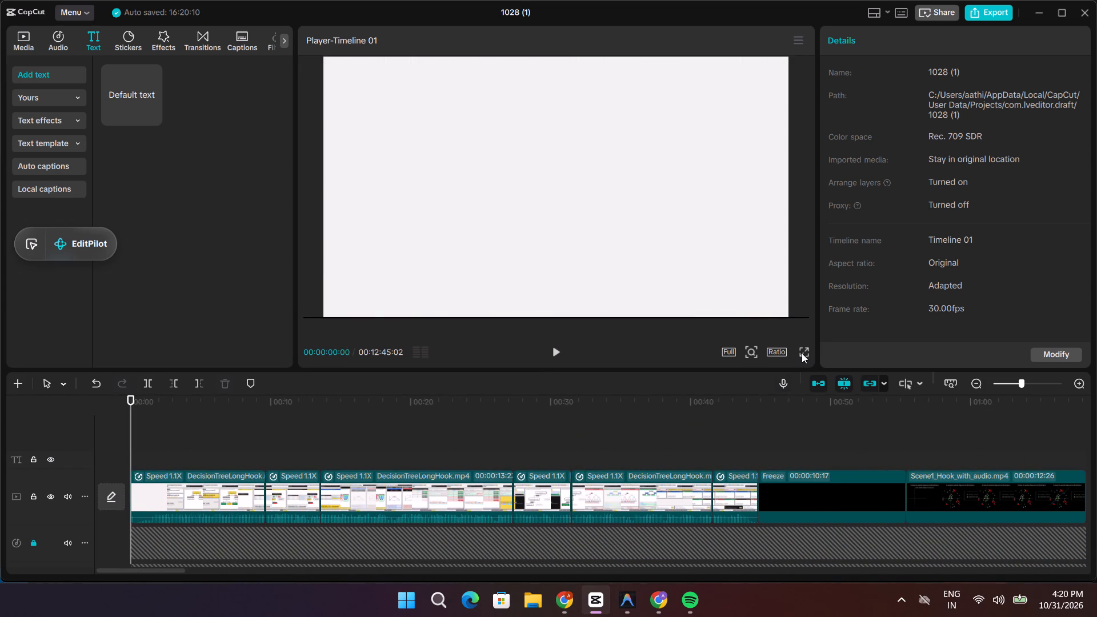
pyautogui.click(802, 353)
pyautogui.press('space')
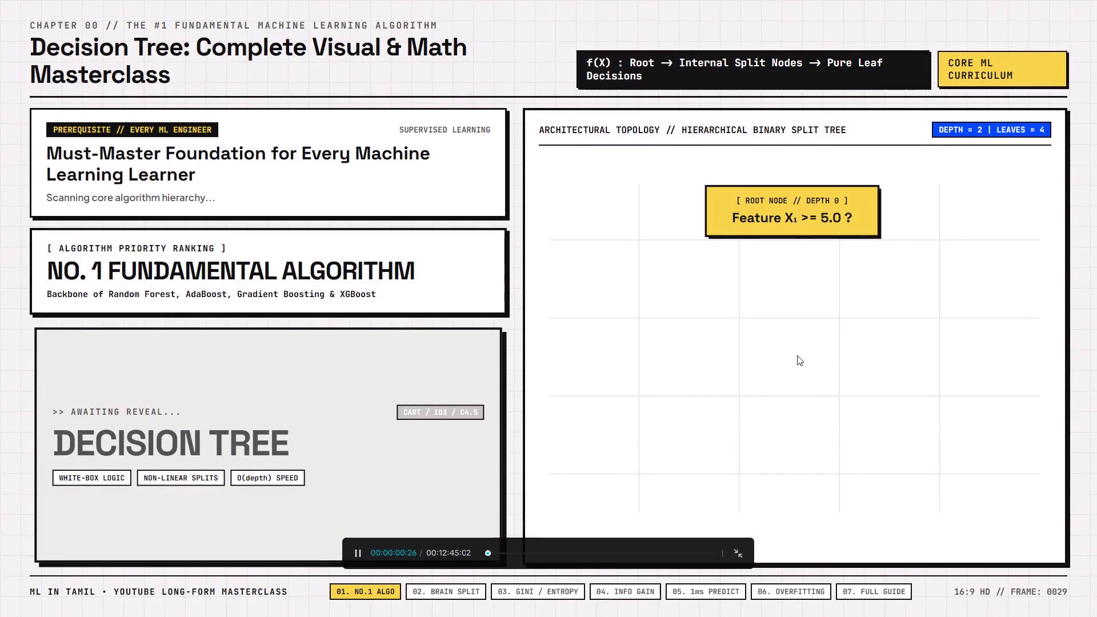
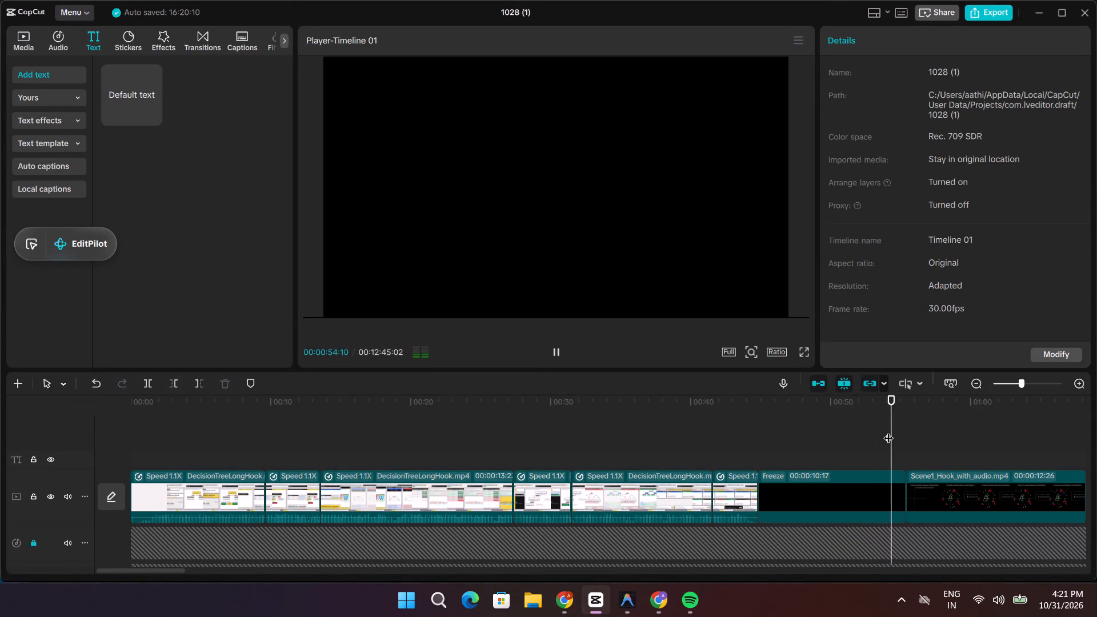
# Stop playback and move the playhead back to the start of the black freeze clip, at 00:00:44:25.
pyautogui.press('space')
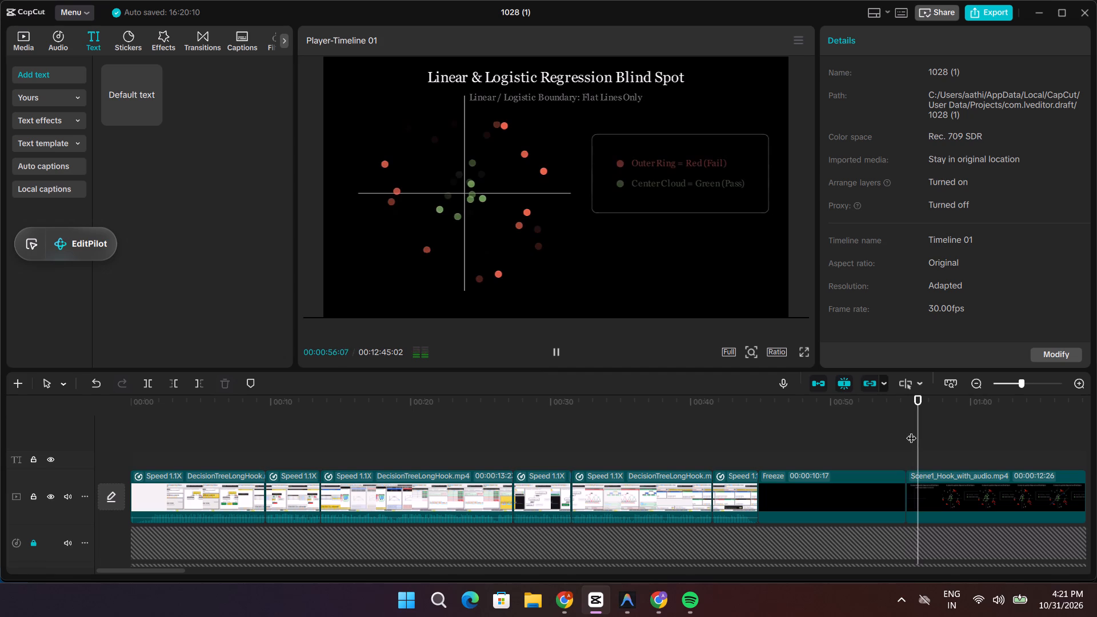
pyautogui.moveTo(918, 434); pyautogui.dragTo(778, 440)
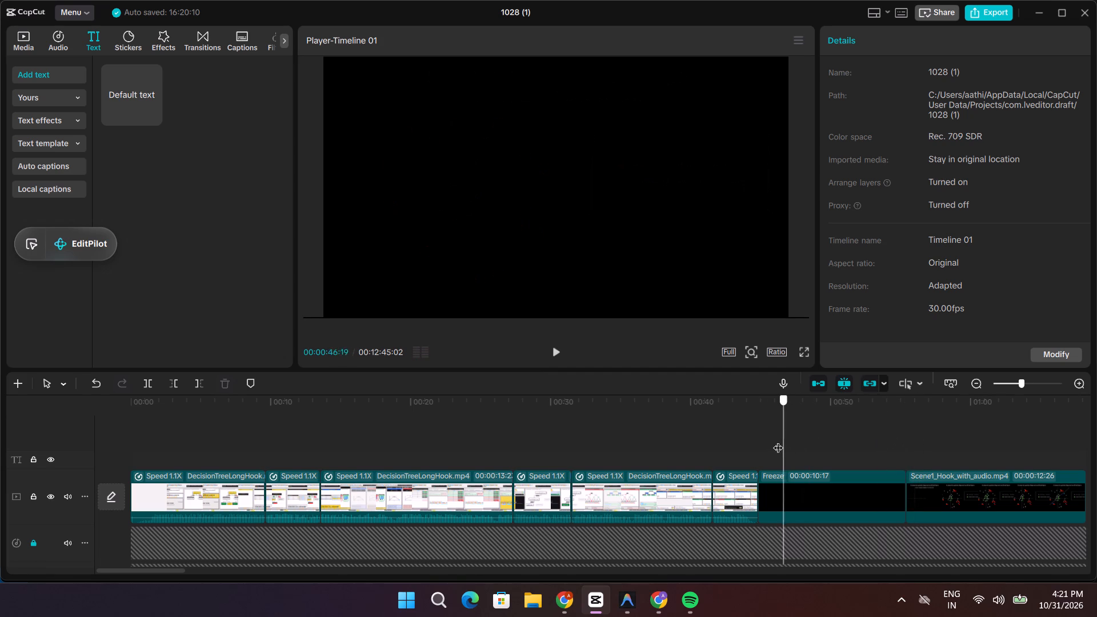
pyautogui.moveTo(778, 440); pyautogui.dragTo(759, 444)
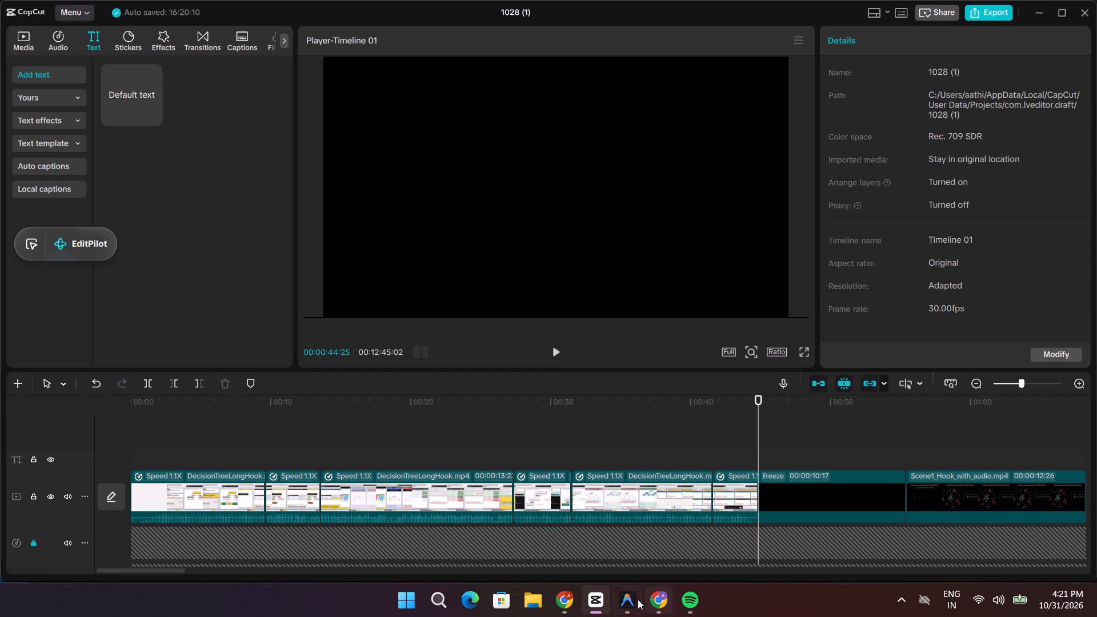
# Switch to Chrome, search for yt in a new tab, and open the ML in Tamil channel on YouTube.
pyautogui.click(570, 603)
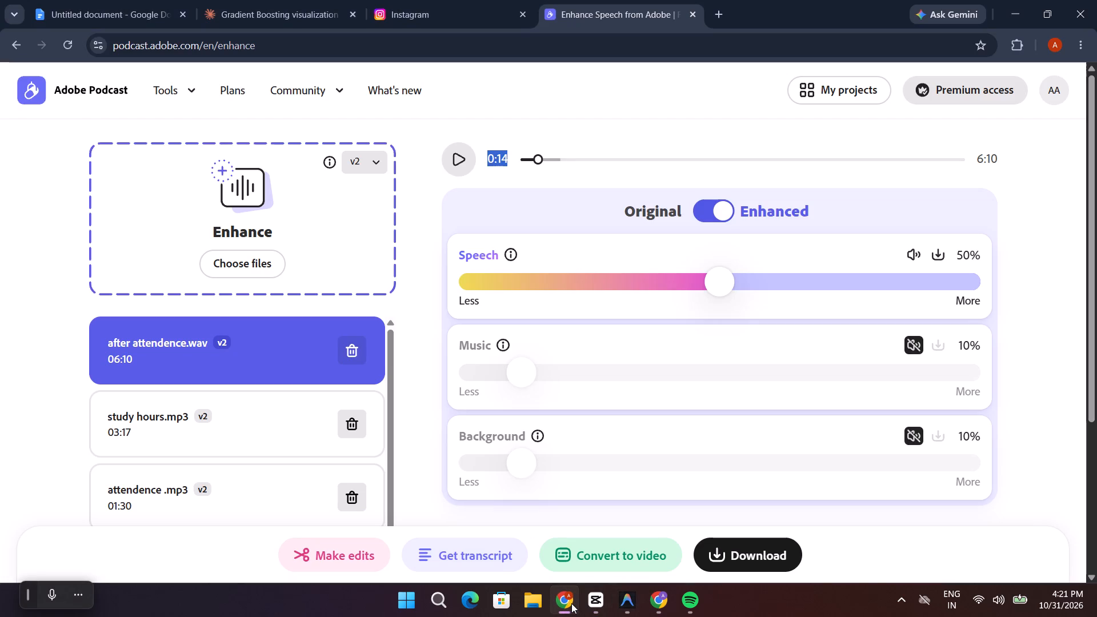
pyautogui.click(726, 16)
pyautogui.click(633, 275)
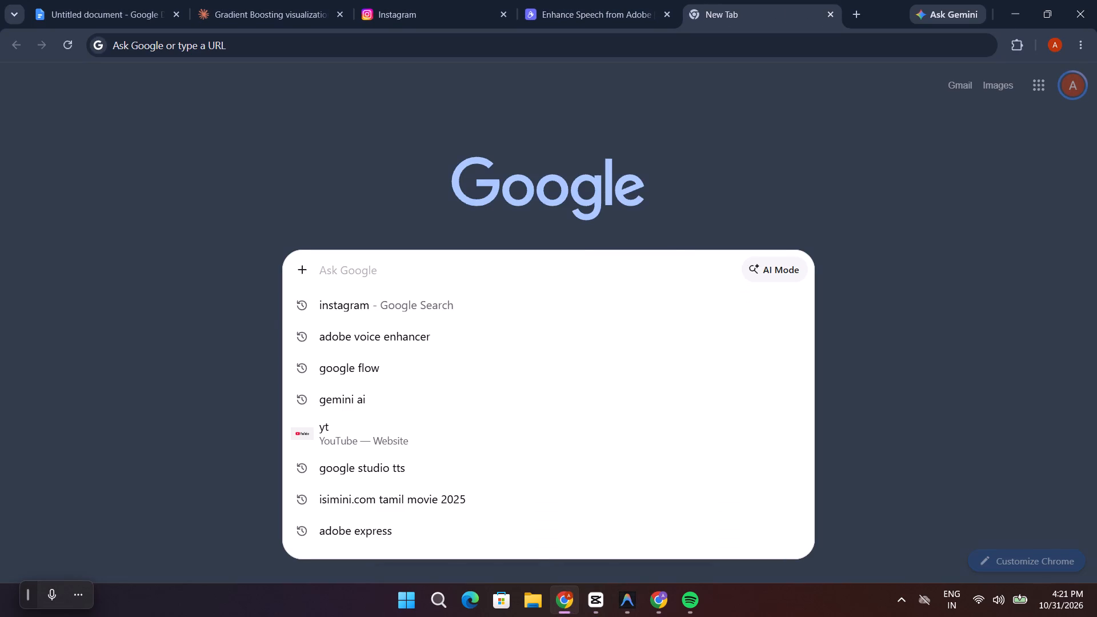
pyautogui.write('yt')
pyautogui.press('Return')
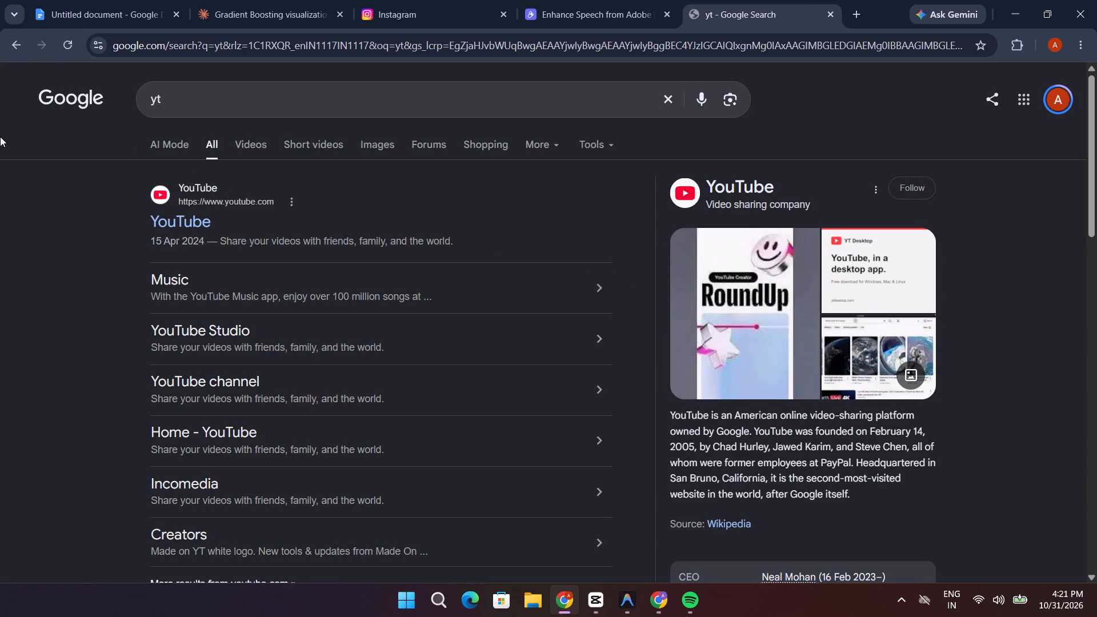
pyautogui.click(163, 218)
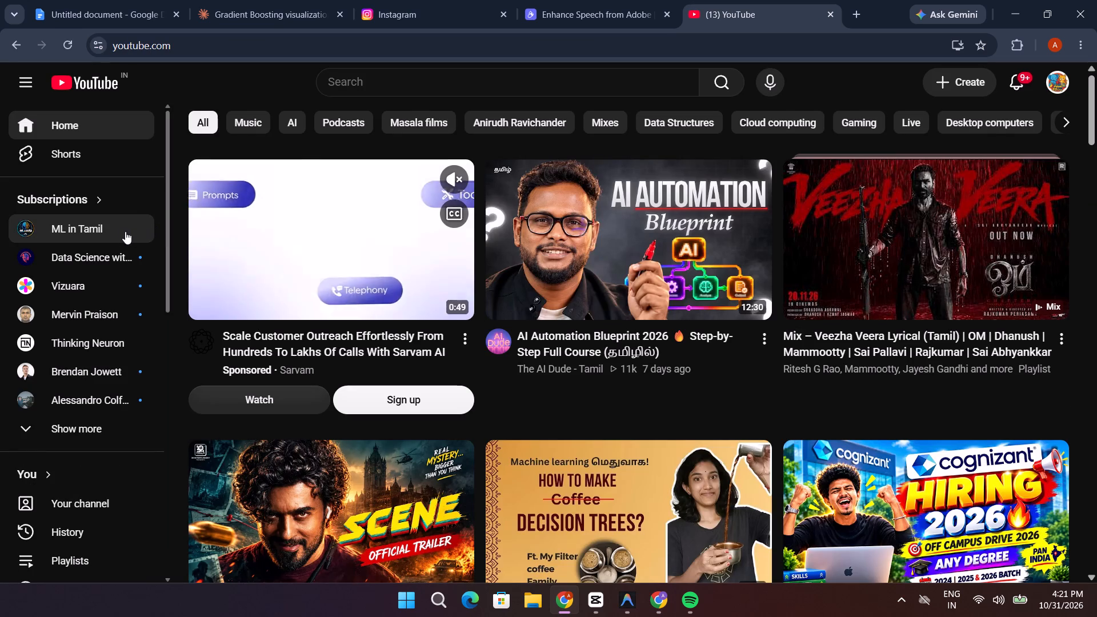
pyautogui.click(107, 233)
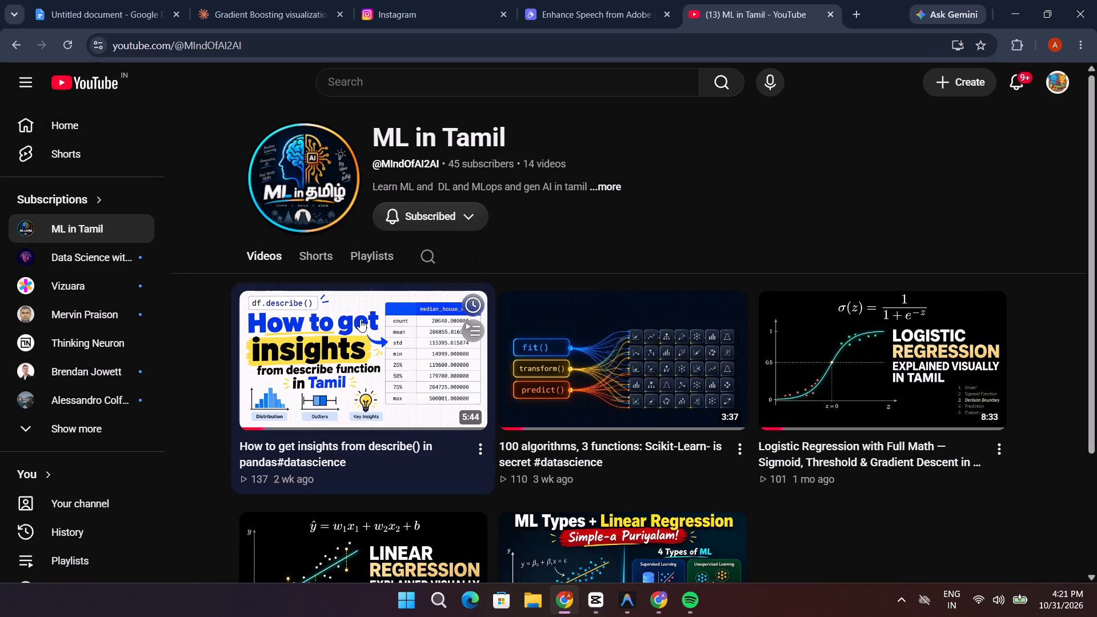
# Capture a screenshot of the Logistic Regression video thumbnail on the channel page.
pyautogui.scroll(-1, 490, 356)
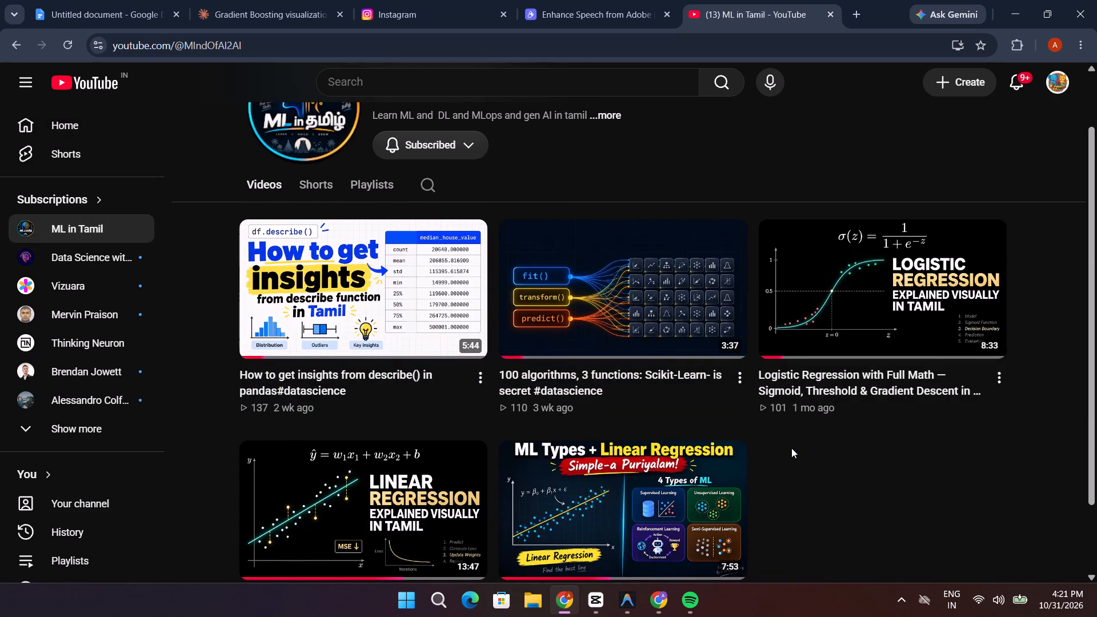
pyautogui.press('Print')
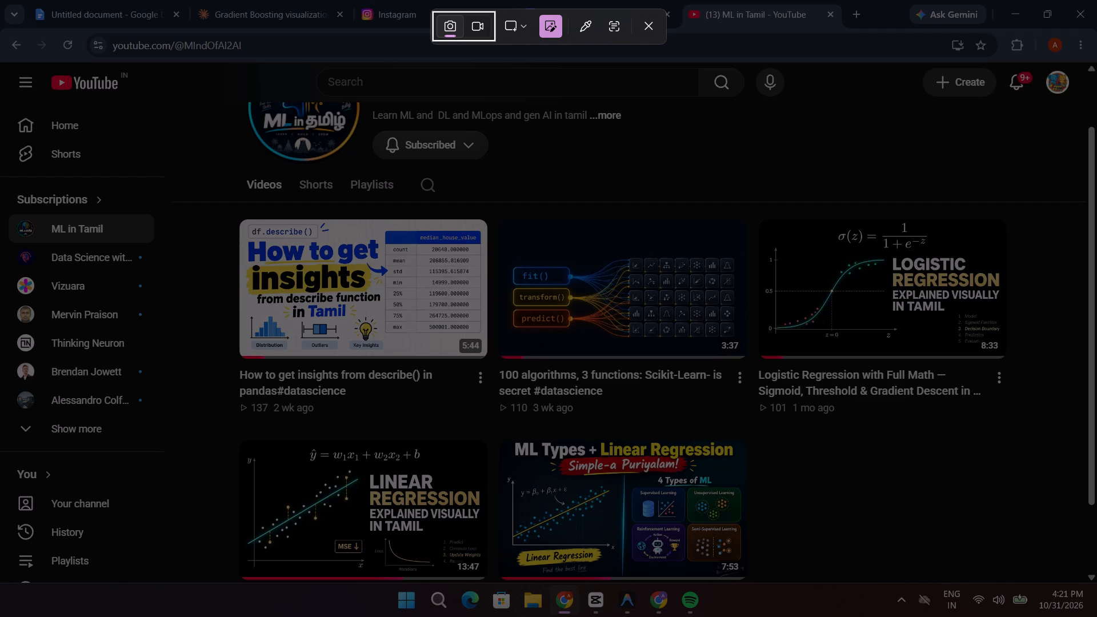
pyautogui.moveTo(766, 230); pyautogui.dragTo(932, 246)
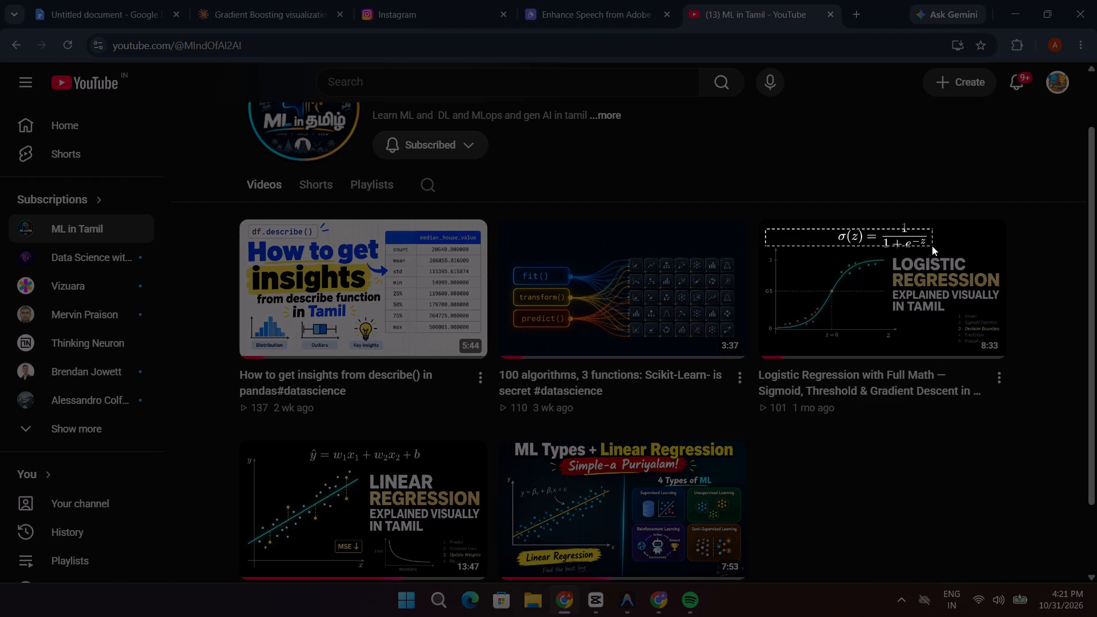
pyautogui.moveTo(932, 246); pyautogui.dragTo(995, 347)
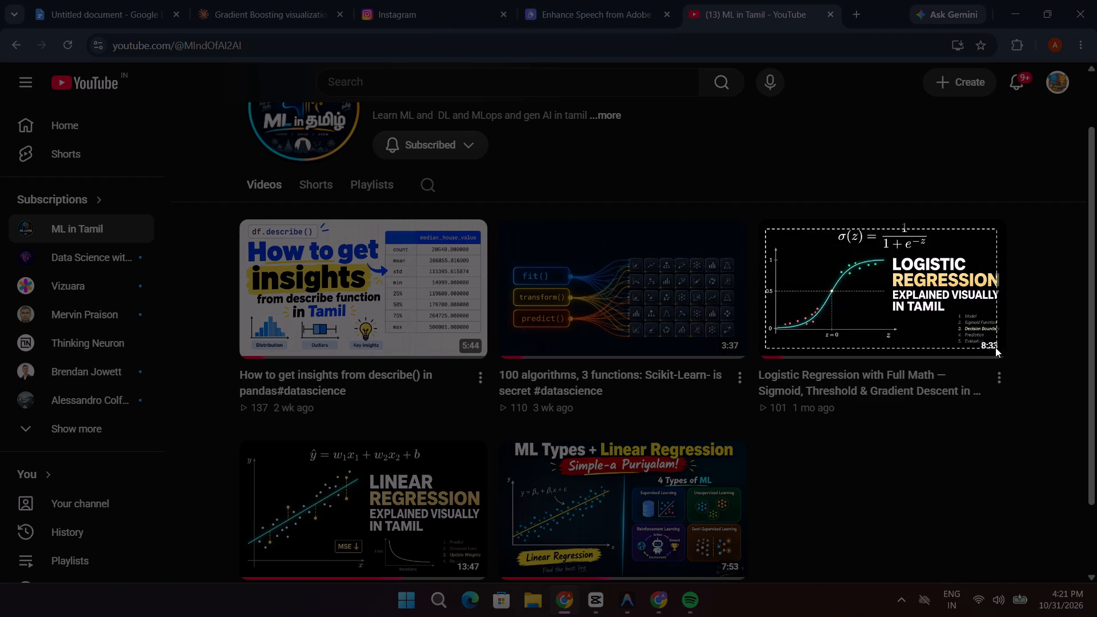
pyautogui.moveTo(995, 347); pyautogui.dragTo(1004, 338)
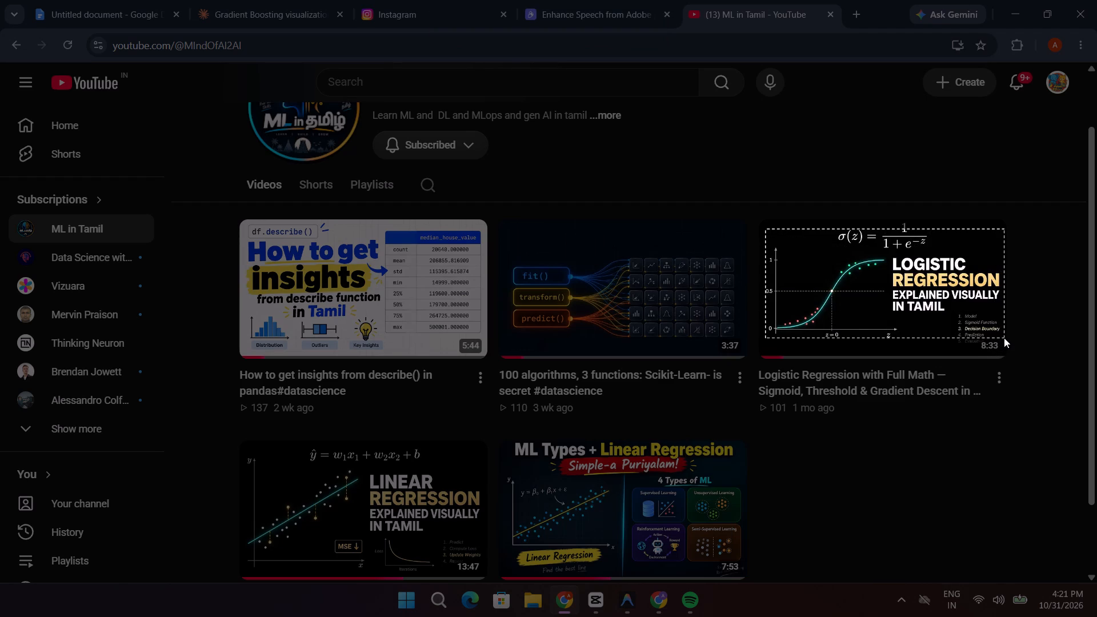
pyautogui.moveTo(1004, 338); pyautogui.dragTo(1004, 338)
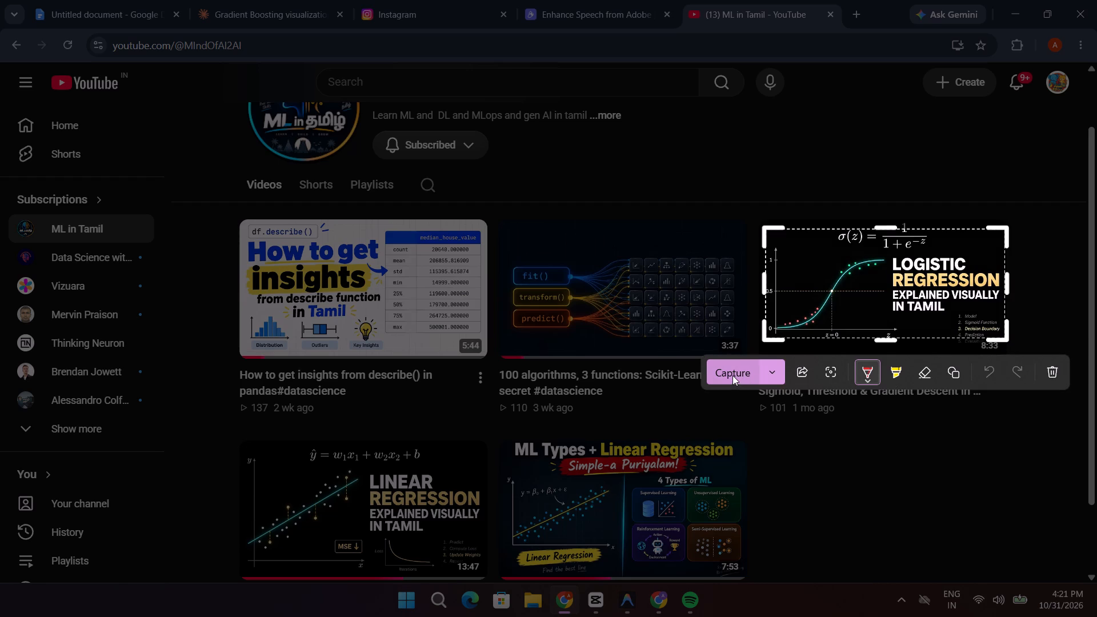
pyautogui.click(732, 375)
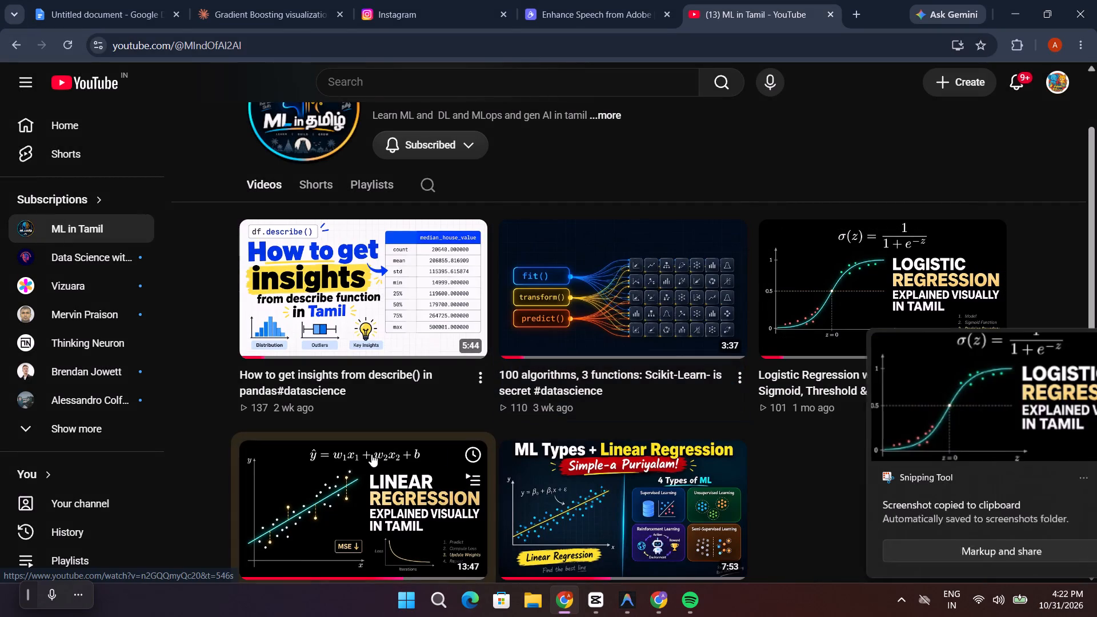
# Capture a screenshot of the Linear Regression video thumbnail on the channel page.
pyautogui.scroll(-3, 372, 462)
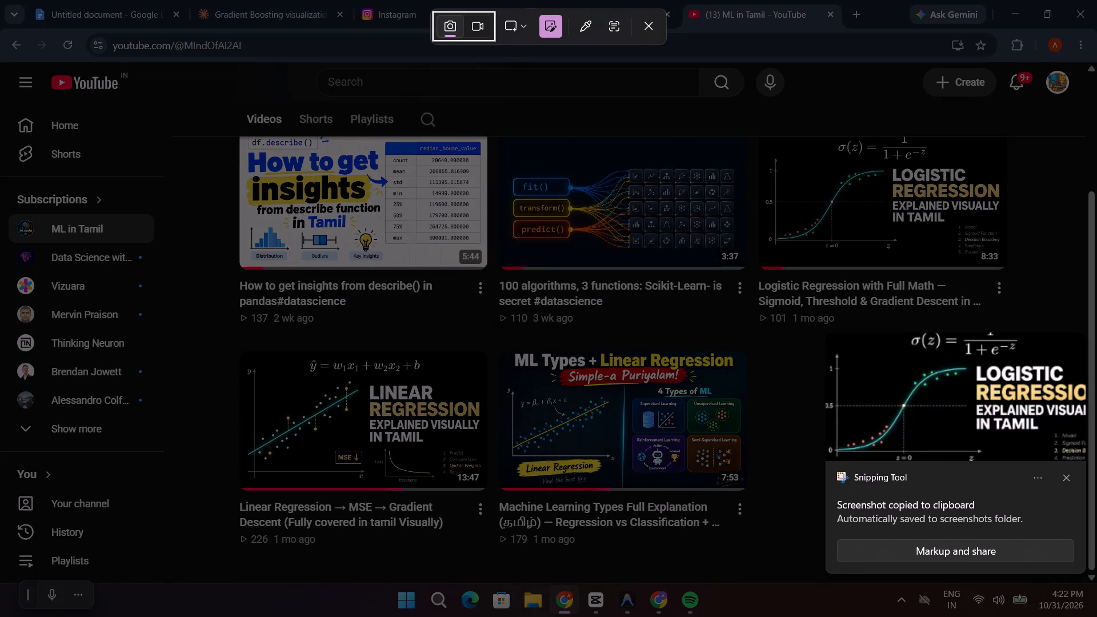
pyautogui.moveTo(243, 358); pyautogui.dragTo(466, 427)
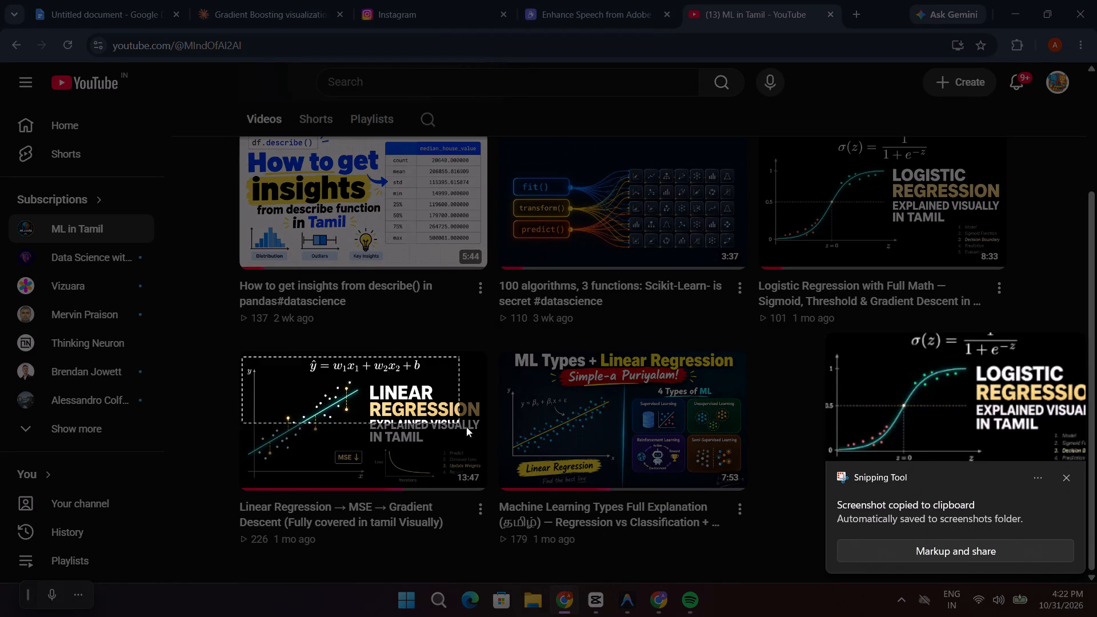
pyautogui.moveTo(466, 427); pyautogui.dragTo(490, 469)
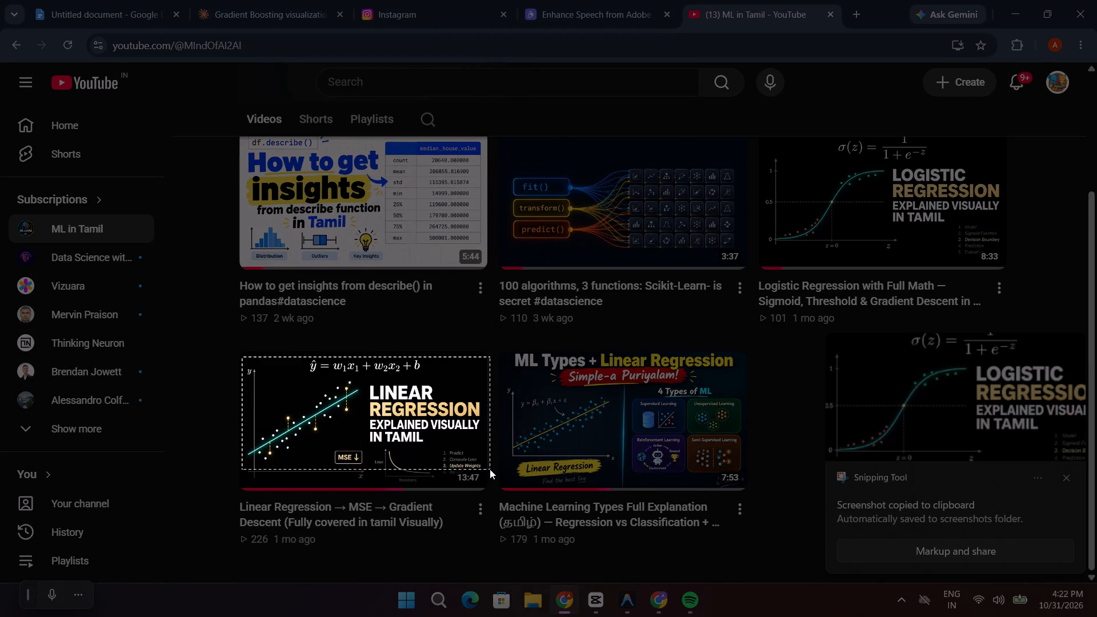
pyautogui.moveTo(490, 469); pyautogui.dragTo(490, 471)
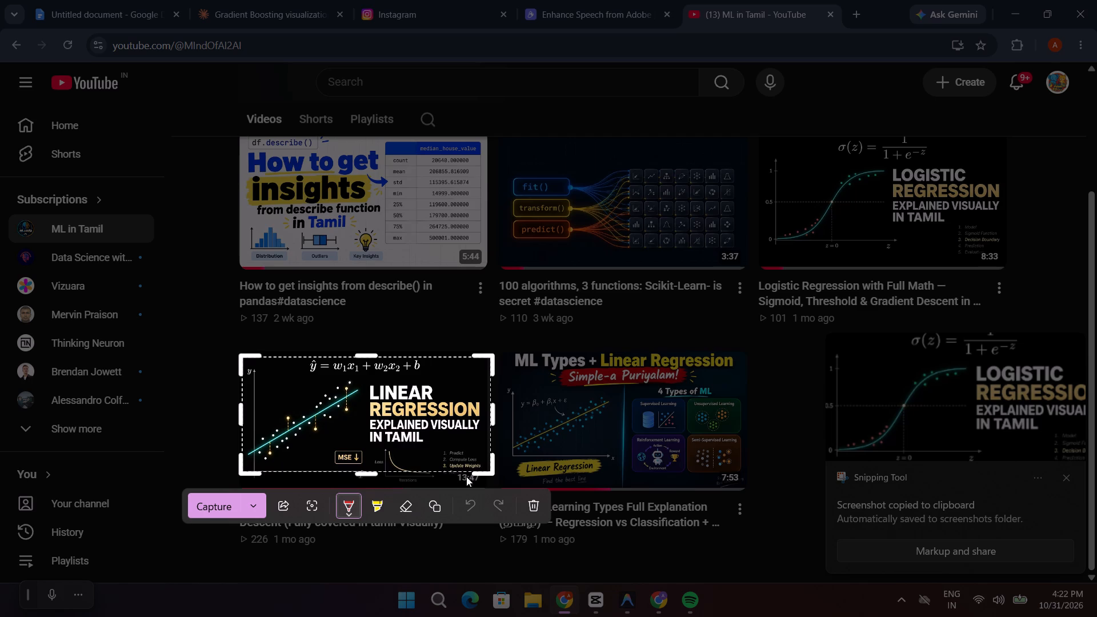
pyautogui.click(218, 504)
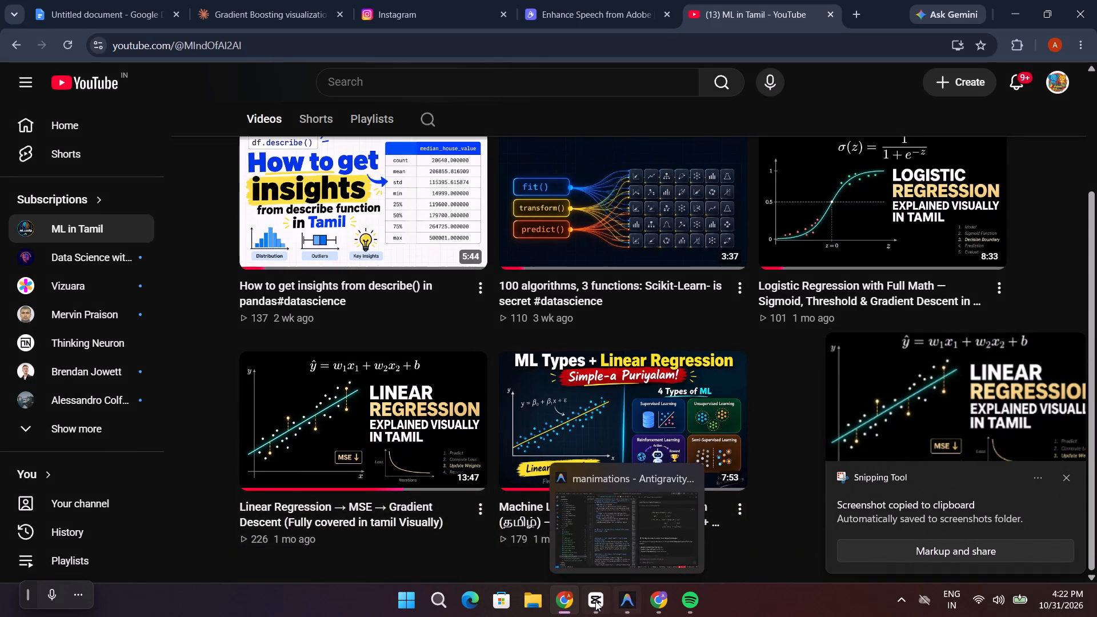
pyautogui.click(595, 600)
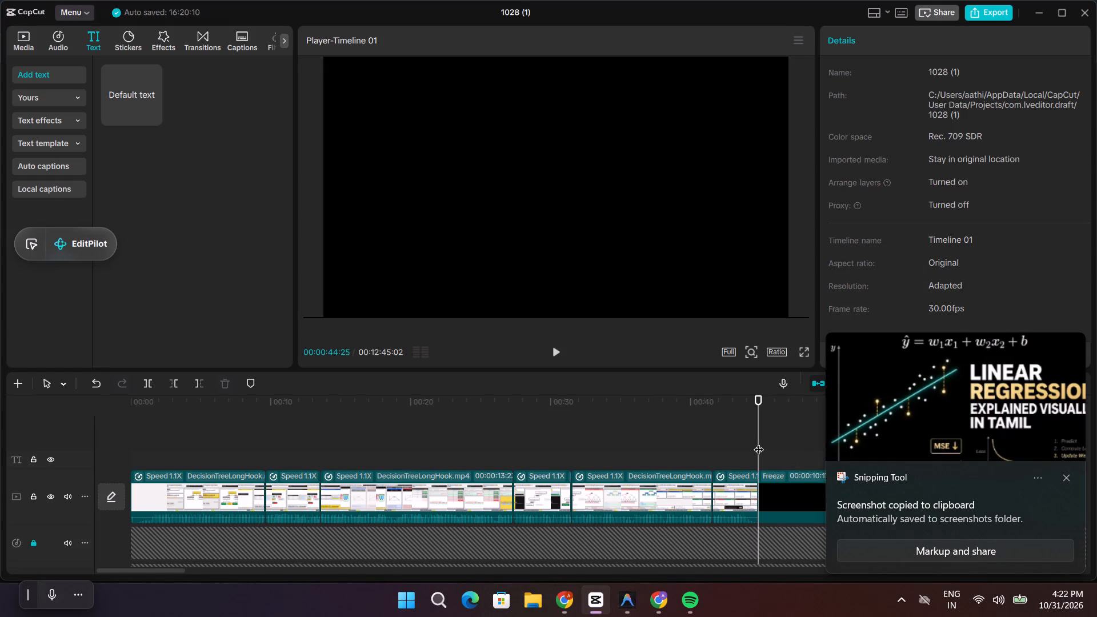
pyautogui.click(759, 442)
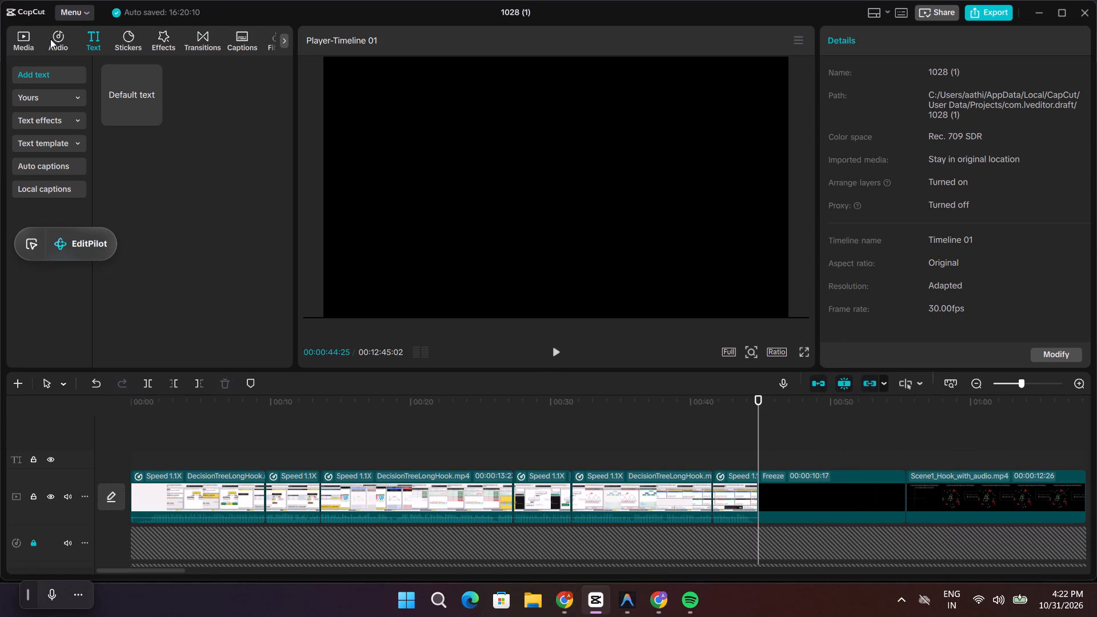
pyautogui.click(17, 40)
pyautogui.click(111, 73)
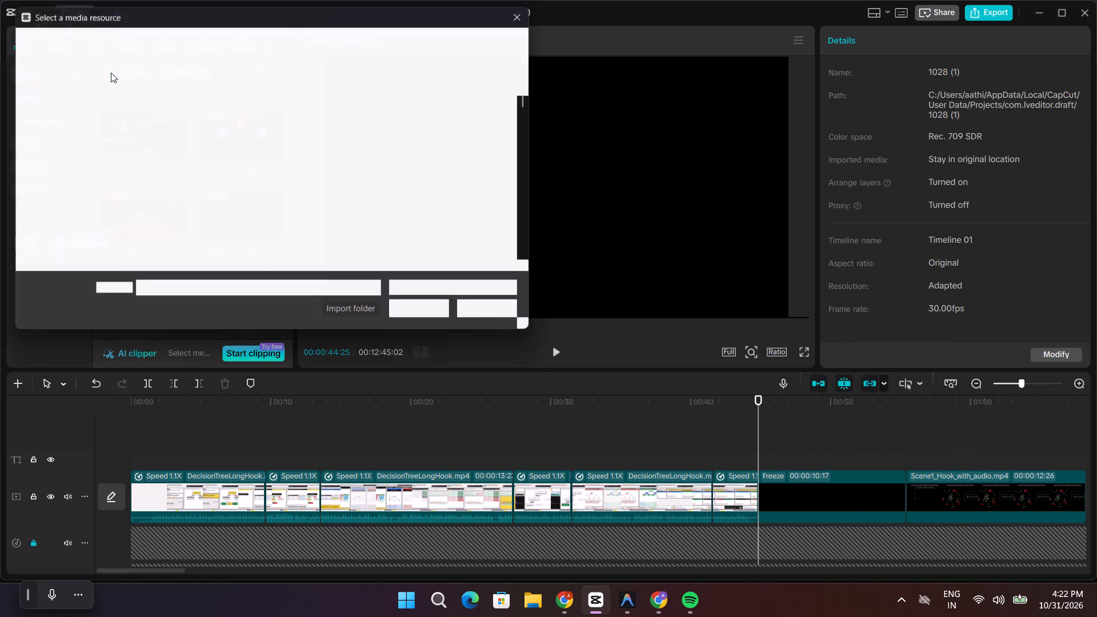
pyautogui.click(156, 138)
pyautogui.click(225, 140)
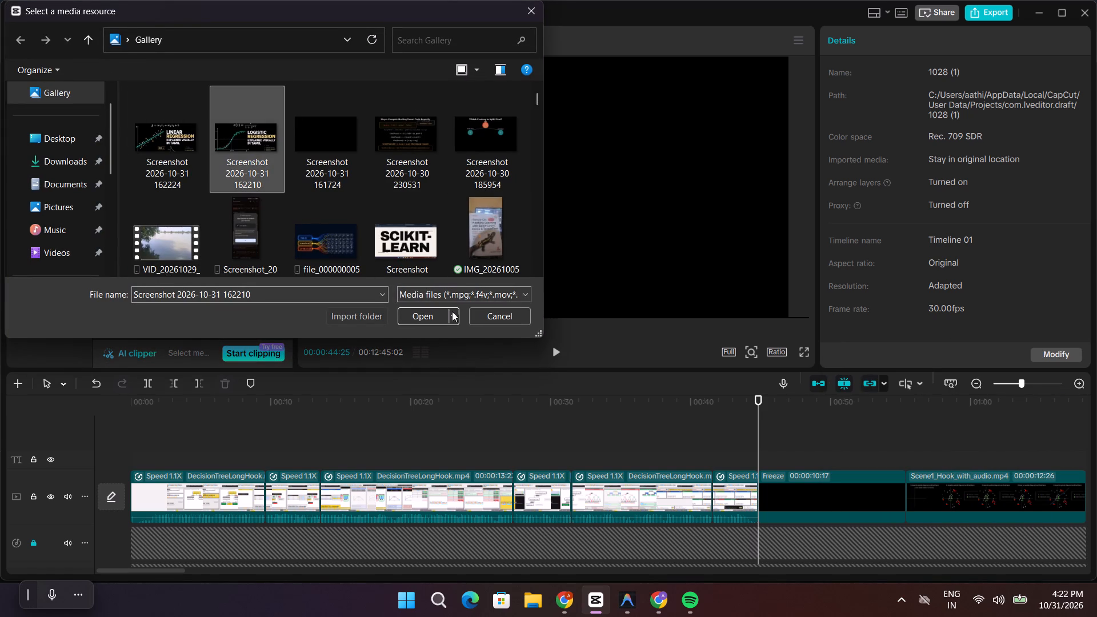
pyautogui.click(431, 317)
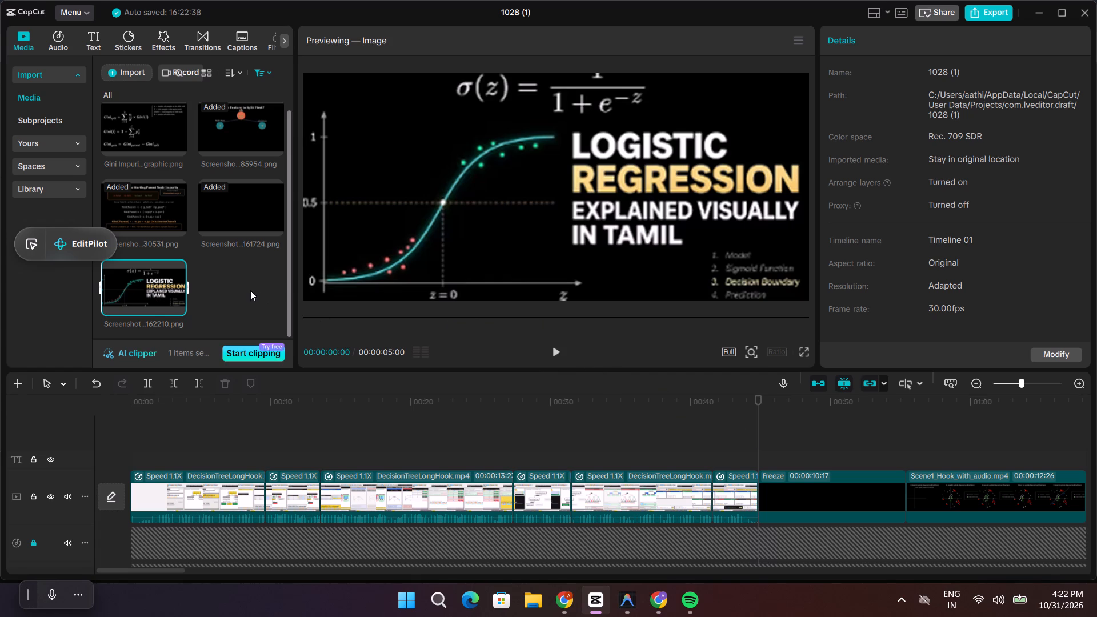
# Place the Logistic Regression screenshot on a track above the freeze clip, starting at 00:00:44:25.
pyautogui.click(392, 249)
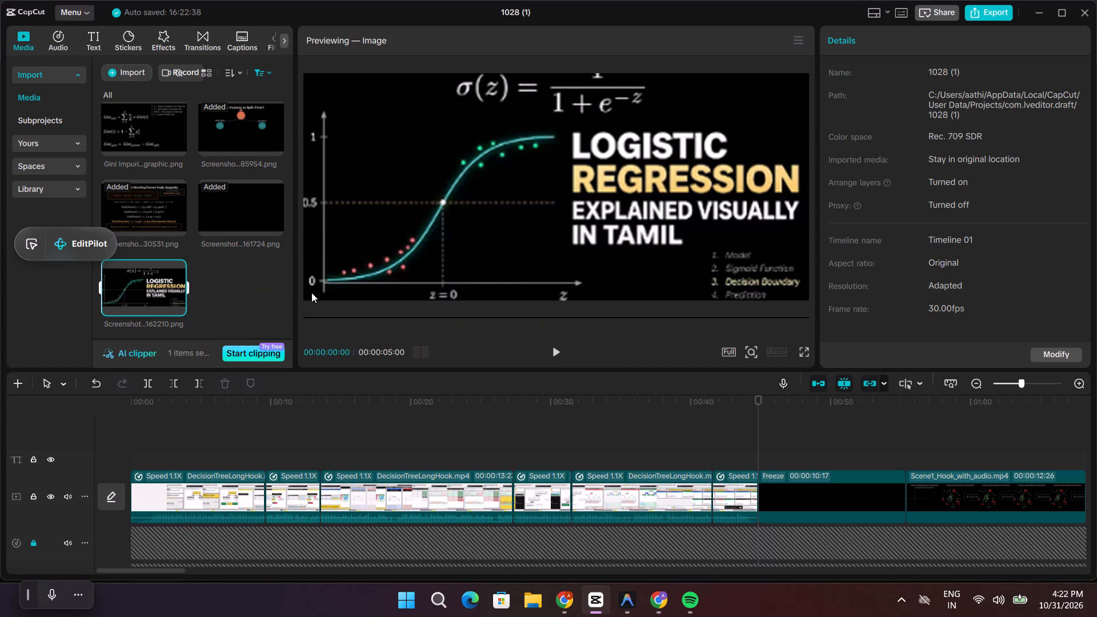
pyautogui.moveTo(151, 285); pyautogui.dragTo(173, 289)
pyautogui.moveTo(173, 289); pyautogui.dragTo(756, 447)
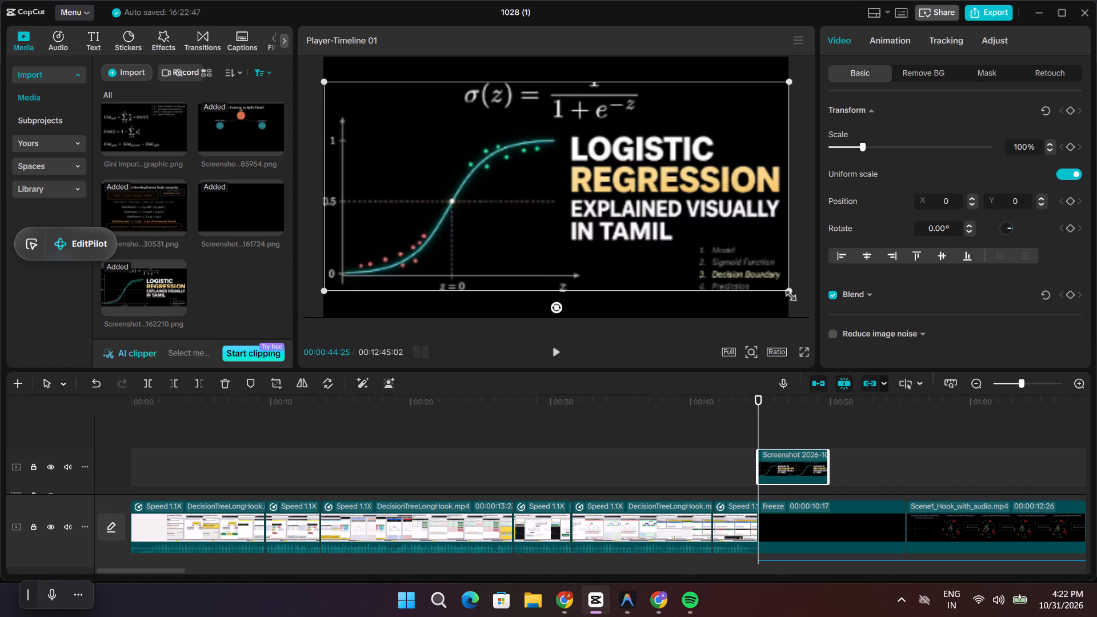
# Scale the Logistic Regression overlay down to 37% and position it in the right half of the frame at X 840, Y 0.
pyautogui.moveTo(787, 293); pyautogui.dragTo(574, 257)
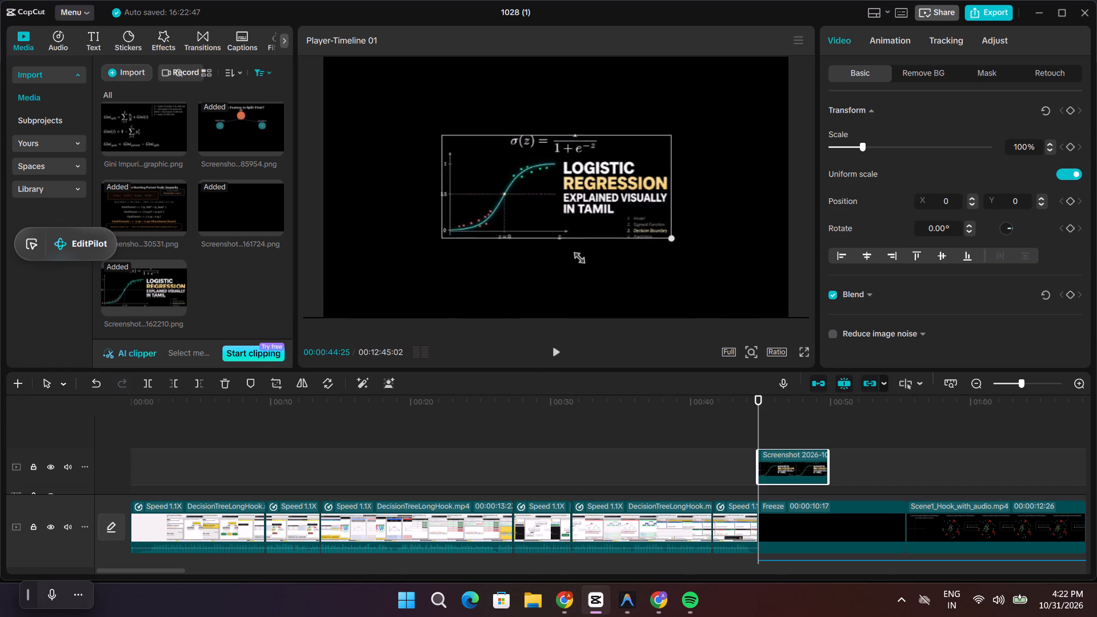
pyautogui.moveTo(574, 257); pyautogui.dragTo(518, 257)
pyautogui.moveTo(530, 188); pyautogui.dragTo(602, 194)
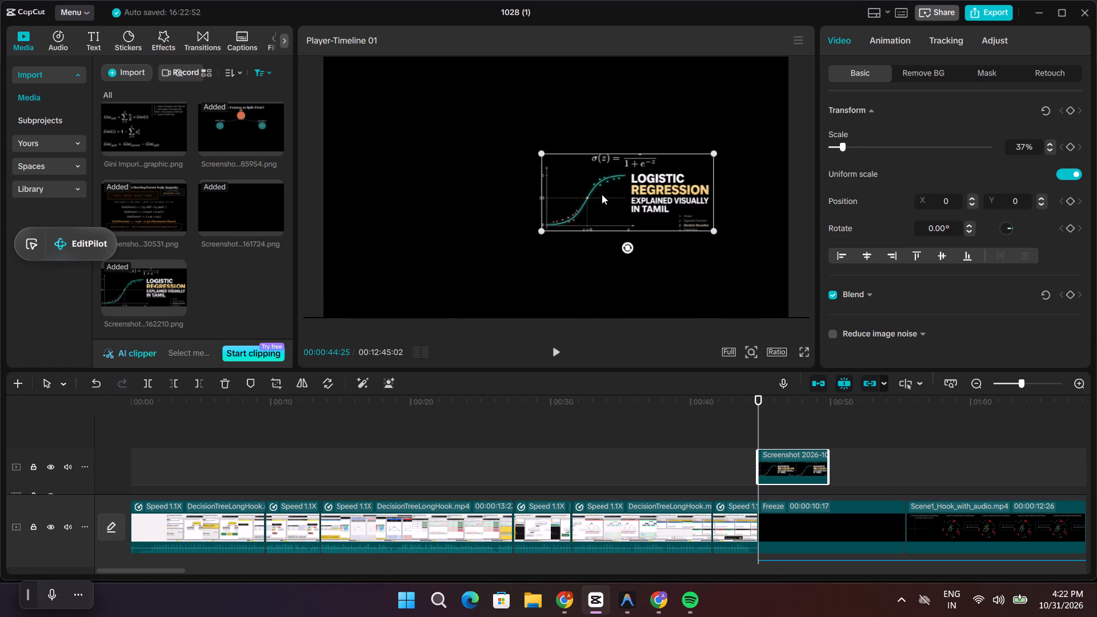
pyautogui.moveTo(602, 194); pyautogui.dragTo(631, 186)
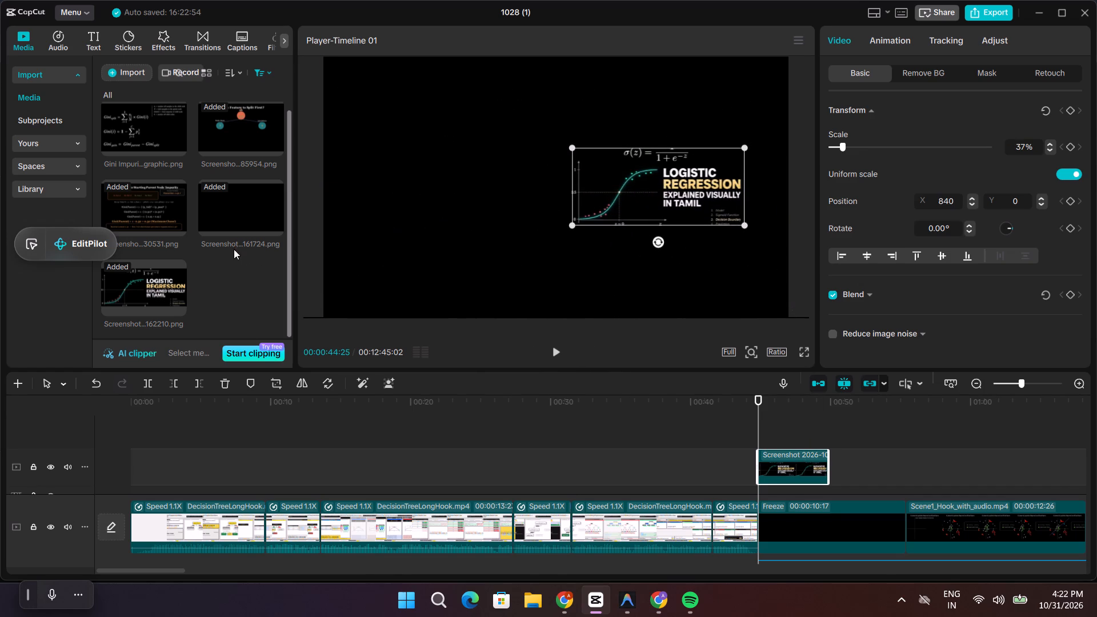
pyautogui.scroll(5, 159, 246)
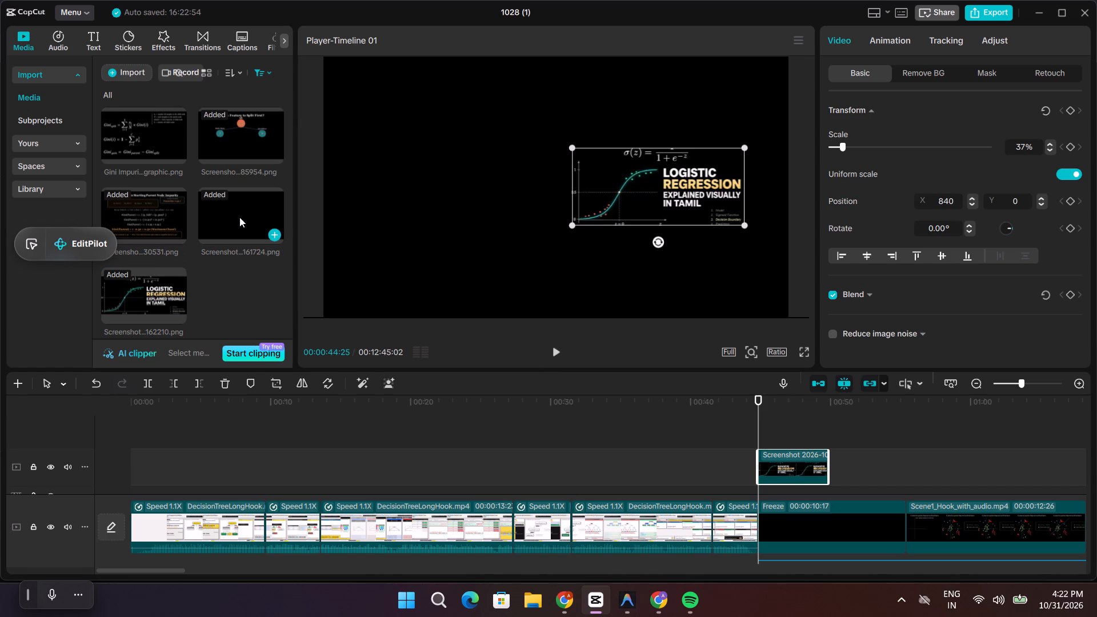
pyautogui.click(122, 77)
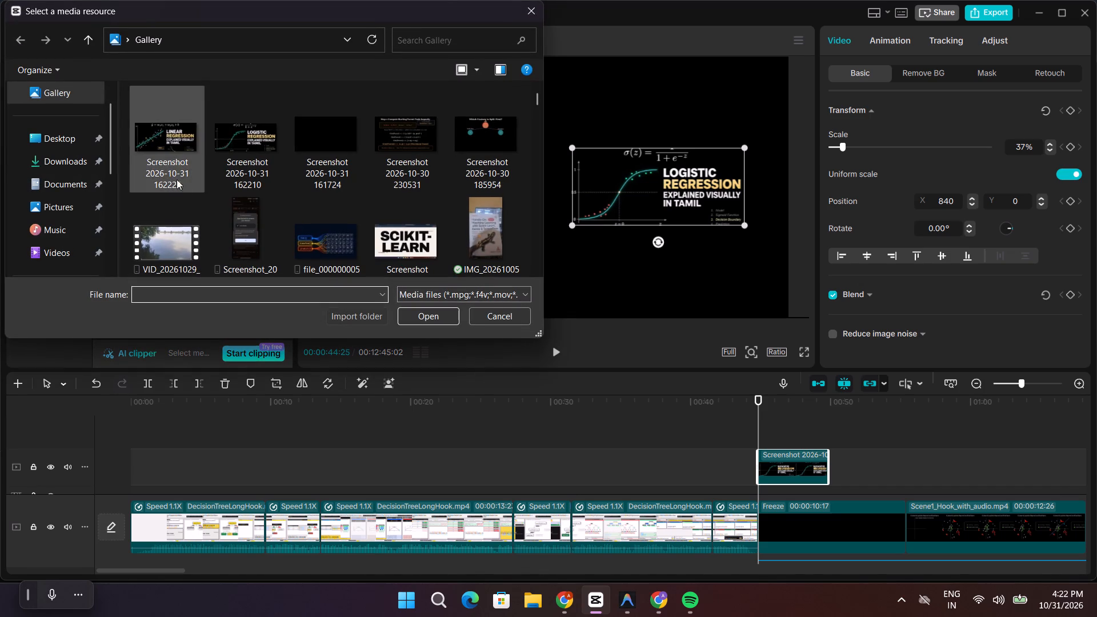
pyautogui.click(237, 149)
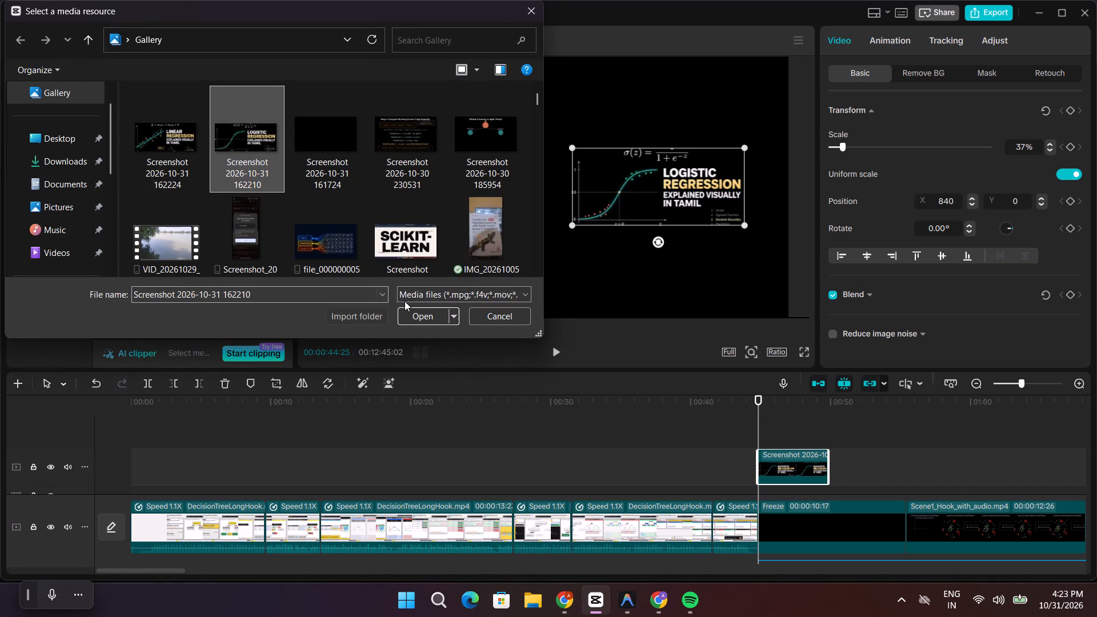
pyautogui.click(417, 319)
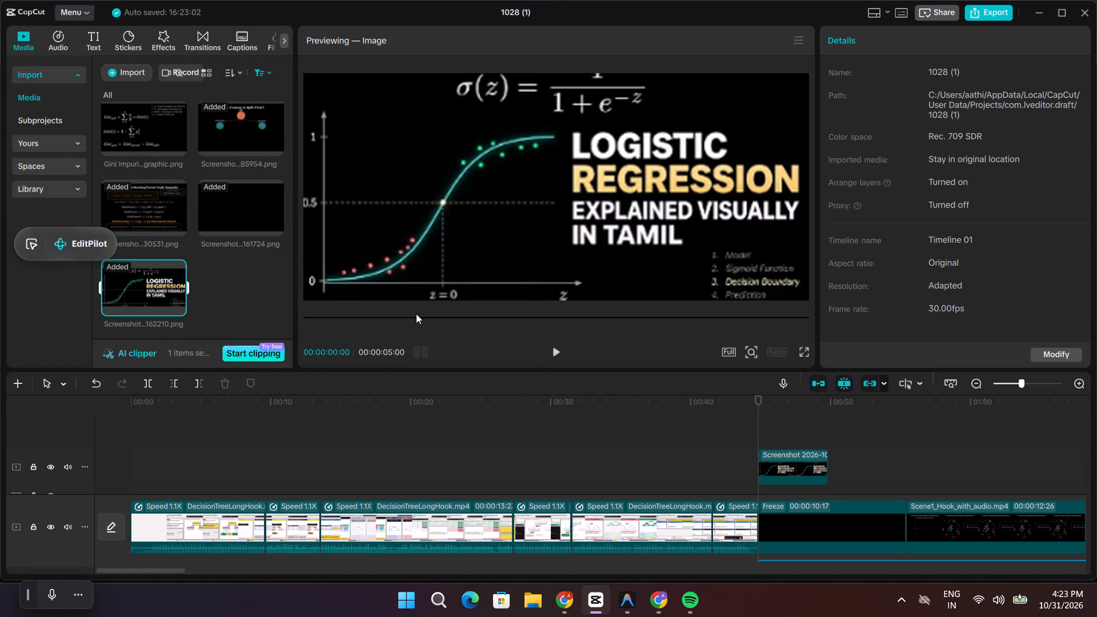
pyautogui.scroll(2, 207, 301)
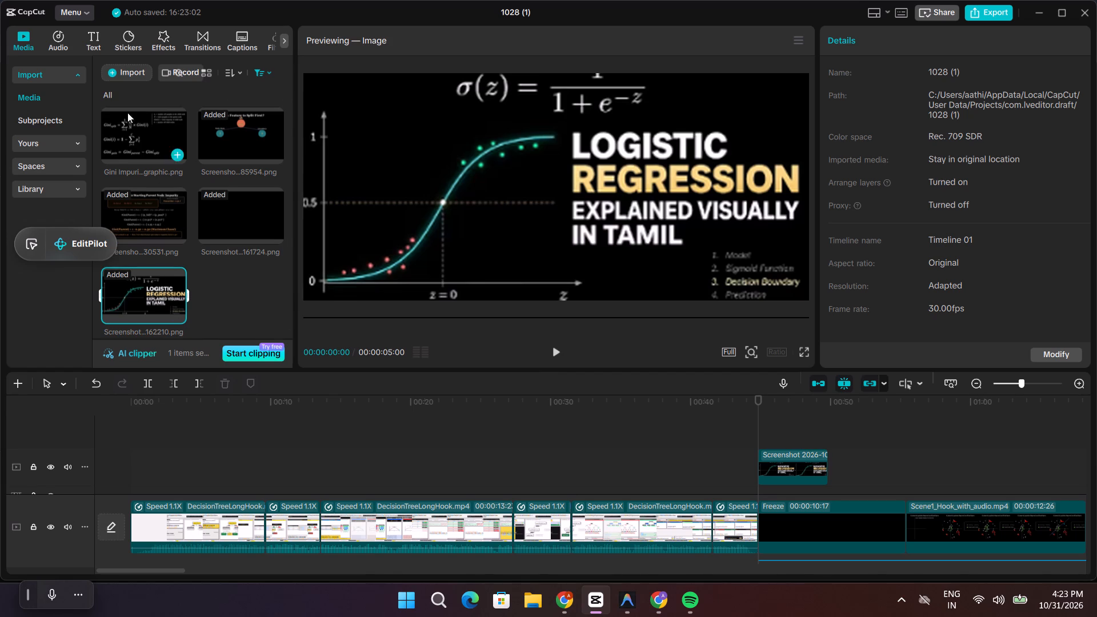
pyautogui.click(121, 73)
pyautogui.click(162, 154)
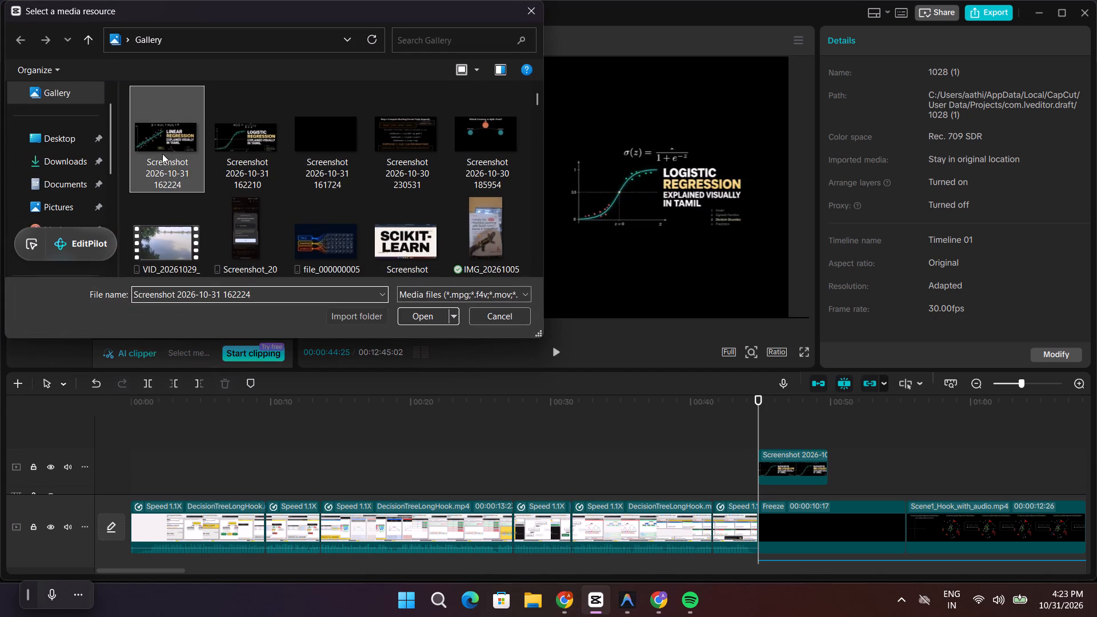
pyautogui.click(425, 310)
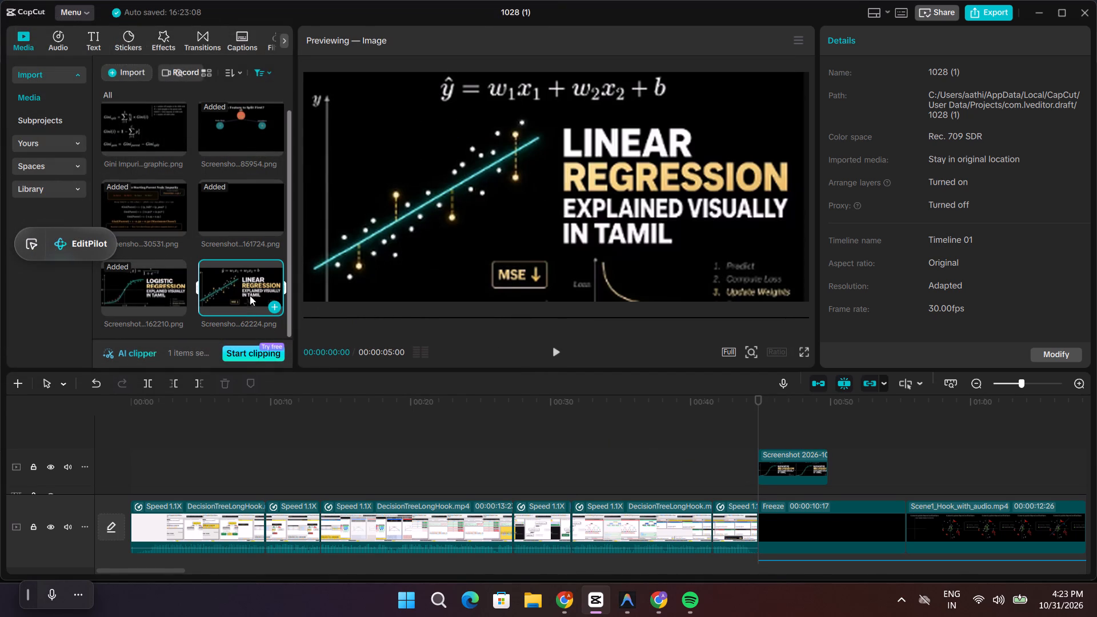
# Place the Linear Regression screenshot on a new track above the Logistic Regression overlay, starting at 00:00:44:25.
pyautogui.moveTo(248, 294); pyautogui.dragTo(744, 432)
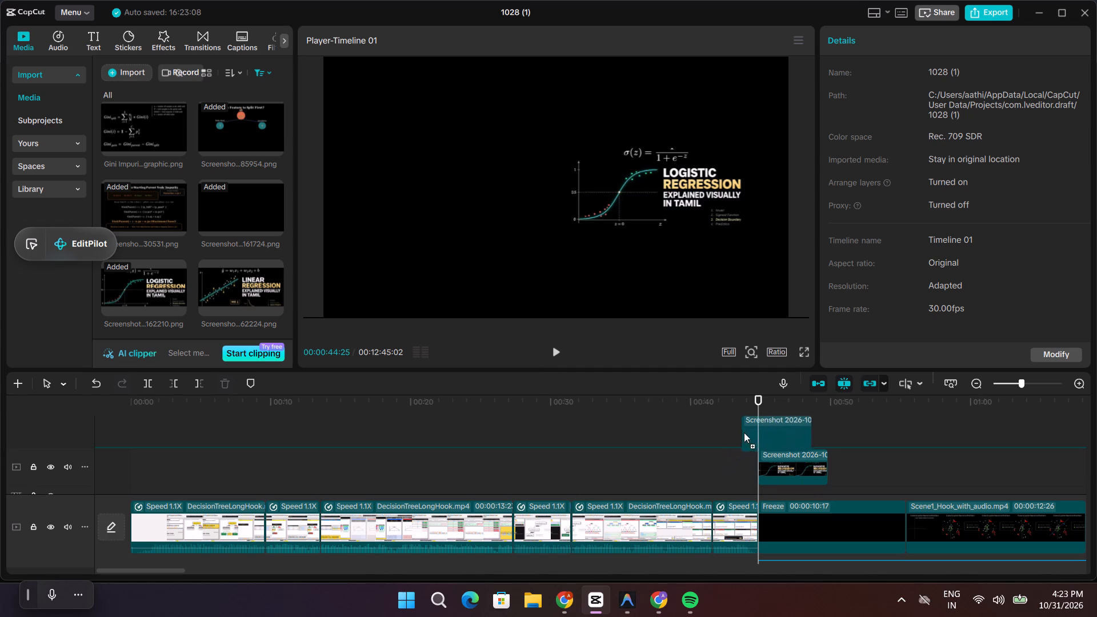
pyautogui.moveTo(744, 432); pyautogui.dragTo(756, 432)
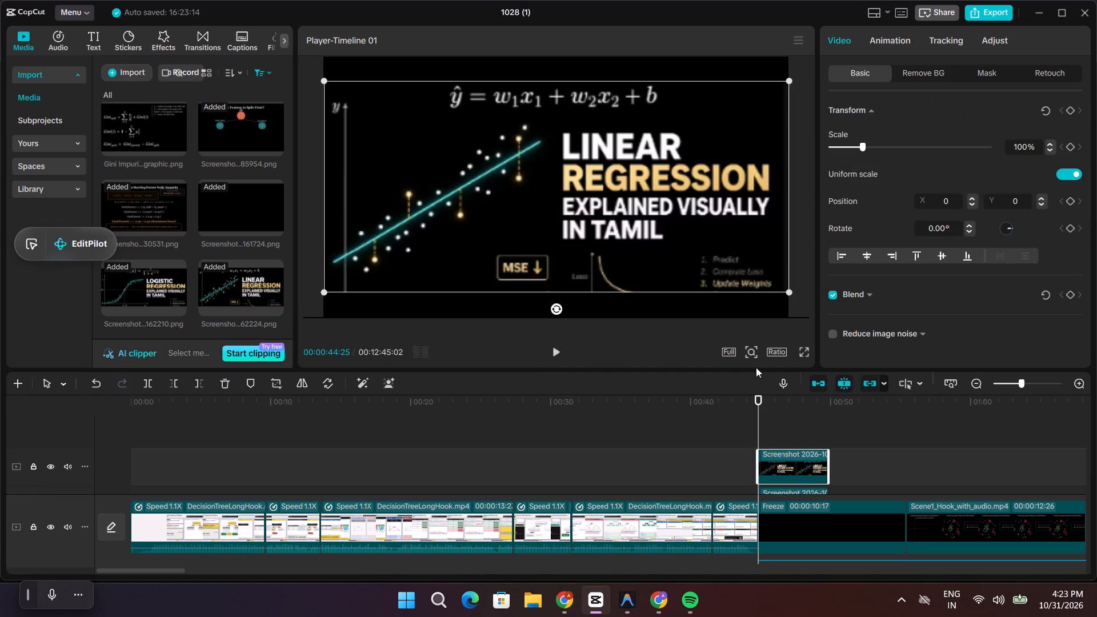
# Scale the Linear Regression overlay down to 41% and position it in the left half of the frame at X -820, Y 0.
pyautogui.moveTo(789, 294); pyautogui.dragTo(536, 258)
pyautogui.moveTo(554, 194); pyautogui.dragTo(455, 194)
pyautogui.click(510, 198)
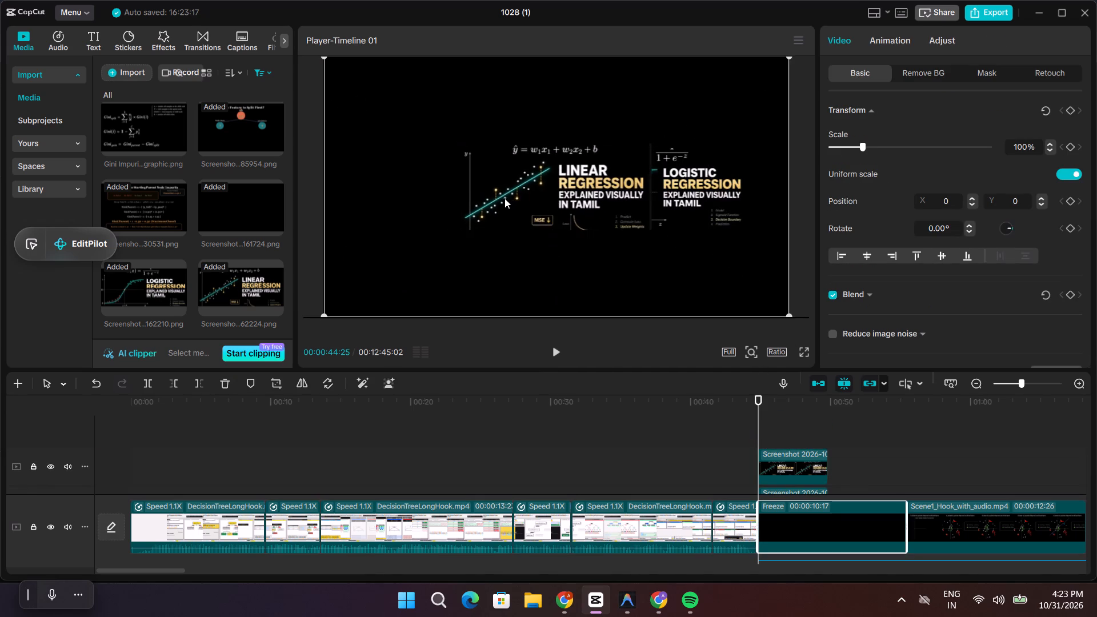
pyautogui.click(521, 194)
pyautogui.moveTo(521, 194); pyautogui.dragTo(427, 194)
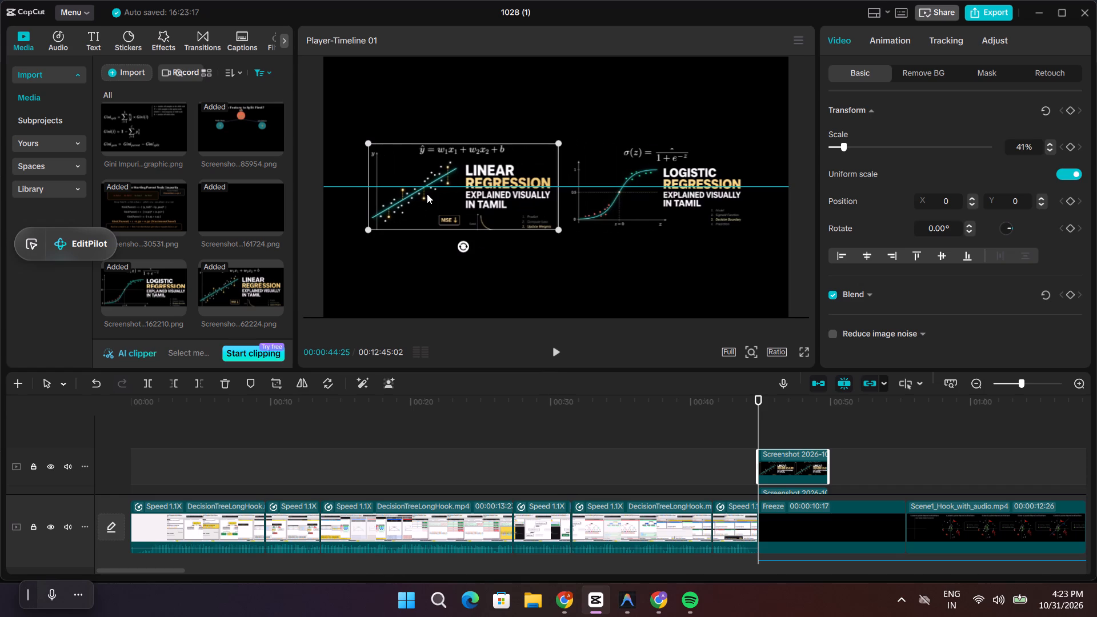
pyautogui.moveTo(427, 194); pyautogui.dragTo(422, 195)
# Enlarge the Logistic Regression overlay to 41% to match the Linear Regression overlay's size.
pyautogui.click(640, 197)
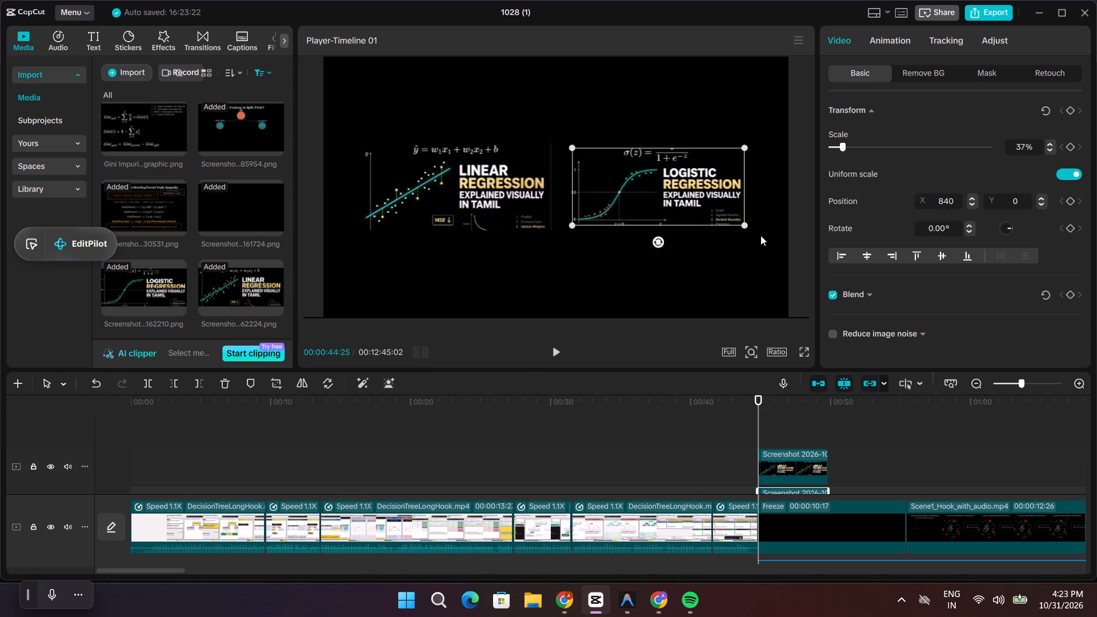
pyautogui.moveTo(741, 223); pyautogui.dragTo(753, 234)
# Shift the Logistic Regression overlay clip along its track so it starts at about 00:00:47.
pyautogui.scroll(-5, 895, 434)
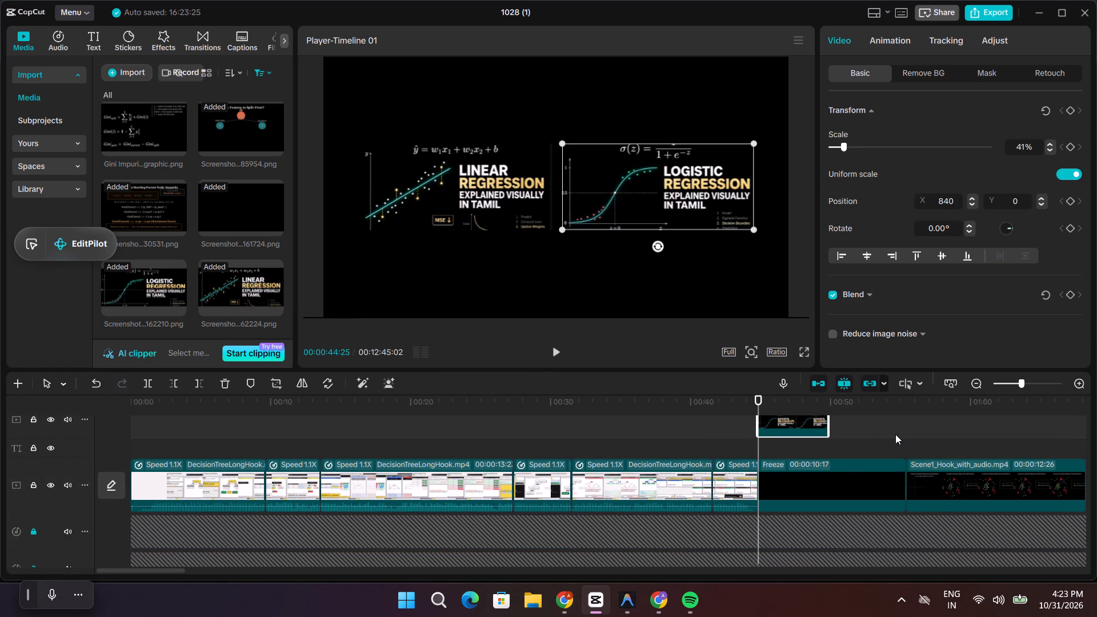
pyautogui.scroll(-6, 895, 434)
pyautogui.scroll(8, 895, 439)
pyautogui.click(791, 451)
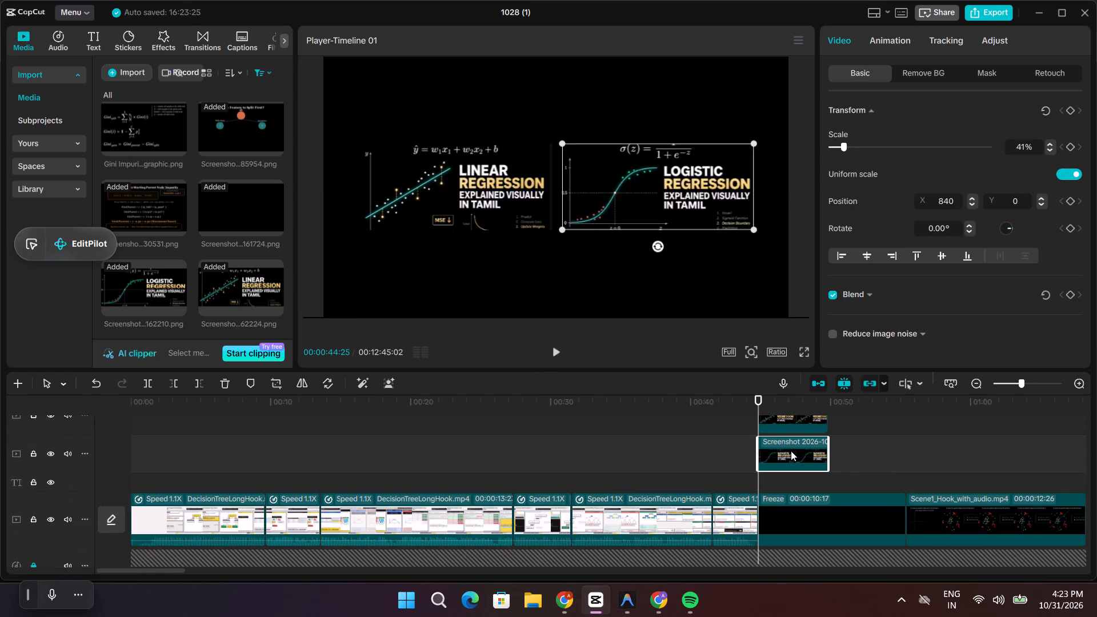
pyautogui.moveTo(791, 451); pyautogui.dragTo(824, 456)
# Play the narration to find the linear regression cue and move the Linear Regression overlay clip to start at about 00:00:46:09.
pyautogui.press('space')
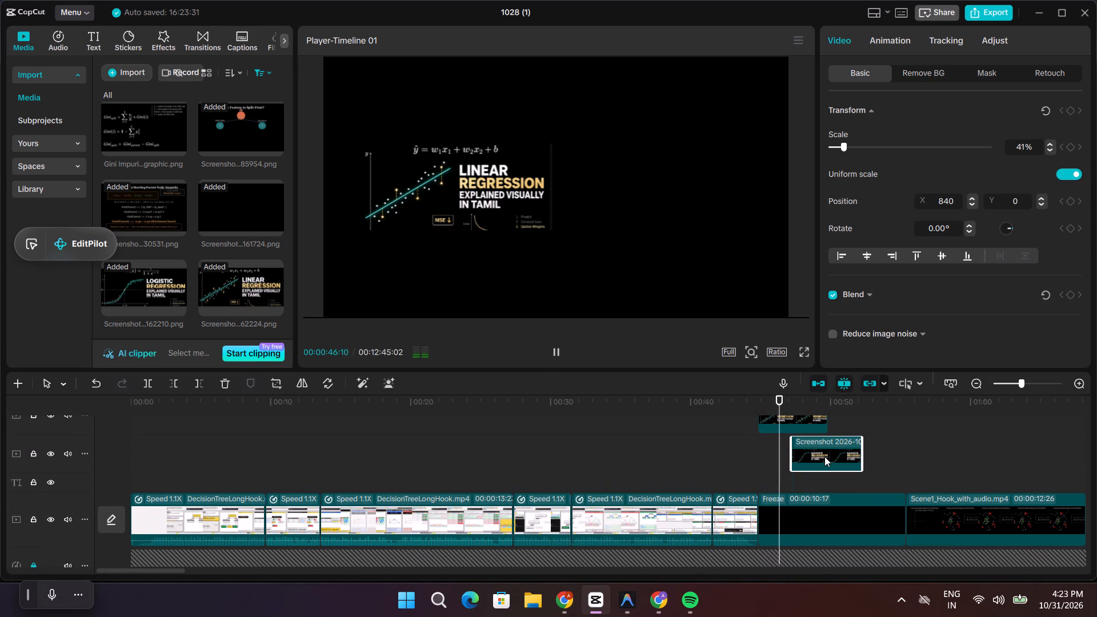
pyautogui.press('space')
pyautogui.moveTo(788, 396); pyautogui.dragTo(776, 396)
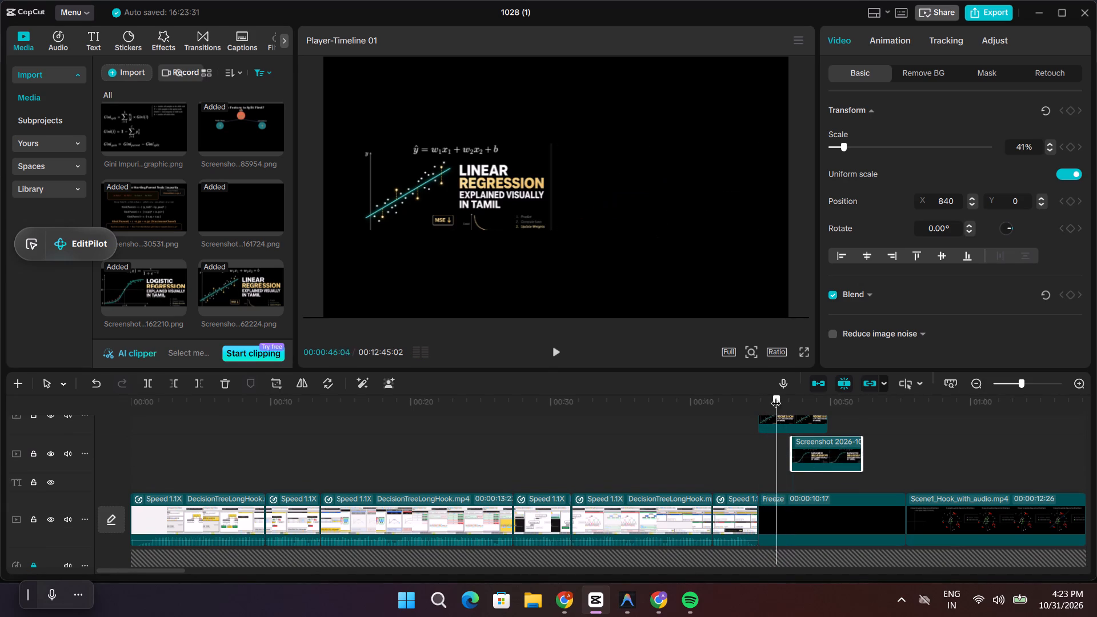
pyautogui.moveTo(776, 396); pyautogui.dragTo(747, 396)
pyautogui.click(779, 412)
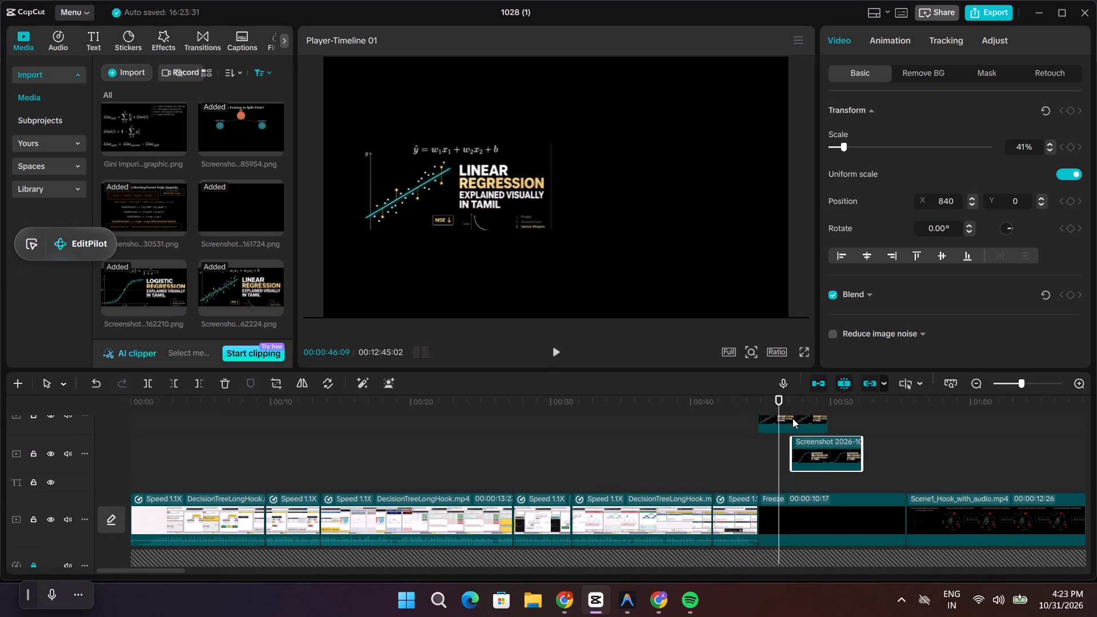
pyautogui.click(792, 418)
pyautogui.moveTo(794, 418); pyautogui.dragTo(812, 424)
# Preview the overlay timing and extend both the Logistic and Linear Regression overlay clips to the end of the freeze clip.
pyautogui.moveTo(779, 399); pyautogui.dragTo(754, 401)
pyautogui.press('space')
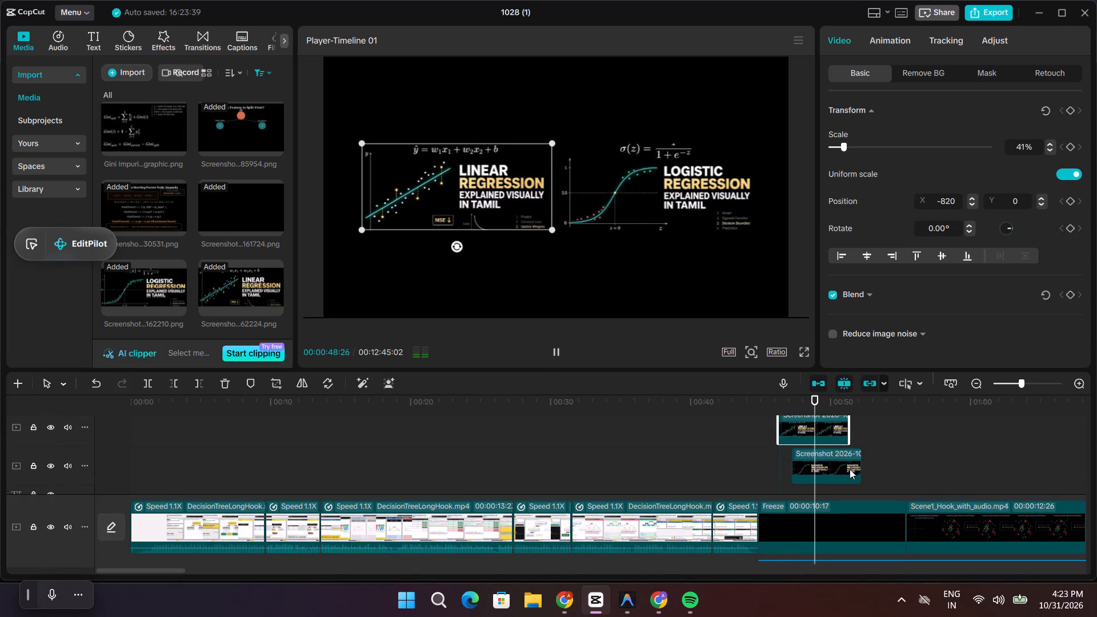
pyautogui.press('space')
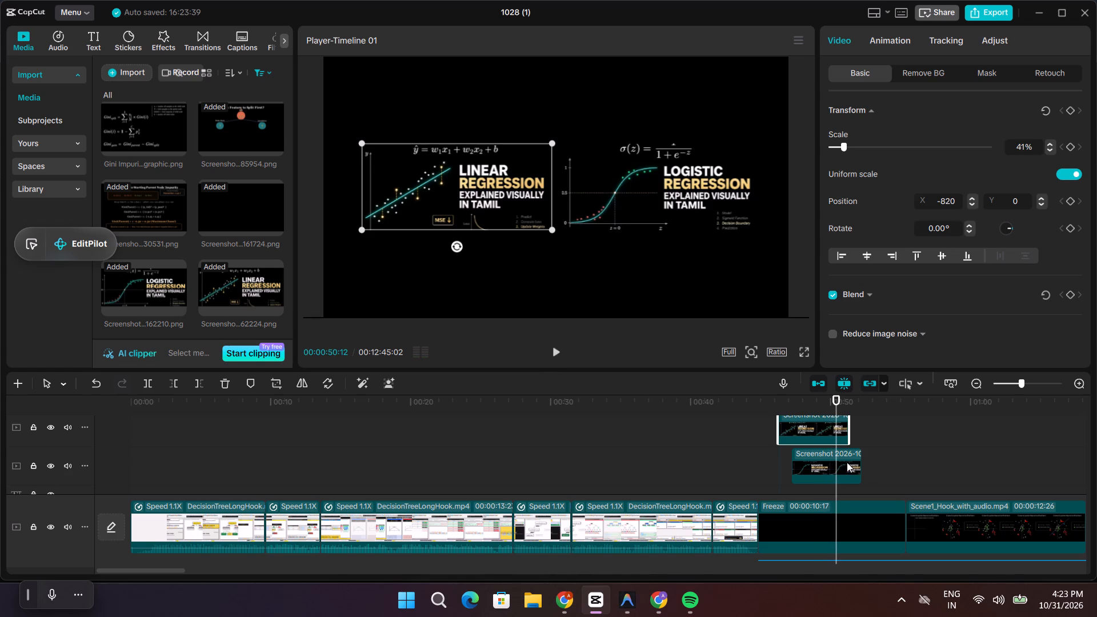
pyautogui.click(847, 462)
pyautogui.moveTo(861, 463); pyautogui.dragTo(899, 471)
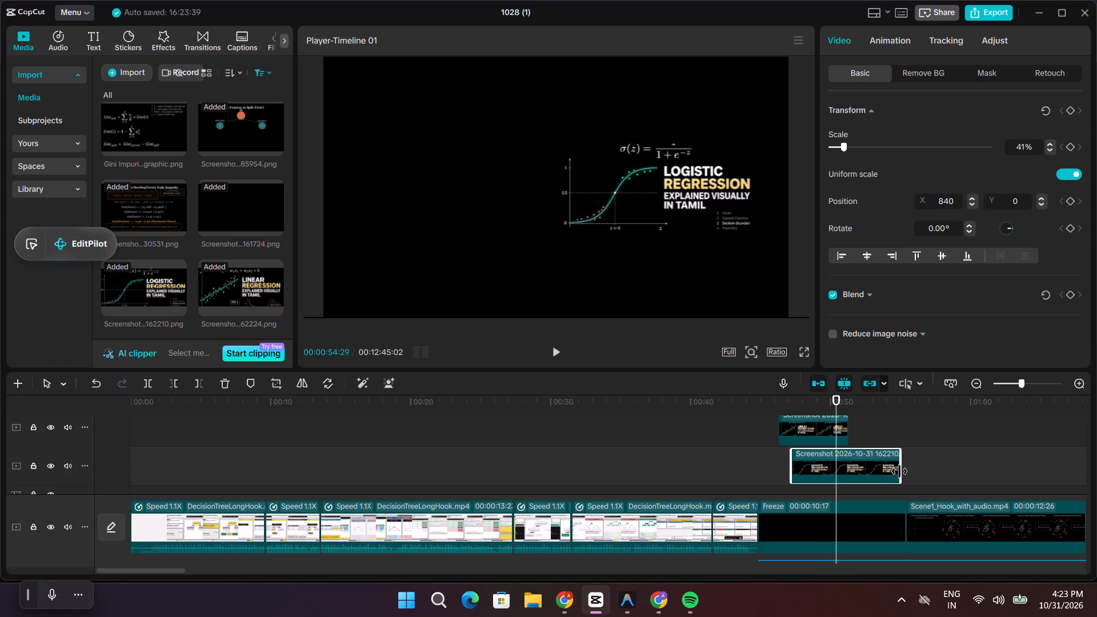
pyautogui.moveTo(899, 471); pyautogui.dragTo(903, 472)
pyautogui.click(828, 430)
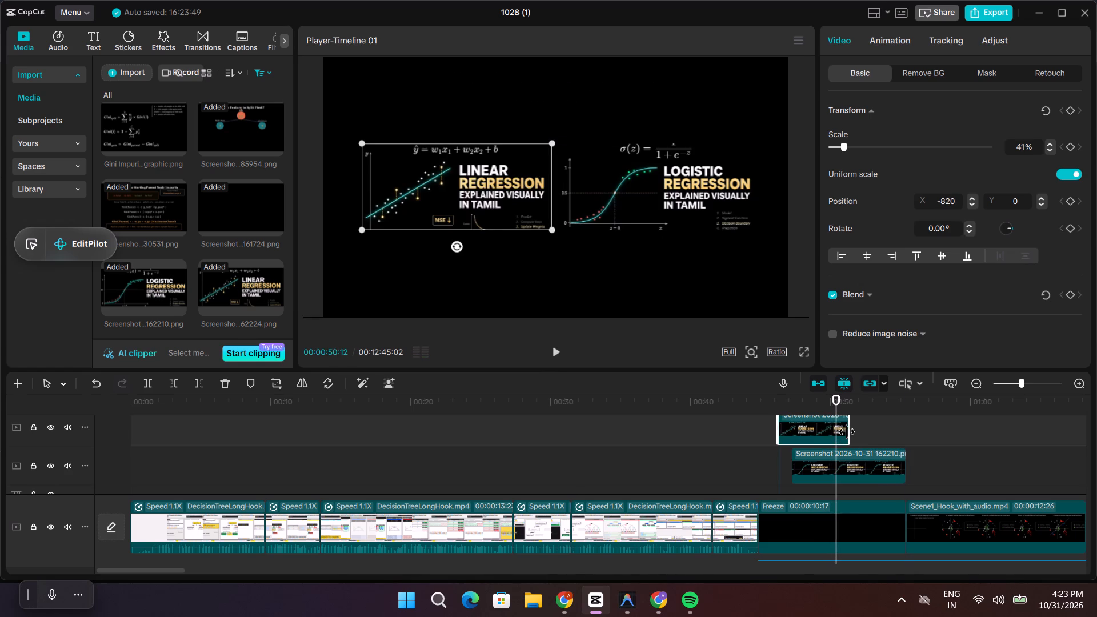
pyautogui.moveTo(847, 430); pyautogui.dragTo(902, 440)
# Play back the rest of the overlay section full screen into the Scene1 hook clip to check the transition.
pyautogui.press('space')
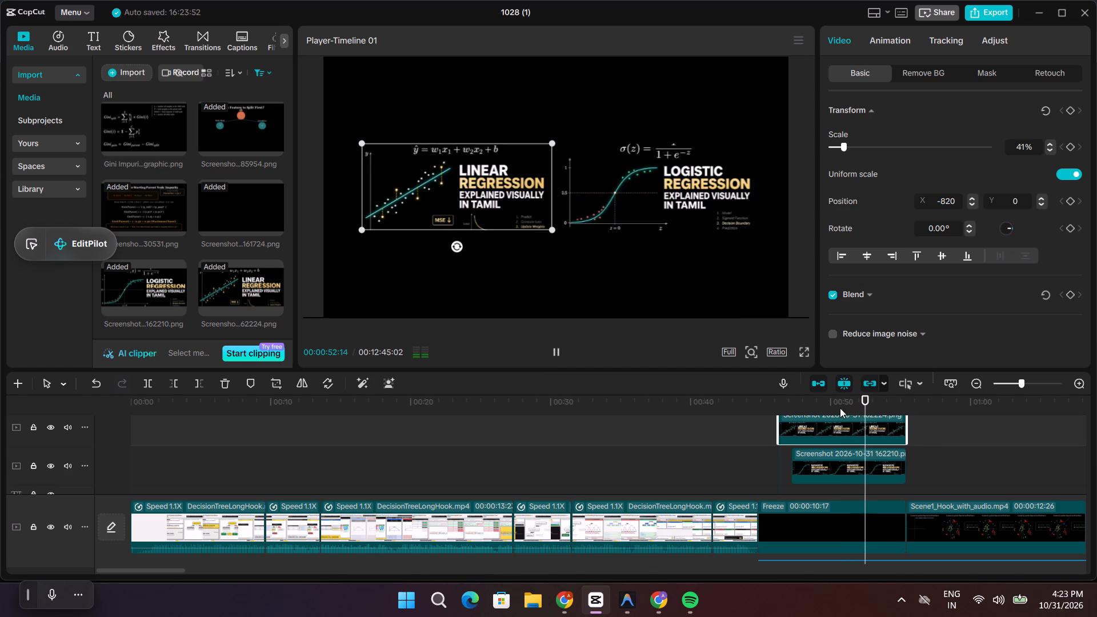
pyautogui.click(805, 349)
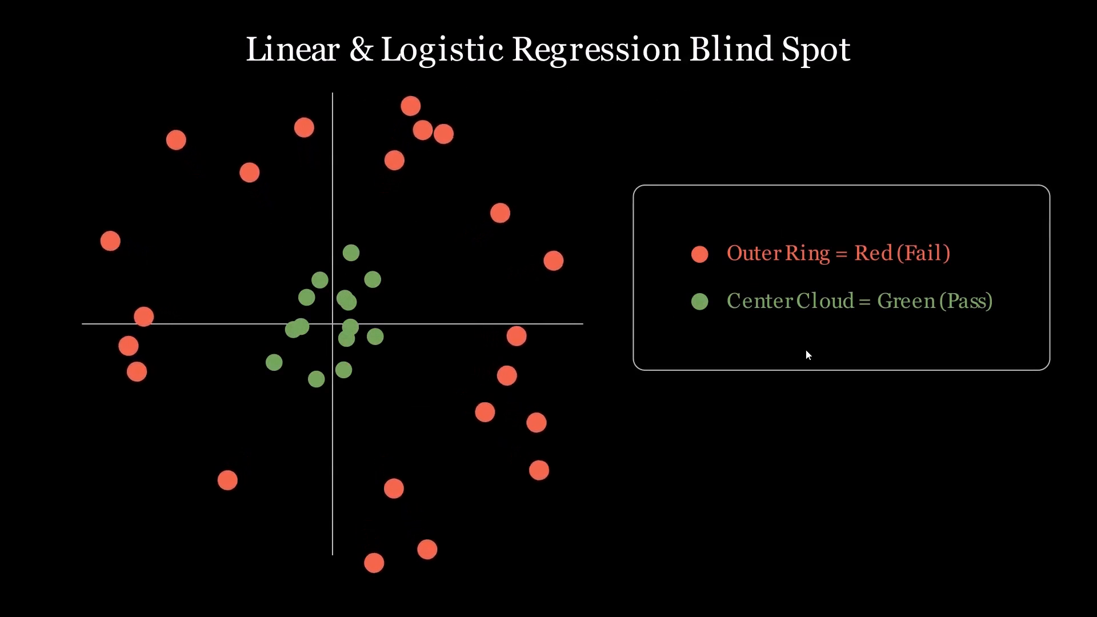
pyautogui.press('Escape')
pyautogui.press('space')
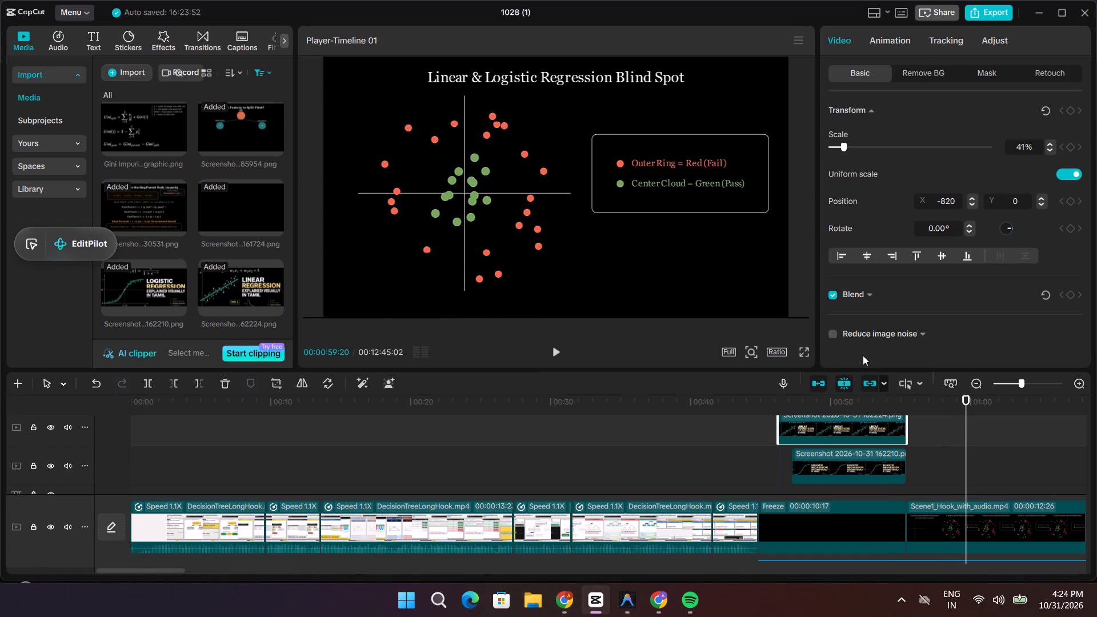